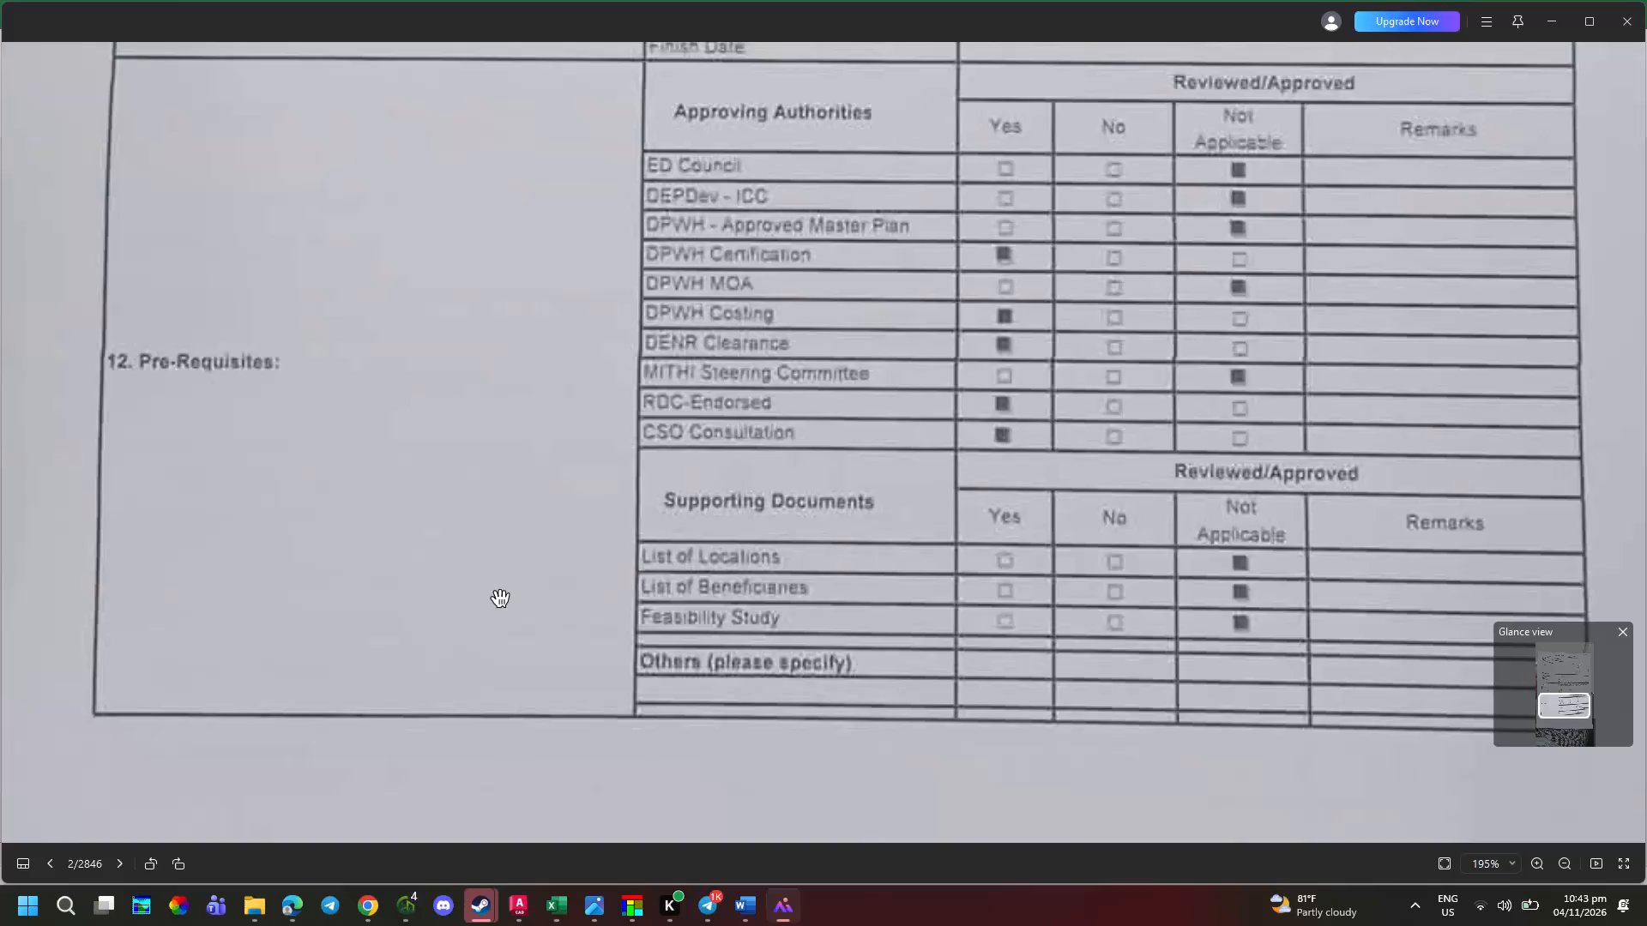
Complete the label "List of Locations" in cell D54 under Supporting Documents.
{"action": "key", "text": "alt+Tab"}
{"action": "key", "text": "BackSpace"}
{"action": "key", "text": "s"}
{"action": "key", "text": "BackSpace"}
{"action": "key", "text": "BackSpace"}
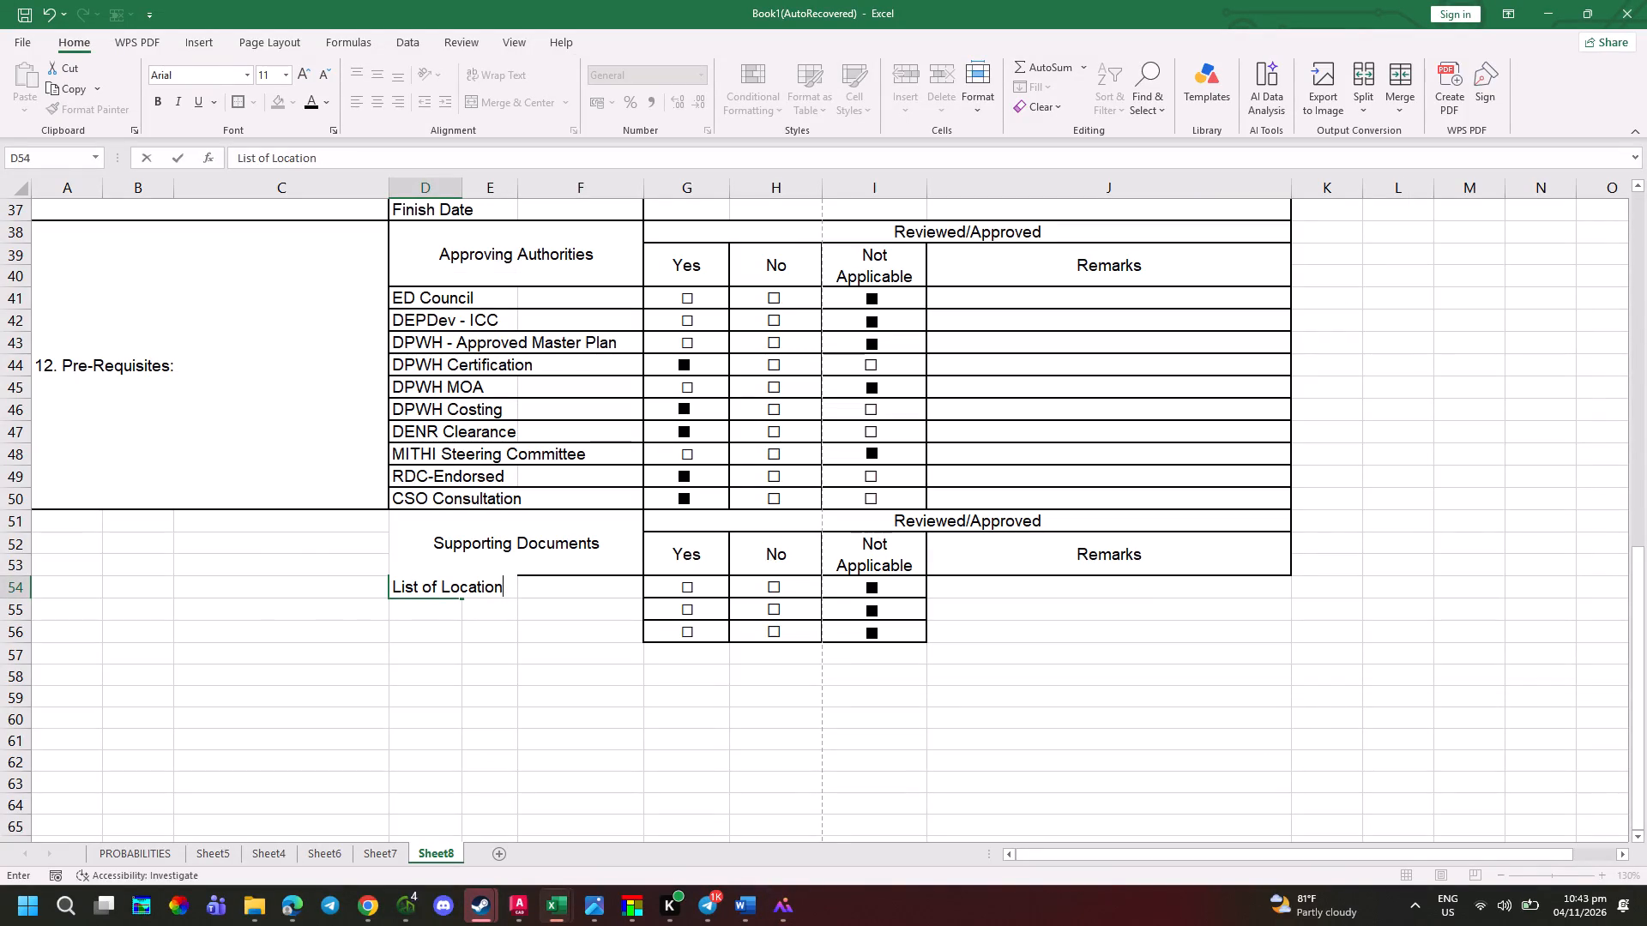
{"action": "key", "text": "s"}
{"action": "key", "text": "Return"}
Enter "List of Beneficiaries" in cell D55, following the scanned form.
{"action": "key", "text": "alt+Tab"}
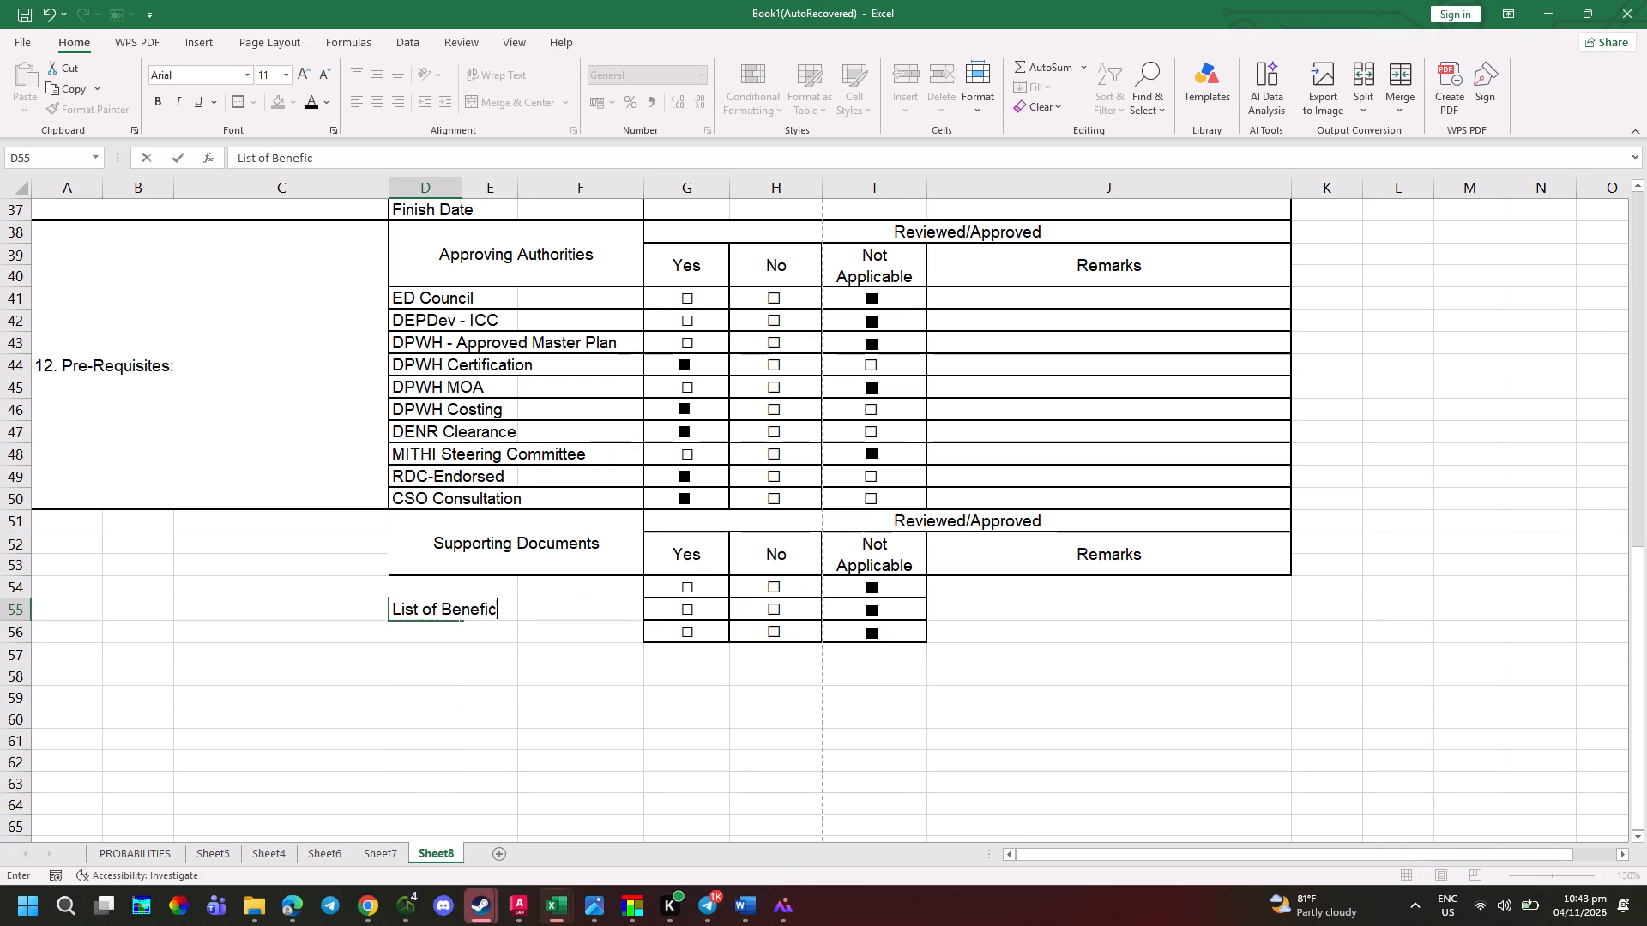
{"action": "key", "text": "alt+Tab"}
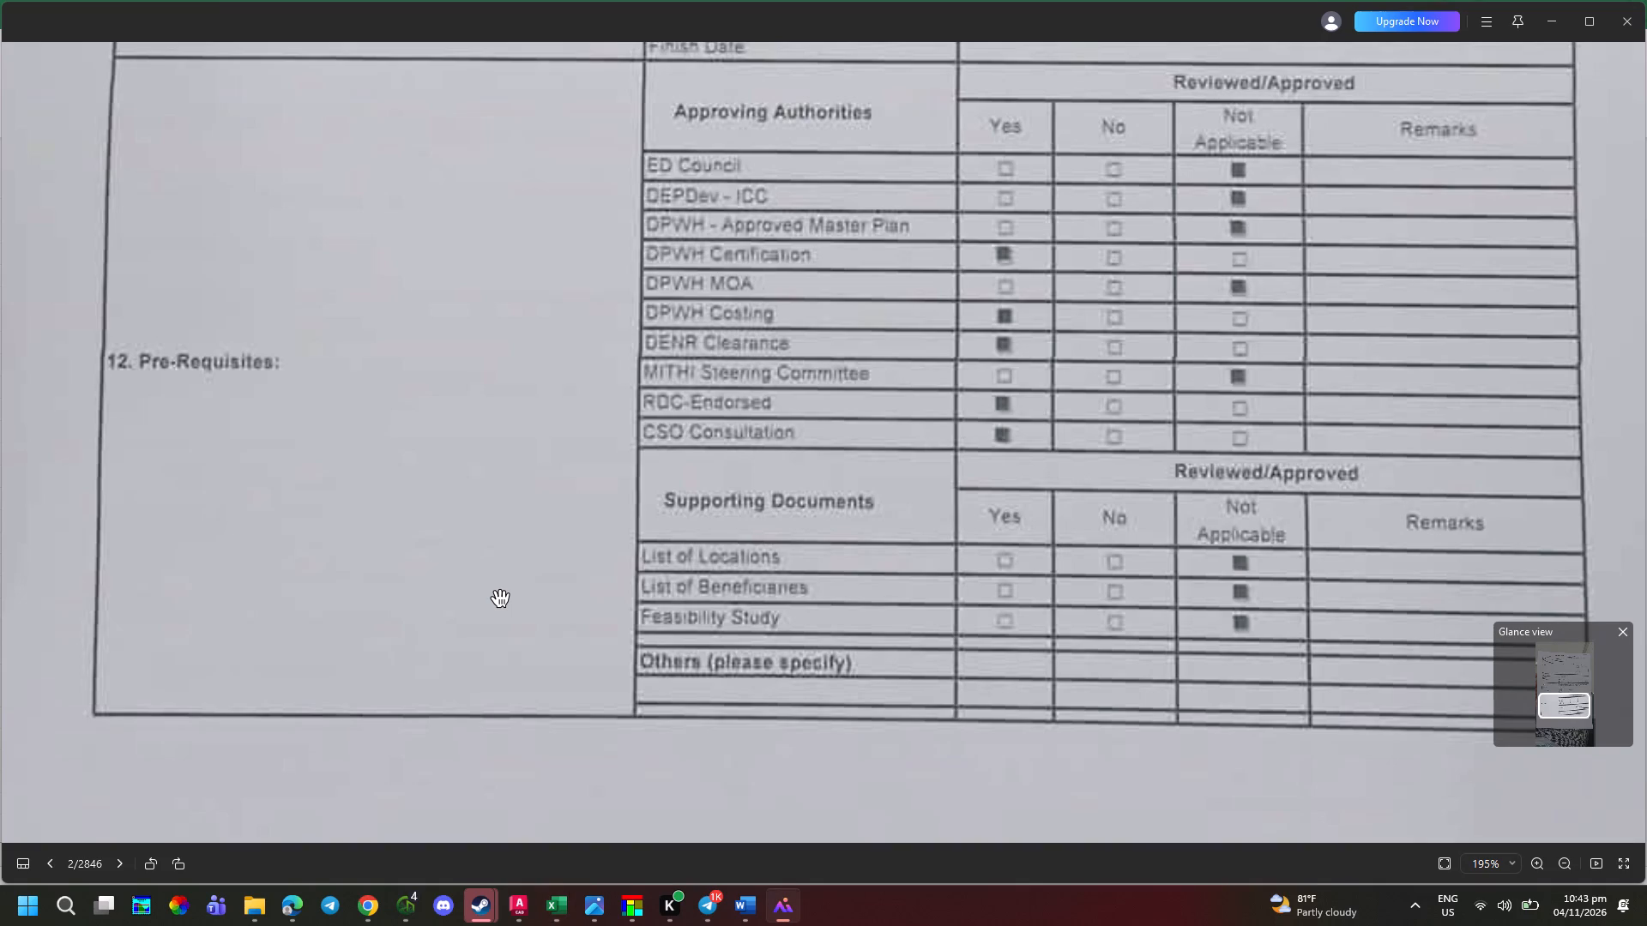
{"action": "key", "text": "alt+Tab"}
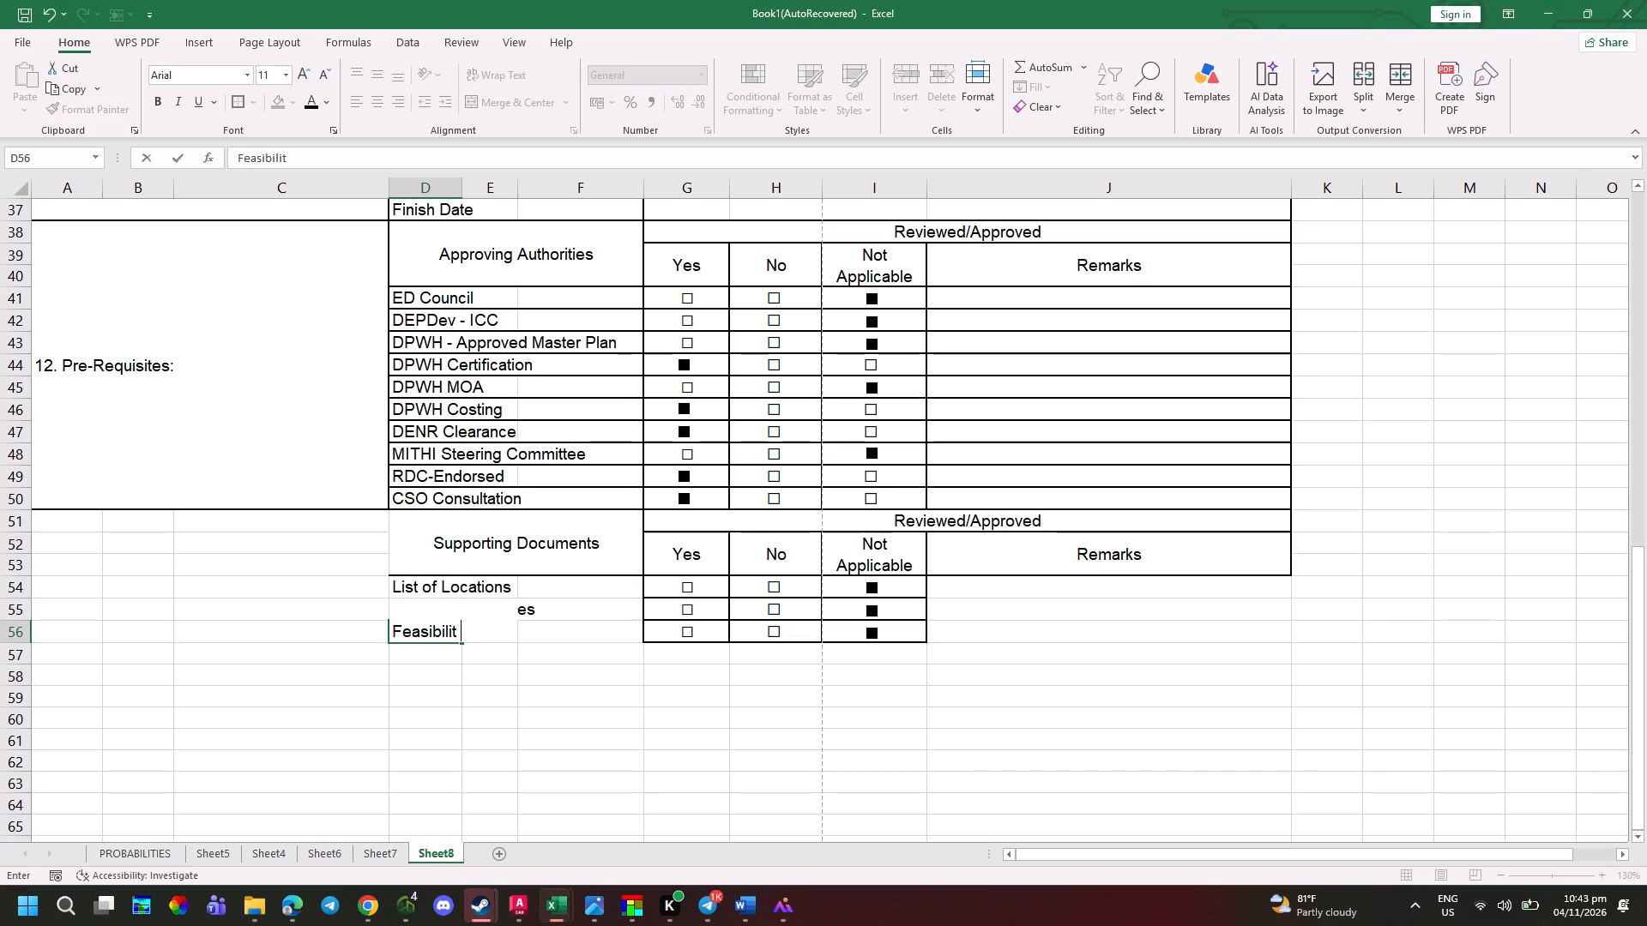
Enter "Feasibility Study" in cell D56, correcting the capitalisation and typing errors.
{"action": "key", "text": "BackSpace"}
{"action": "type", "text": "TU"}
{"action": "key", "text": "BackSpace"}
{"action": "key", "text": "BackSpace"}
{"action": "key", "text": "BackSpace"}
{"action": "key", "text": "BackSpace"}
{"action": "key", "text": "y"}
{"action": "key", "text": "BackSpace"}
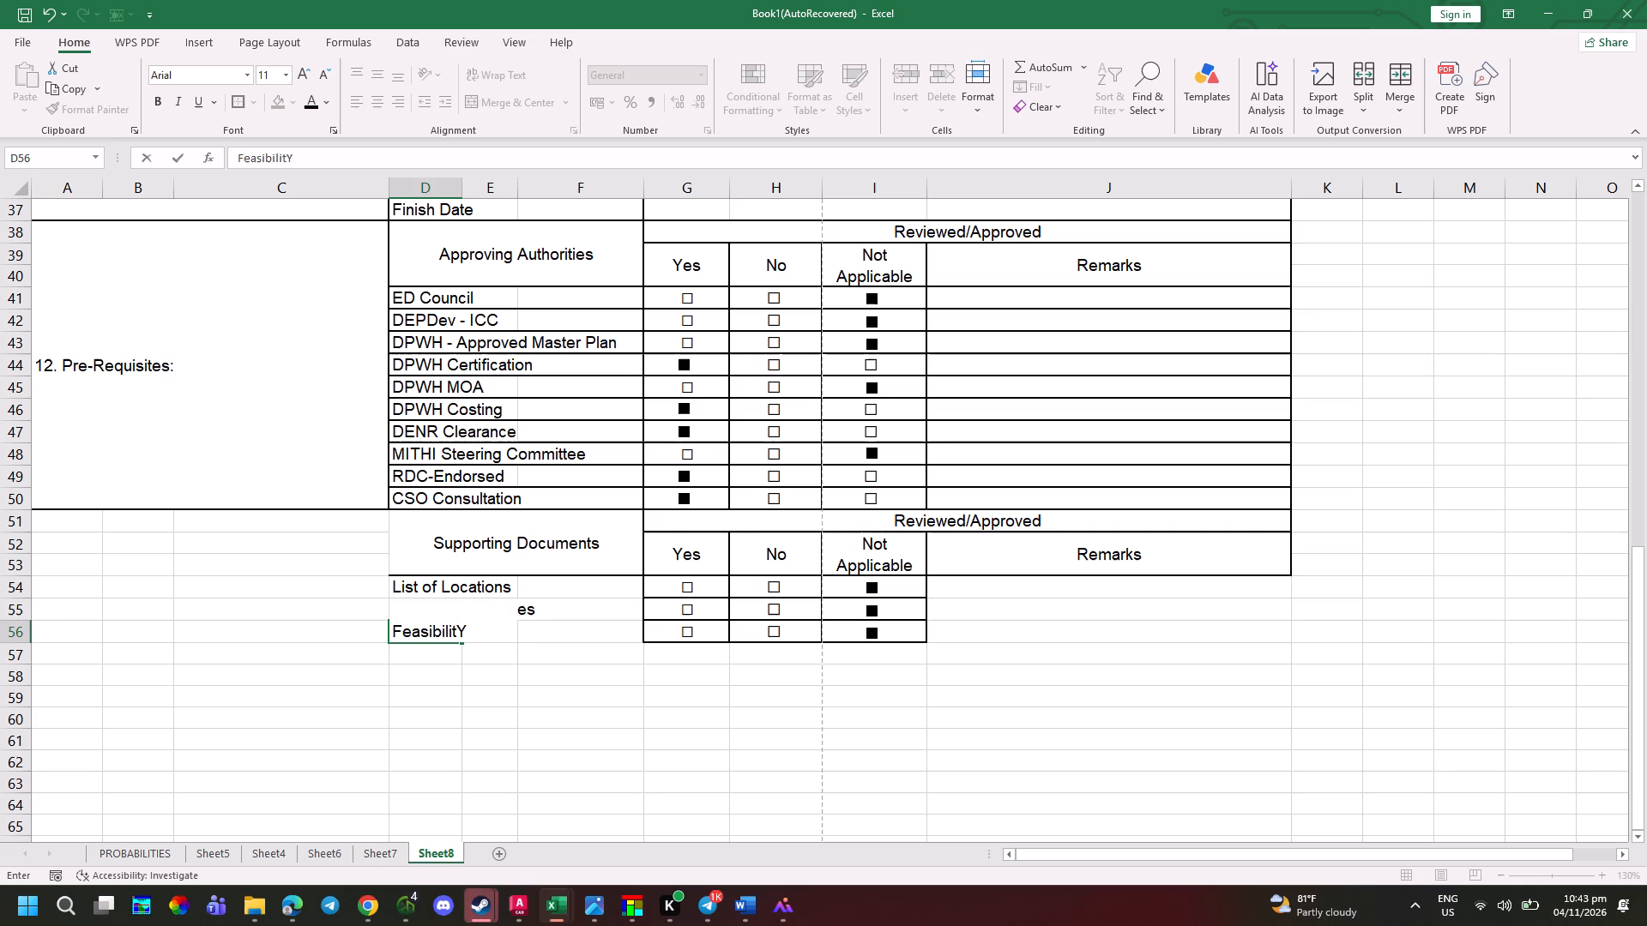
{"action": "key", "text": "alt+Tab"}
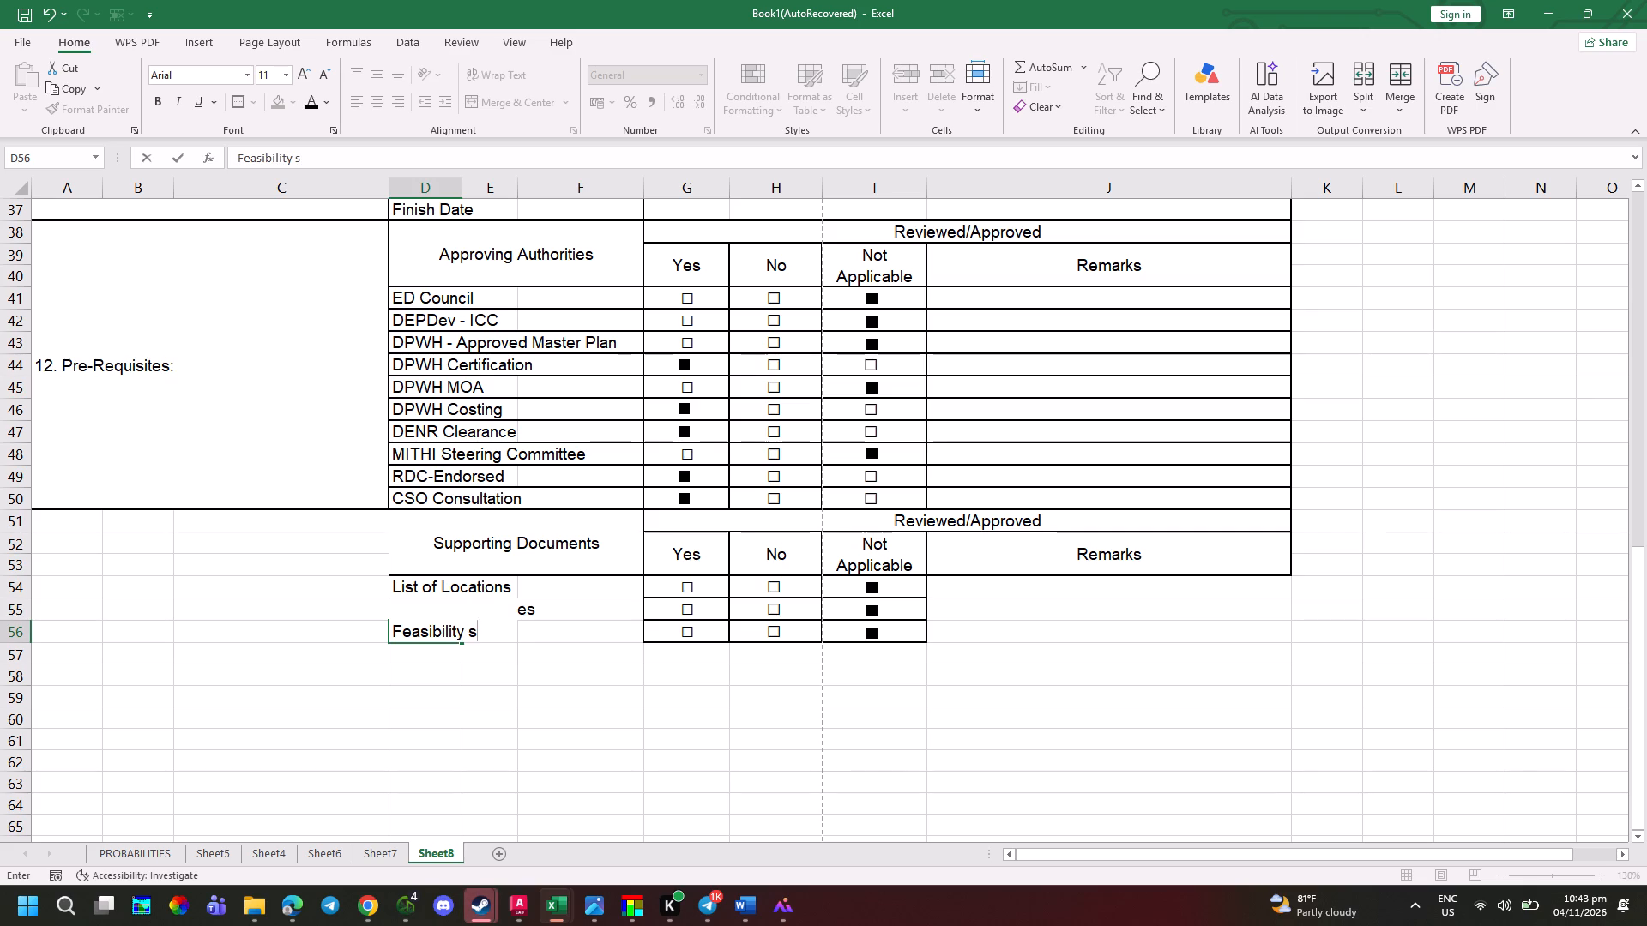
{"action": "key", "text": "alt+Tab"}
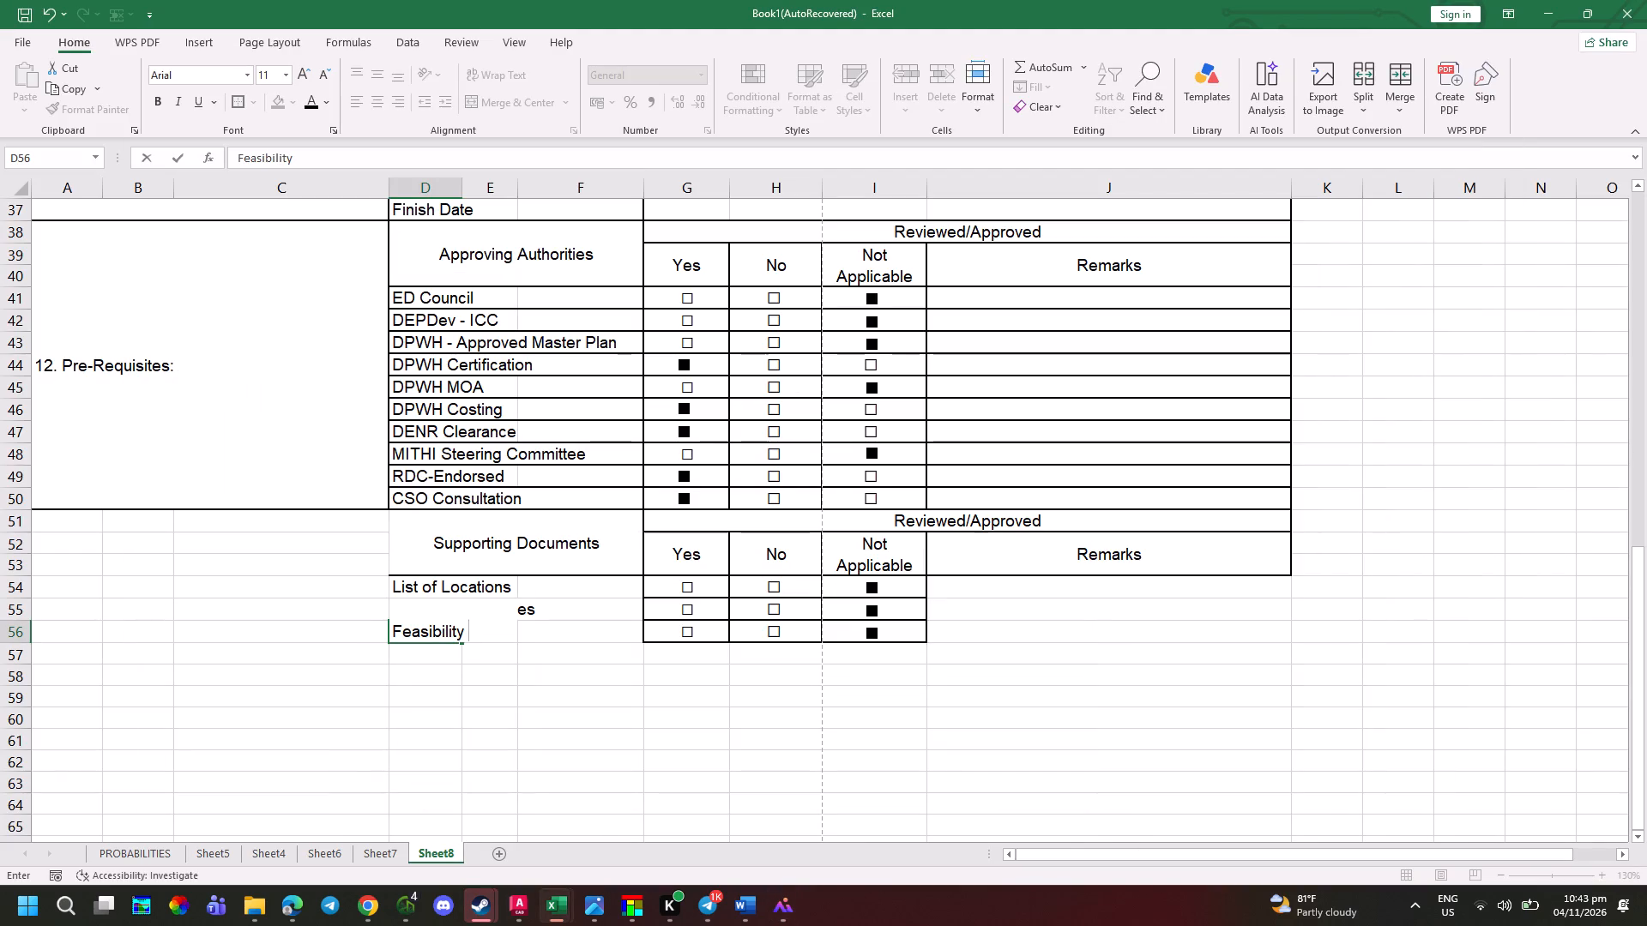
{"action": "type", "text": "tudy"}
{"action": "key", "text": "Return"}
Apply an outside border around D57:J57 for the empty row shown below Feasibility Study in the scanned form.
{"action": "key", "text": "alt+Tab"}
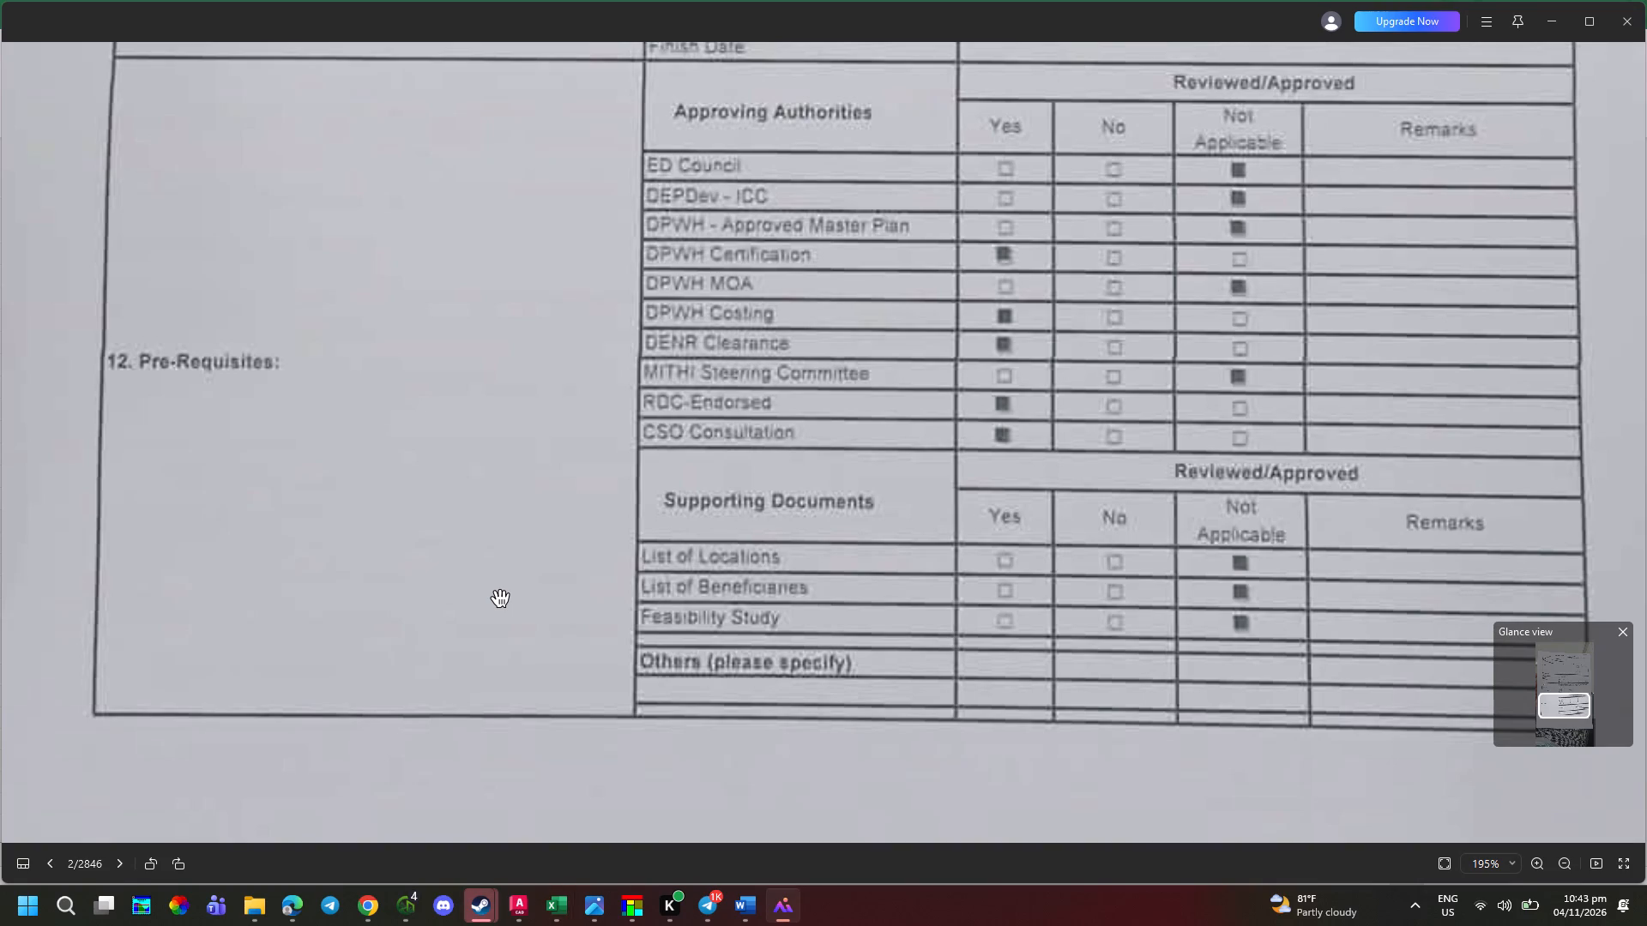
{"action": "key", "text": "alt+Tab"}
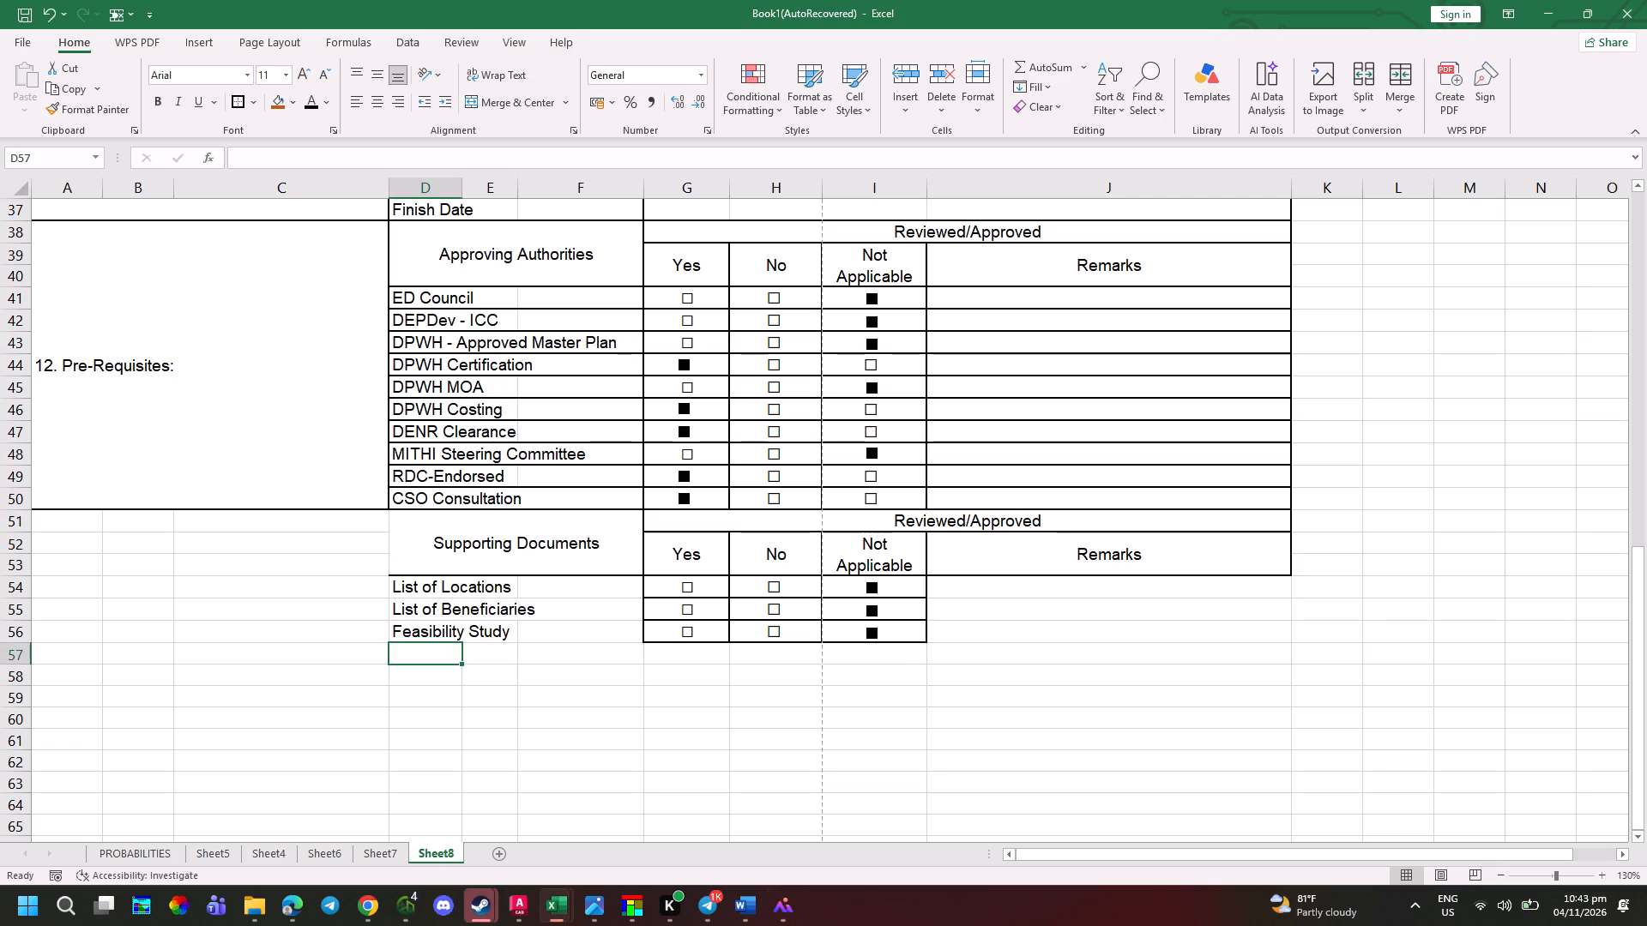
{"action": "left_click_drag", "start_coordinate": [449, 655], "coordinate": [1004, 647]}
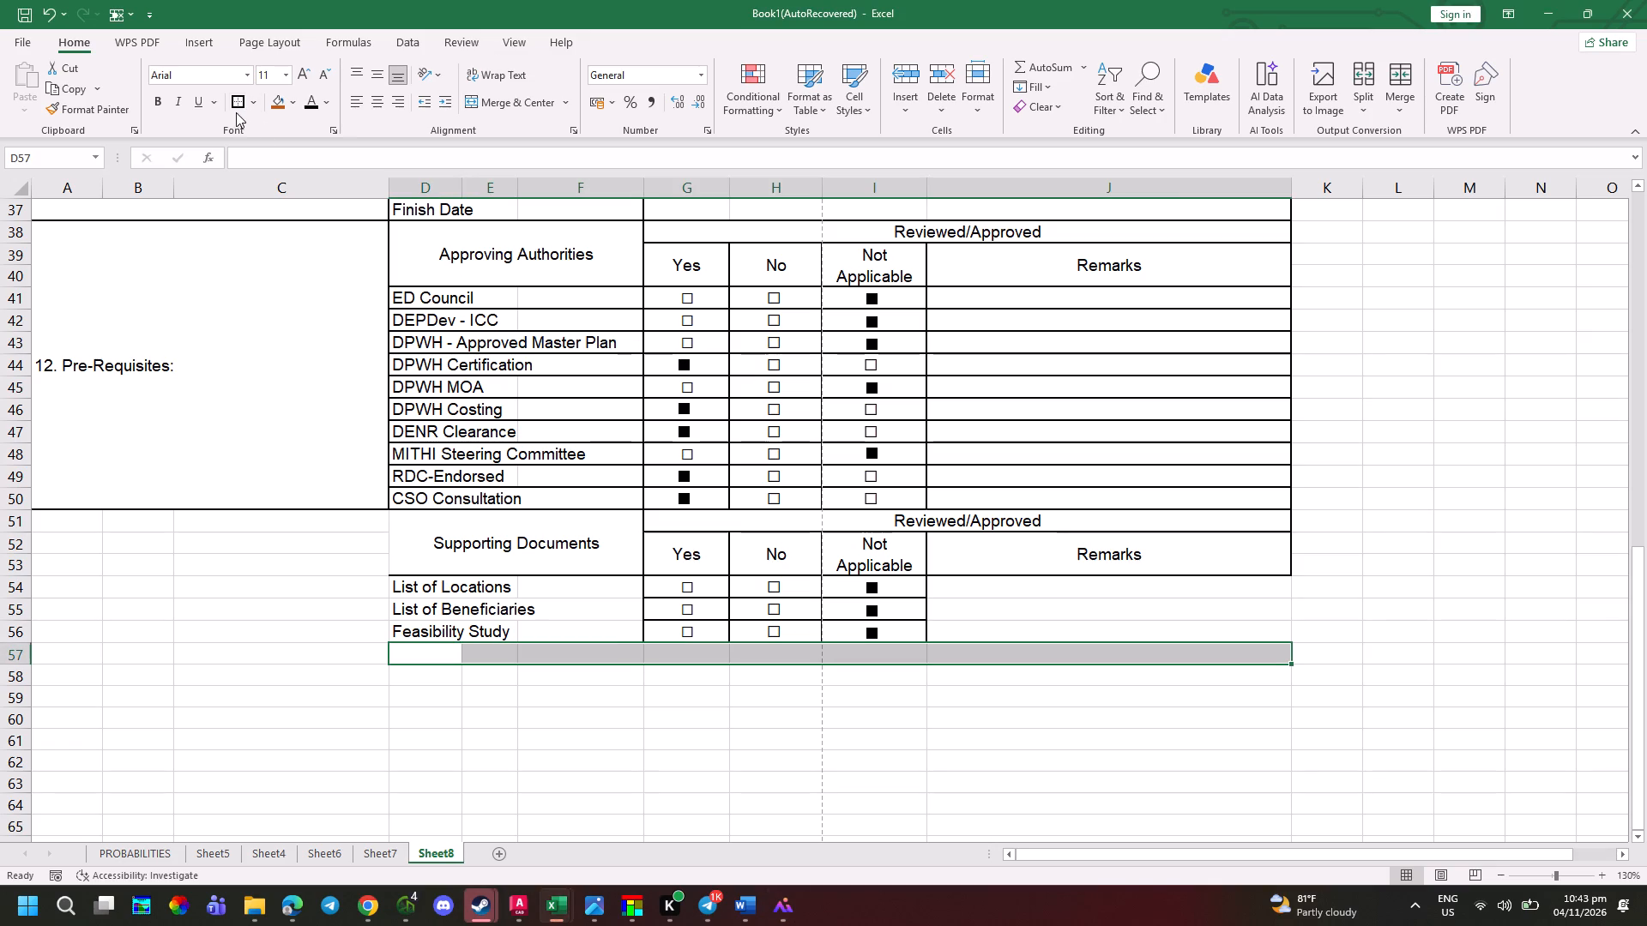
{"action": "left_click", "coordinate": [235, 111]}
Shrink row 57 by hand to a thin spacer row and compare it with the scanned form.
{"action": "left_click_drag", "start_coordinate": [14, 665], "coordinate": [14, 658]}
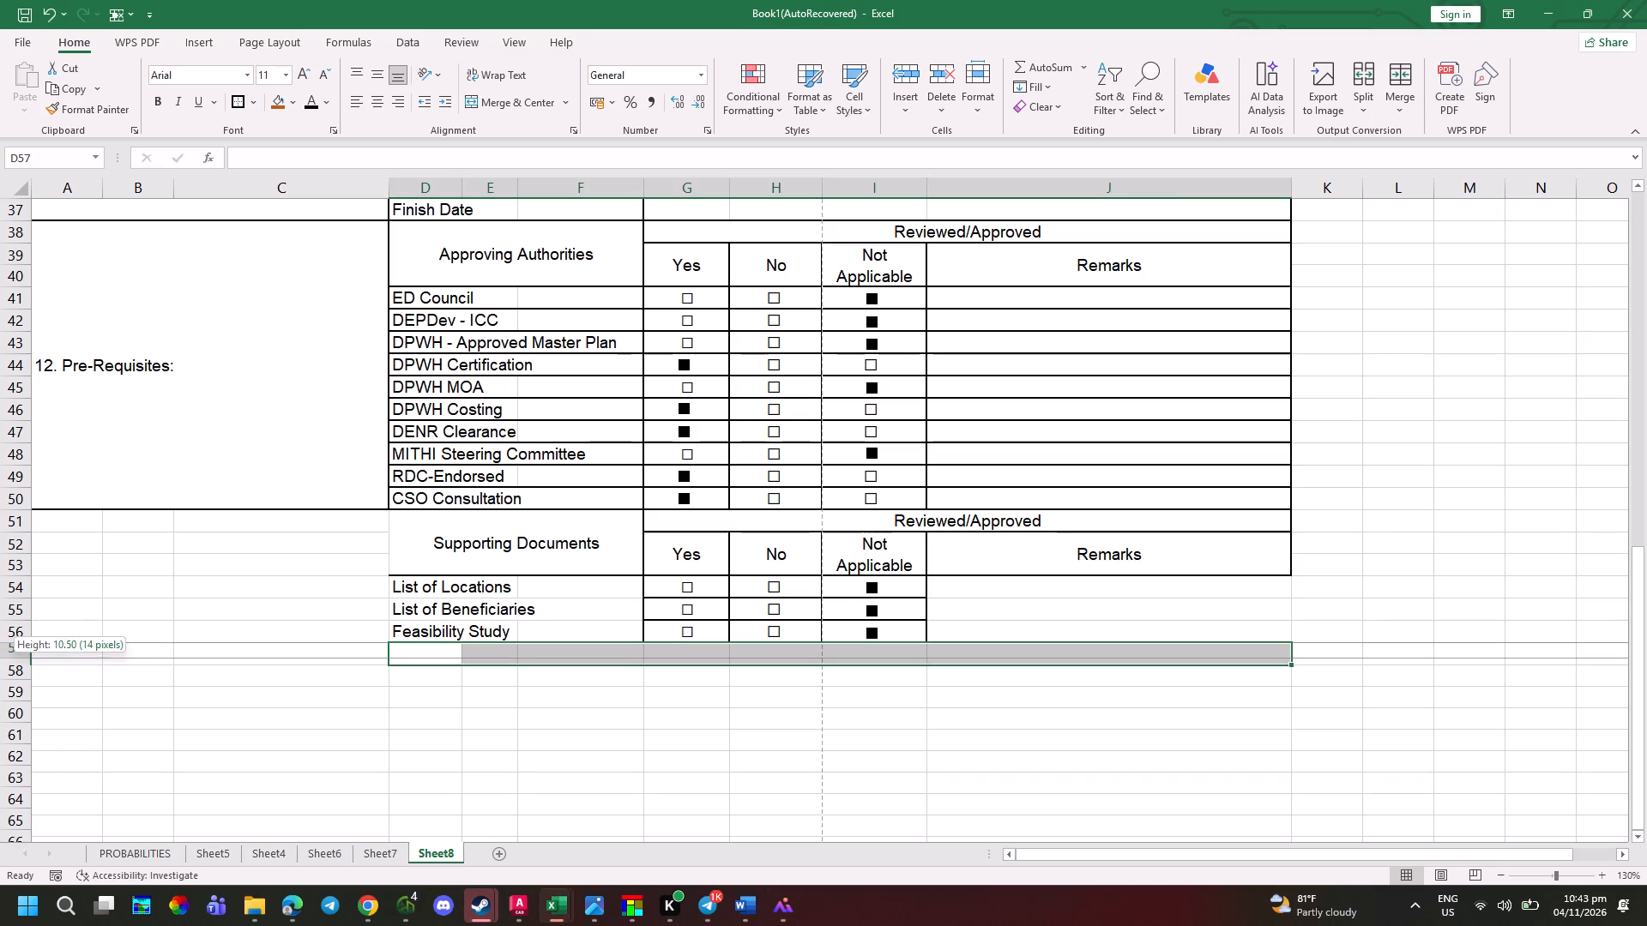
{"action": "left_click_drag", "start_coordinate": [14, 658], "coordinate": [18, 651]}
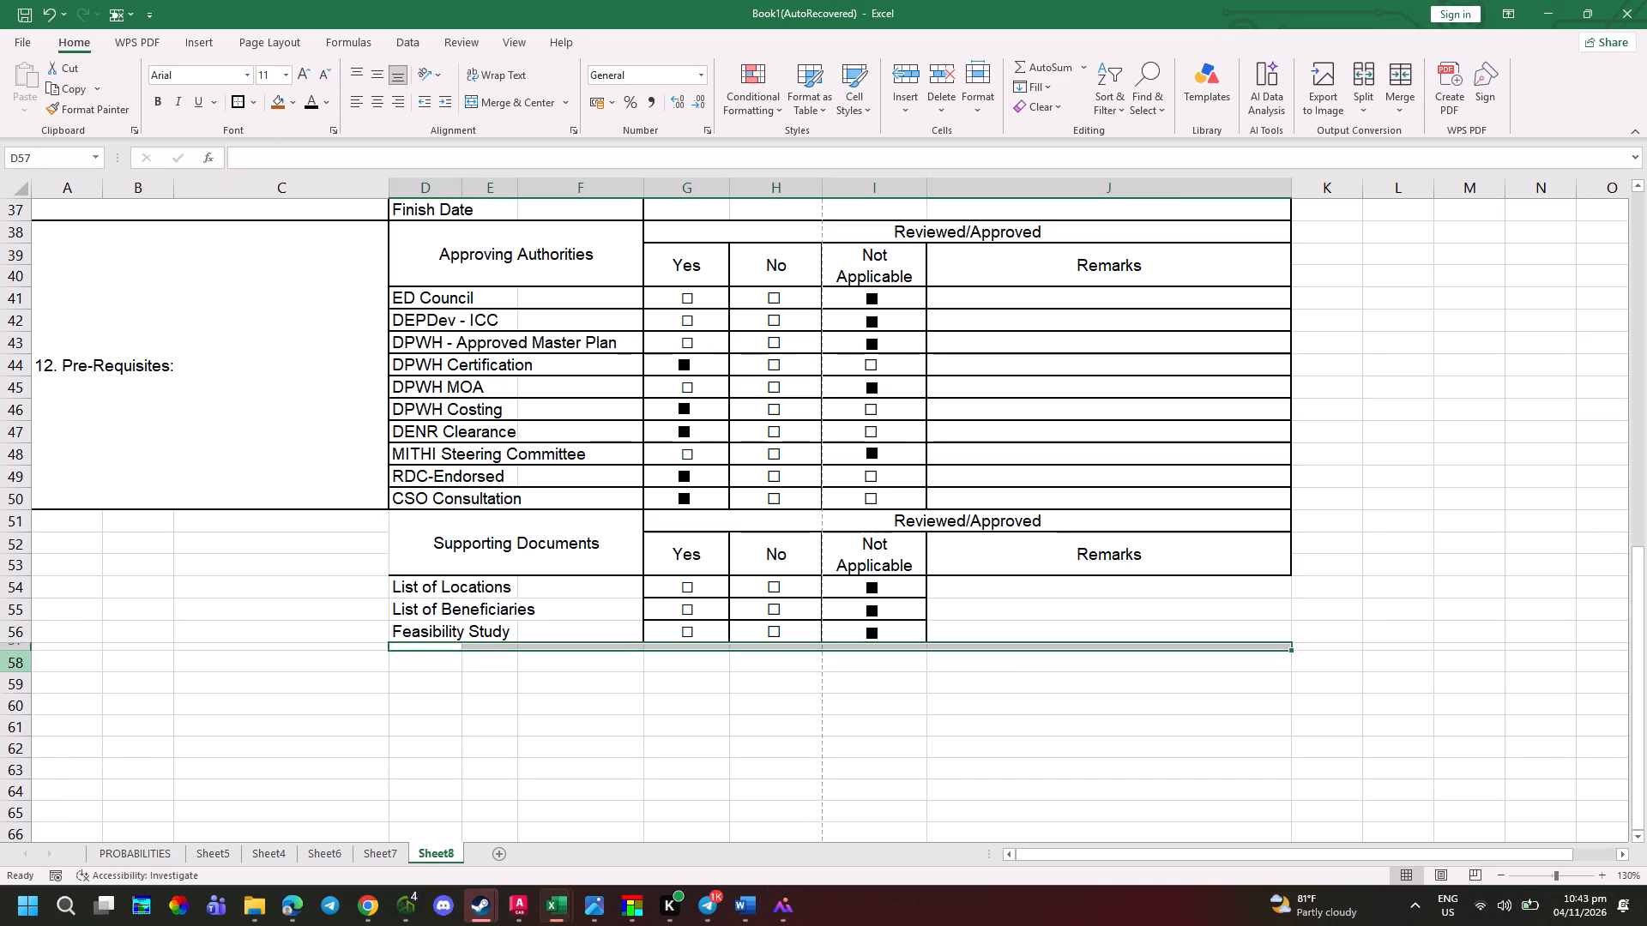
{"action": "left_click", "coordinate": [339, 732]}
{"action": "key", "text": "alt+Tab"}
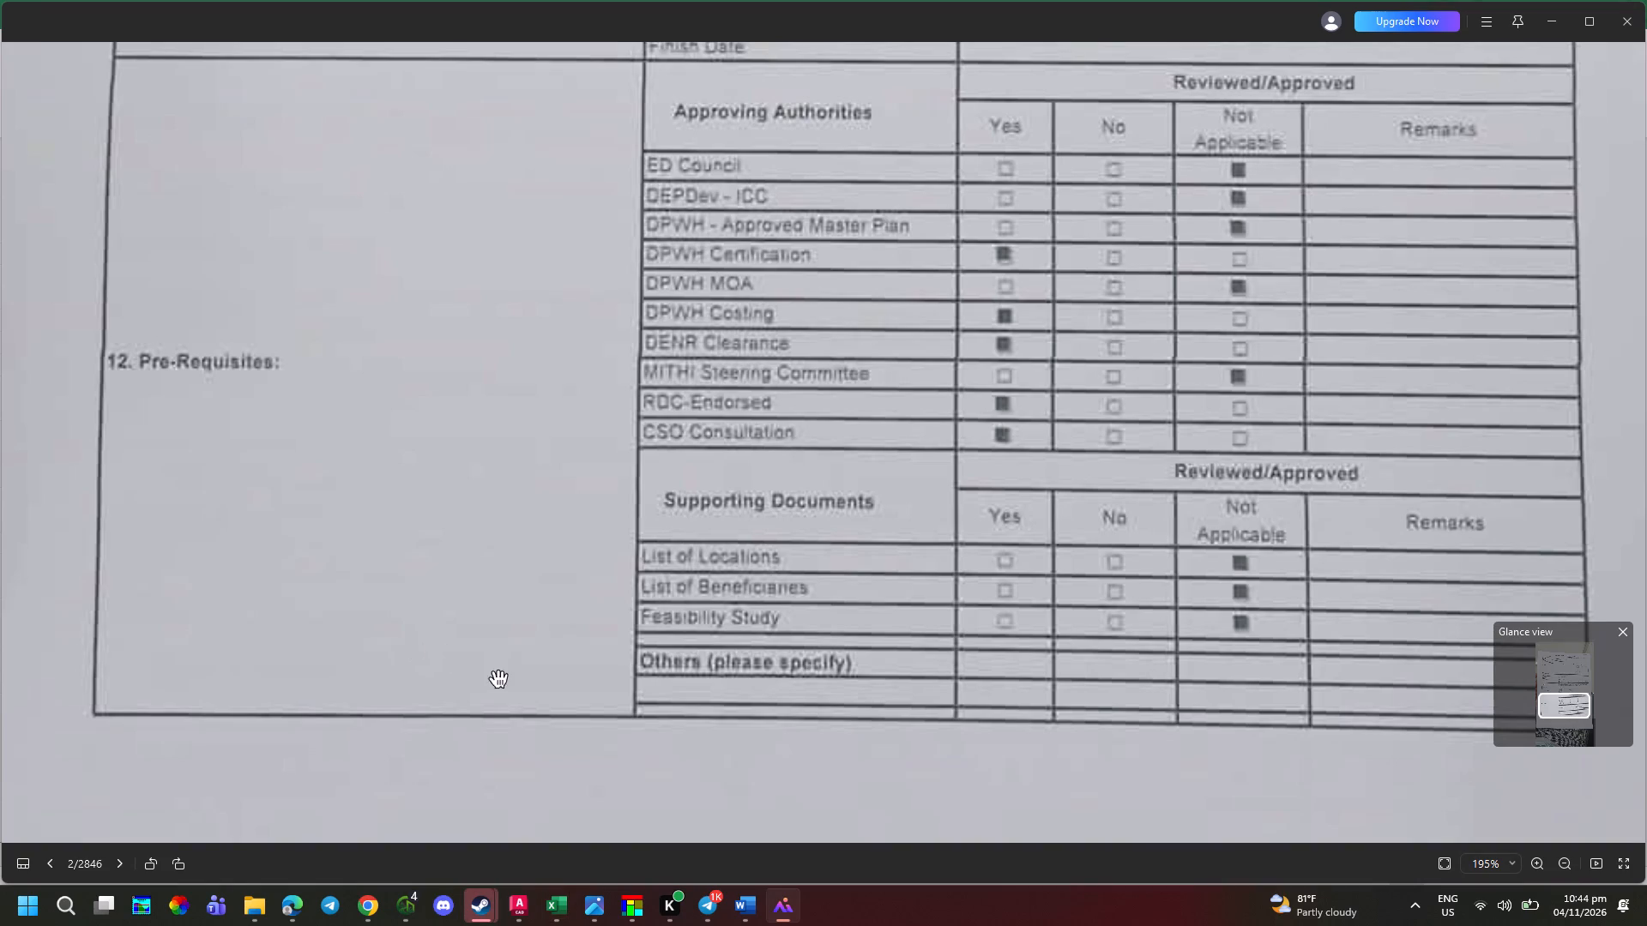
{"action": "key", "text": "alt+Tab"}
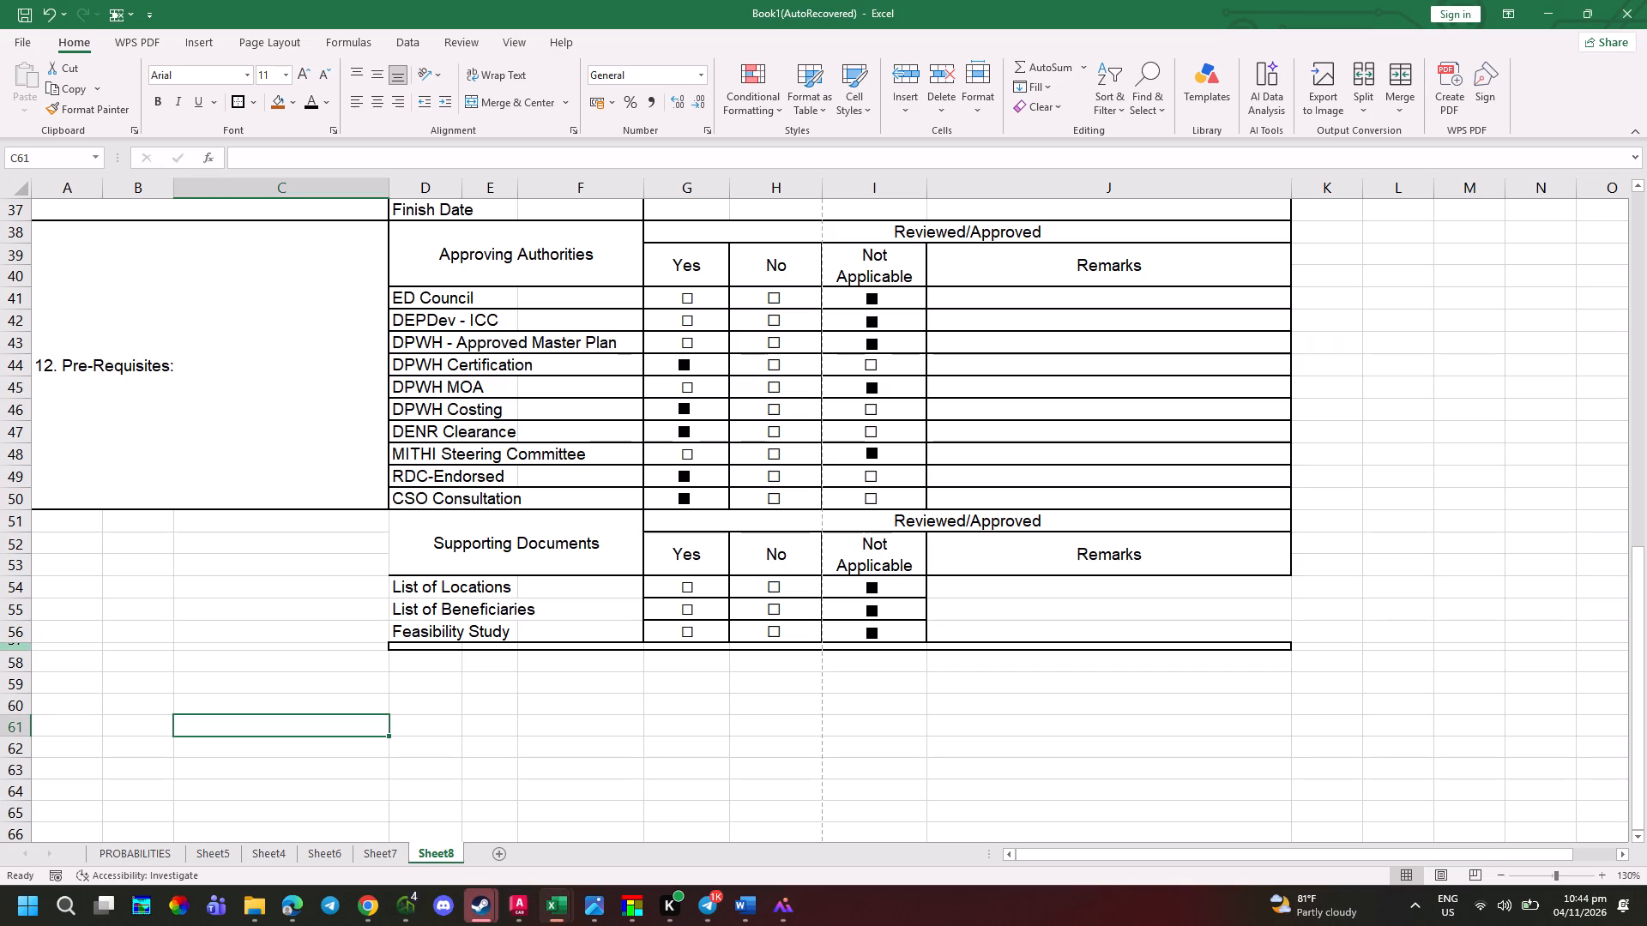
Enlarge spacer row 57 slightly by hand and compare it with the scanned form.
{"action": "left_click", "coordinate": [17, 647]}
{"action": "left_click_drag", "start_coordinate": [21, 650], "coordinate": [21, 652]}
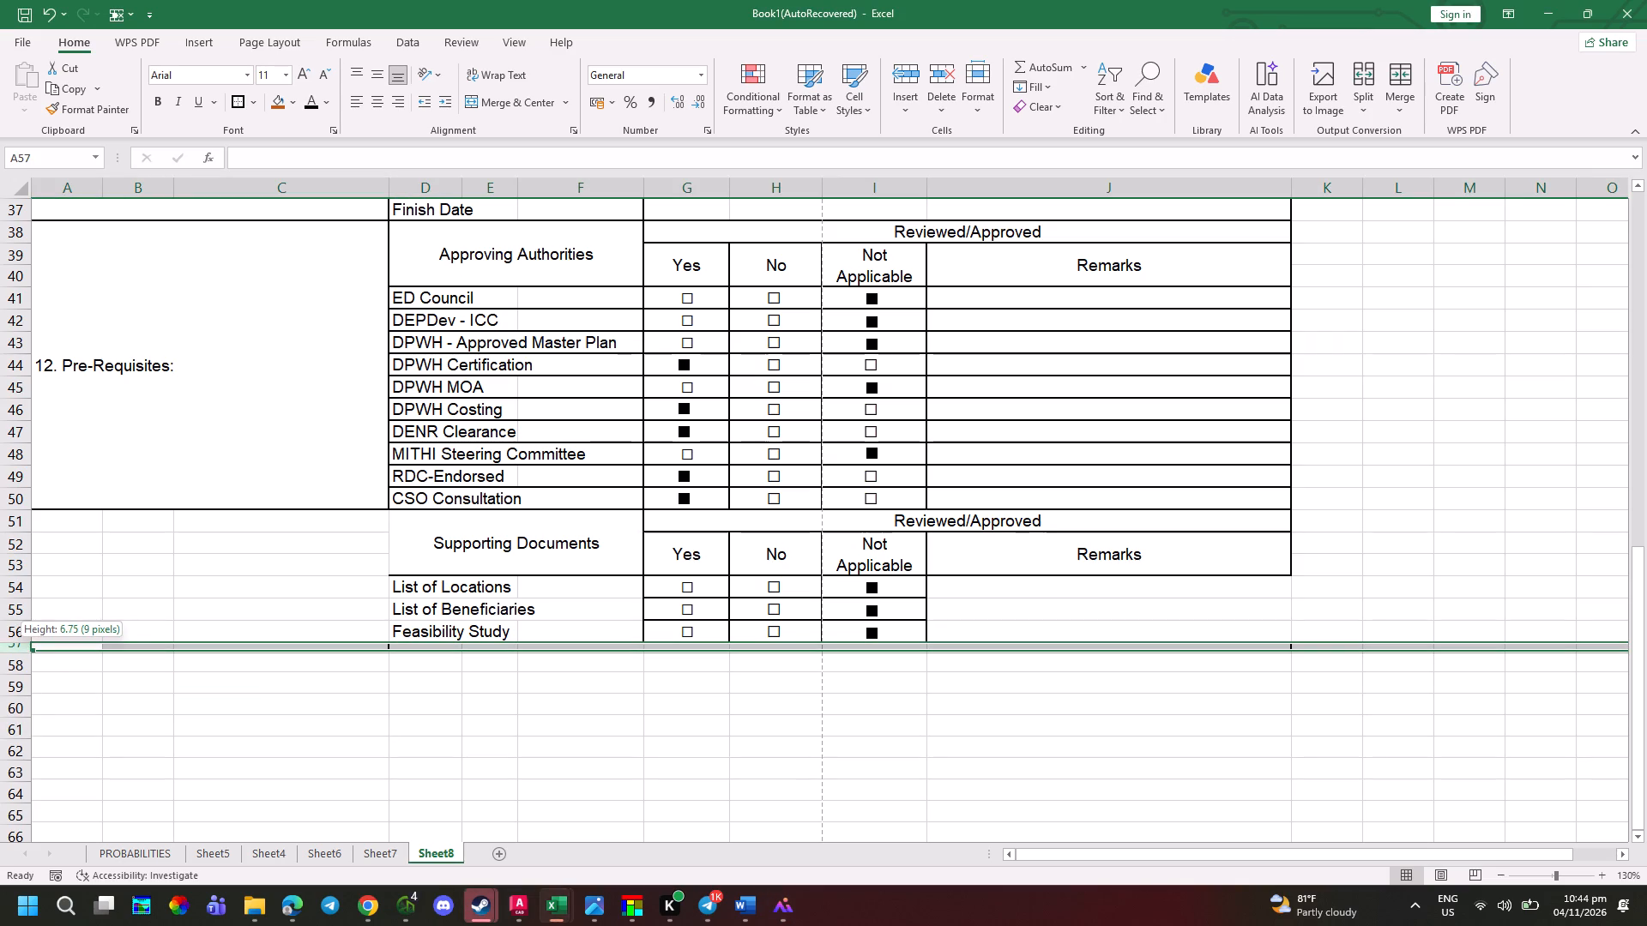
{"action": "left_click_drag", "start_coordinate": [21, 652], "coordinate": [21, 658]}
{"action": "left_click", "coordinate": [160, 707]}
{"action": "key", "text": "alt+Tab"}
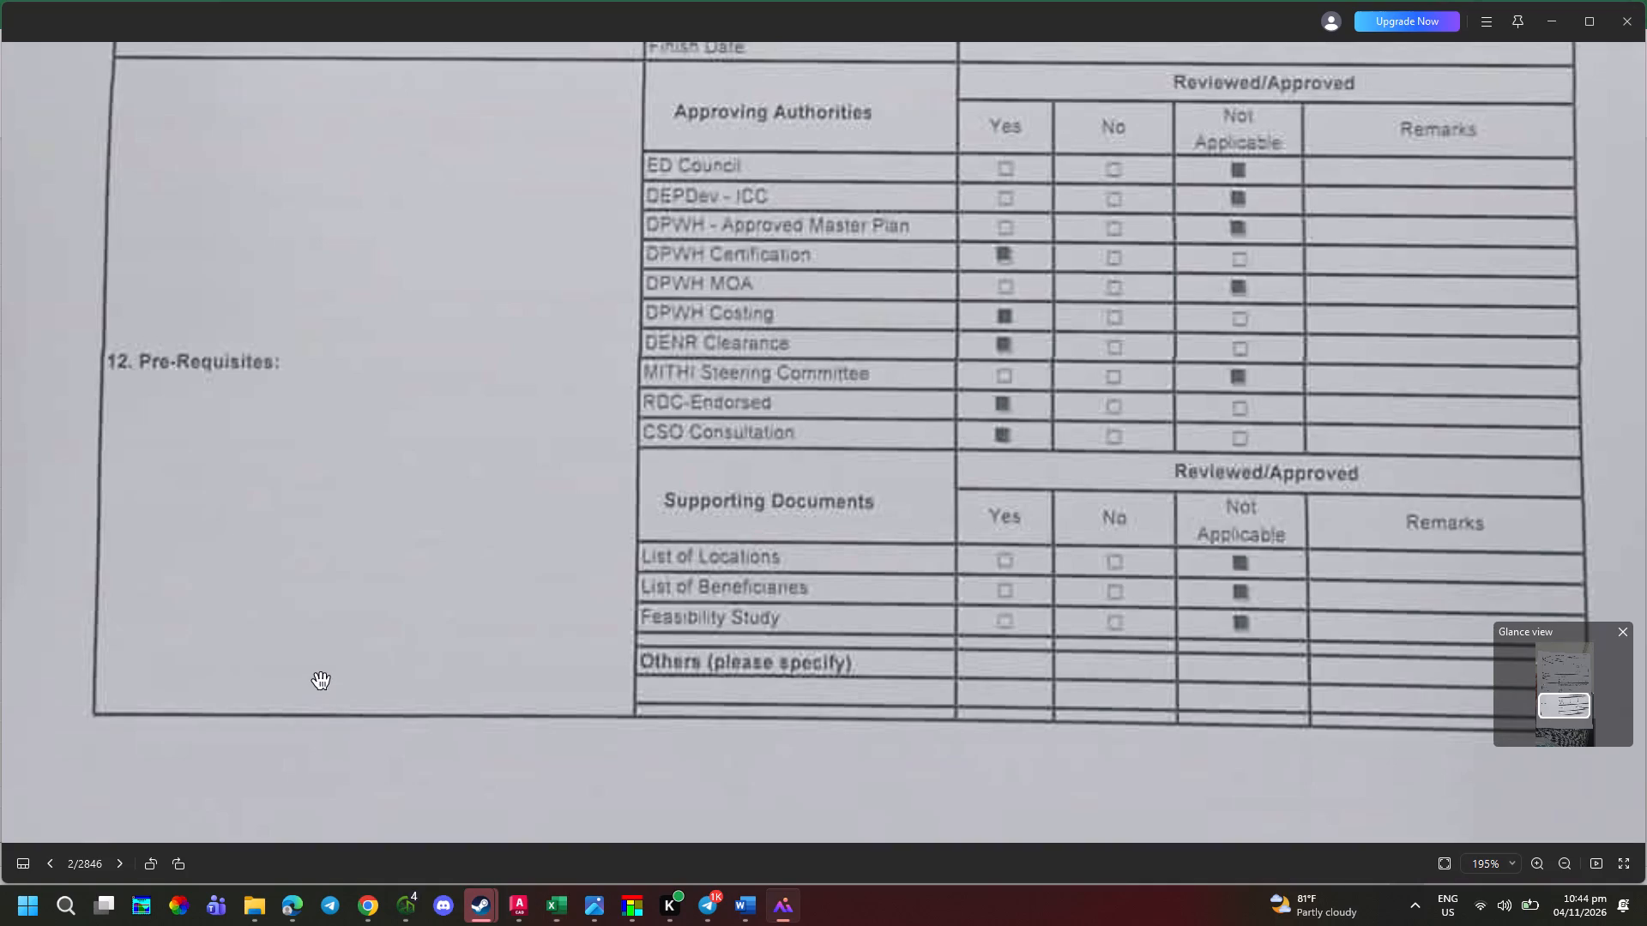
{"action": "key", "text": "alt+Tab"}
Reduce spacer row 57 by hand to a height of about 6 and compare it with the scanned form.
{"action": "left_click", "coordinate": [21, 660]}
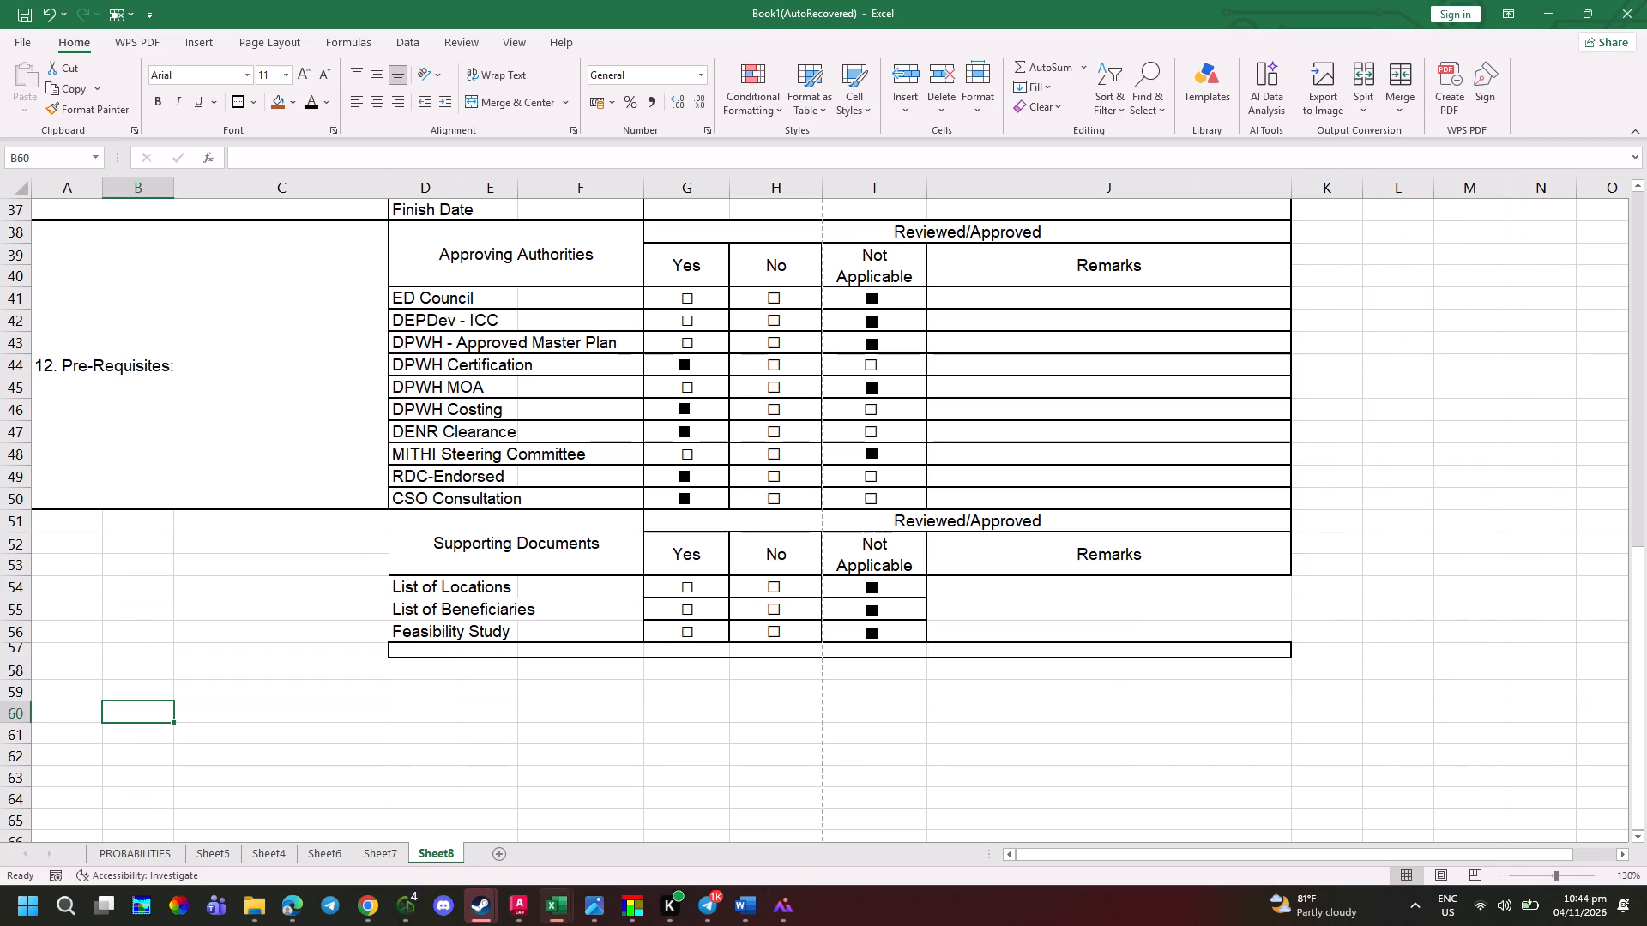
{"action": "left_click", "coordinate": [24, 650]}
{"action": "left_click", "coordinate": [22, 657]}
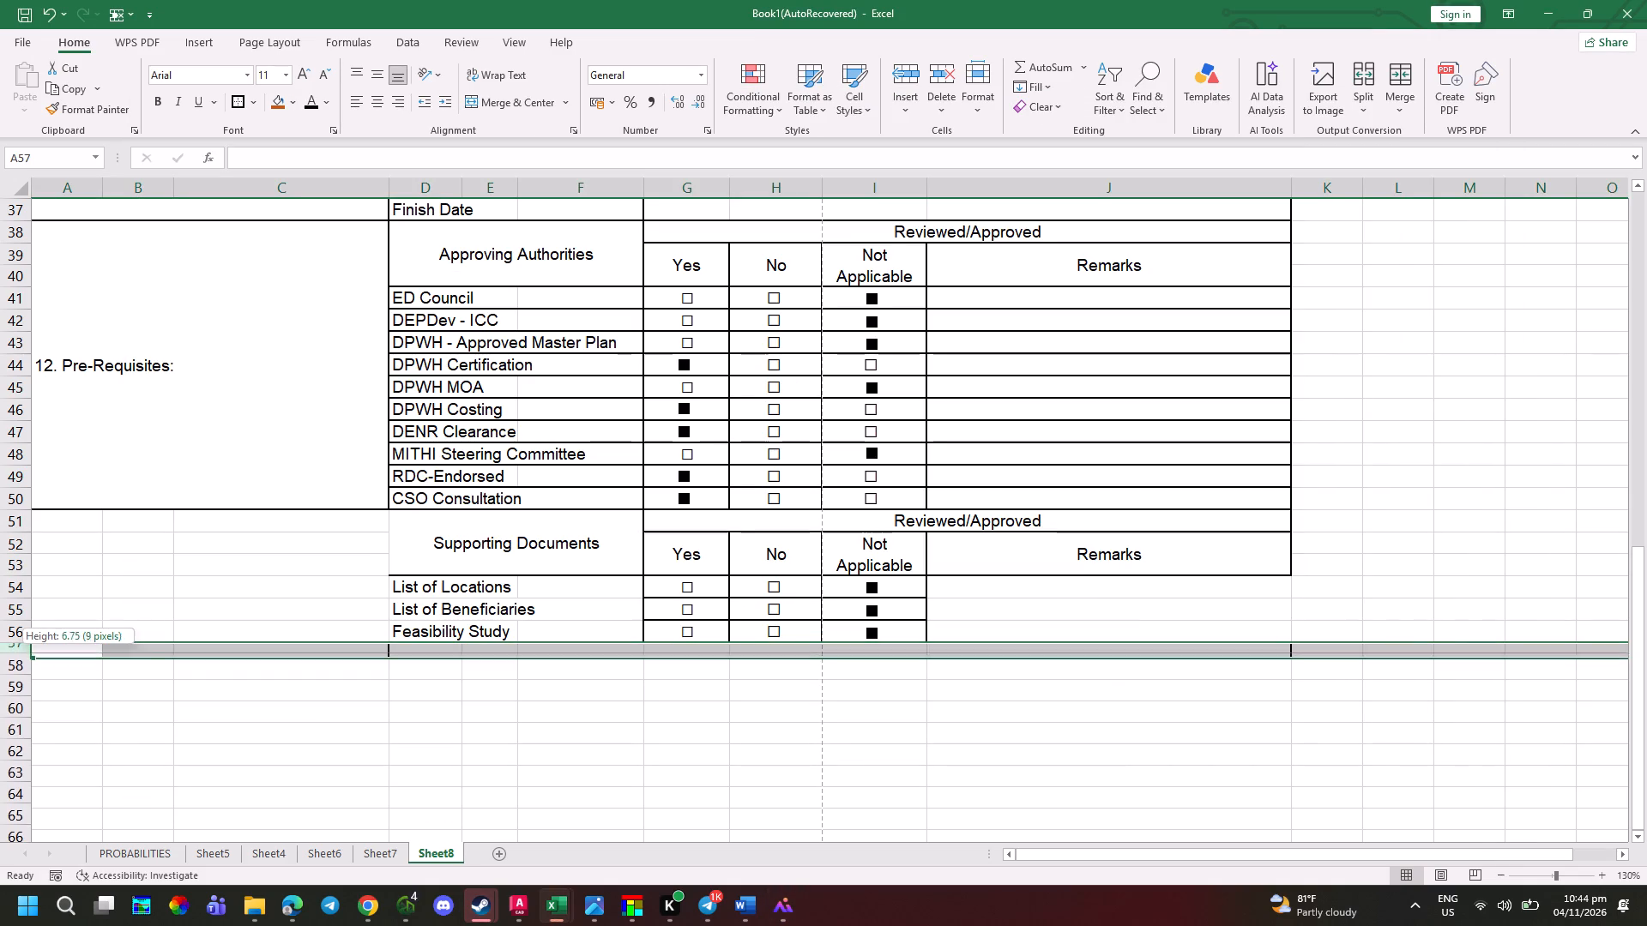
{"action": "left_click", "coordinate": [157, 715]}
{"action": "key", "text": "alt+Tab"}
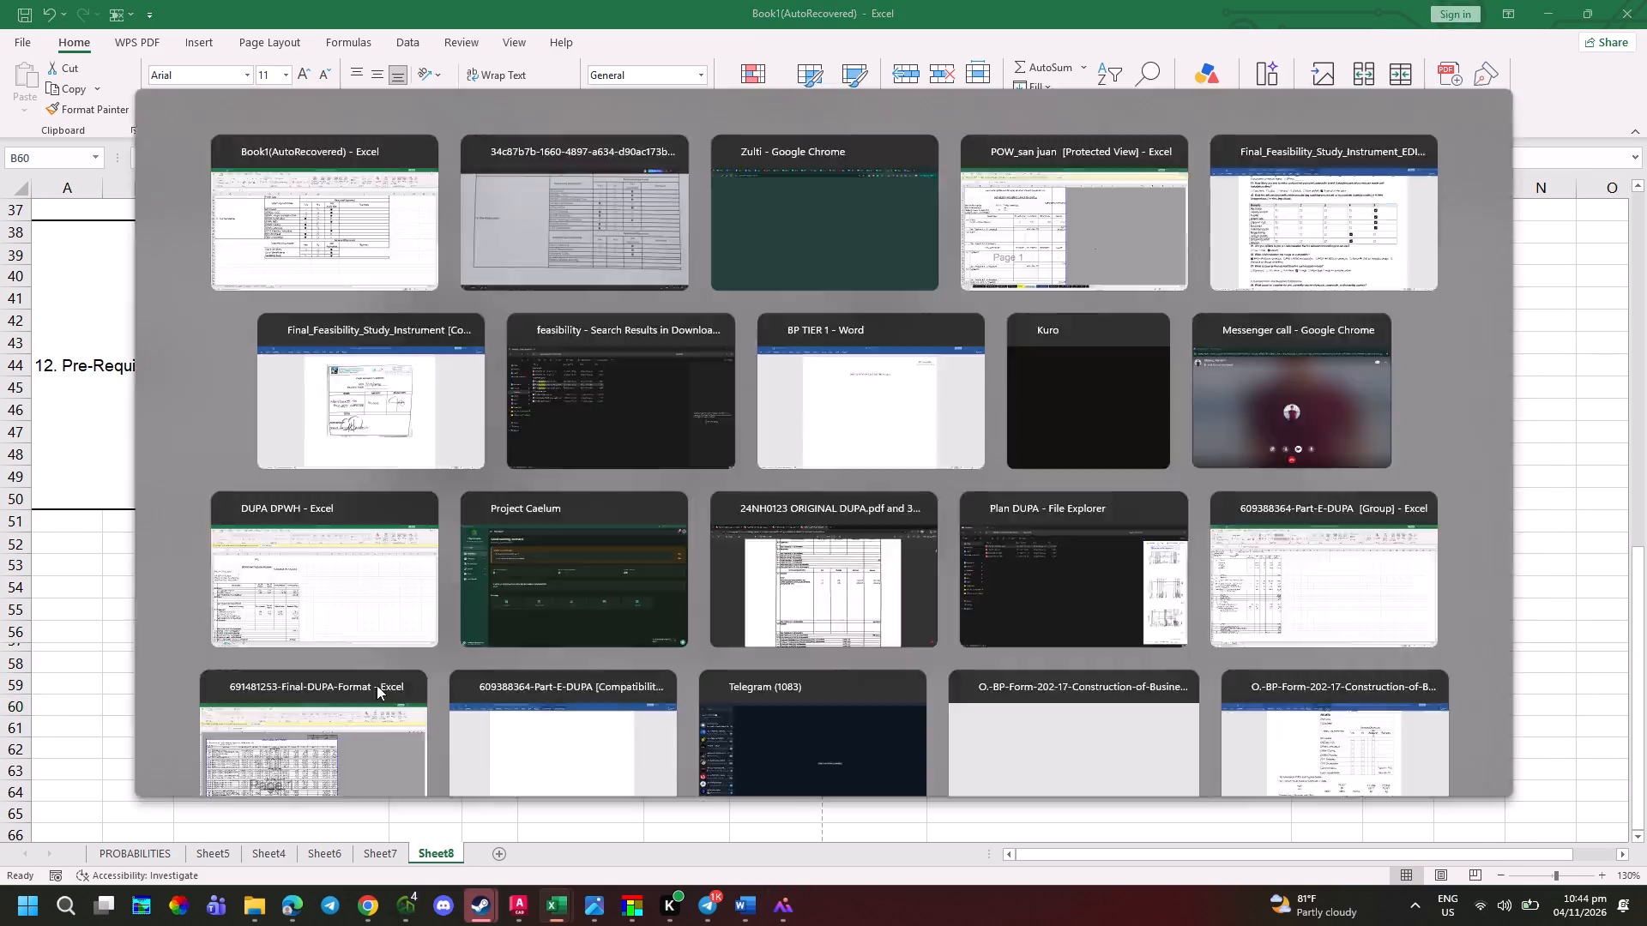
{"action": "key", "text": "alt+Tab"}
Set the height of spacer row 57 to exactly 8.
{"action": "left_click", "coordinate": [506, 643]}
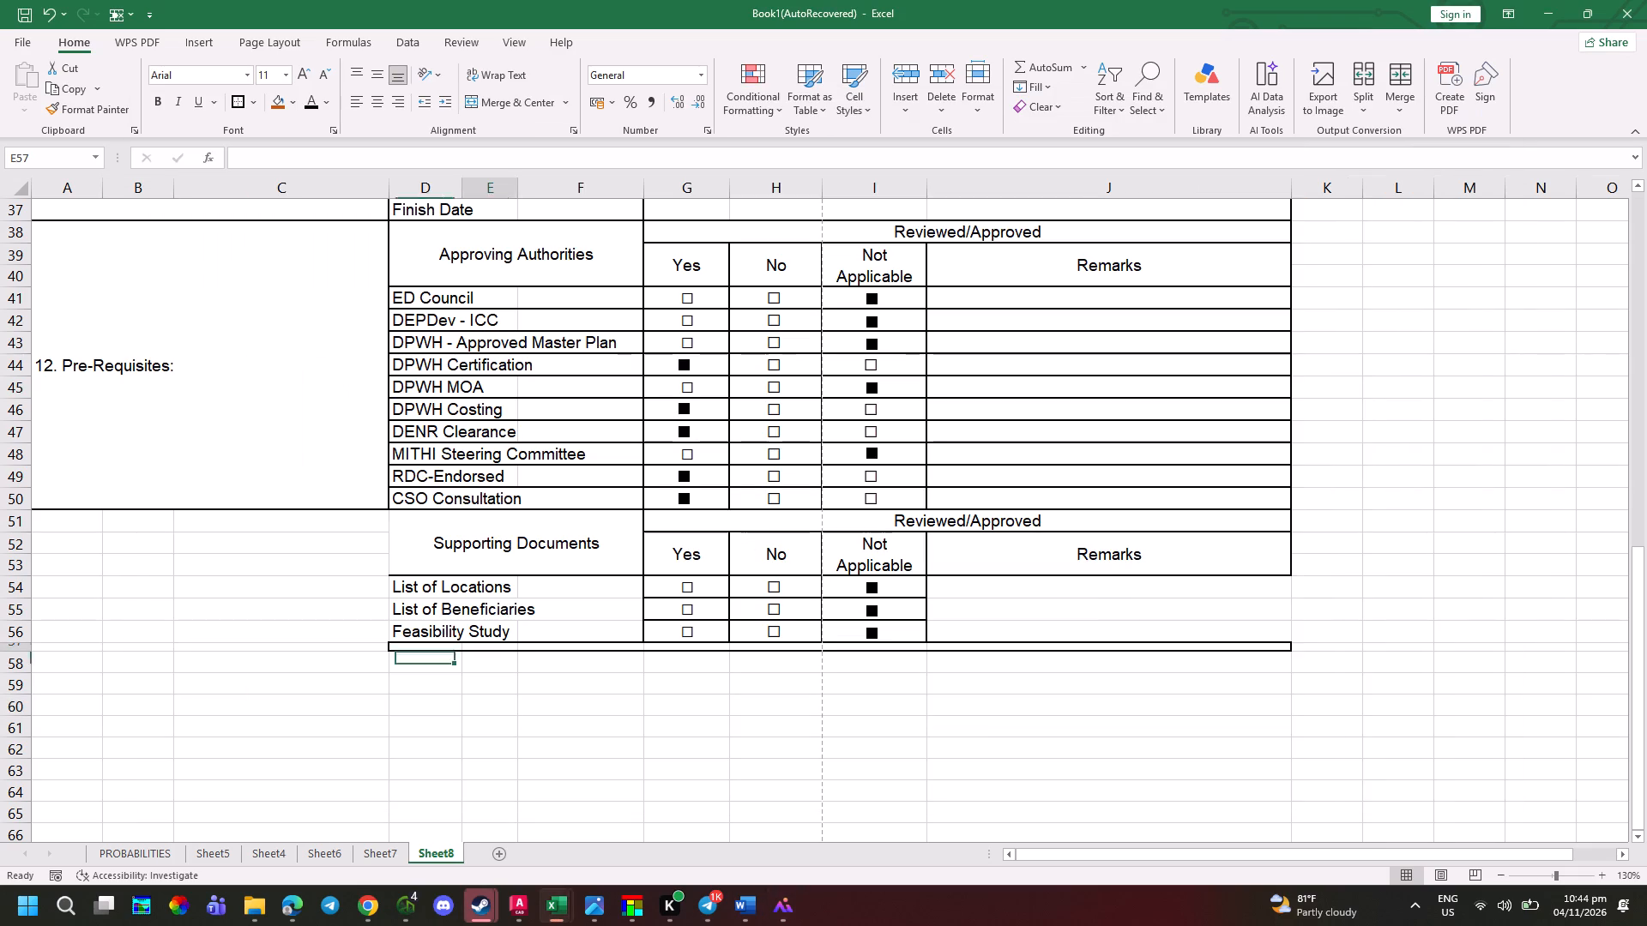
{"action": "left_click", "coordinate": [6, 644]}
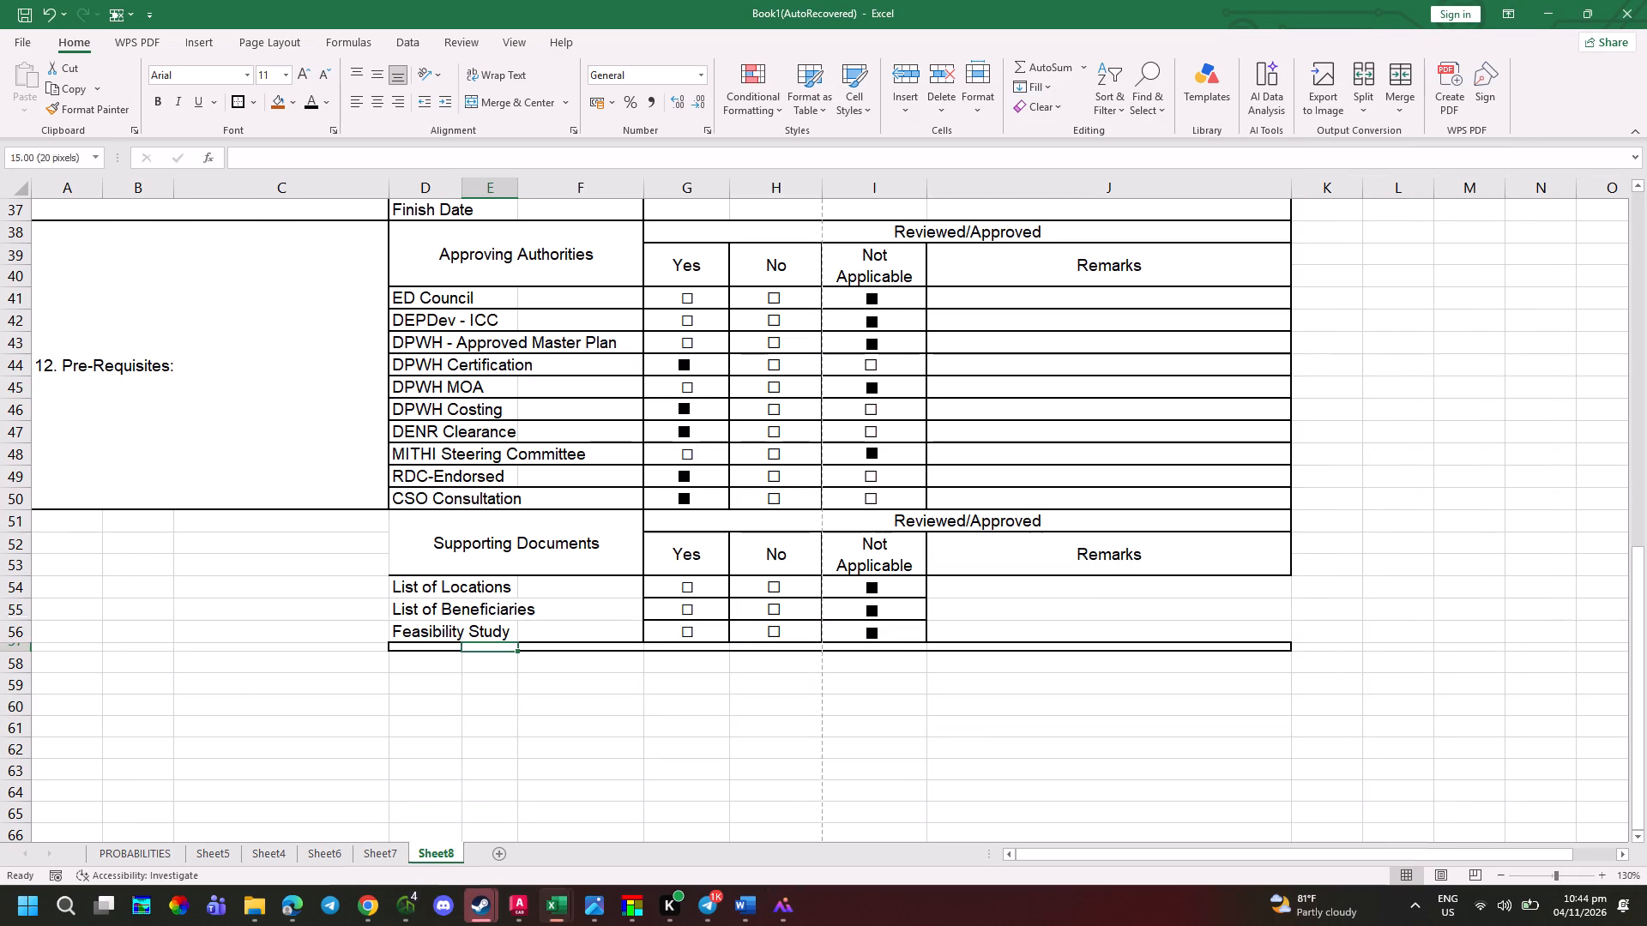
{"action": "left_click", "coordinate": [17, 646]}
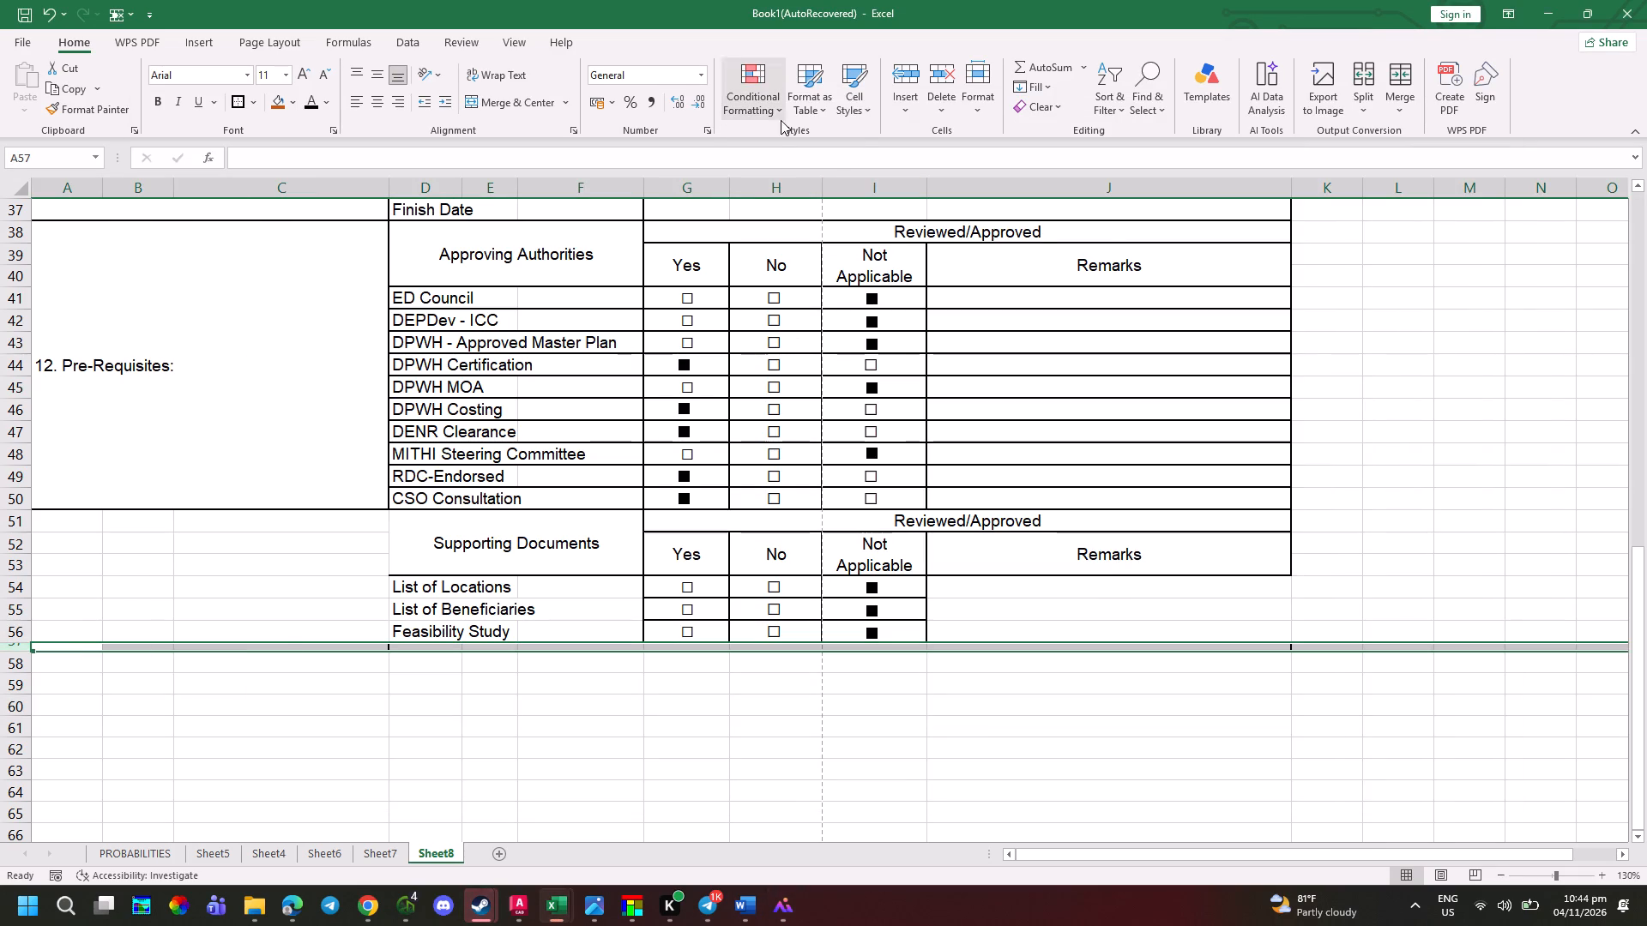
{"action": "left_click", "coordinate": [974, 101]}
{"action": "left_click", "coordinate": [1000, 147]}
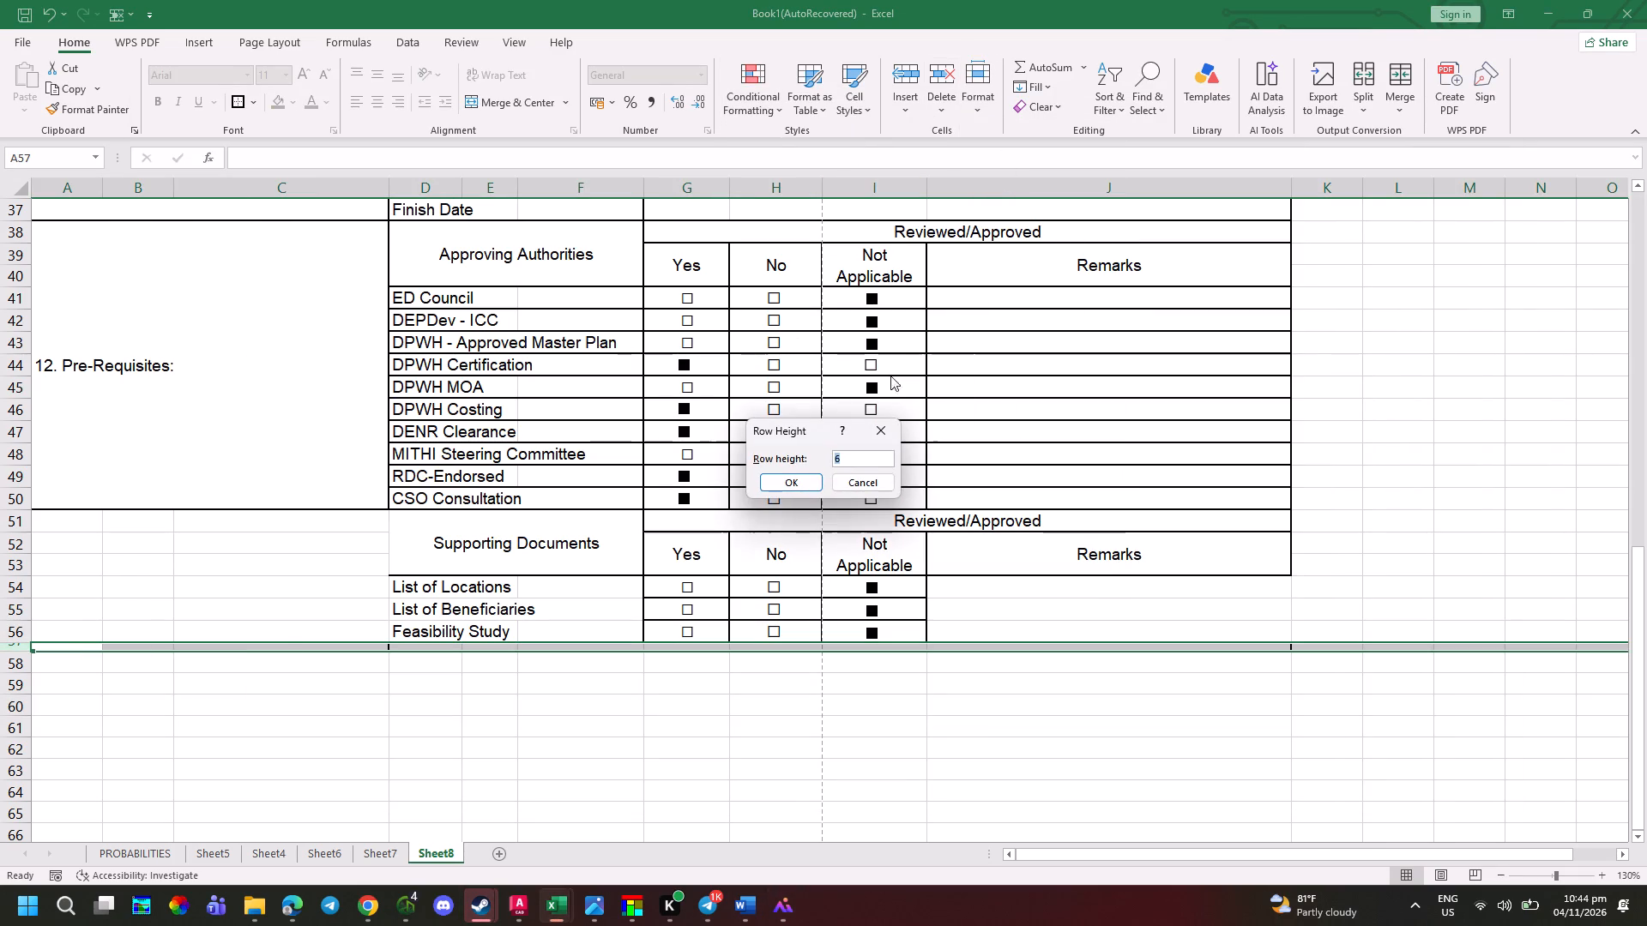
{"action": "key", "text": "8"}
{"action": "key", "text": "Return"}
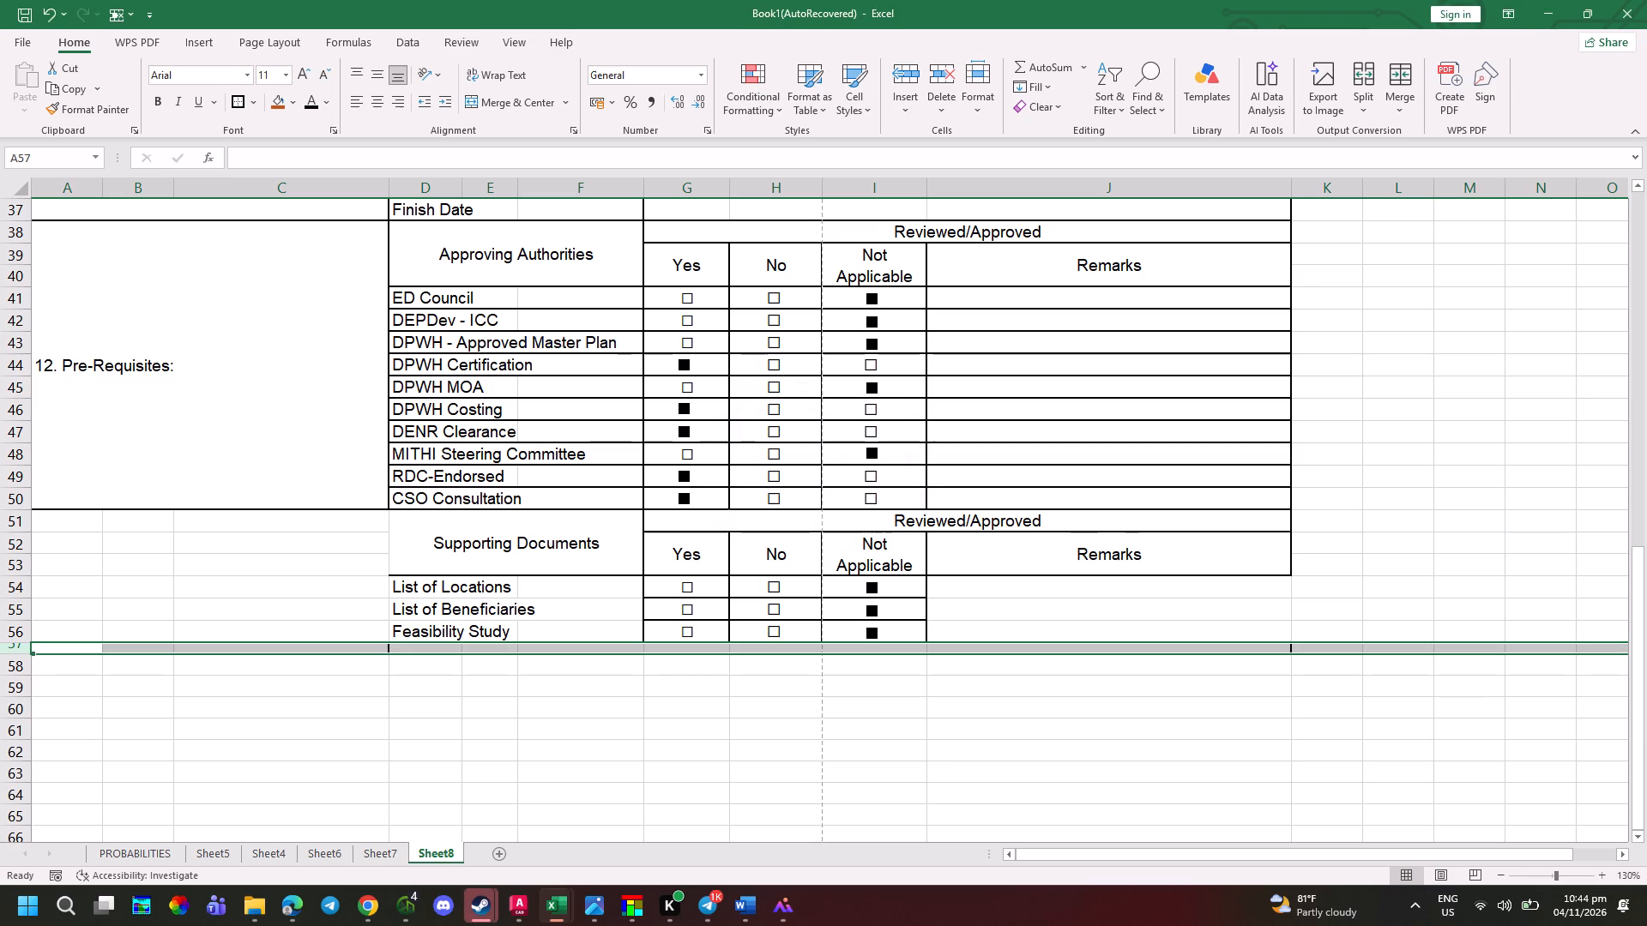
Set the height of spacer row 57 to 10 and compare the result with the scanned form.
{"action": "left_click", "coordinate": [974, 117]}
{"action": "left_click", "coordinate": [989, 164]}
{"action": "type", "text": "10"}
{"action": "key", "text": "Return"}
{"action": "left_click", "coordinate": [718, 616]}
{"action": "key", "text": "alt+Tab"}
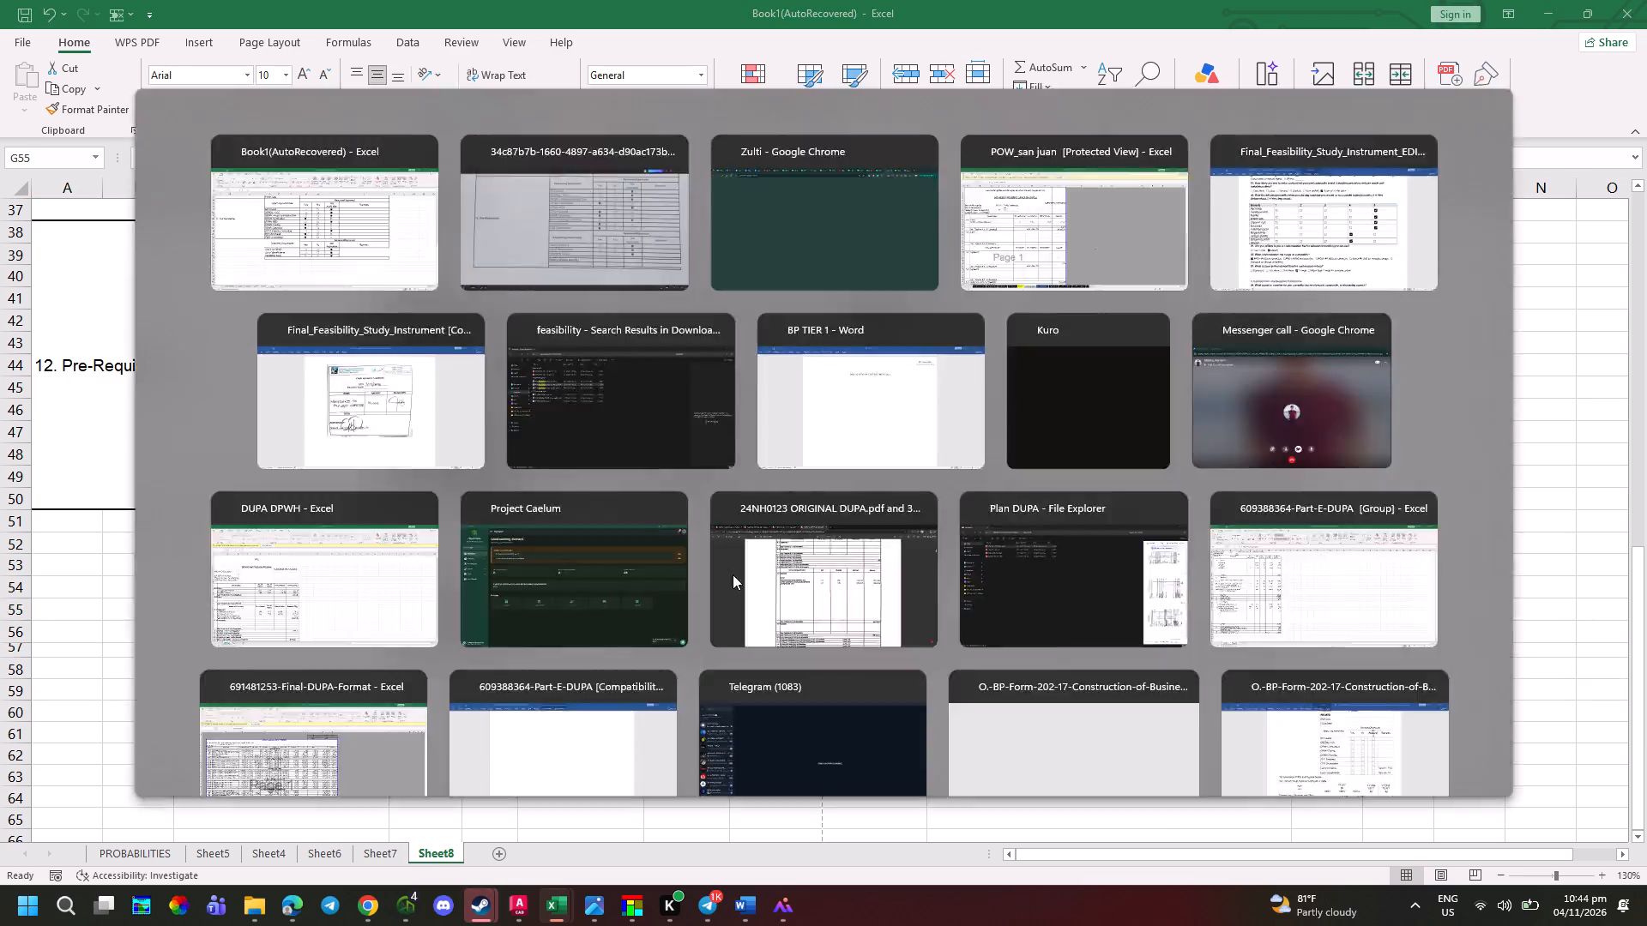
{"action": "key", "text": "alt+Tab"}
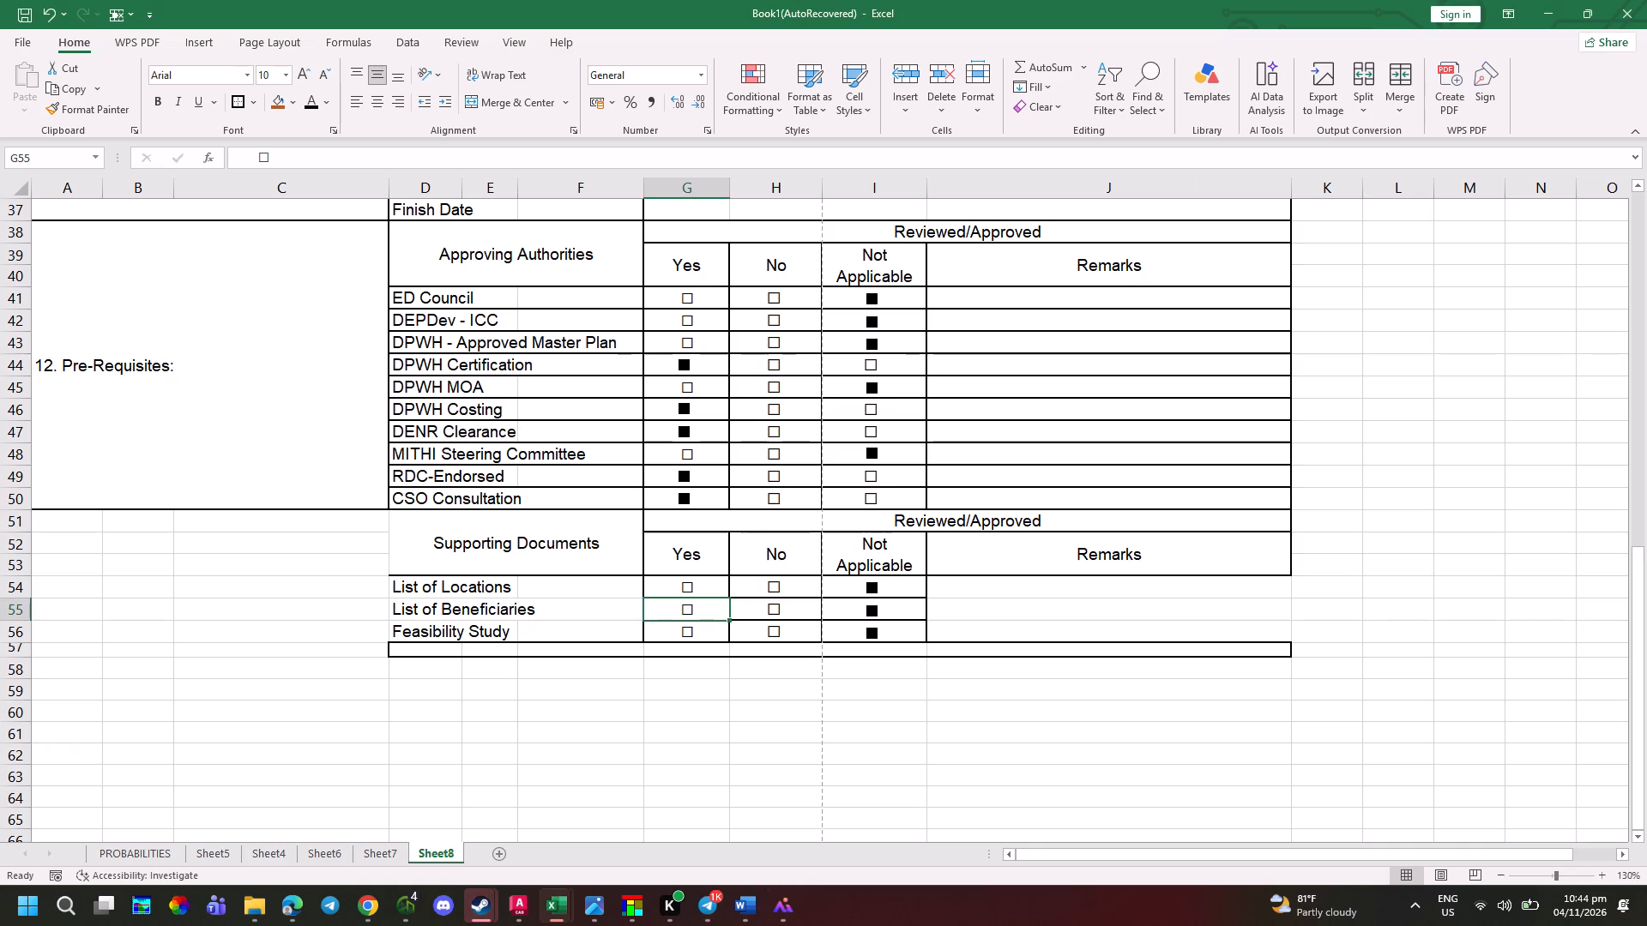
Enter "Others (please specify)" in cell D58 below the spacer row, checking the wording against the scanned form.
{"action": "key", "text": "o"}
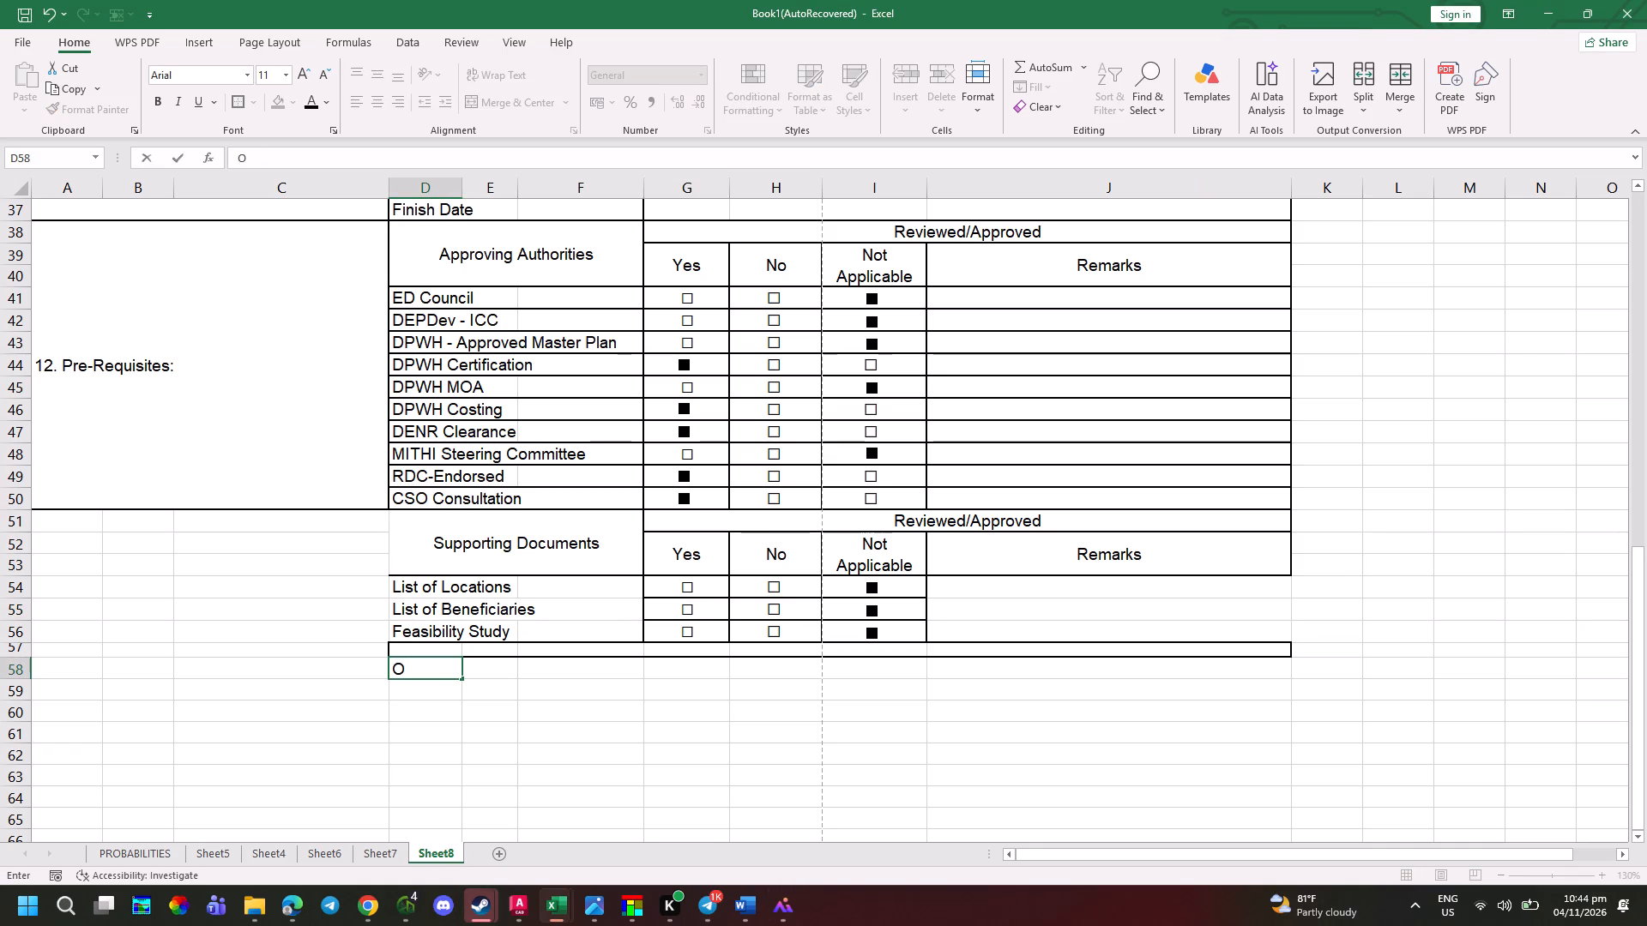
{"action": "type", "text": "thers"}
{"action": "key", "text": "space"}
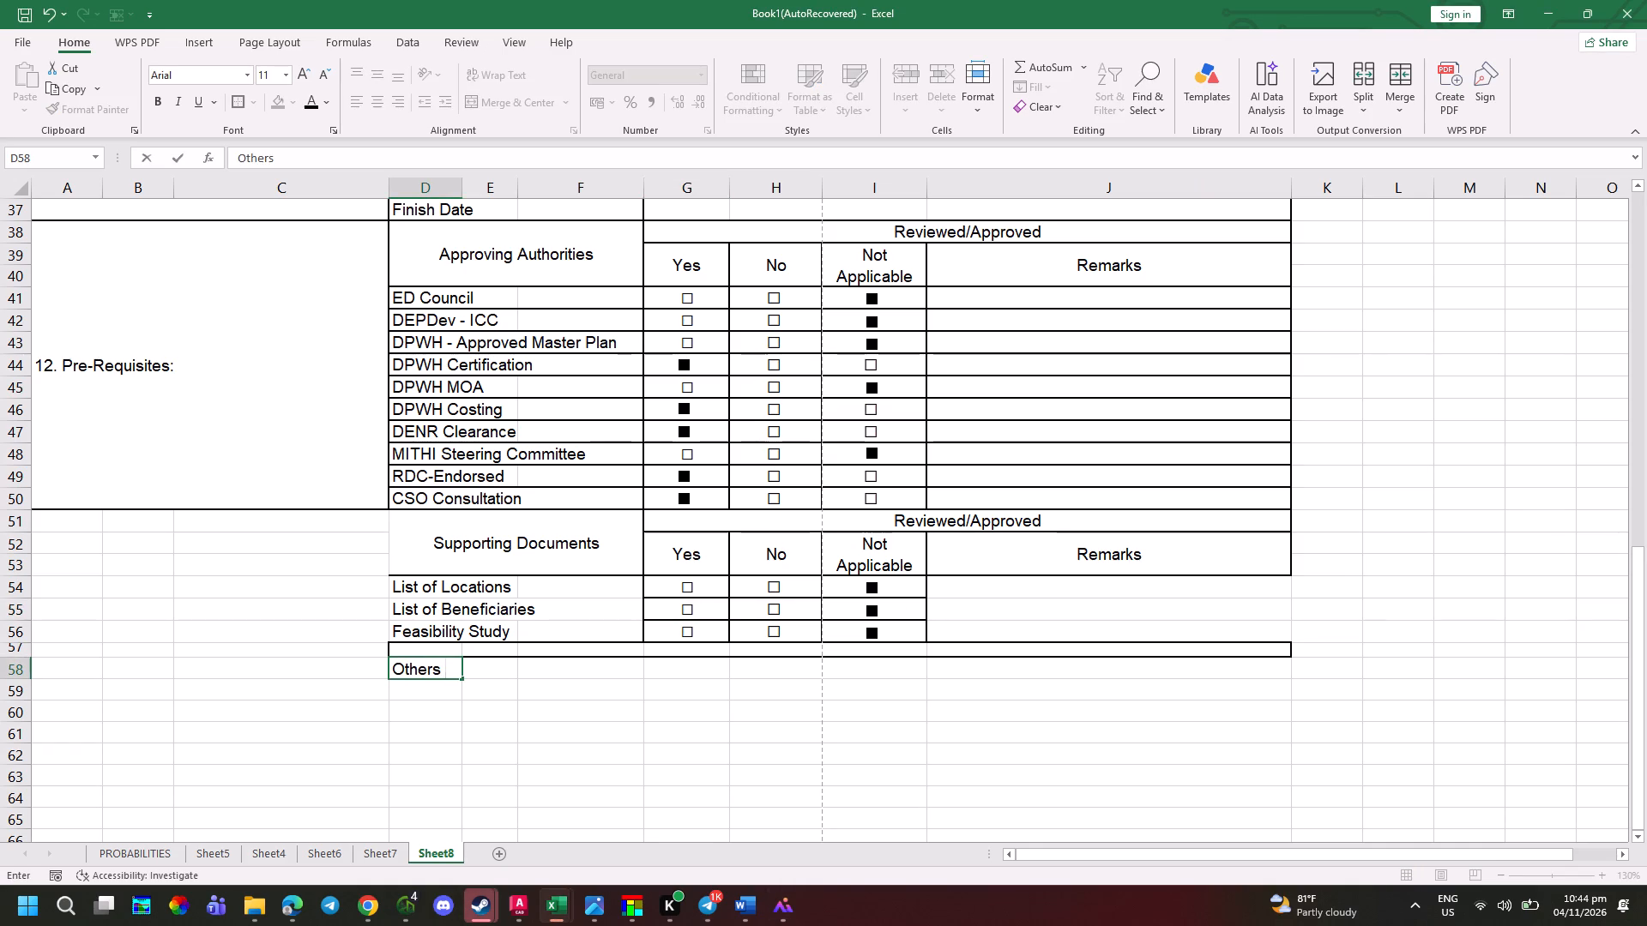
{"action": "key", "text": "alt+Tab"}
{"action": "key", "text": "alt+Tab"}
{"action": "type", "text": "dpec"}
{"action": "key", "text": "BackSpace"}
{"action": "key", "text": "BackSpace"}
{"action": "key", "text": "BackSpace"}
{"action": "key", "text": "BackSpace"}
{"action": "type", "text": "specify"}
{"action": "key", "text": "alt+Tab"}
{"action": "key", "text": "alt+Tab"}
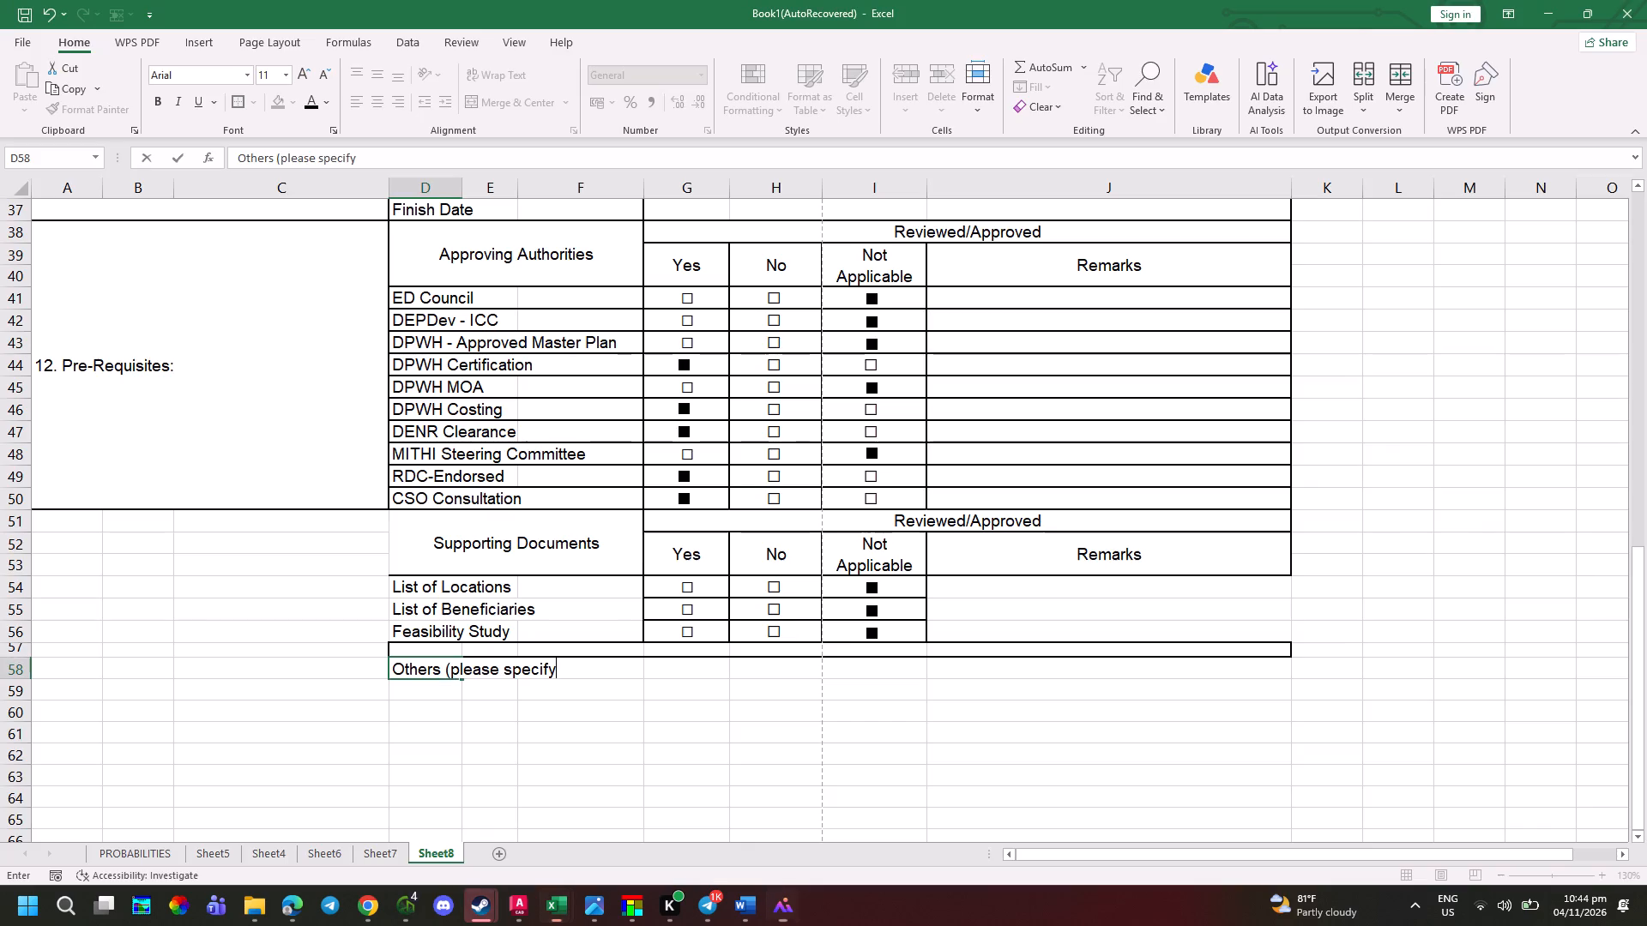
{"action": "key", "text": "shift+parenright"}
{"action": "left_click_drag", "start_coordinate": [572, 852], "coordinate": [572, 840]}
{"action": "left_click", "coordinate": [569, 819]}
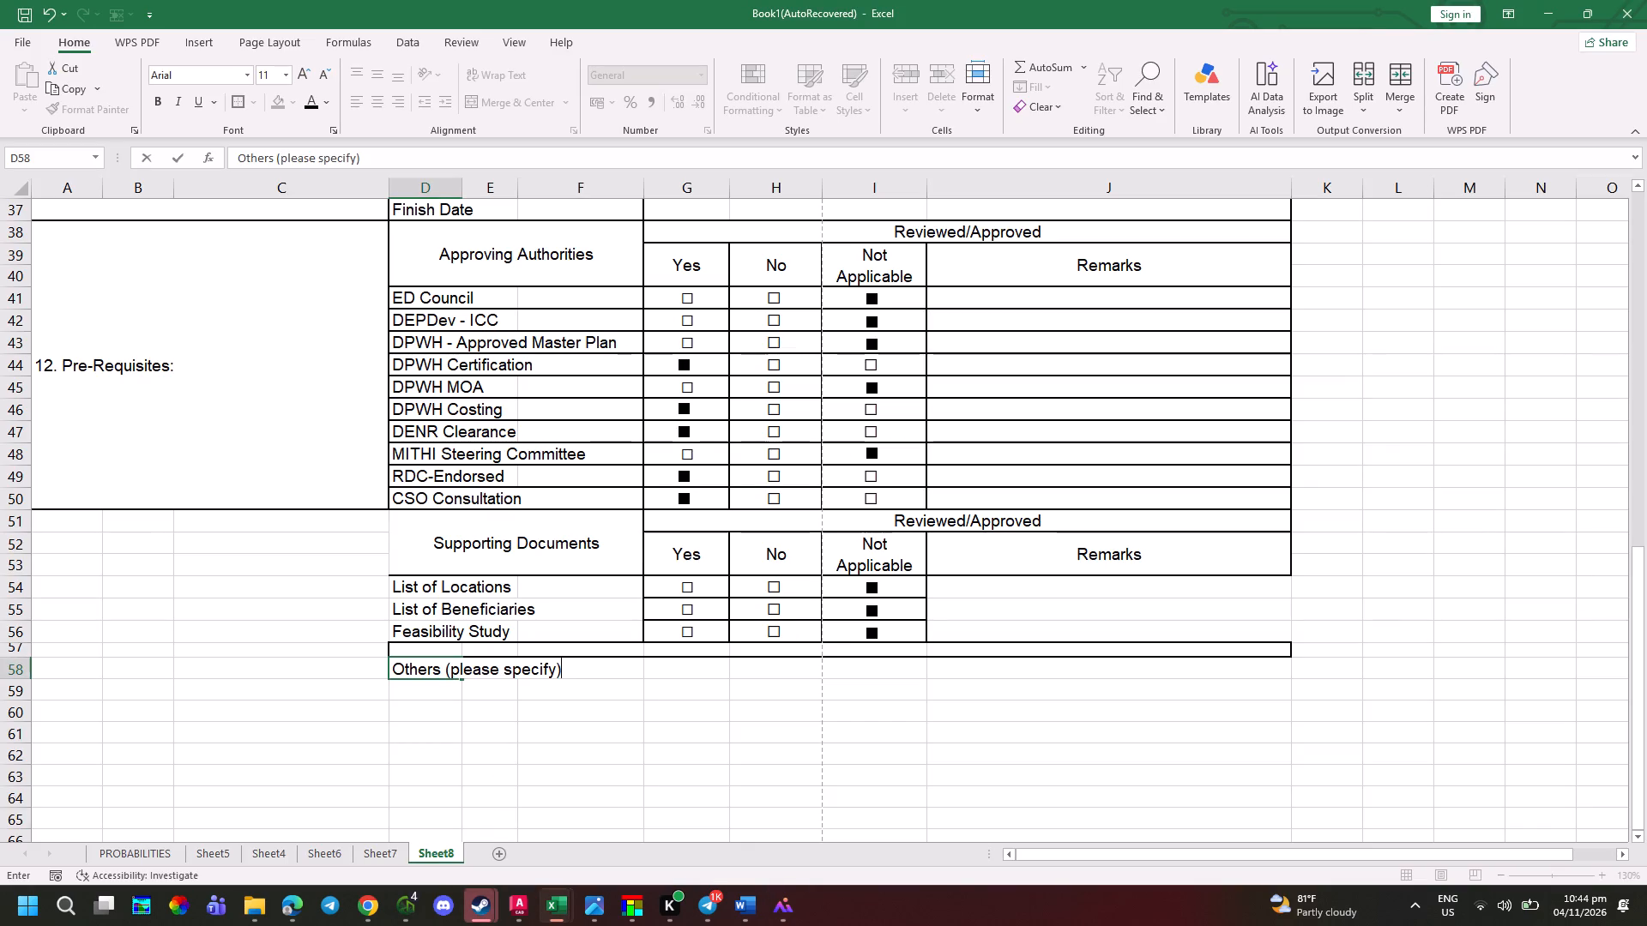
Set the height of spacer row 57 to 8 and compare the result with the scanned form.
{"action": "left_click", "coordinate": [13, 649]}
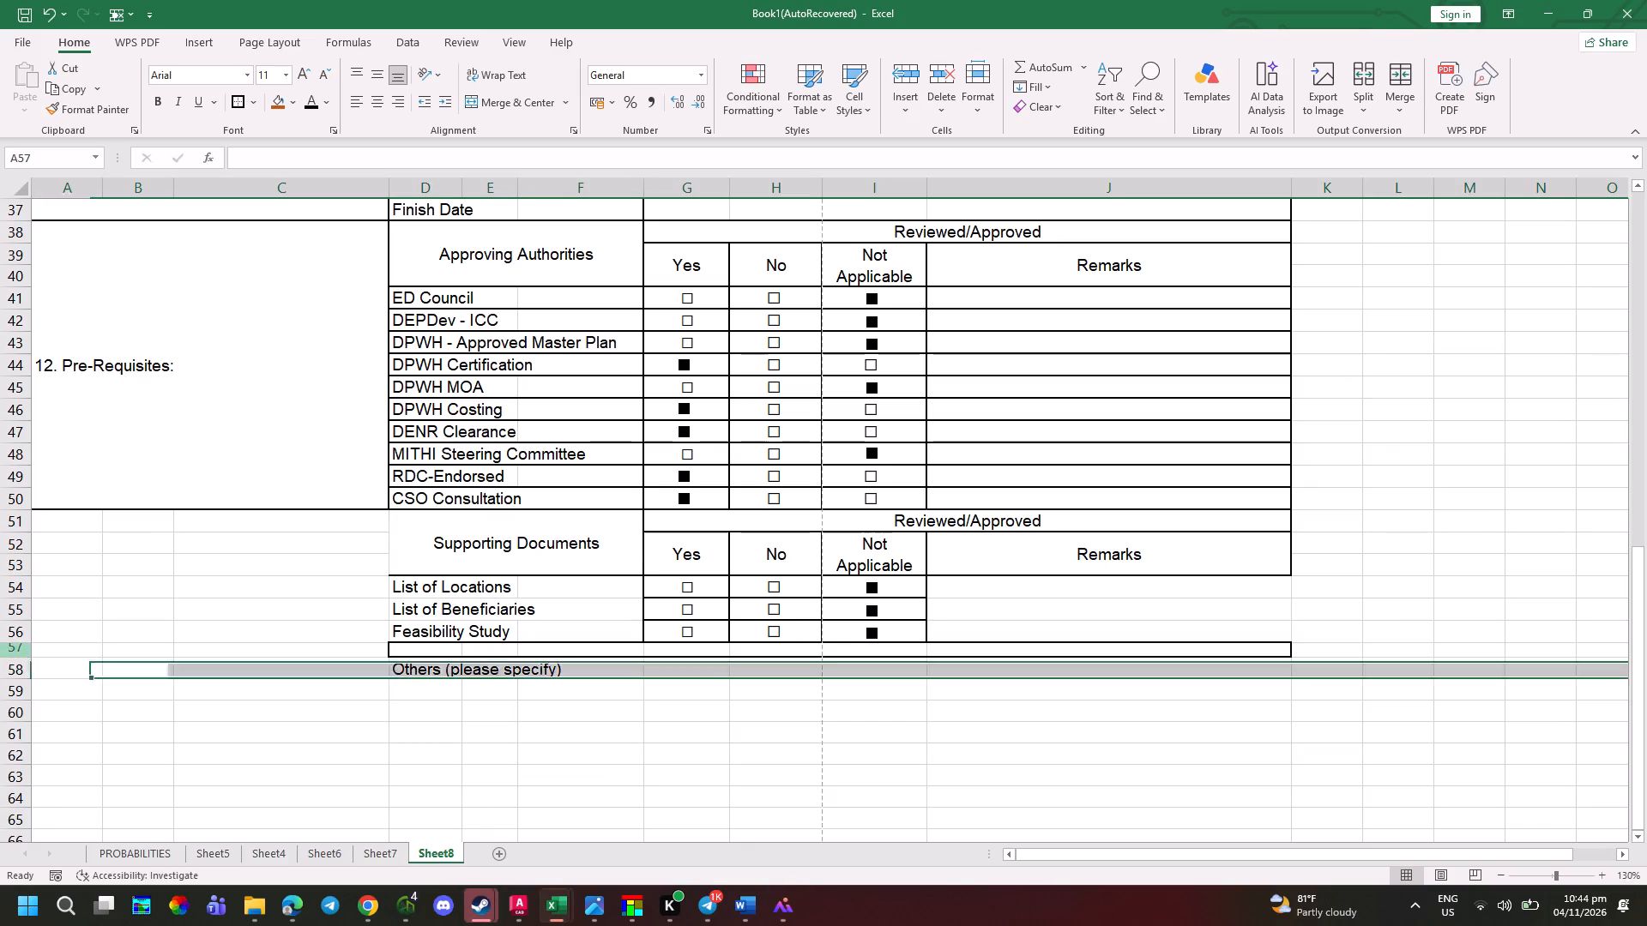
{"action": "left_click", "coordinate": [993, 103]}
{"action": "left_click", "coordinate": [1020, 159]}
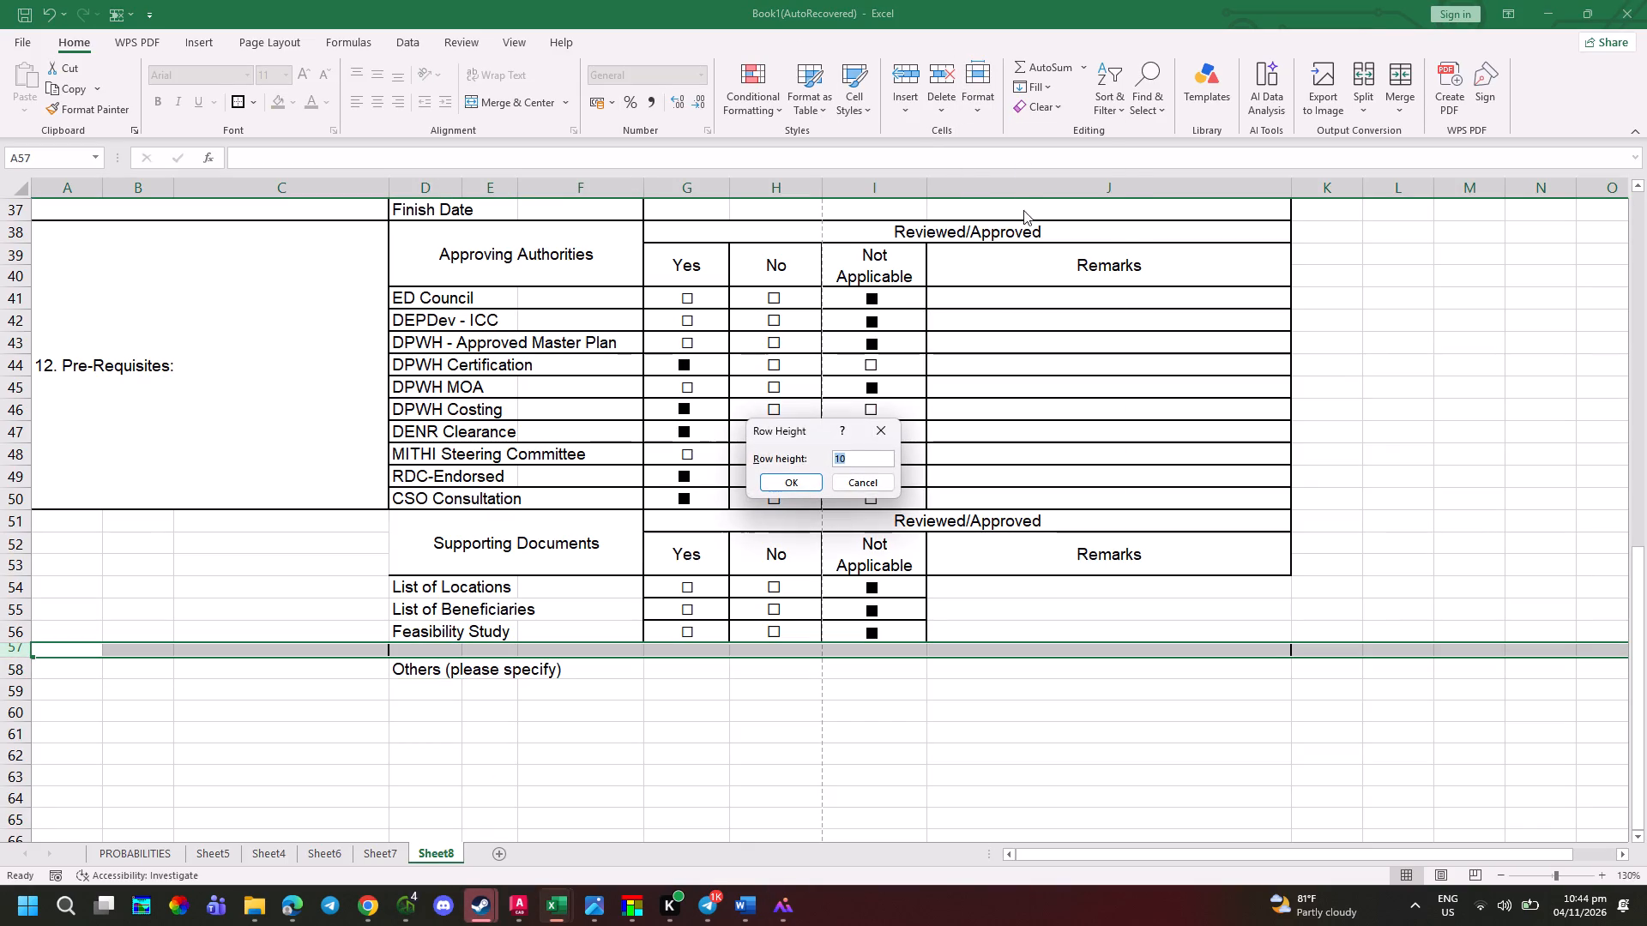
{"action": "key", "text": "8"}
{"action": "key", "text": "Return"}
{"action": "left_click", "coordinate": [751, 618]}
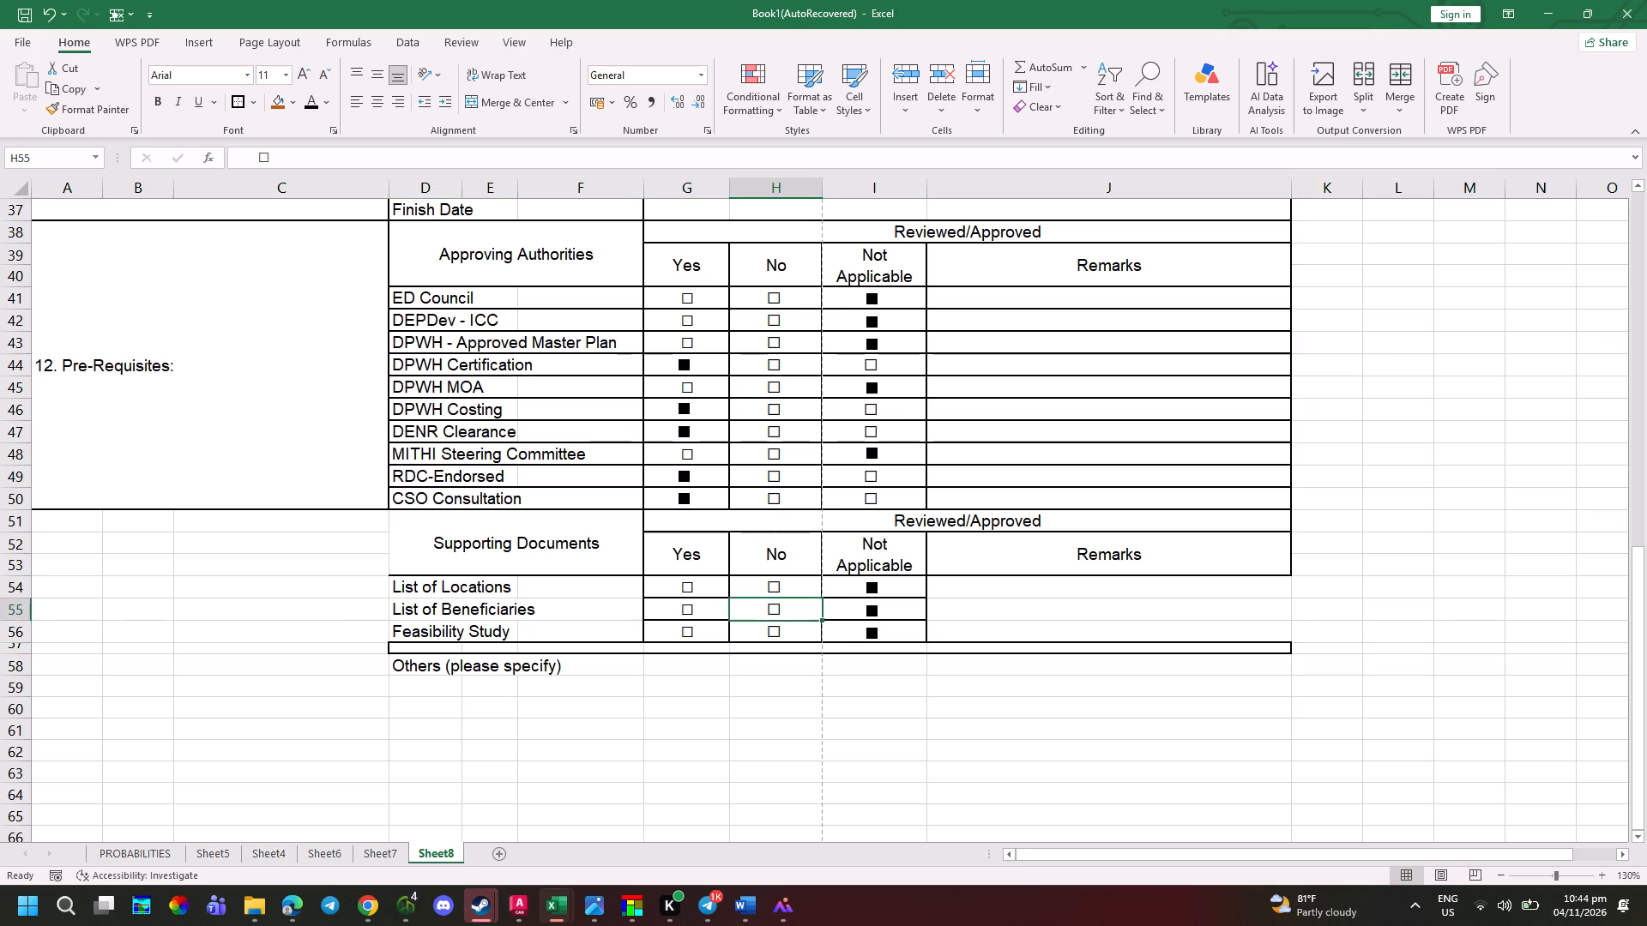
{"action": "key", "text": "alt+Tab"}
{"action": "key", "text": "alt+Tab"}
Check the Others row in the scanned form and put a thick outside border around its label cells D58:F58.
{"action": "left_click_drag", "start_coordinate": [453, 686], "coordinate": [927, 693]}
{"action": "key", "text": "alt+Tab"}
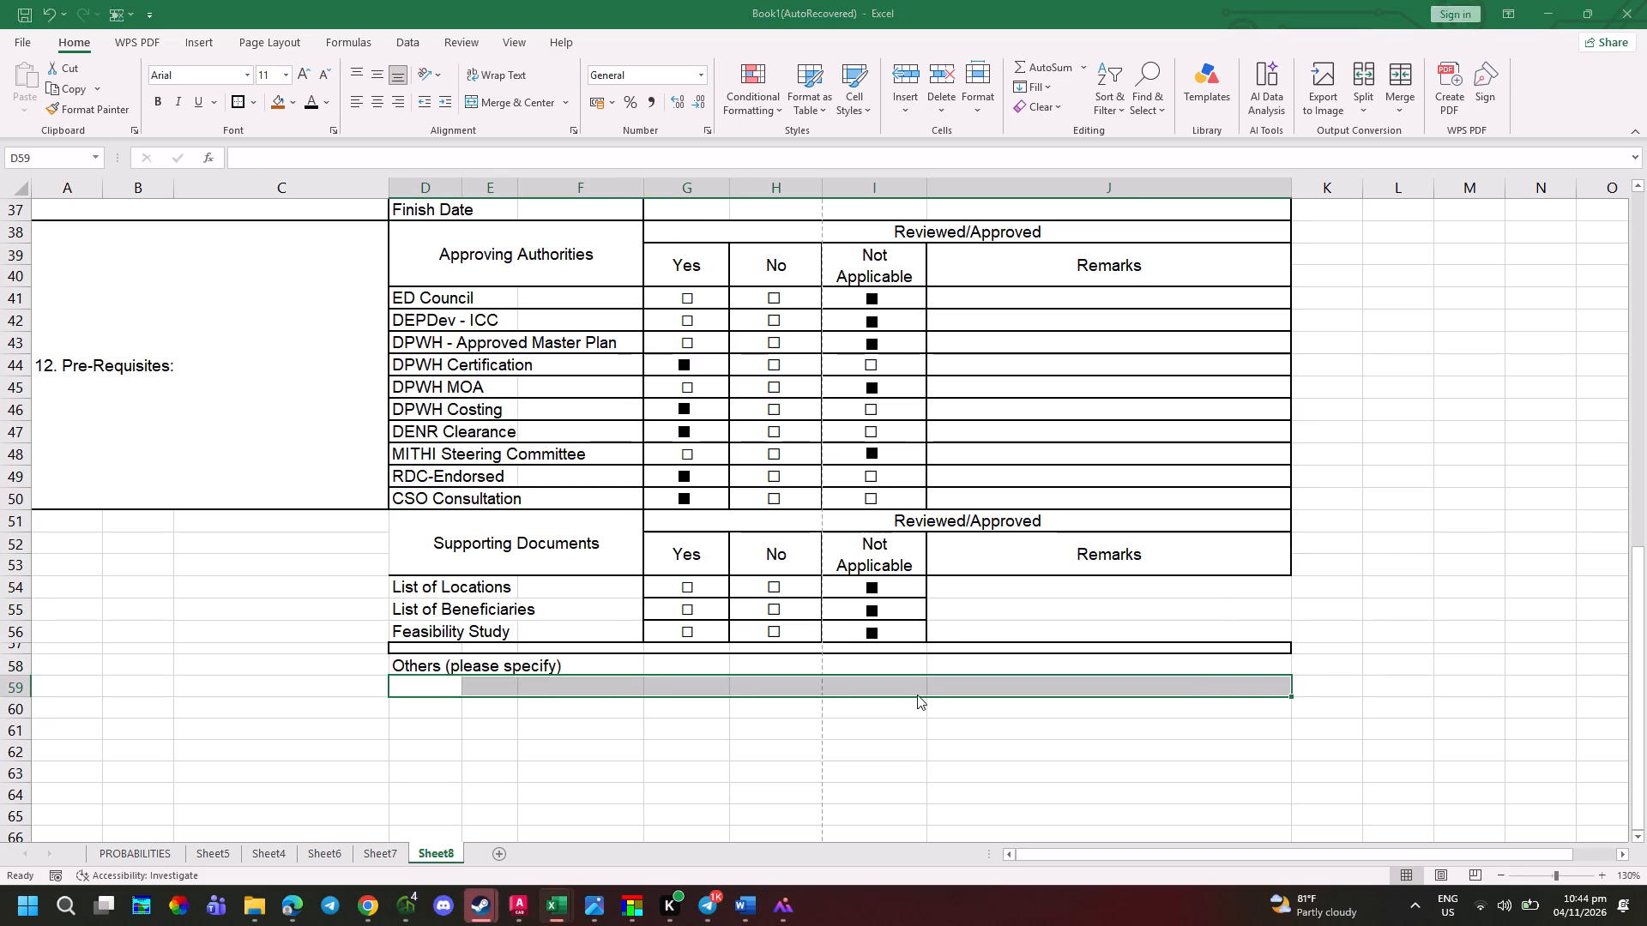
{"action": "key", "text": "alt+Tab"}
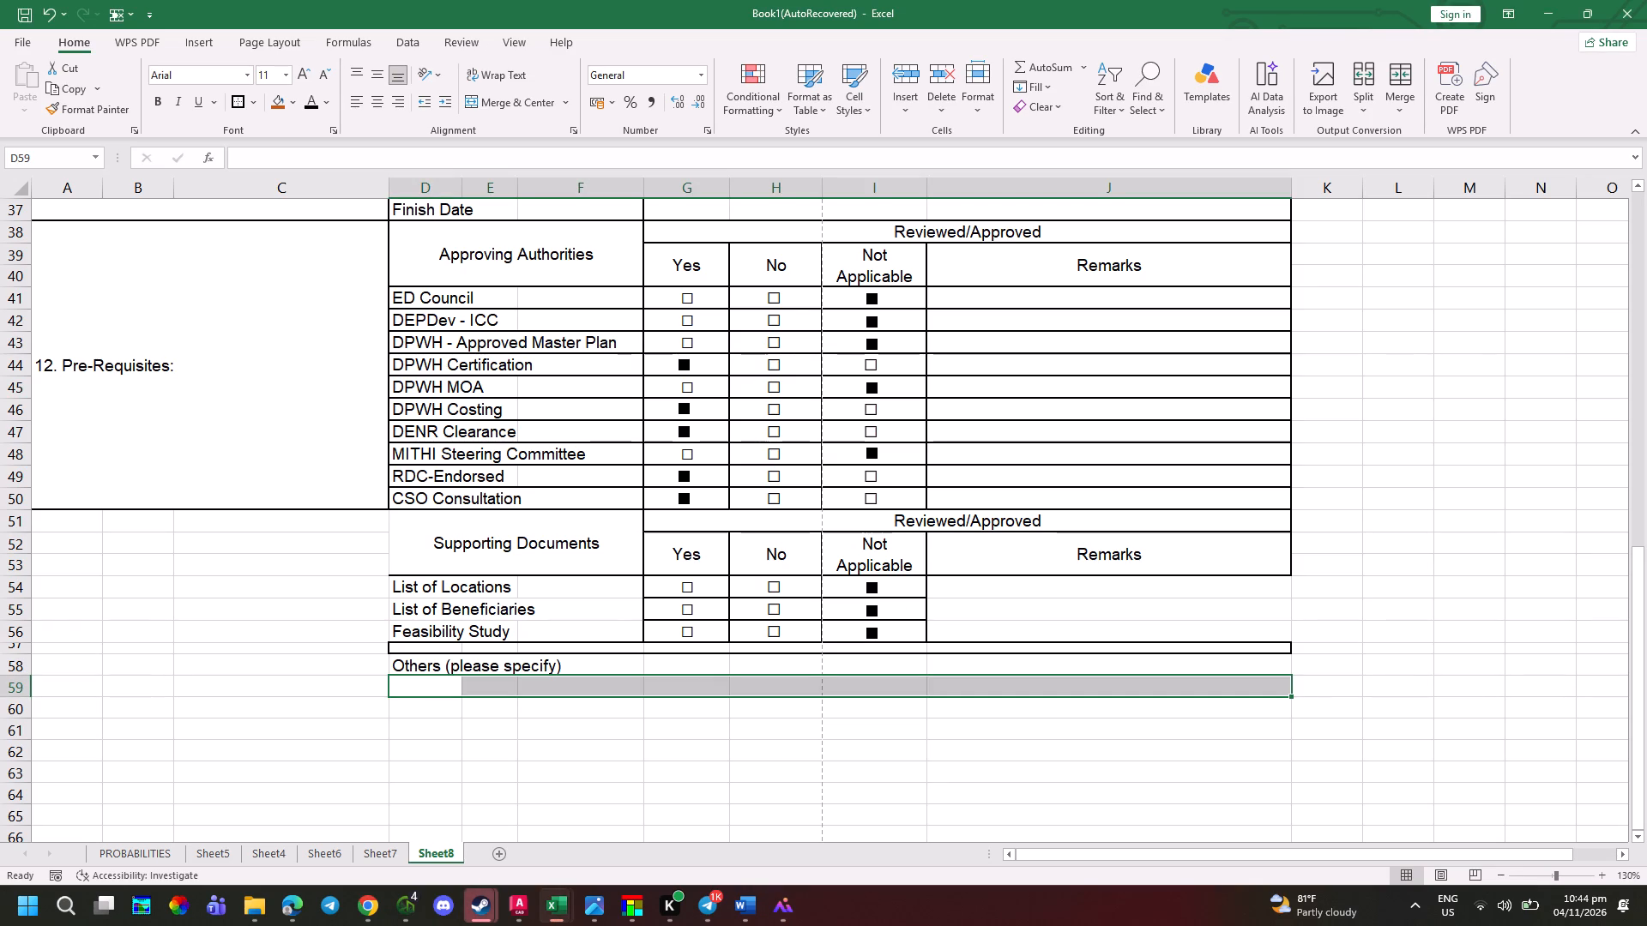
{"action": "key", "text": "alt+Tab"}
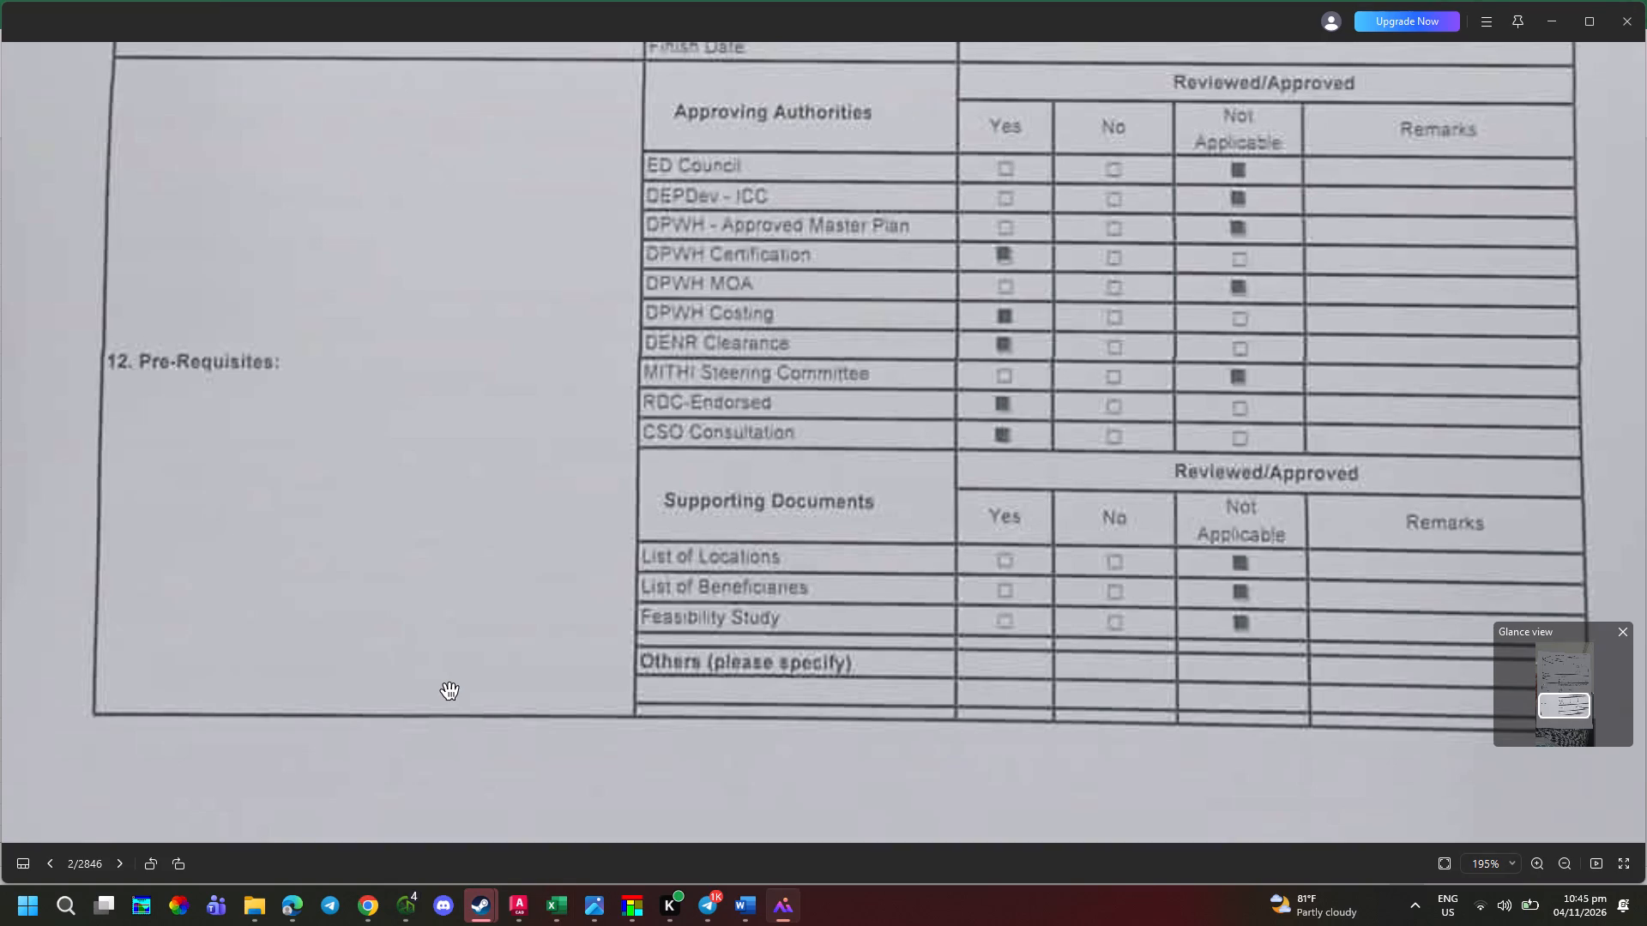
{"action": "key", "text": "alt+Tab"}
{"action": "left_click_drag", "start_coordinate": [438, 668], "coordinate": [582, 664]}
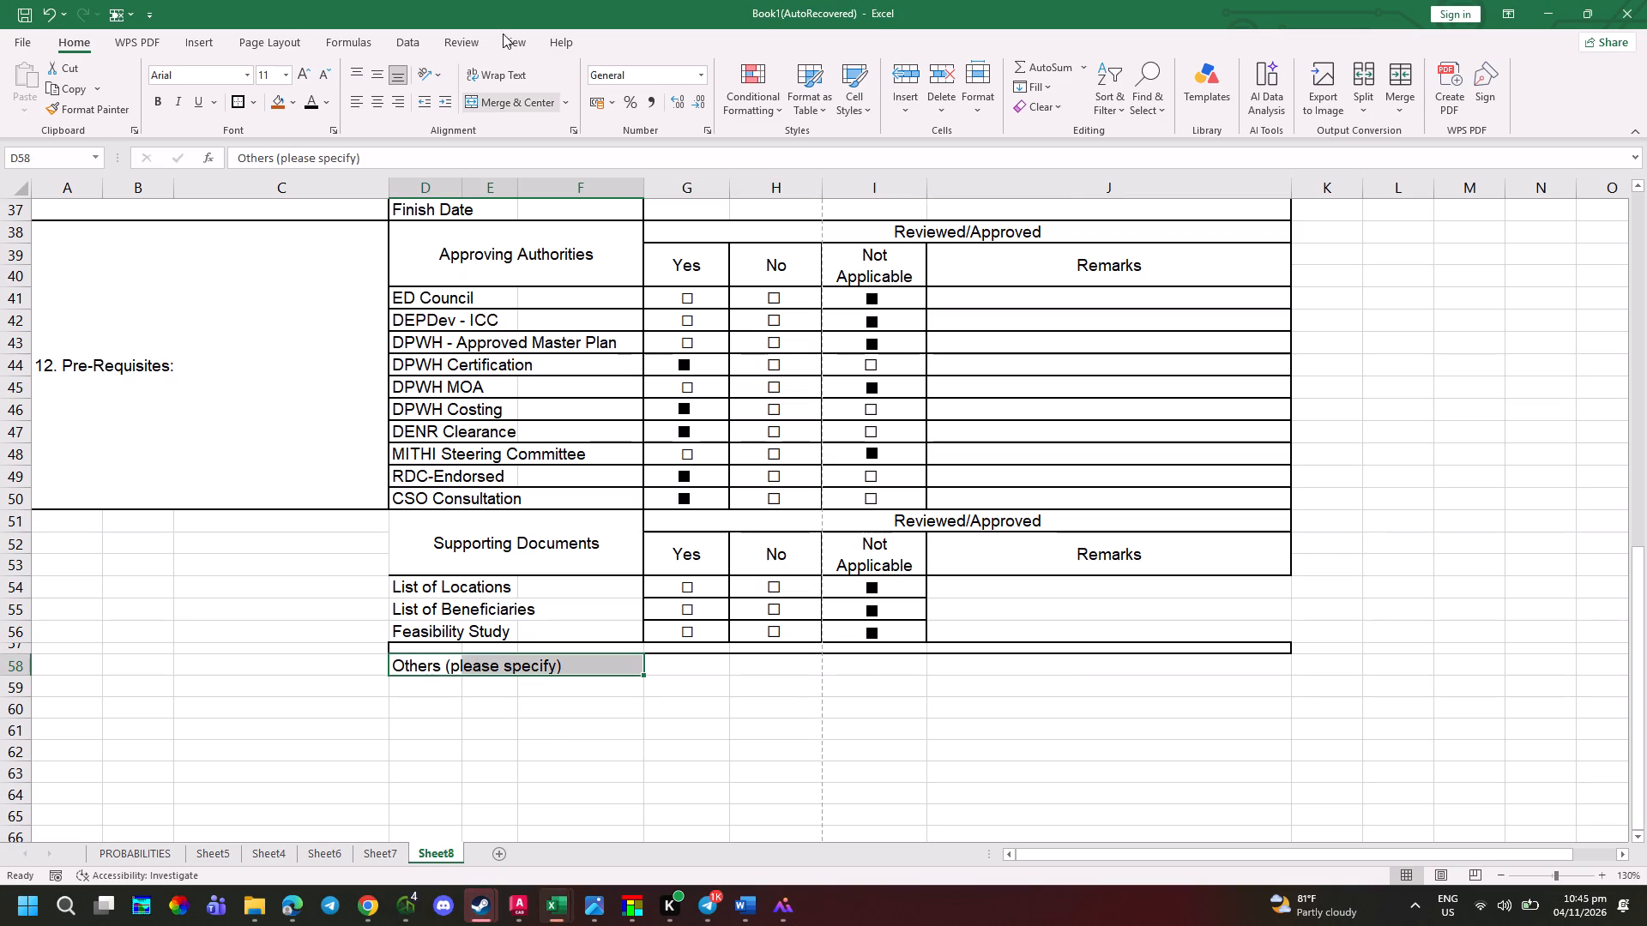
{"action": "left_click", "coordinate": [246, 98]}
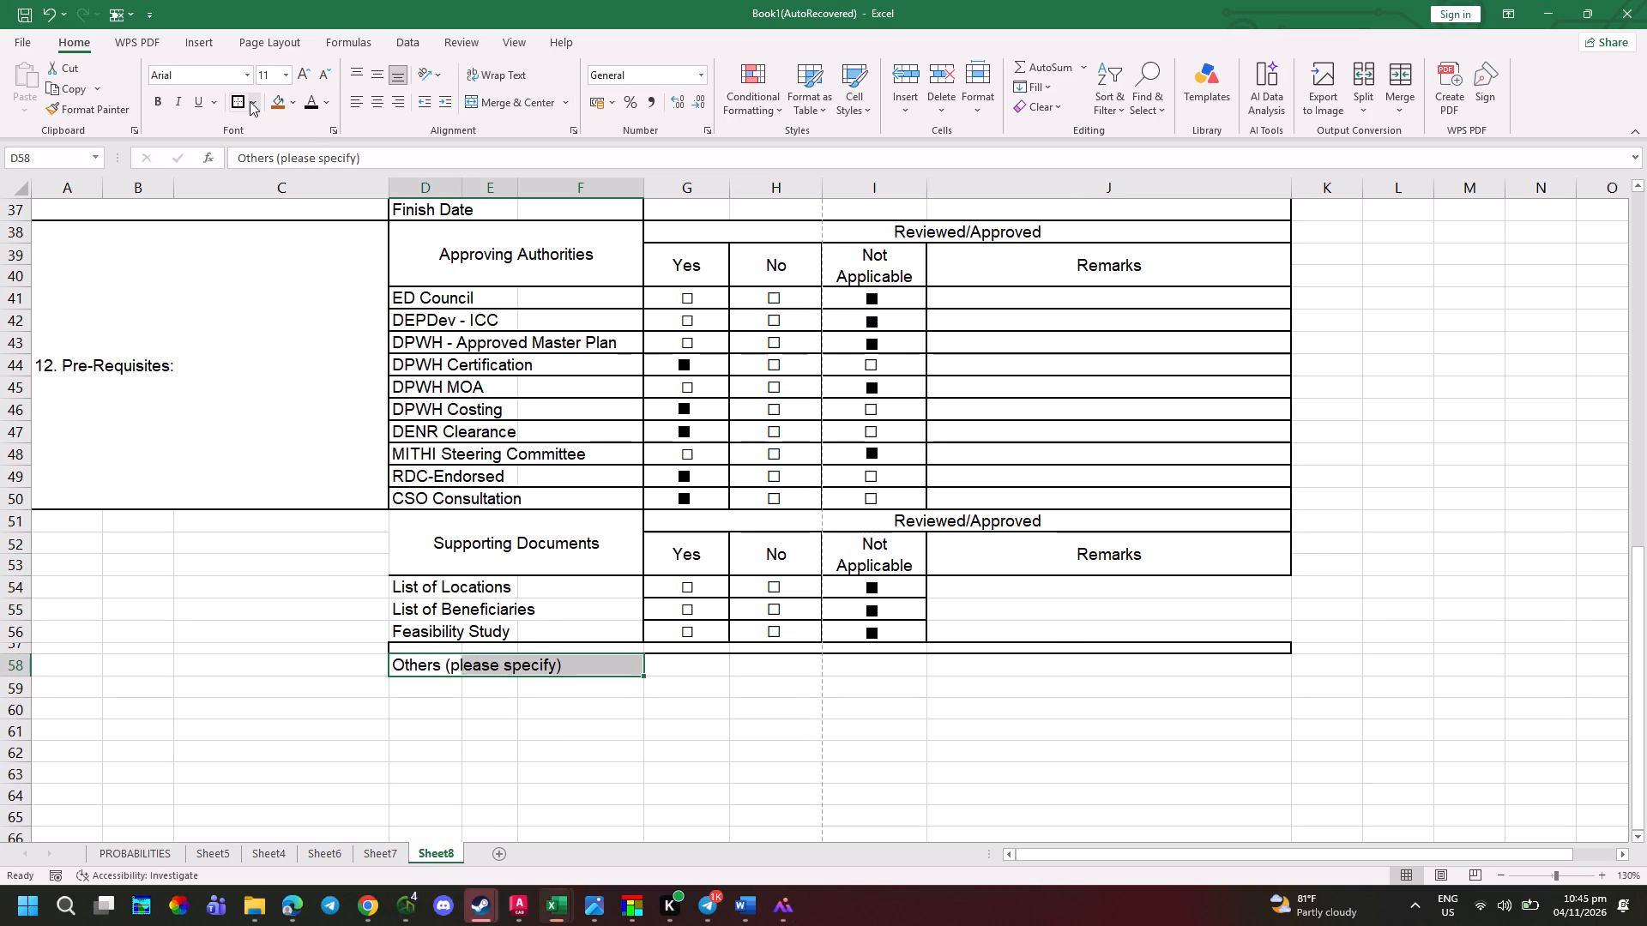
{"action": "key", "text": "Right"}
{"action": "left_click", "coordinate": [250, 101]}
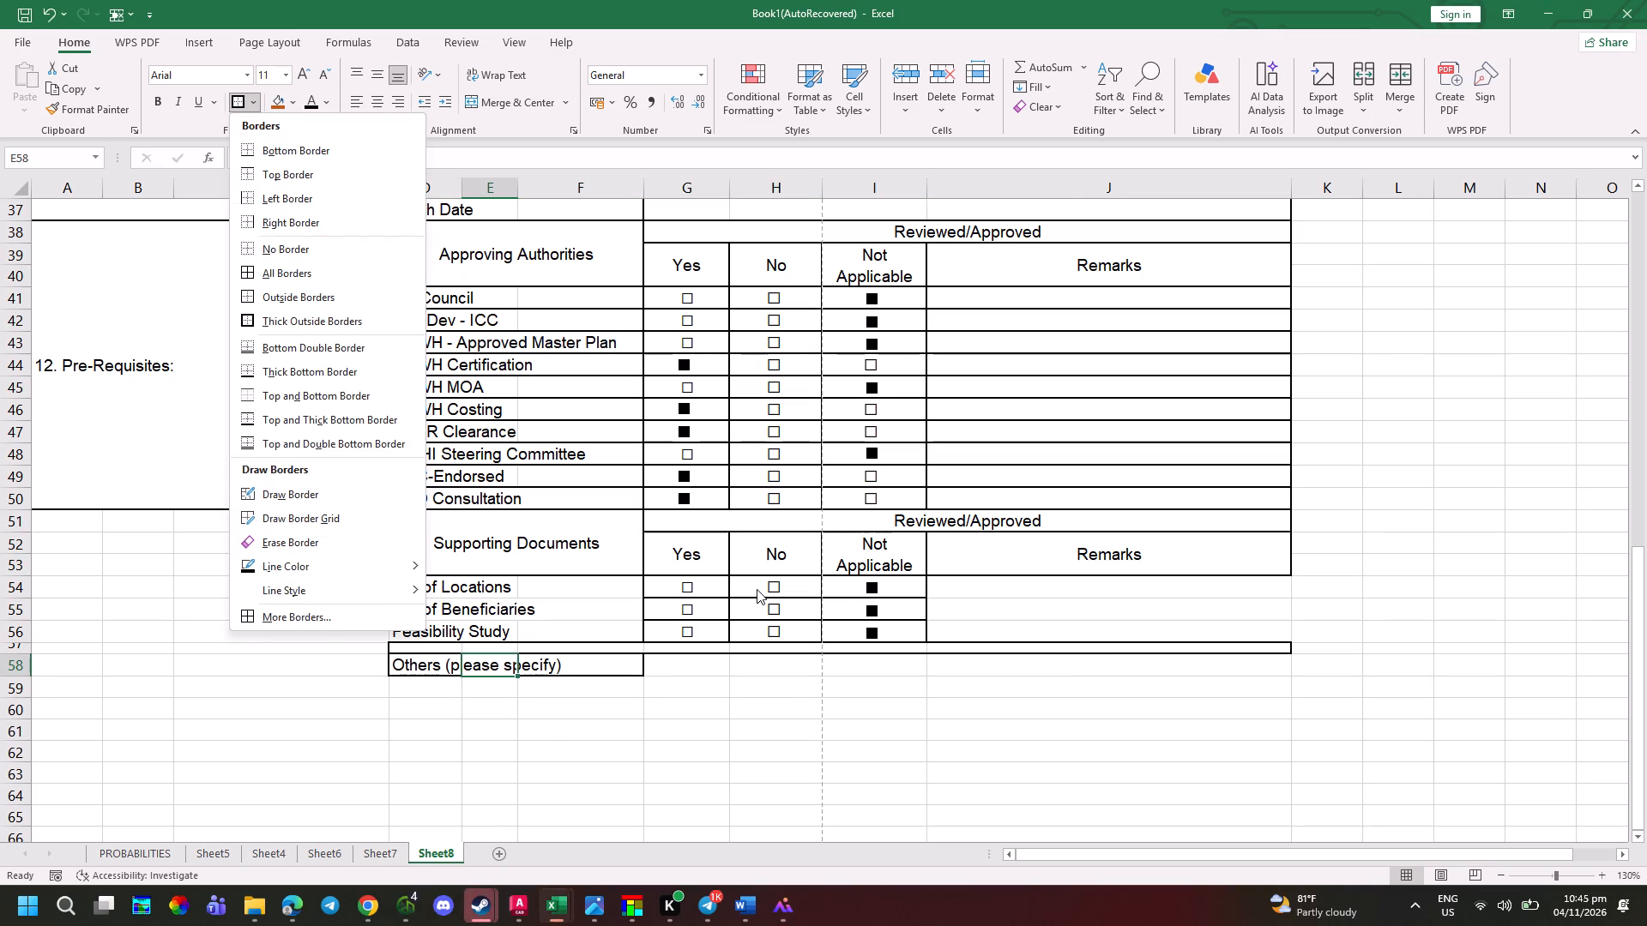
{"action": "key", "text": "ctrl+z"}
{"action": "key", "text": "Escape"}
{"action": "left_click_drag", "start_coordinate": [770, 715], "coordinate": [761, 723]}
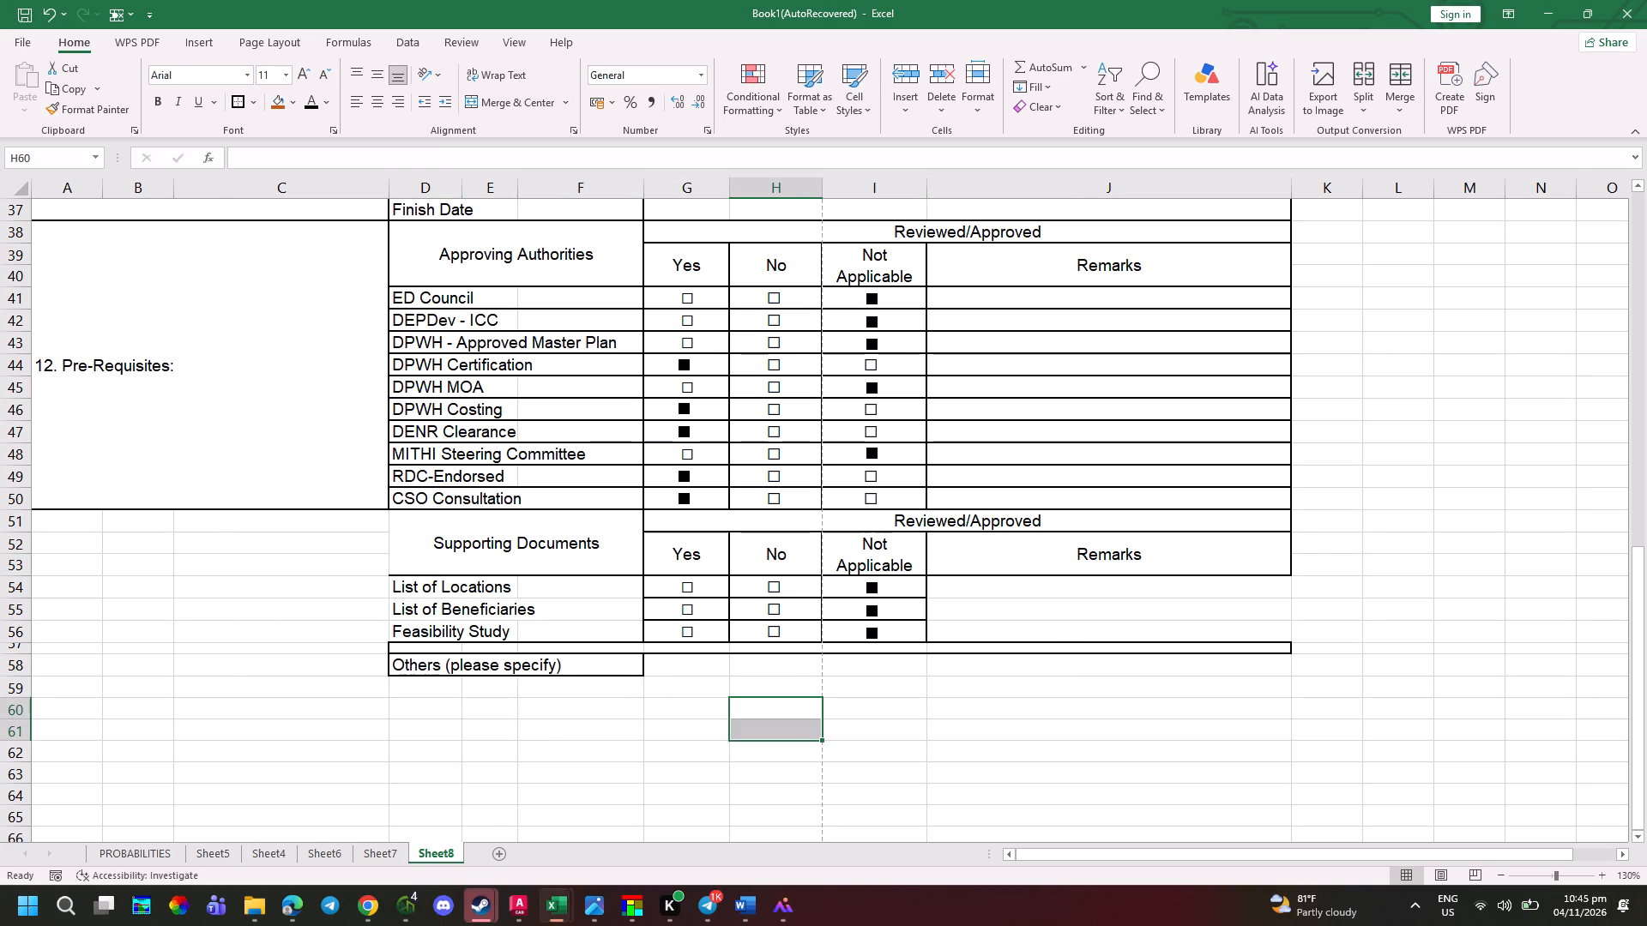
Put a thick outside border around each individual cell of G58:J59, beside and below the Others (please specify) row.
{"action": "left_click", "coordinate": [705, 655]}
{"action": "left_click", "coordinate": [236, 104]}
{"action": "key", "text": "Down"}
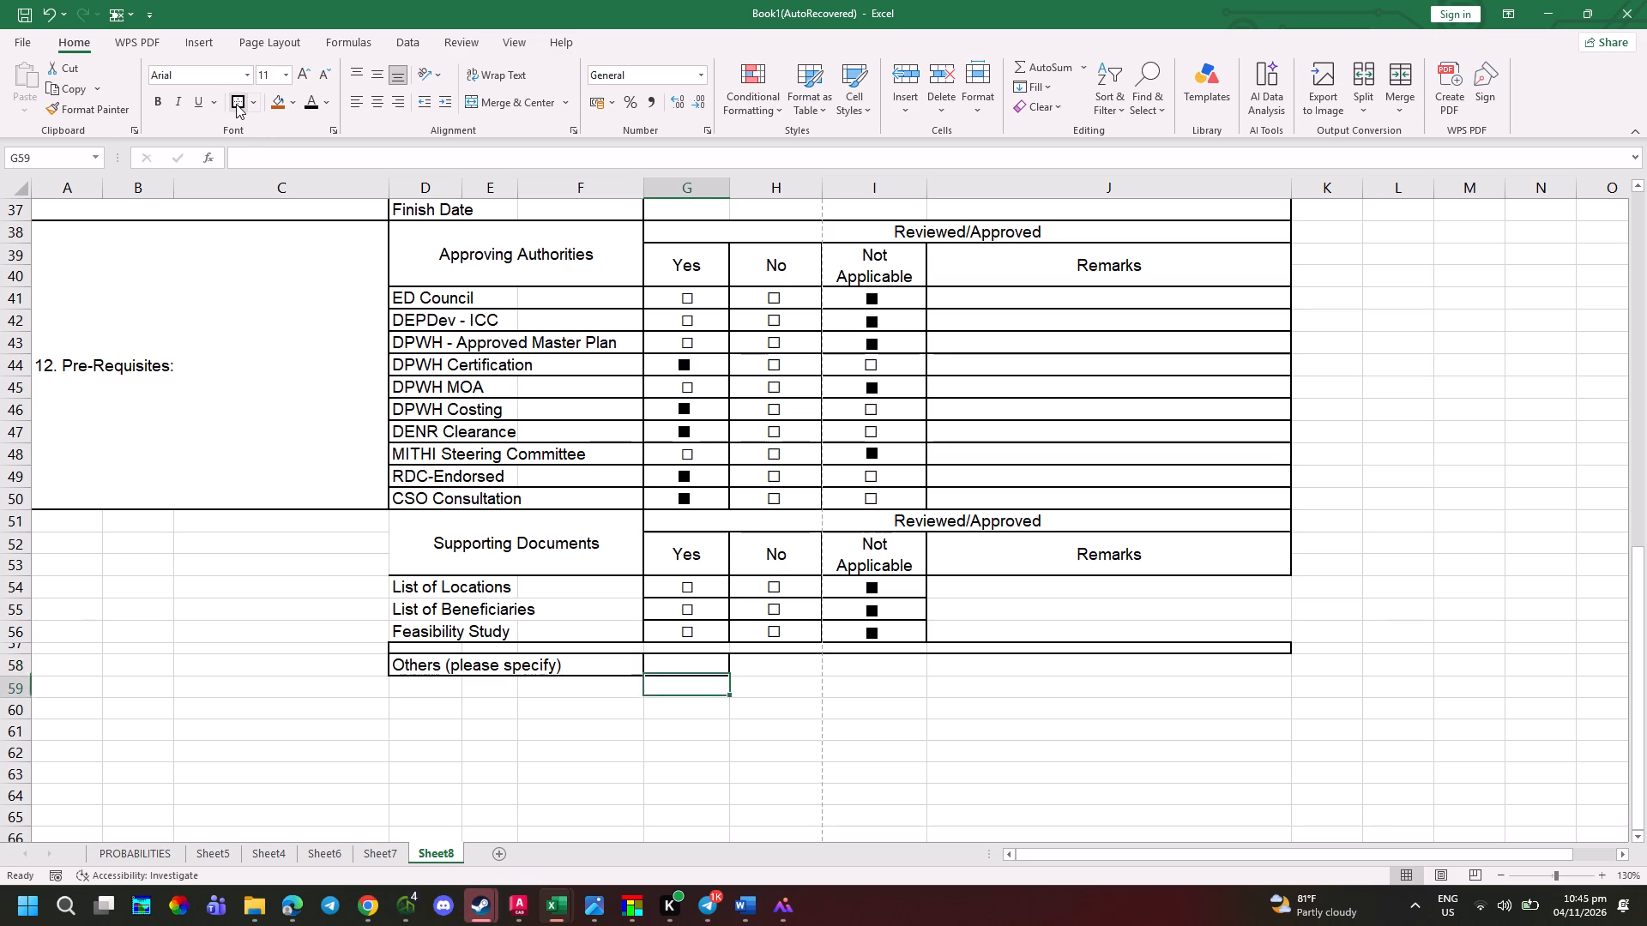
{"action": "left_click", "coordinate": [236, 104]}
{"action": "key", "text": "Right"}
{"action": "left_click", "coordinate": [236, 104]}
{"action": "key", "text": "Up"}
{"action": "left_click", "coordinate": [236, 104]}
{"action": "key", "text": "Right"}
{"action": "left_click", "coordinate": [236, 104]}
{"action": "key", "text": "Down"}
{"action": "left_click", "coordinate": [236, 104]}
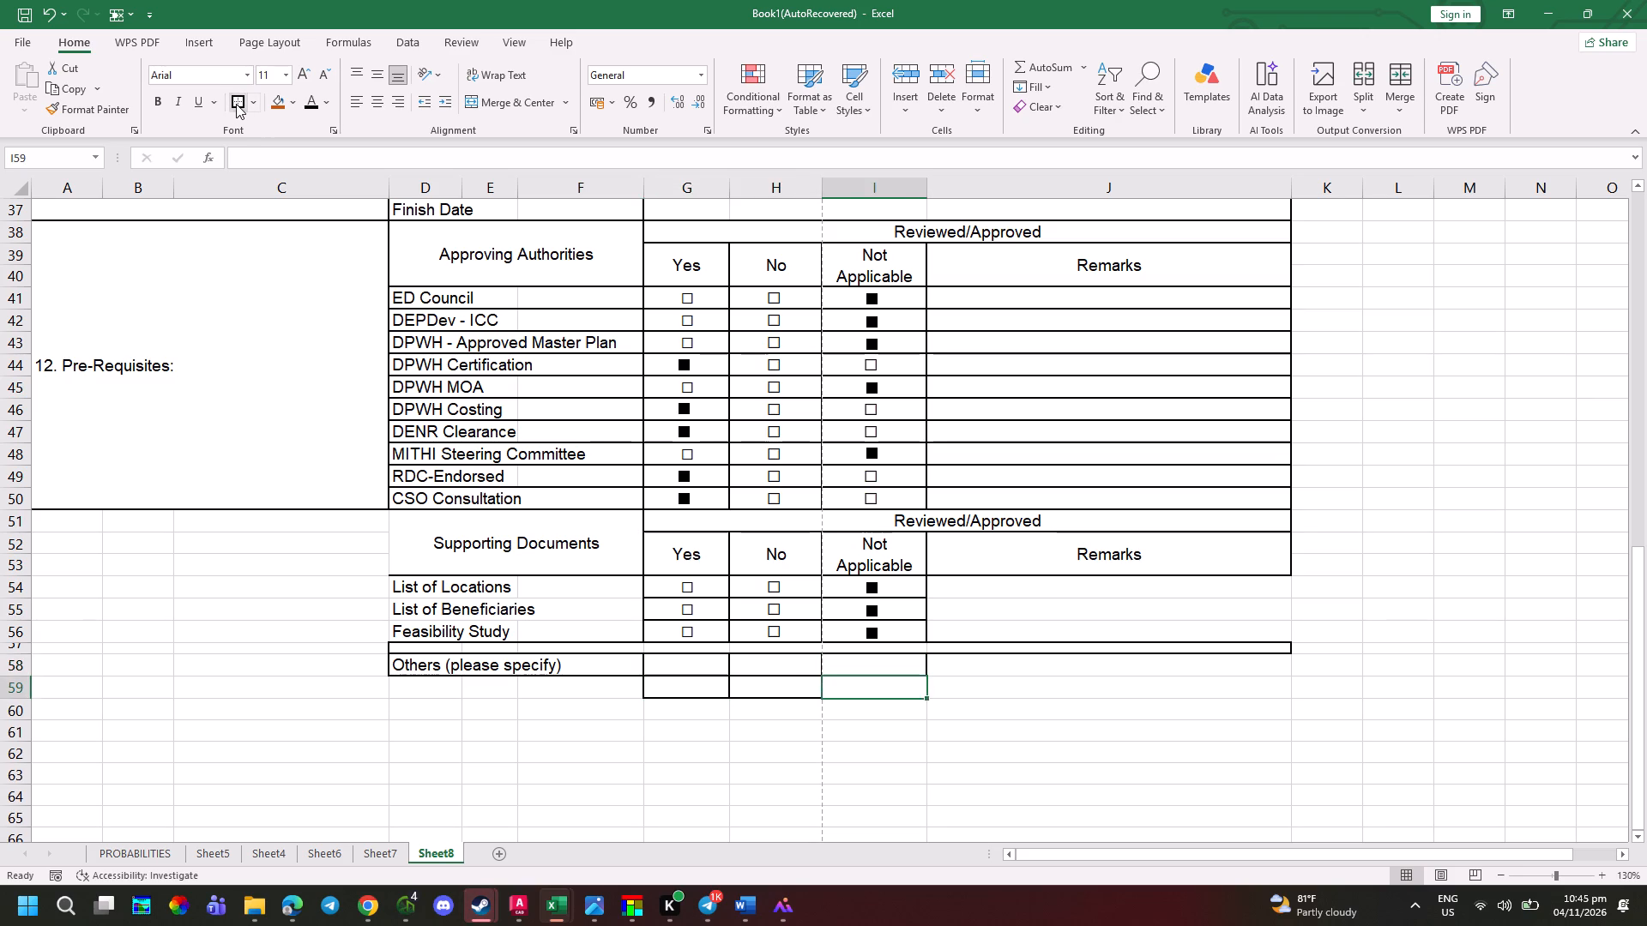
{"action": "key", "text": "Right"}
{"action": "left_click", "coordinate": [236, 104]}
{"action": "key", "text": "Up"}
{"action": "left_click", "coordinate": [236, 104]}
Put a thick outside border around the blank label cells D59:F59 below Others (please specify).
{"action": "key", "text": "Left"}
{"action": "key", "text": "Left"}
{"action": "key", "text": "Left"}
{"action": "key", "text": "Left"}
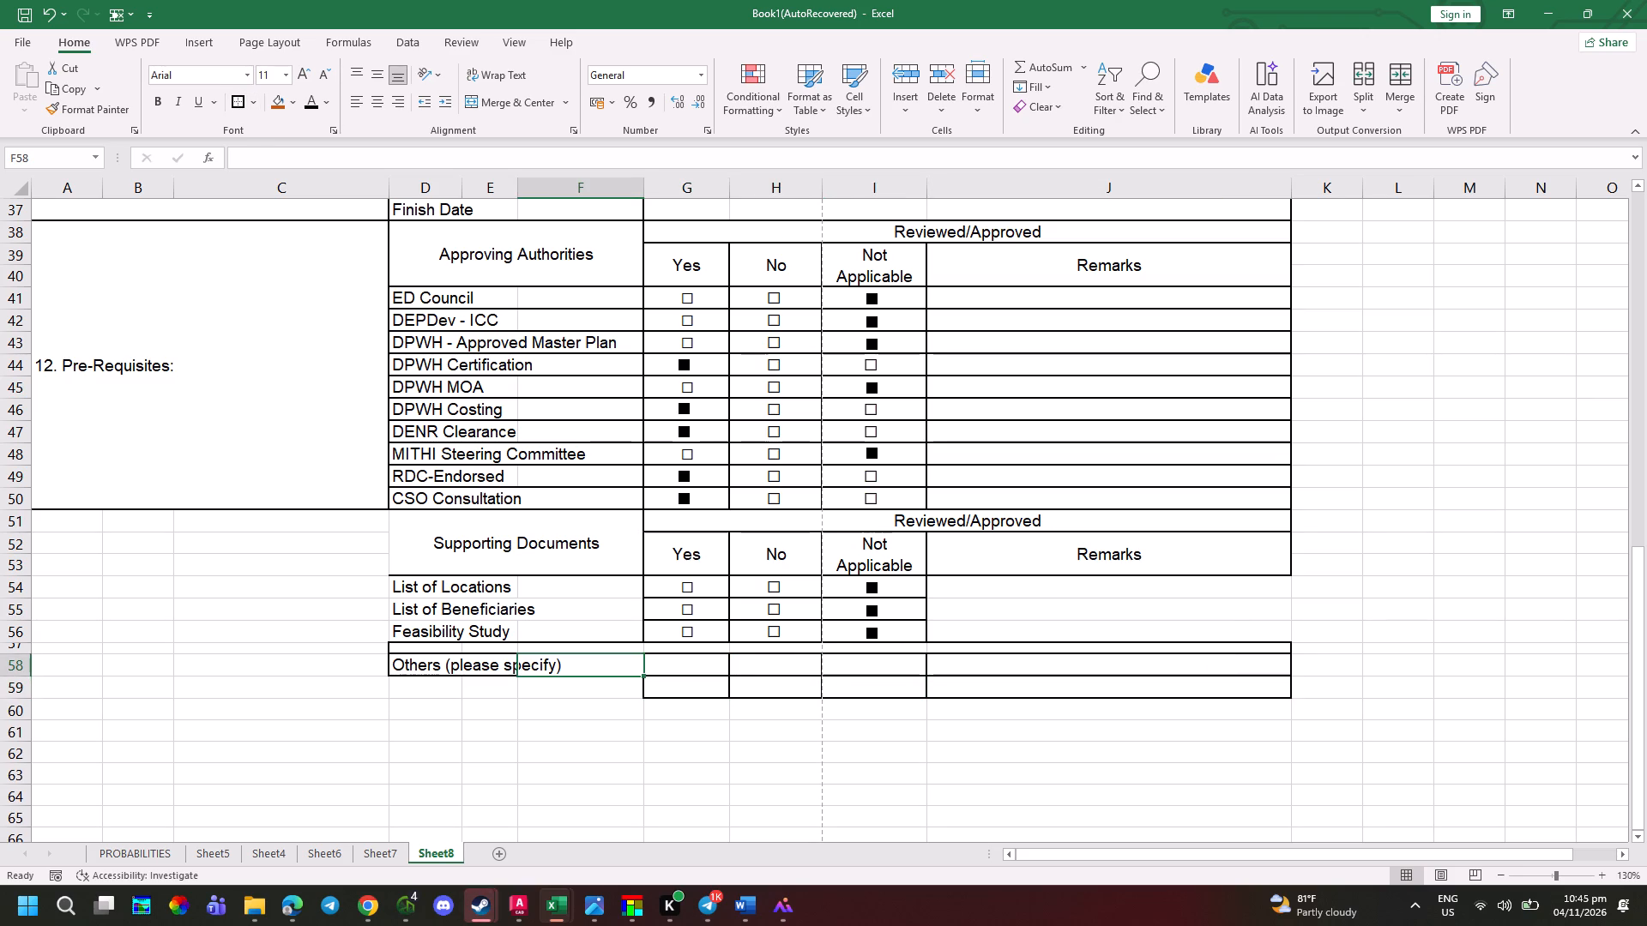
{"action": "left_click", "coordinate": [418, 670]}
{"action": "left_click_drag", "start_coordinate": [428, 682], "coordinate": [559, 676]}
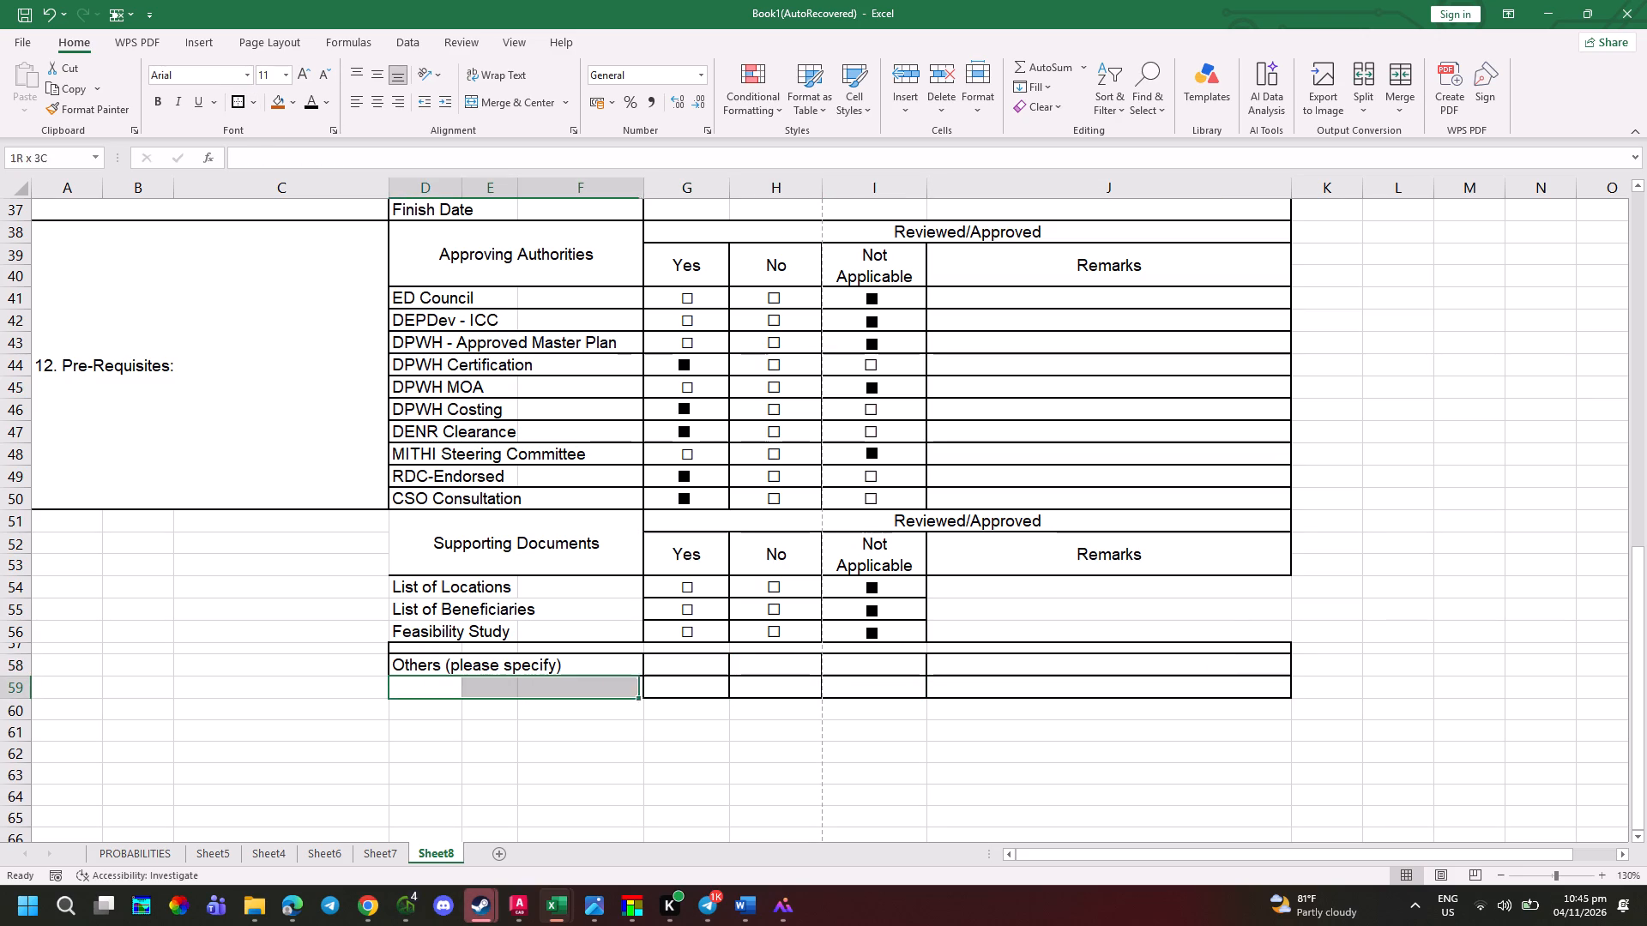
{"action": "left_click_drag", "start_coordinate": [559, 676], "coordinate": [566, 676]}
{"action": "left_click", "coordinate": [234, 101]}
Check the bottom of the scanned form's table and copy spacer row 57 to row 60 to close the section.
{"action": "key", "text": "alt+Tab"}
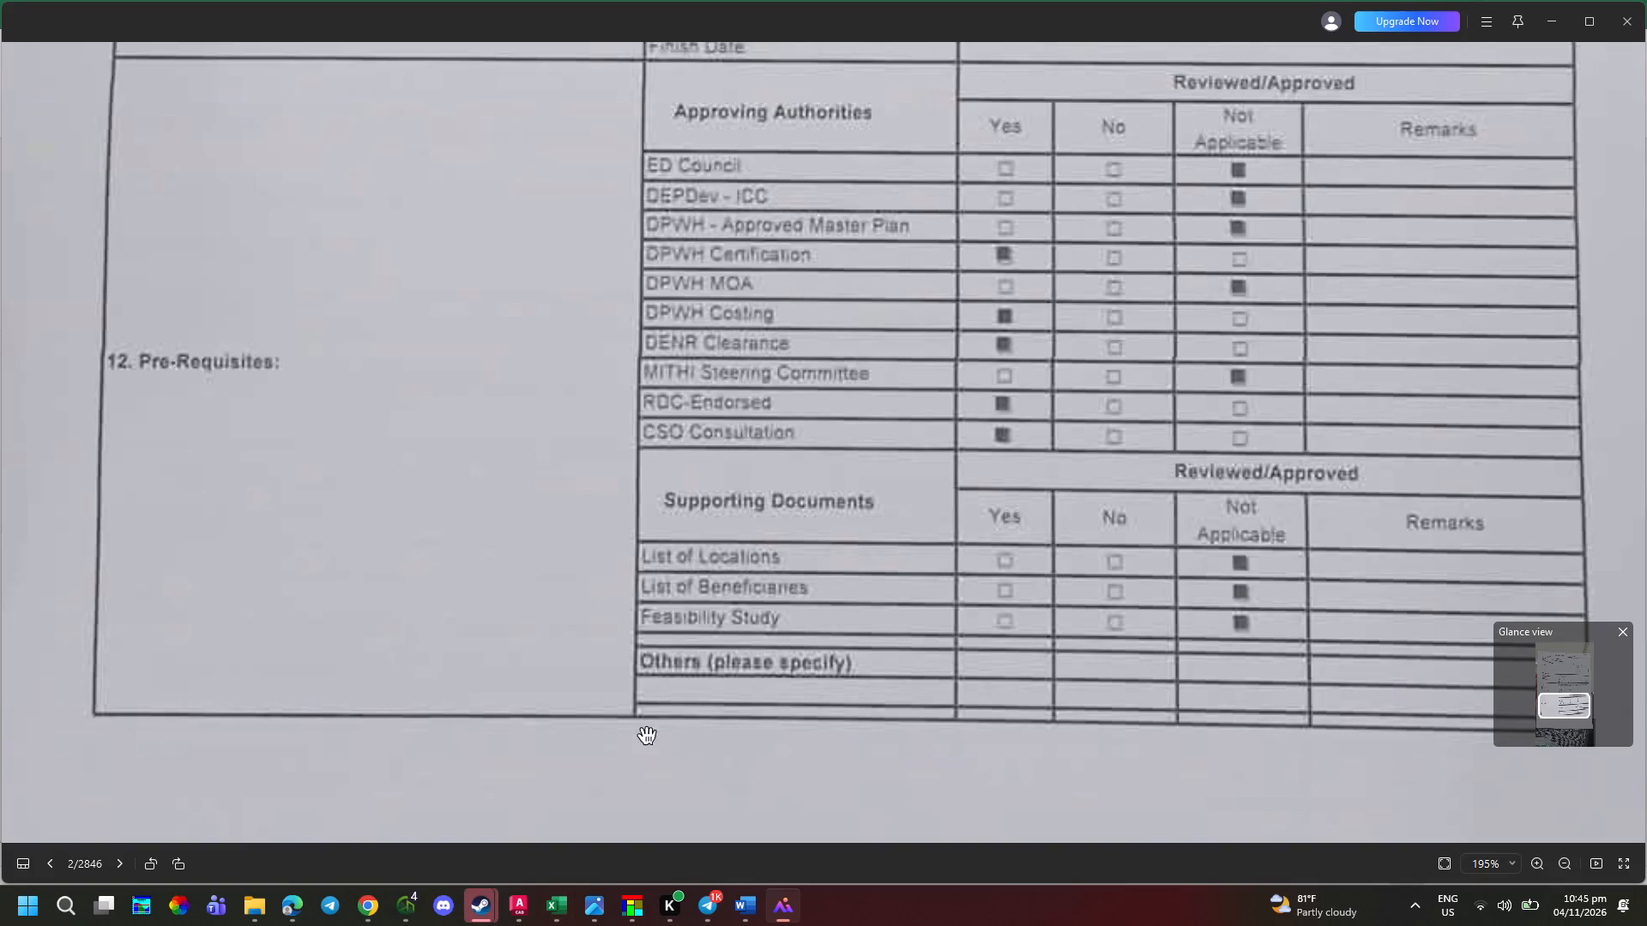
{"action": "key", "text": "alt+Tab"}
{"action": "left_click", "coordinate": [414, 718]}
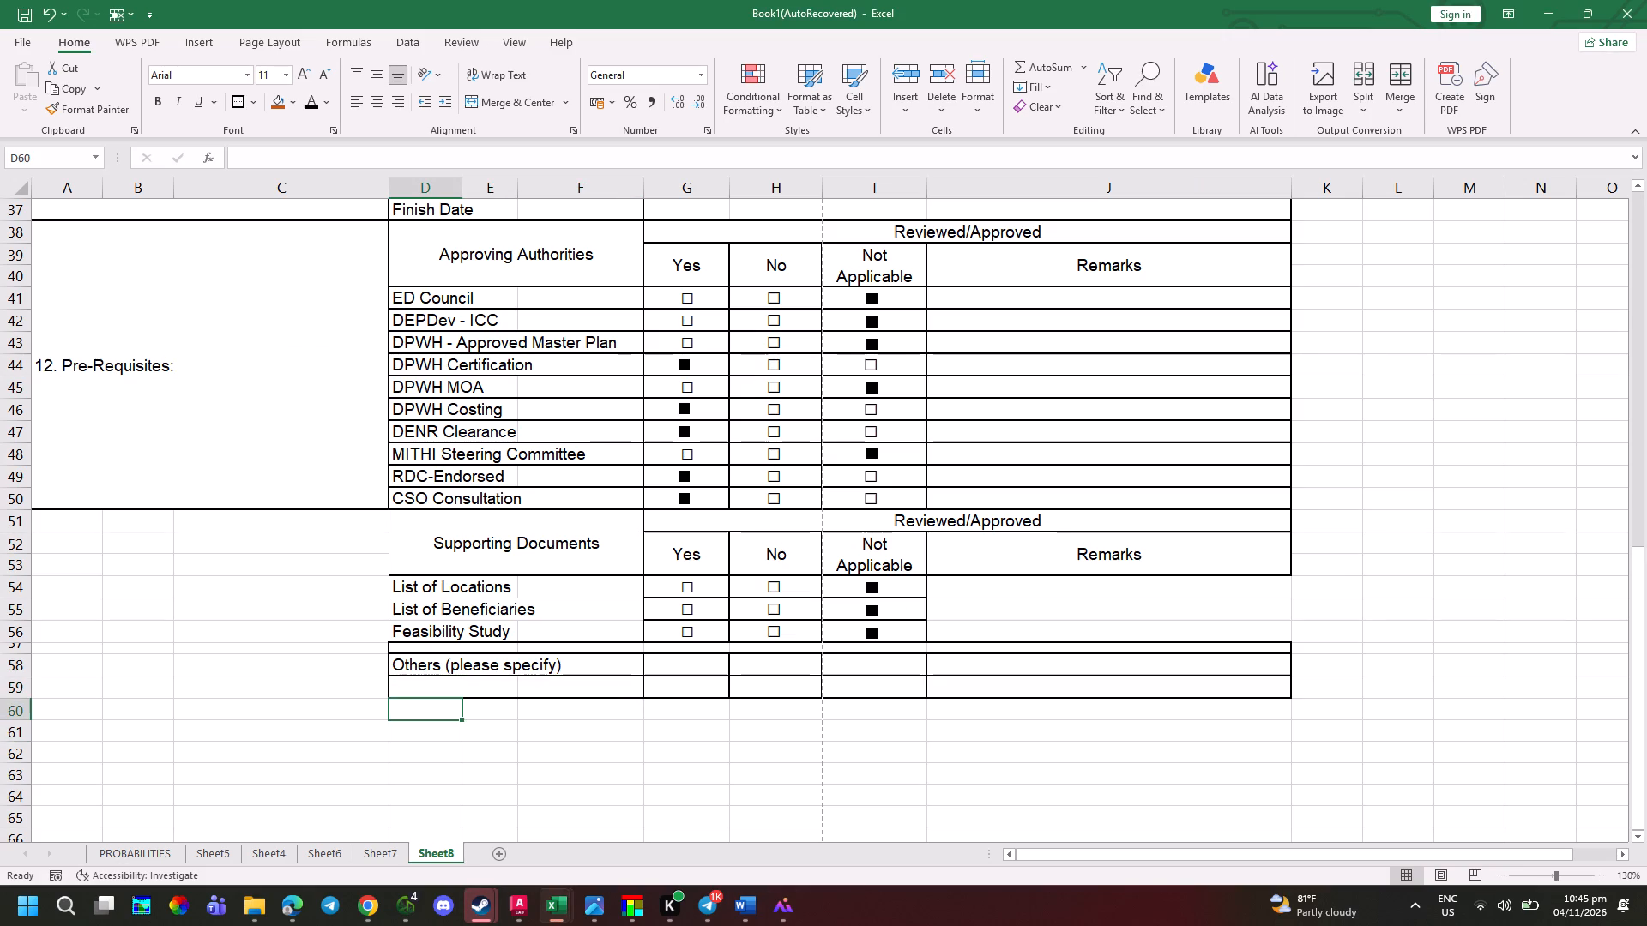
{"action": "left_click", "coordinate": [21, 646]}
{"action": "key", "text": "ctrl+c"}
{"action": "left_click", "coordinate": [23, 703]}
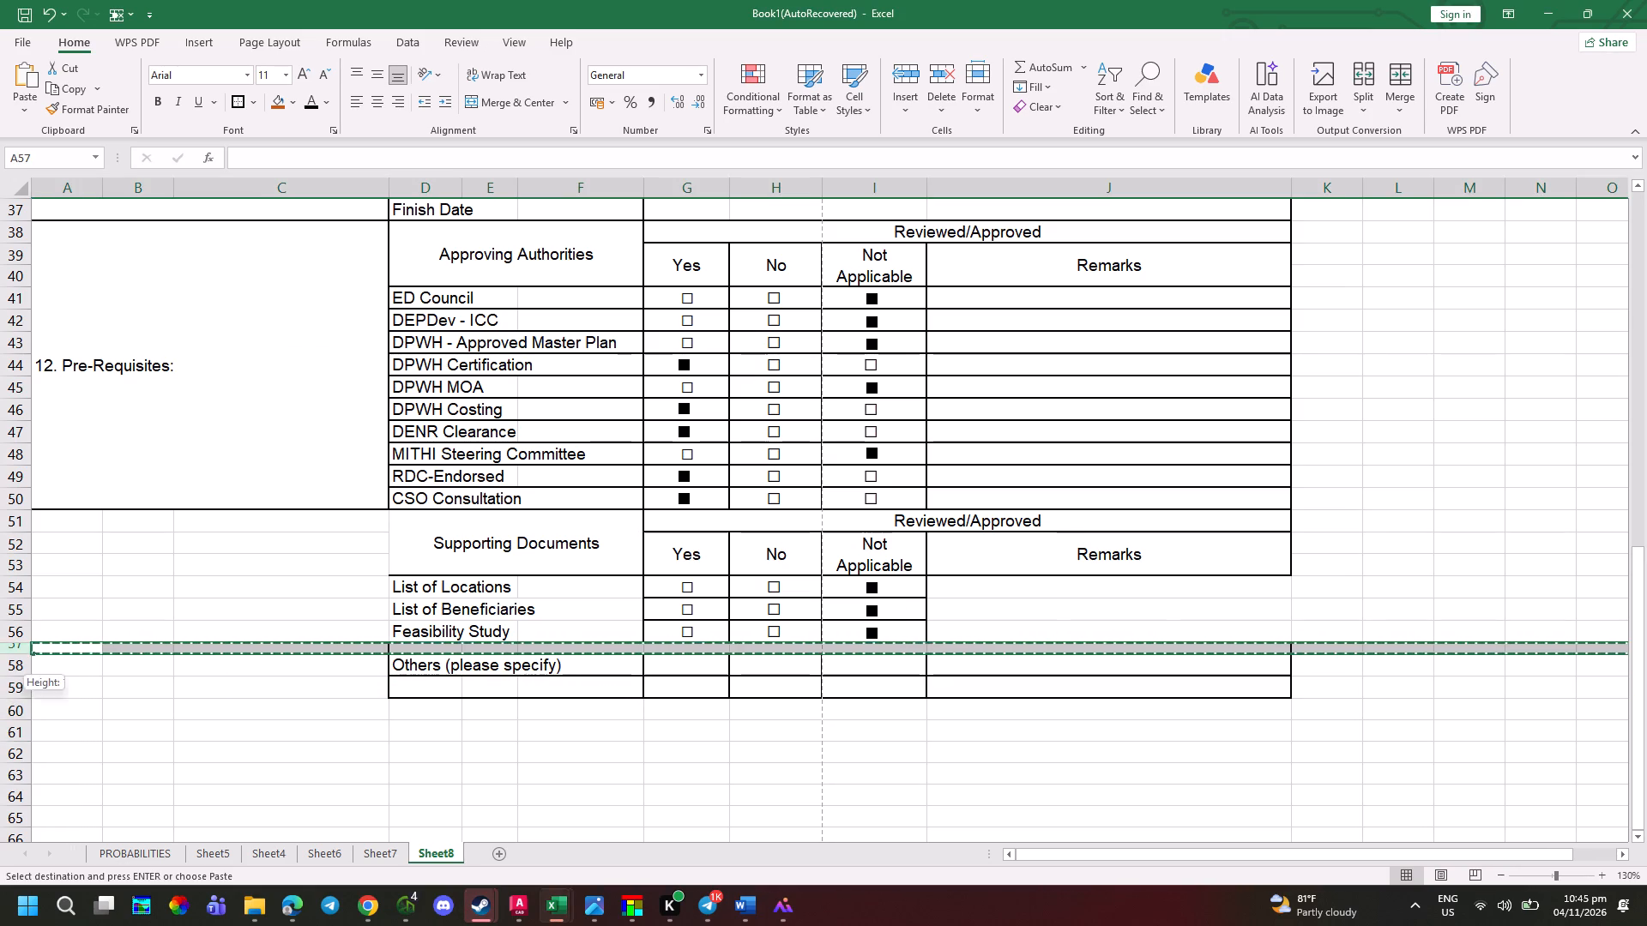
{"action": "left_click", "coordinate": [23, 705]}
{"action": "key", "text": "ctrl+v"}
{"action": "left_click", "coordinate": [194, 730]}
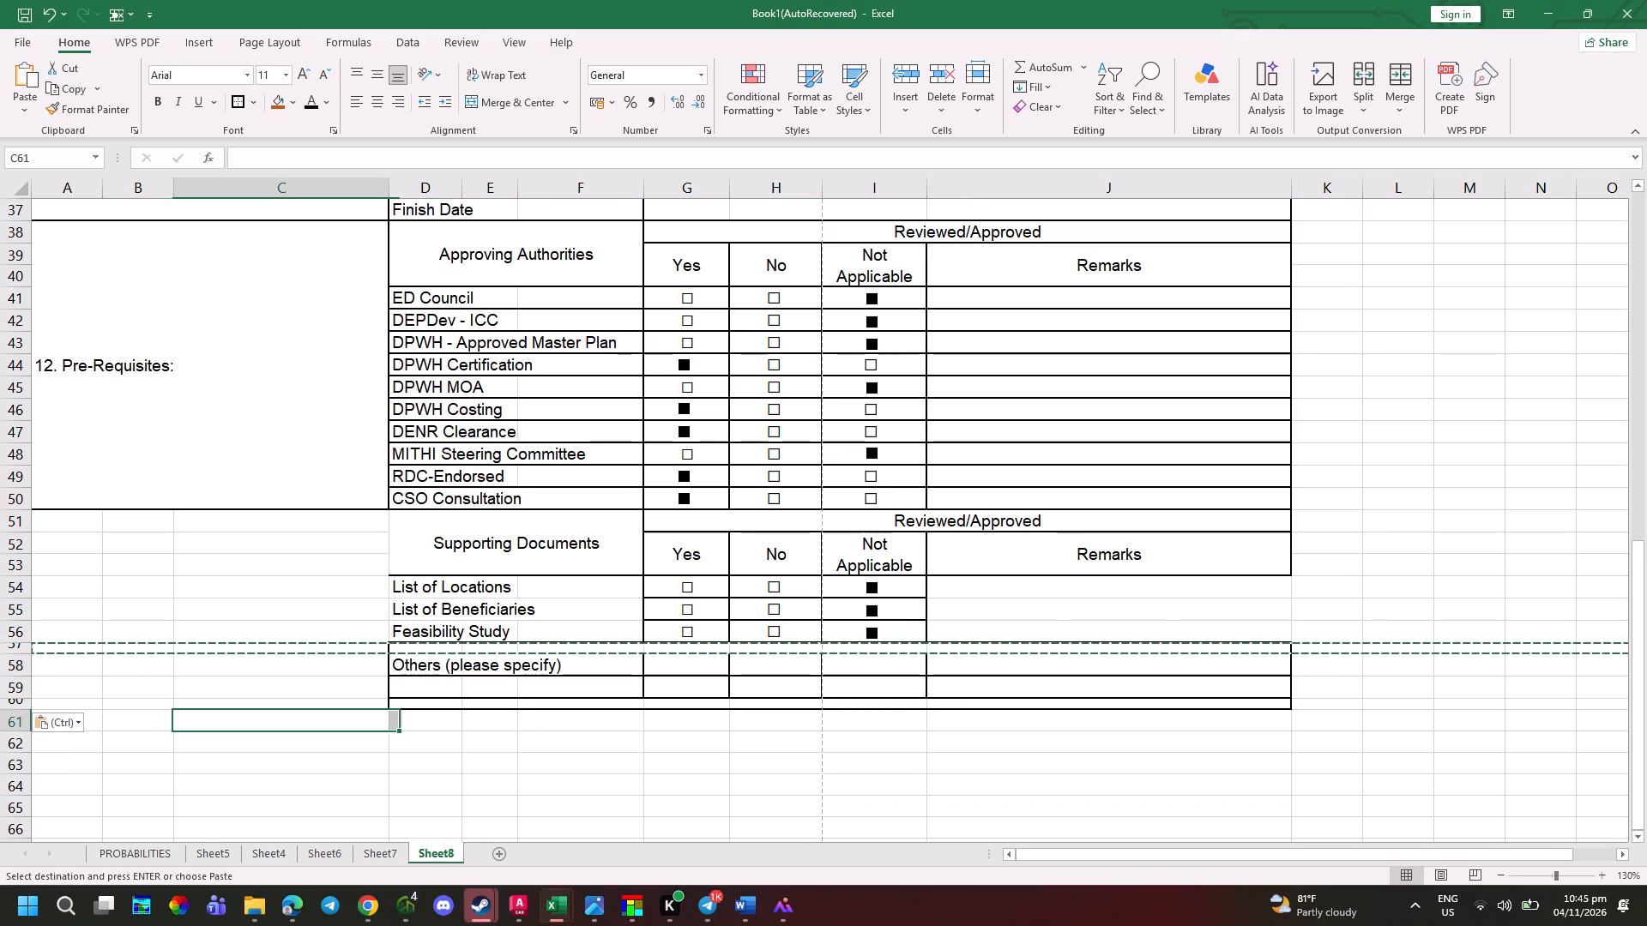
Put thick outside borders around each Remarks cell J54, J55 and J56 of the Supporting Documents rows.
{"action": "left_click", "coordinate": [1183, 601]}
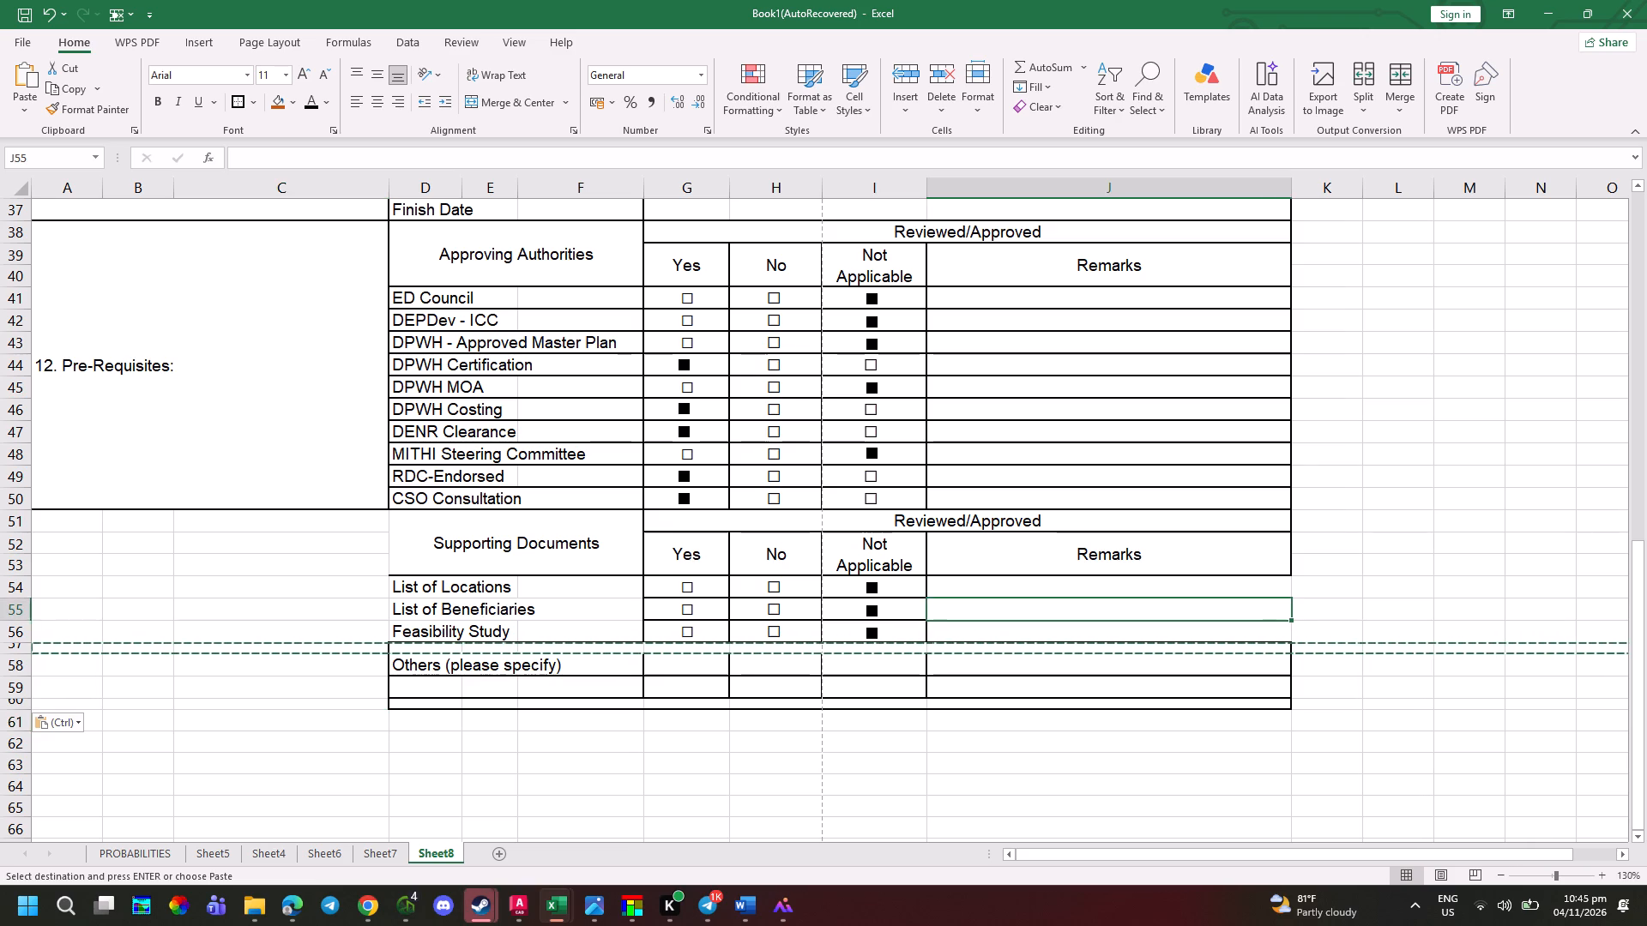
{"action": "left_click", "coordinate": [1110, 586]}
{"action": "left_click", "coordinate": [238, 99]}
{"action": "key", "text": "Down"}
{"action": "left_click", "coordinate": [238, 102]}
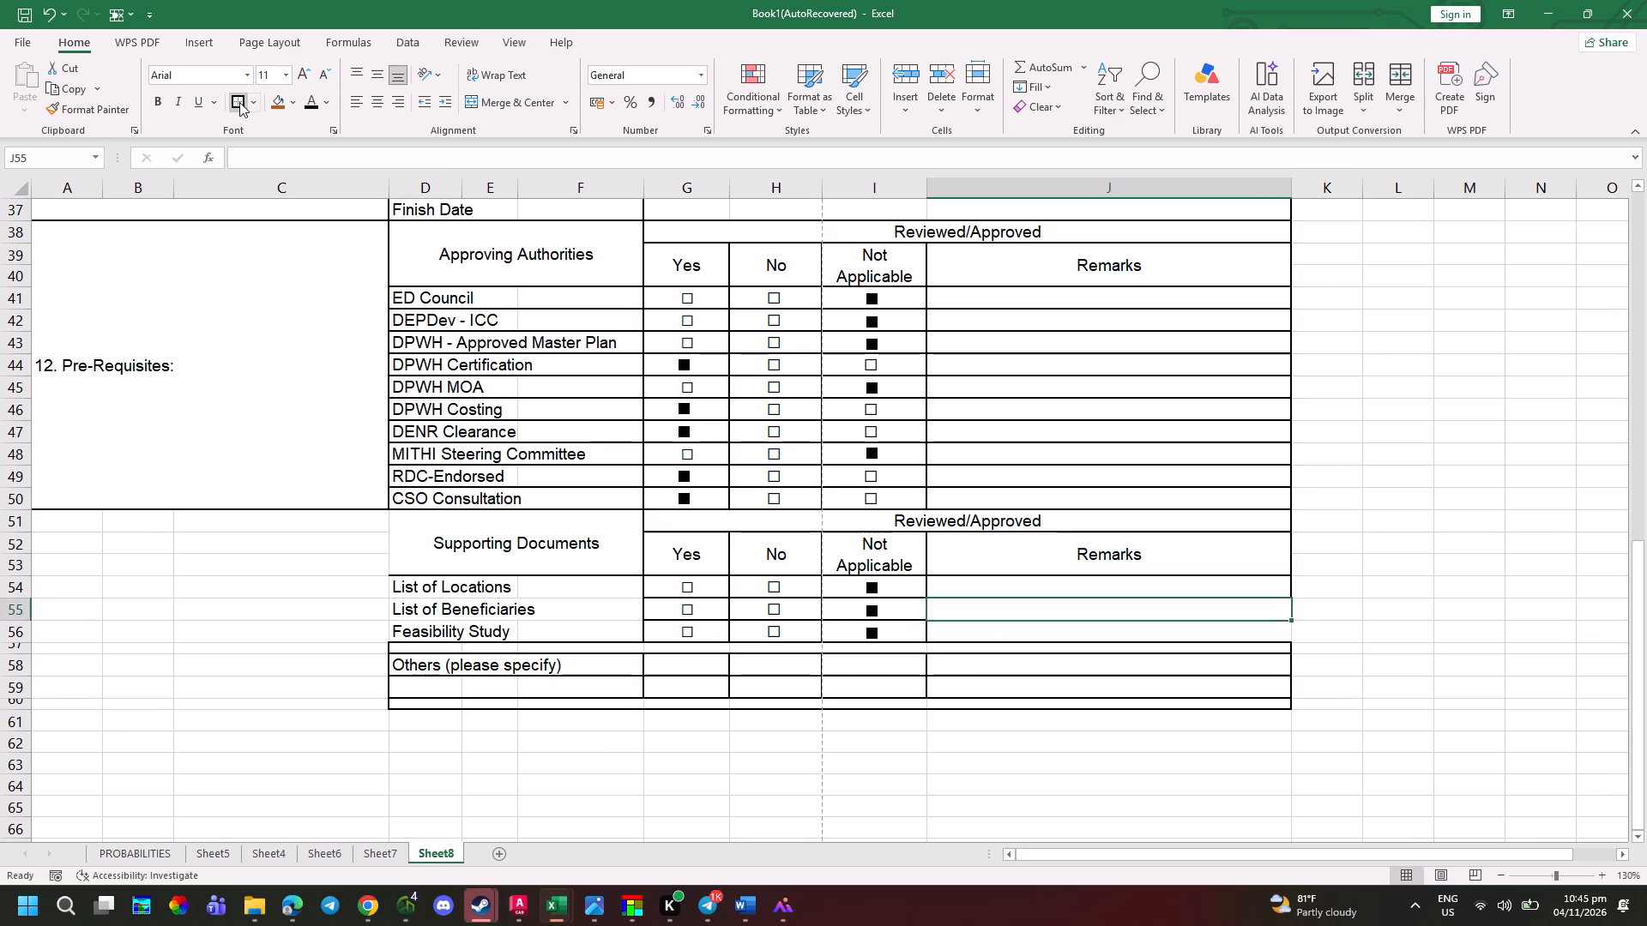
{"action": "key", "text": "Down"}
{"action": "left_click", "coordinate": [239, 103]}
{"action": "key", "text": "Down"}
{"action": "key", "text": "Left"}
{"action": "key", "text": "Left"}
{"action": "key", "text": "Left"}
{"action": "key", "text": "Left"}
{"action": "key", "text": "Left"}
{"action": "key", "text": "Left"}
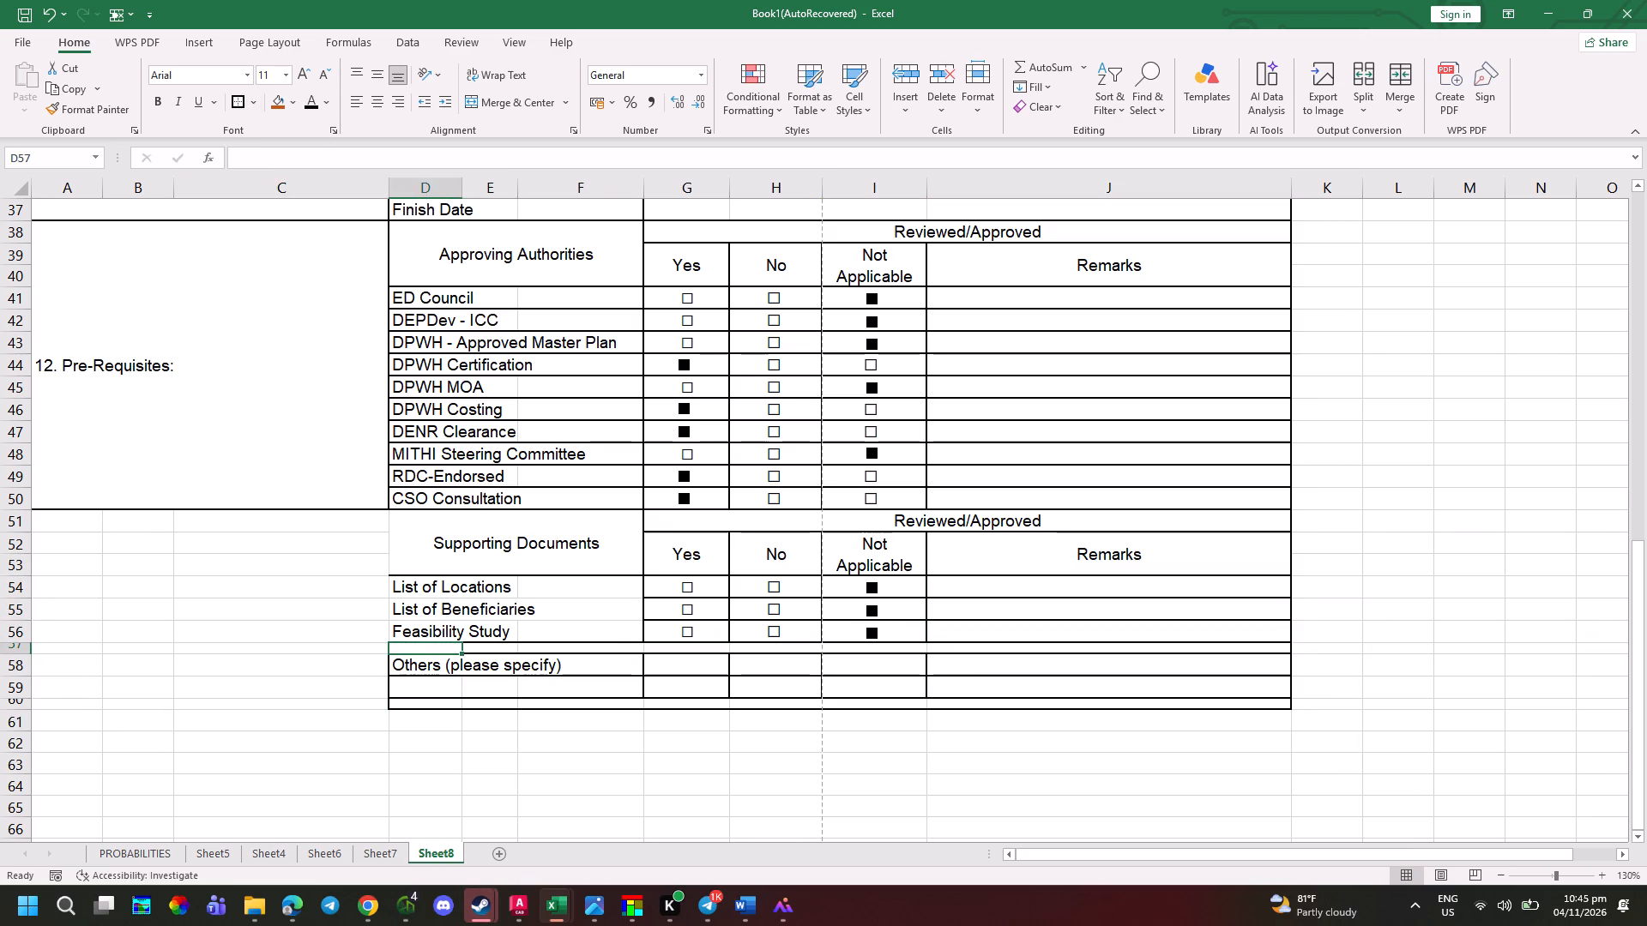
Extend the merged 12. Pre-Requisites cell down to row 60 by unmerging it and merging and centering A38:C60.
{"action": "left_click_drag", "start_coordinate": [371, 516], "coordinate": [348, 565]}
{"action": "left_click_drag", "start_coordinate": [301, 417], "coordinate": [274, 696]}
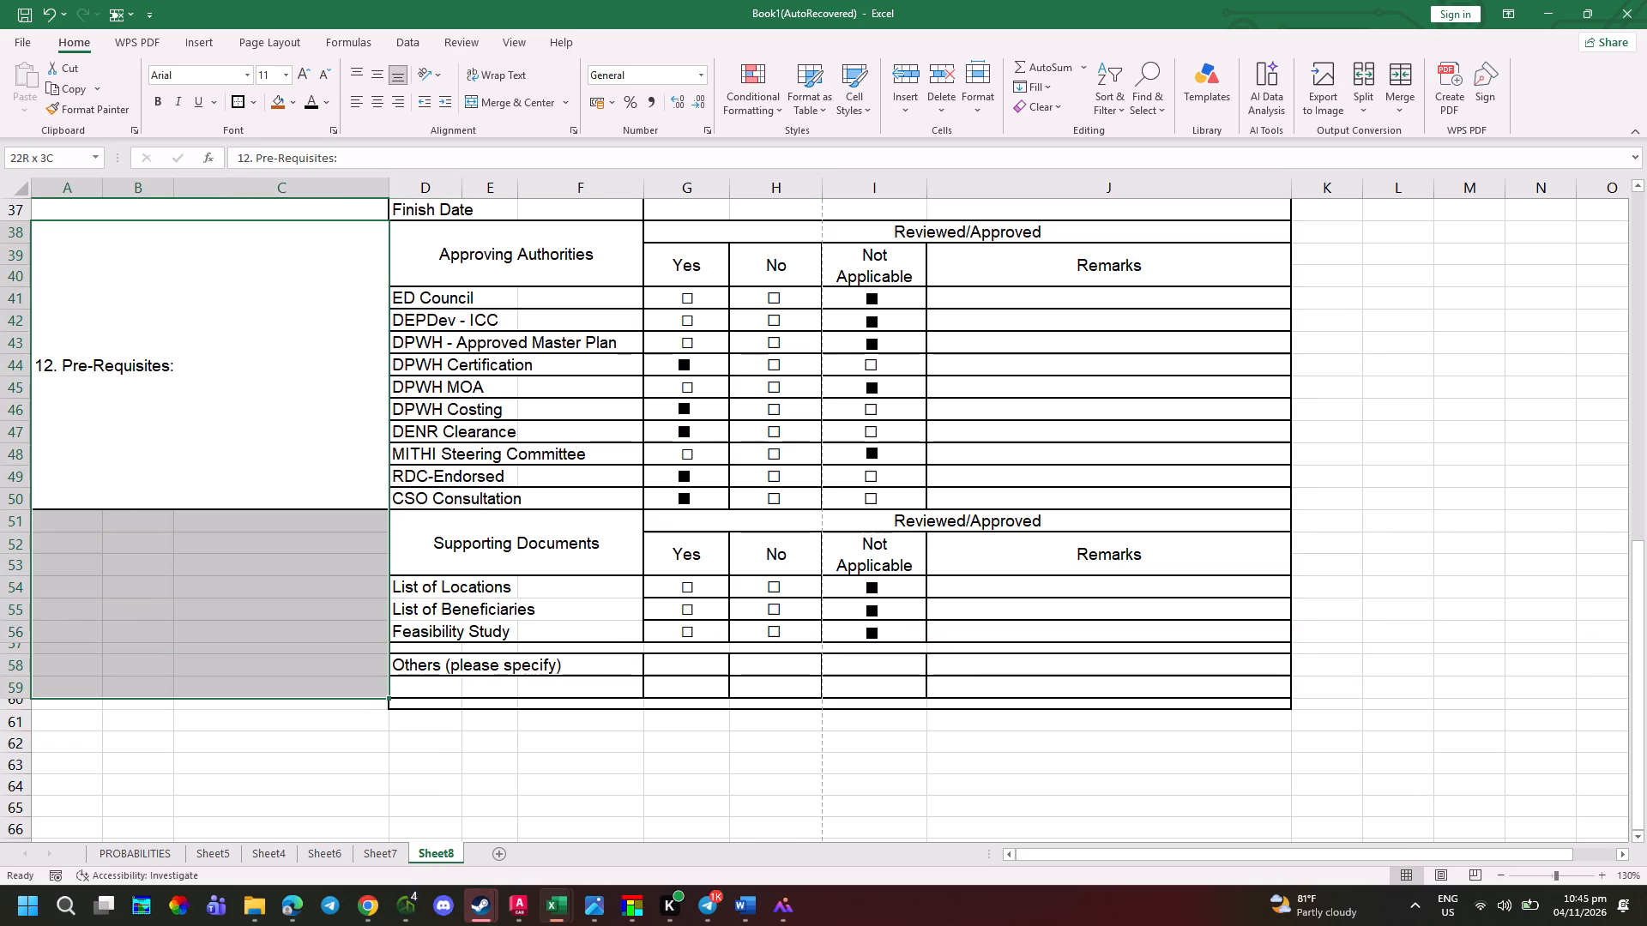
{"action": "left_click_drag", "start_coordinate": [274, 696], "coordinate": [283, 701]}
{"action": "key", "text": "alt+Tab"}
{"action": "key", "text": "alt+Tab"}
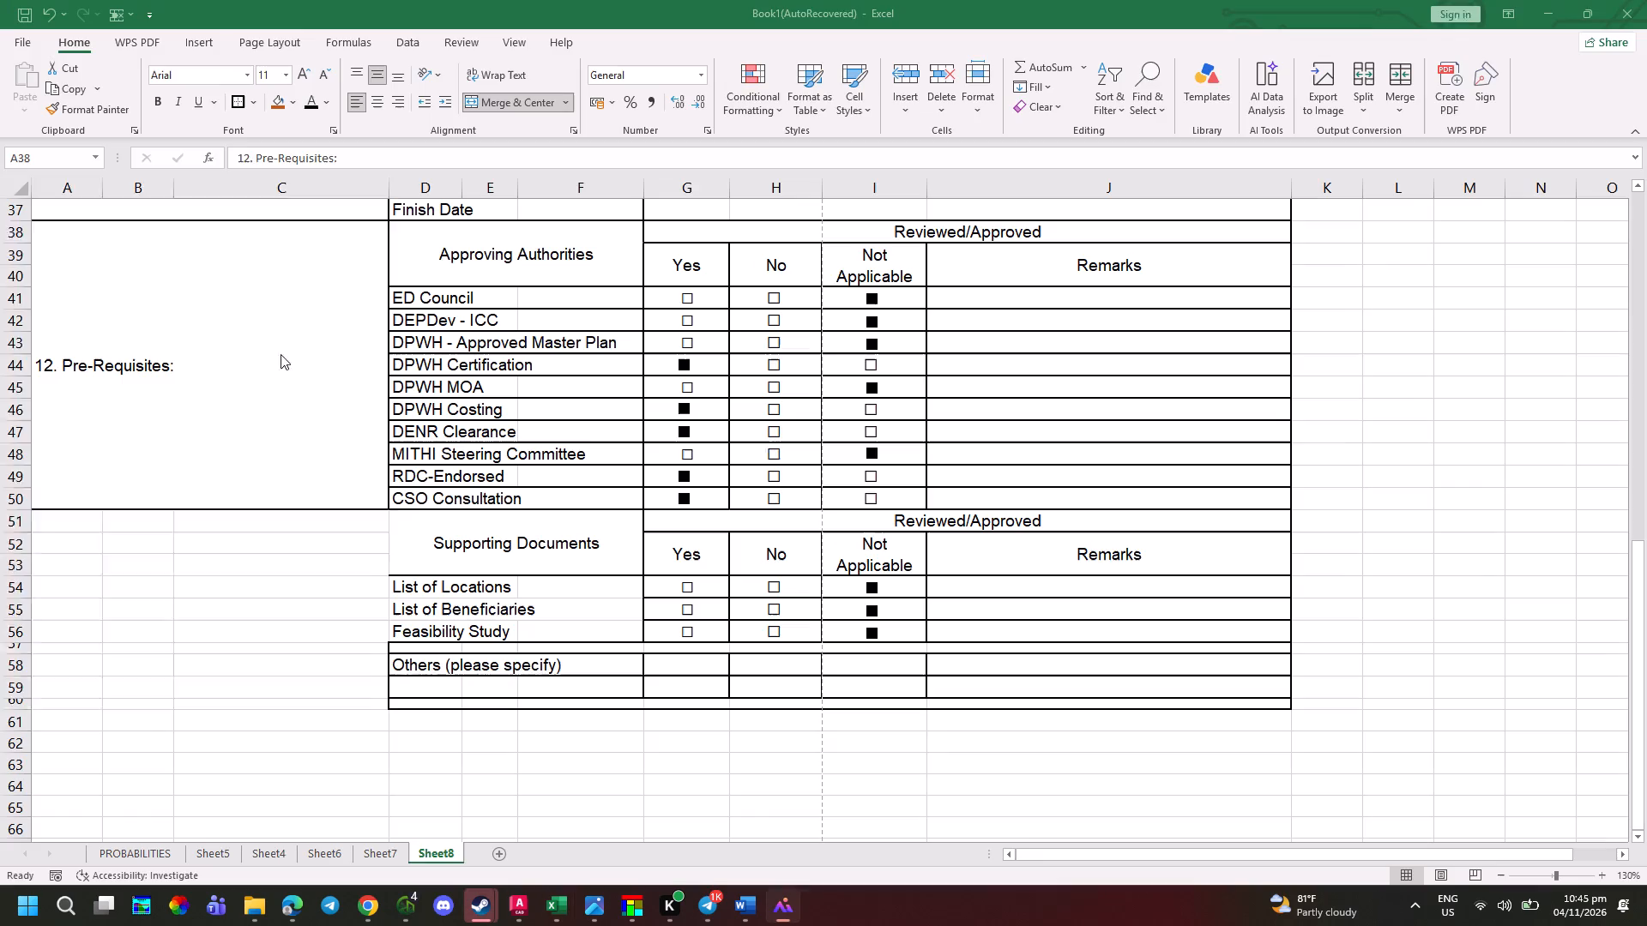
{"action": "left_click", "coordinate": [528, 110]}
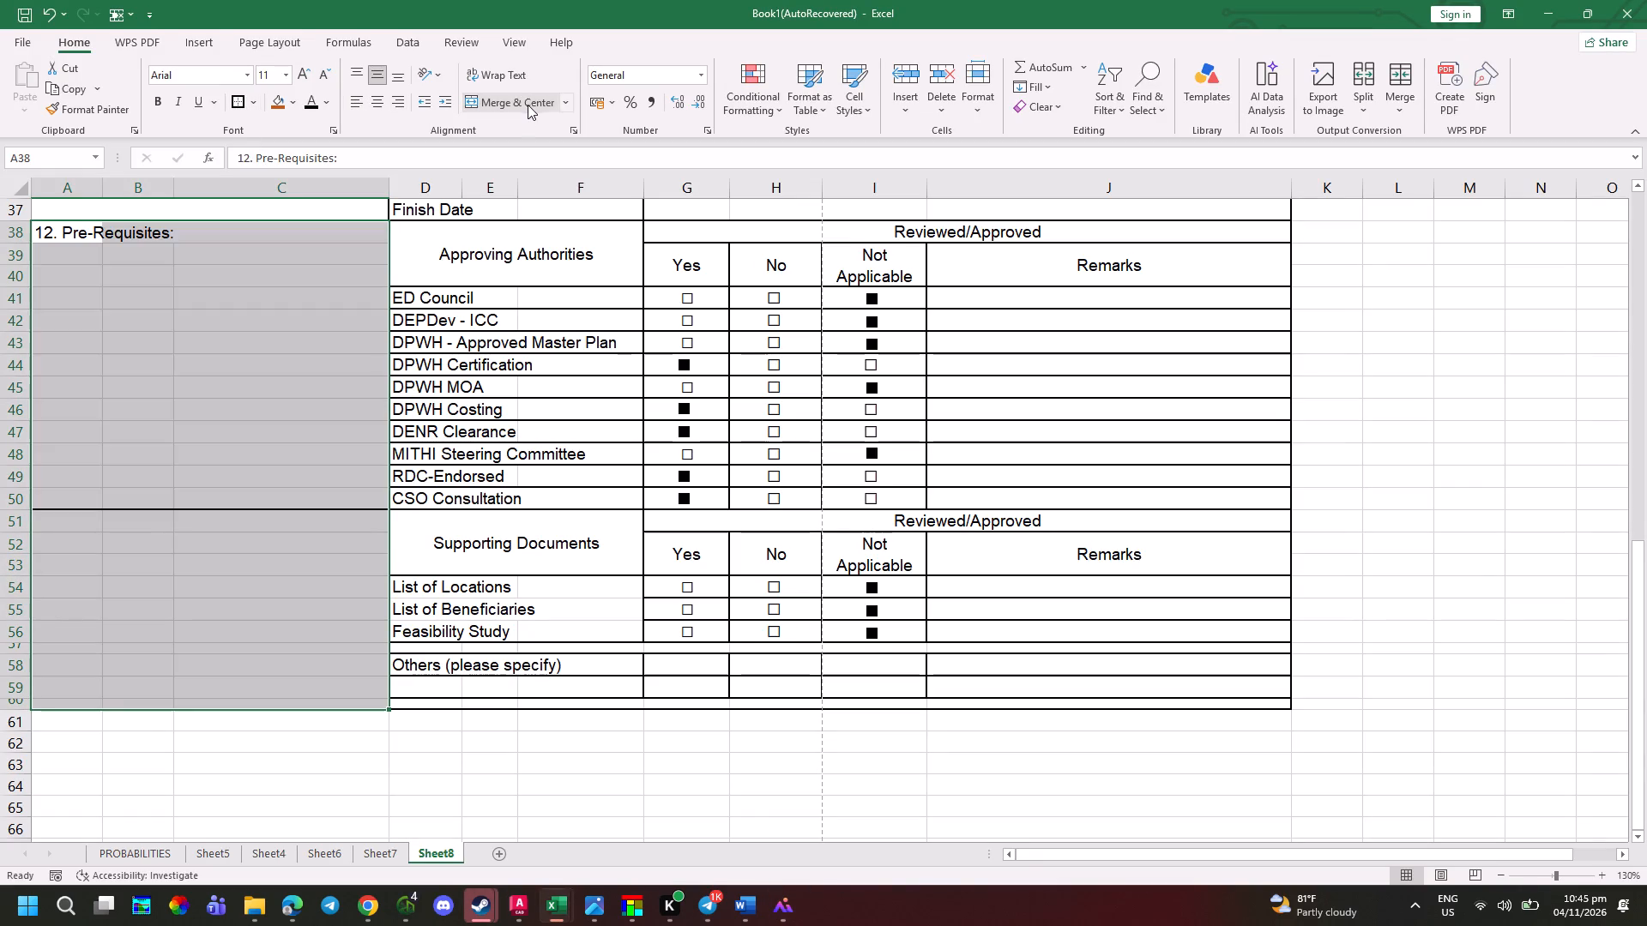
{"action": "left_click", "coordinate": [528, 103]}
{"action": "left_click_drag", "start_coordinate": [988, 637], "coordinate": [1008, 663]}
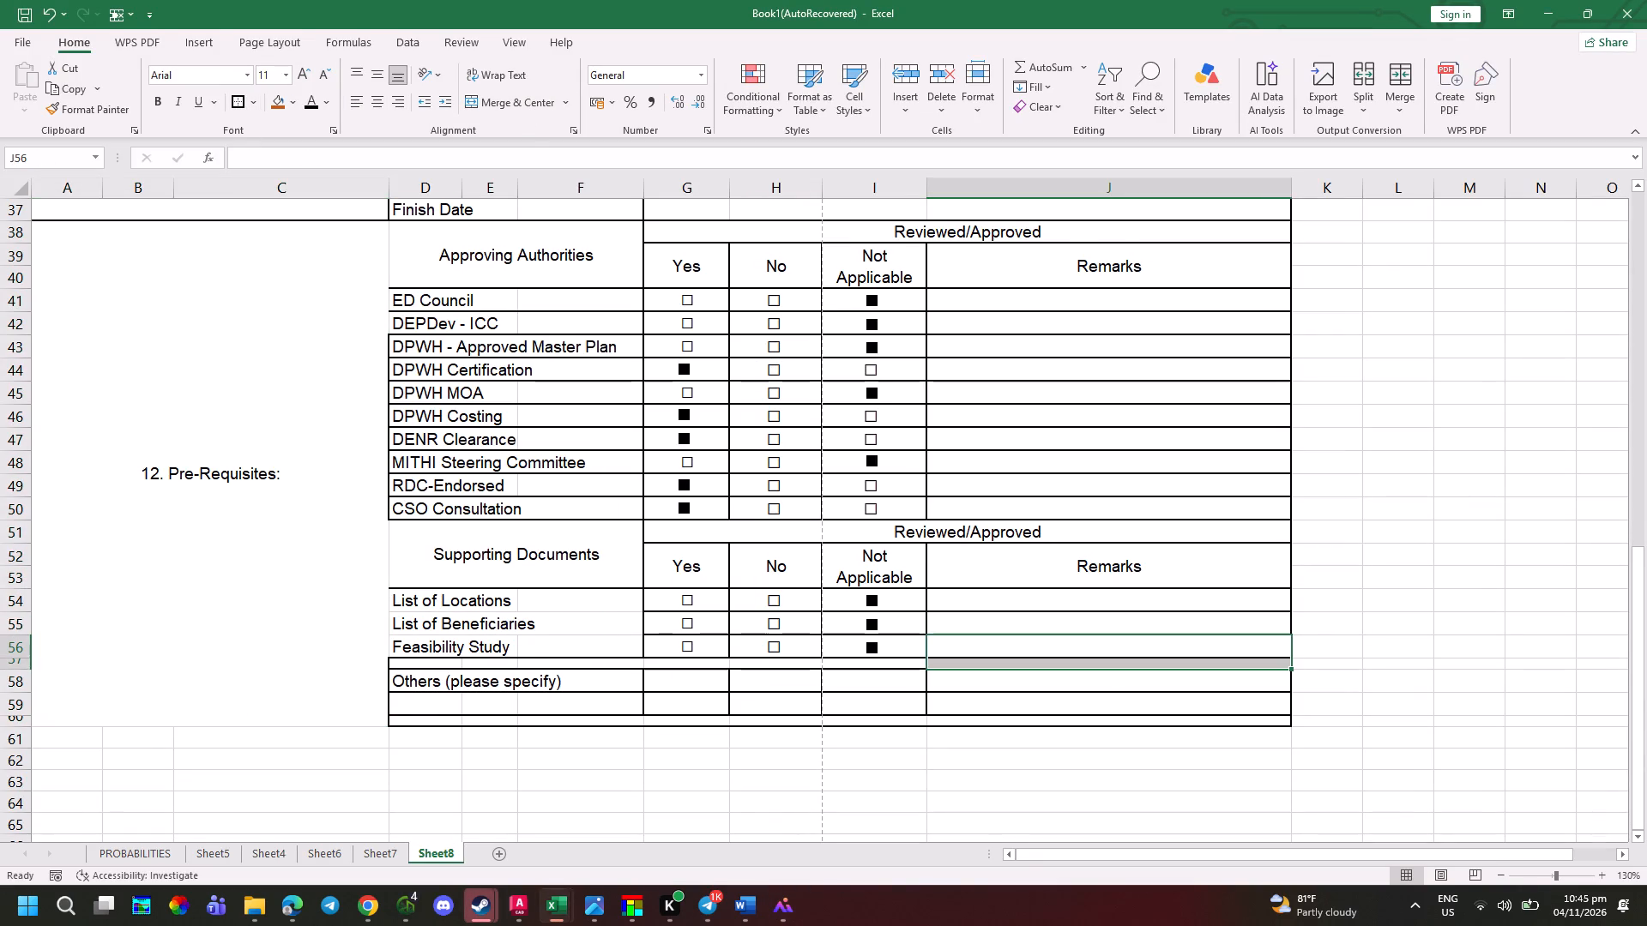
Put a thick outside border around the merged 12. Pre-Requisites cell.
{"action": "left_click", "coordinate": [293, 640]}
{"action": "left_click", "coordinate": [234, 100]}
{"action": "left_click", "coordinate": [1366, 508]}
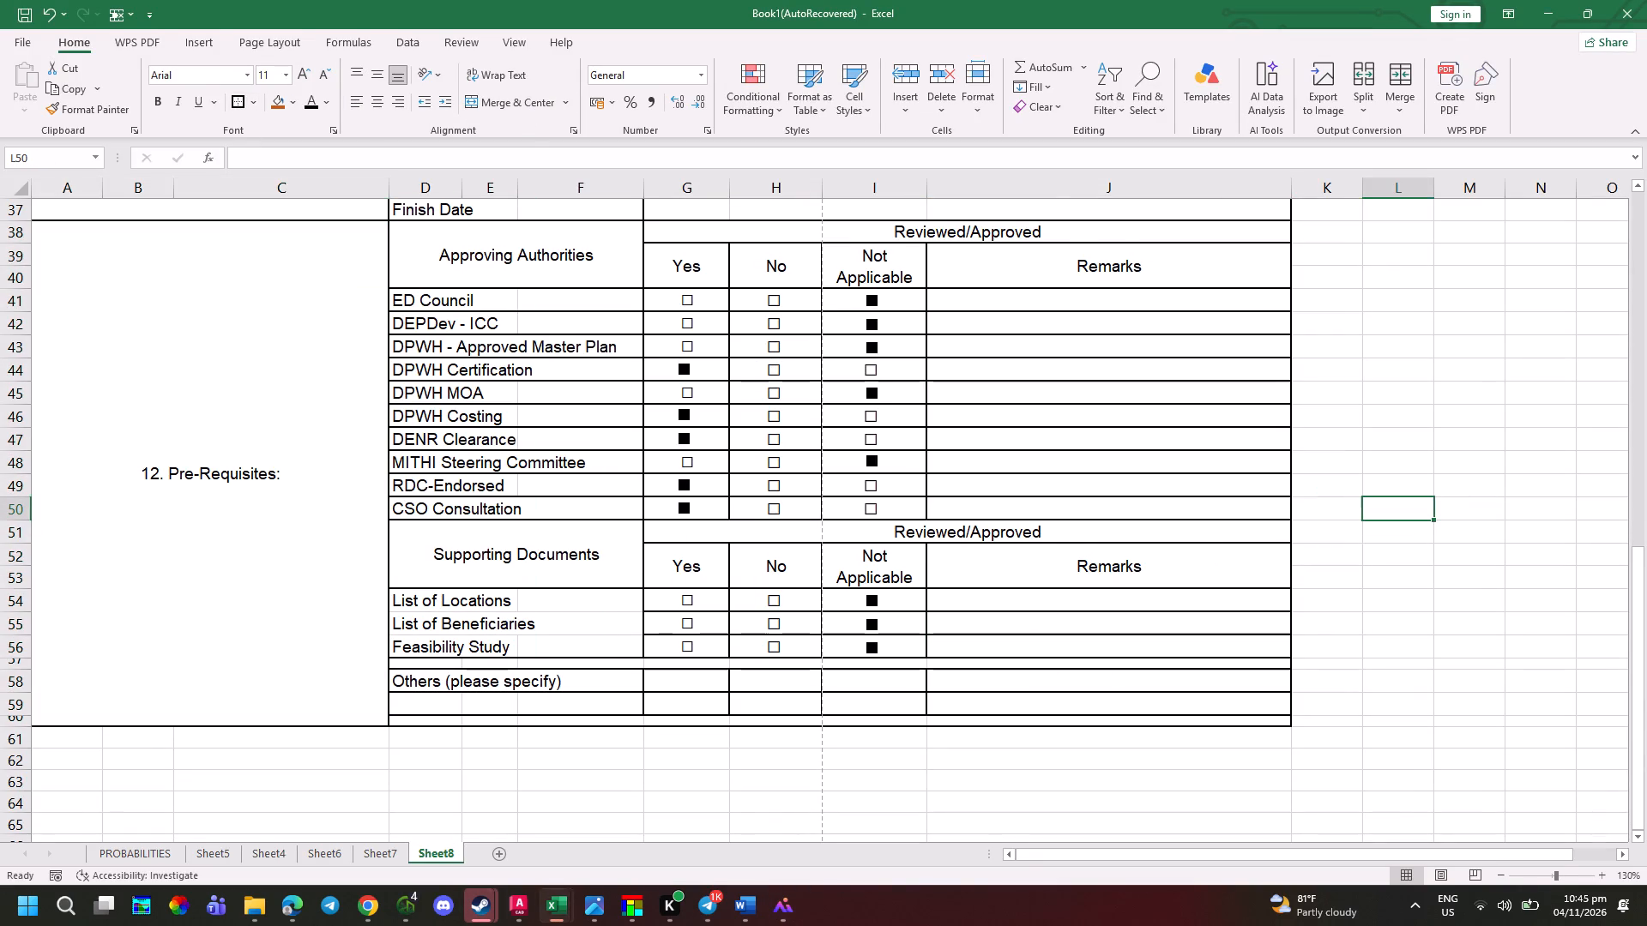
Look over the whole form and narrow column F slightly.
{"action": "scroll", "coordinate": [1366, 581], "scroll_direction": "down", "scroll_amount": 2, "text": "ctrl"}
{"action": "scroll", "coordinate": [502, 623], "scroll_direction": "up", "scroll_amount": 8}
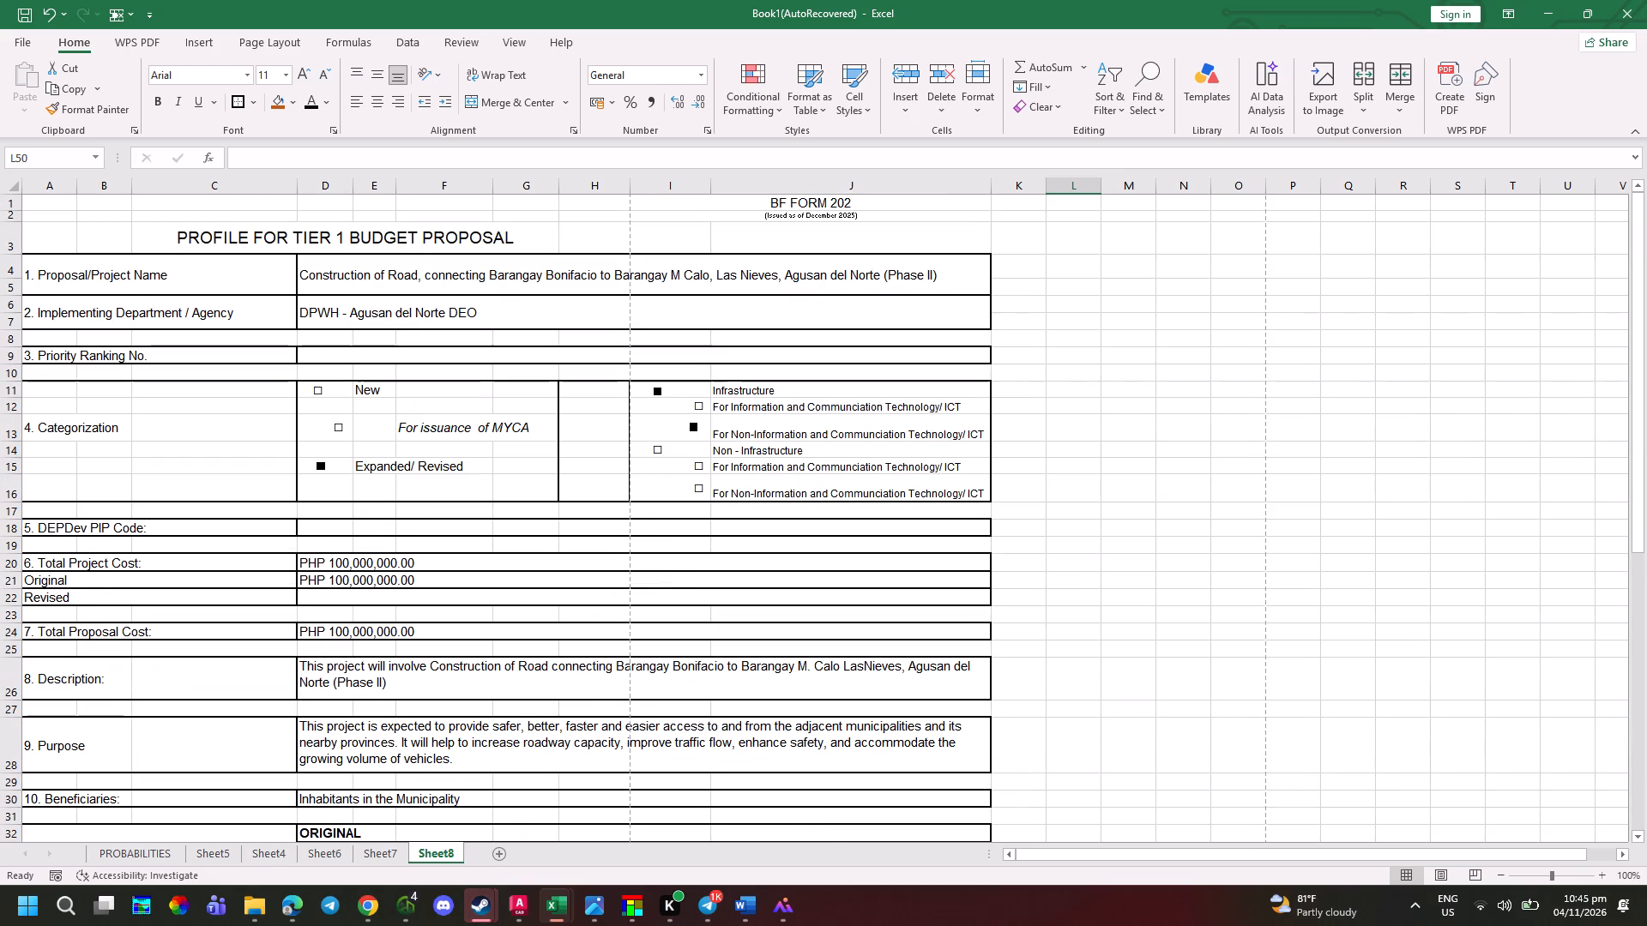
{"action": "scroll", "coordinate": [745, 430], "scroll_direction": "up", "scroll_amount": 2, "text": "ctrl"}
{"action": "scroll", "coordinate": [733, 427], "scroll_direction": "down", "scroll_amount": 3, "text": "ctrl"}
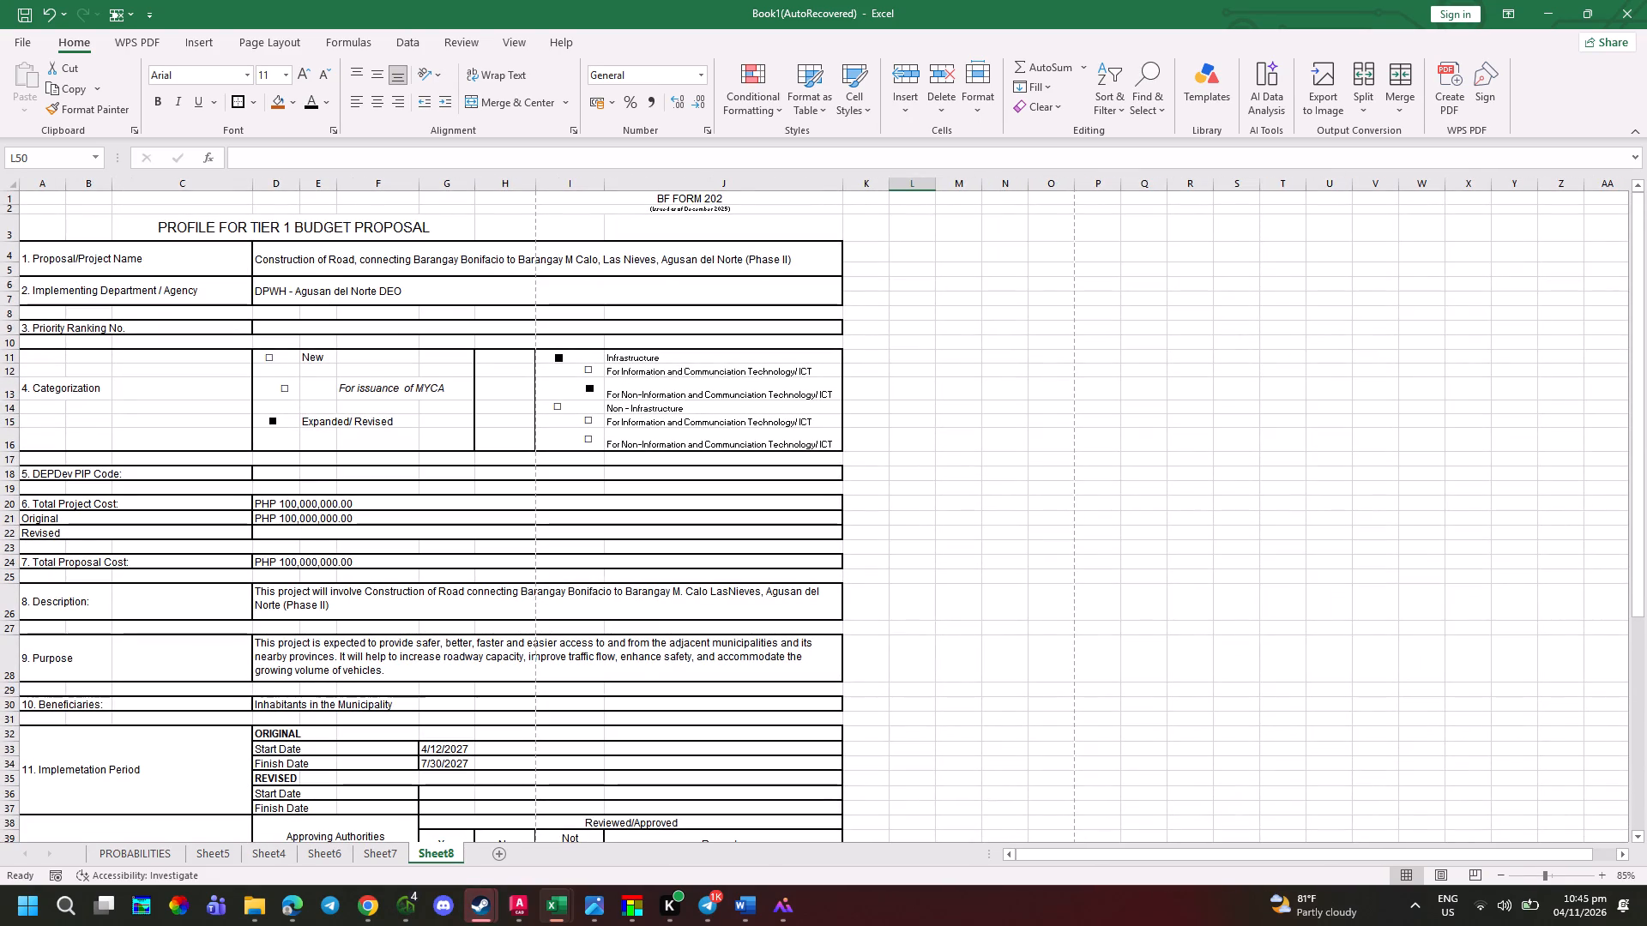
{"action": "scroll", "coordinate": [475, 244], "scroll_direction": "up", "scroll_amount": 1, "text": "ctrl"}
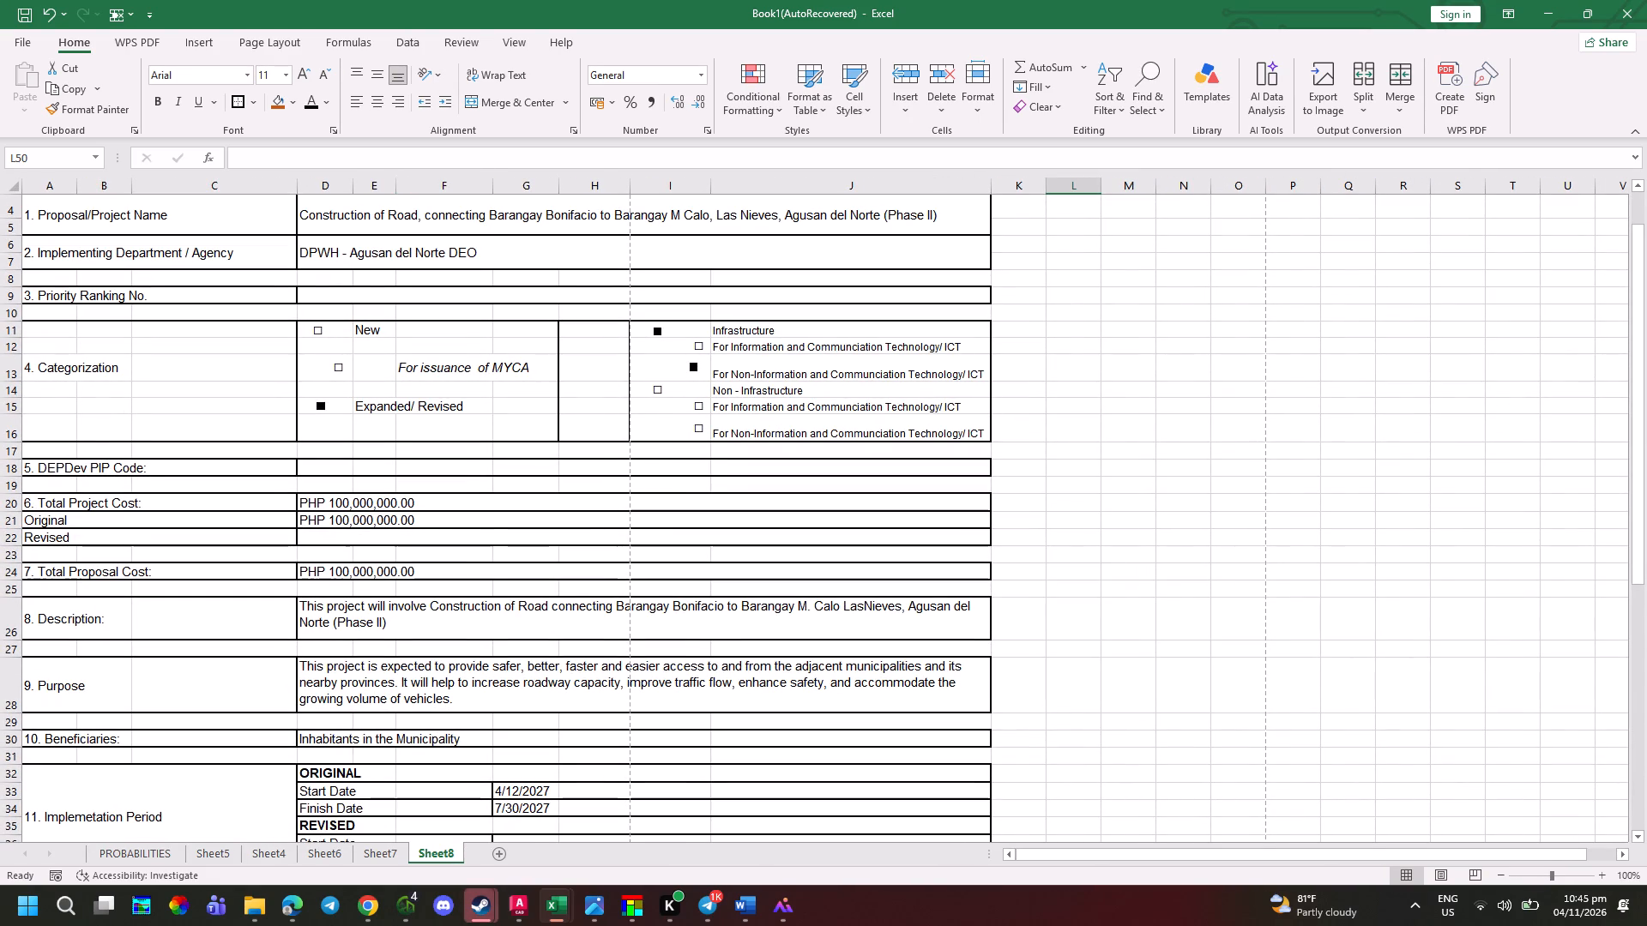
{"action": "left_click_drag", "start_coordinate": [492, 184], "coordinate": [482, 188]}
Review the form and re-merge and center the title PROFILE FOR TIER 1 BUDGET PROPOSAL across C3:I3.
{"action": "scroll", "coordinate": [481, 234], "scroll_direction": "down", "scroll_amount": 3}
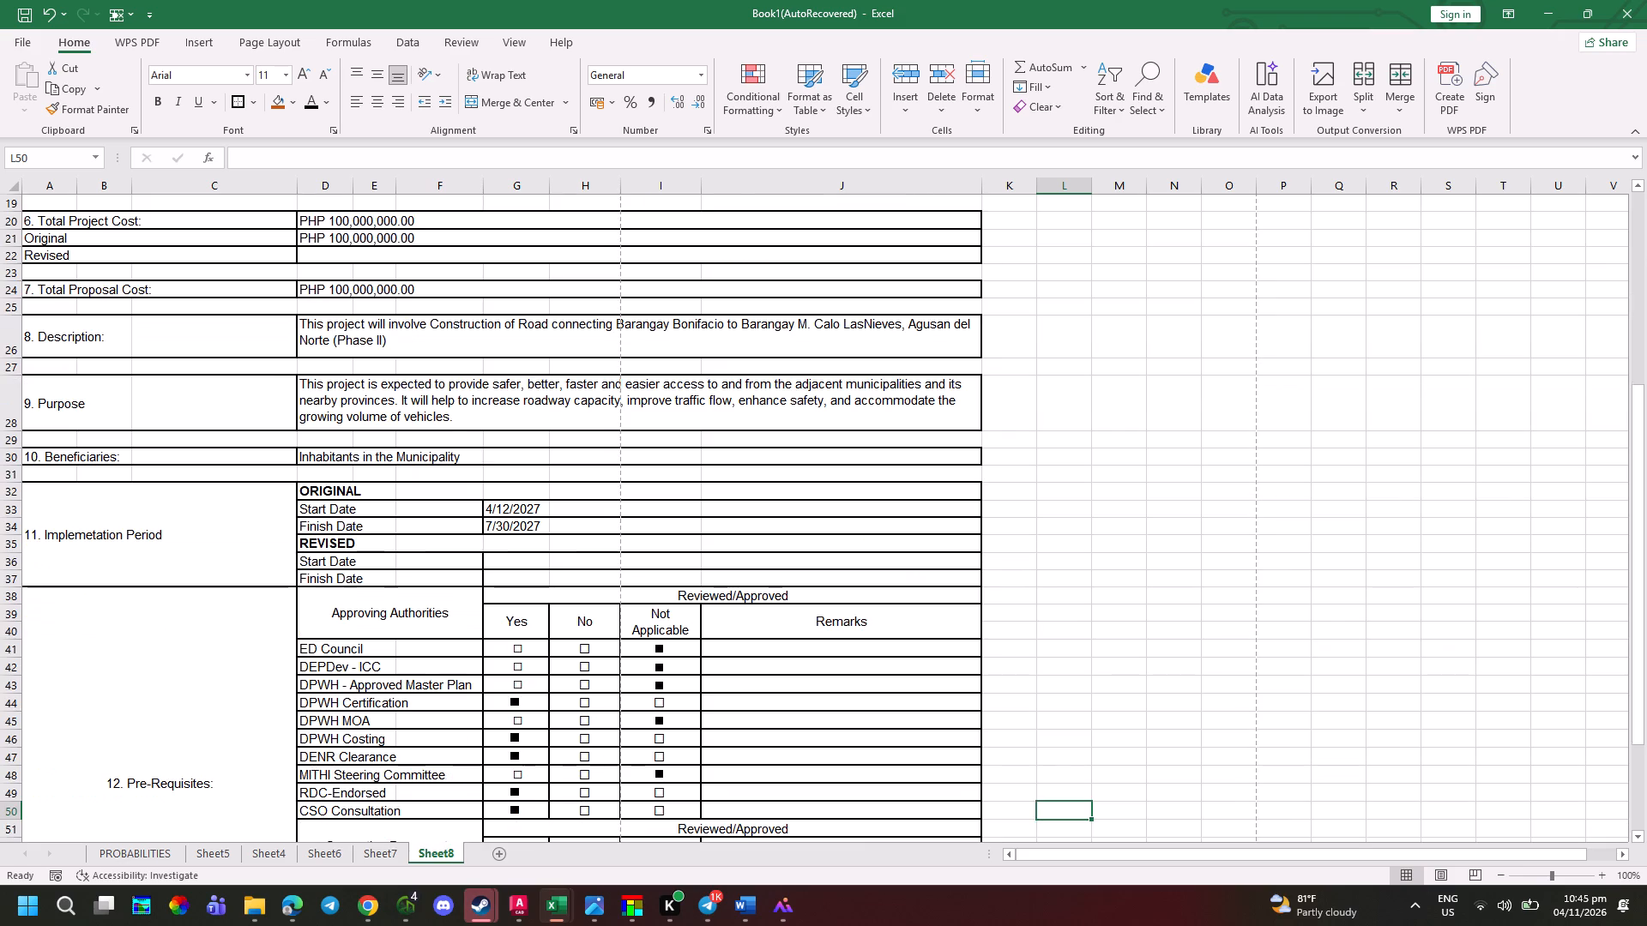
{"action": "scroll", "coordinate": [477, 292], "scroll_direction": "down", "scroll_amount": 4}
{"action": "scroll", "coordinate": [426, 289], "scroll_direction": "up", "scroll_amount": 5}
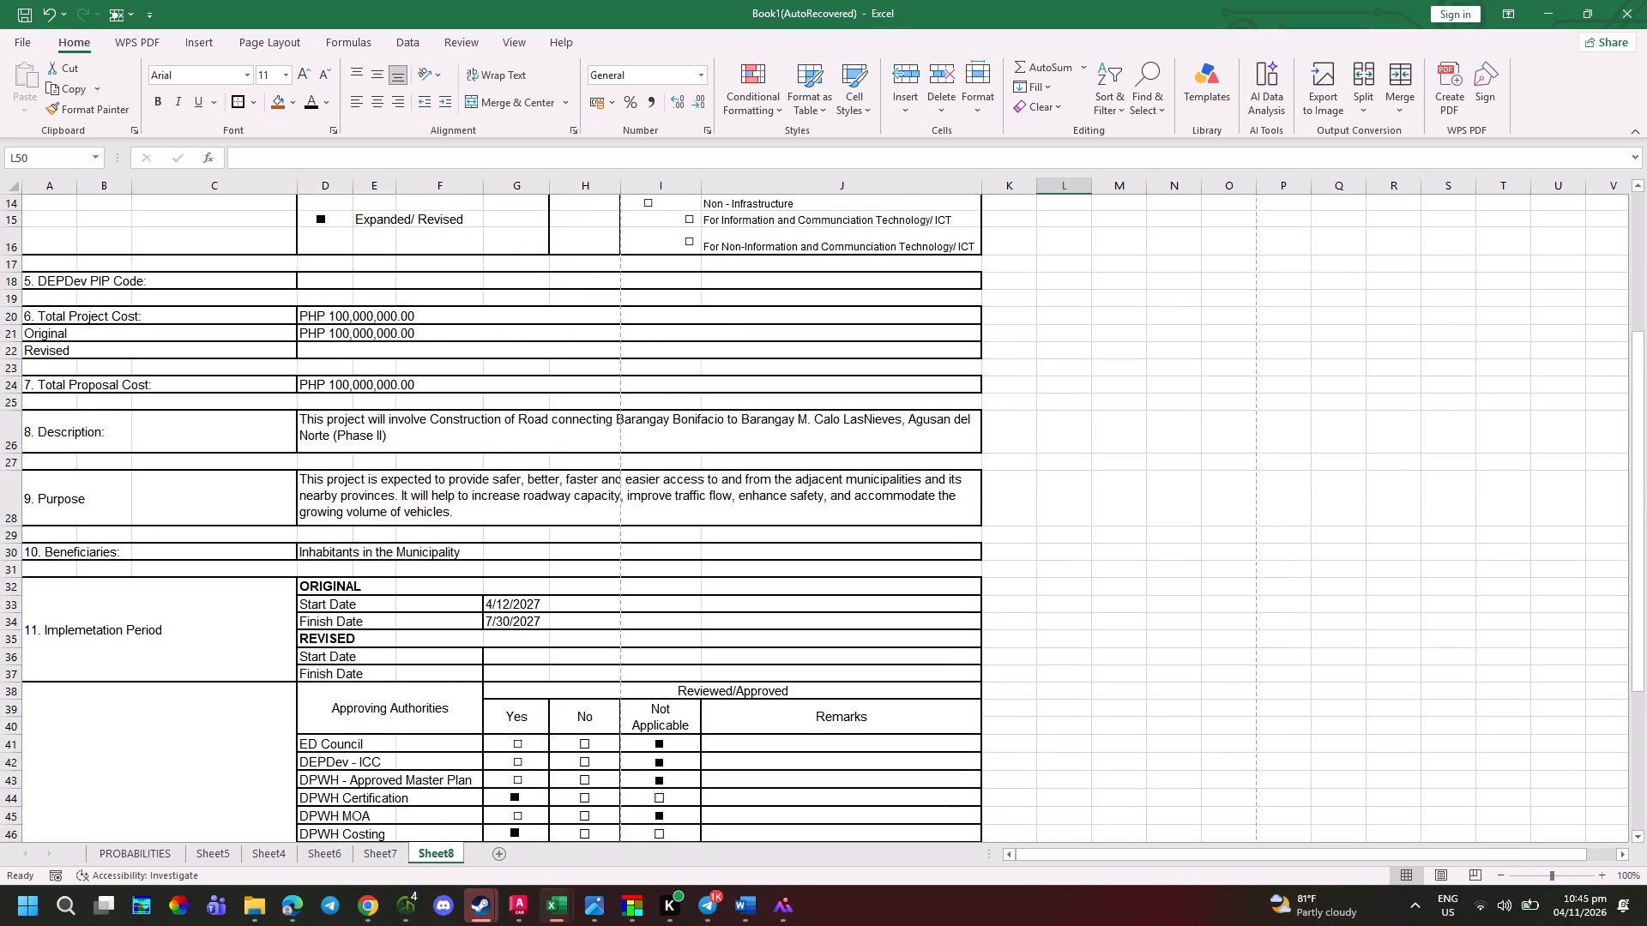
{"action": "scroll", "coordinate": [406, 316], "scroll_direction": "up", "scroll_amount": 5}
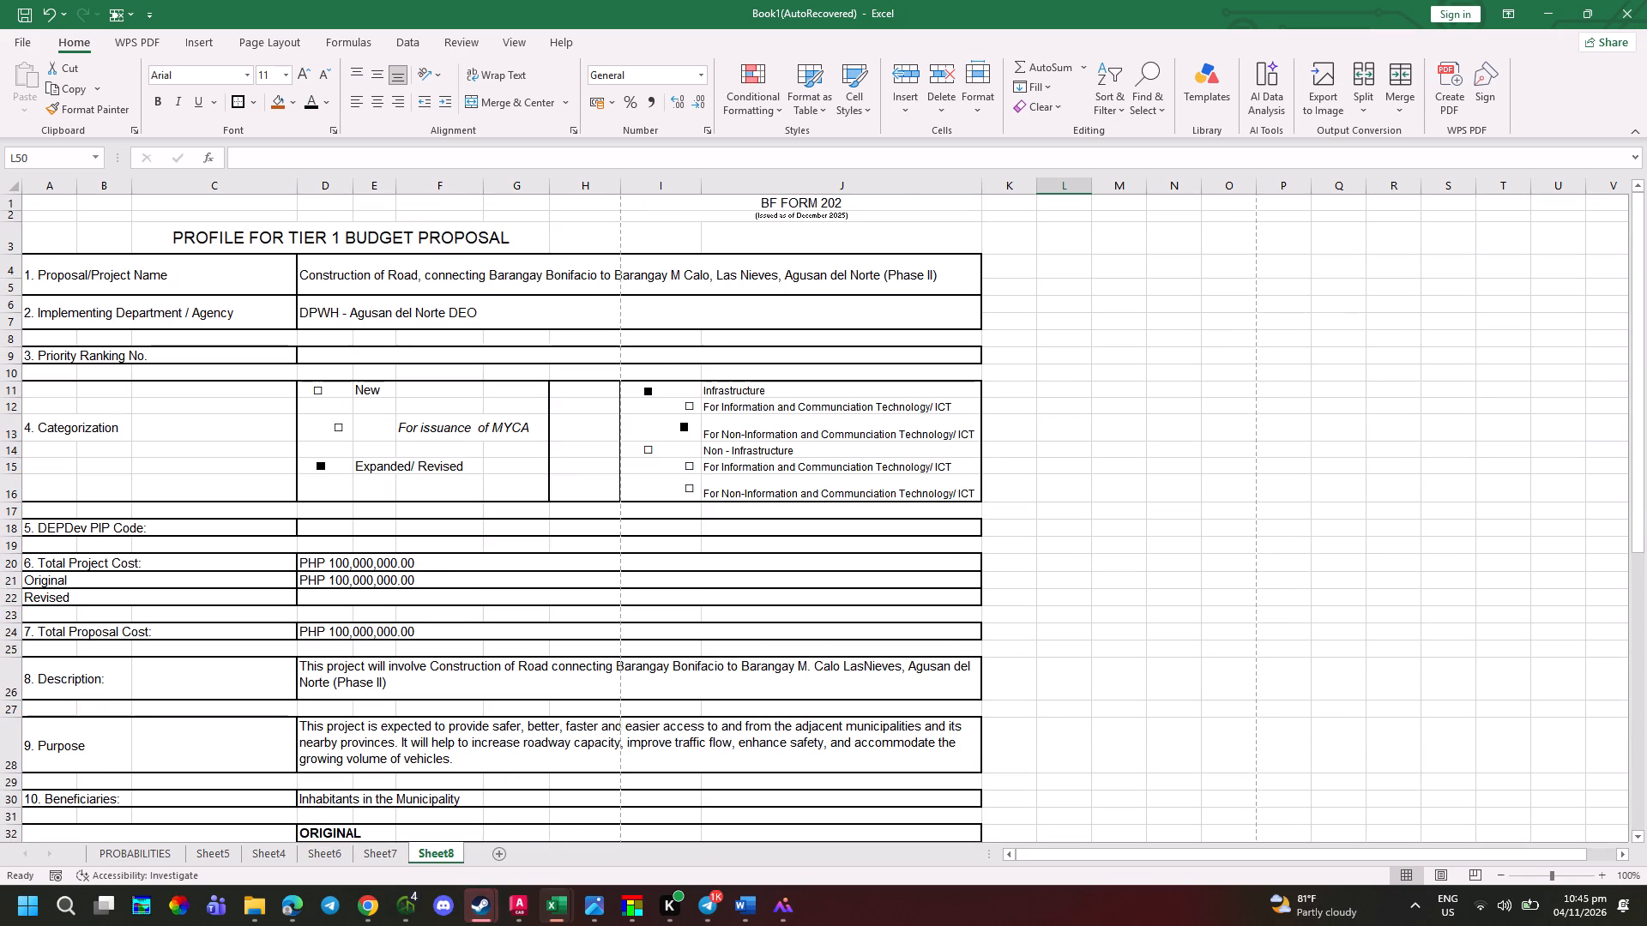
{"action": "scroll", "coordinate": [245, 332], "scroll_direction": "up", "scroll_amount": 2}
{"action": "left_click_drag", "start_coordinate": [177, 238], "coordinate": [474, 239]}
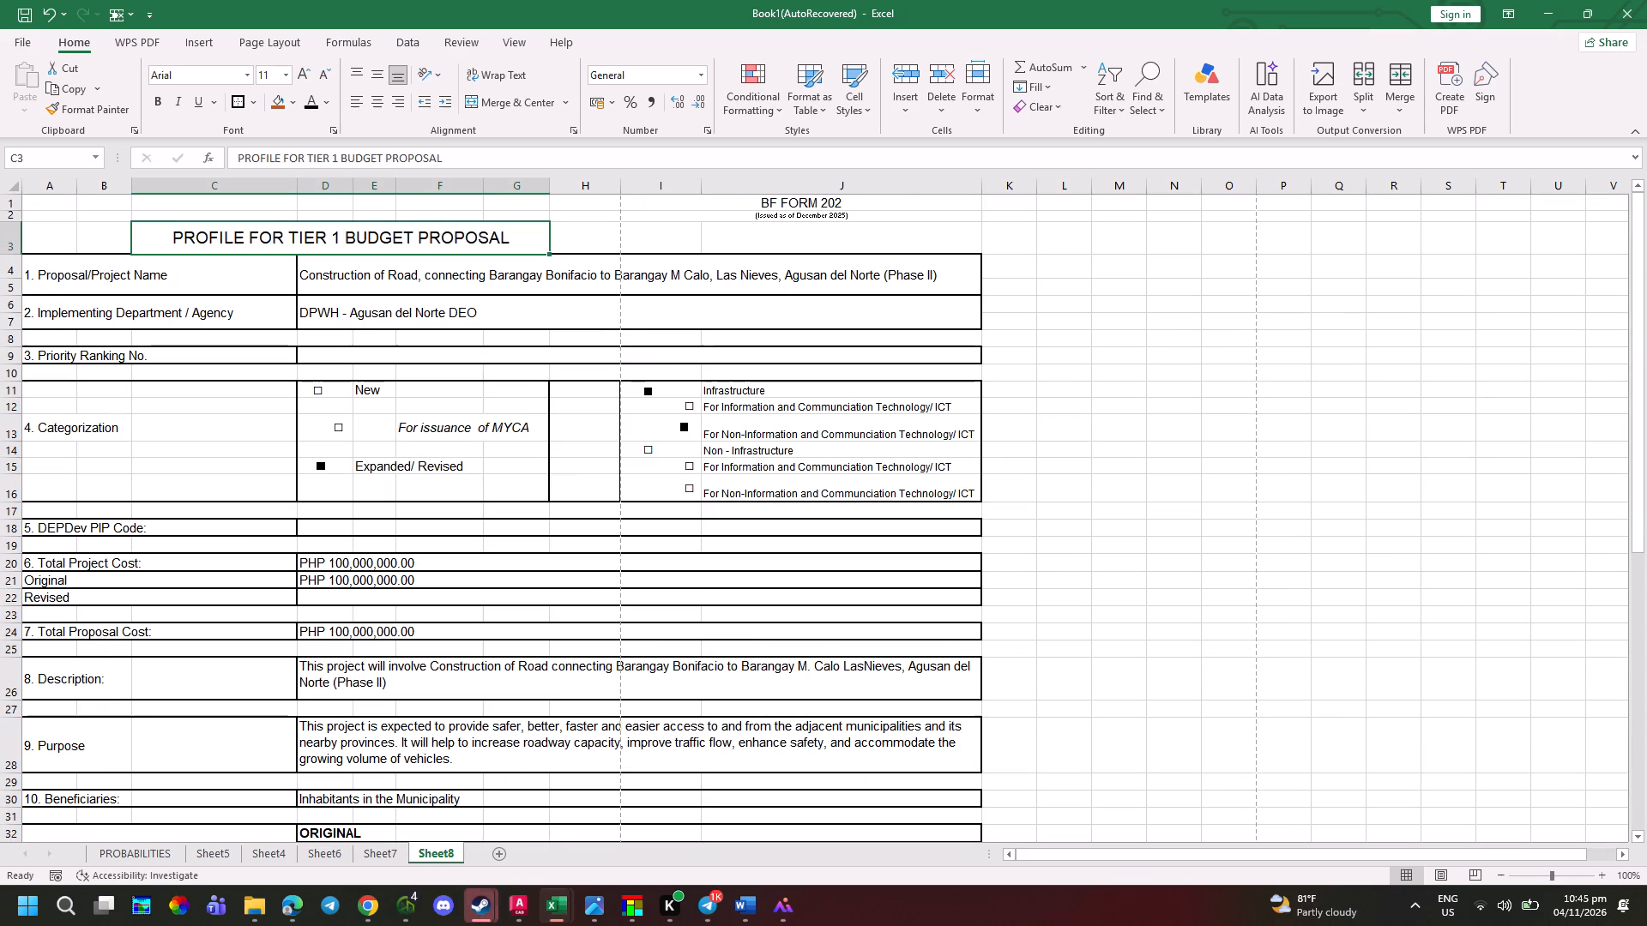
{"action": "left_click_drag", "start_coordinate": [474, 239], "coordinate": [649, 242]}
{"action": "double_click", "coordinate": [512, 104]}
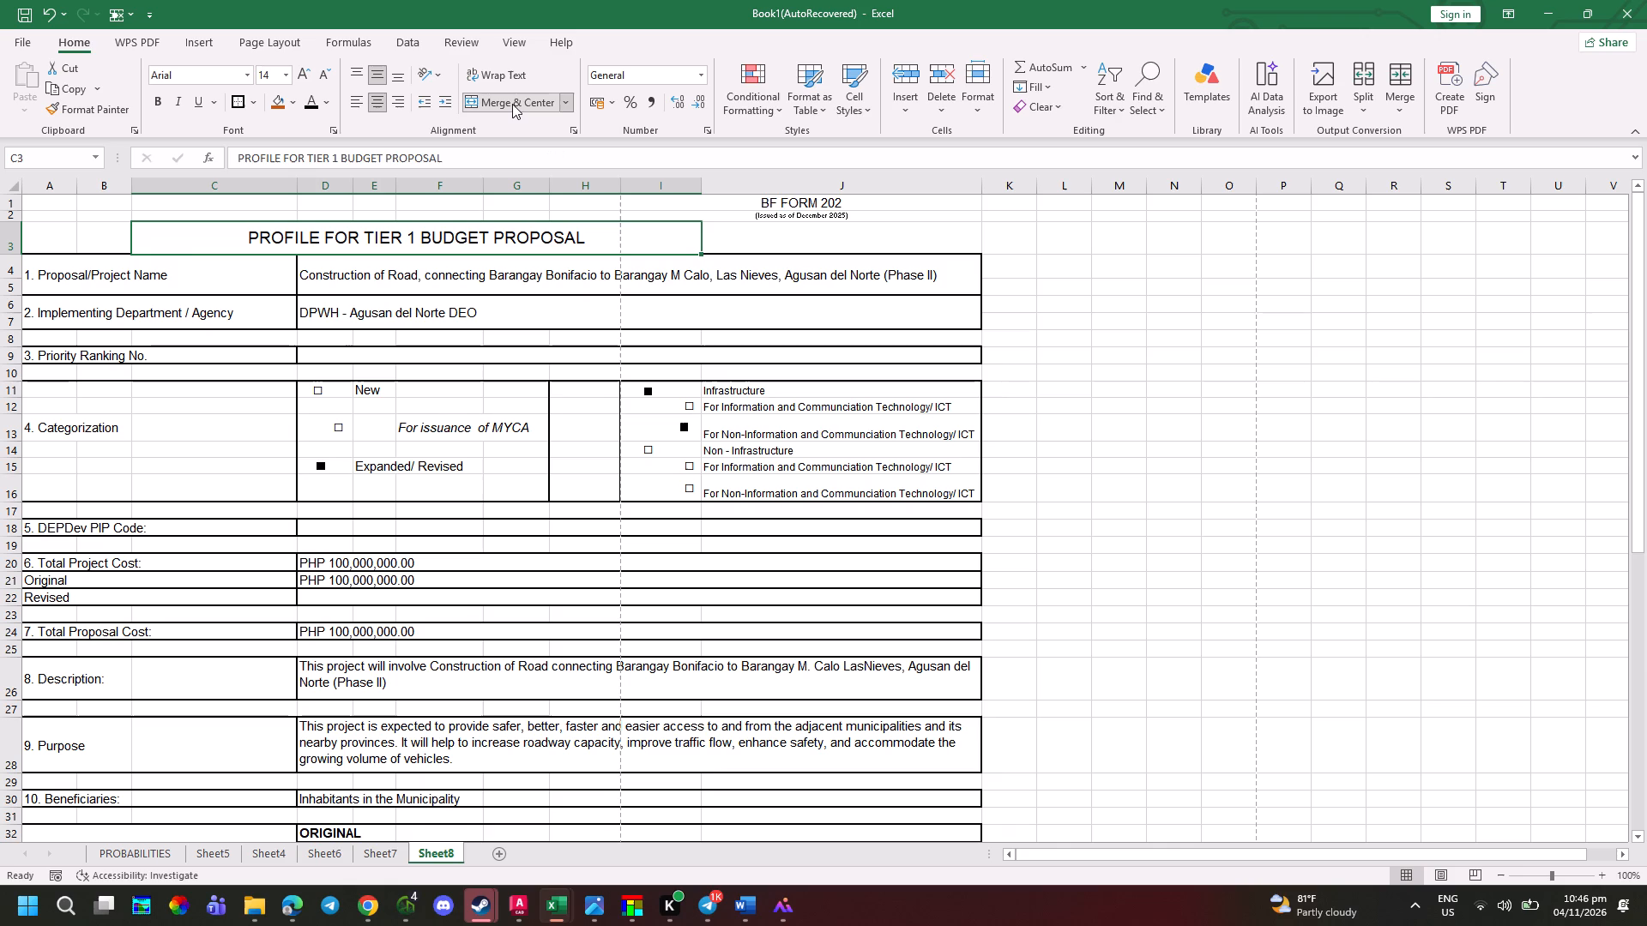
Examine the upper part of the scanned form, from the title and form number down to 7. Total Proposal Cost.
{"action": "key", "text": "alt+Tab"}
{"action": "scroll", "coordinate": [777, 331], "scroll_direction": "up", "scroll_amount": 4}
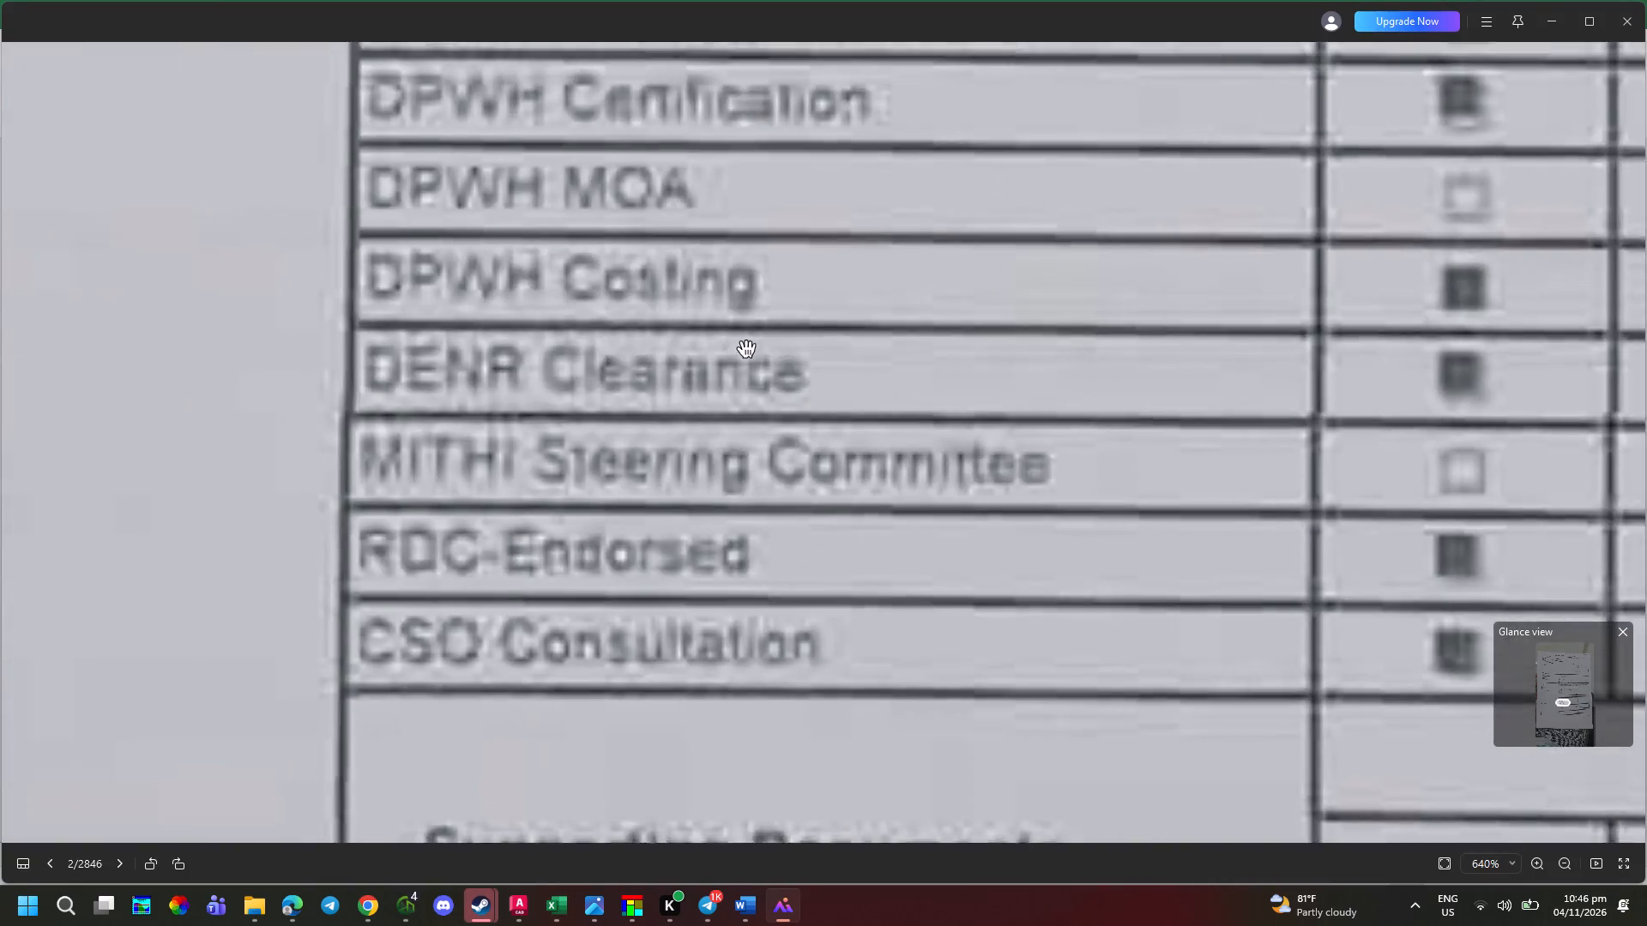
{"action": "scroll", "coordinate": [746, 349], "scroll_direction": "up", "scroll_amount": 3}
{"action": "scroll", "coordinate": [746, 364], "scroll_direction": "down", "scroll_amount": 11}
{"action": "left_click_drag", "start_coordinate": [739, 281], "coordinate": [743, 740]}
{"action": "left_click_drag", "start_coordinate": [691, 310], "coordinate": [729, 610]}
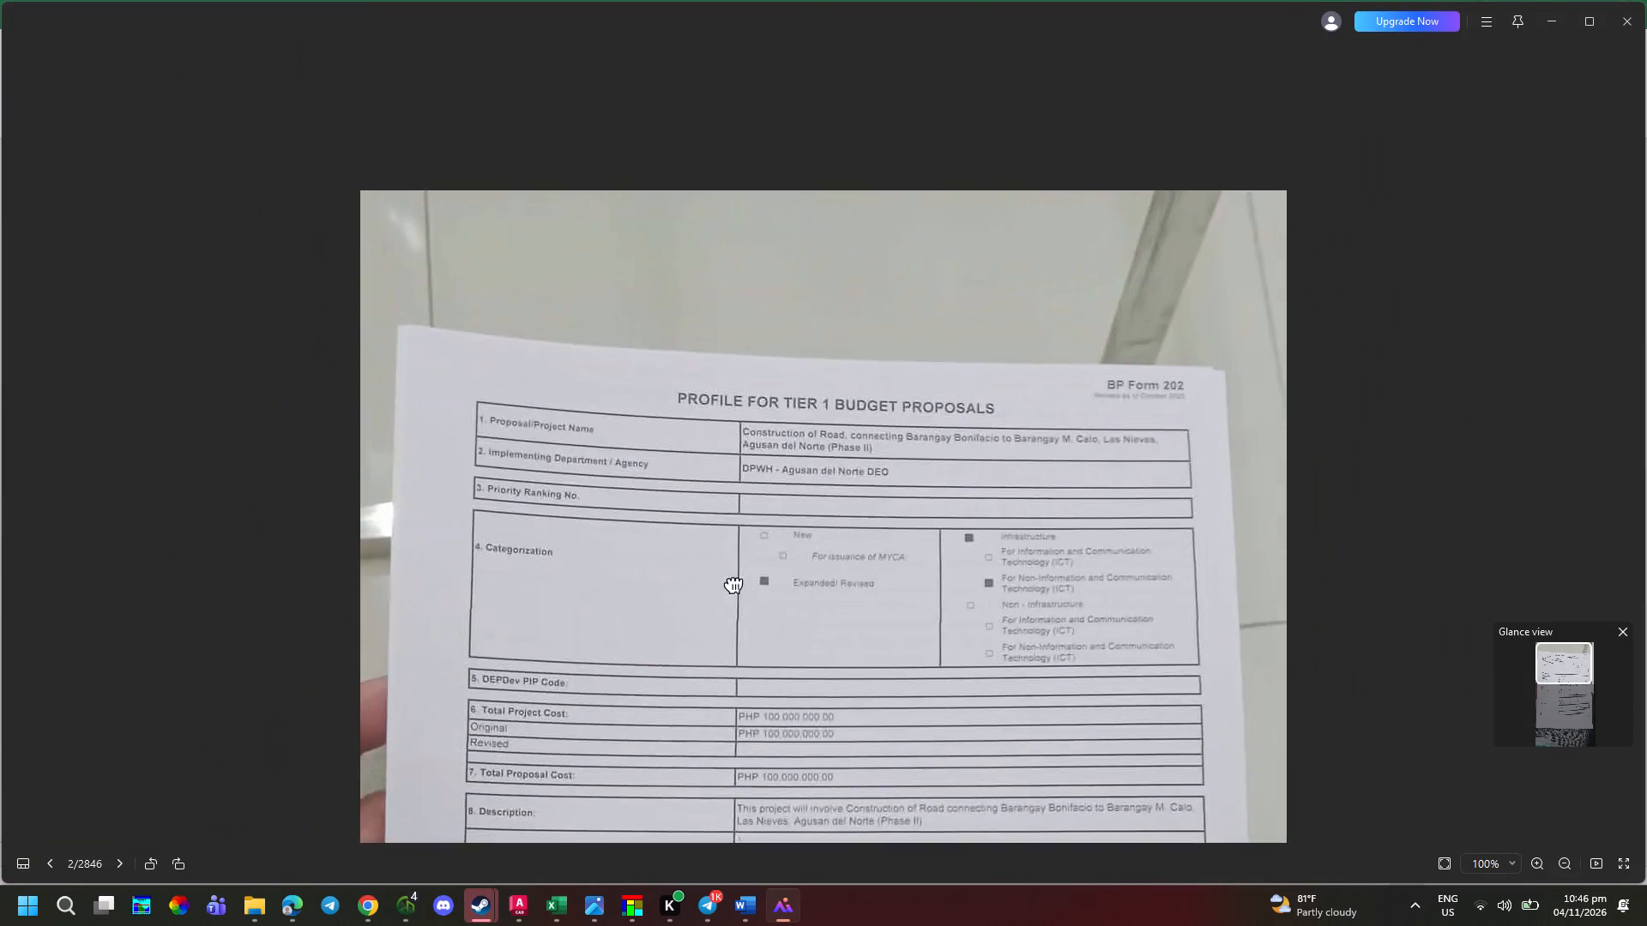
{"action": "scroll", "coordinate": [754, 438], "scroll_direction": "up", "scroll_amount": 3}
{"action": "key", "text": "alt+Tab"}
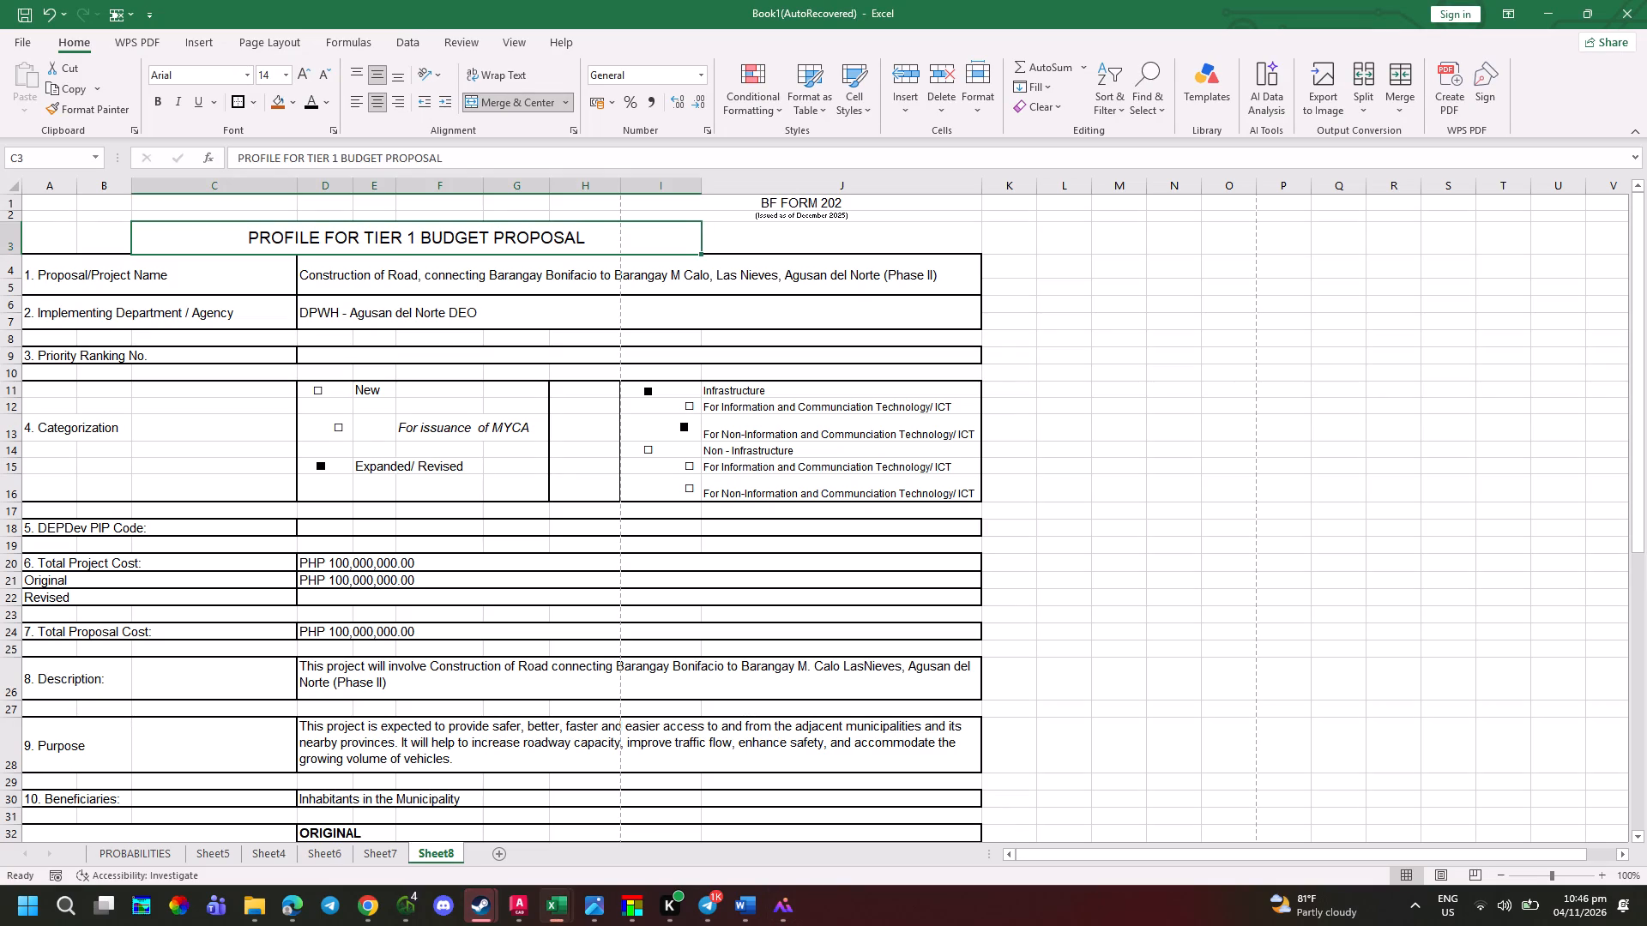
{"action": "key", "text": "alt+Tab"}
{"action": "scroll", "coordinate": [587, 219], "scroll_direction": "up", "scroll_amount": 2}
{"action": "scroll", "coordinate": [595, 220], "scroll_direction": "down", "scroll_amount": 2}
{"action": "left_click_drag", "start_coordinate": [655, 224], "coordinate": [663, 317]}
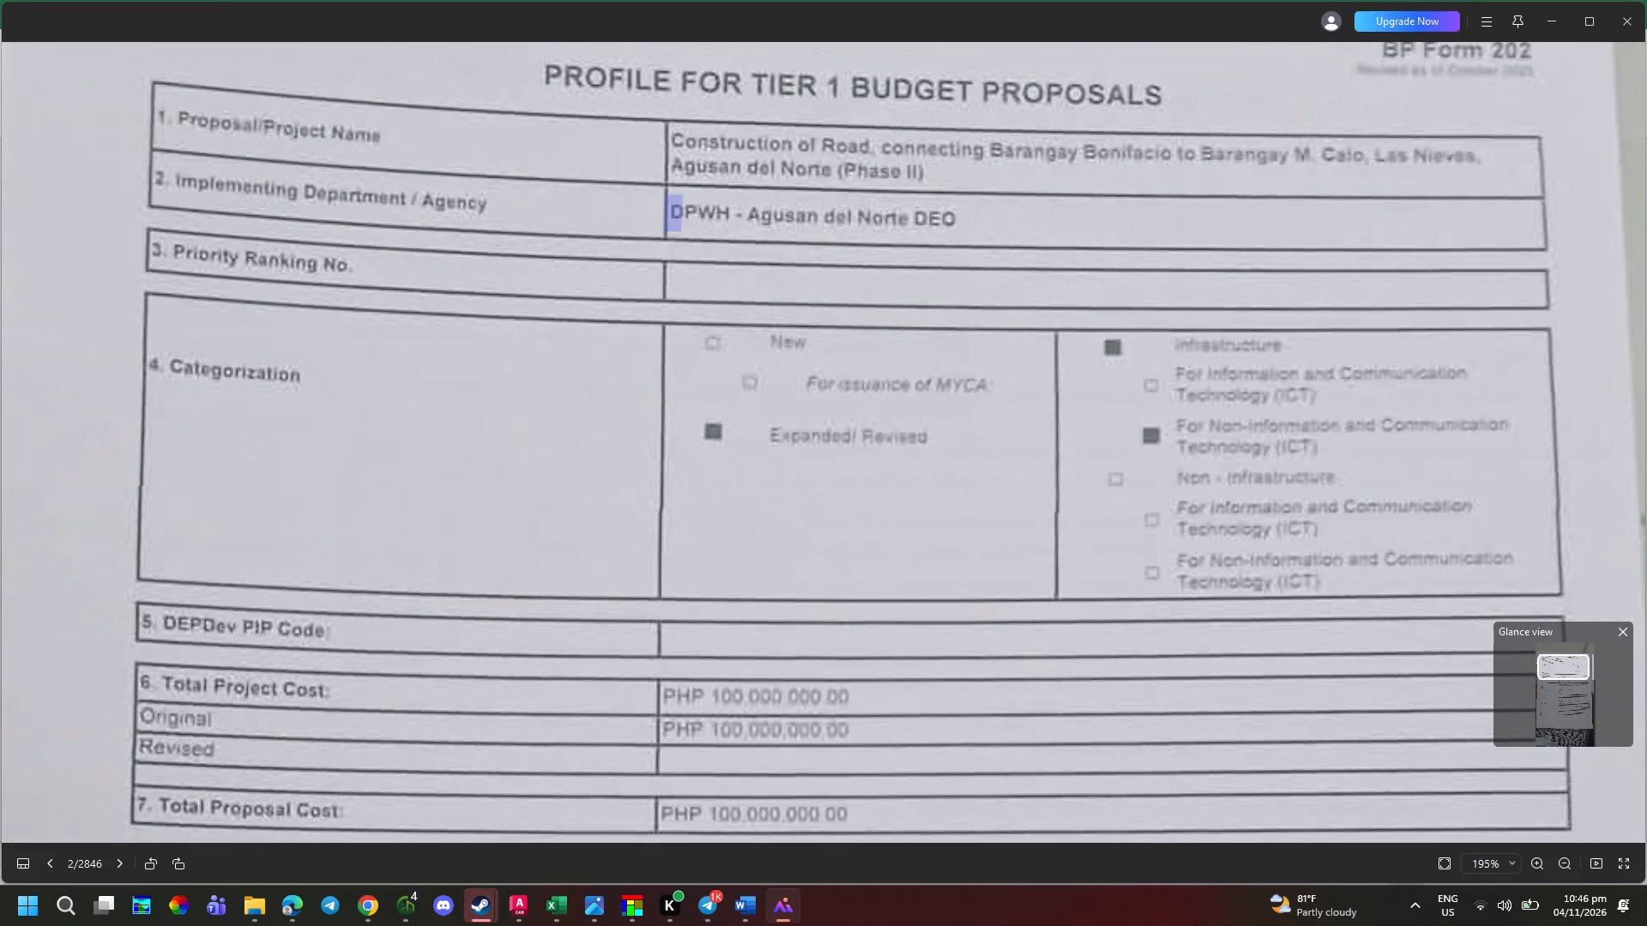
{"action": "left_click_drag", "start_coordinate": [663, 317], "coordinate": [666, 354]}
Switch the sheet to Page Break Preview and move the vertical page break after column H out to the far edge of column J.
{"action": "key", "text": "alt+Tab"}
{"action": "left_click", "coordinate": [1028, 319]}
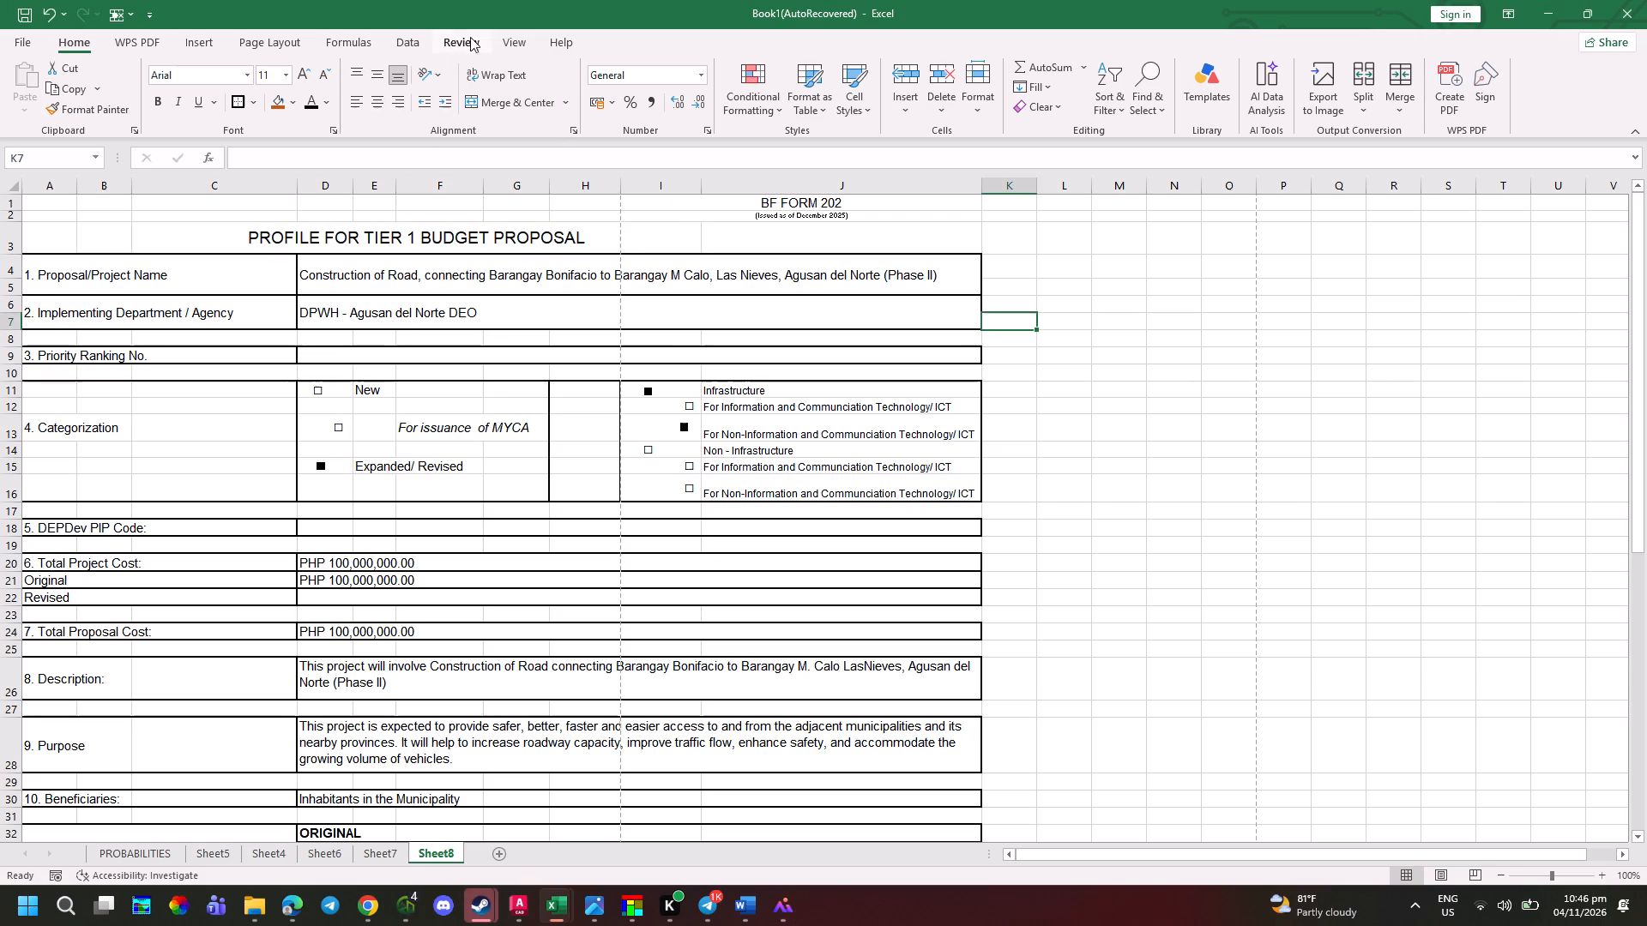
{"action": "left_click", "coordinate": [496, 38]}
{"action": "left_click", "coordinate": [69, 77]}
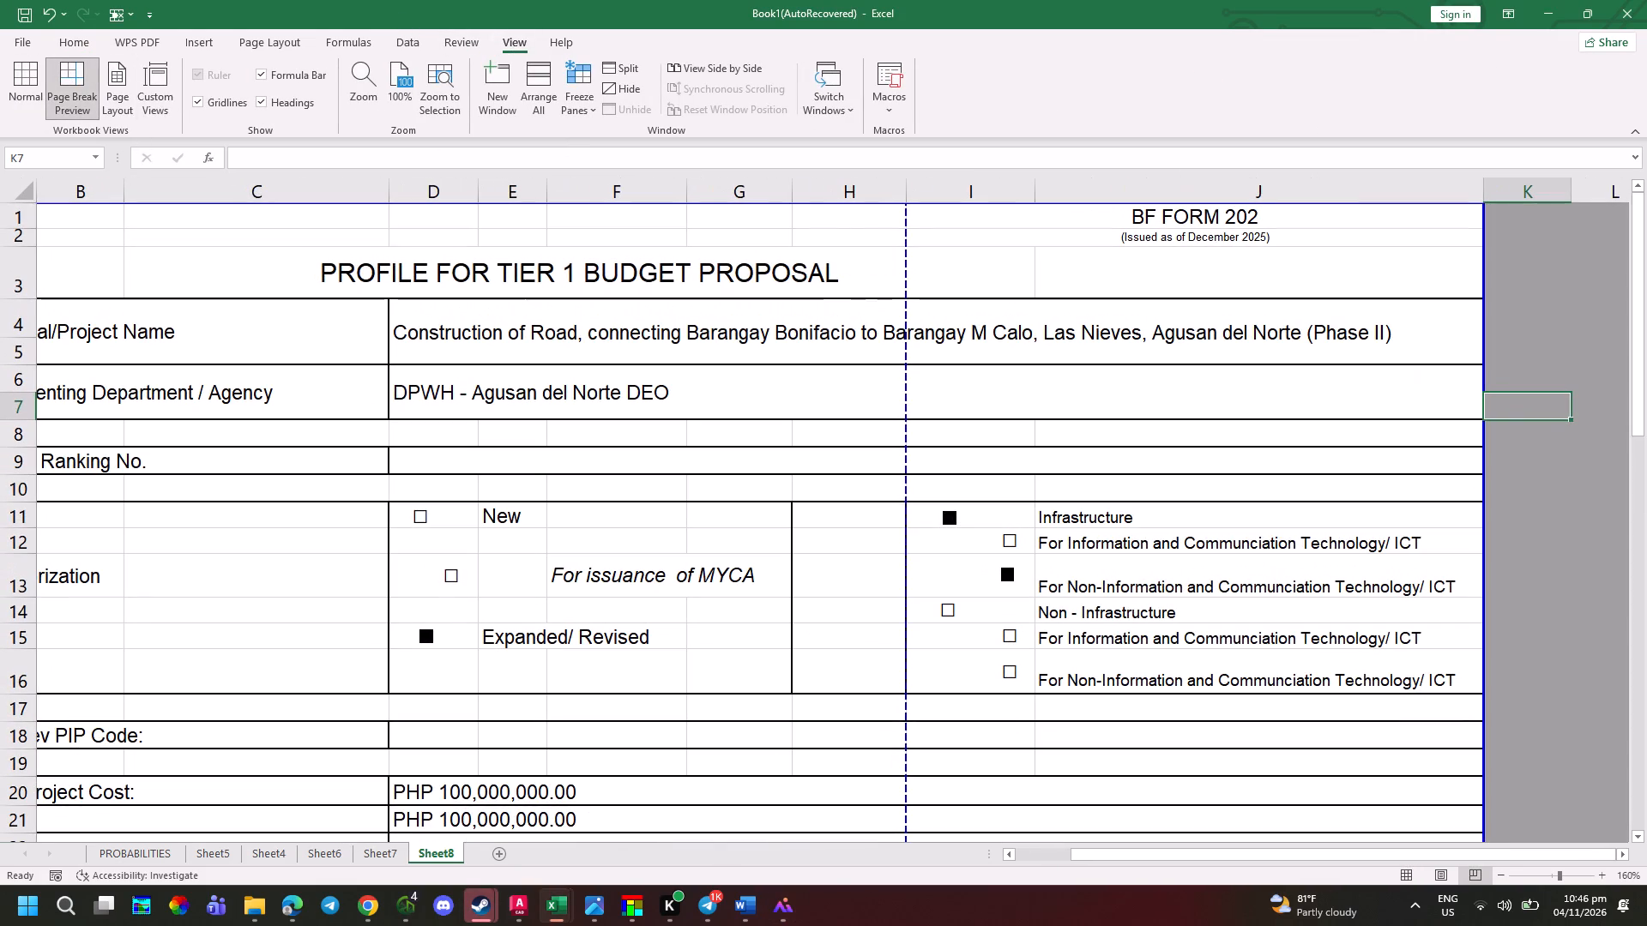
{"action": "left_click_drag", "start_coordinate": [901, 307], "coordinate": [1466, 310]}
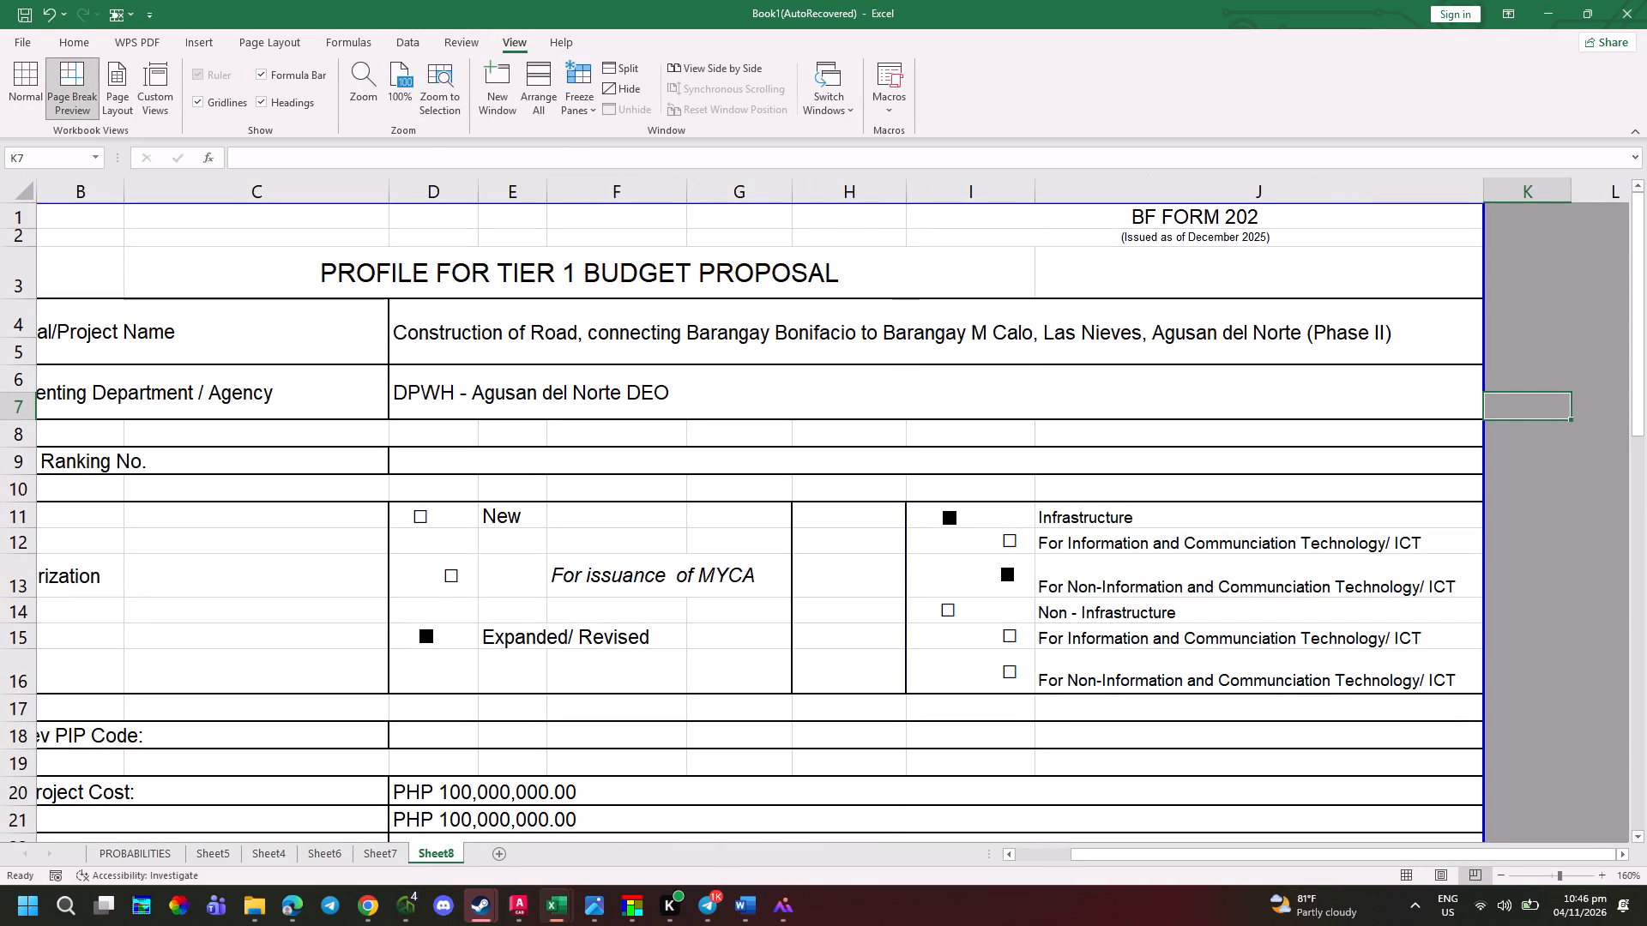
Compare the BF FORM 202 heading in I1 with the form number at the top of the scanned form.
{"action": "left_click", "coordinate": [1207, 230]}
{"action": "left_click", "coordinate": [1204, 216]}
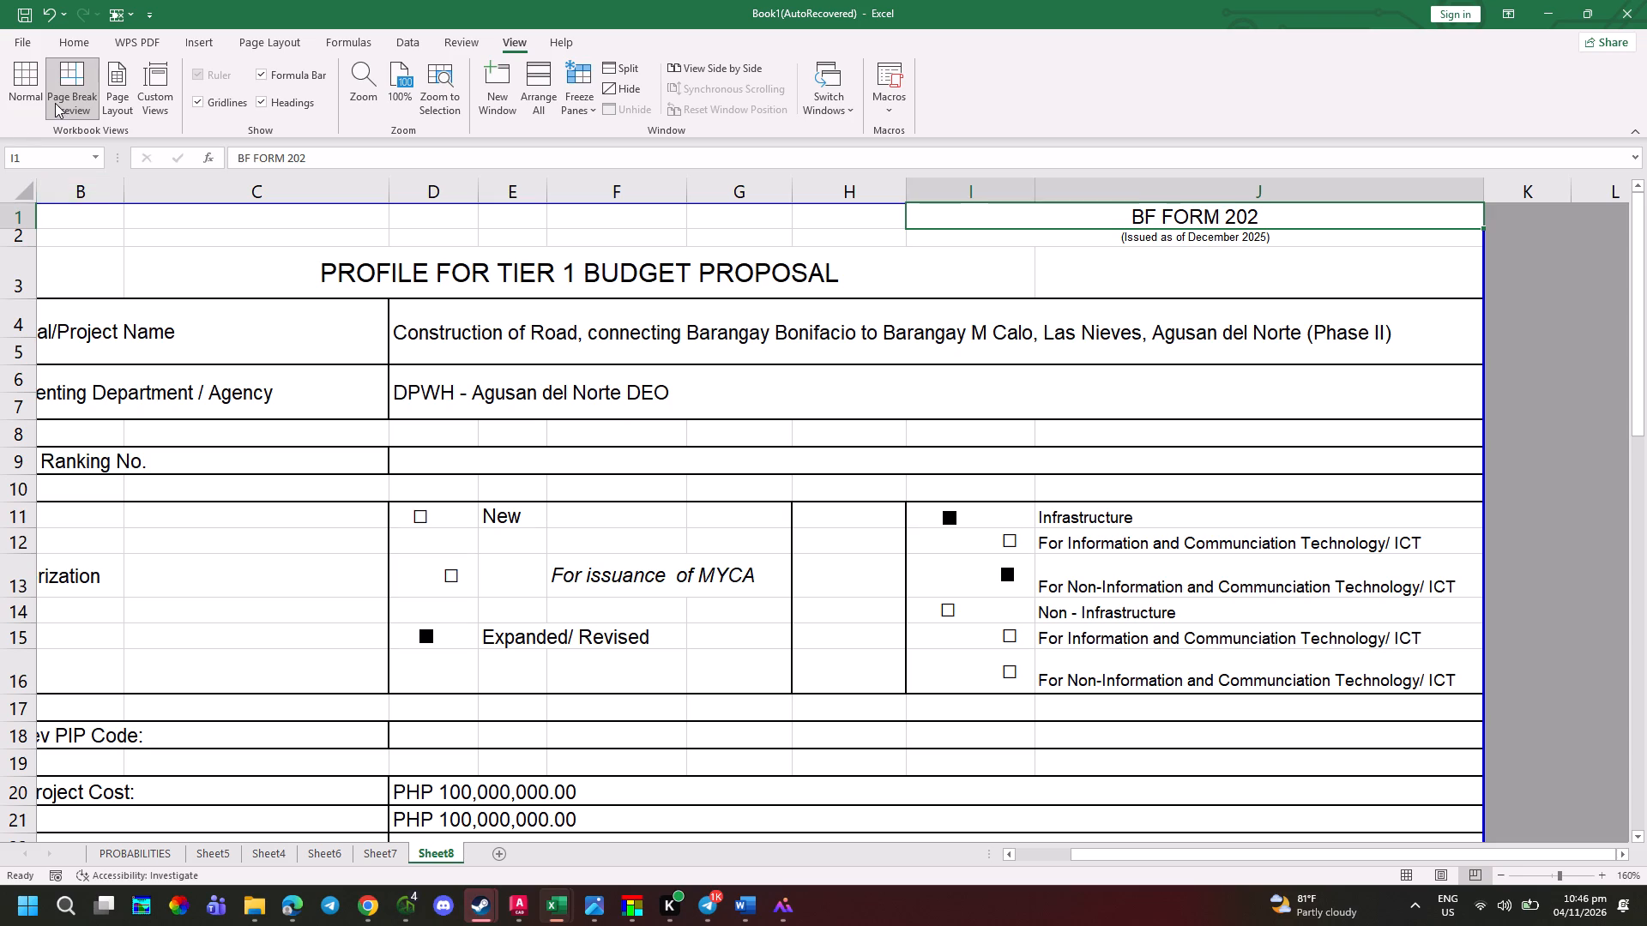
{"action": "key", "text": "alt+Tab"}
{"action": "scroll", "coordinate": [1228, 37], "scroll_direction": "up", "scroll_amount": 2}
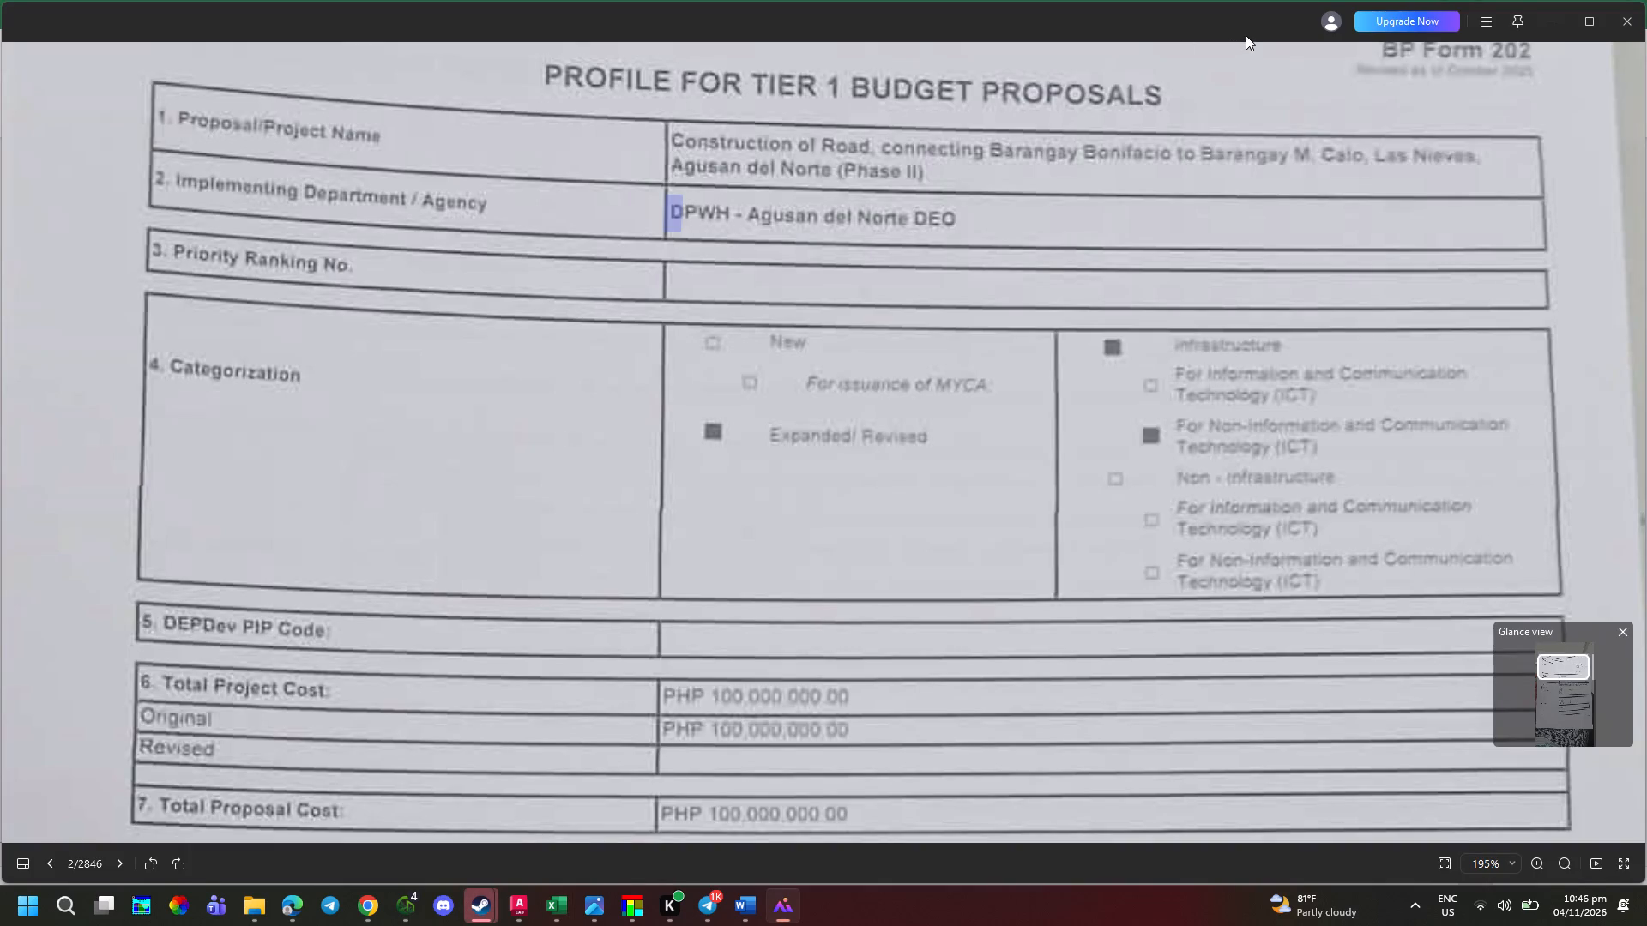
{"action": "scroll", "coordinate": [1298, 96], "scroll_direction": "down", "scroll_amount": 3}
{"action": "left_click_drag", "start_coordinate": [1133, 143], "coordinate": [1161, 244]}
{"action": "key", "text": "alt+Tab"}
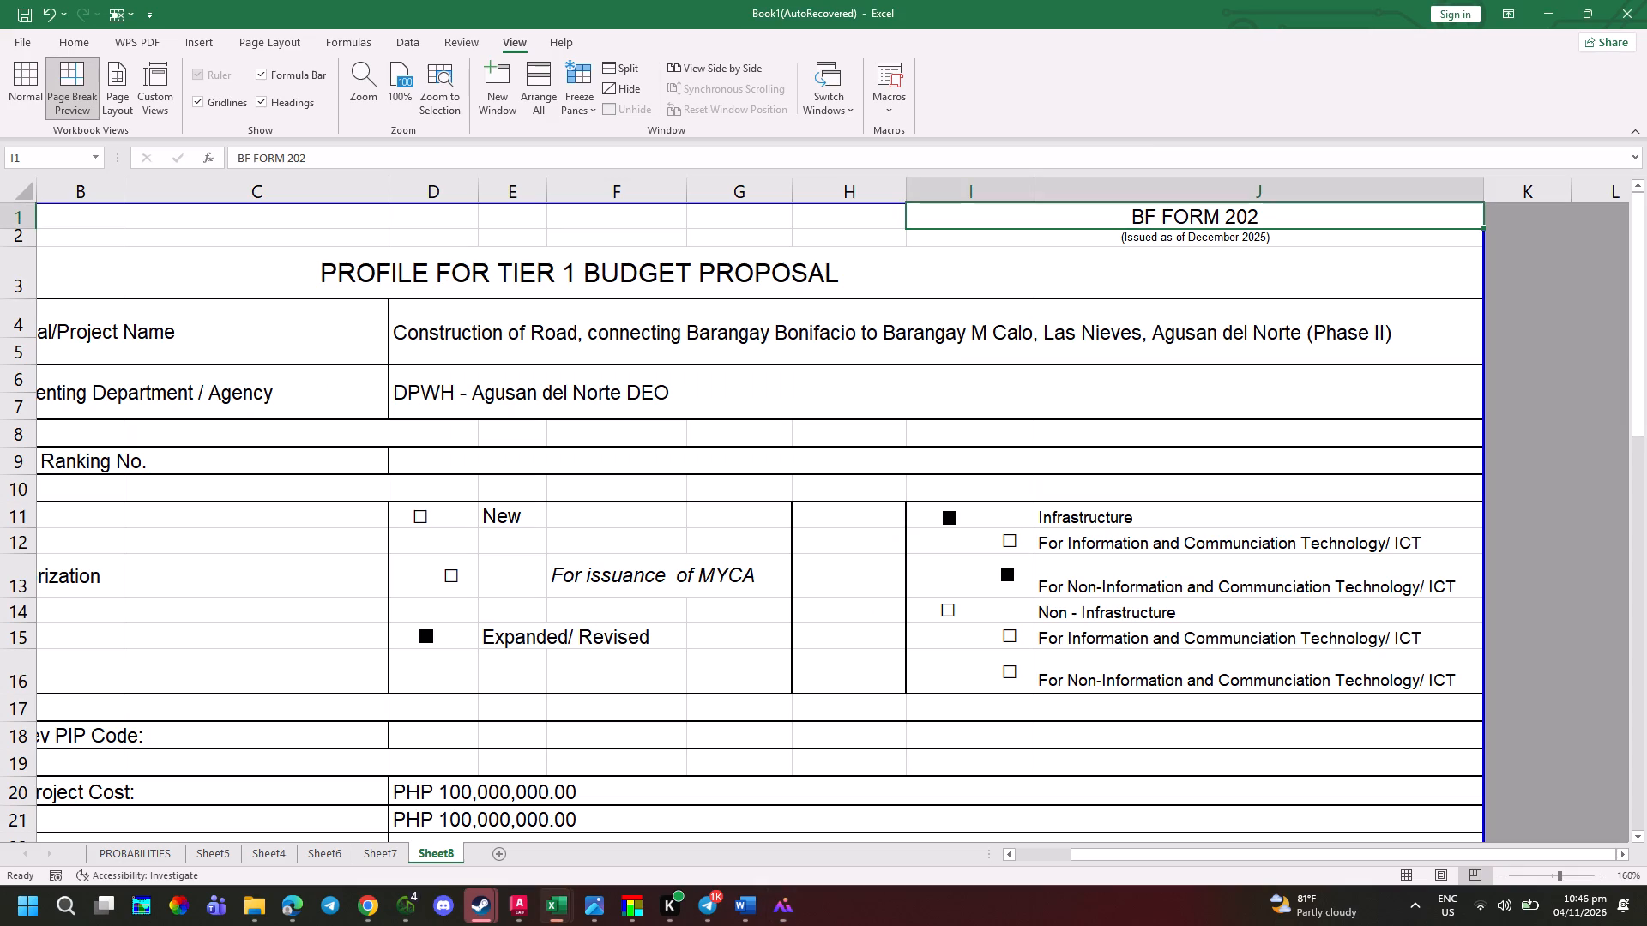
{"action": "scroll", "coordinate": [987, 250], "scroll_direction": "up", "scroll_amount": 1}
{"action": "left_click", "coordinate": [1137, 226]}
Insert a page header and set the font of its right section to Arial.
{"action": "left_click", "coordinate": [172, 45]}
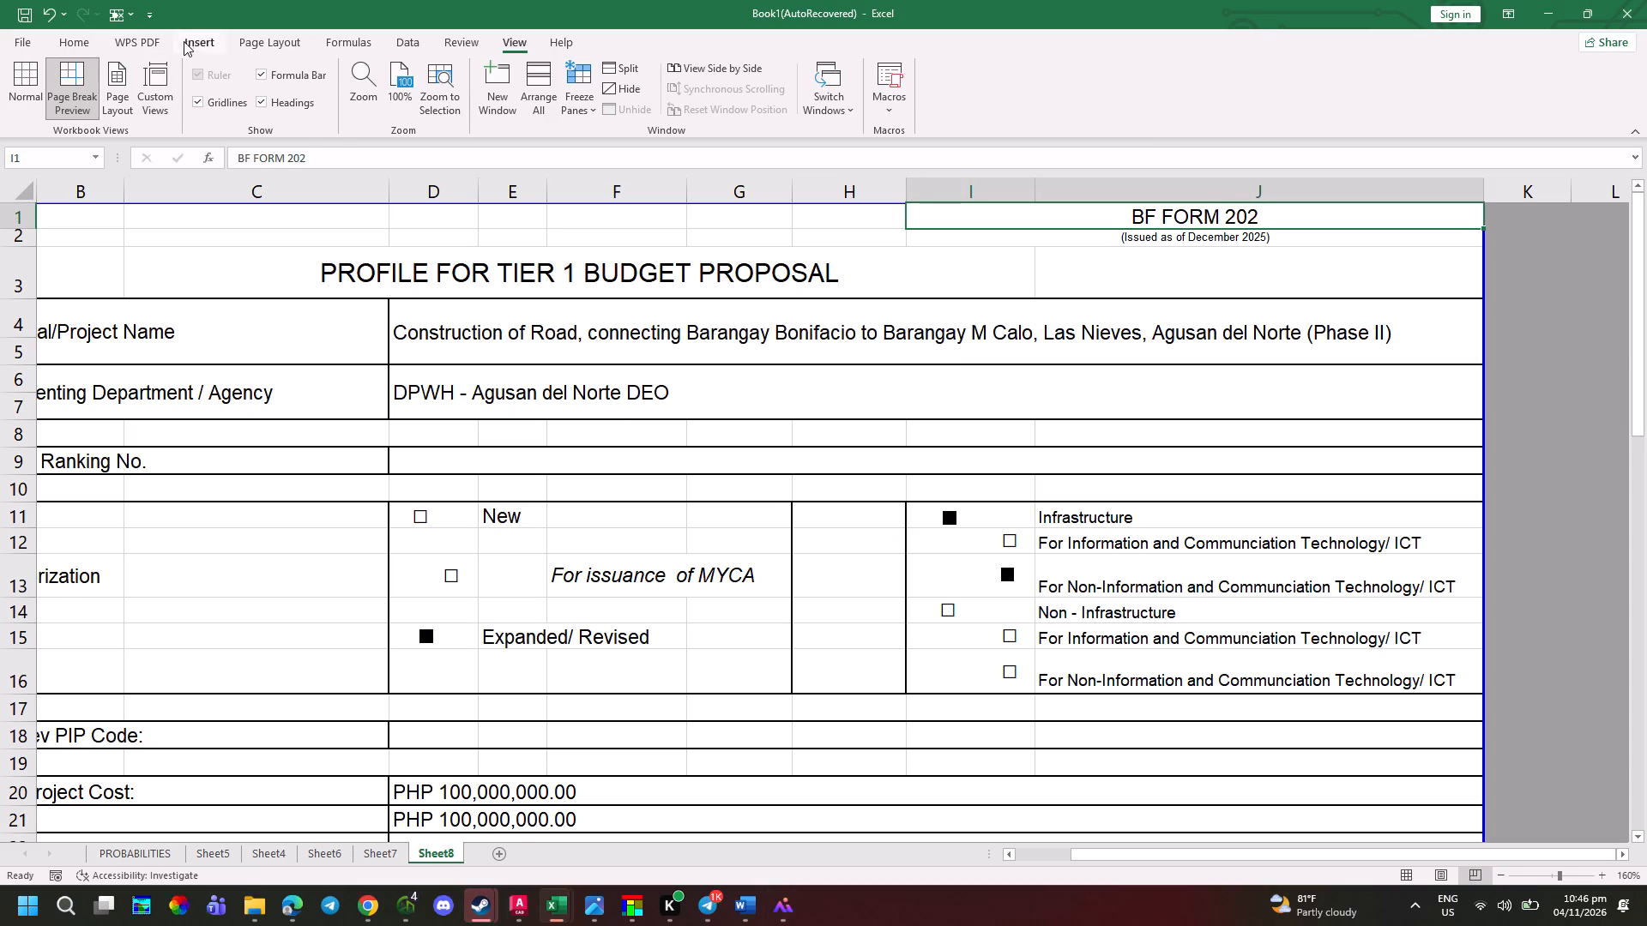
{"action": "left_click", "coordinate": [189, 41]}
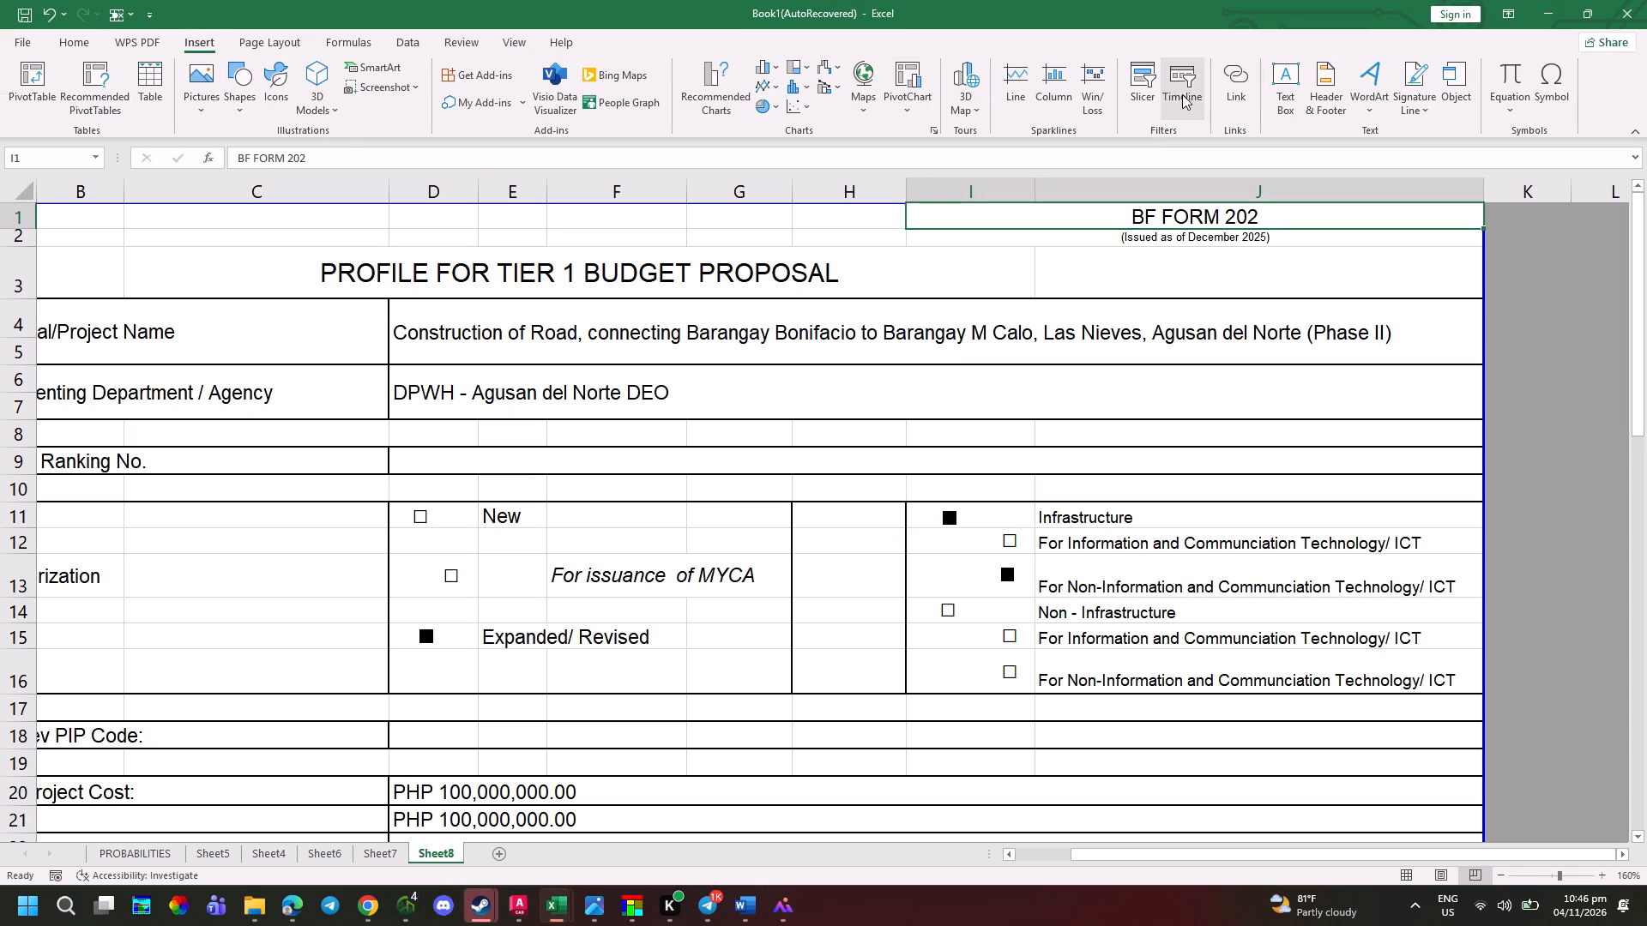
{"action": "left_click", "coordinate": [1345, 110]}
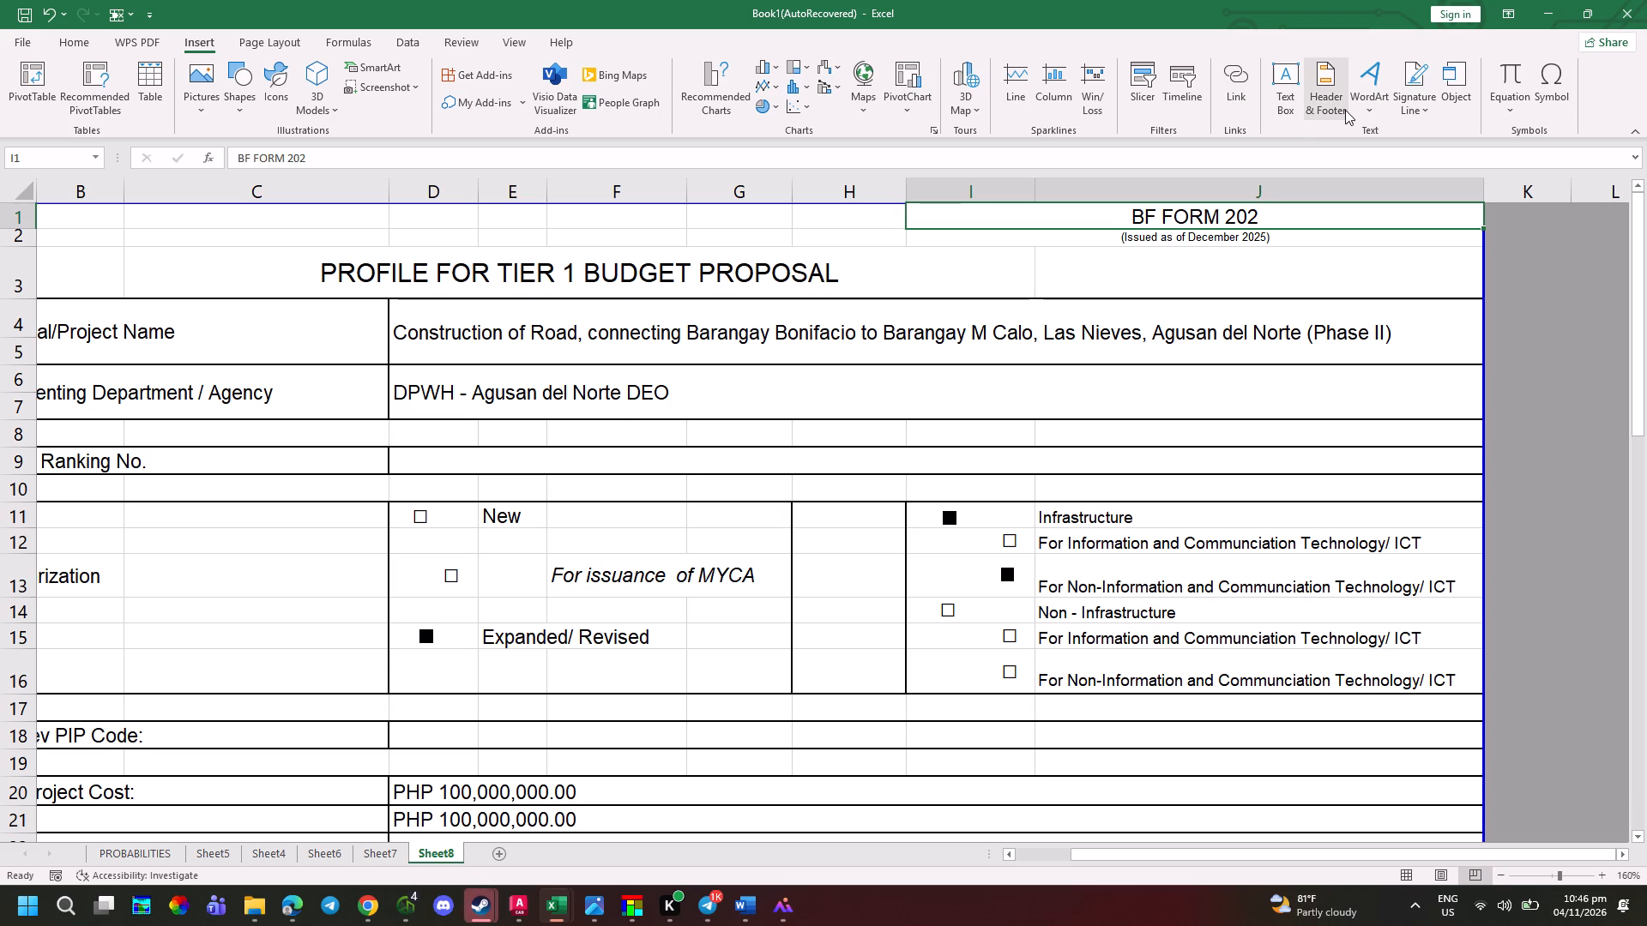
{"action": "left_click", "coordinate": [862, 276]}
{"action": "left_click", "coordinate": [863, 348]}
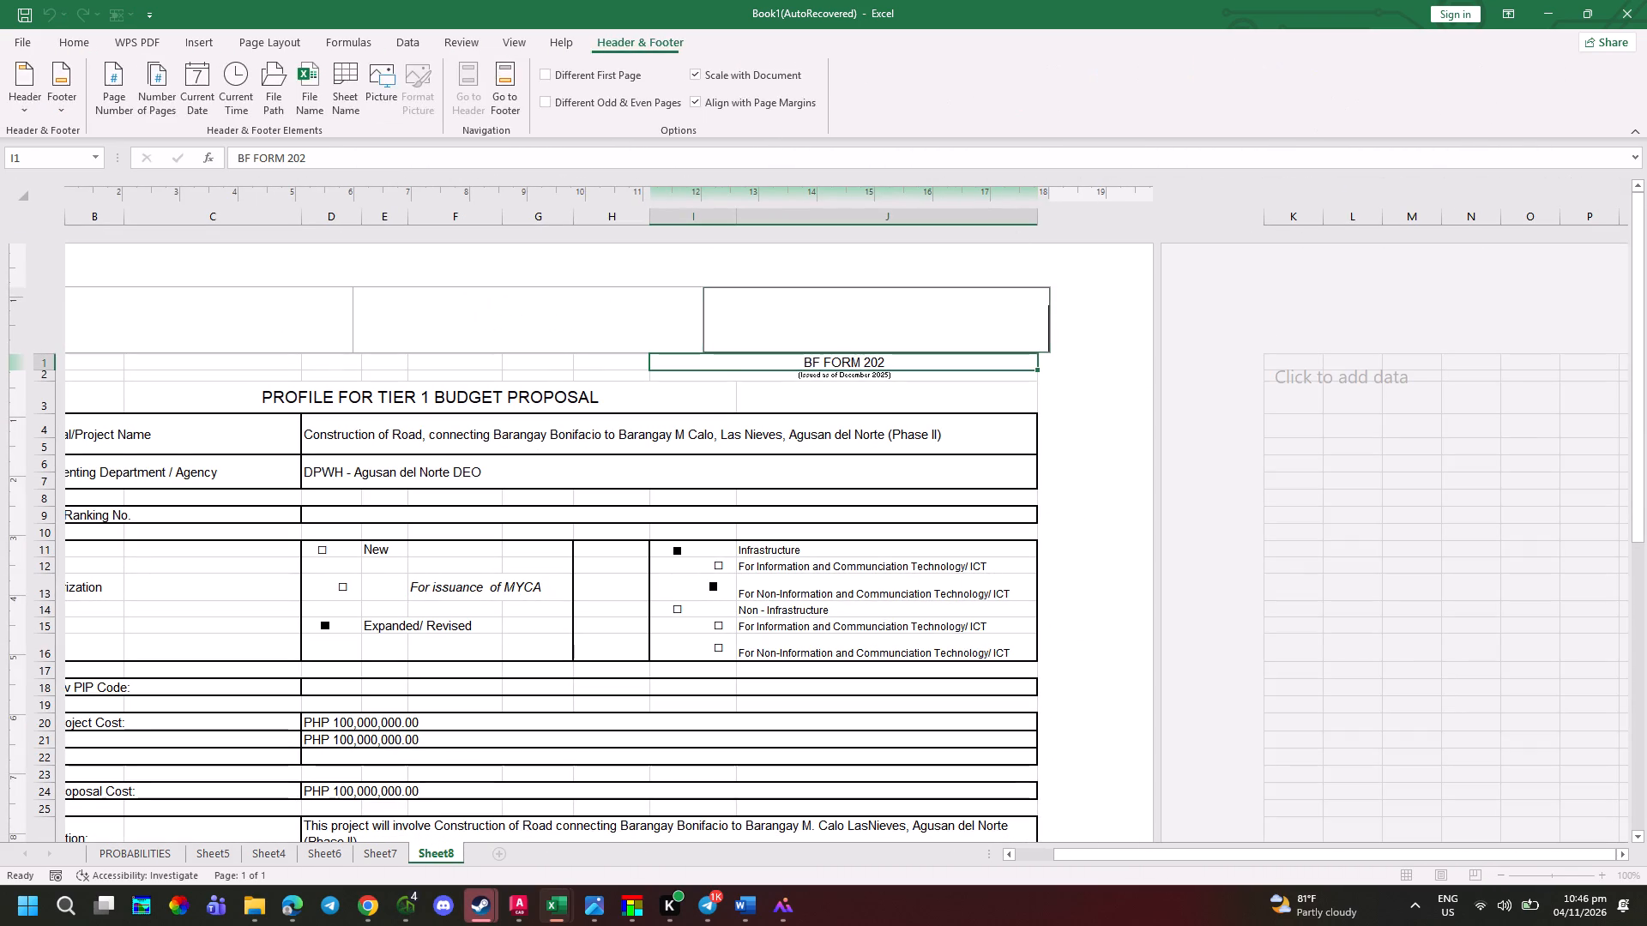
{"action": "double_click", "coordinate": [860, 367]}
{"action": "left_click", "coordinate": [861, 367]}
{"action": "left_click", "coordinate": [864, 366]}
{"action": "left_click", "coordinate": [883, 286]}
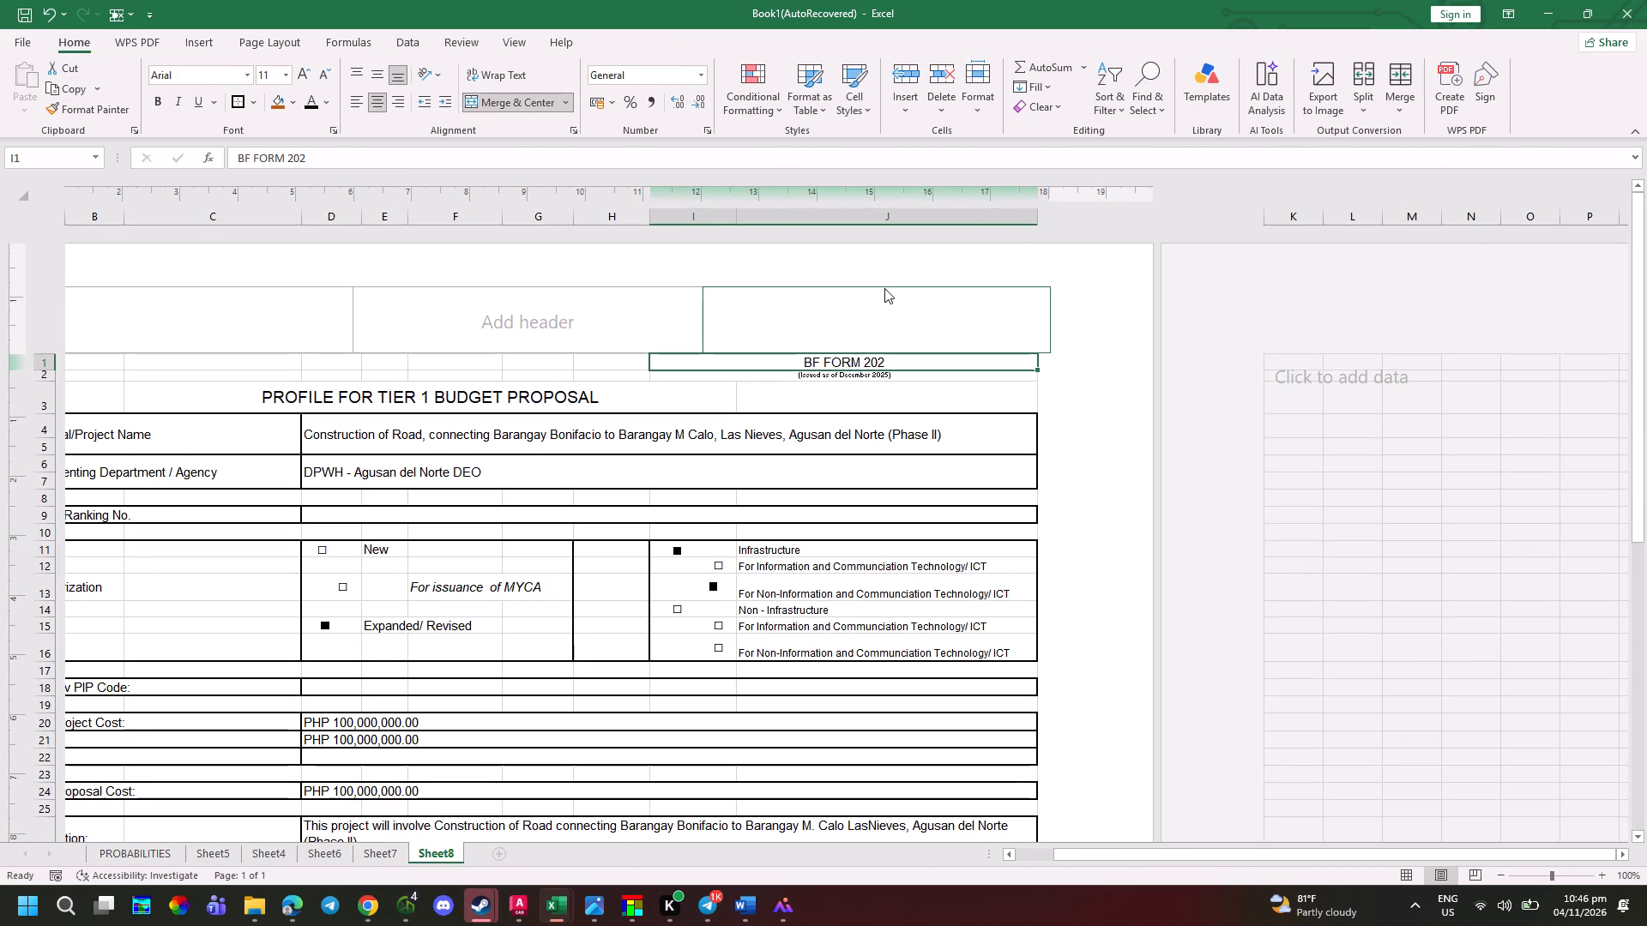
{"action": "double_click", "coordinate": [902, 304]}
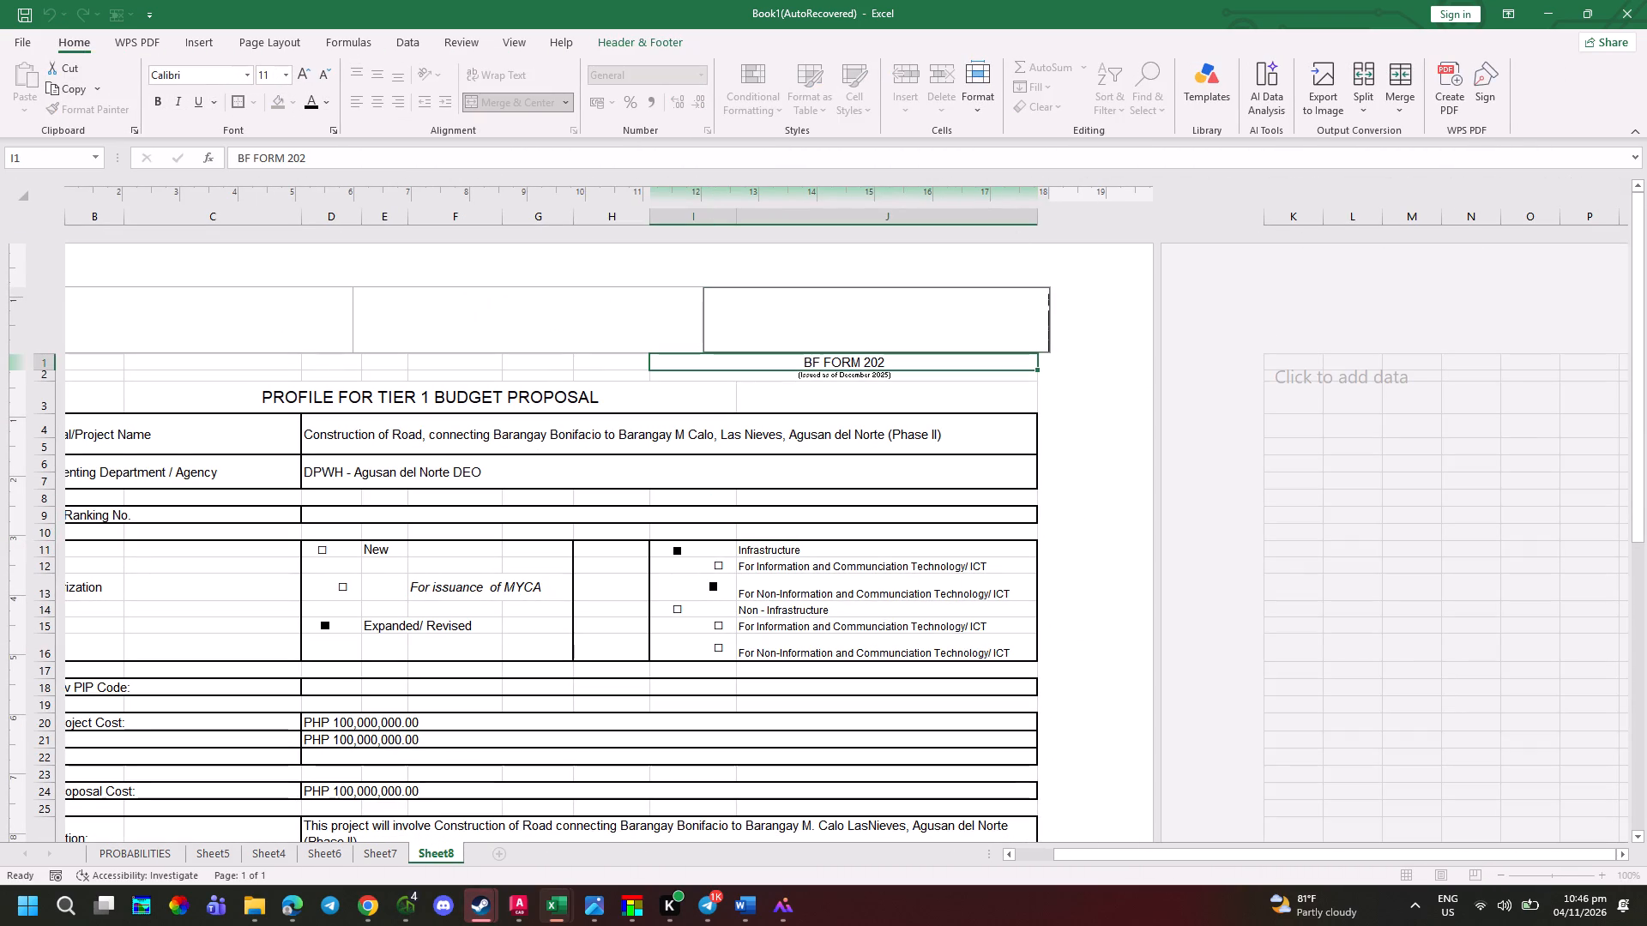
{"action": "type", "text": "BP FF"}
{"action": "key", "text": "BackSpace"}
{"action": "key", "text": "BackSpace"}
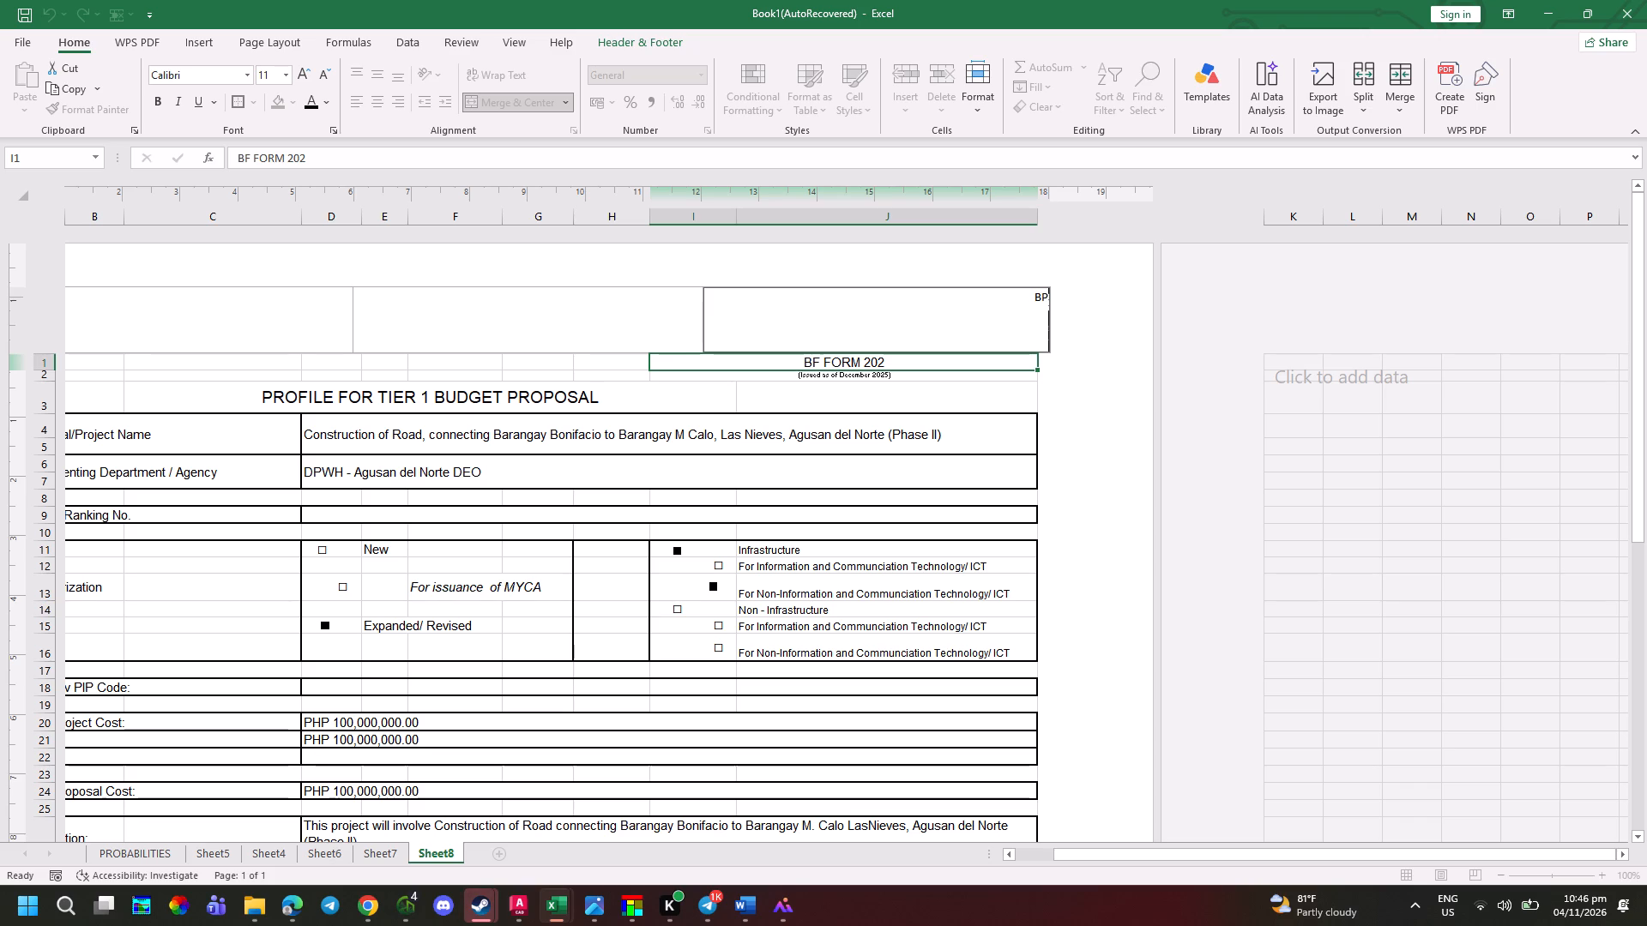
{"action": "key", "text": "BackSpace"}
{"action": "key", "text": "ctrl+a"}
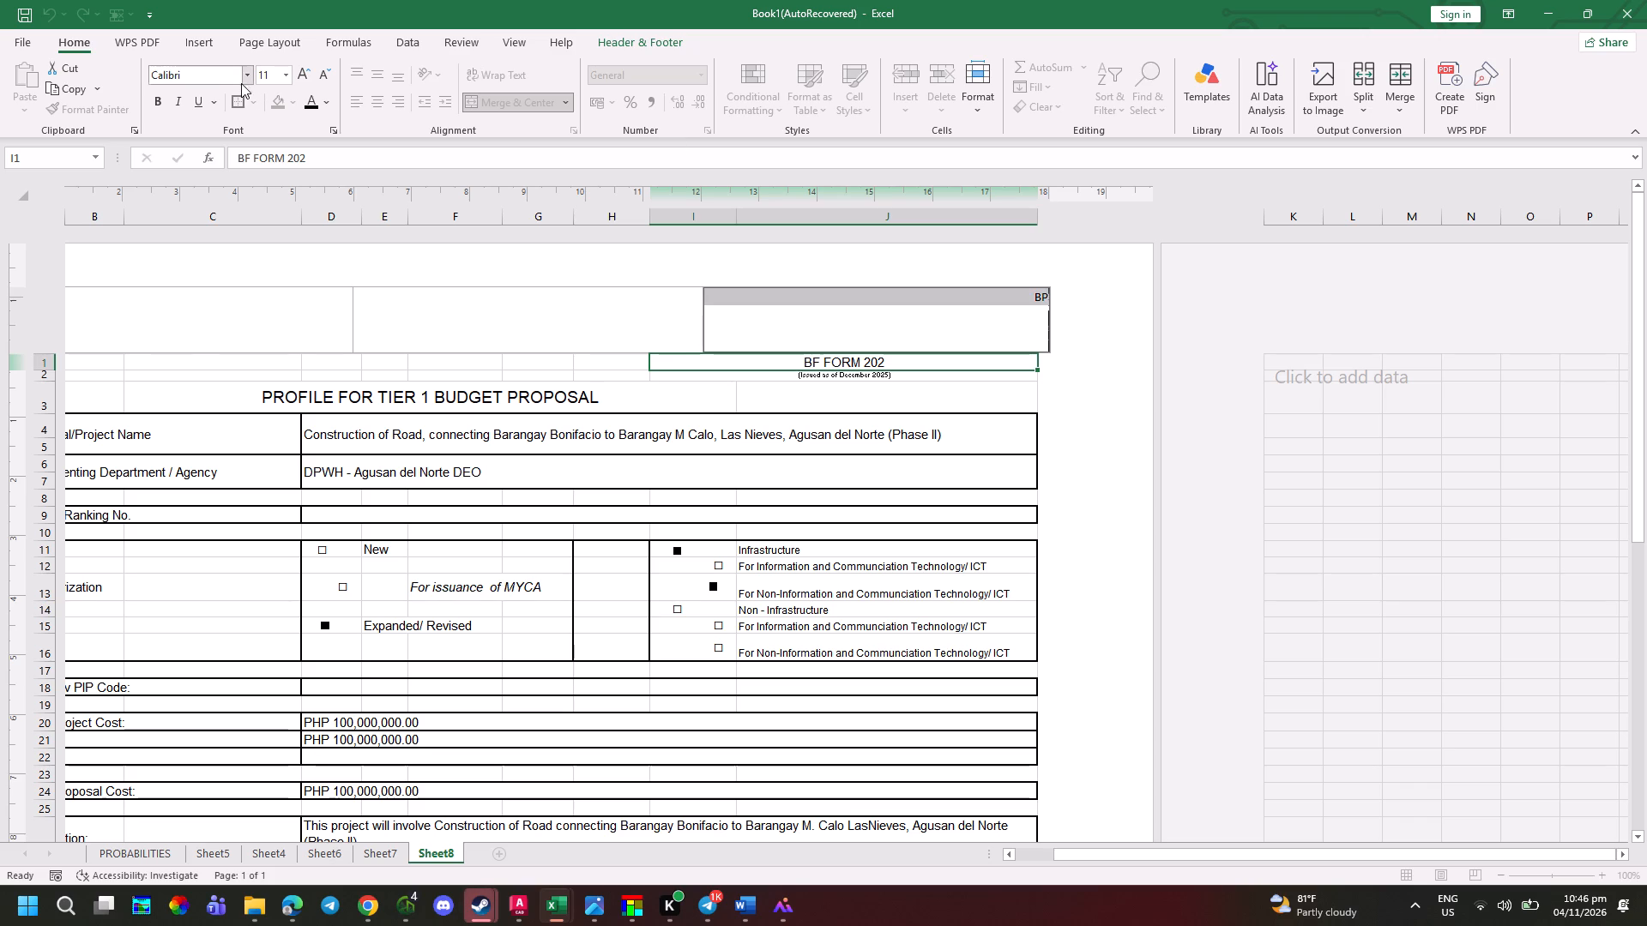
{"action": "left_click", "coordinate": [243, 79]}
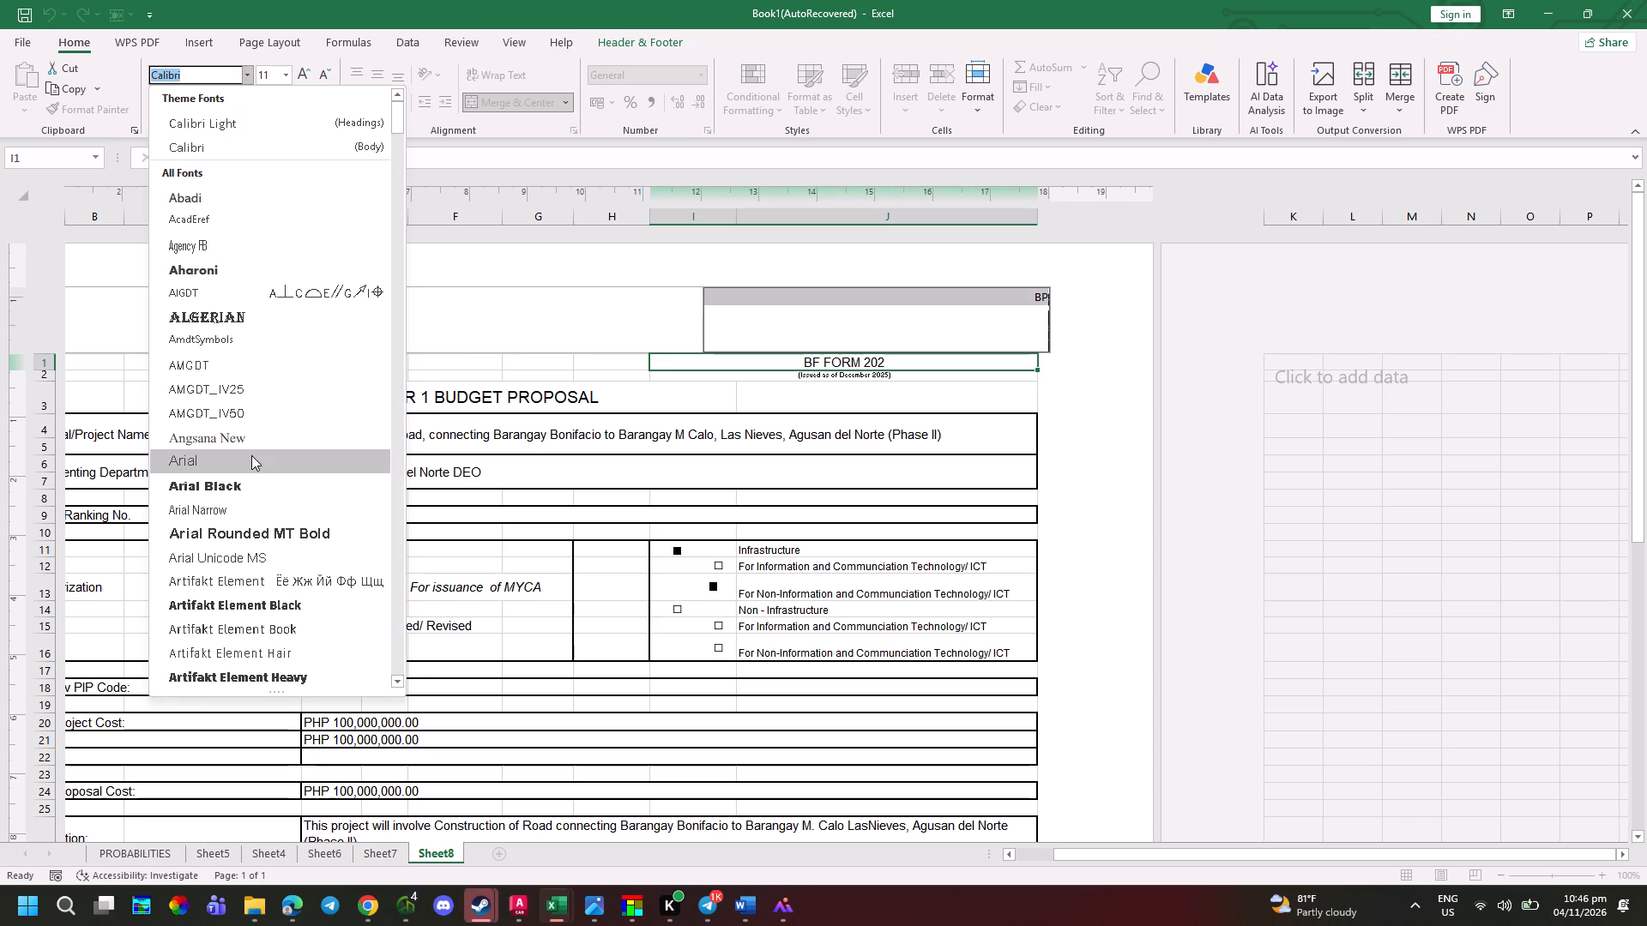
{"action": "left_click", "coordinate": [251, 455]}
Enter BP Form 202 in the right header section, matching the scan's capitalization, and make it bold.
{"action": "key", "text": "BackSpace"}
{"action": "key", "text": "BackSpace"}
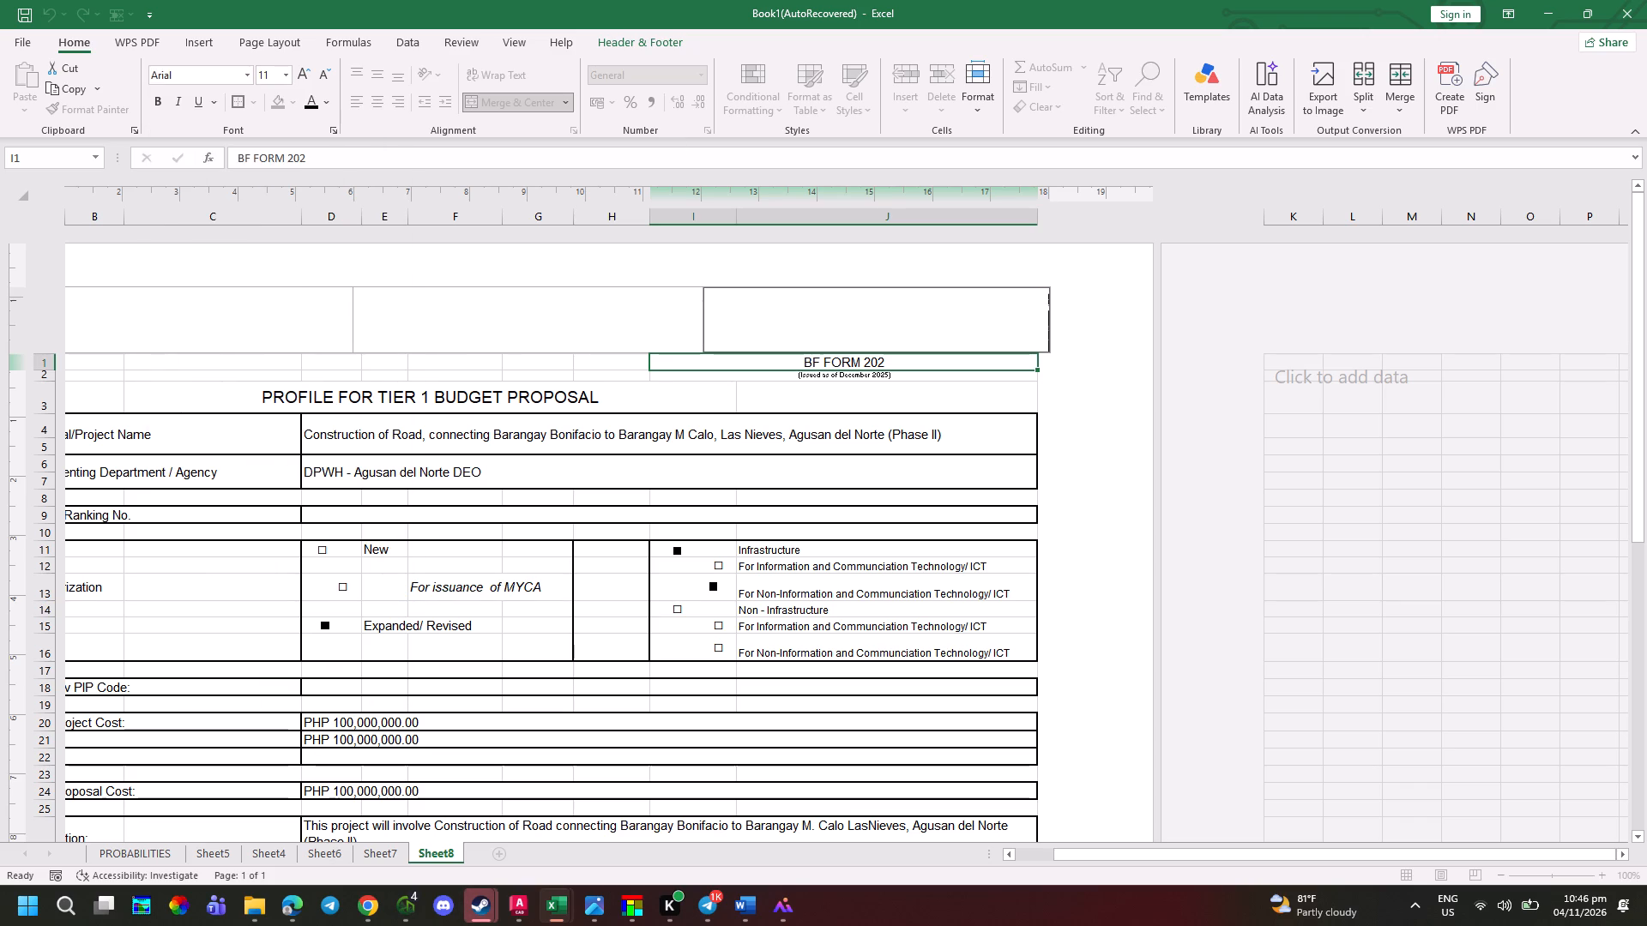
{"action": "type", "text": "BP FOR"}
{"action": "type", "text": "M 2020"}
{"action": "key", "text": "BackSpace"}
{"action": "key", "text": "alt+Tab"}
{"action": "key", "text": "alt+Tab"}
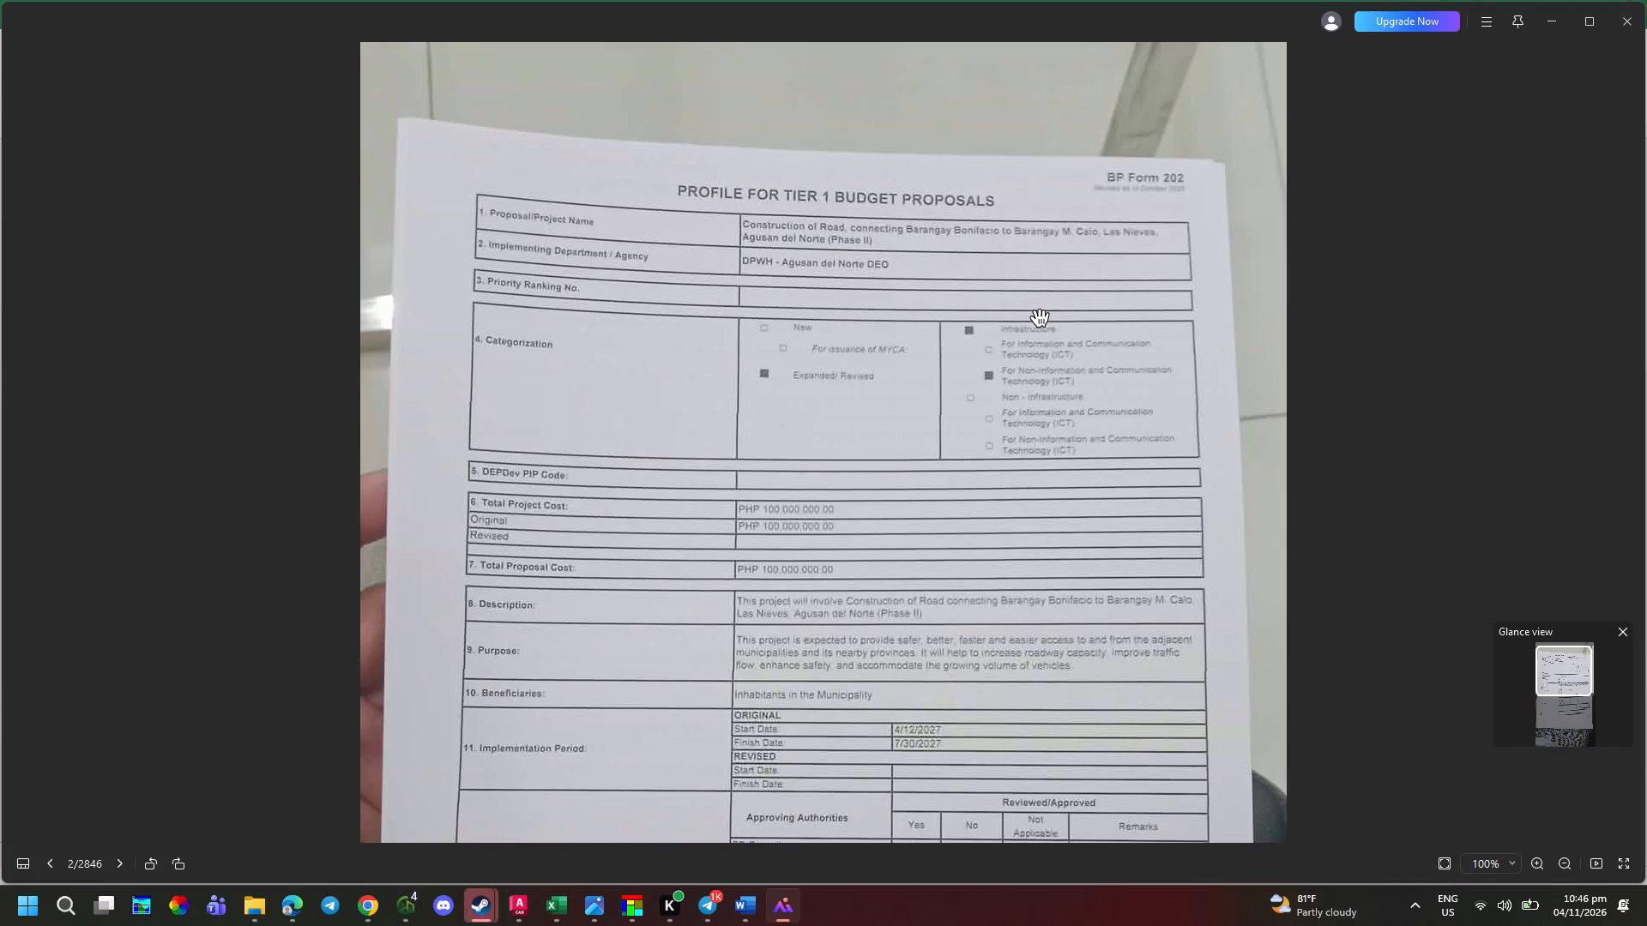
{"action": "key", "text": "BackSpace"}
{"action": "key", "text": "BackSpace"}
{"action": "key", "text": "BackSpace"}
{"action": "key", "text": "BackSpace"}
{"action": "key", "text": "BackSpace"}
{"action": "key", "text": "BackSpace"}
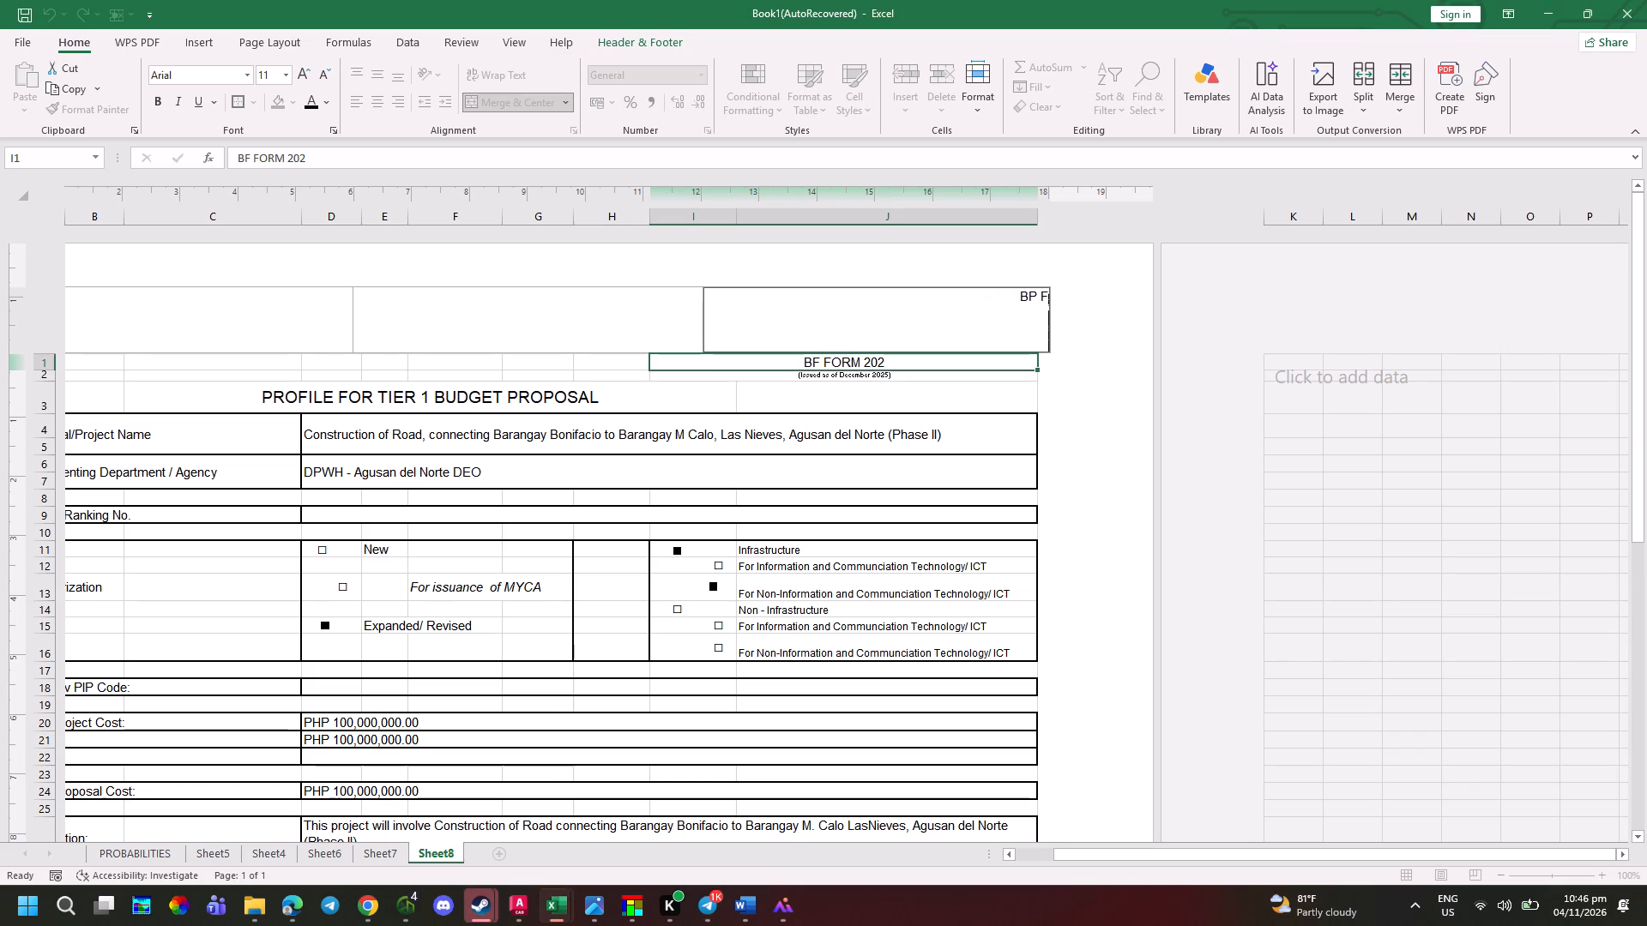
{"action": "key", "text": "ctrl+a"}
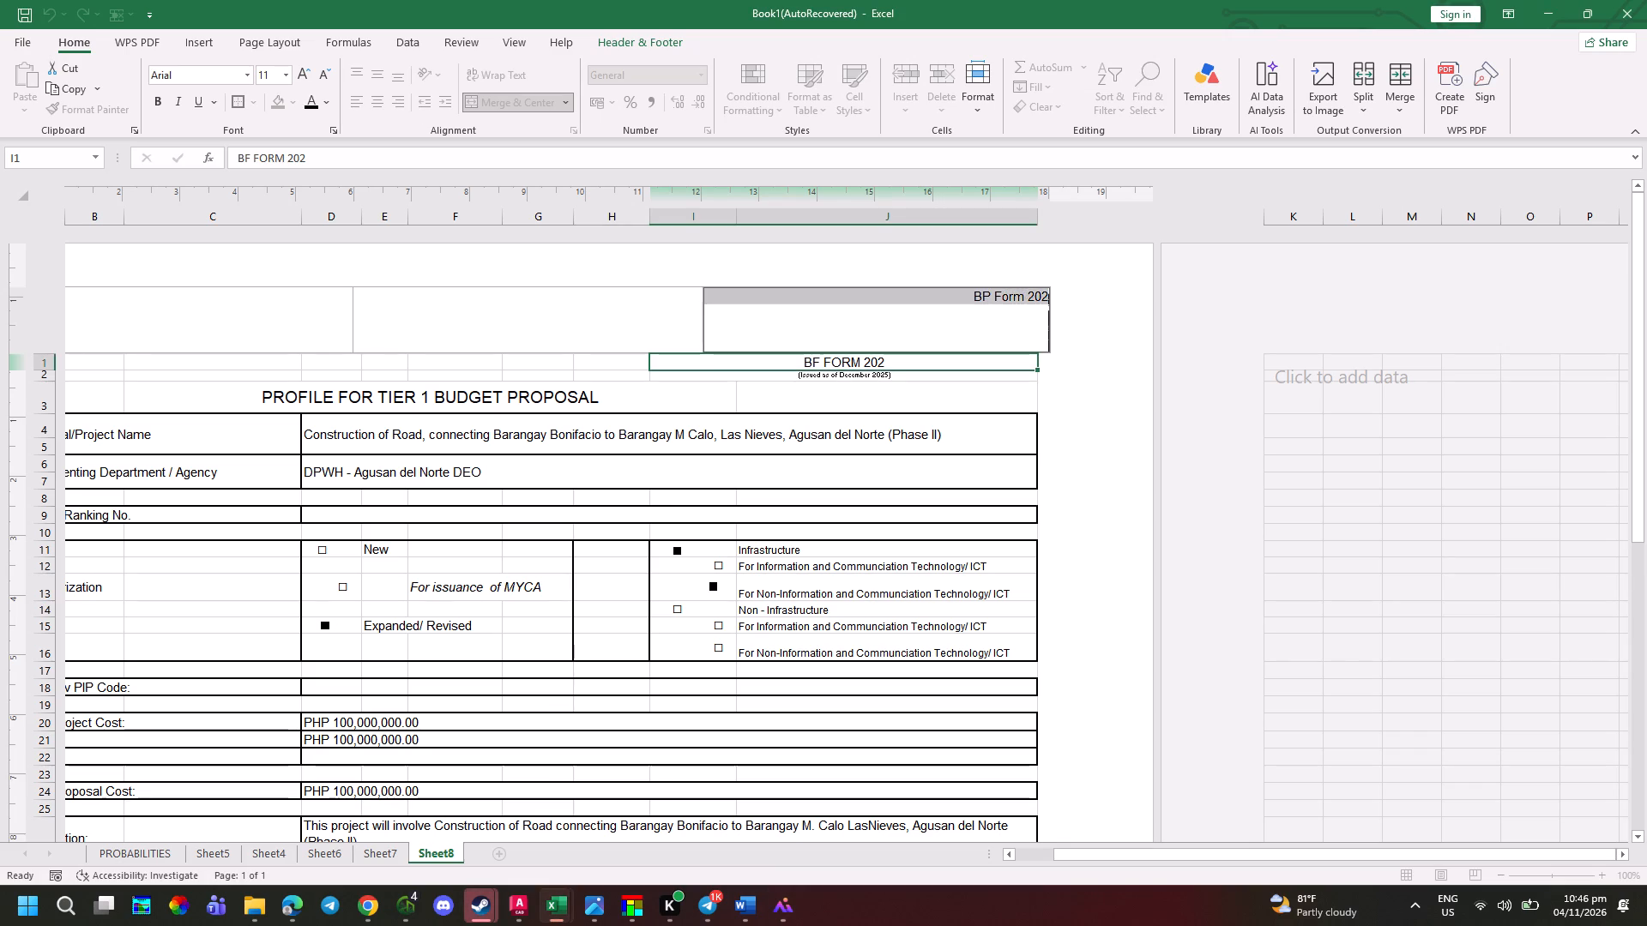
{"action": "key", "text": "ctrl+b"}
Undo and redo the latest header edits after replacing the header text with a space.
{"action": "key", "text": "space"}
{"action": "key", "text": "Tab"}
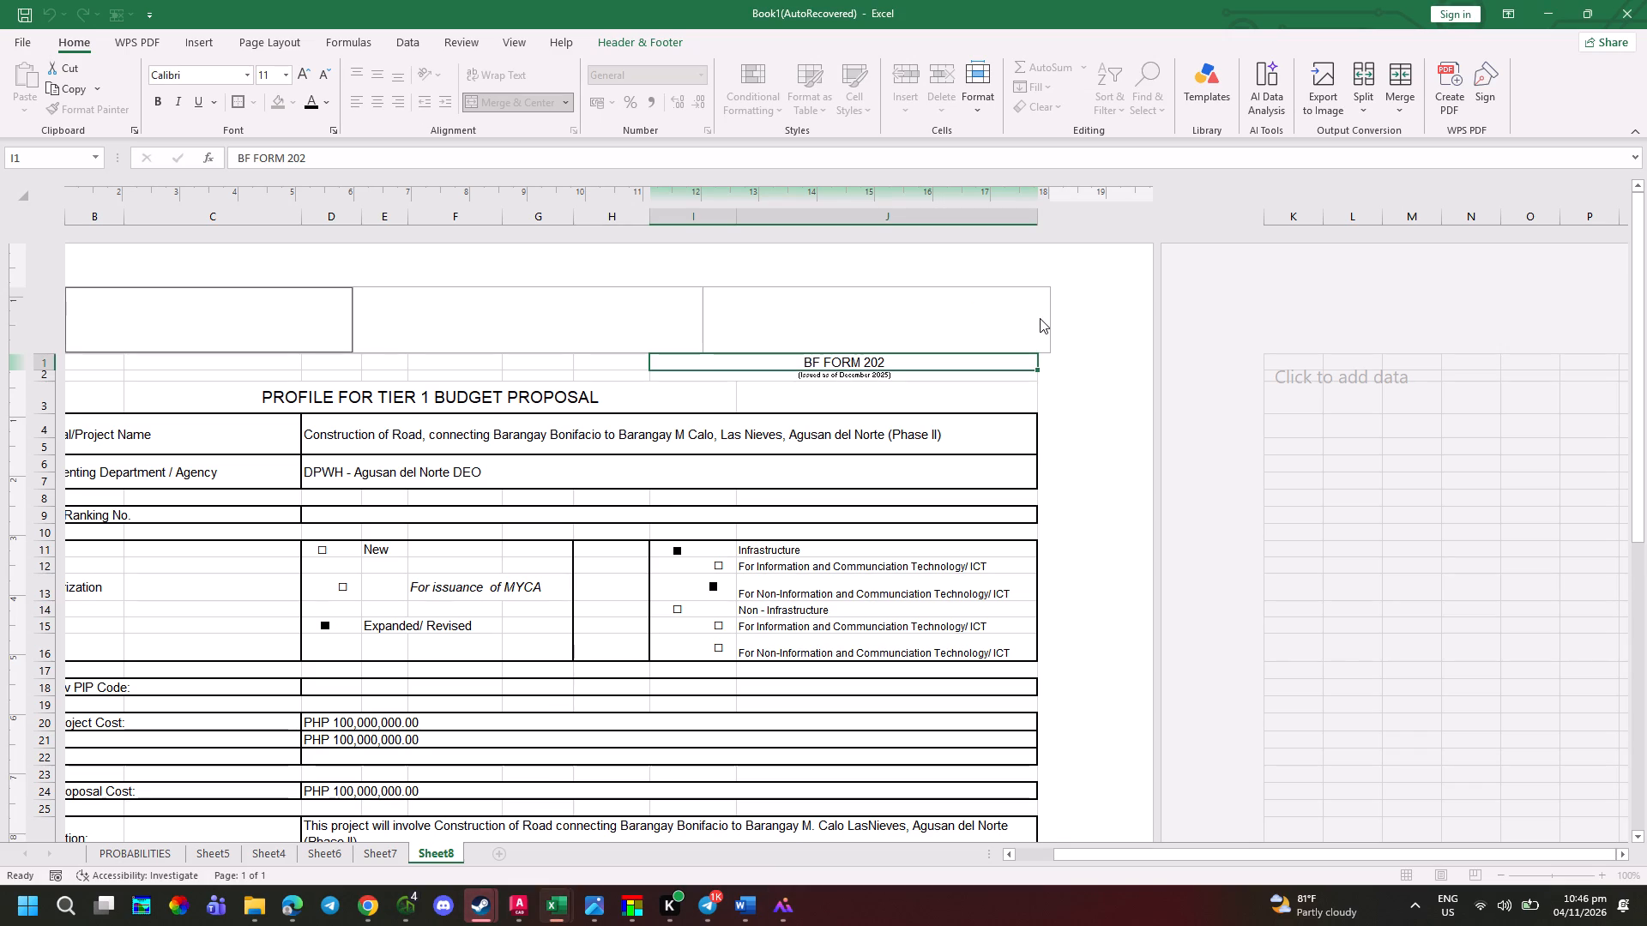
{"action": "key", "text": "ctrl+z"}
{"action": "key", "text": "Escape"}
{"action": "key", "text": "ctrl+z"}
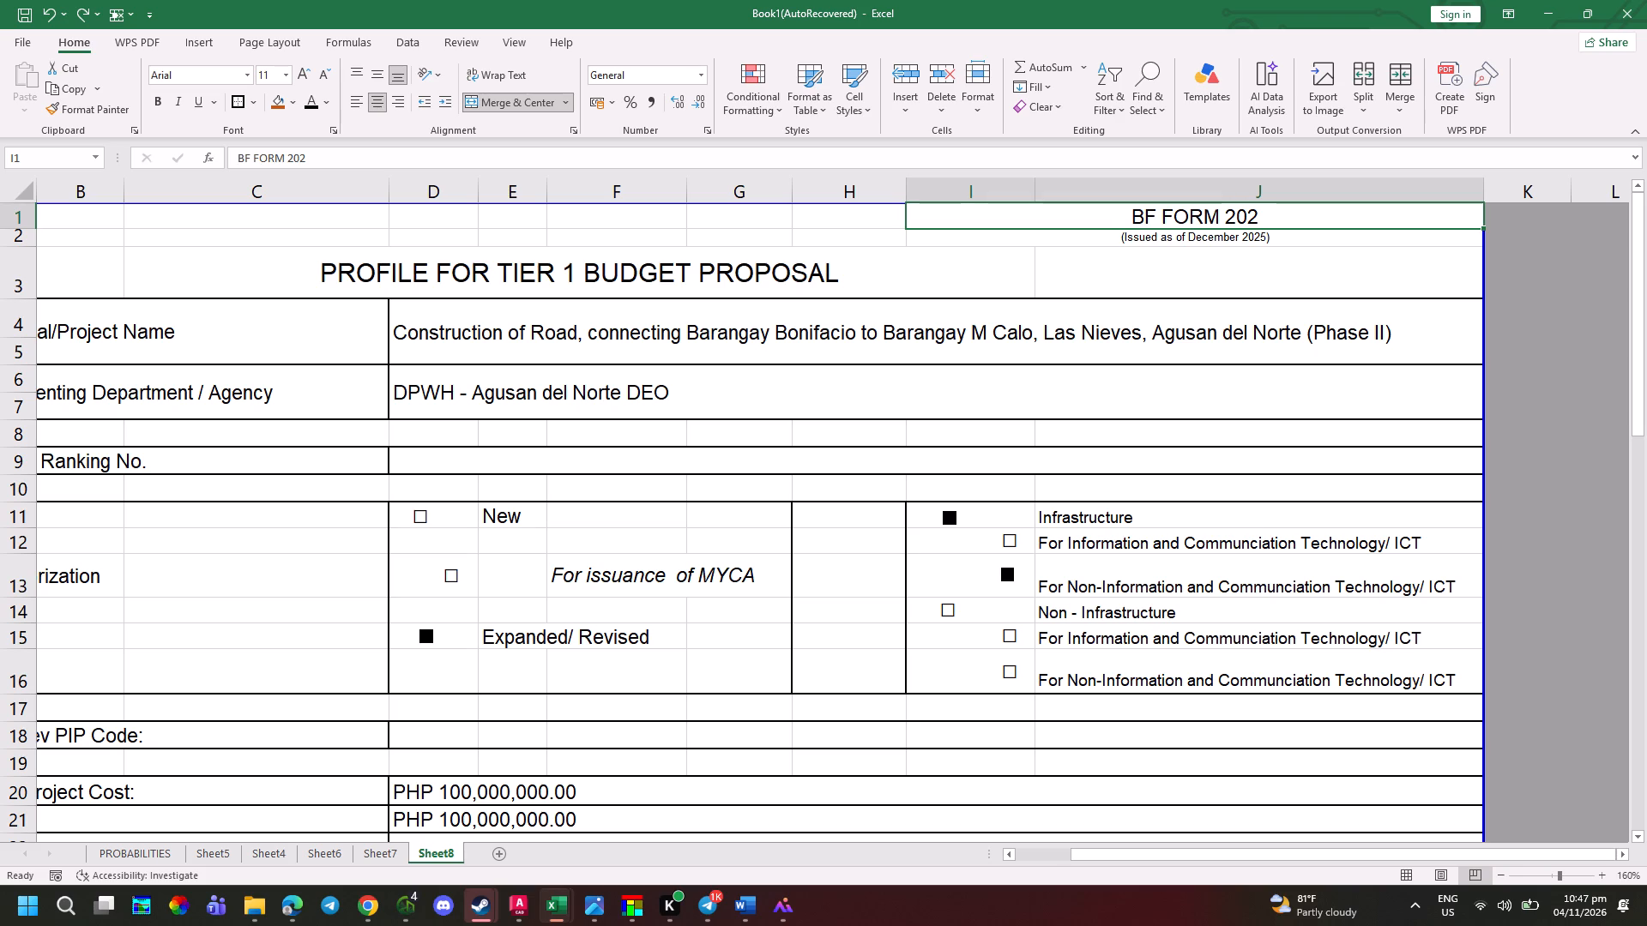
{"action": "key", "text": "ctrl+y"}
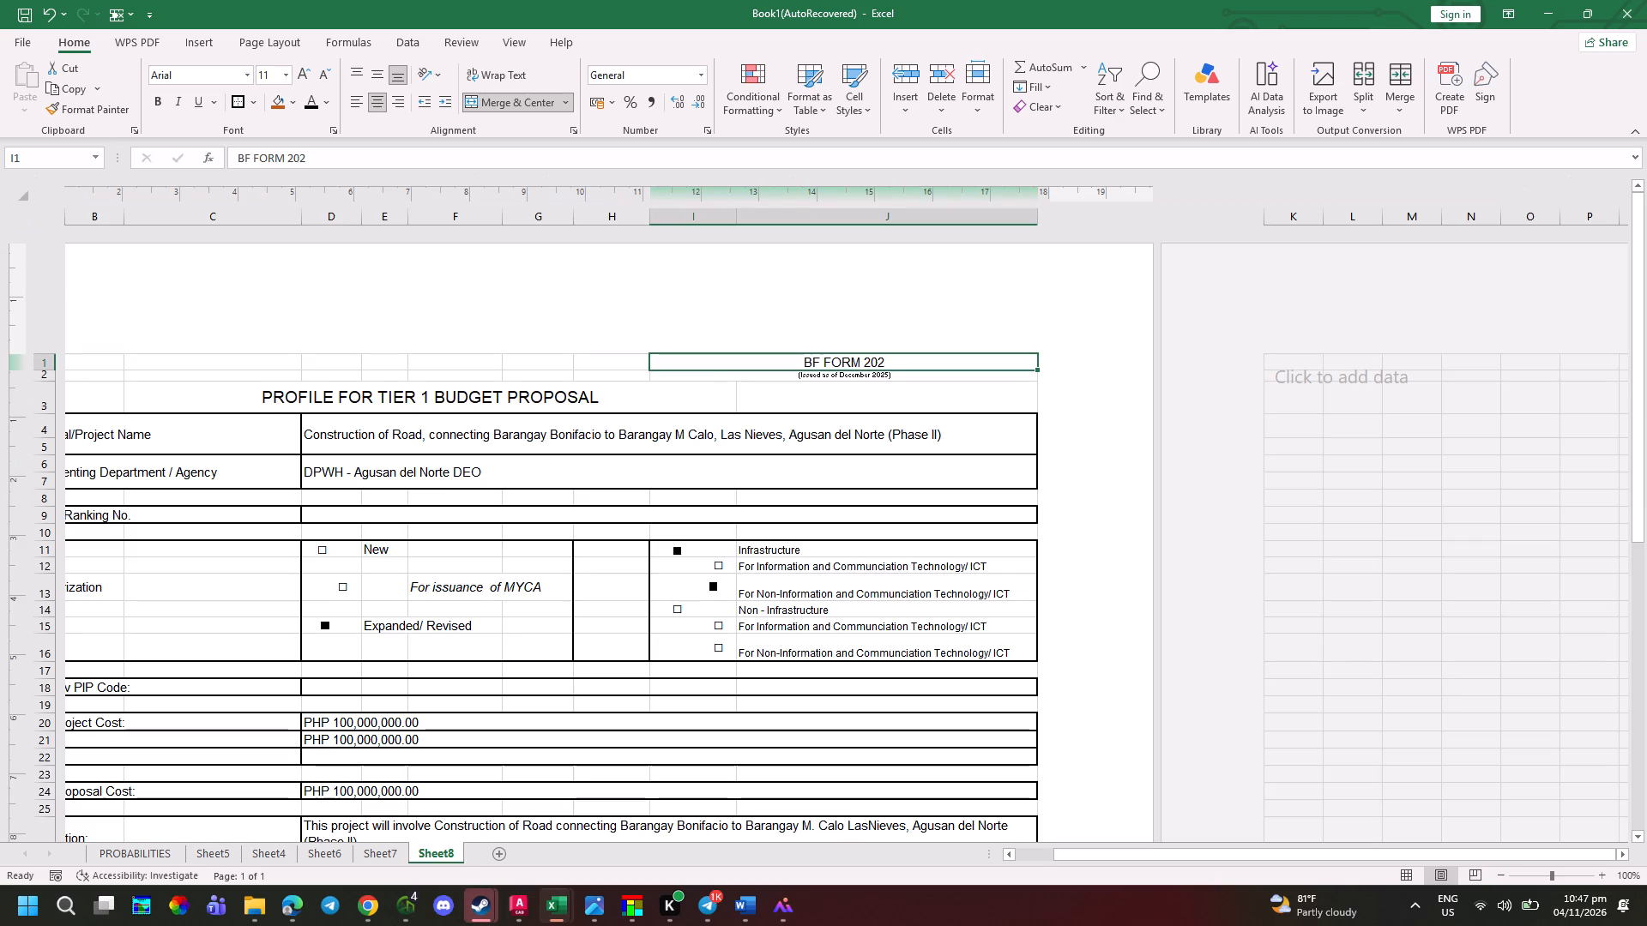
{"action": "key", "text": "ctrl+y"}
Enter BP Form 202 again in bold Arial in the right header section.
{"action": "left_click", "coordinate": [896, 328]}
{"action": "left_click", "coordinate": [896, 328]}
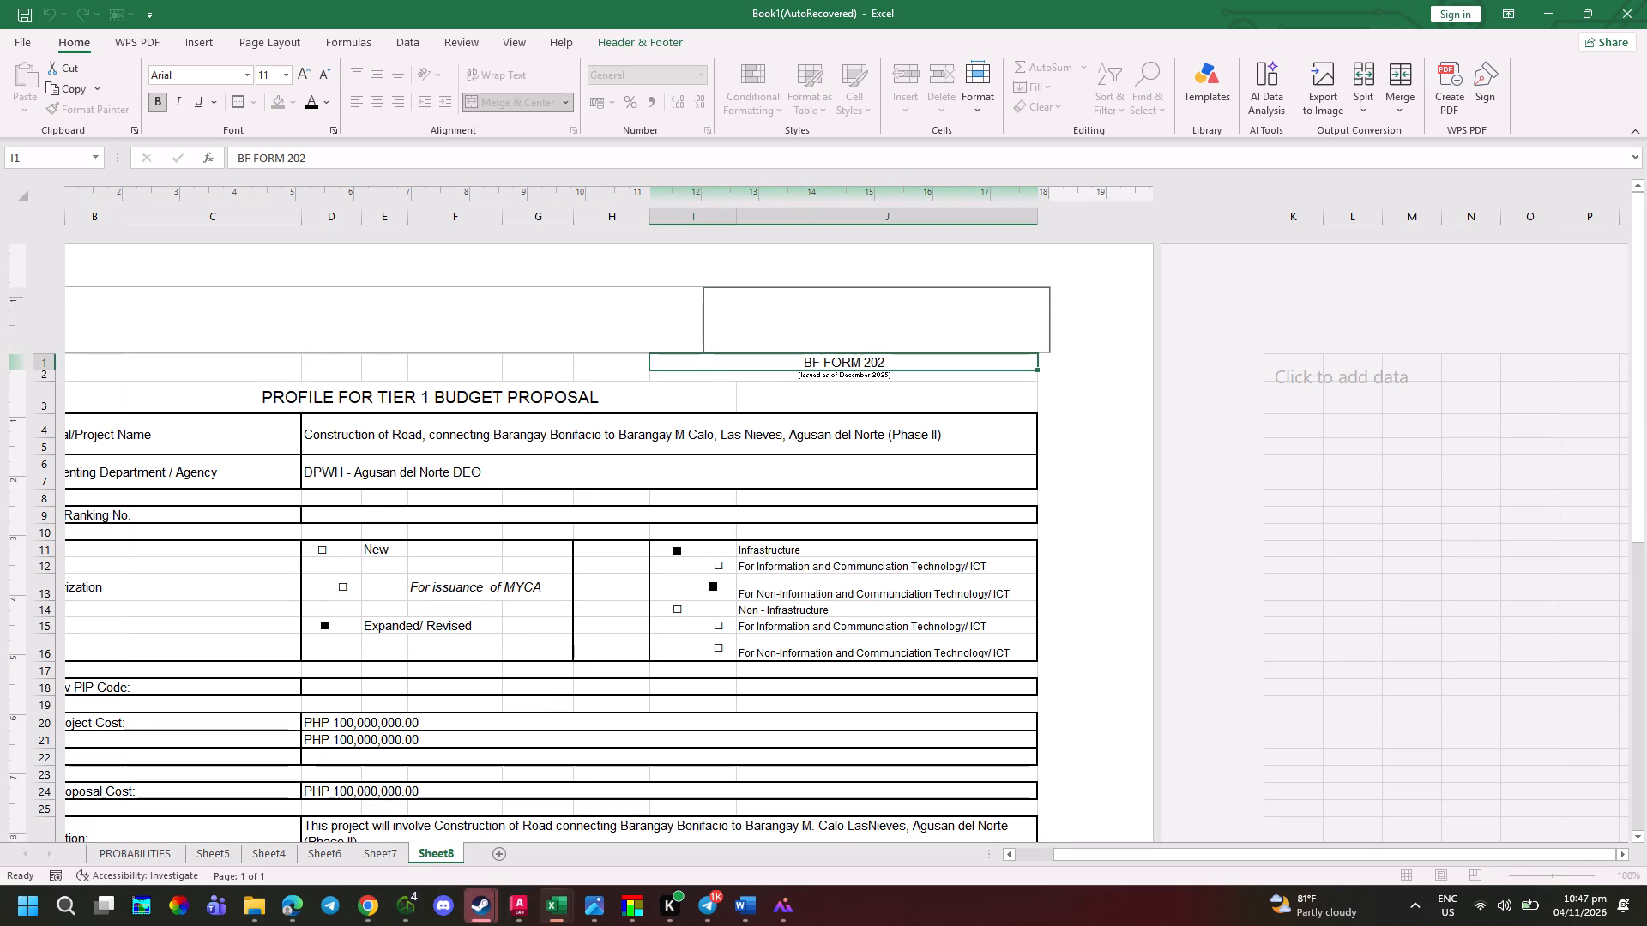
{"action": "key", "text": "b"}
{"action": "key", "text": "BackSpace"}
{"action": "key", "text": "BackSpace"}
{"action": "key", "text": "alt+Tab"}
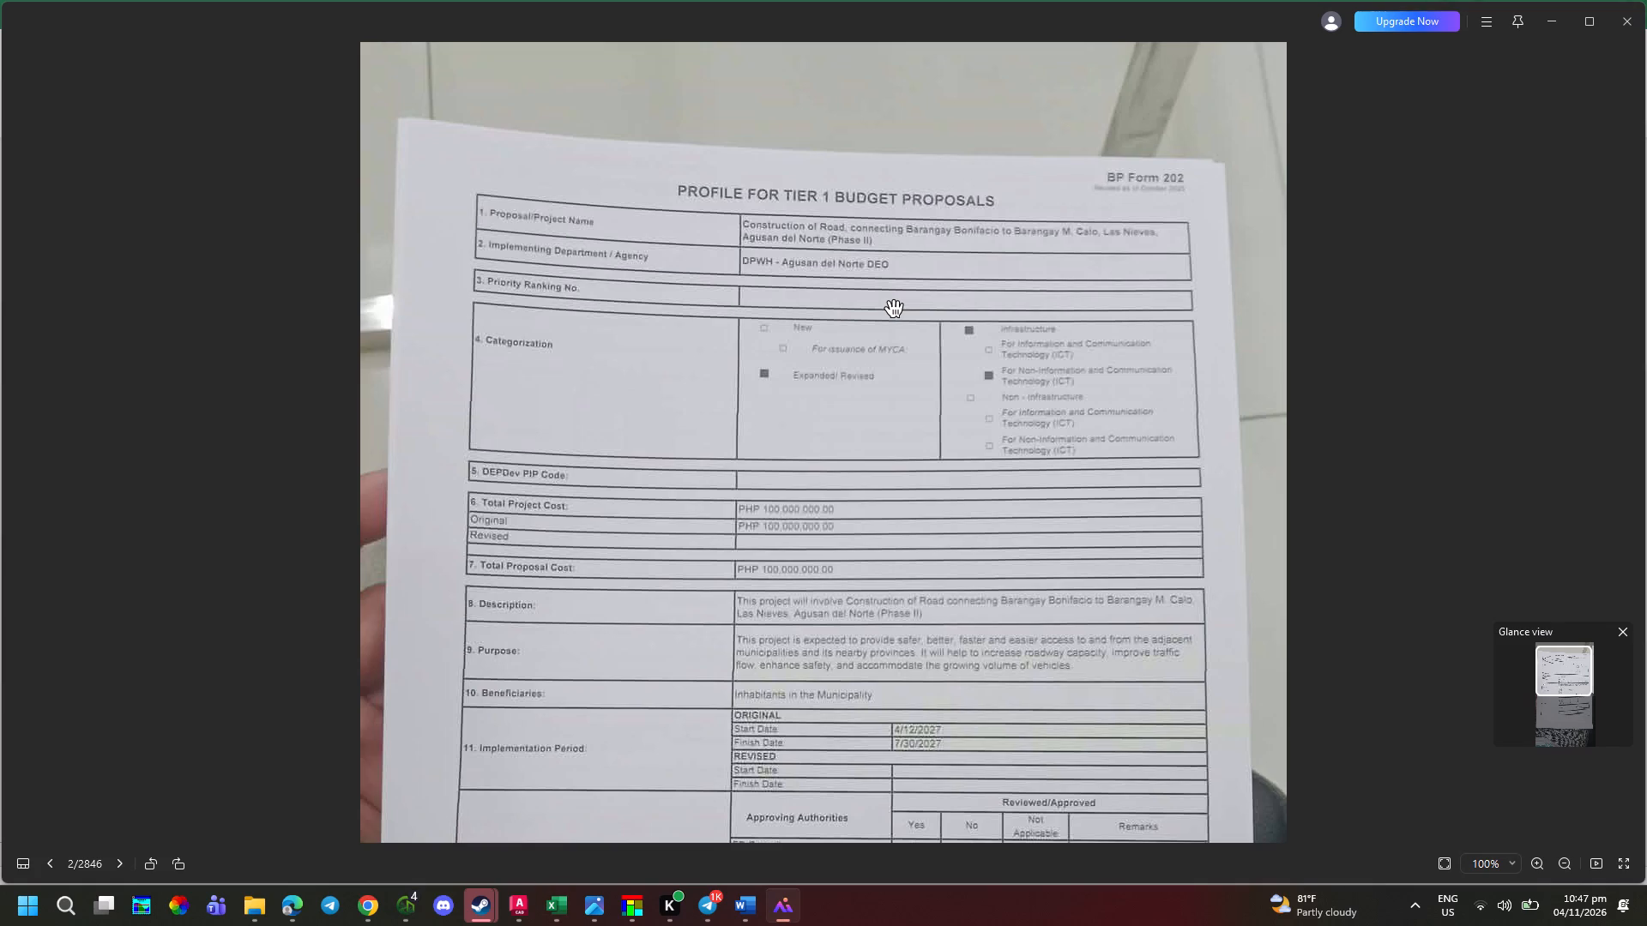
{"action": "key", "text": "alt+Tab"}
{"action": "type", "text": "P F"}
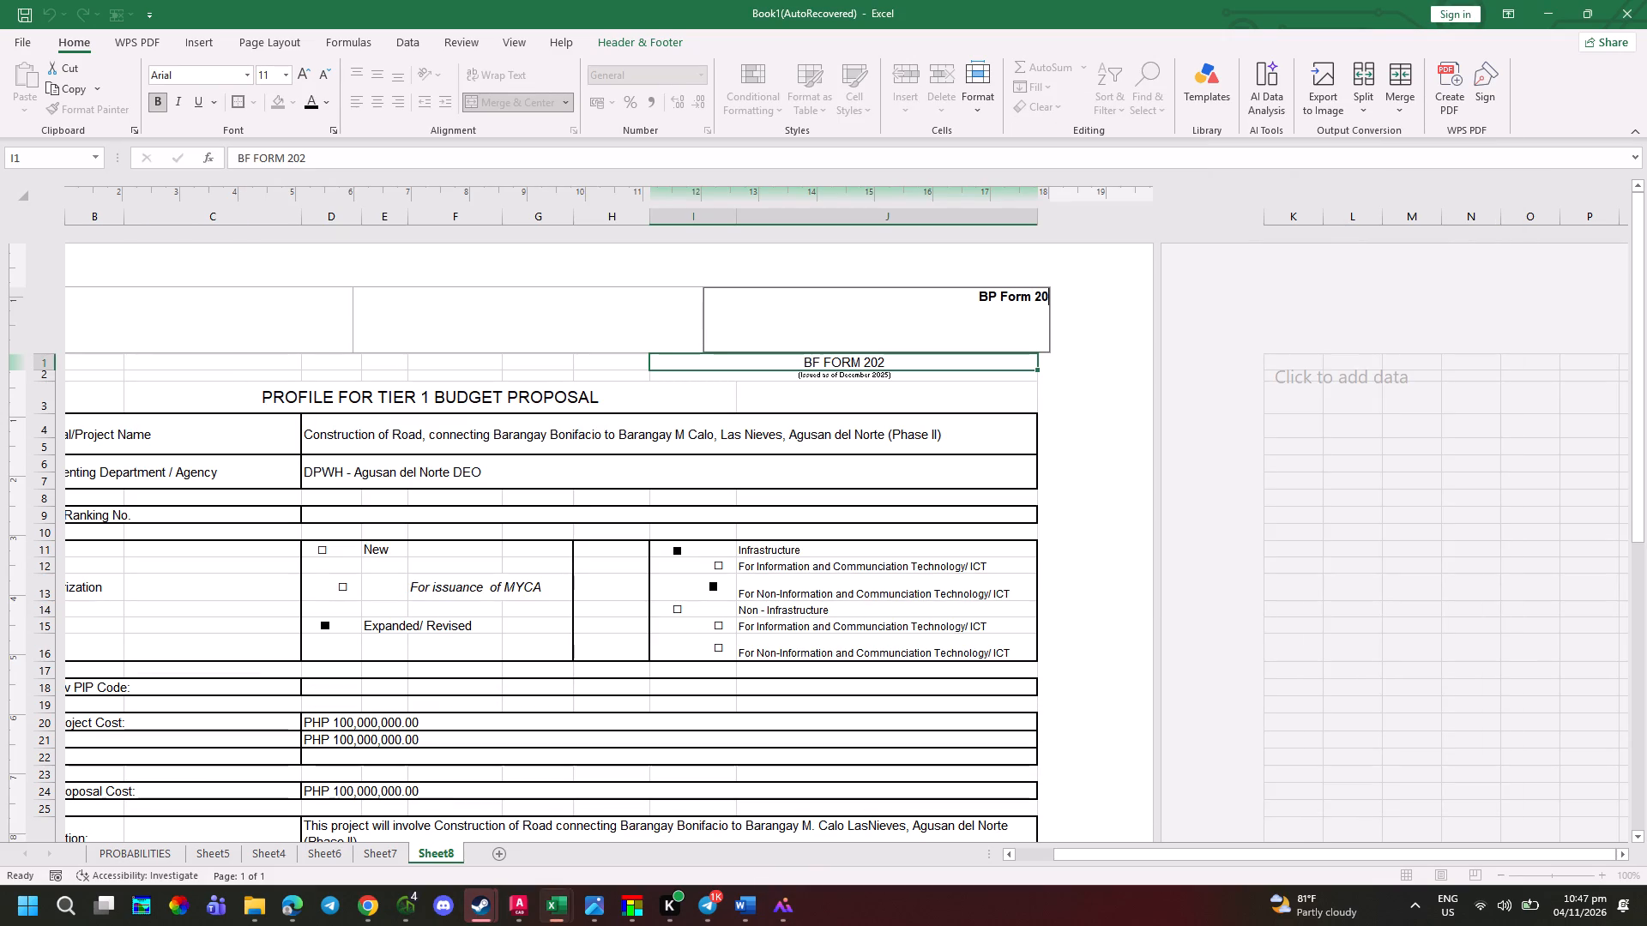
Add (Revised as of December 2025) in regular, non-bold Arial on a second line below BP Form 202 in the right header section.
{"action": "key", "text": "Return"}
{"action": "key", "text": "BackSpace"}
{"action": "key", "text": "BackSpace"}
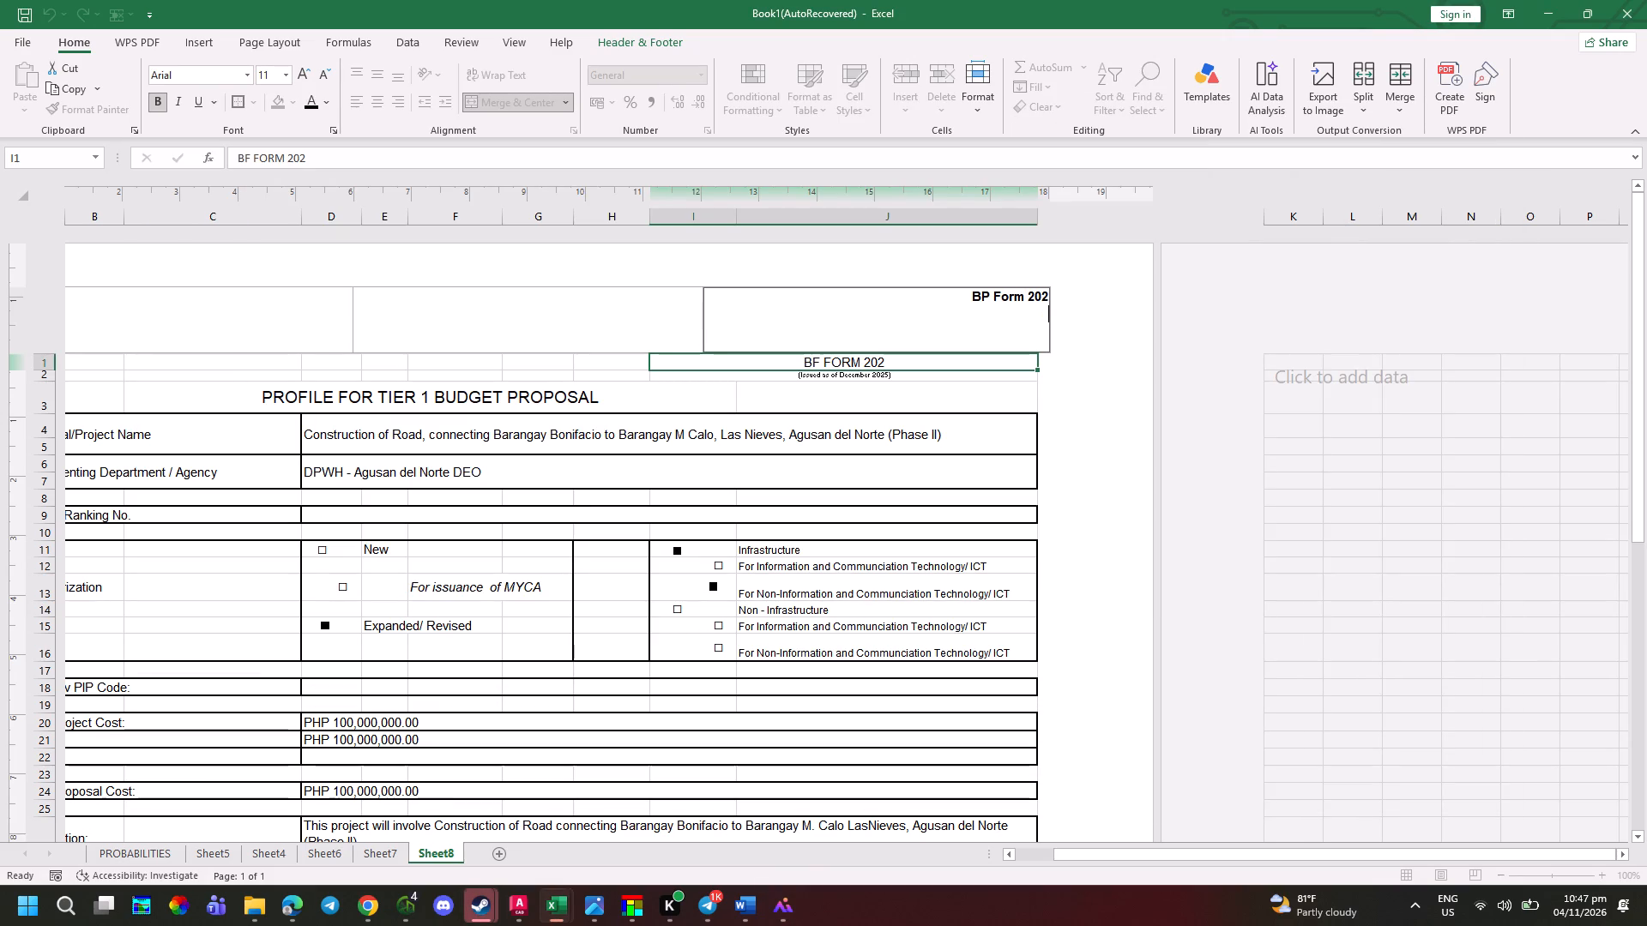
{"action": "key", "text": "ctrl+b"}
{"action": "type", "text": "(IS"}
{"action": "key", "text": "BackSpace"}
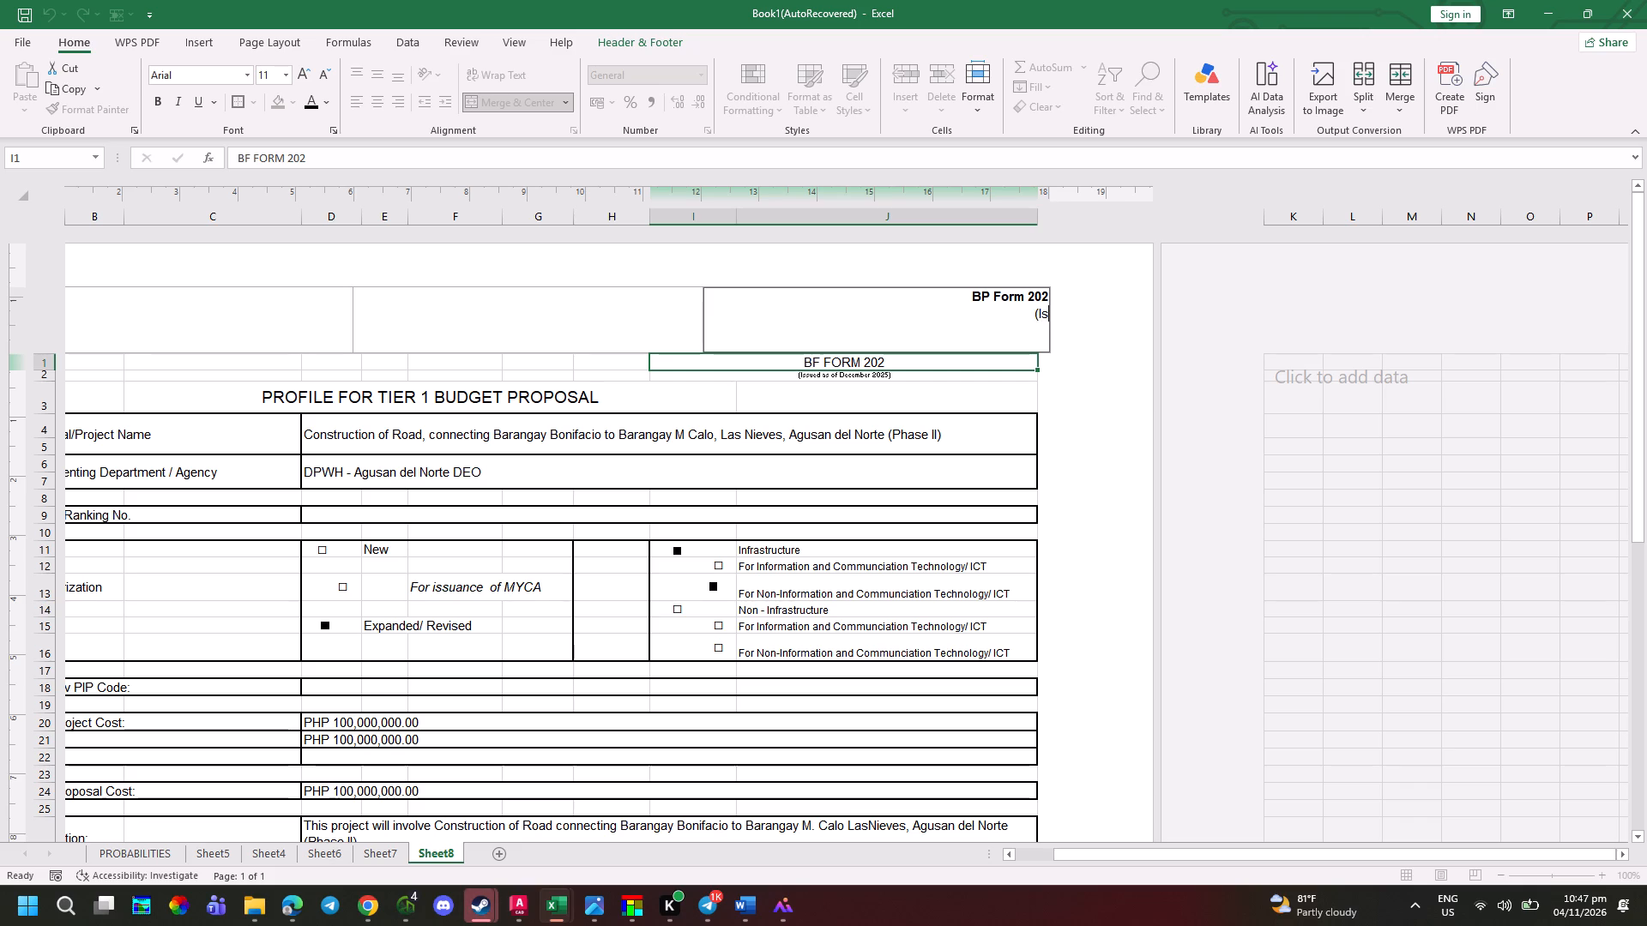
{"action": "key", "text": "alt+Tab"}
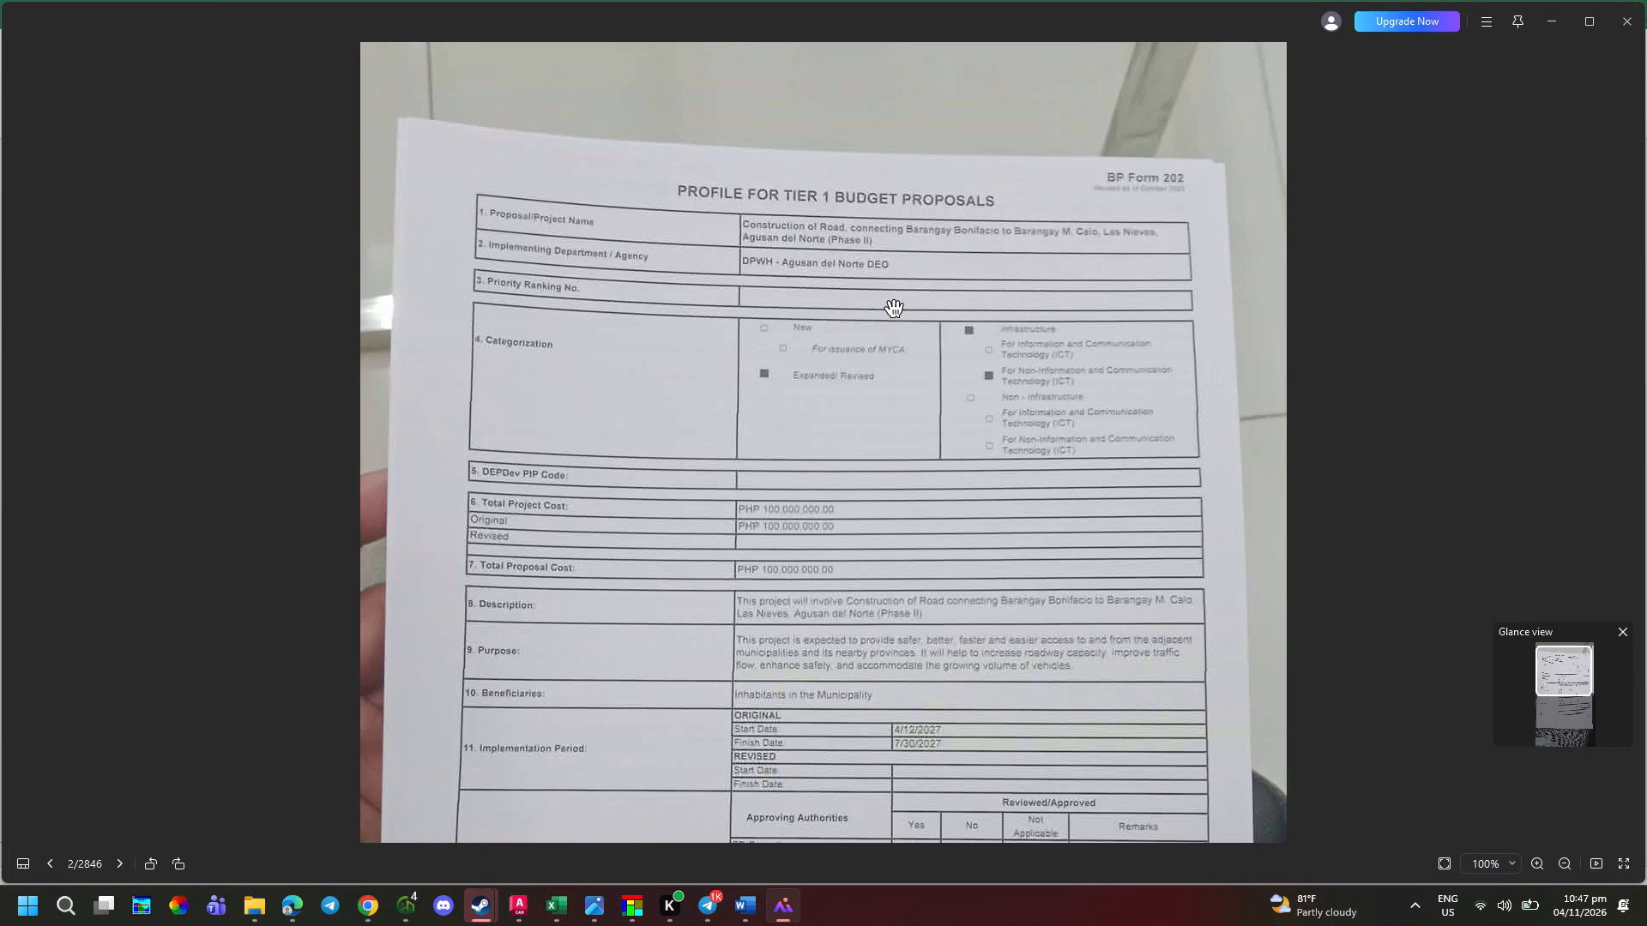
{"action": "key", "text": "alt+Tab"}
{"action": "key", "text": "BackSpace"}
{"action": "key", "text": "BackSpace"}
{"action": "key", "text": "BackSpace"}
{"action": "key", "text": "BackSpace"}
{"action": "key", "text": "BackSpace"}
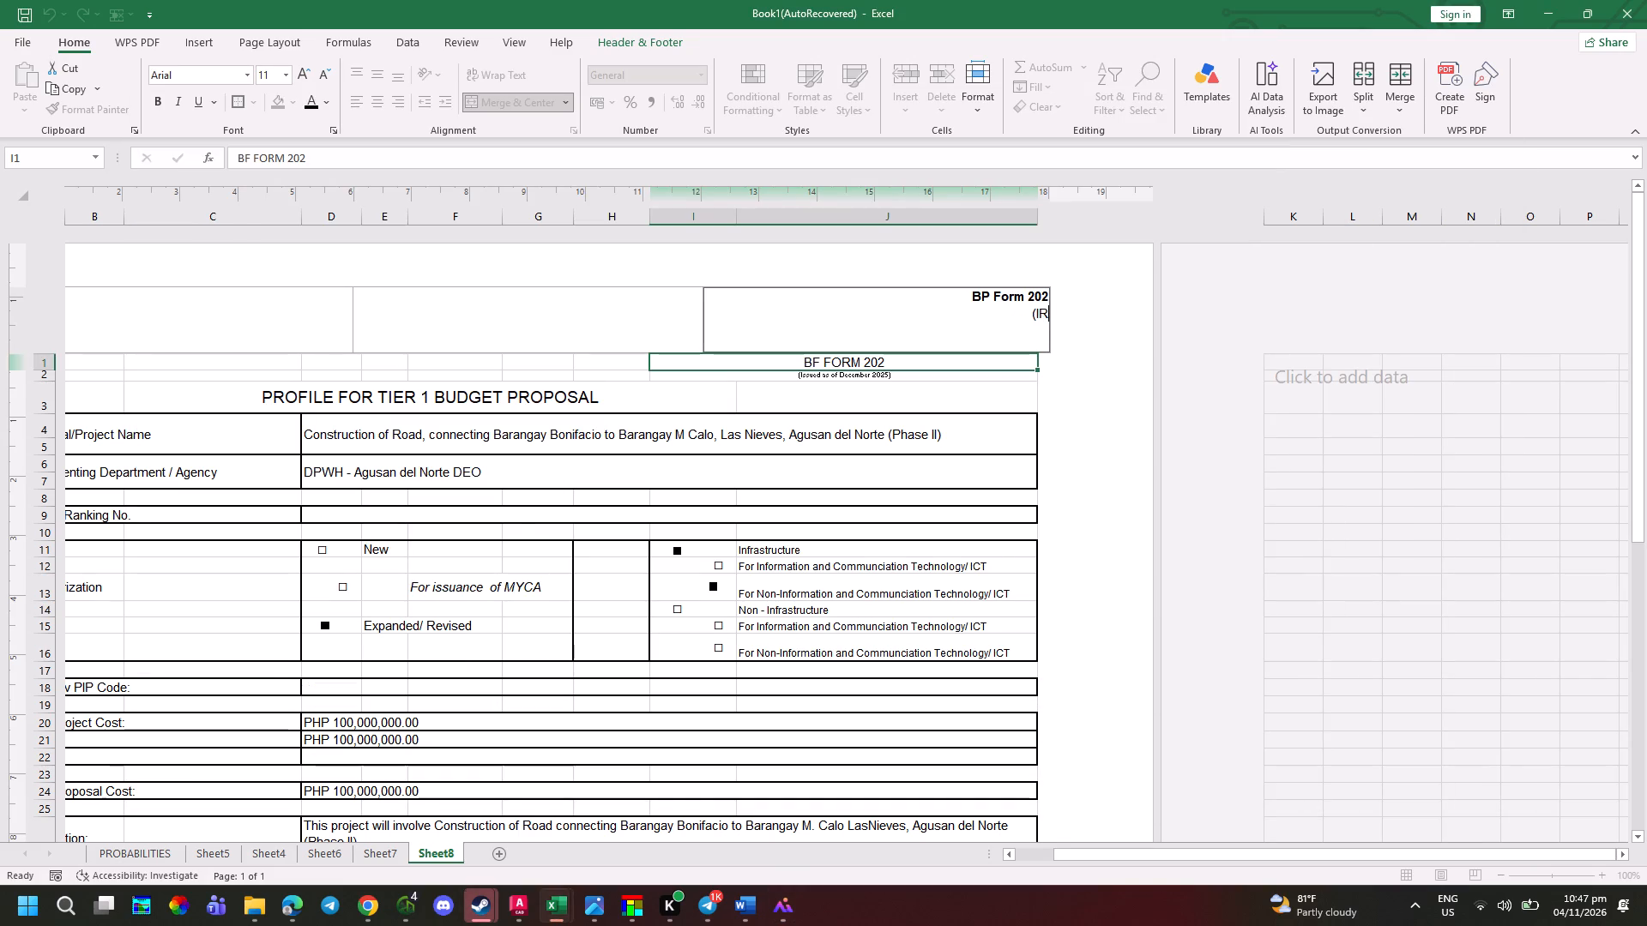
{"action": "key", "text": "BackSpace"}
{"action": "key", "text": "BackSpace"}
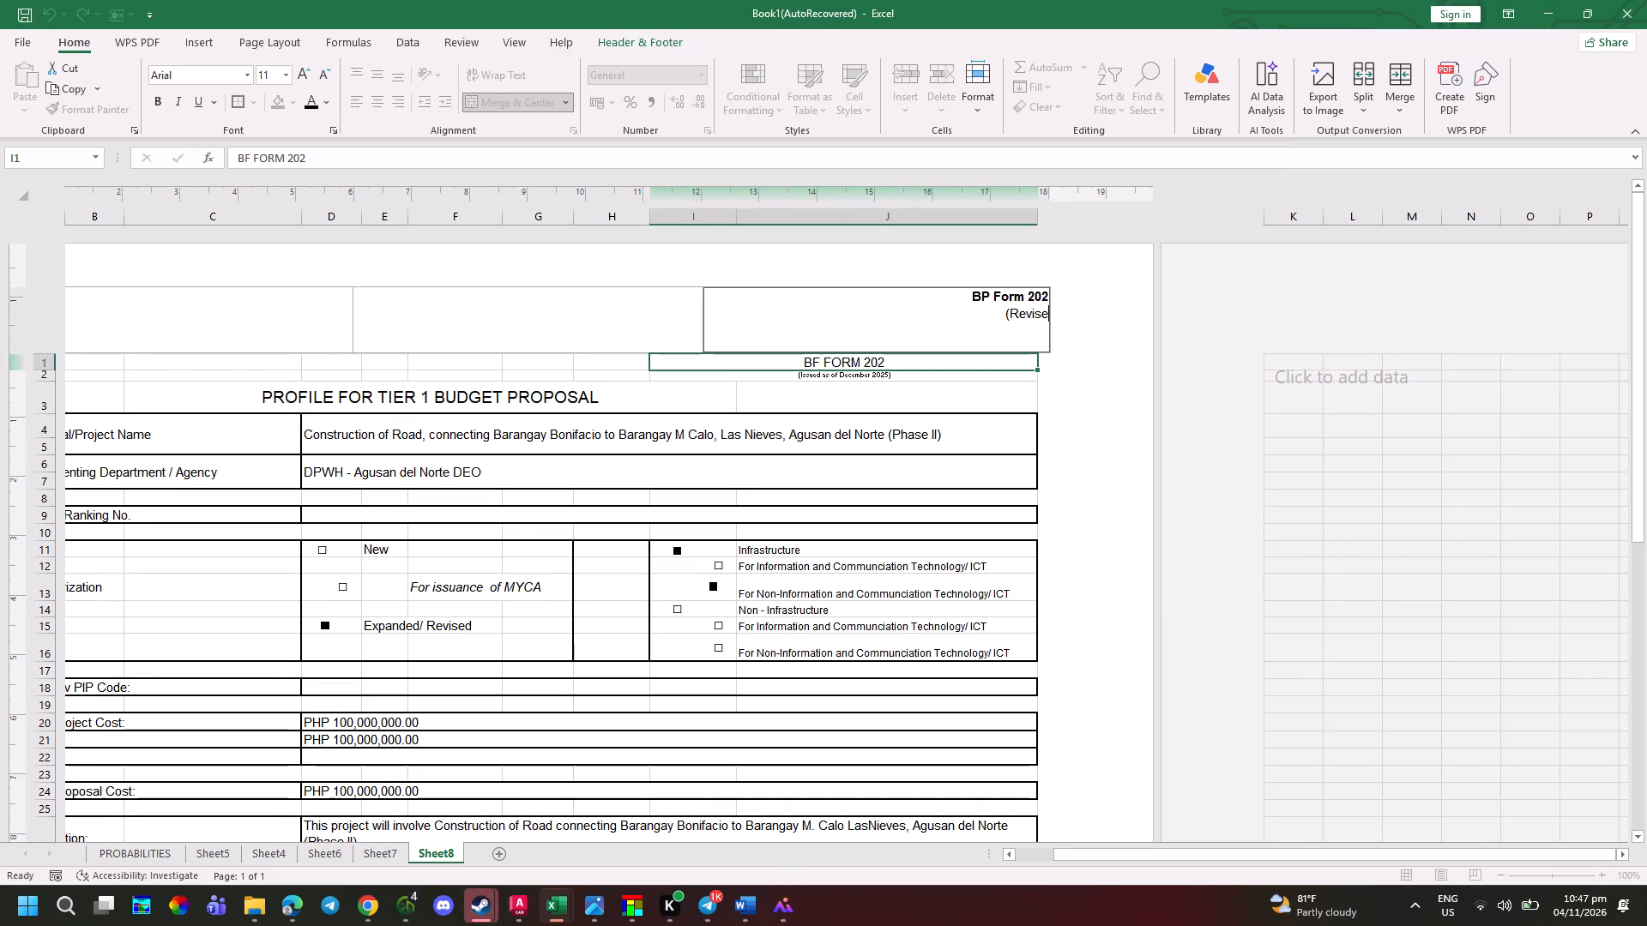
{"action": "key", "text": "alt+Tab"}
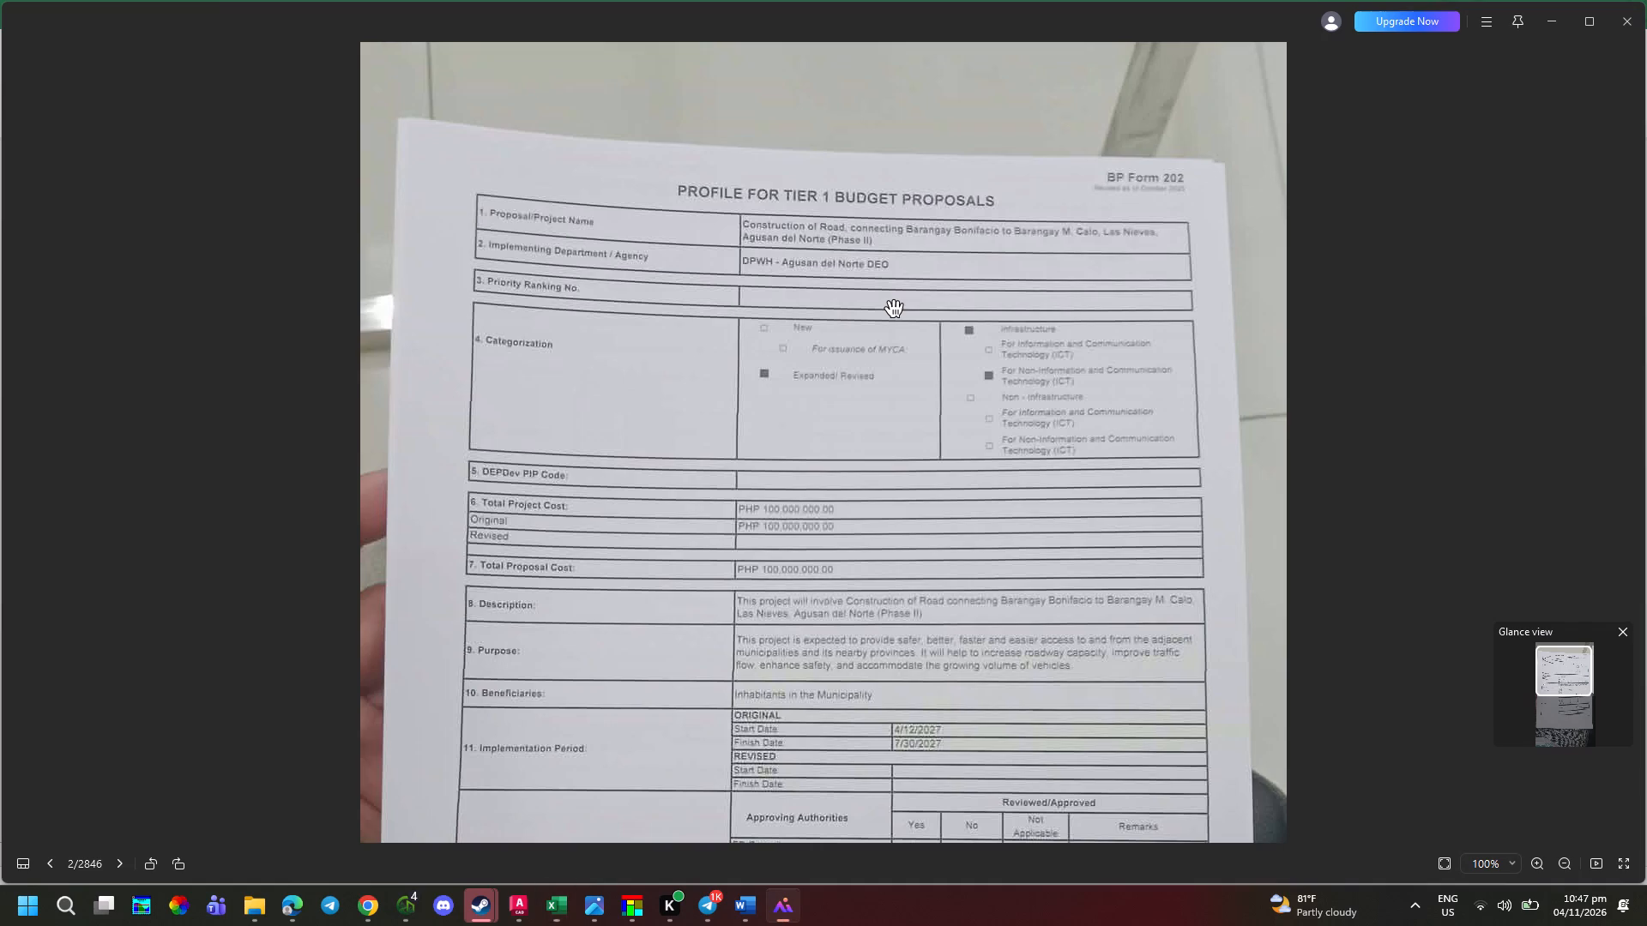
{"action": "key", "text": "alt+Tab"}
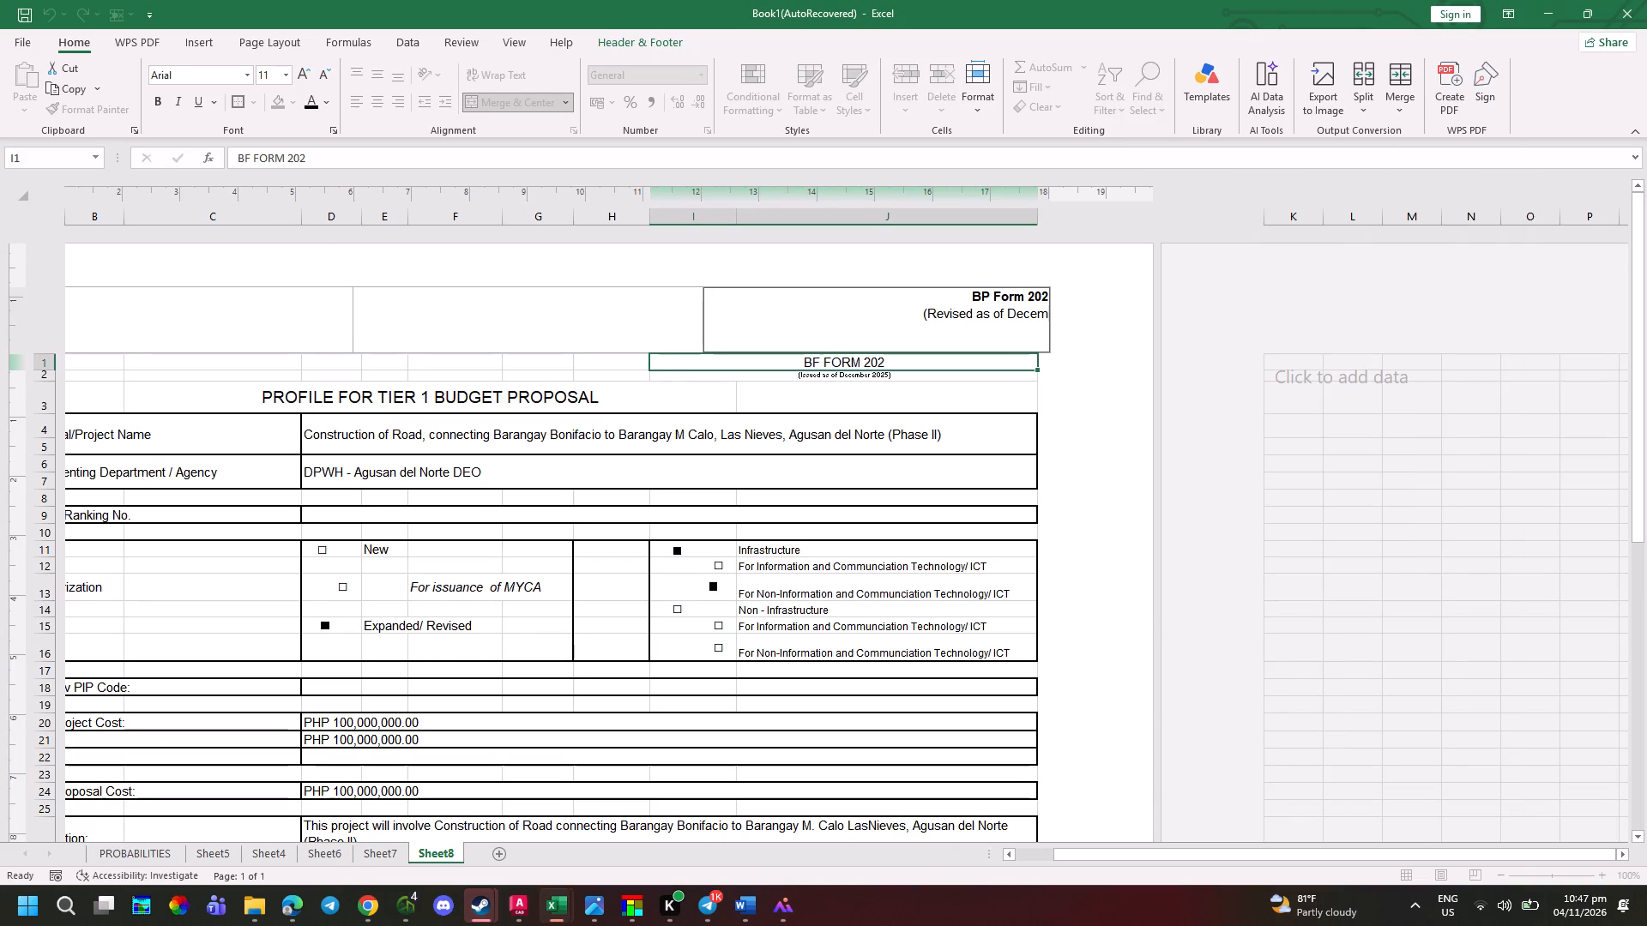
{"action": "type", "text": "ber 2025)"}
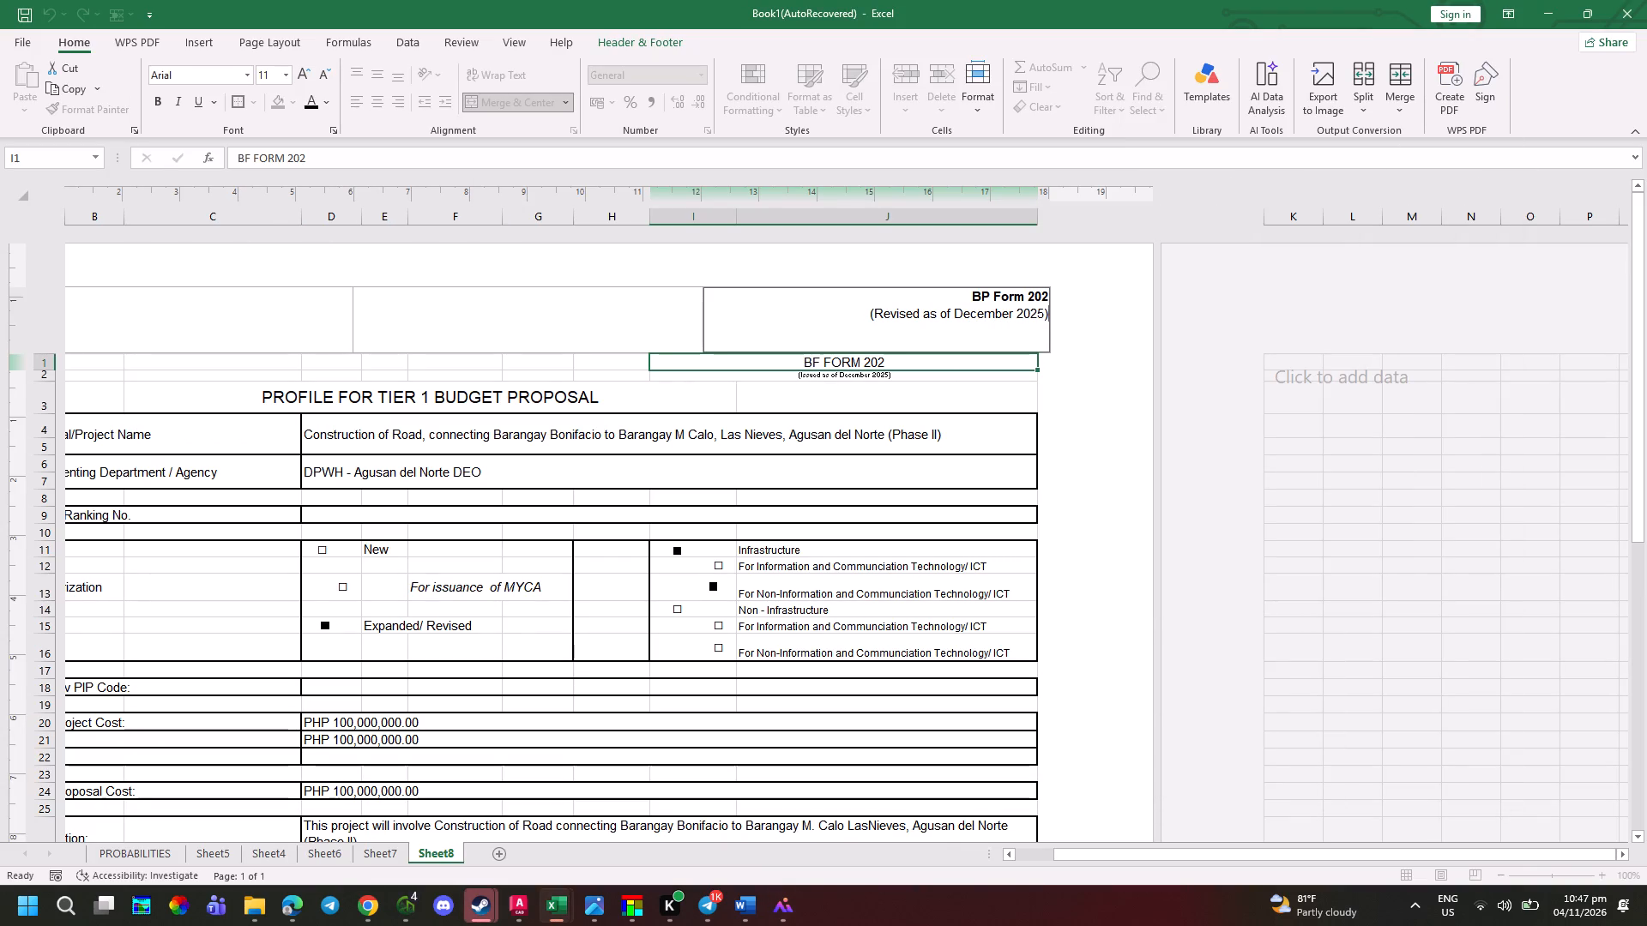
Reduce the (Revised as of December 2025) header line to font size 8.
{"action": "key", "text": "ctrl+a"}
{"action": "left_click", "coordinate": [972, 328]}
{"action": "left_click_drag", "start_coordinate": [949, 284], "coordinate": [993, 286]}
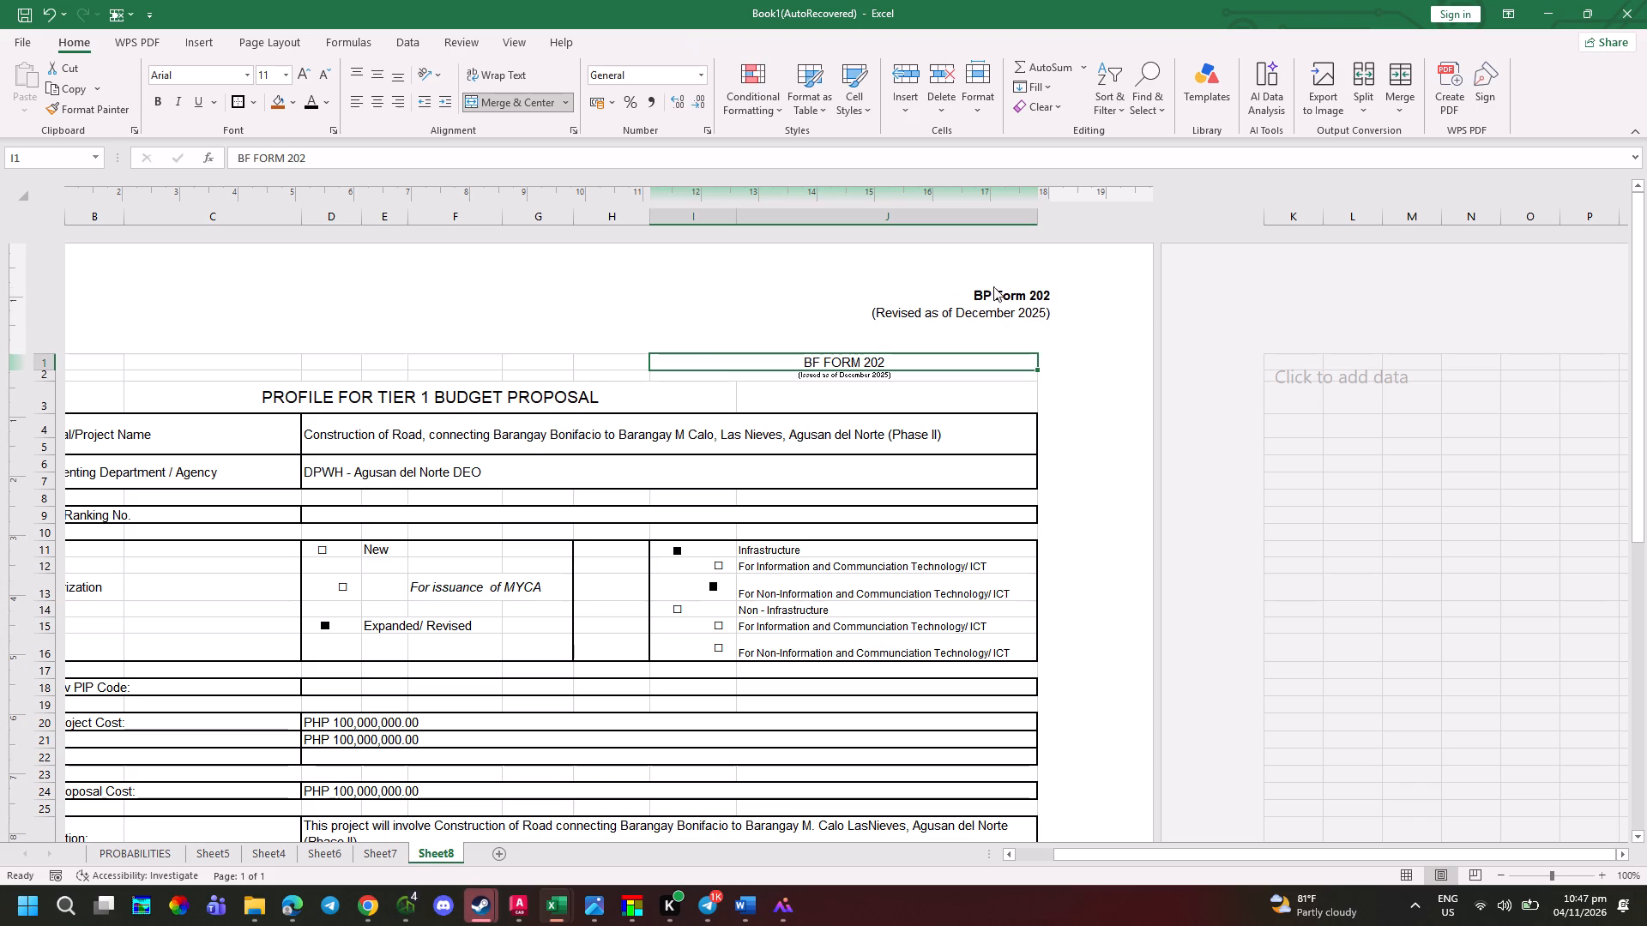
{"action": "left_click_drag", "start_coordinate": [993, 286], "coordinate": [1018, 292]}
{"action": "left_click", "coordinate": [880, 315]}
{"action": "left_click_drag", "start_coordinate": [872, 315], "coordinate": [981, 313]}
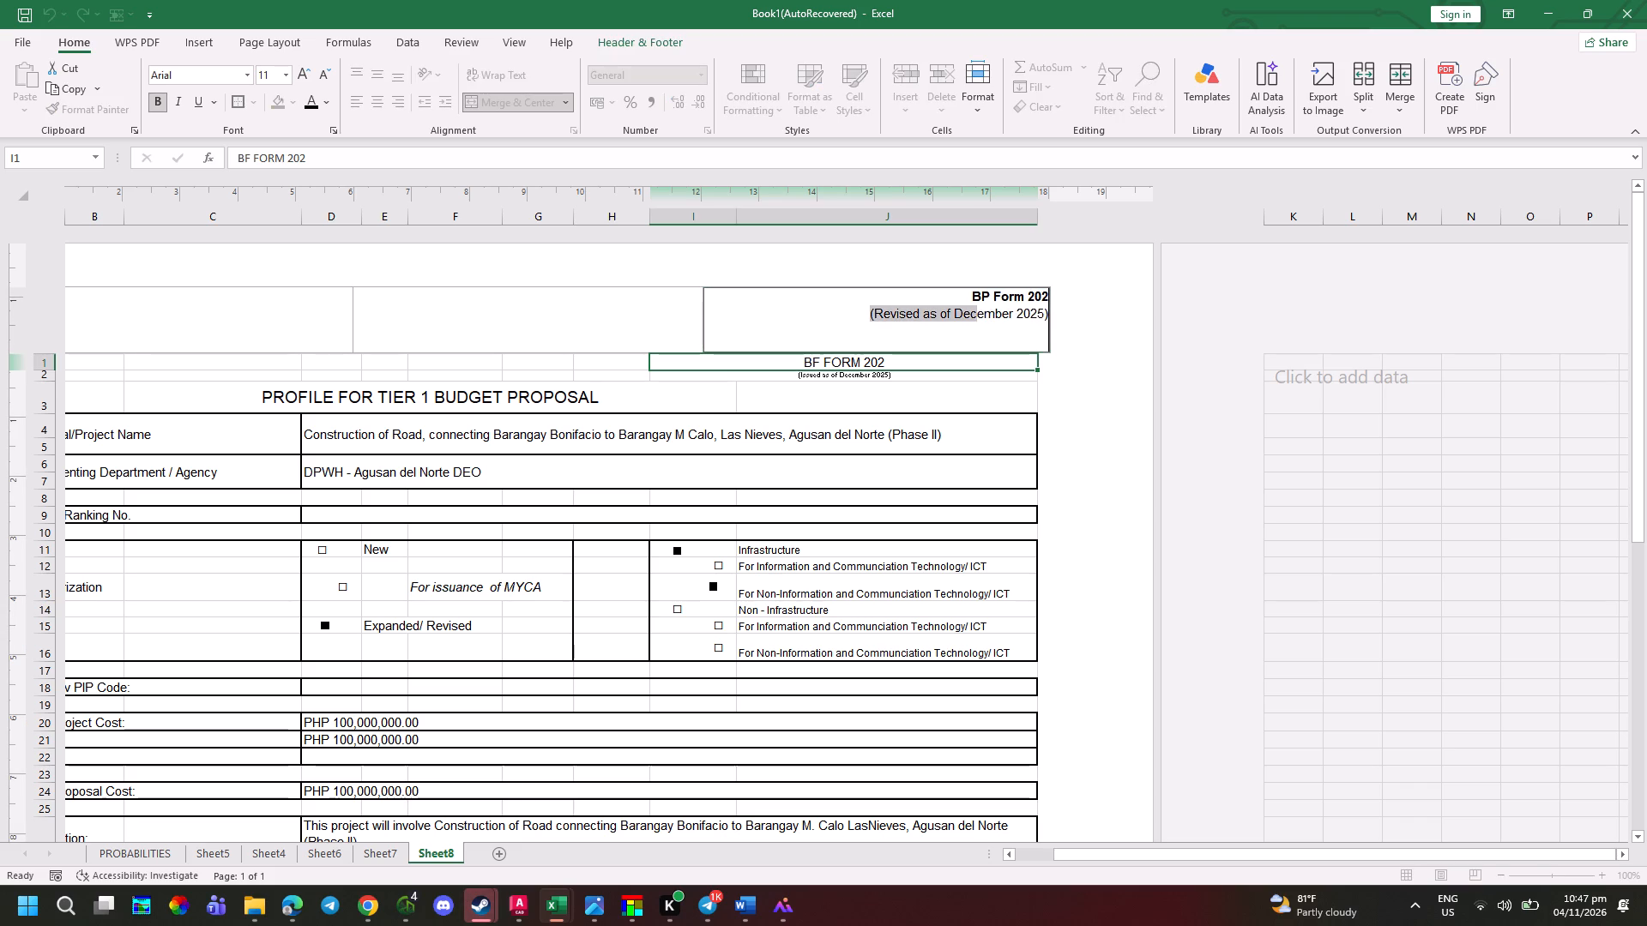
{"action": "left_click_drag", "start_coordinate": [981, 313], "coordinate": [1047, 313]}
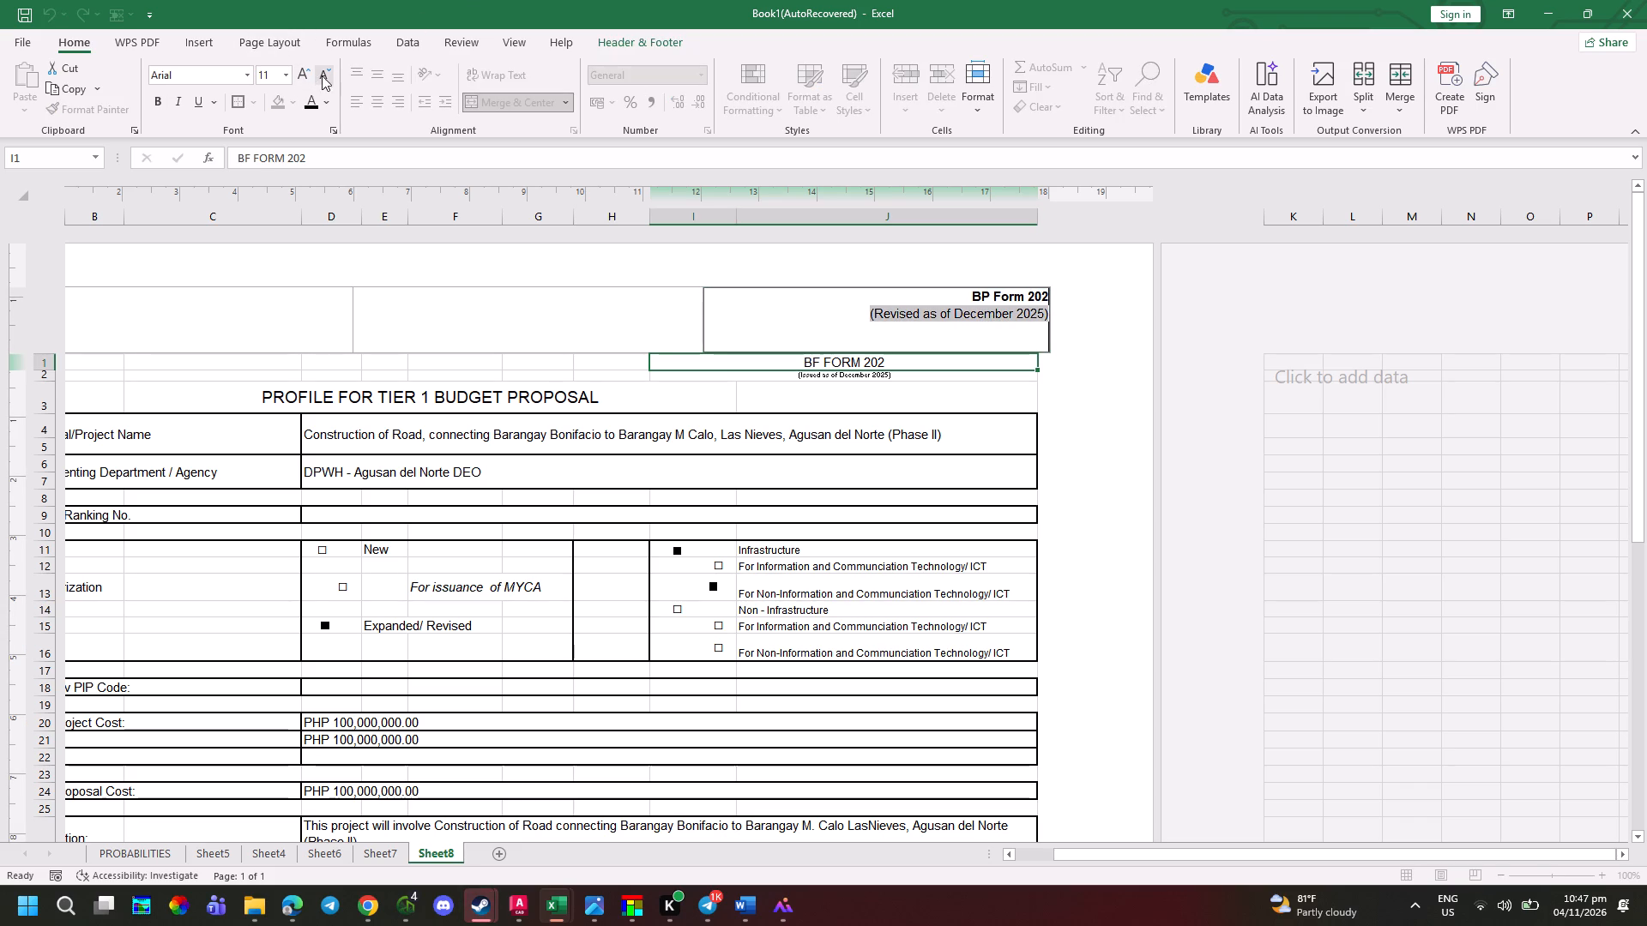
{"action": "double_click", "coordinate": [324, 76]}
{"action": "left_click", "coordinate": [324, 76]}
{"action": "key", "text": "alt+Tab"}
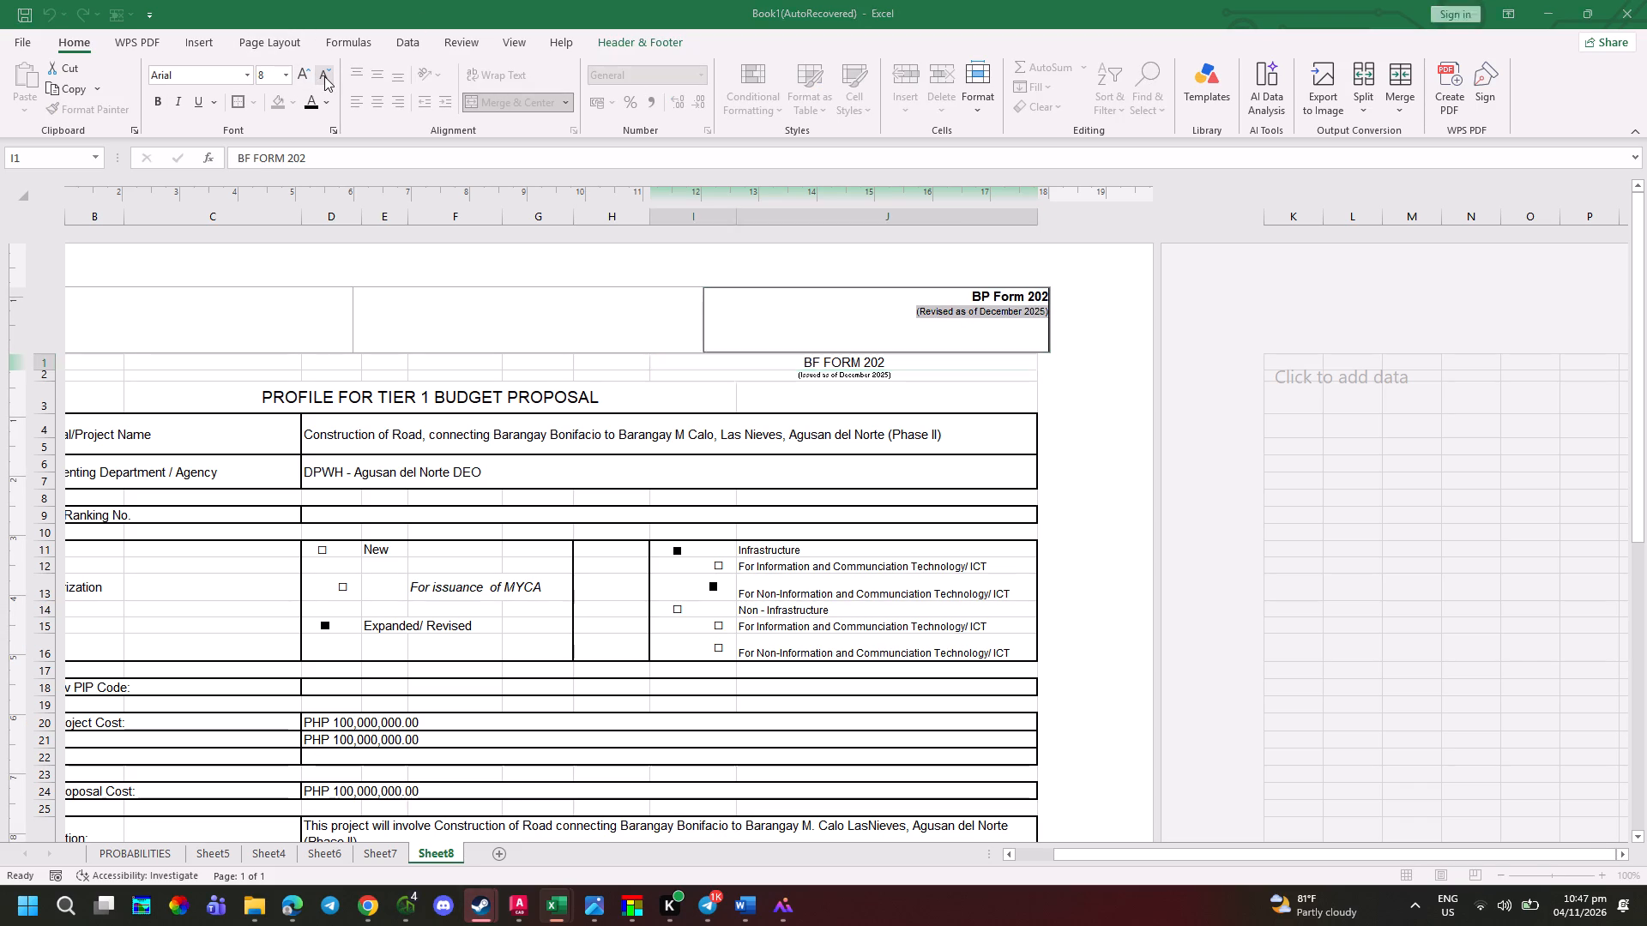
{"action": "key", "text": "alt+Tab"}
Pad BP Form 202 in the right header section with trailing spaces and a final letter s to shift it leftward.
{"action": "left_click_drag", "start_coordinate": [971, 298], "coordinate": [972, 298]}
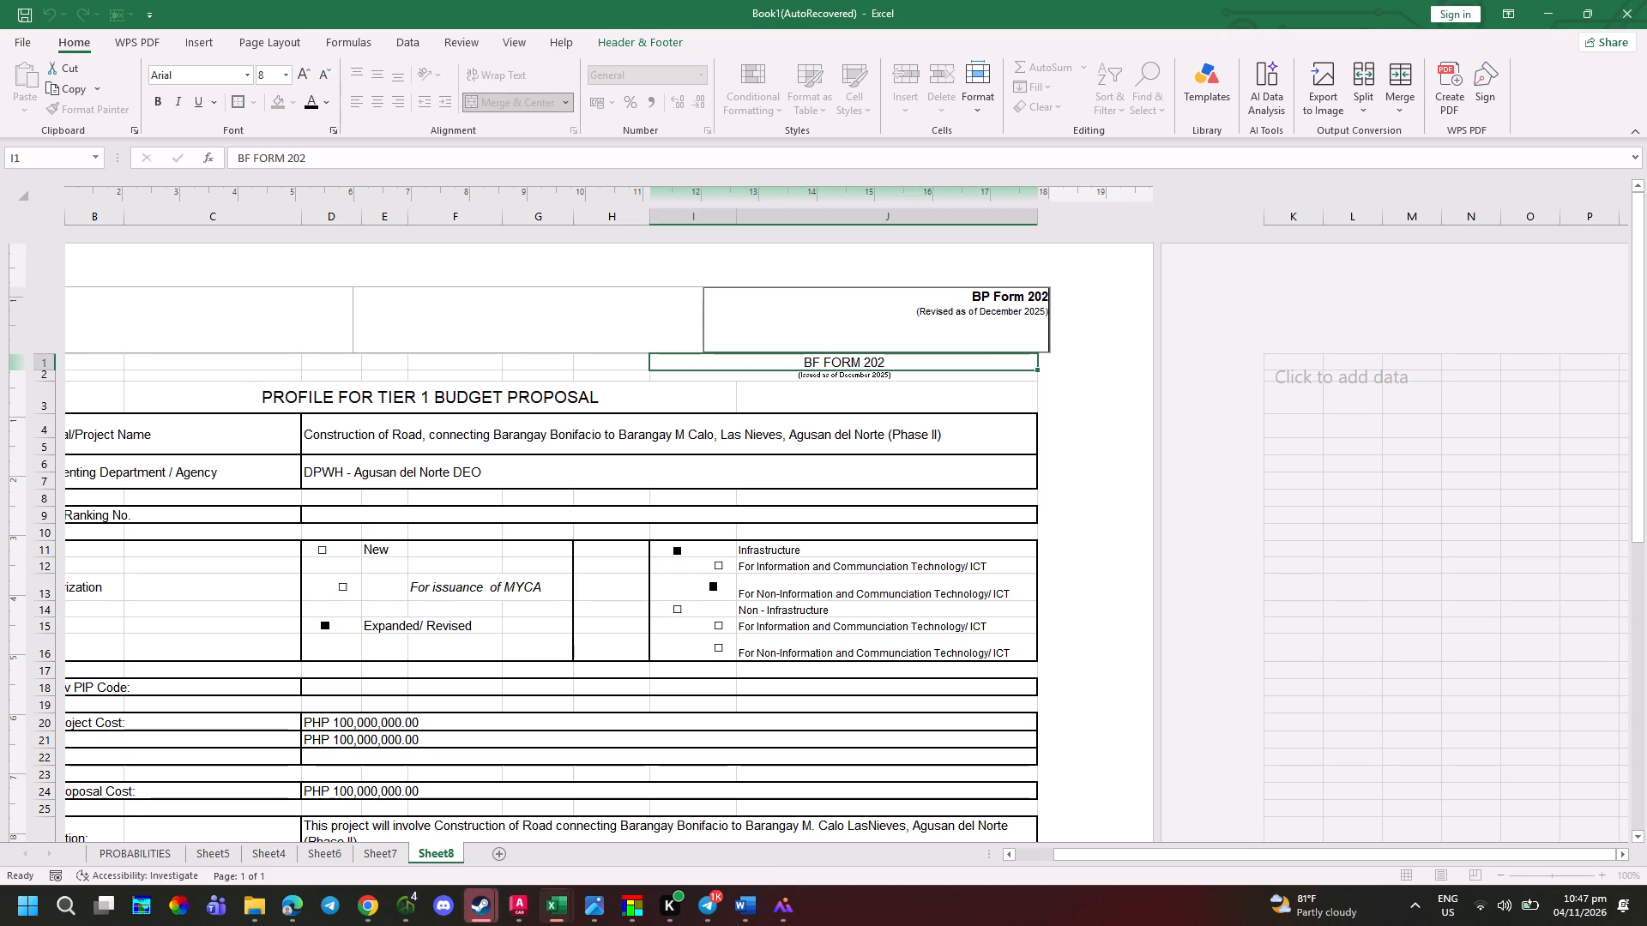
{"action": "left_click_drag", "start_coordinate": [972, 298], "coordinate": [1018, 298]}
{"action": "left_click", "coordinate": [962, 295]}
{"action": "left_click", "coordinate": [1043, 297]}
{"action": "key", "text": "Right"}
{"action": "key", "text": "space"}
{"action": "key", "text": "space"}
{"action": "key", "text": "space"}
{"action": "key", "text": "space"}
{"action": "key", "text": "space"}
{"action": "key", "text": "space"}
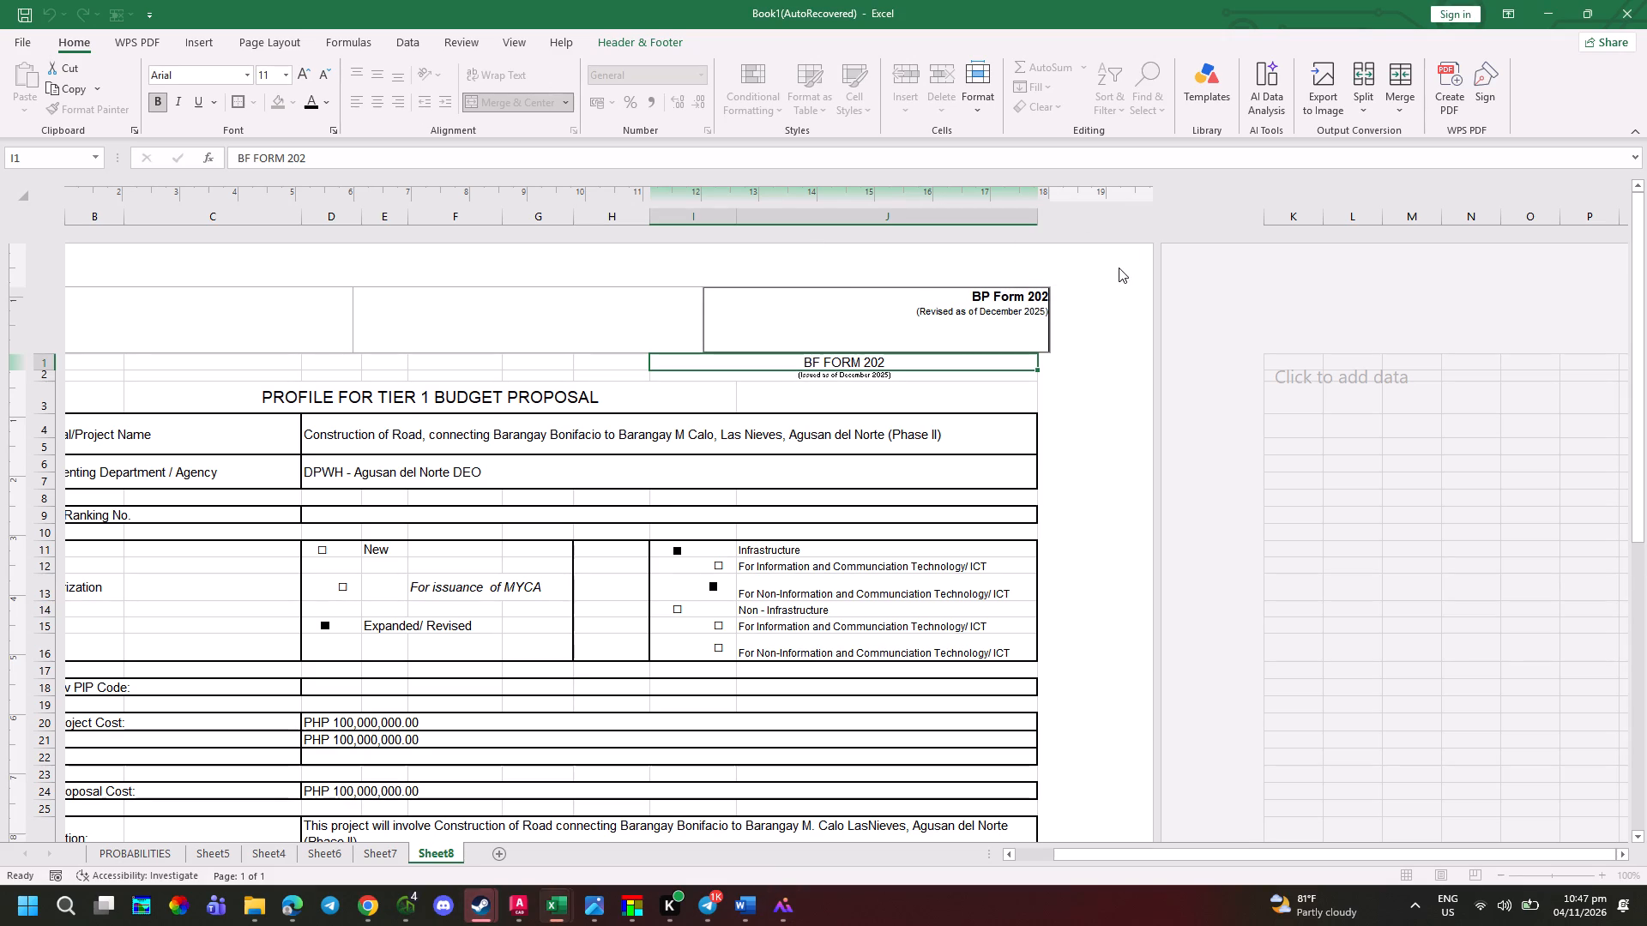
{"action": "type", "text": "sd"}
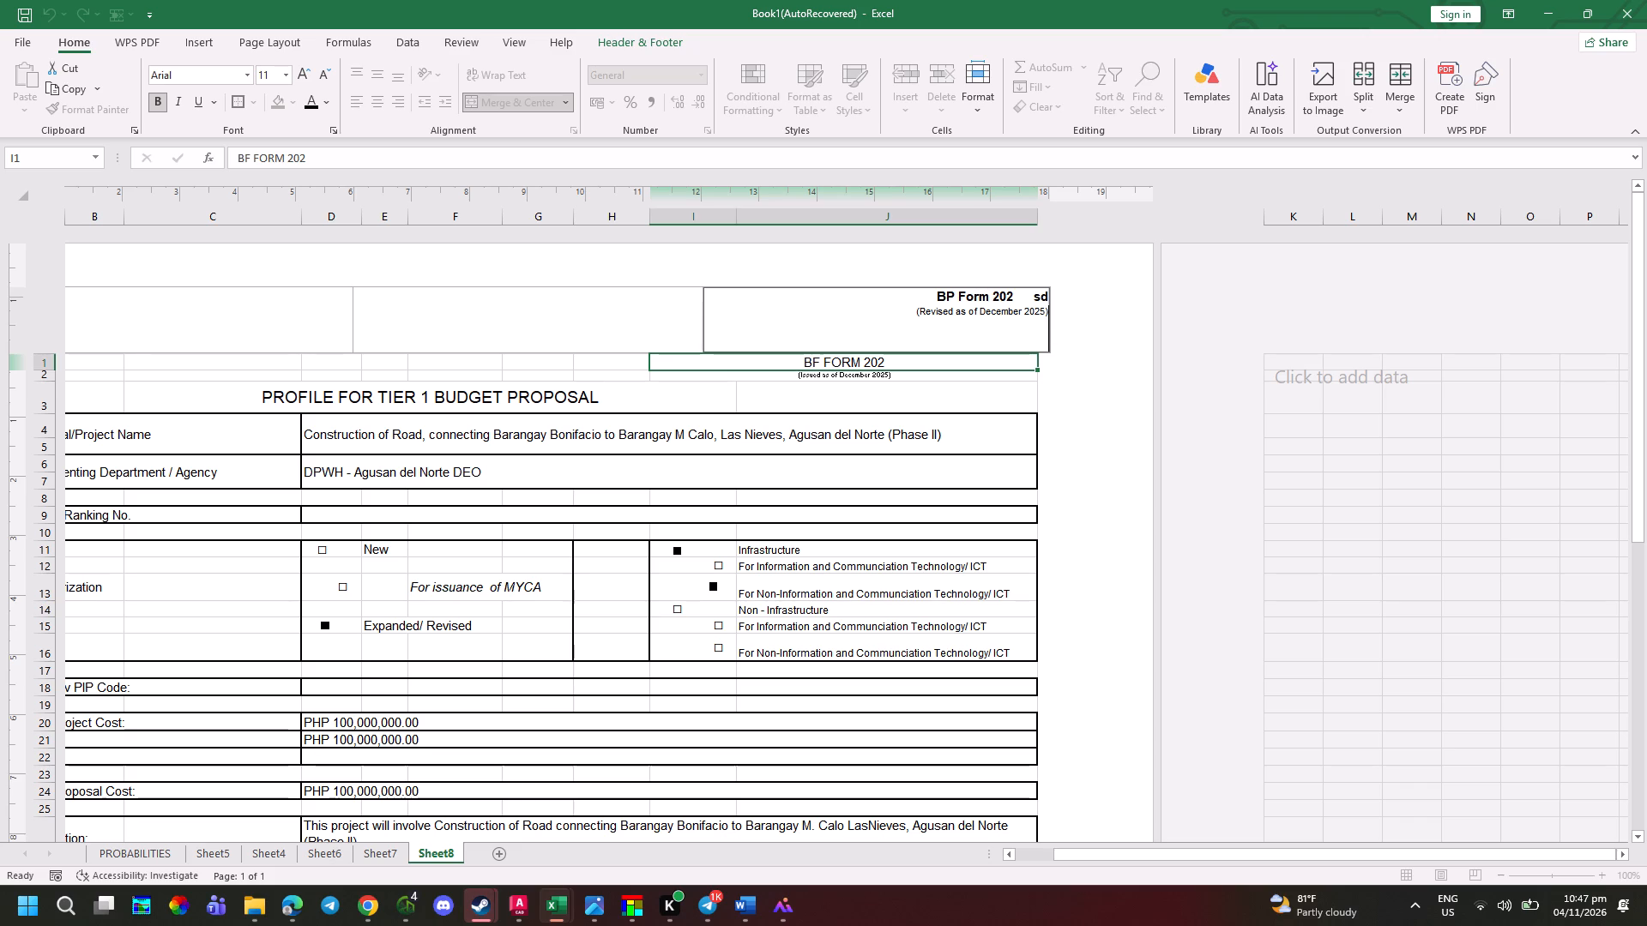
{"action": "key", "text": "BackSpace"}
{"action": "key", "text": "BackSpace"}
{"action": "key", "text": "s"}
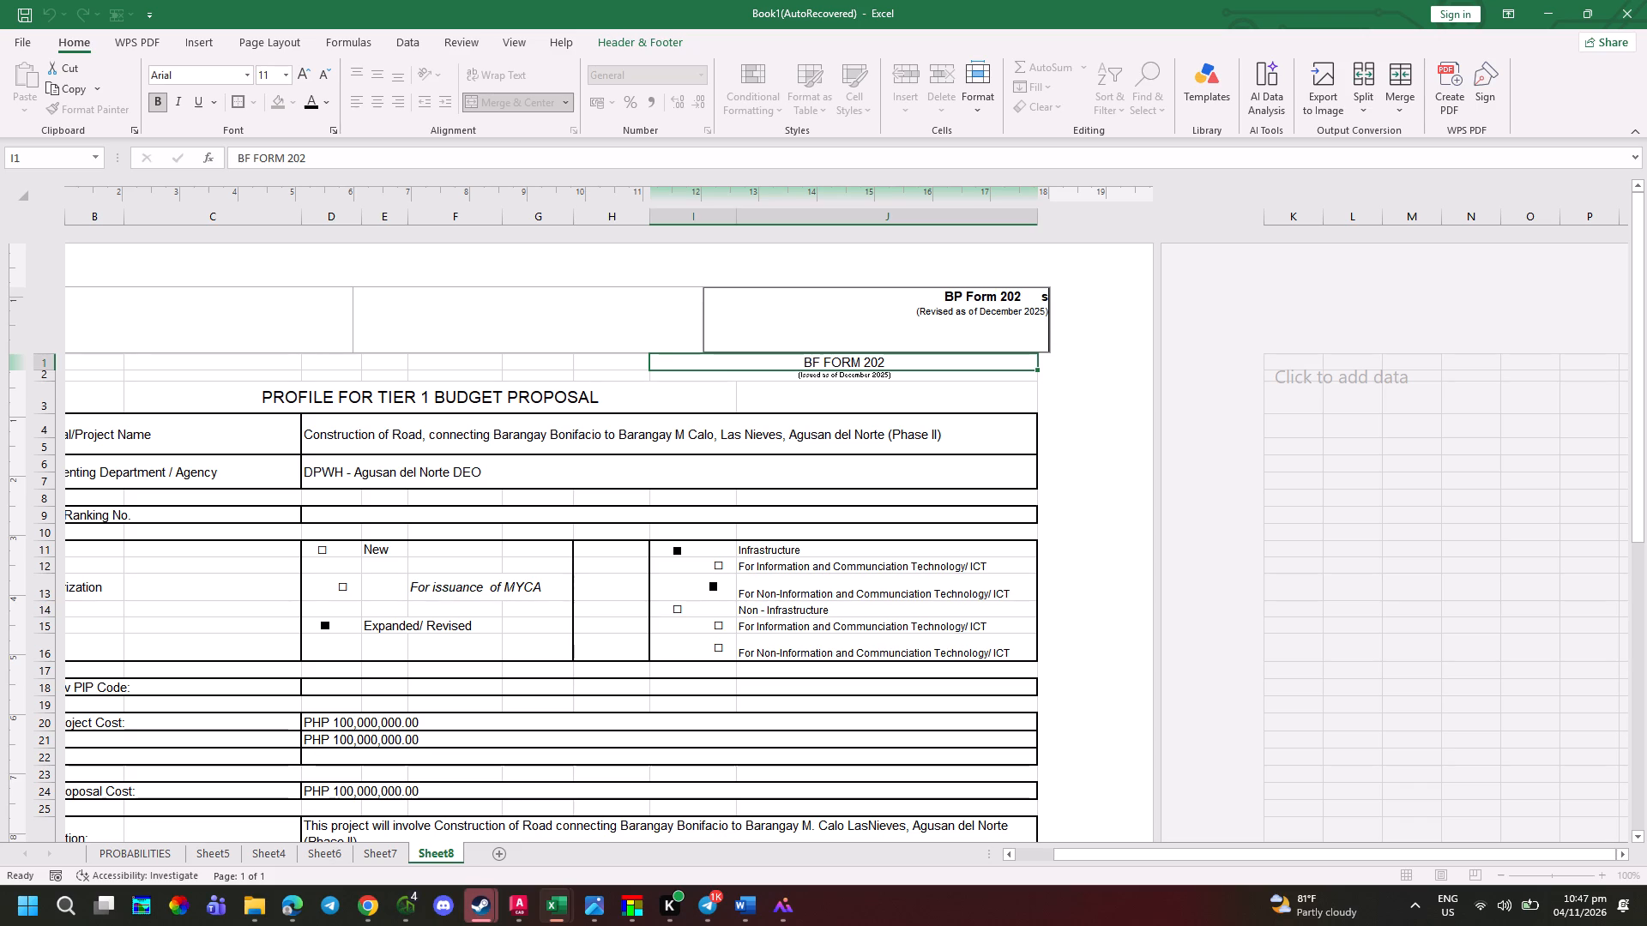
Color the filler letter s after BP Form 202 in a near-white shade so it blends into the page.
{"action": "left_click_drag", "start_coordinate": [1043, 303], "coordinate": [1067, 305]}
{"action": "left_click", "coordinate": [322, 105]}
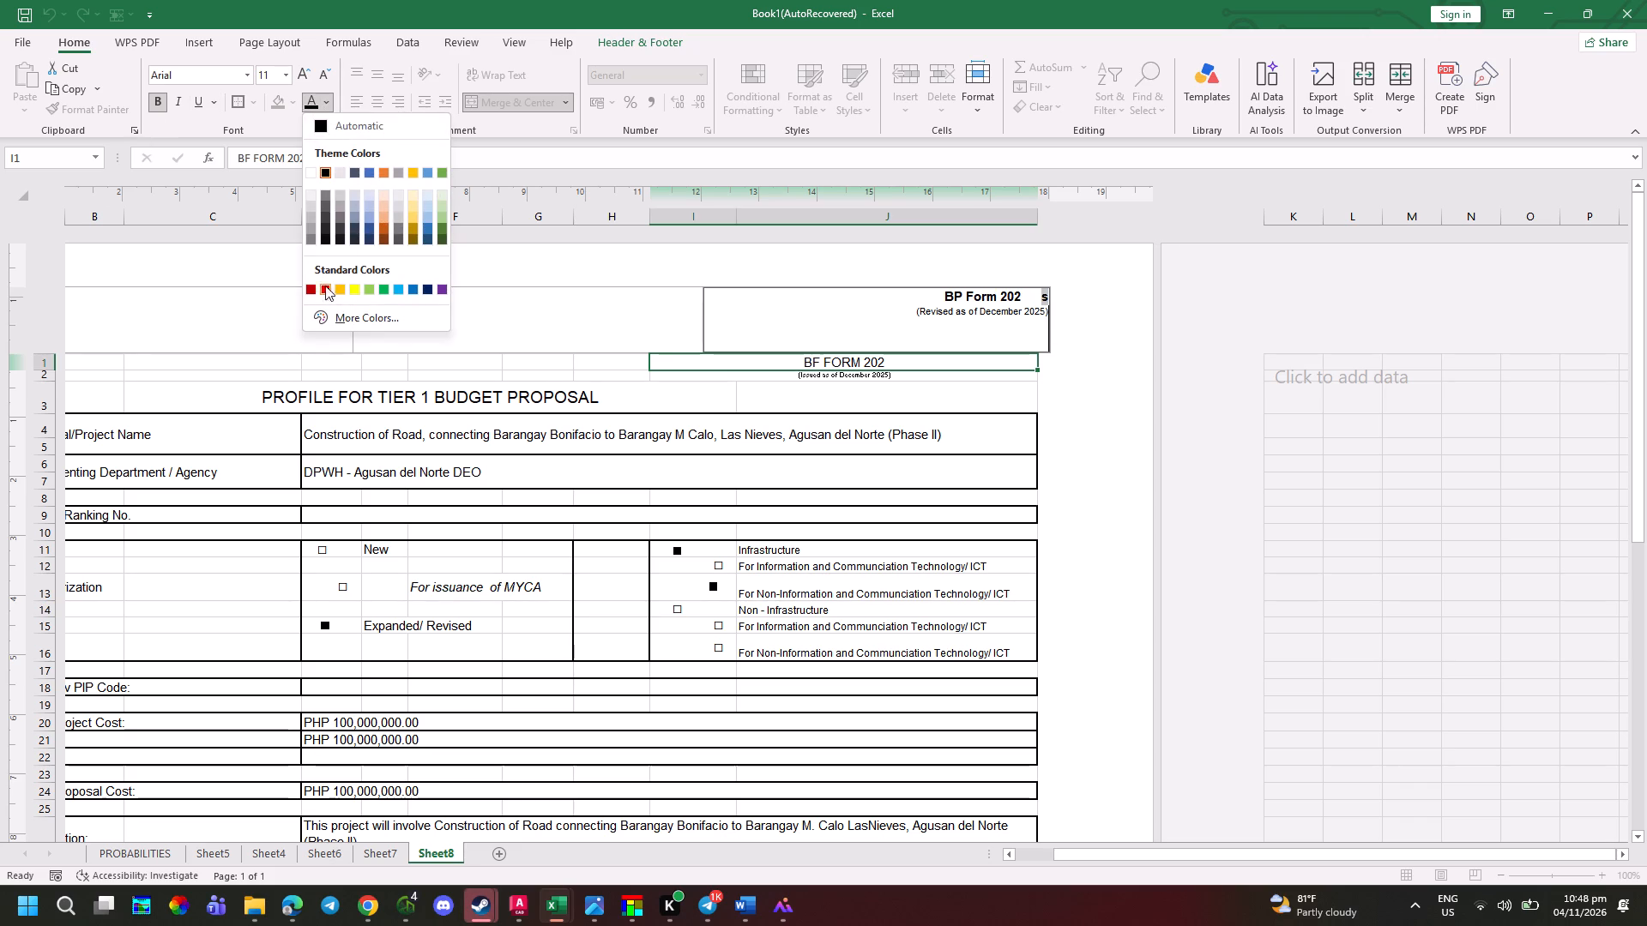
{"action": "left_click", "coordinate": [309, 189]}
{"action": "left_click", "coordinate": [1023, 440]}
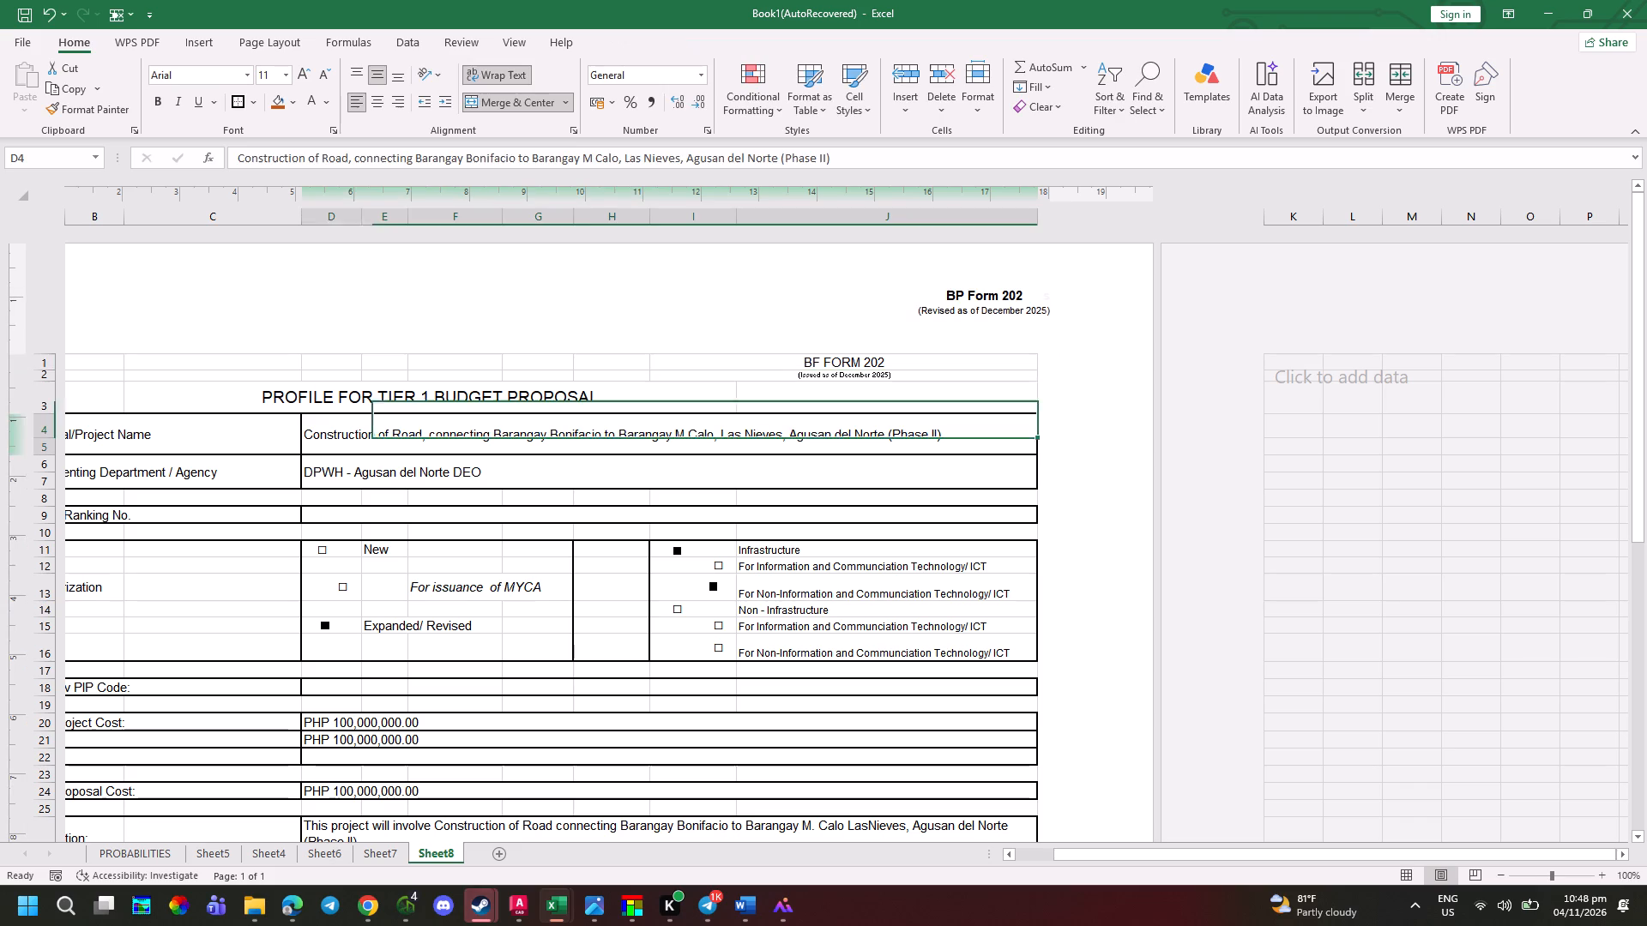
{"action": "key", "text": "alt+Tab"}
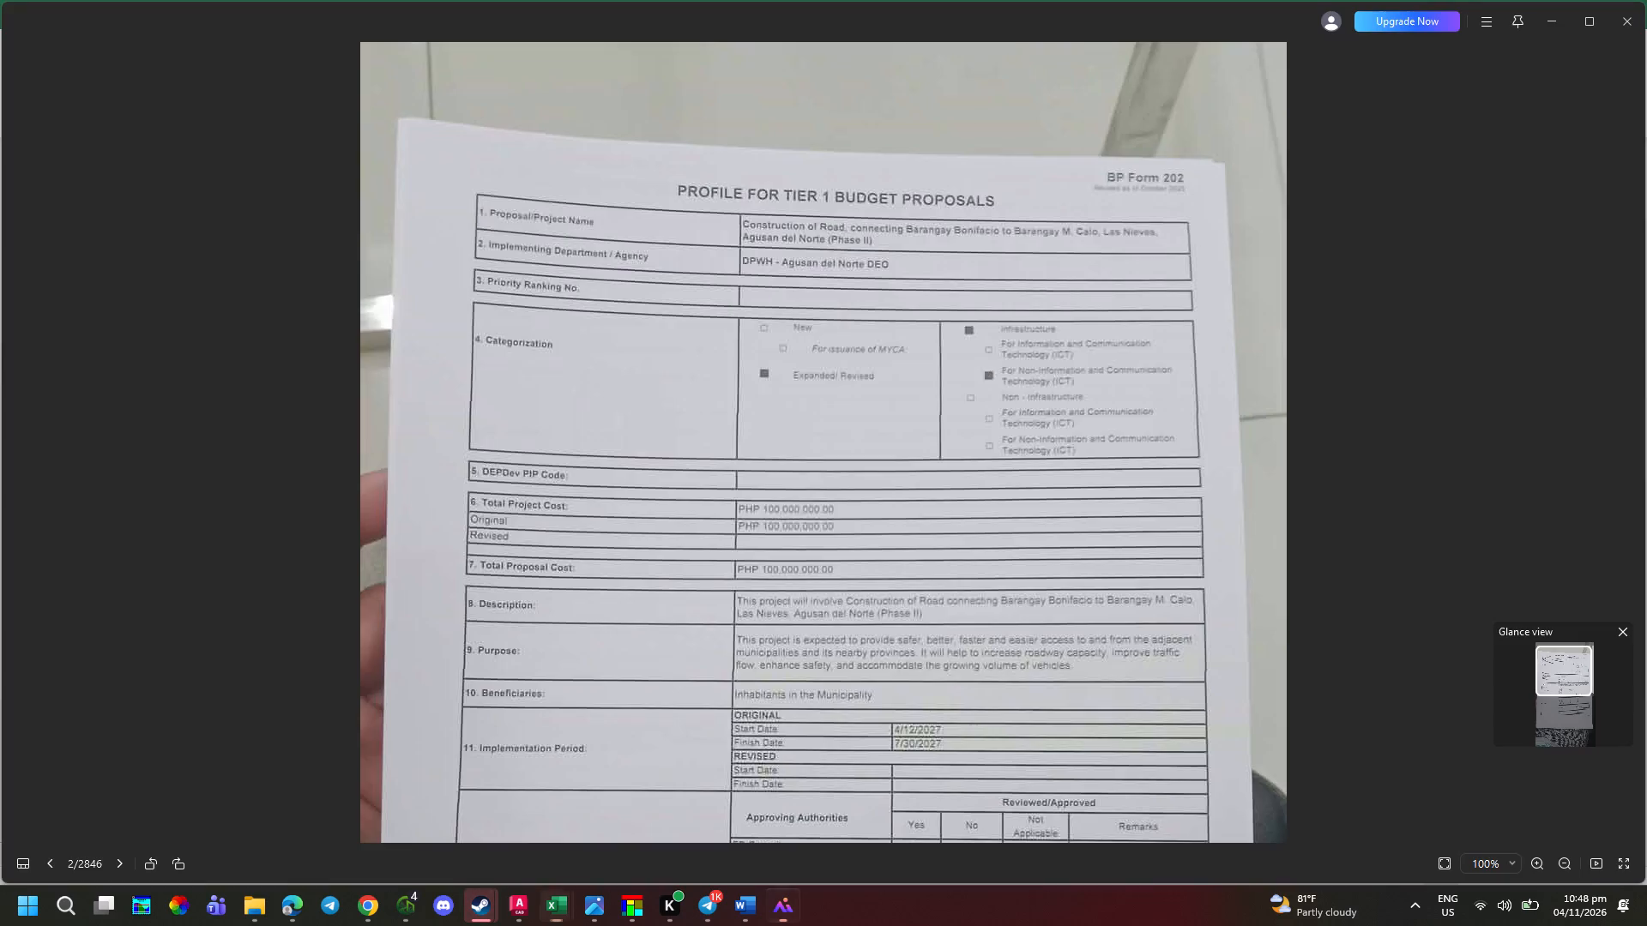
{"action": "key", "text": "alt+Tab"}
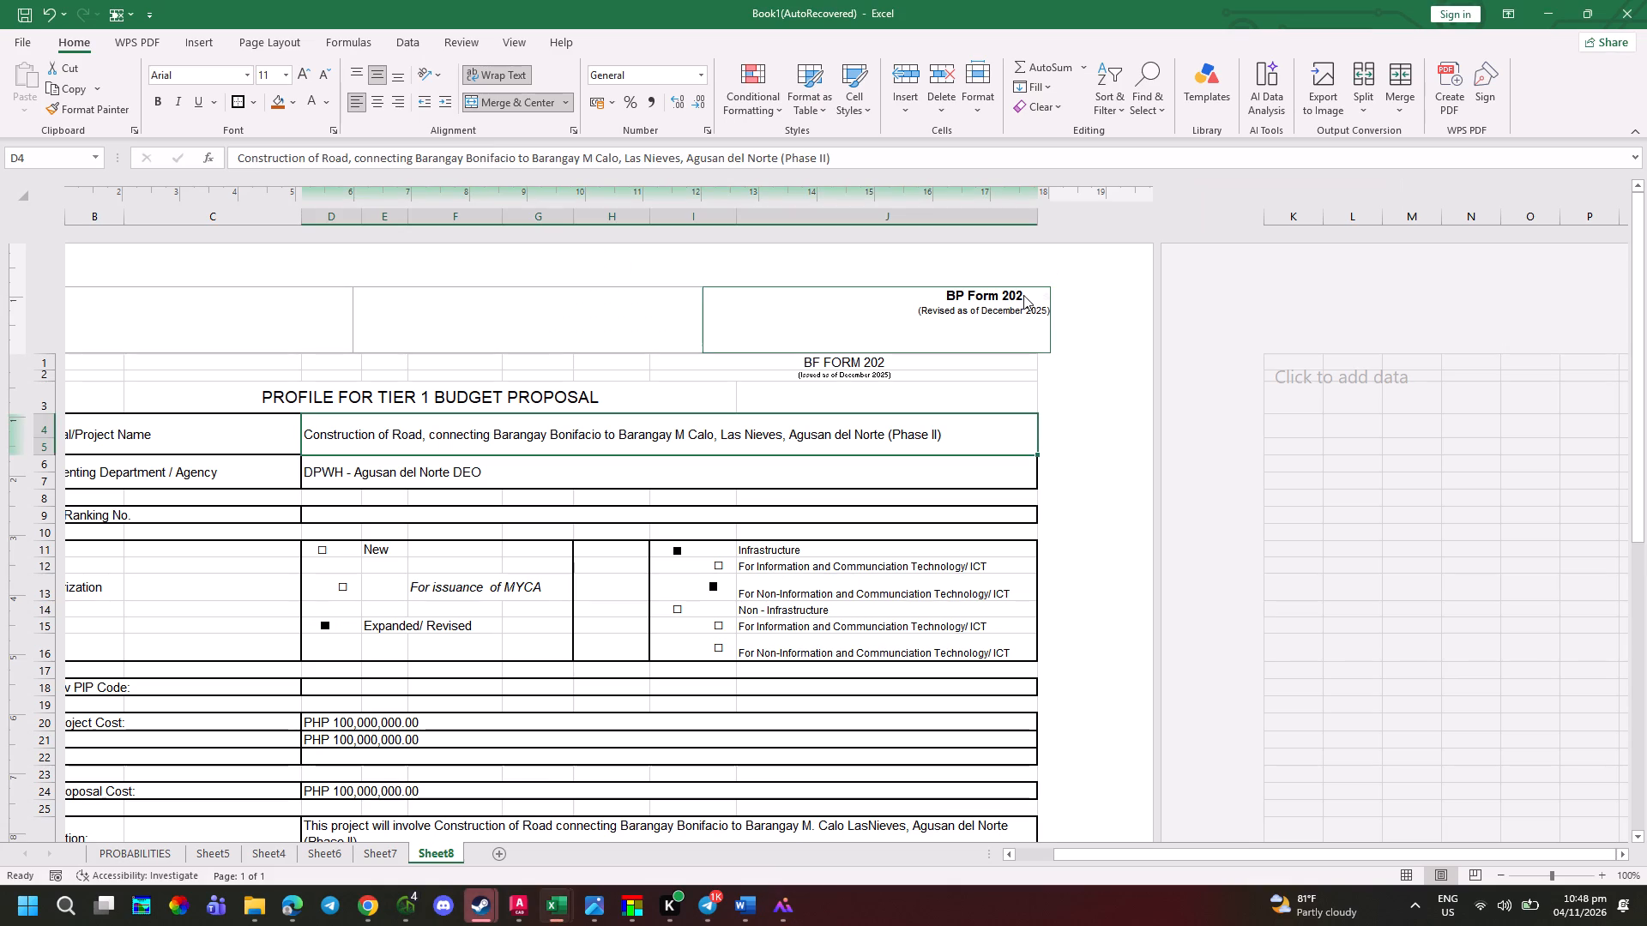
Delete the old BF FORM 202 text and its issue-date line from rows 1 and 2 of the sheet.
{"action": "left_click", "coordinate": [909, 375]}
{"action": "left_click_drag", "start_coordinate": [884, 360], "coordinate": [901, 381]}
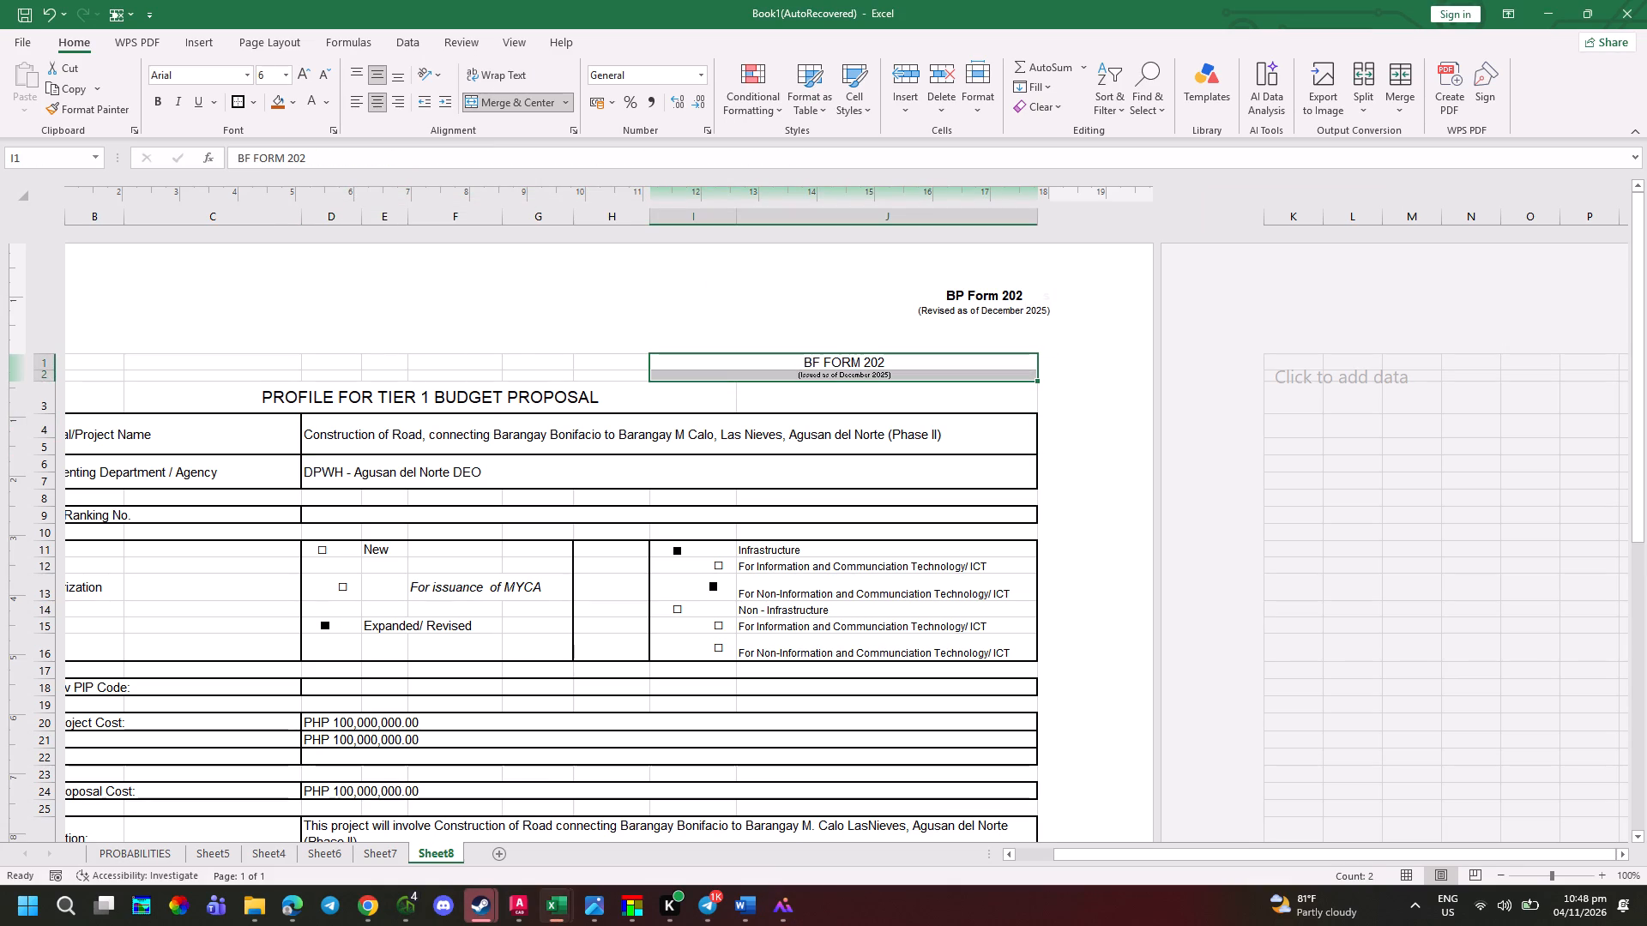
{"action": "key", "text": "Delete"}
{"action": "left_click", "coordinate": [1017, 423]}
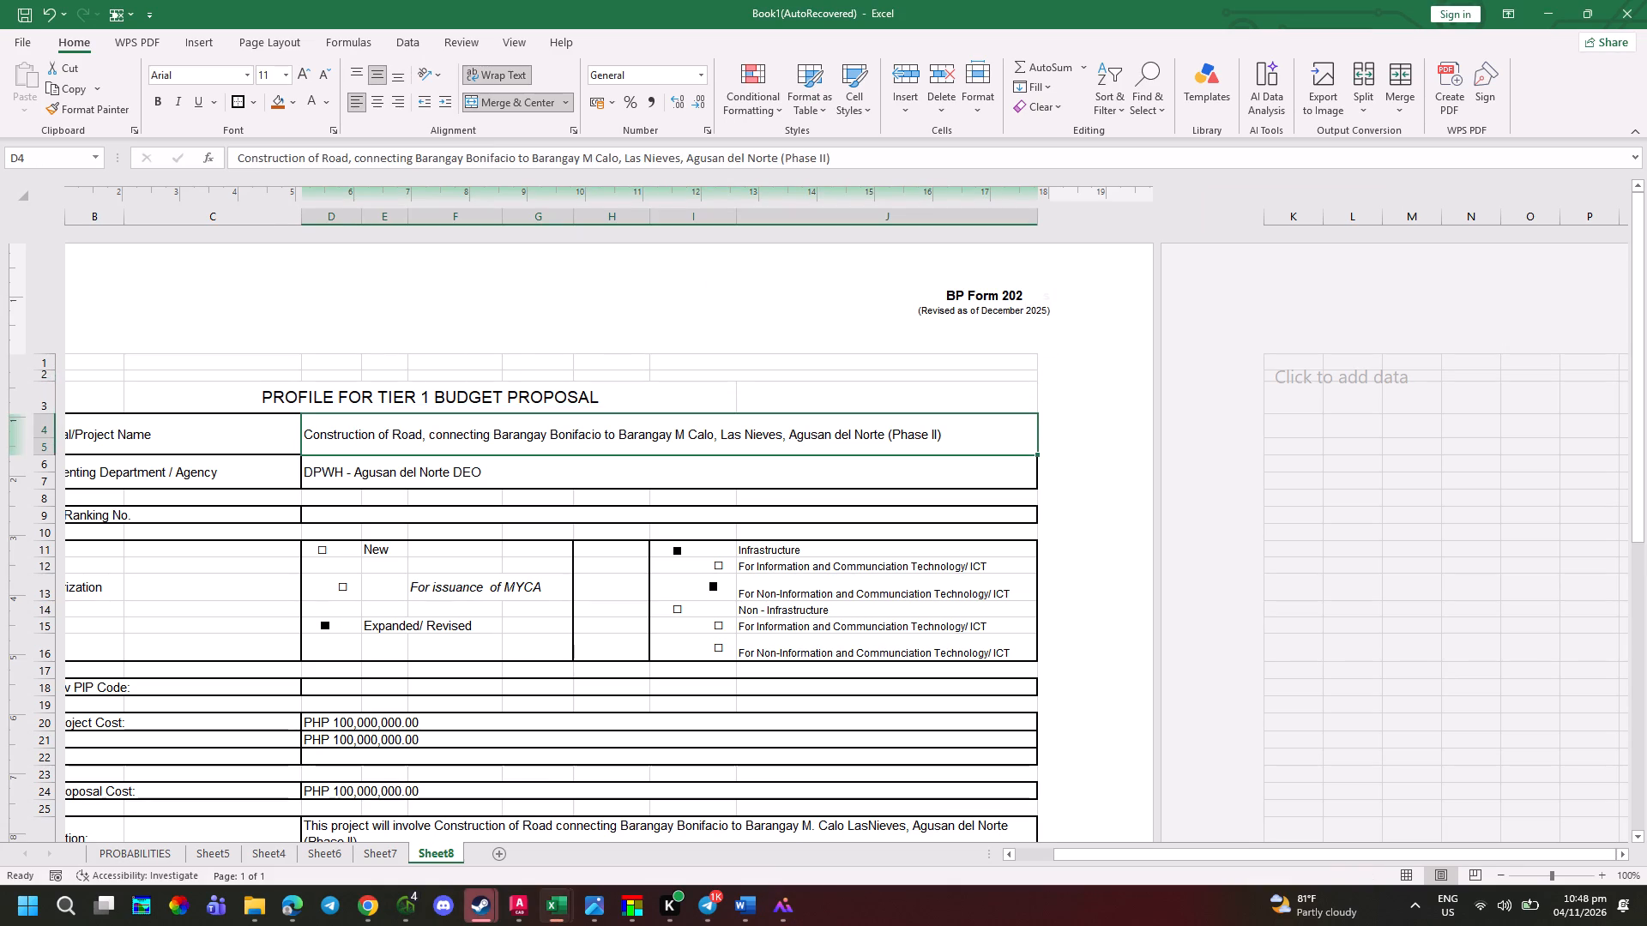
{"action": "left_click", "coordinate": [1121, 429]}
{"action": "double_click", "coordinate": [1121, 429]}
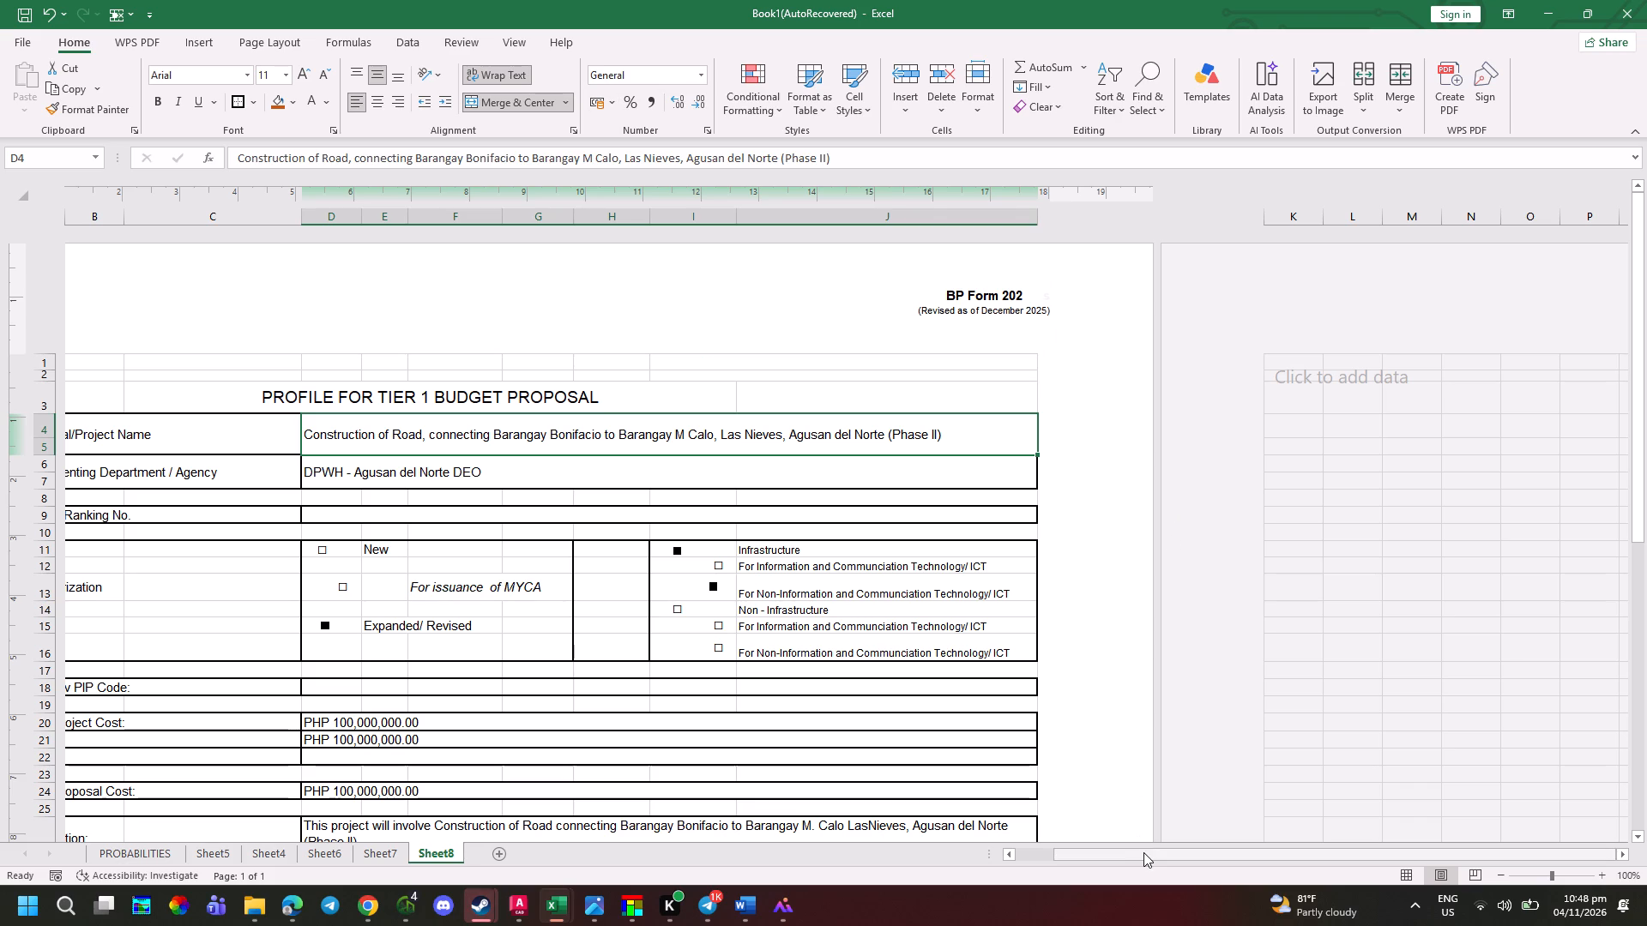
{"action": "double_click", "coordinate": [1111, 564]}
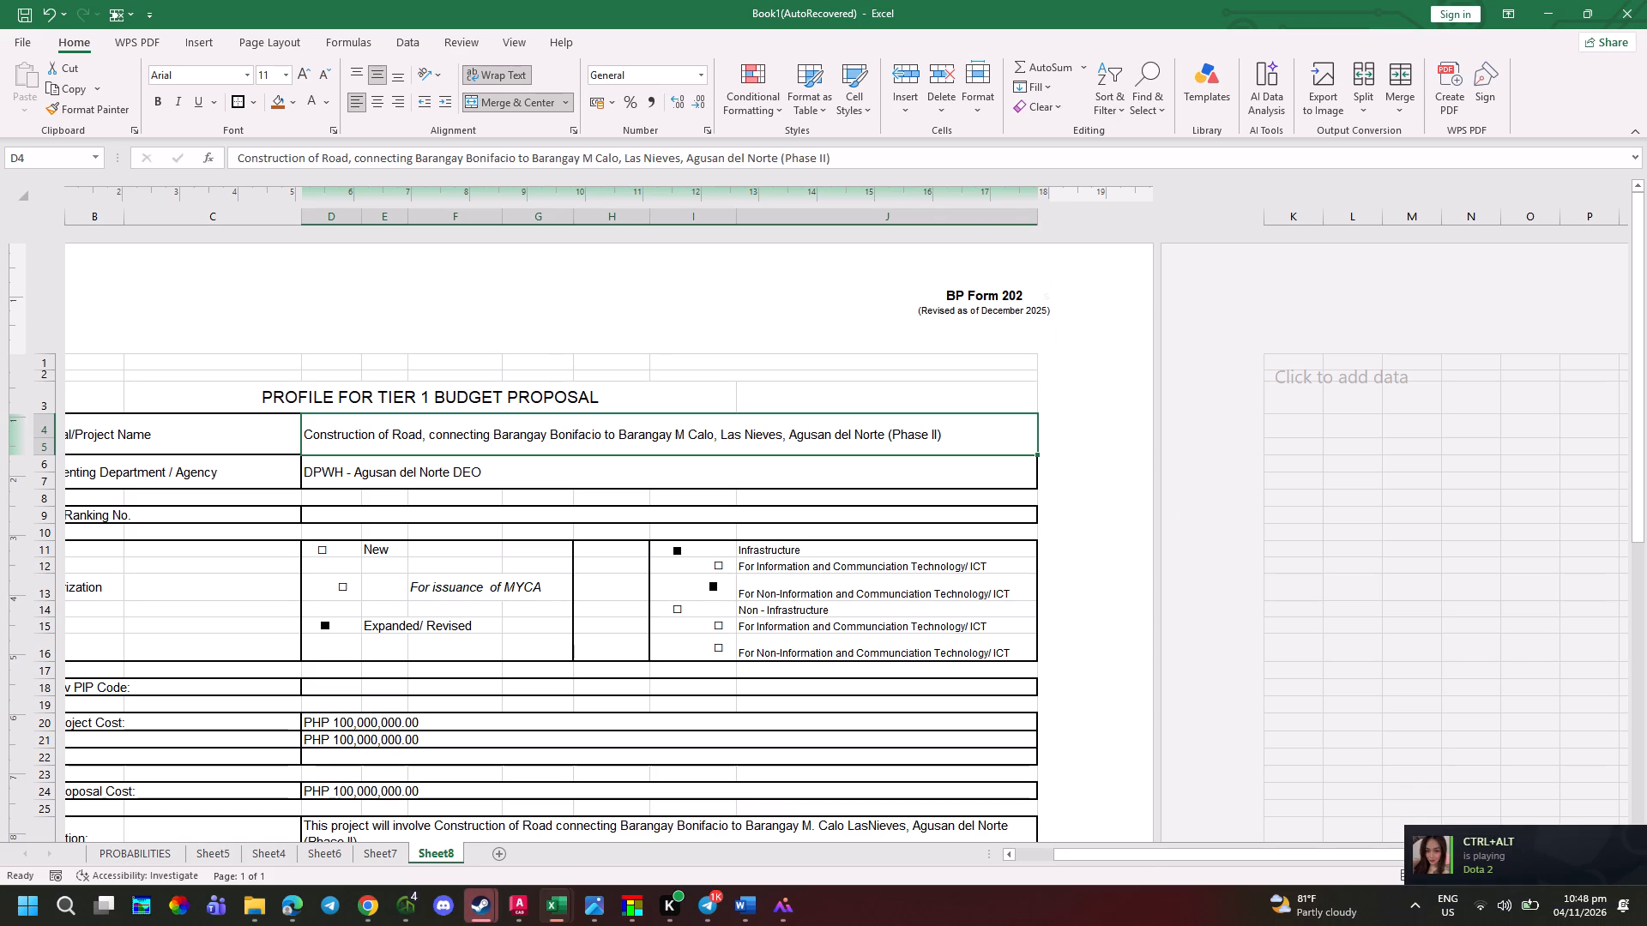
Unmerge the PROFILE FOR TIER 1 BUDGET PROPOSAL title and merge and center it again across A3 to J3.
{"action": "scroll", "coordinate": [823, 556], "scroll_direction": "up", "scroll_amount": 2, "text": "ctrl"}
{"action": "scroll", "coordinate": [848, 556], "scroll_direction": "down", "scroll_amount": 2}
{"action": "scroll", "coordinate": [849, 558], "scroll_direction": "up", "scroll_amount": 4}
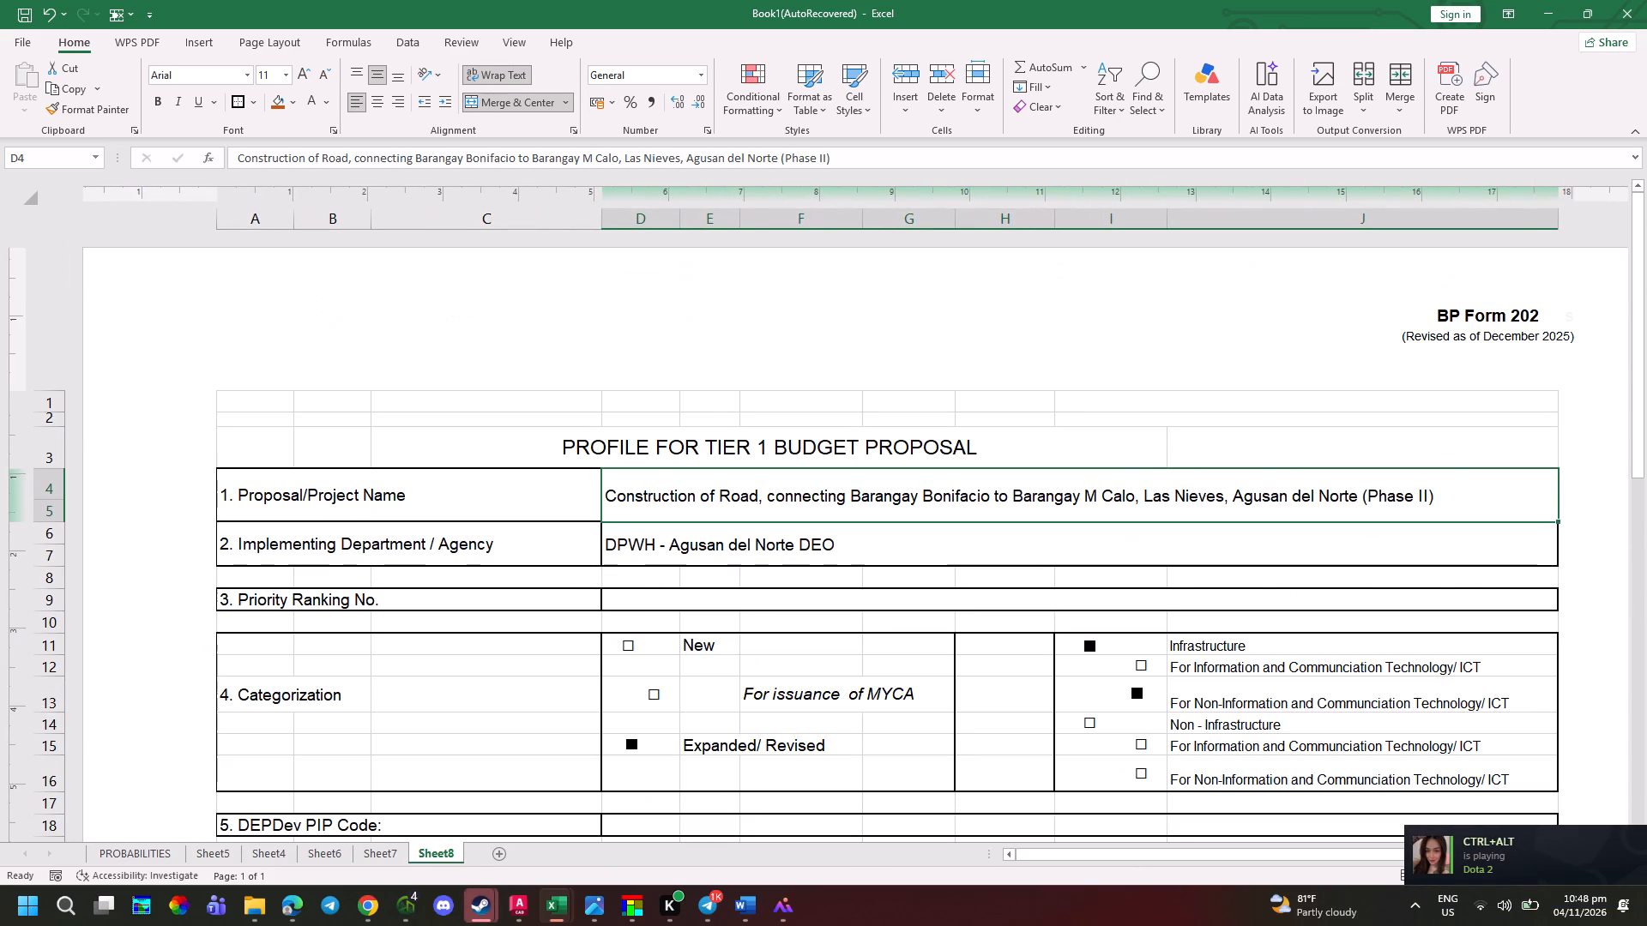
{"action": "scroll", "coordinate": [841, 550], "scroll_direction": "up", "scroll_amount": 1}
{"action": "left_click_drag", "start_coordinate": [741, 449], "coordinate": [1062, 459]}
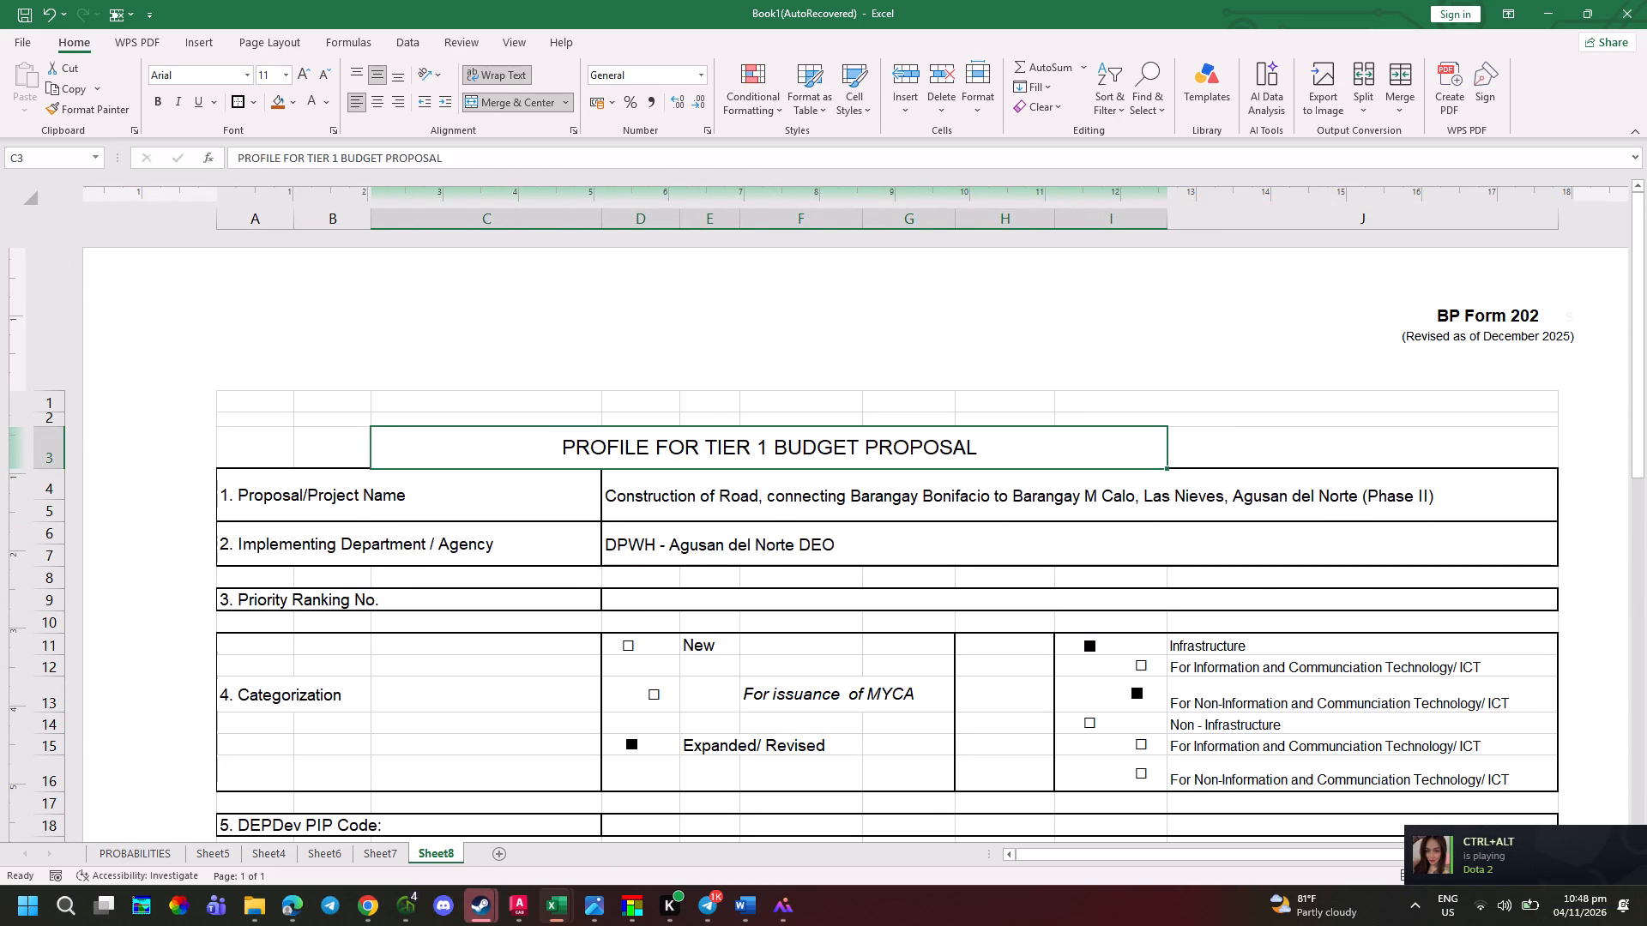
{"action": "left_click_drag", "start_coordinate": [1062, 459], "coordinate": [1179, 447]}
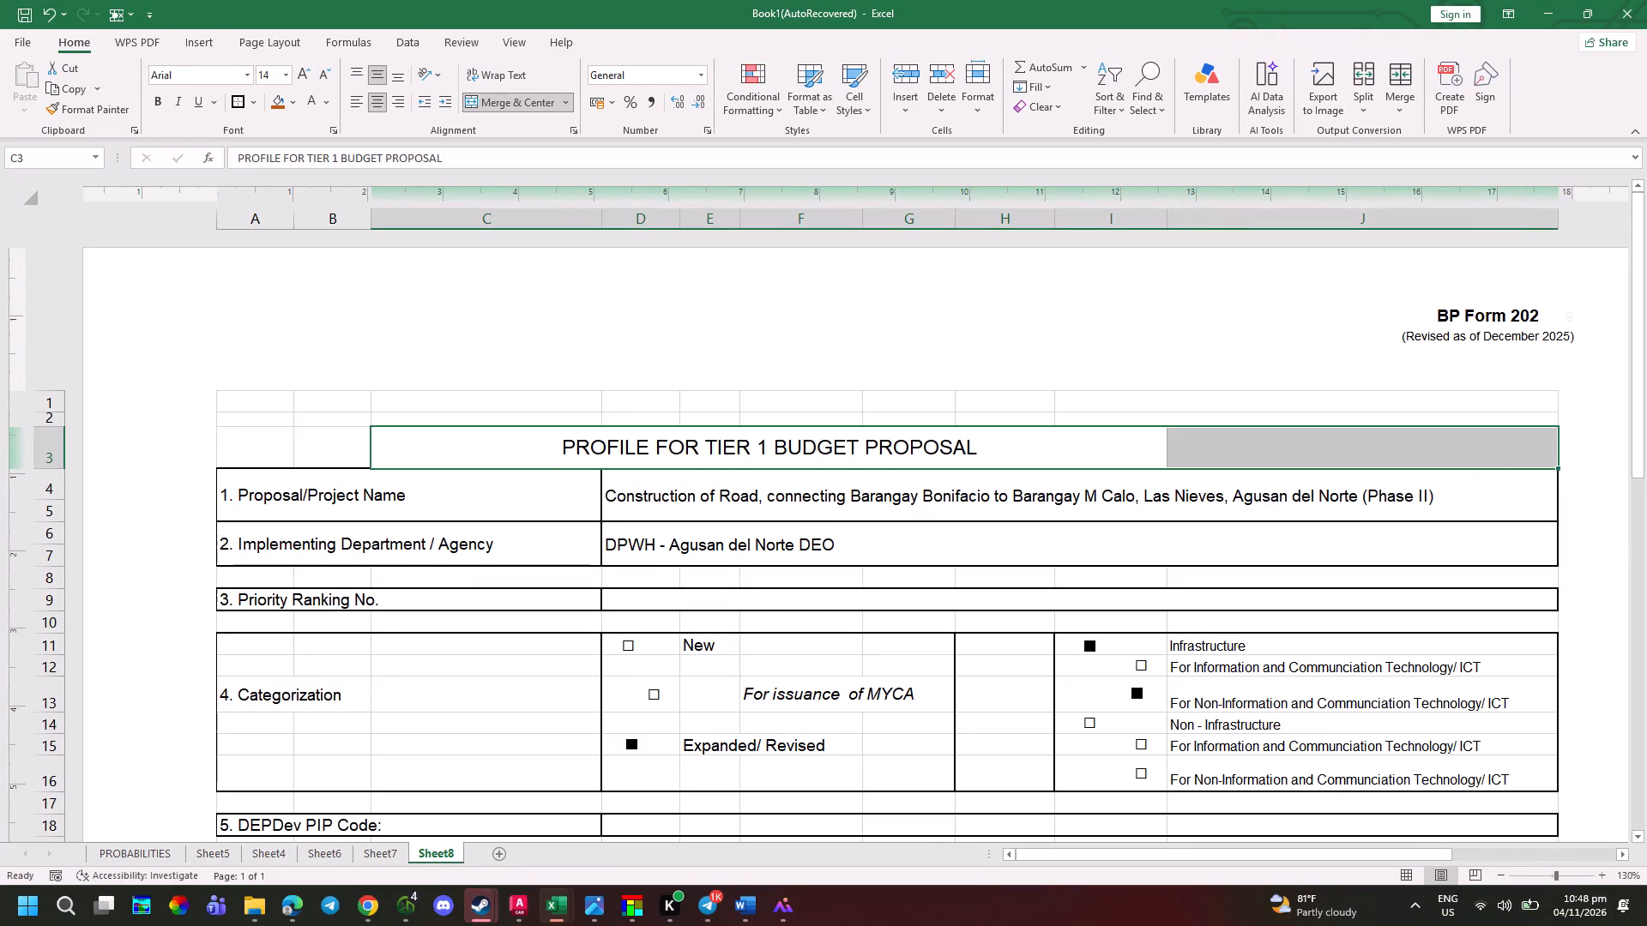
{"action": "left_click_drag", "start_coordinate": [256, 444], "coordinate": [1292, 454]}
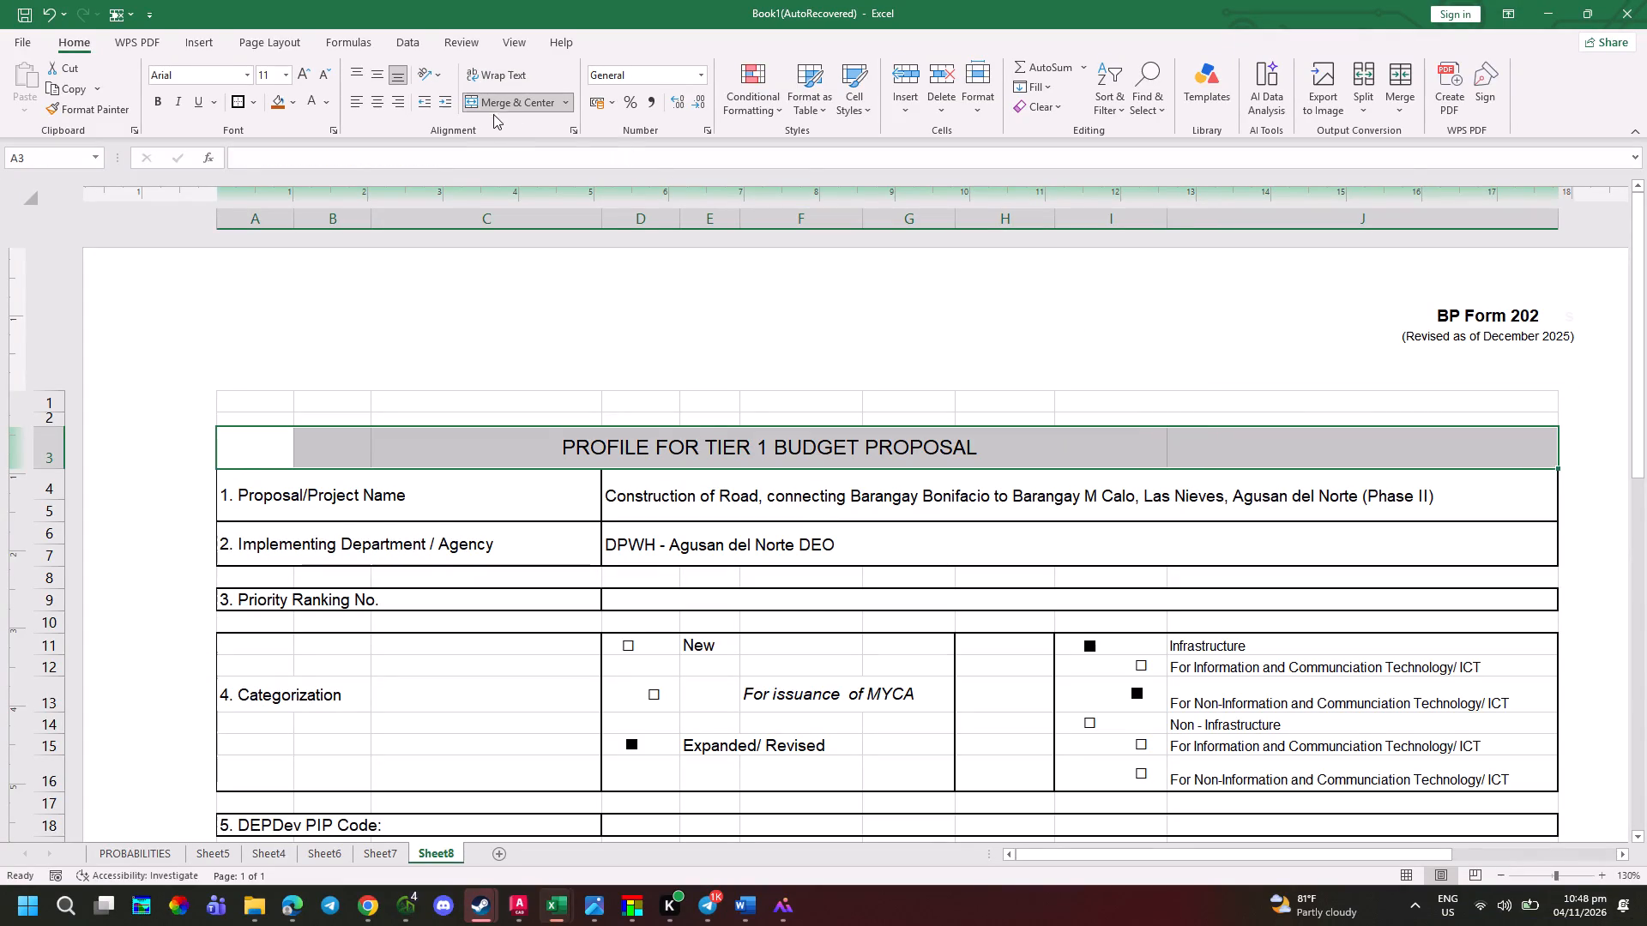
{"action": "double_click", "coordinate": [499, 97]}
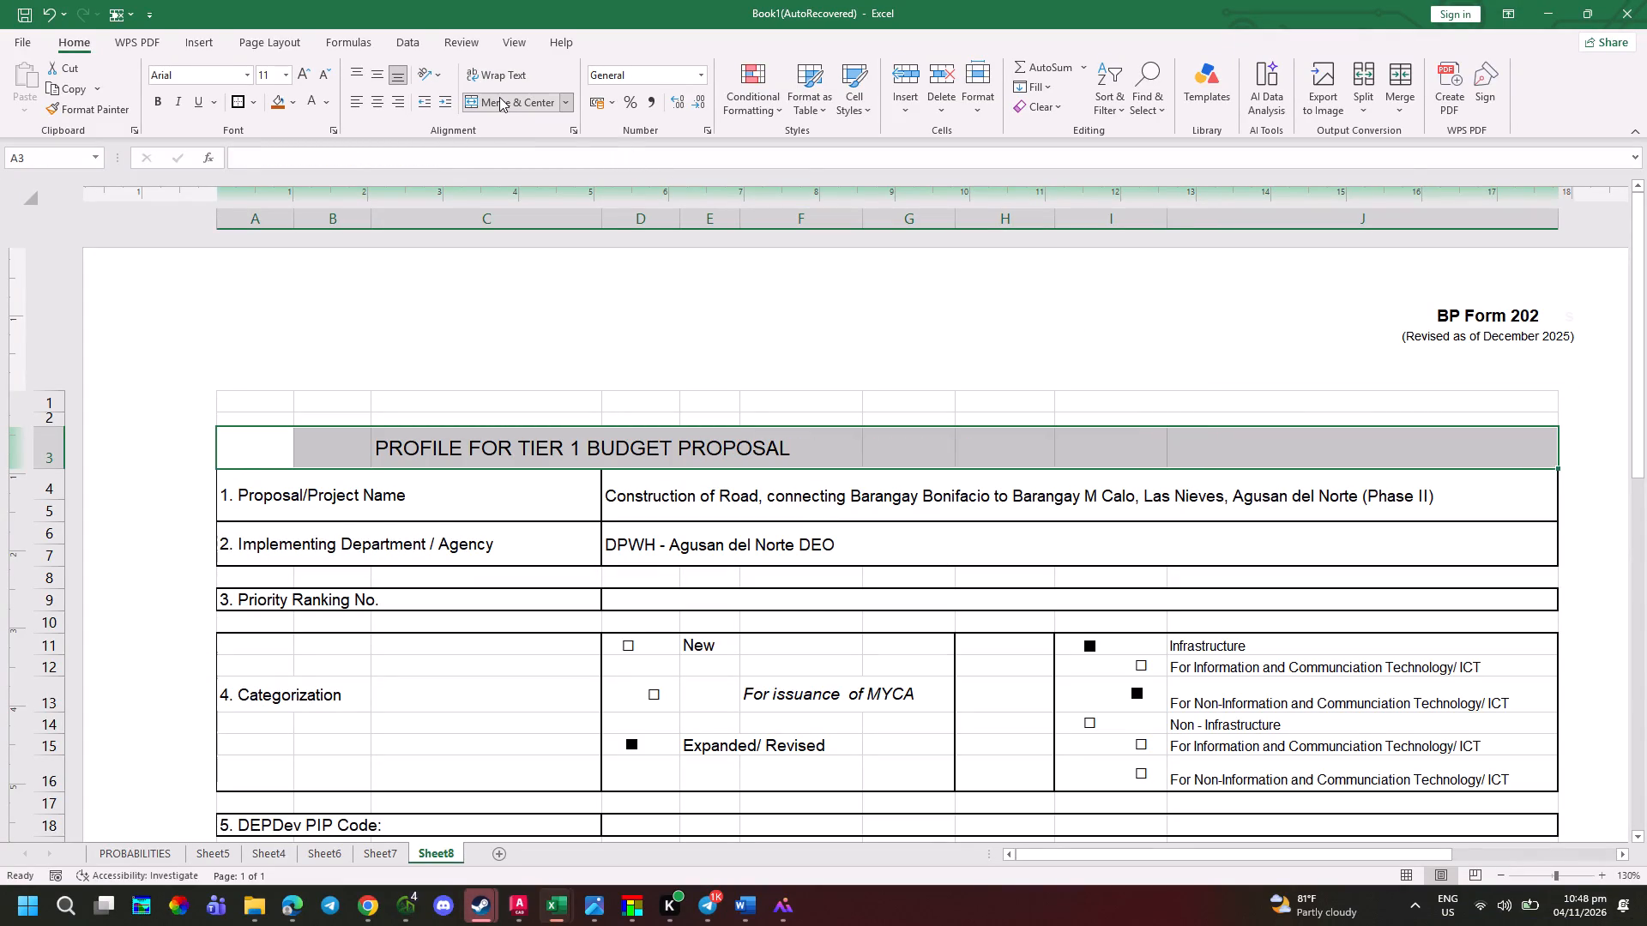
{"action": "left_click", "coordinate": [499, 97]}
{"action": "key", "text": "Escape"}
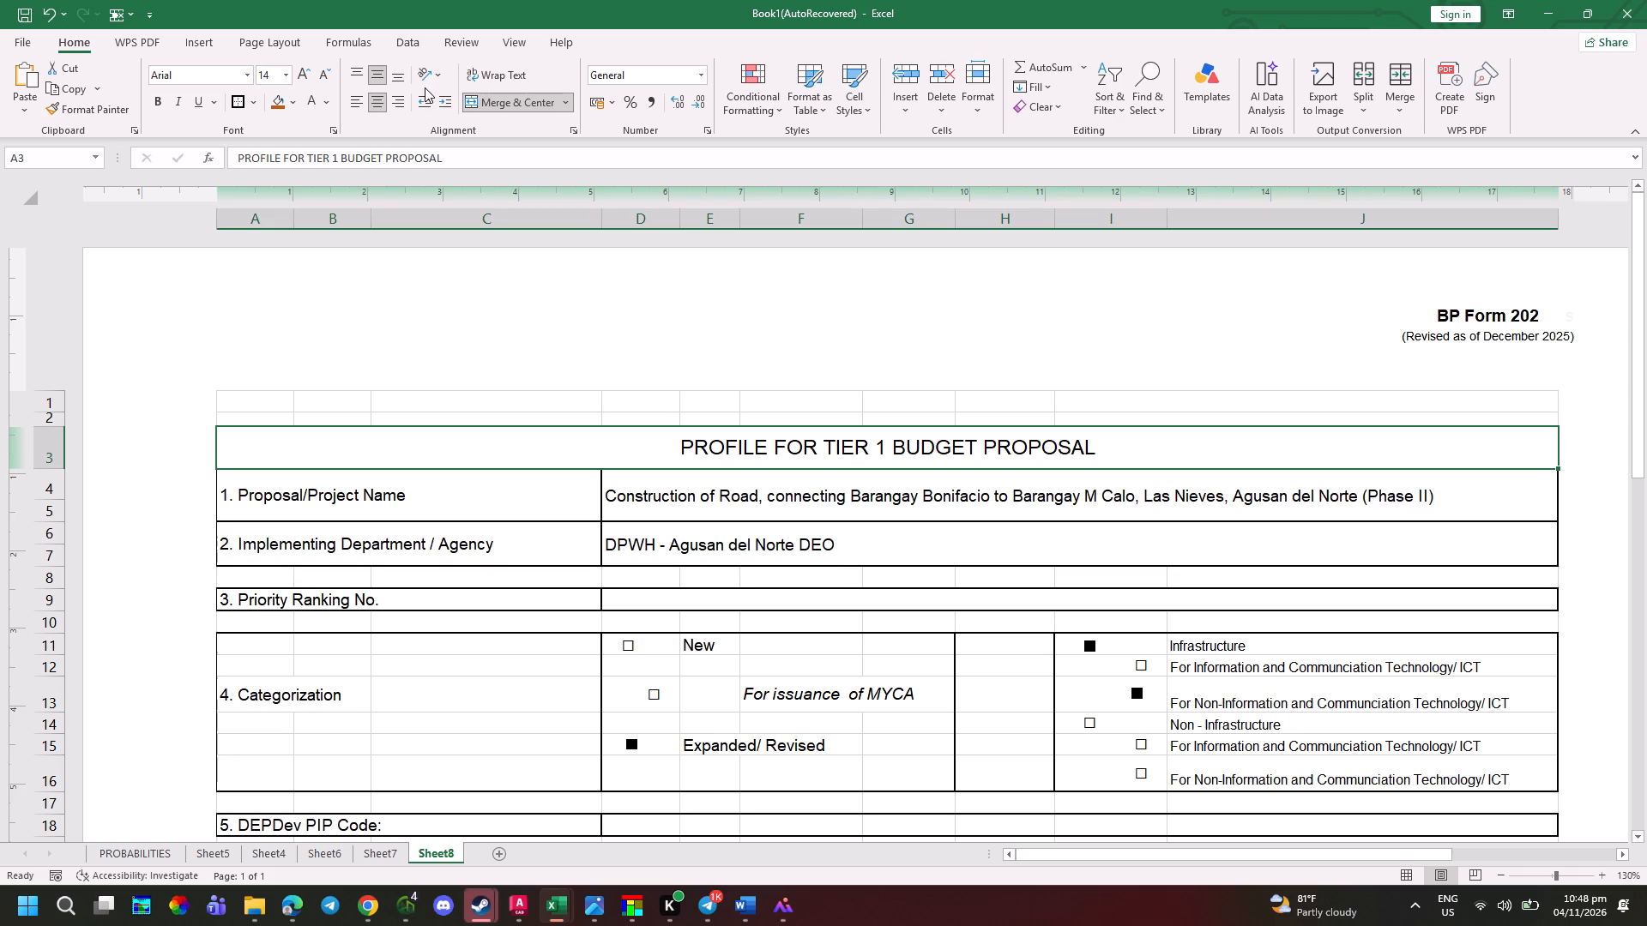
Increase the font size of the PROFILE FOR TIER 1 BUDGET PROPOSAL title to 16.
{"action": "left_click", "coordinate": [309, 78]}
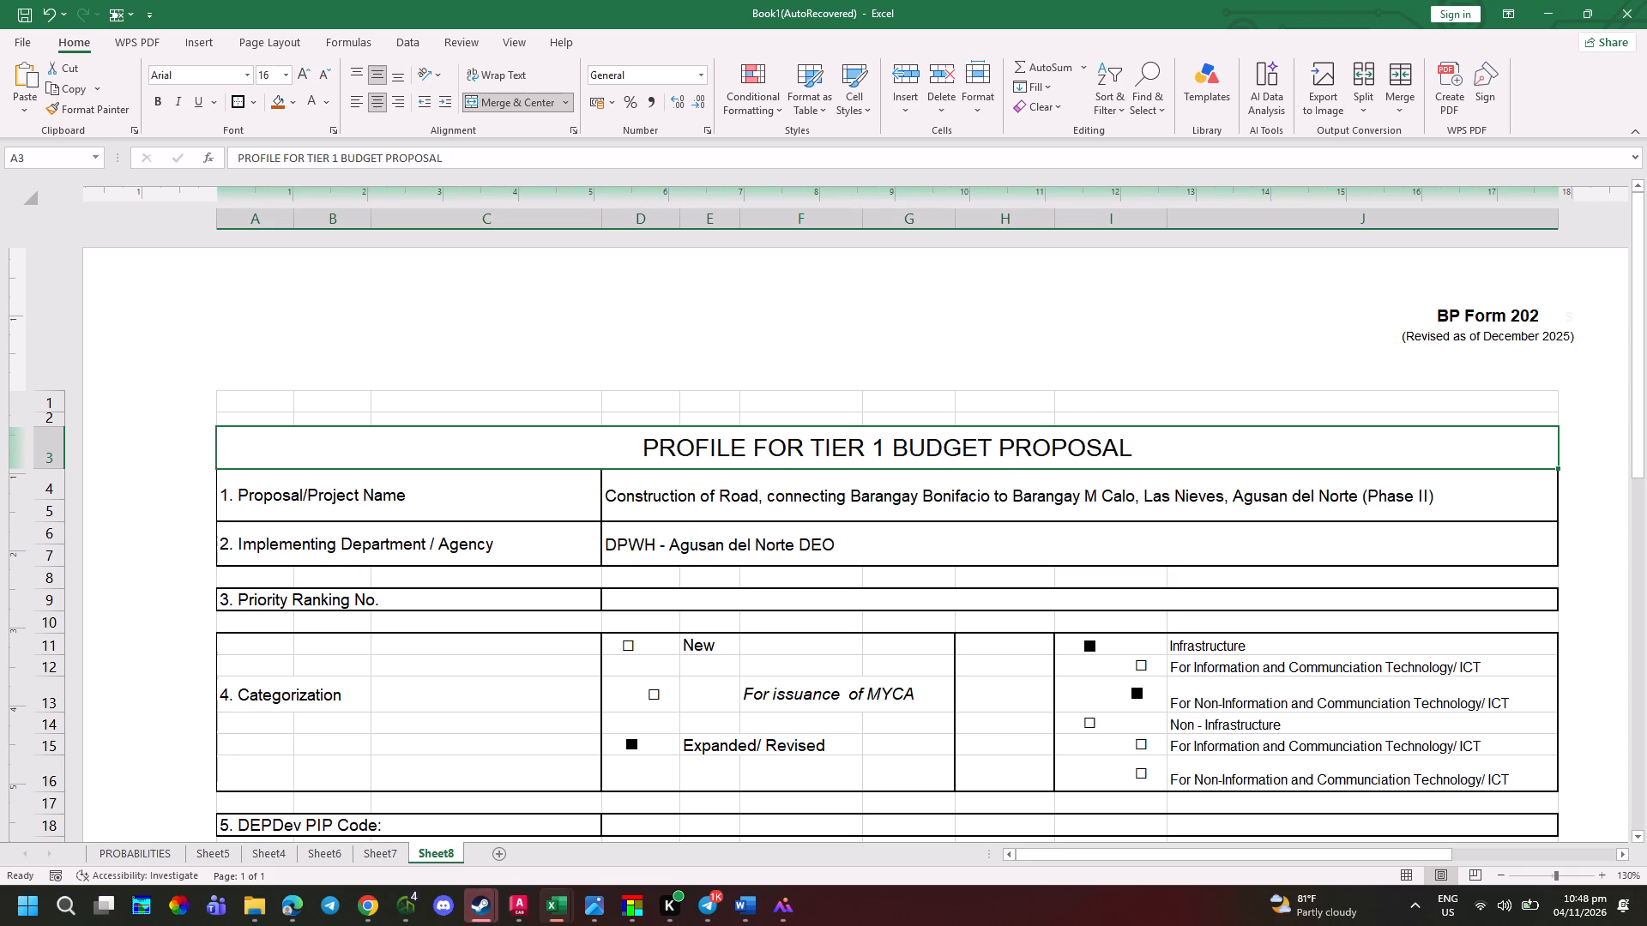
Reduce the font size of the PROFILE FOR TIER 1 BUDGET PROPOSAL title to 14.
{"action": "key", "text": "alt+Tab"}
{"action": "key", "text": "alt+Tab"}
{"action": "left_click", "coordinate": [335, 71]}
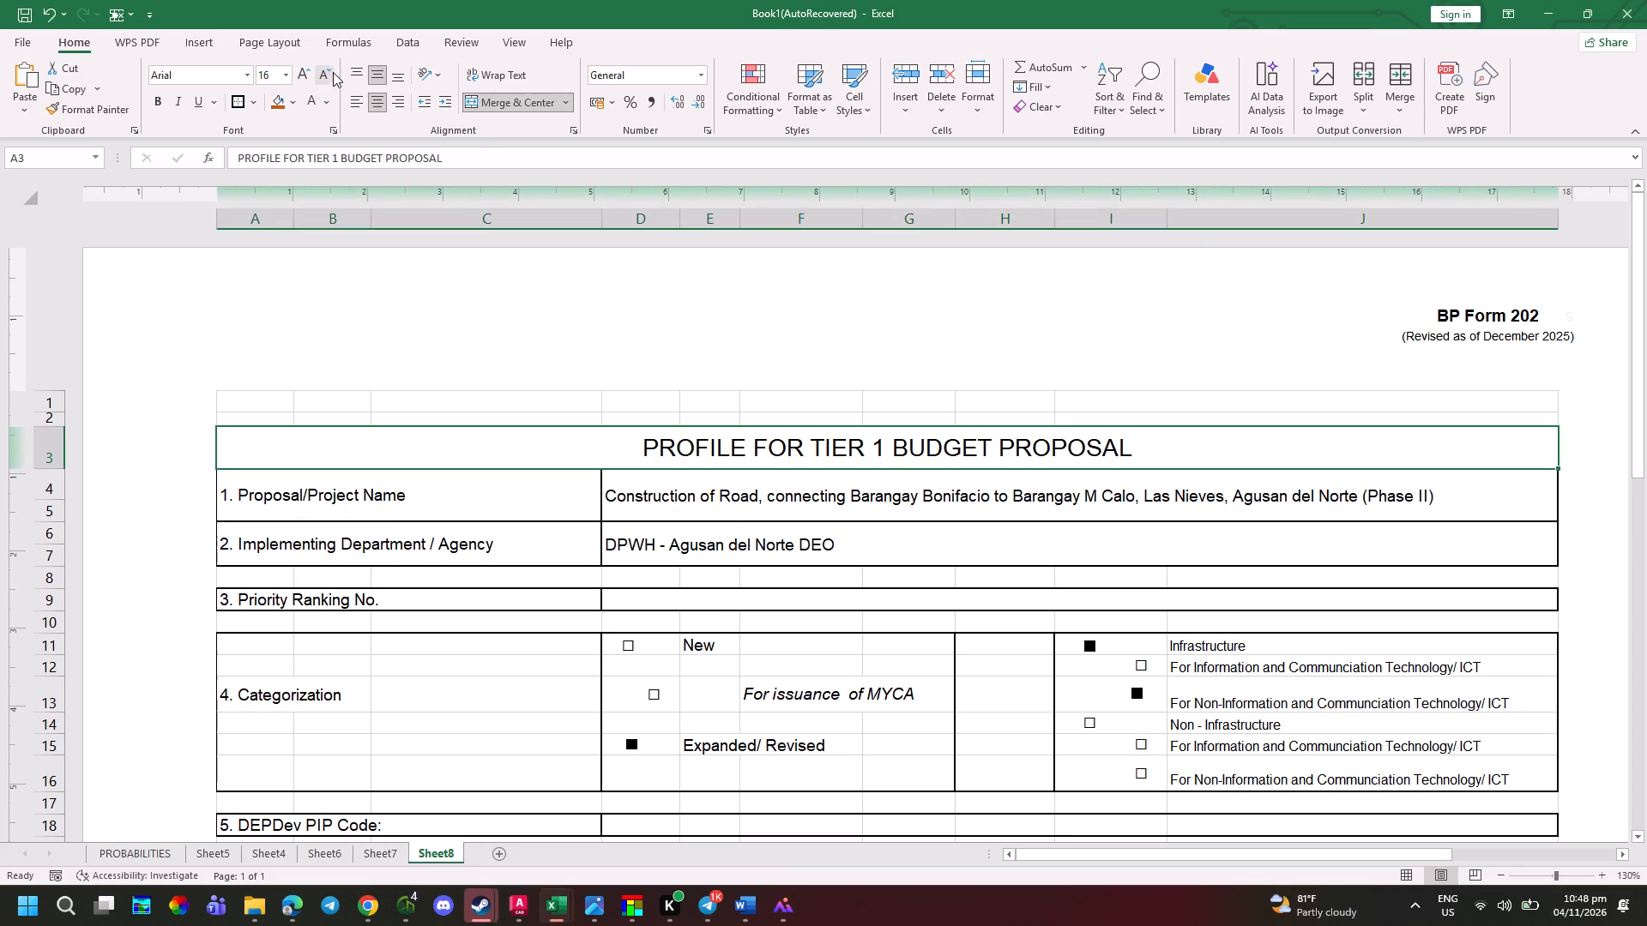
{"action": "left_click", "coordinate": [330, 72]}
{"action": "left_click", "coordinate": [1003, 280]}
{"action": "left_click", "coordinate": [1058, 322]}
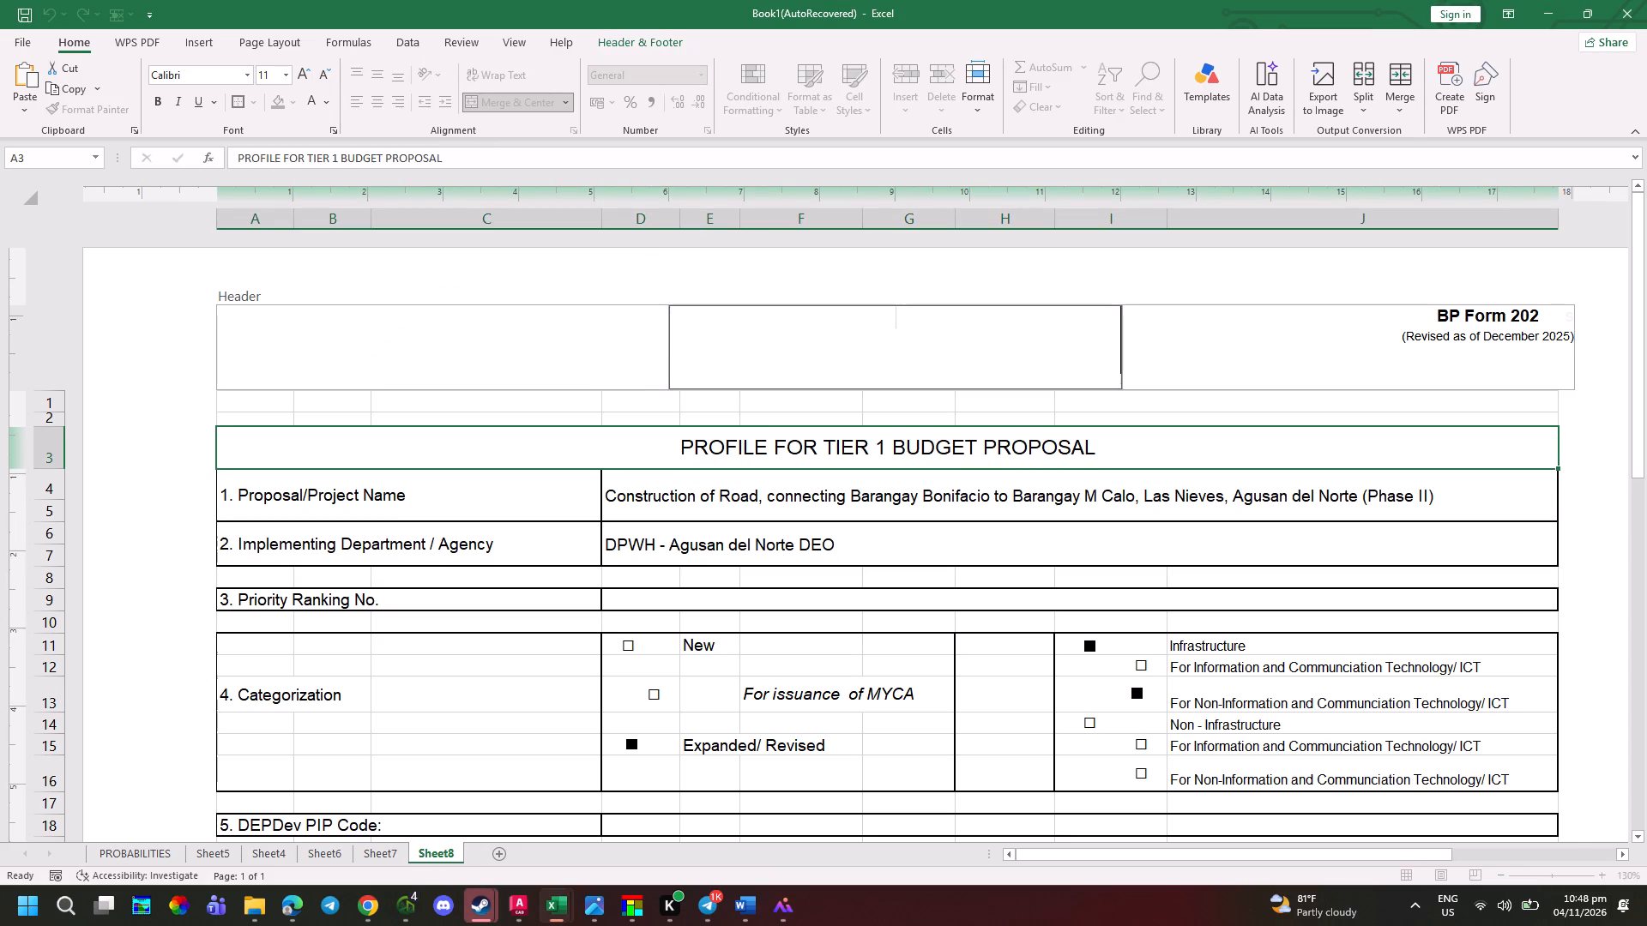
Make the PROFILE FOR TIER 1 BUDGET PROPOSAL title bold and compare it with the photographed form.
{"action": "key", "text": "alt+Tab"}
{"action": "key", "text": "alt+Tab"}
{"action": "left_click", "coordinate": [985, 430]}
{"action": "key", "text": "ctrl+b"}
{"action": "left_click", "coordinate": [1020, 570]}
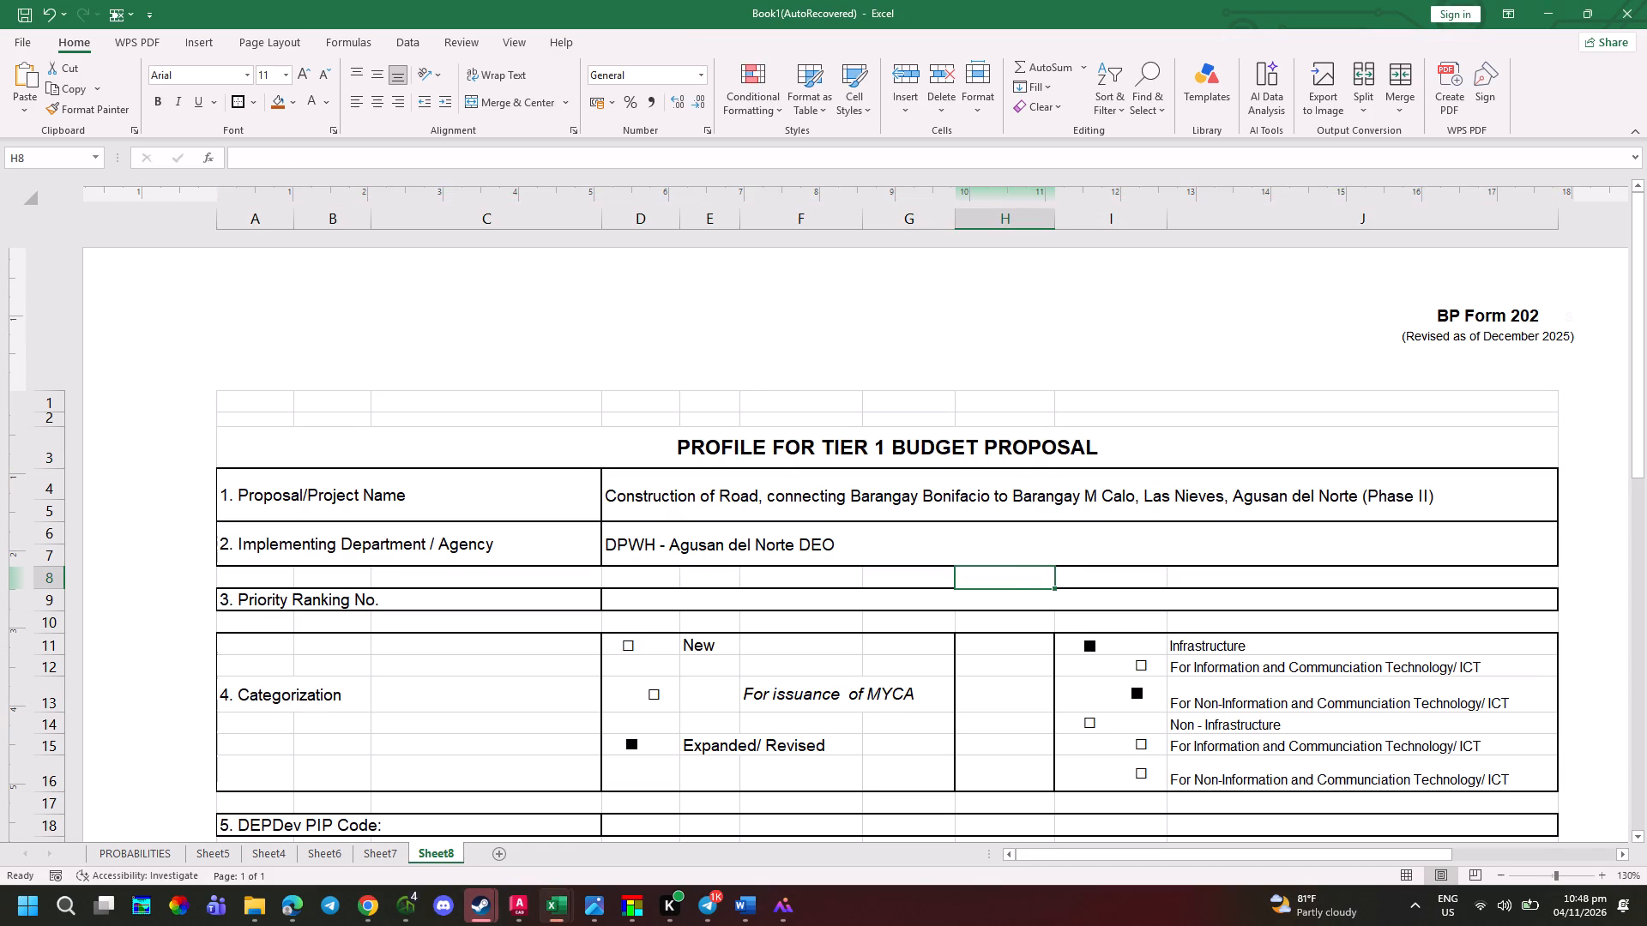
{"action": "key", "text": "alt+Tab"}
{"action": "key", "text": "alt+Tab"}
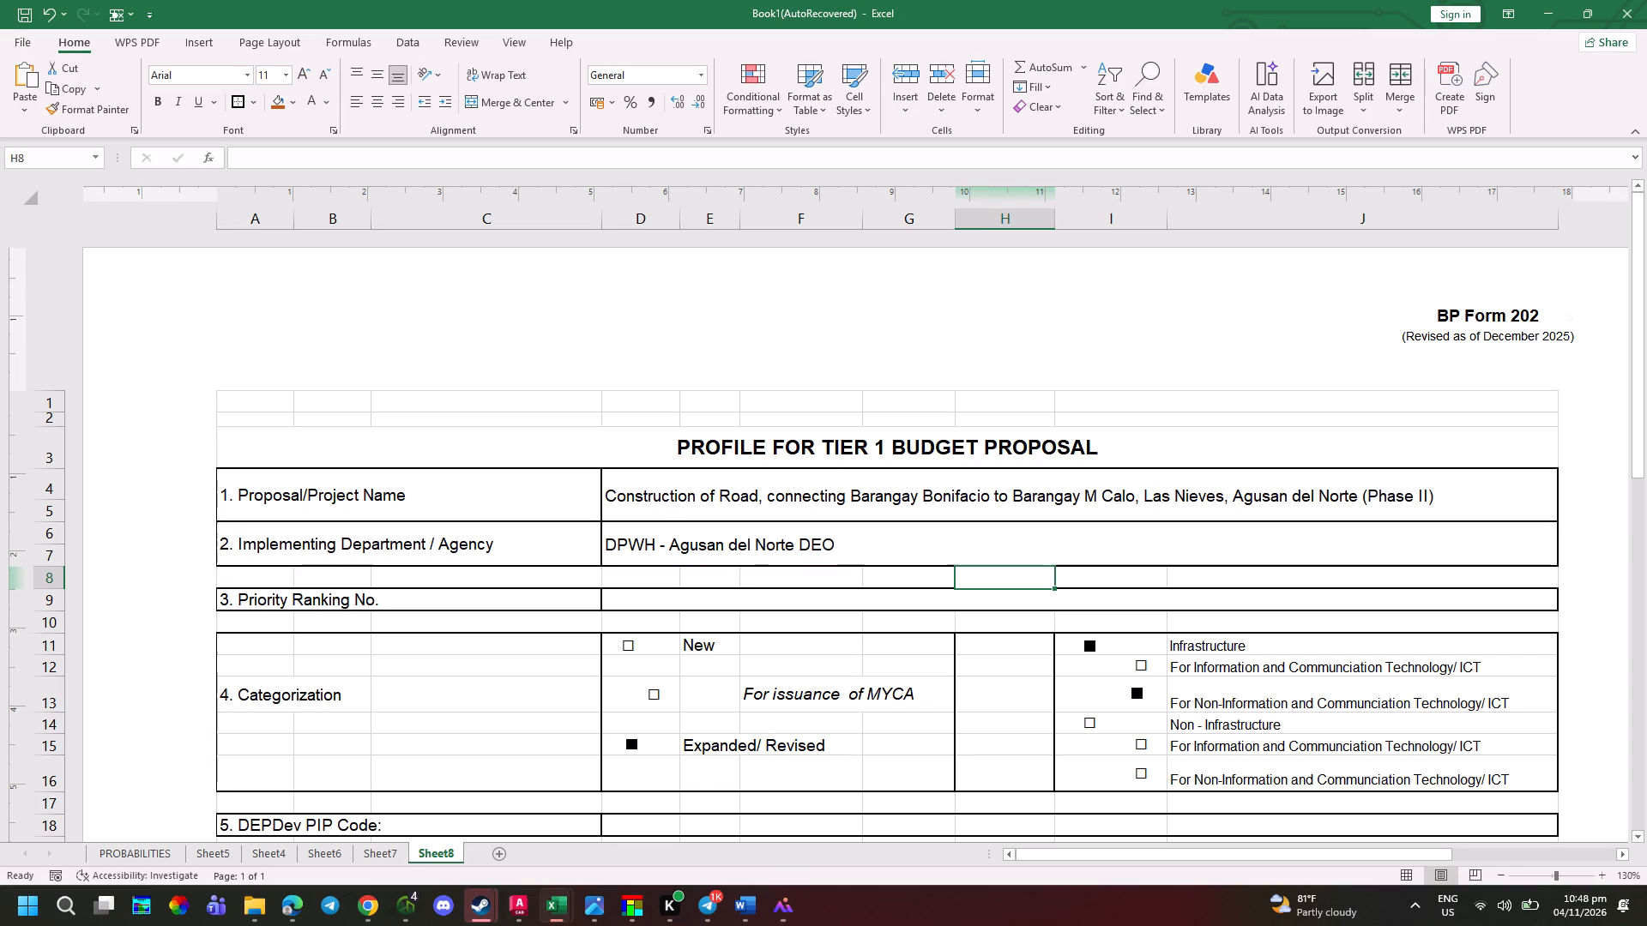
Merge and center the PROFILE FOR TIER 1 BUDGET PROPOSAL title across A2 to J3, keeping it vertically centered.
{"action": "left_click", "coordinate": [655, 431]}
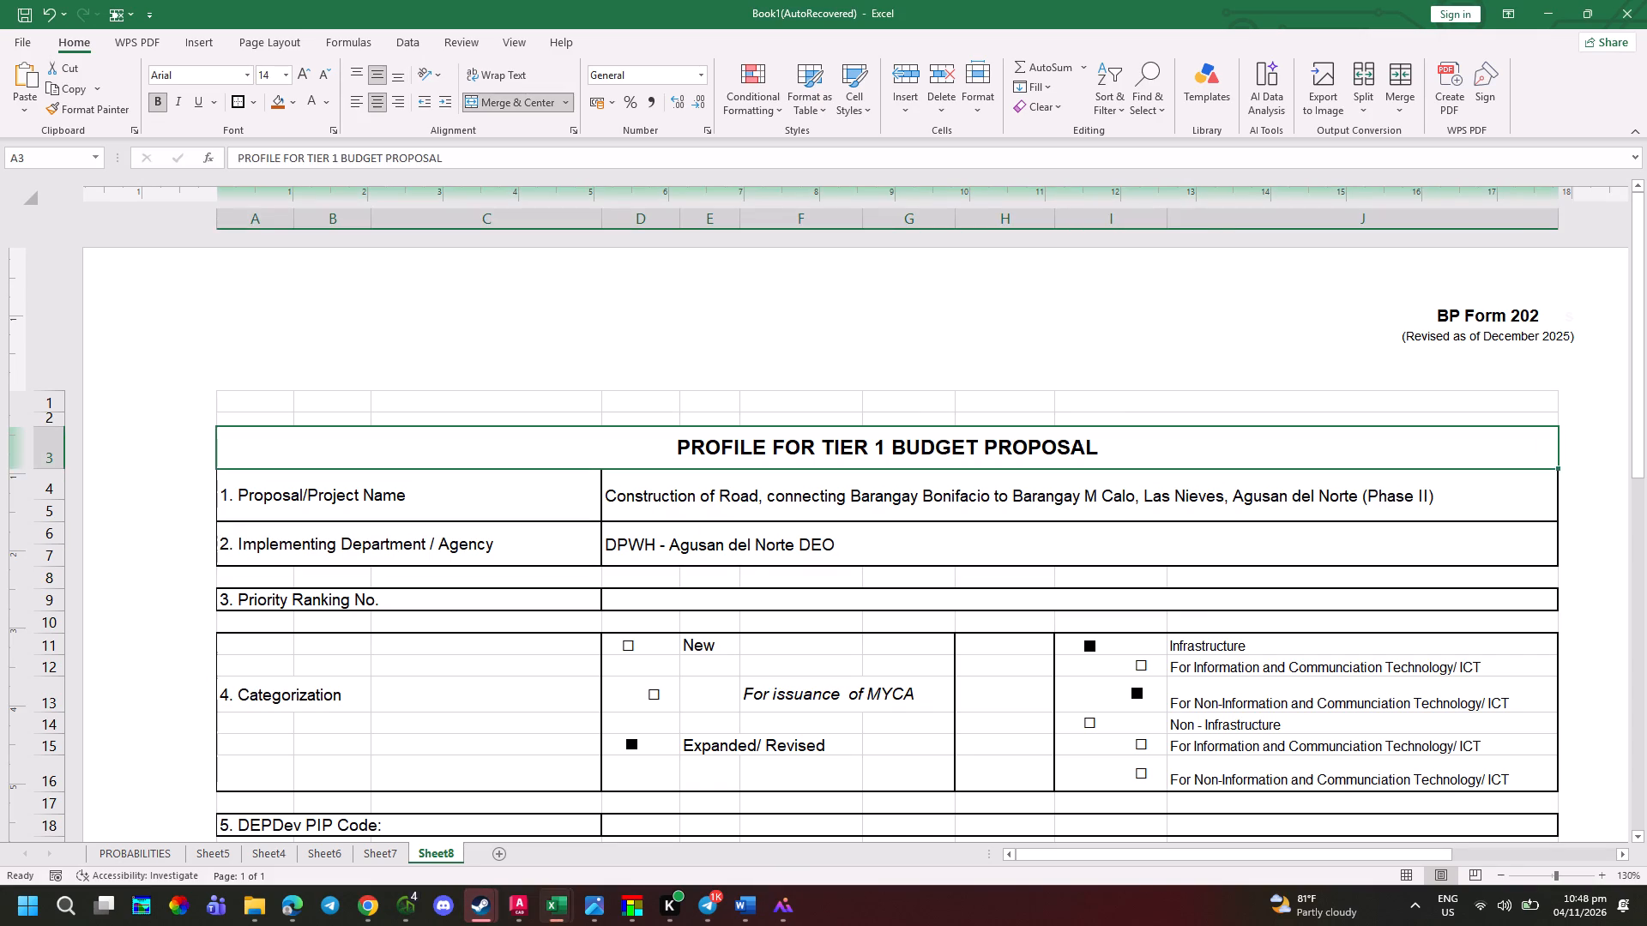
{"action": "left_click_drag", "start_coordinate": [653, 422], "coordinate": [666, 431]}
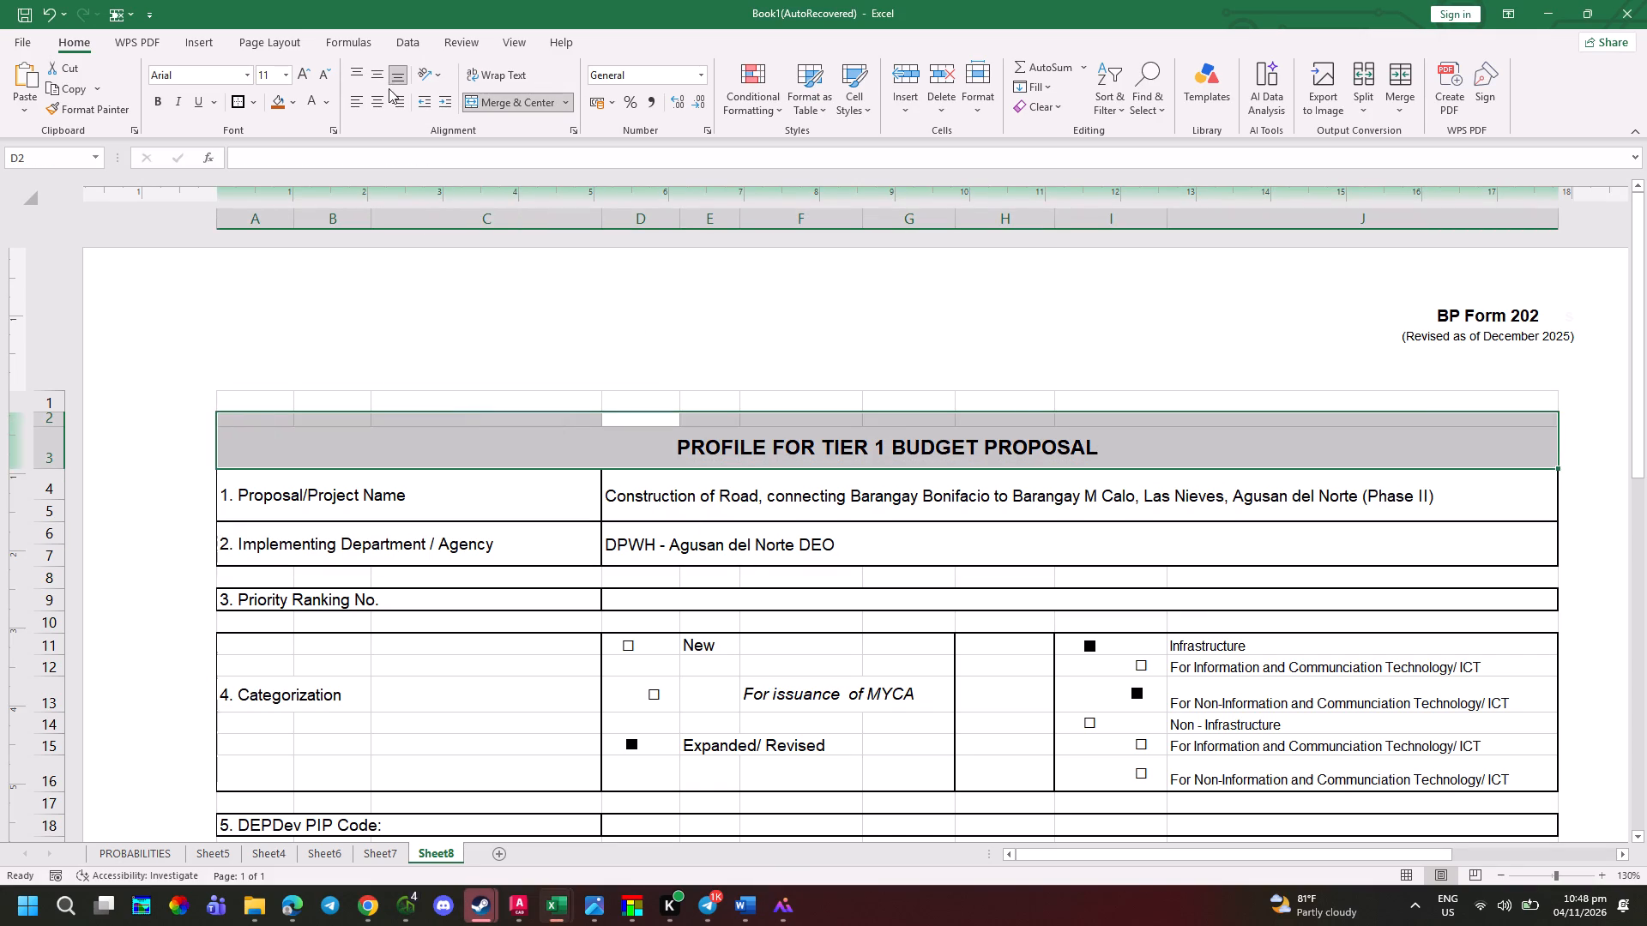
{"action": "double_click", "coordinate": [487, 108]}
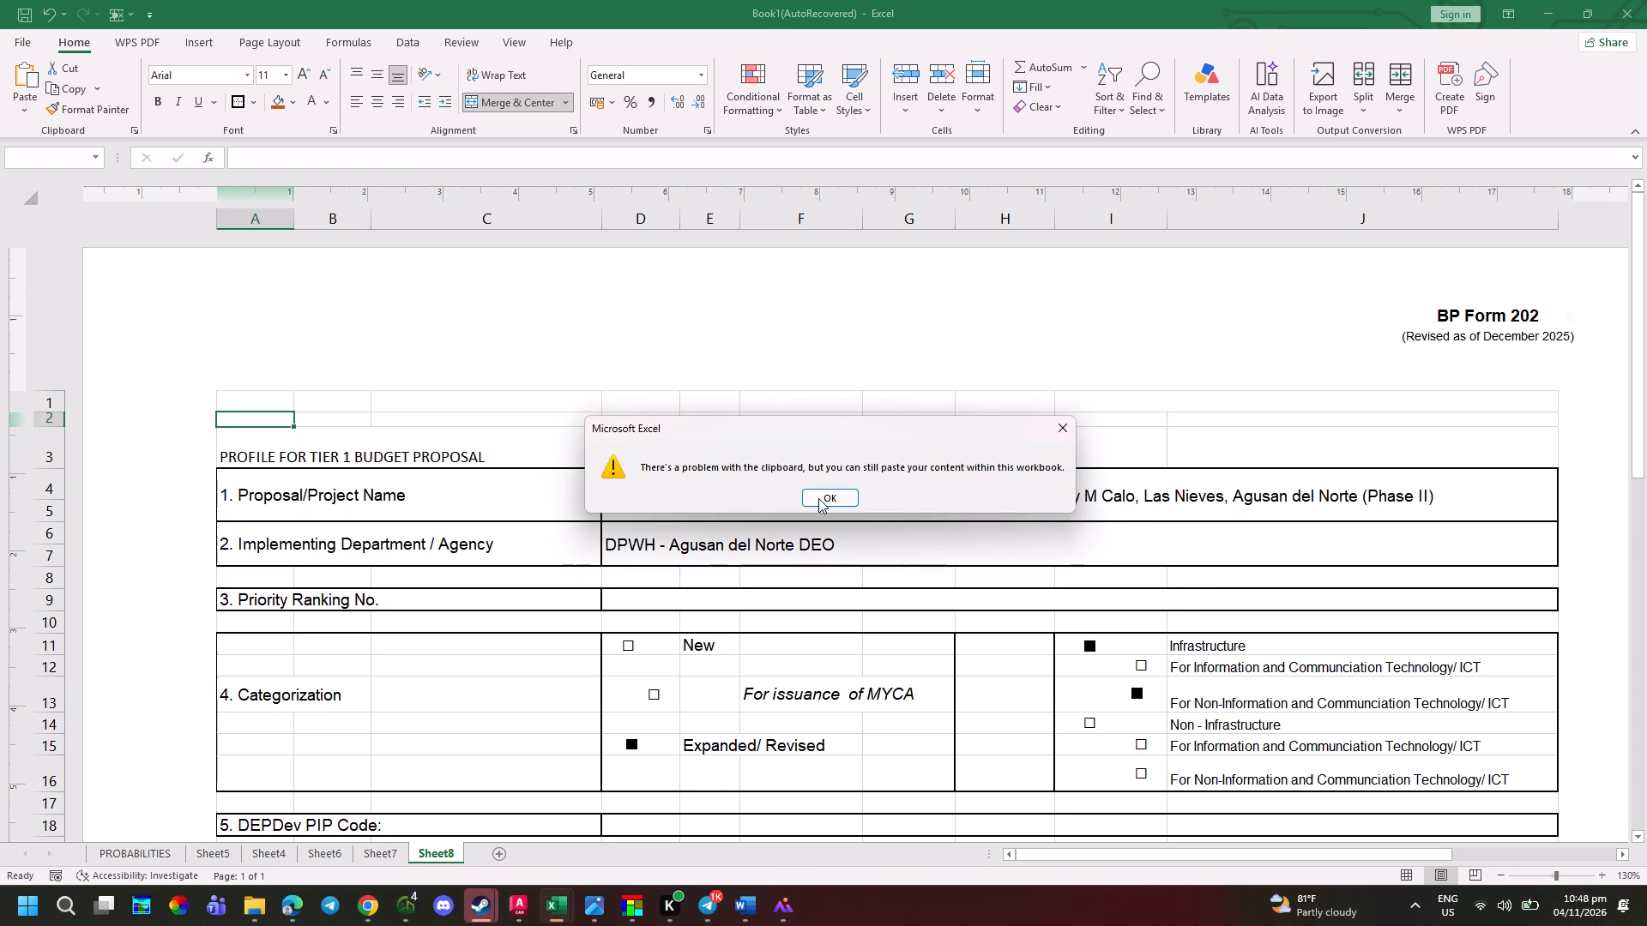
{"action": "left_click", "coordinate": [818, 497]}
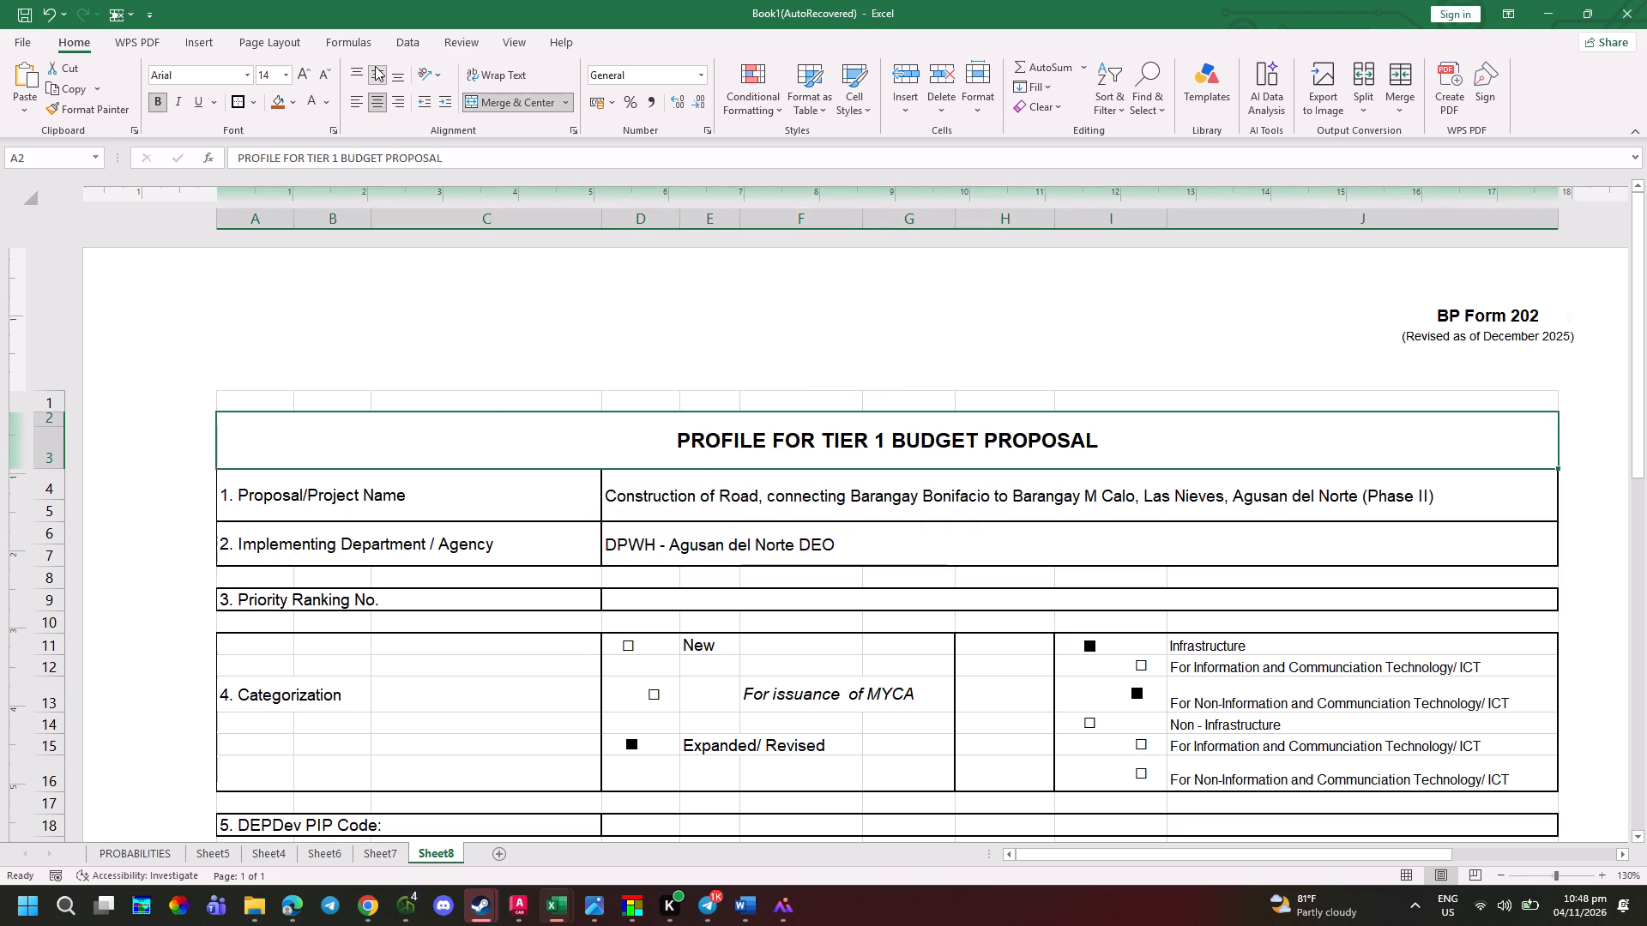
{"action": "left_click", "coordinate": [375, 66]}
{"action": "left_click", "coordinate": [375, 67]}
{"action": "left_click", "coordinate": [1411, 449]}
{"action": "left_click", "coordinate": [1646, 546]}
Open the print preview of the form and set the scaling to Fit All Columns on One Page.
{"action": "scroll", "coordinate": [1552, 567], "scroll_direction": "down", "scroll_amount": 3, "text": "ctrl"}
{"action": "left_click", "coordinate": [1186, 528]}
{"action": "scroll", "coordinate": [1125, 528], "scroll_direction": "down", "scroll_amount": 2, "text": "ctrl"}
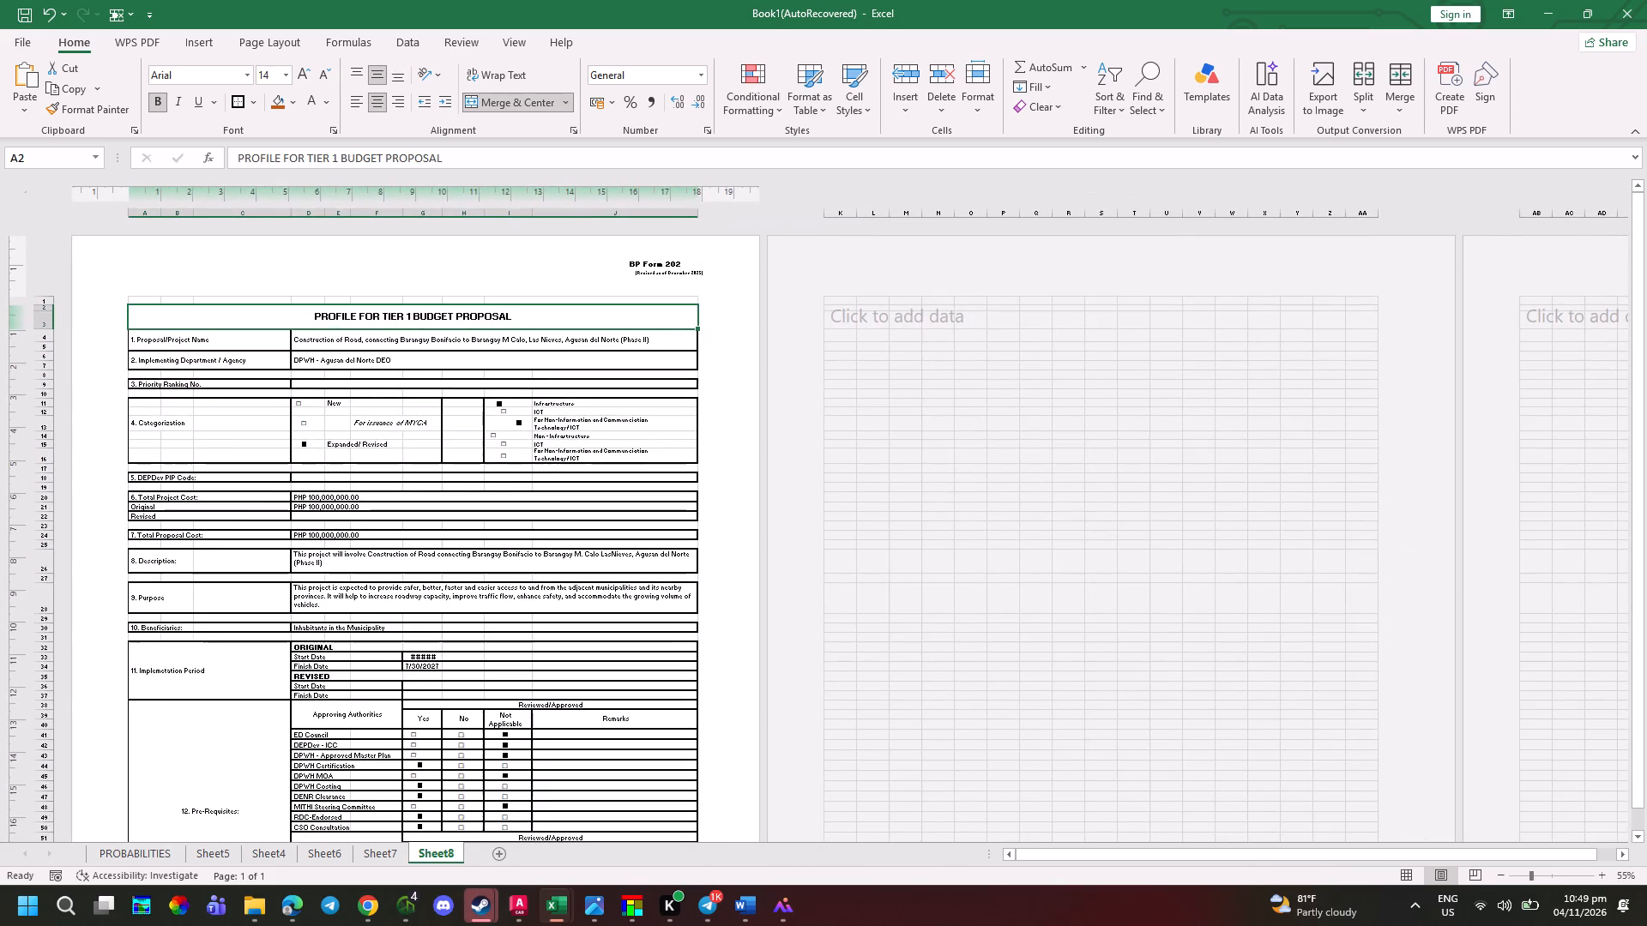
{"action": "key", "text": "ctrl+p"}
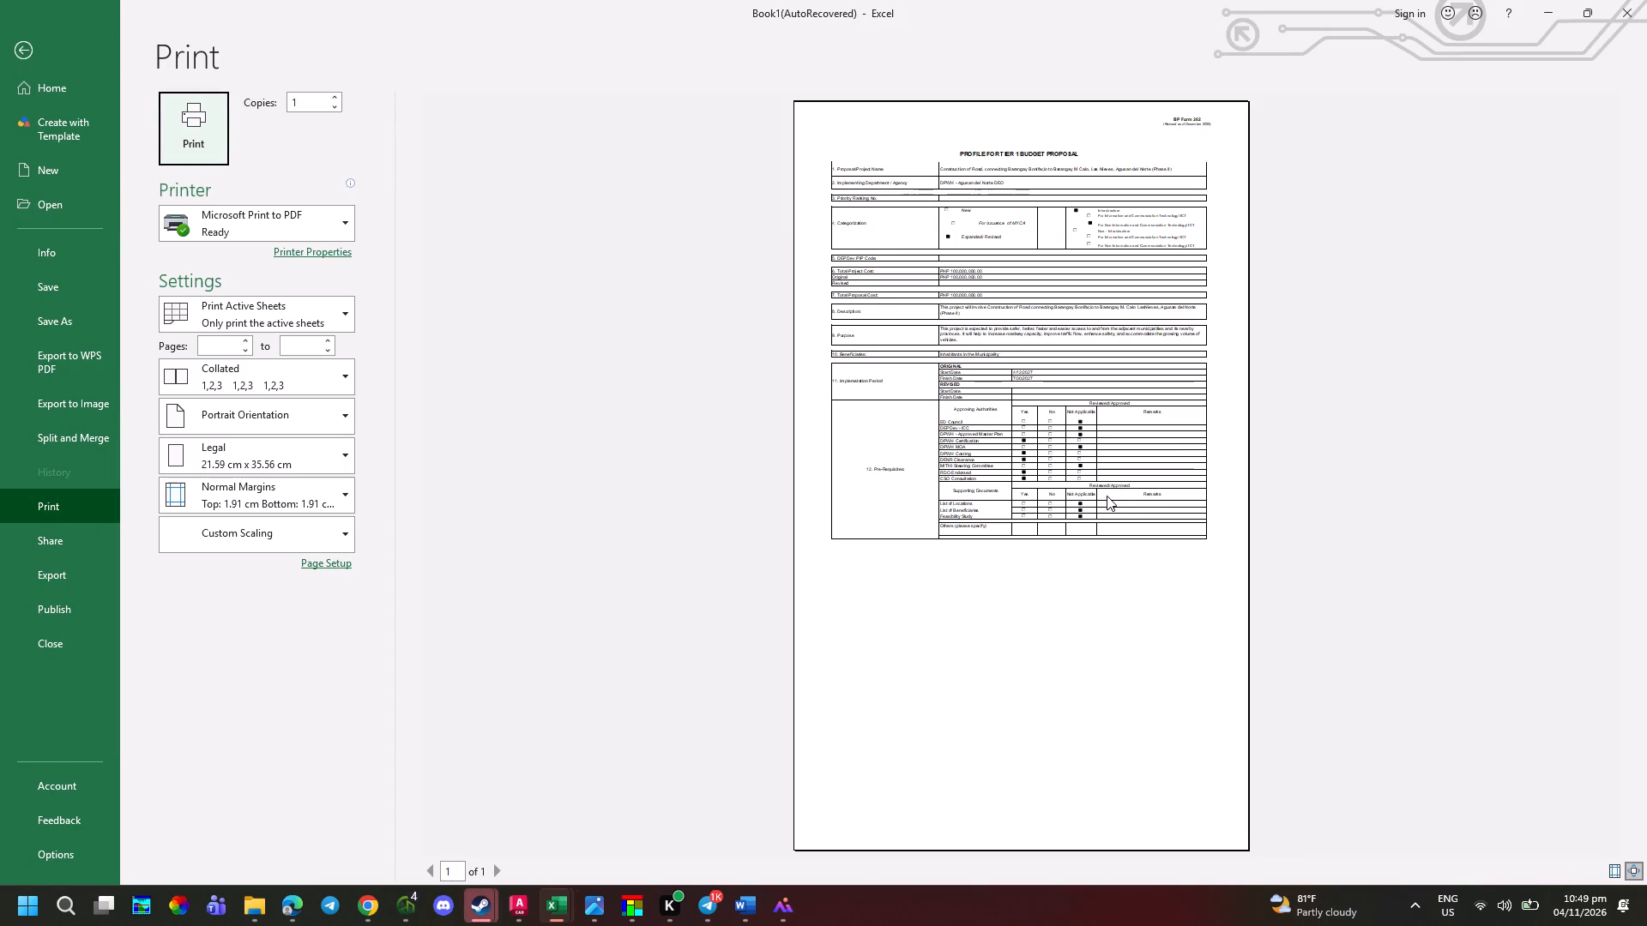
{"action": "scroll", "coordinate": [1101, 493], "scroll_direction": "up", "scroll_amount": 2, "text": "ctrl"}
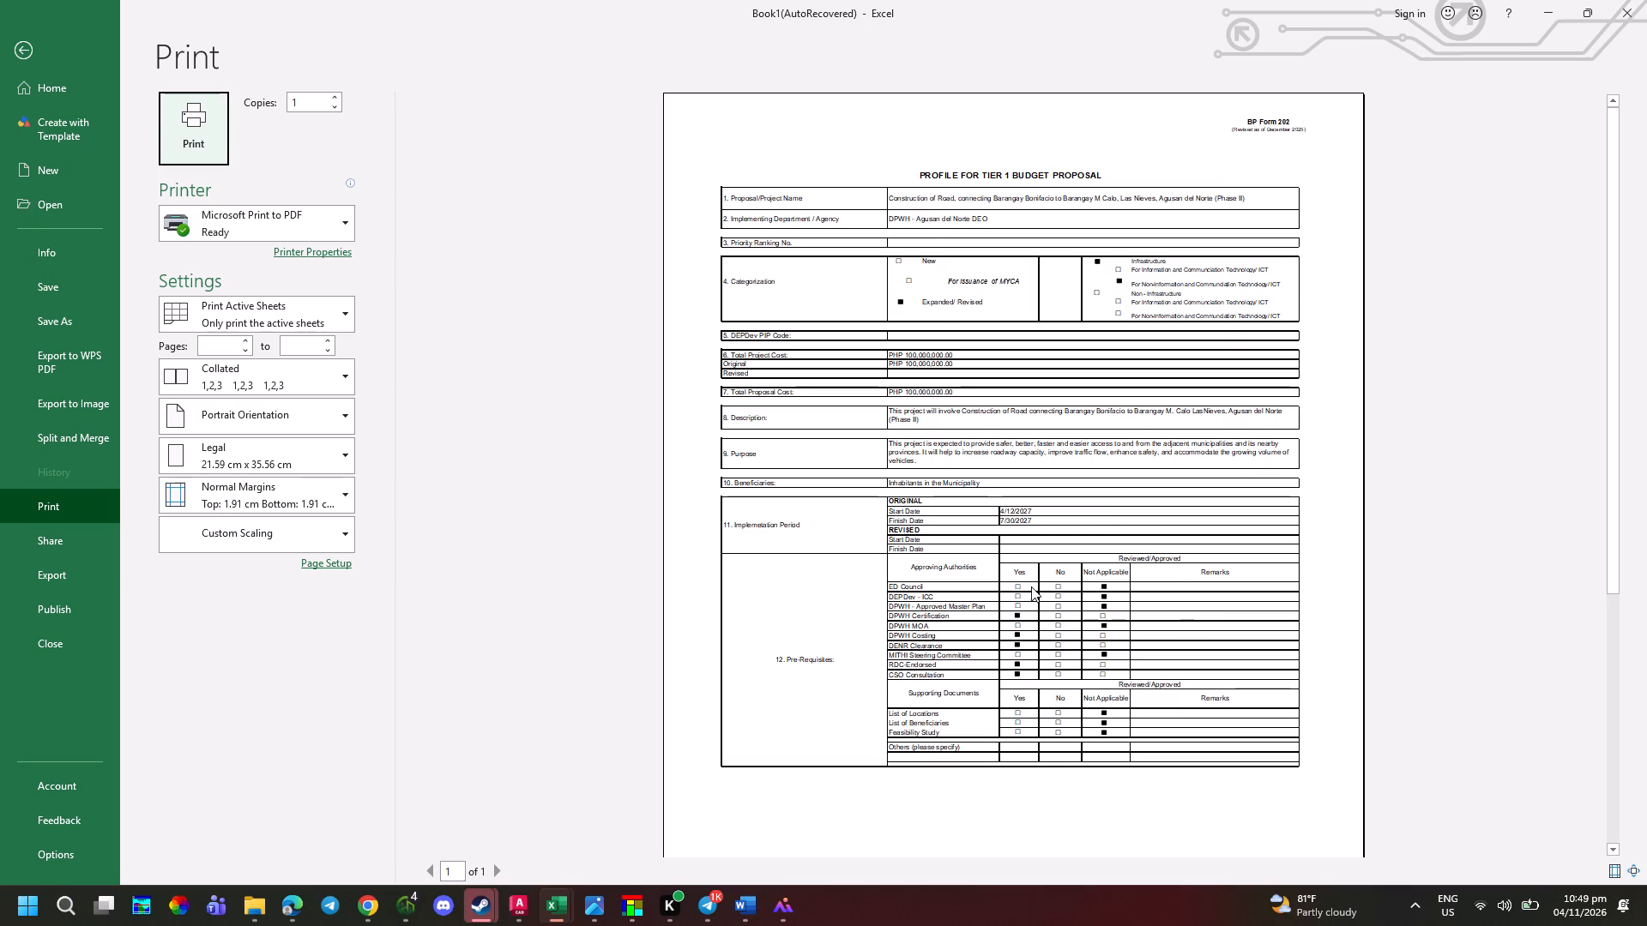
{"action": "scroll", "coordinate": [601, 623], "scroll_direction": "up", "scroll_amount": 1}
{"action": "left_click", "coordinate": [316, 566]}
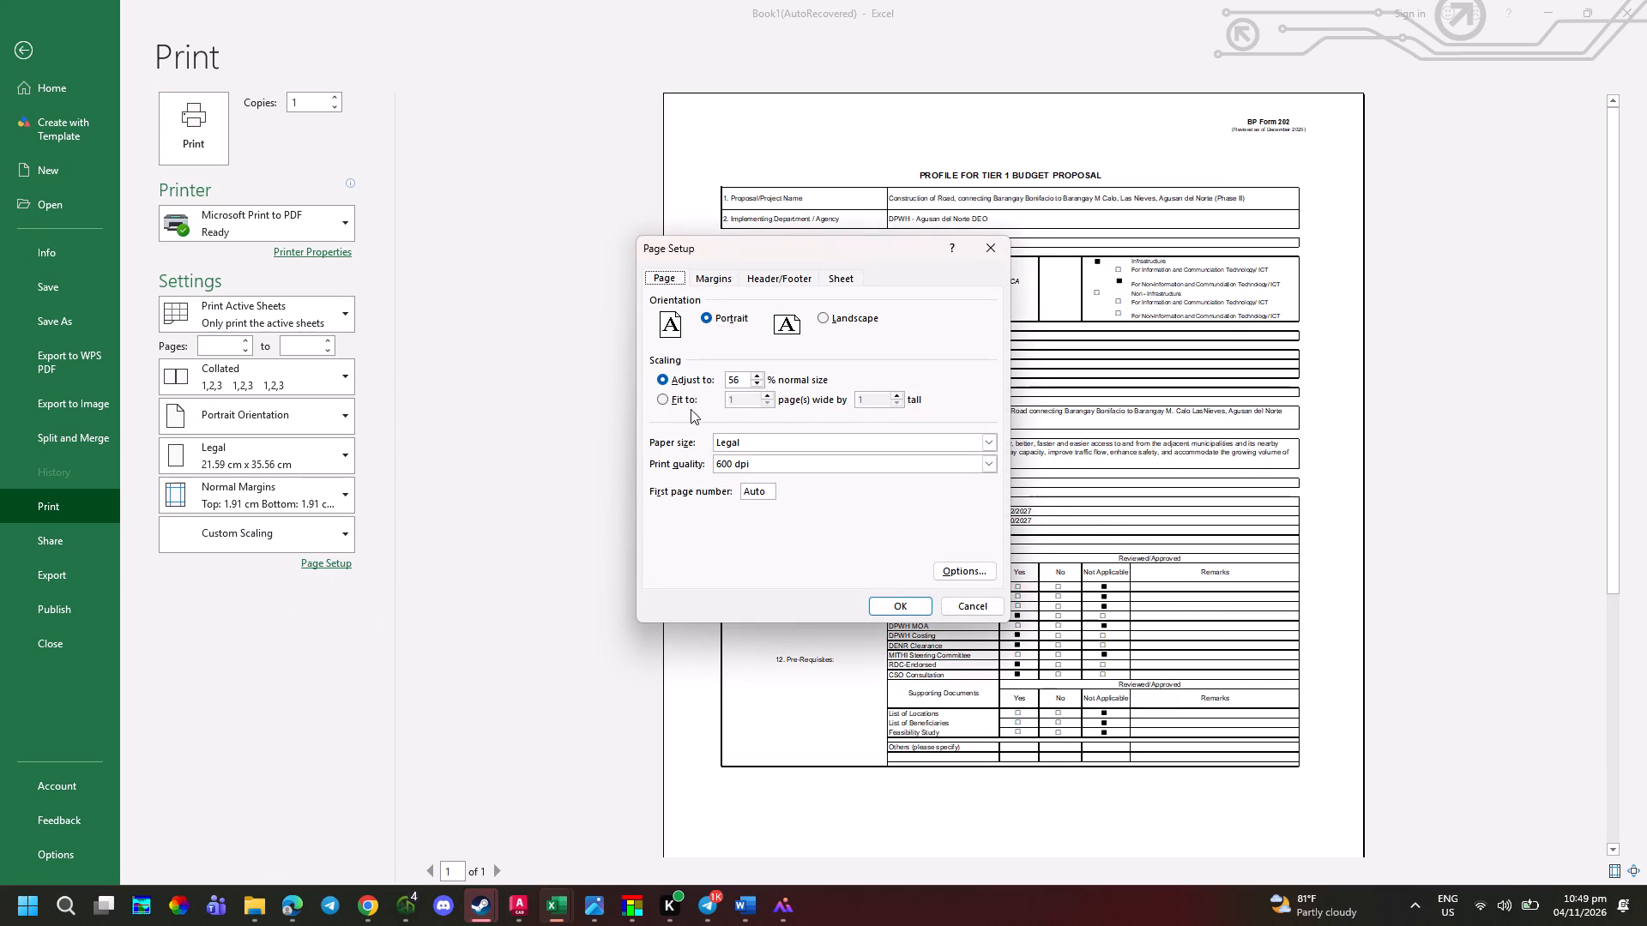
{"action": "key", "text": "Escape"}
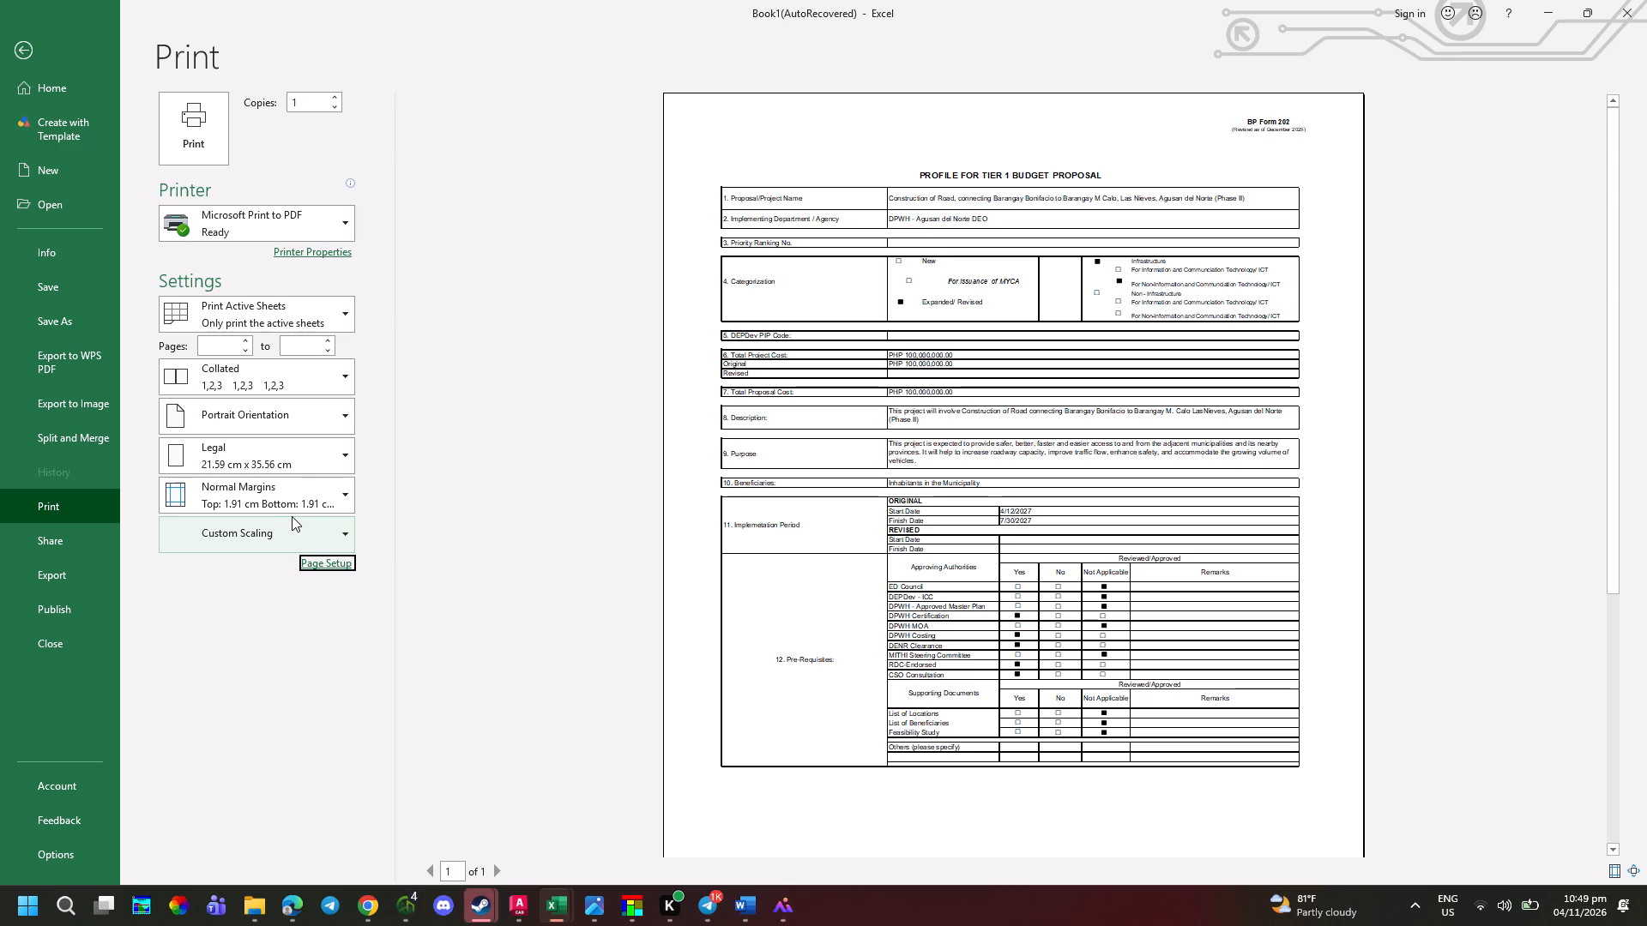
{"action": "left_click", "coordinate": [269, 547]}
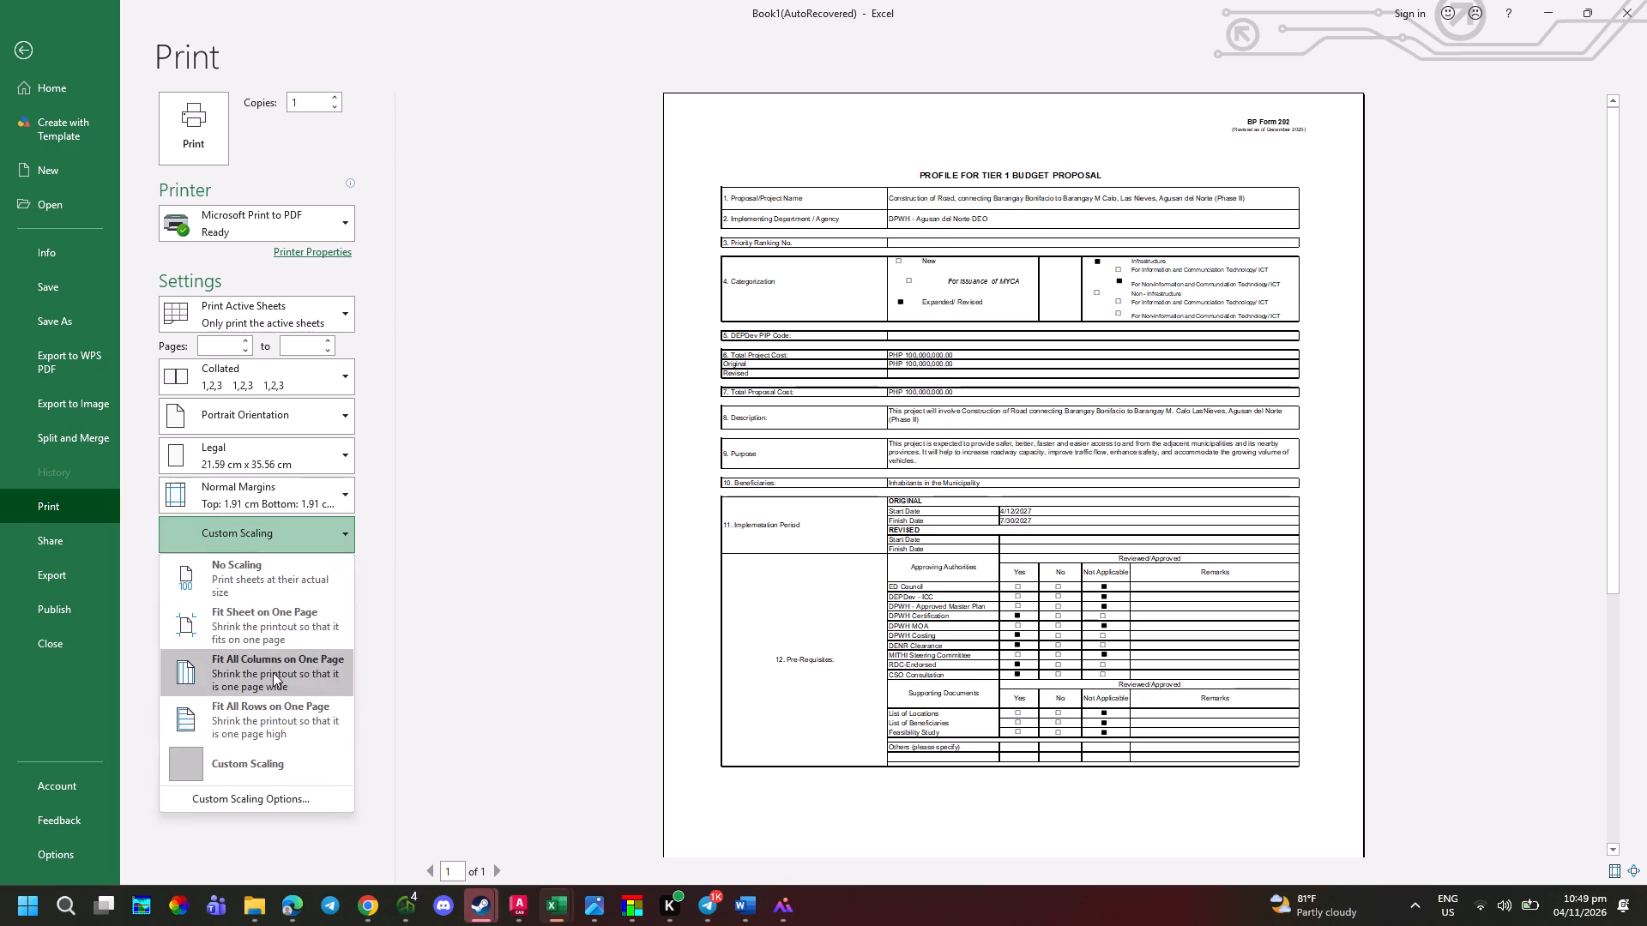
{"action": "left_click", "coordinate": [273, 672]}
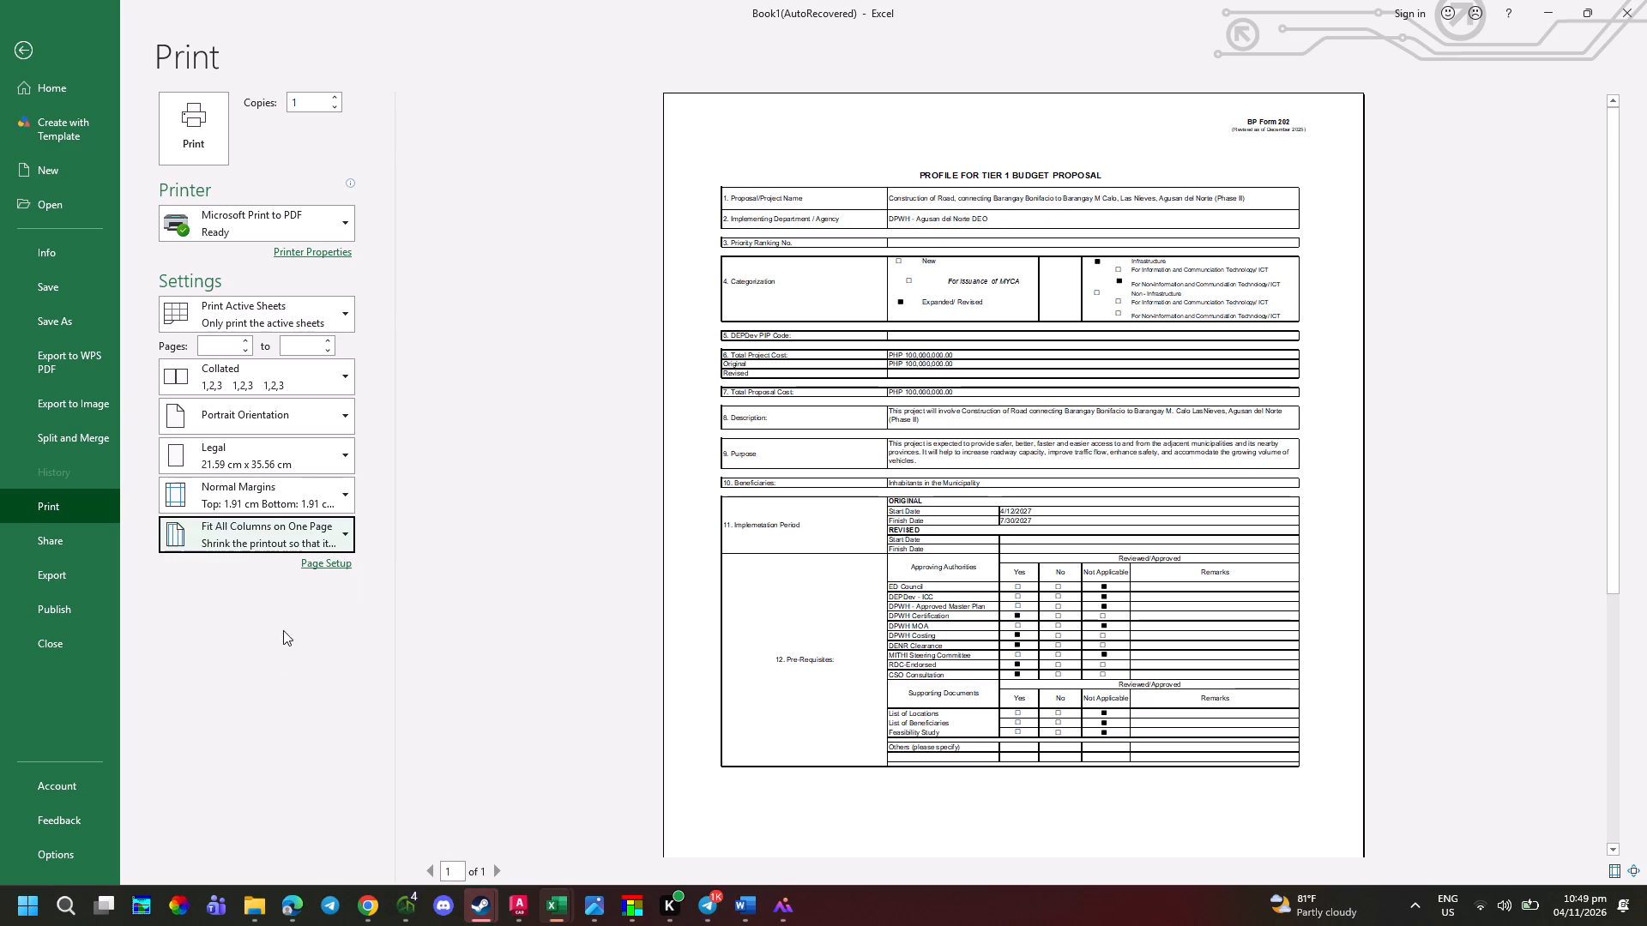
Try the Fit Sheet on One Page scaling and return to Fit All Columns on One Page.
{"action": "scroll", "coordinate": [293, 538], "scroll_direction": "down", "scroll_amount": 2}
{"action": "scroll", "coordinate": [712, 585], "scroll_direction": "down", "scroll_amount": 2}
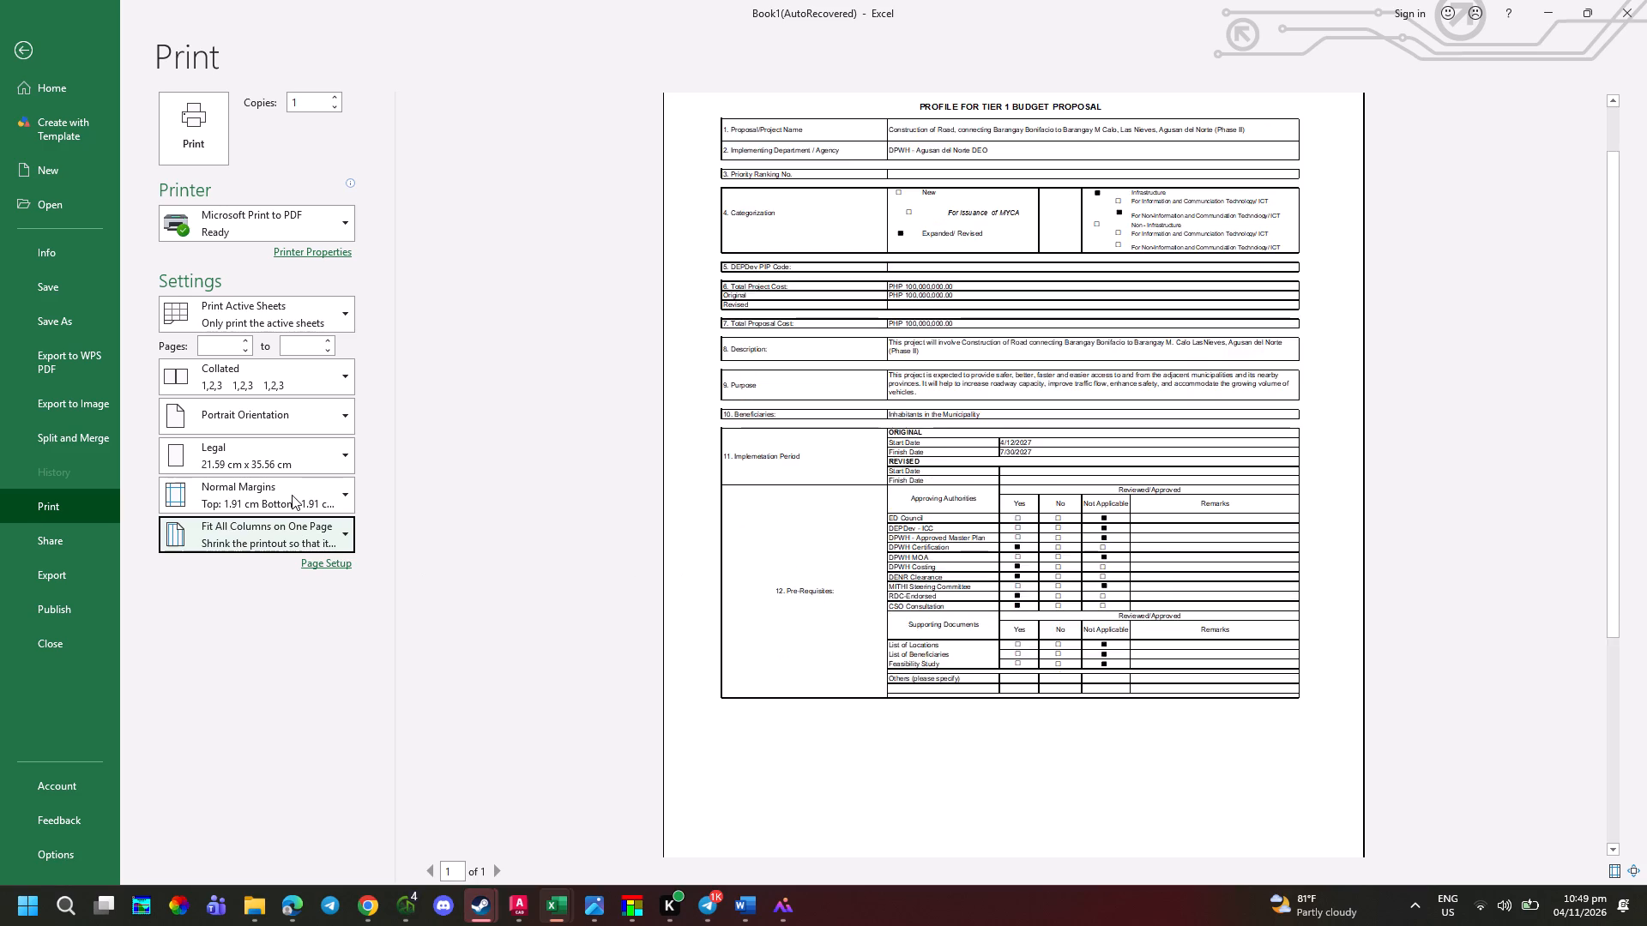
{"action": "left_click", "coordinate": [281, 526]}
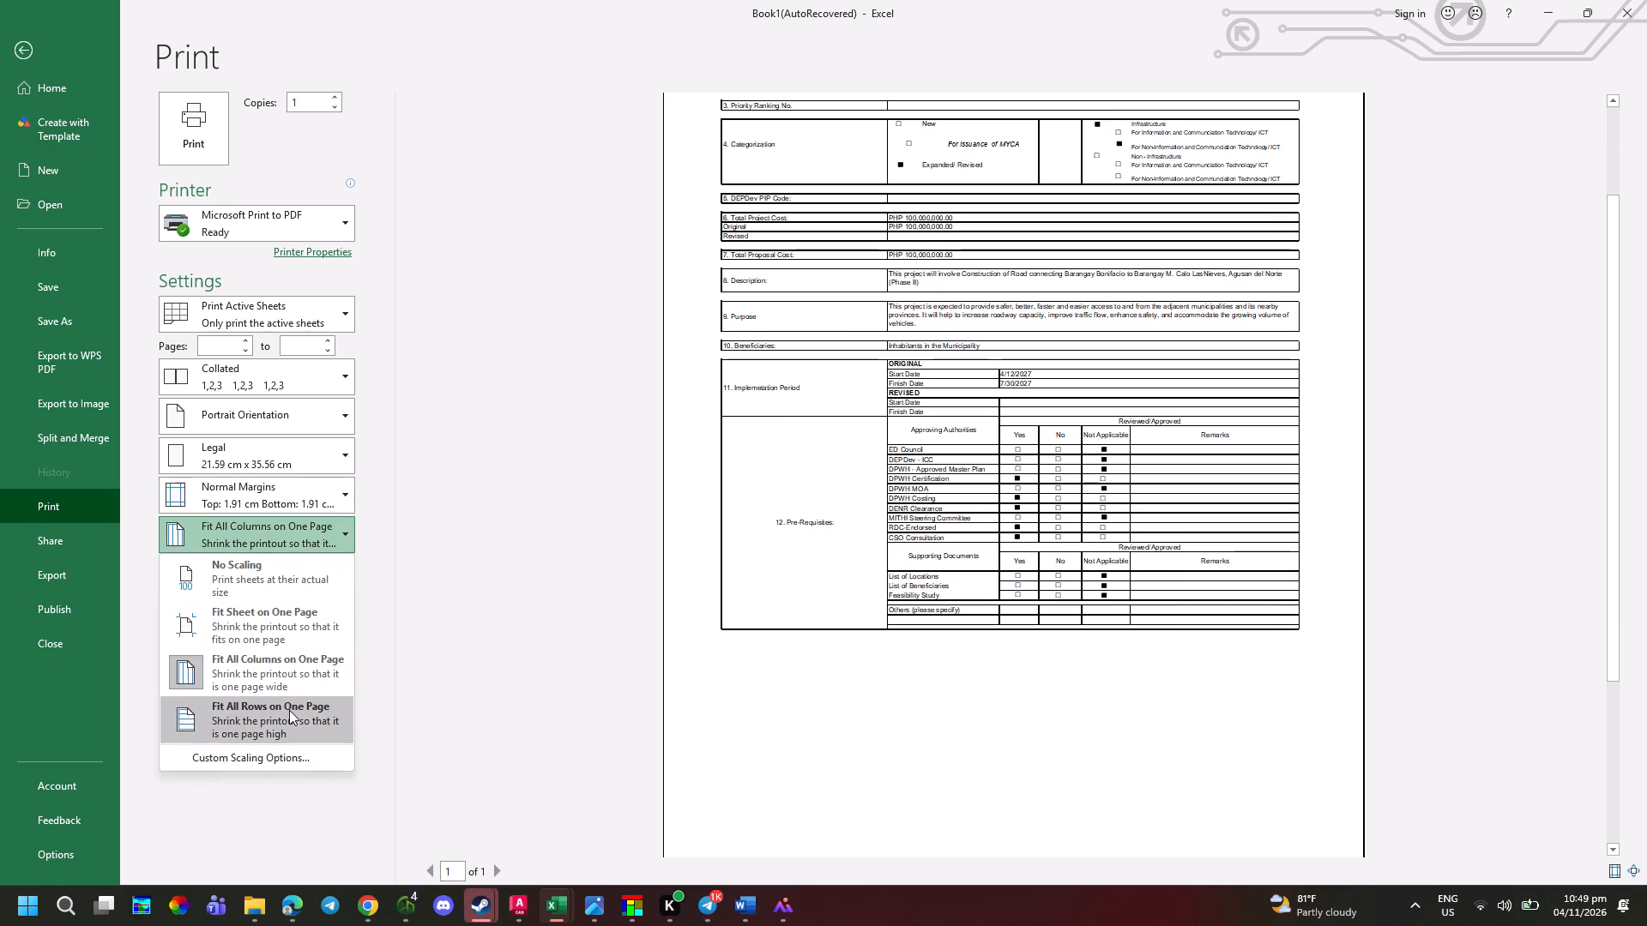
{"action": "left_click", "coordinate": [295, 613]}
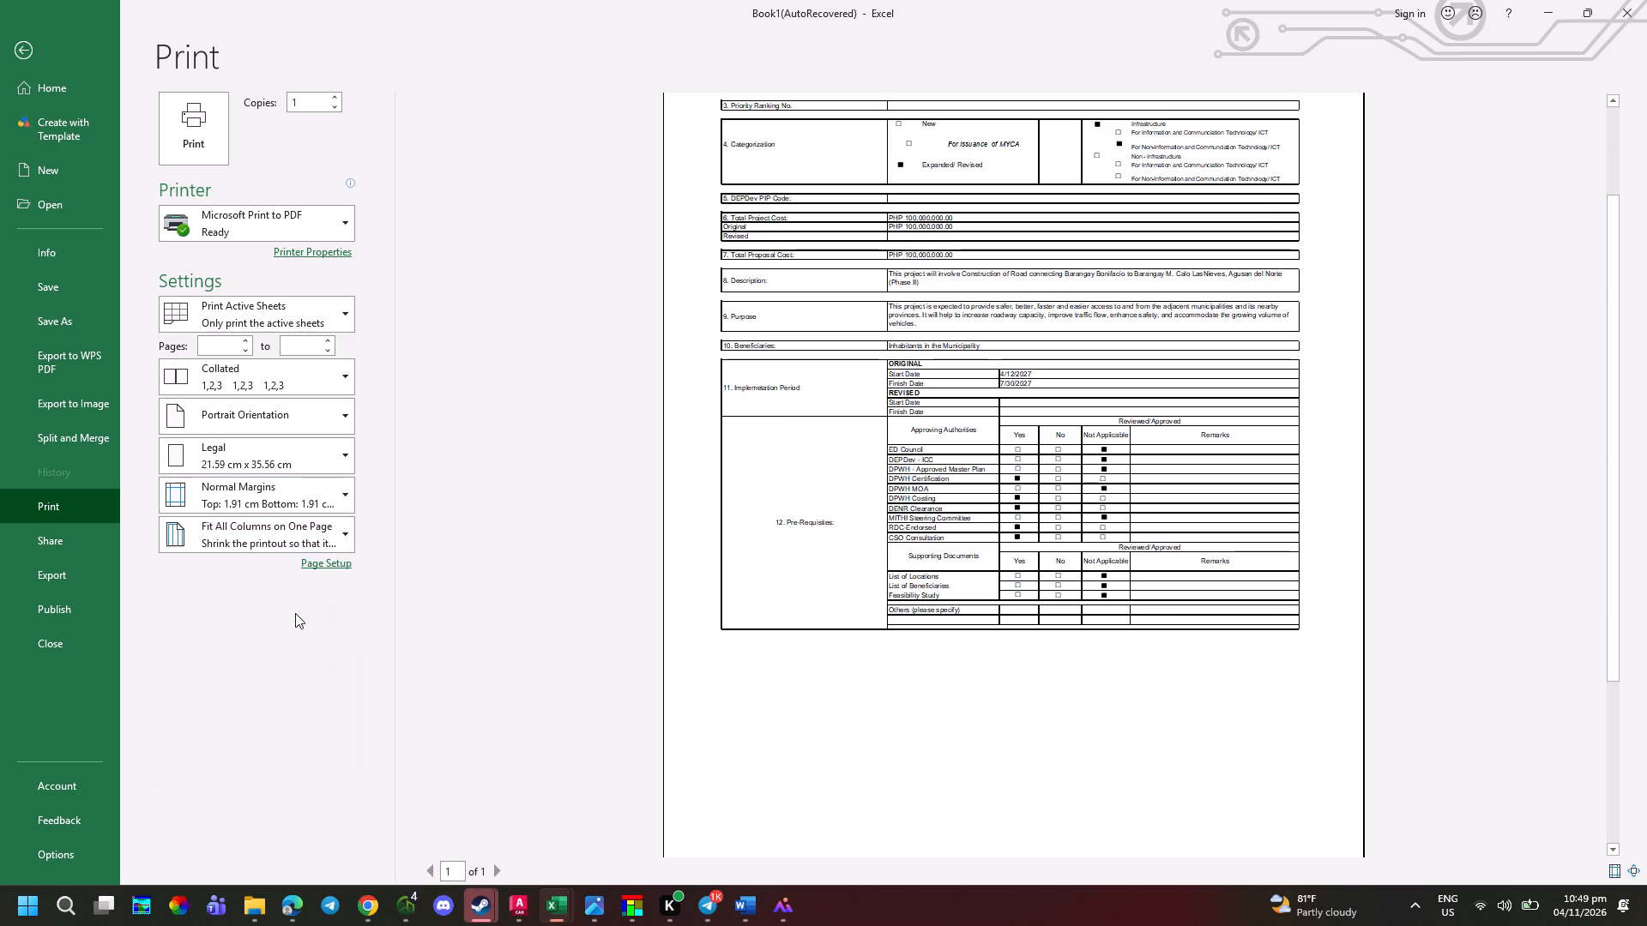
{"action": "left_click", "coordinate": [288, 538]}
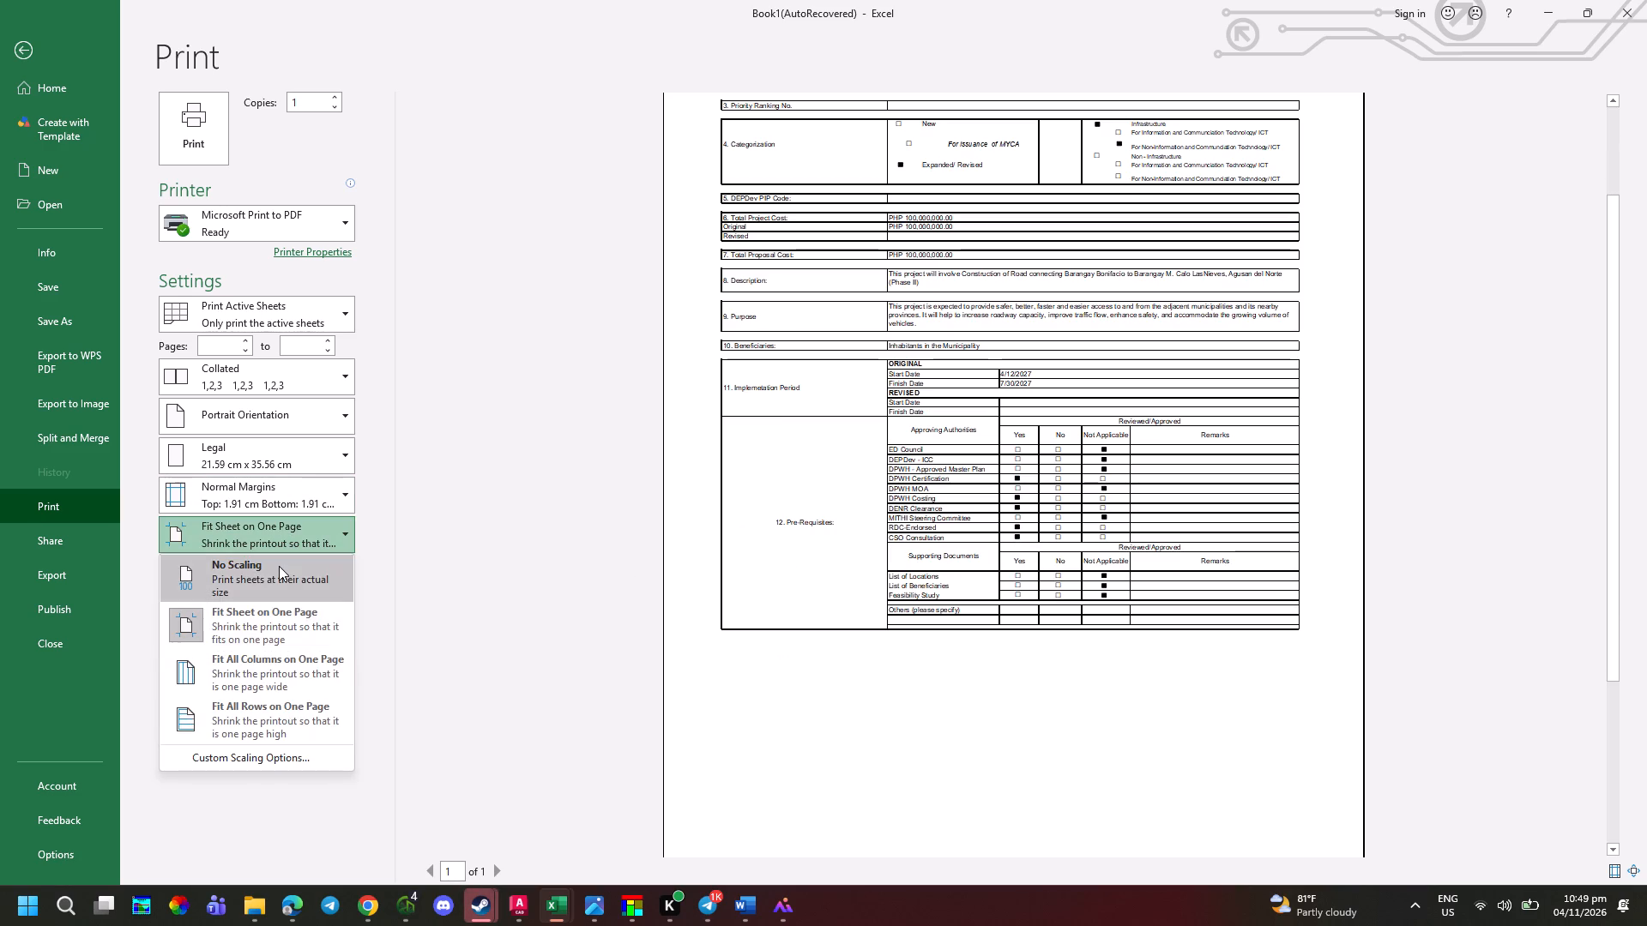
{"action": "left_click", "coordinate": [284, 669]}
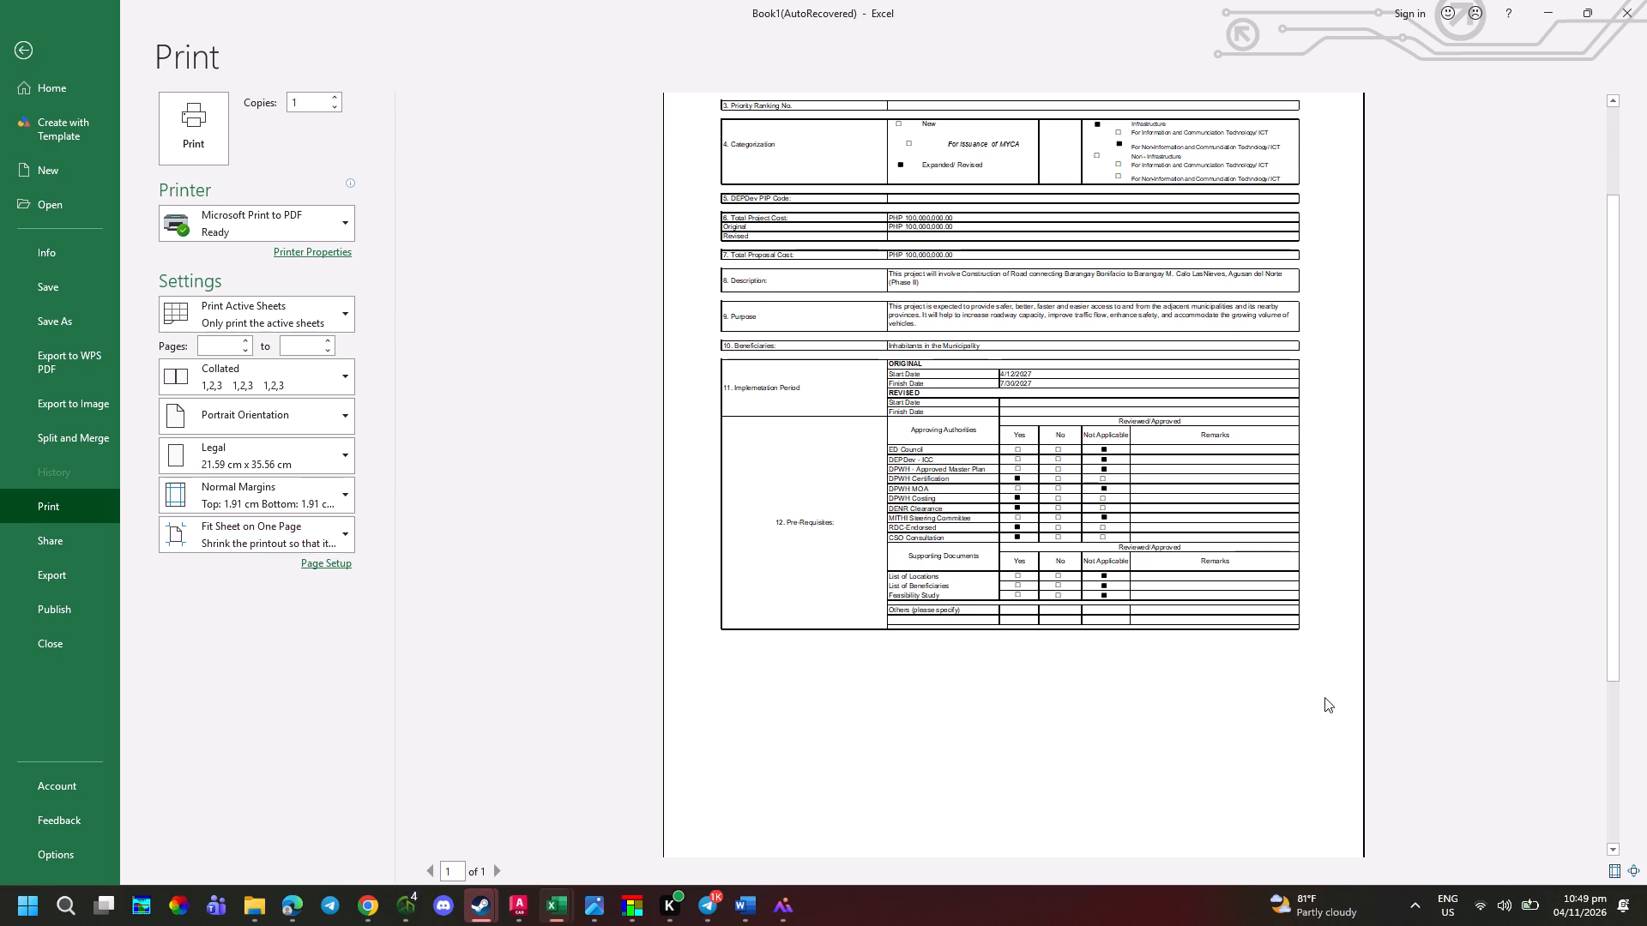
Examine the whole page in the print preview and compare its layout with the photographed paper form.
{"action": "scroll", "coordinate": [1297, 687], "scroll_direction": "up", "scroll_amount": 5}
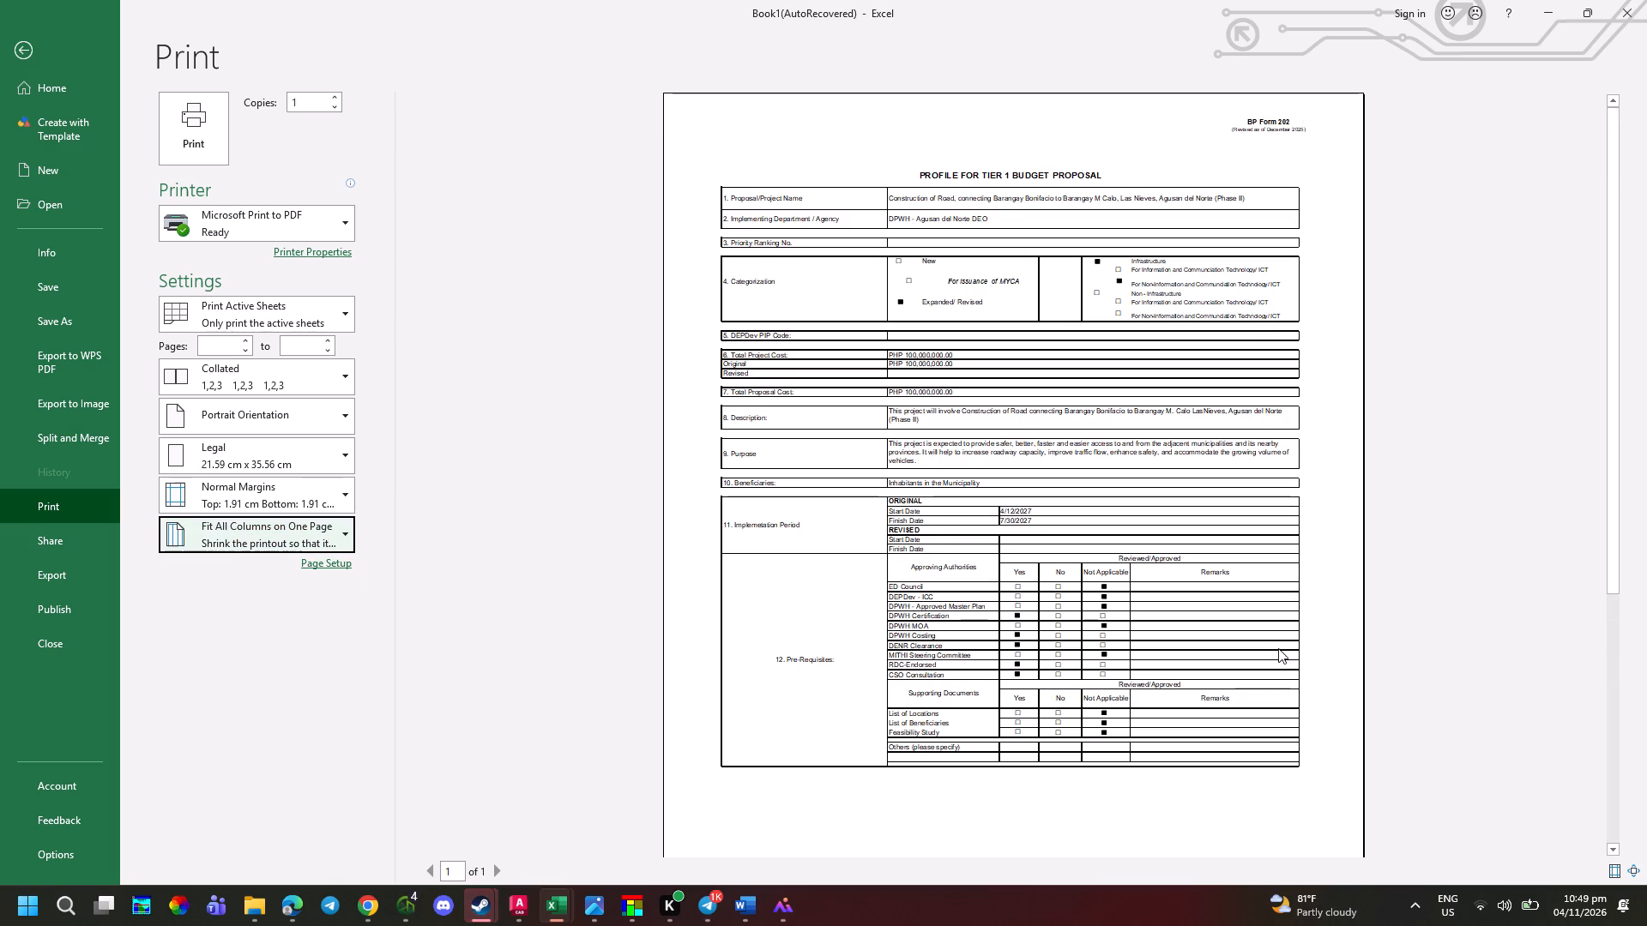
{"action": "scroll", "coordinate": [1288, 643], "scroll_direction": "down", "scroll_amount": 2}
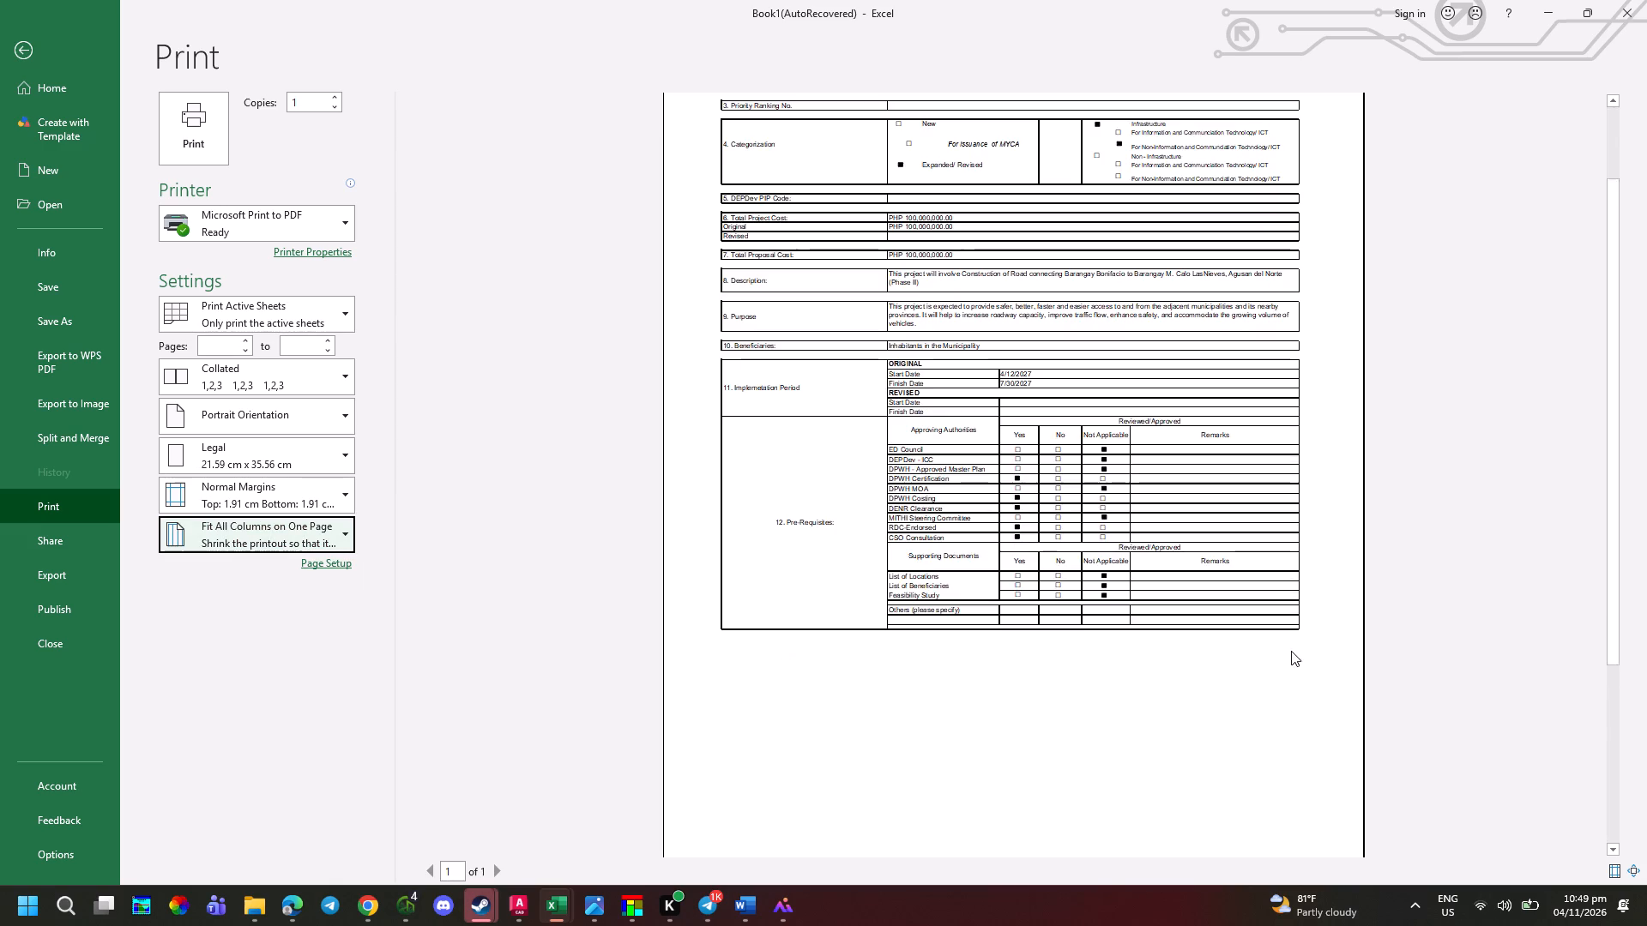
{"action": "scroll", "coordinate": [1291, 658], "scroll_direction": "down", "scroll_amount": 3}
{"action": "left_click", "coordinate": [1286, 676]}
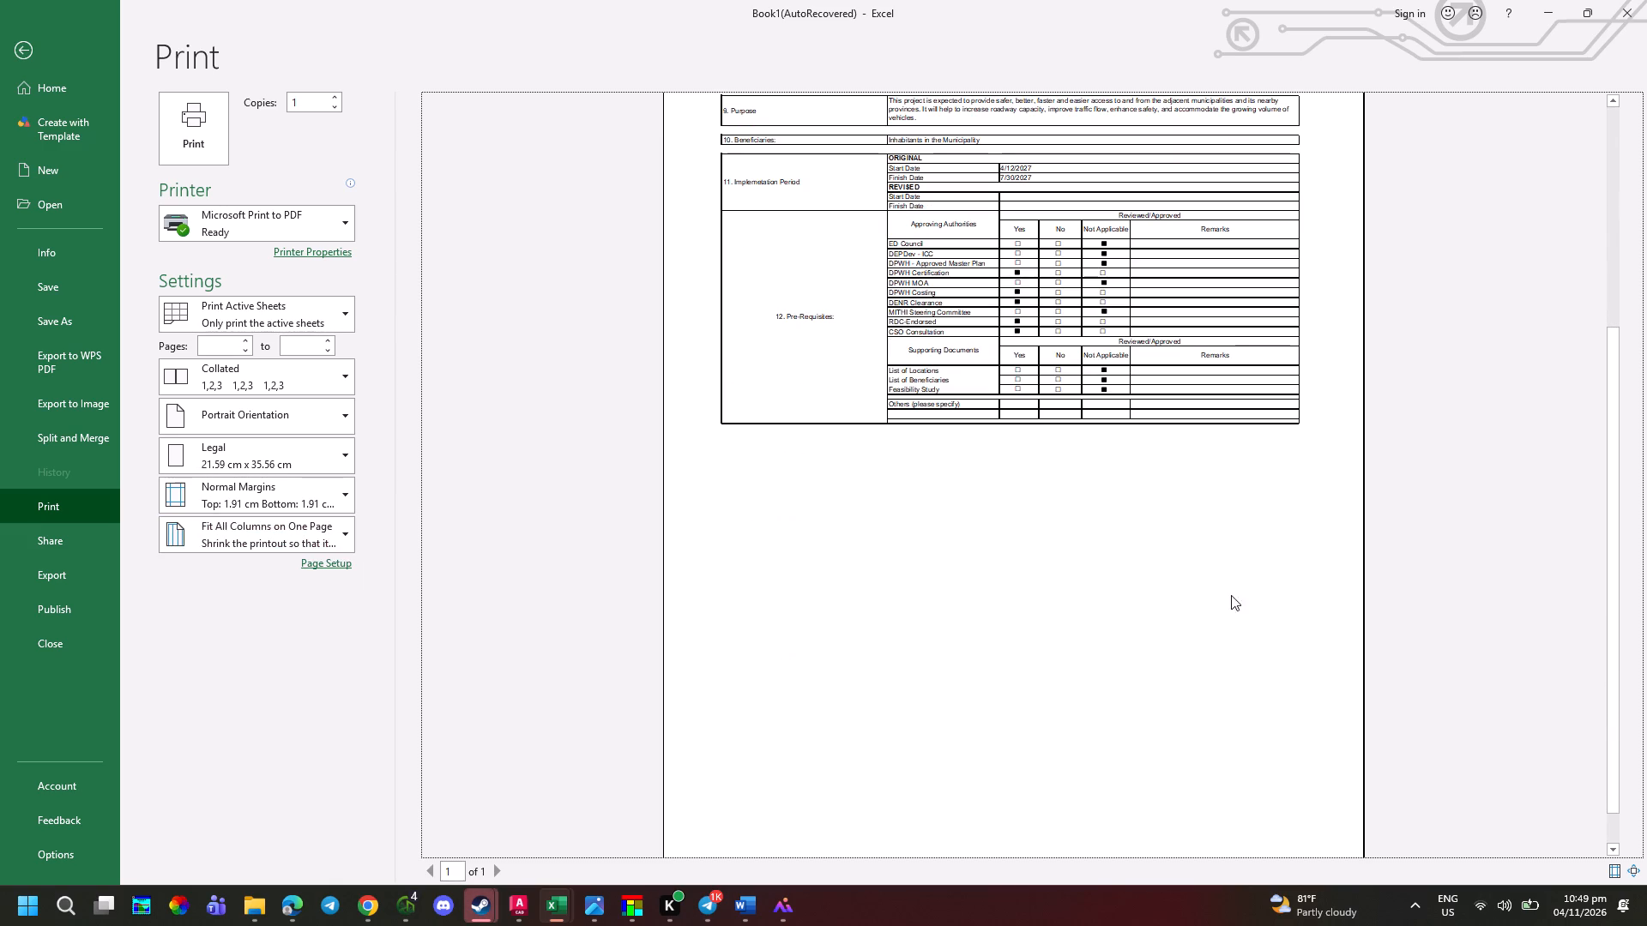
{"action": "scroll", "coordinate": [1265, 544], "scroll_direction": "up", "scroll_amount": 3, "text": "ctrl"}
{"action": "scroll", "coordinate": [1255, 550], "scroll_direction": "up", "scroll_amount": 7}
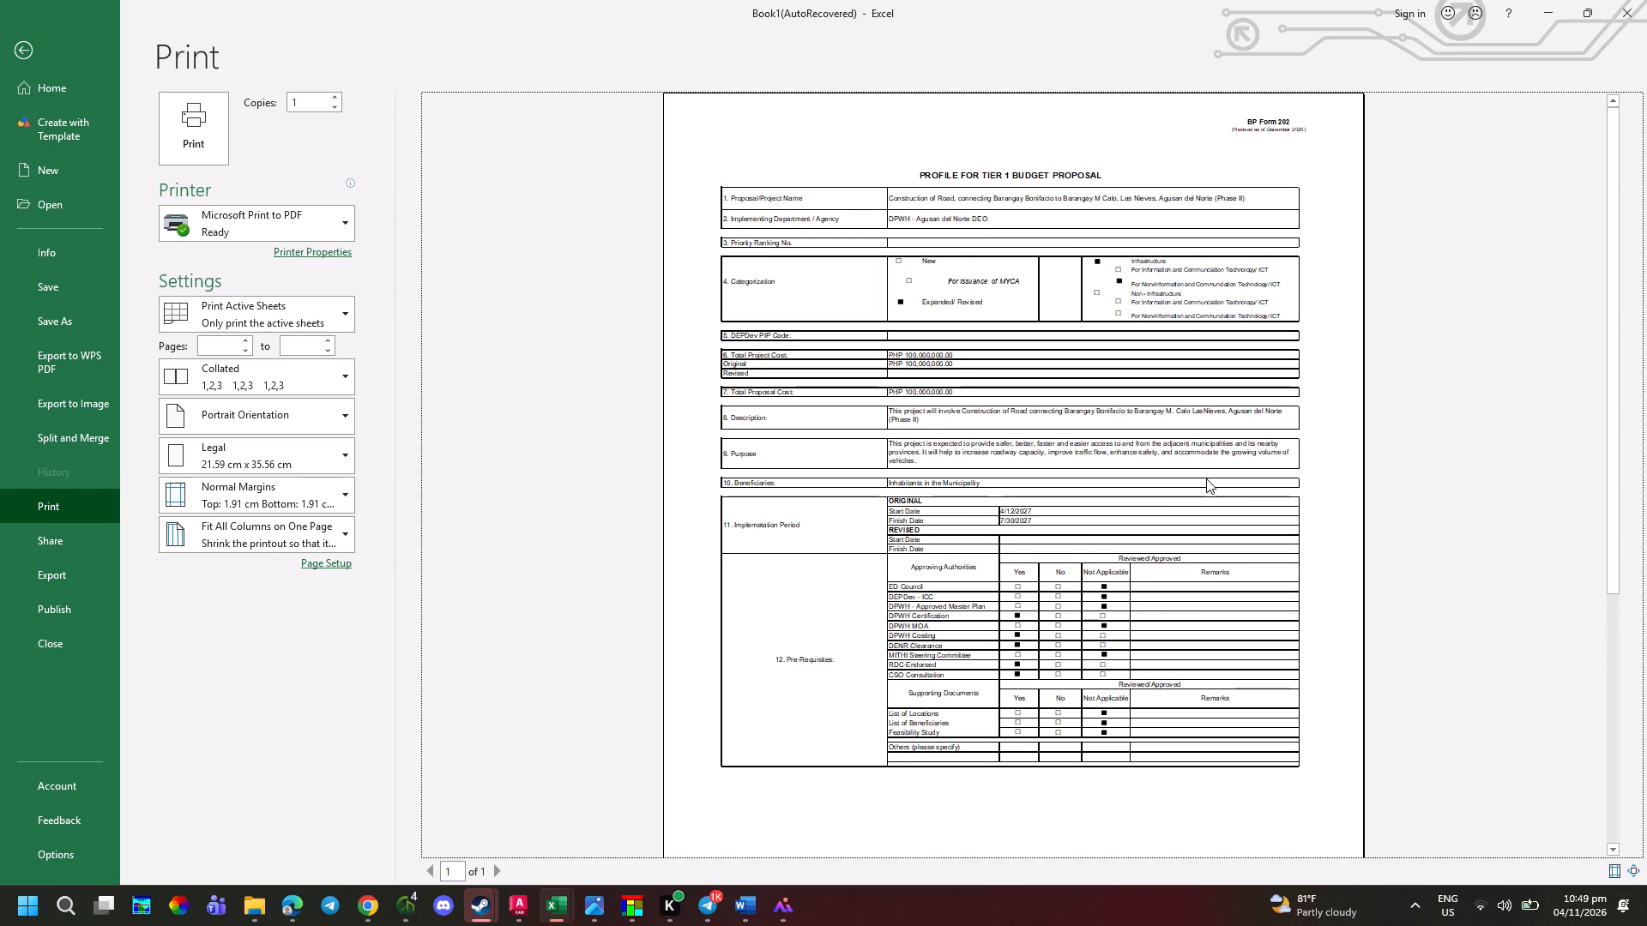
{"action": "key", "text": "alt+Tab"}
{"action": "scroll", "coordinate": [889, 560], "scroll_direction": "down", "scroll_amount": 4}
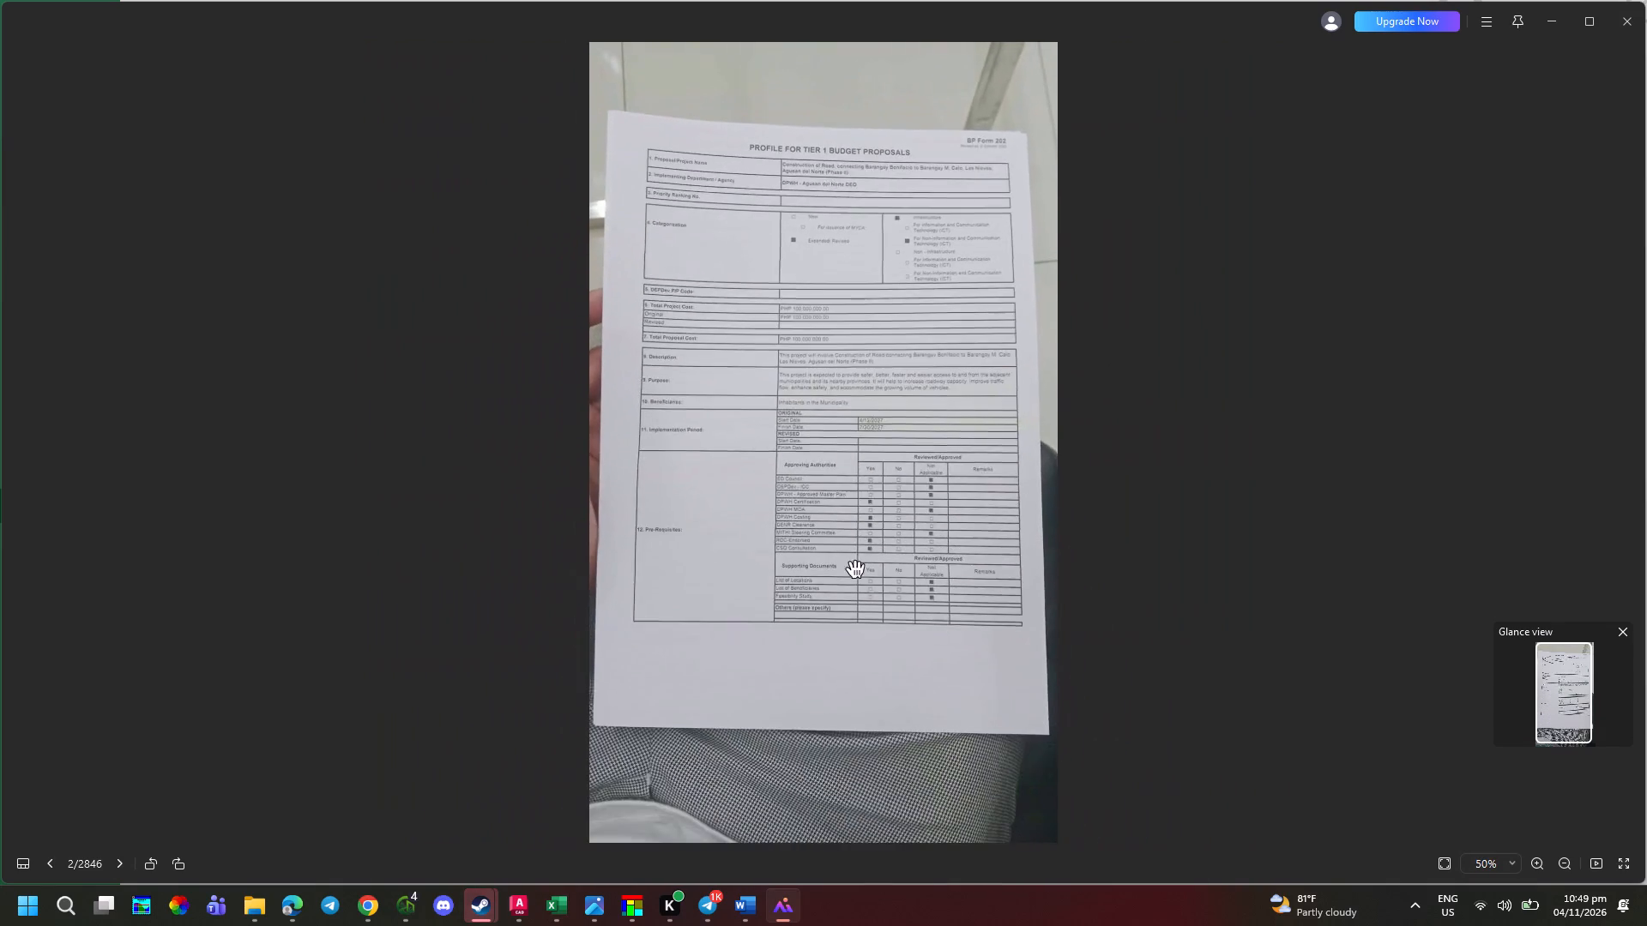
{"action": "scroll", "coordinate": [810, 600], "scroll_direction": "up", "scroll_amount": 2, "text": "ctrl"}
{"action": "scroll", "coordinate": [807, 609], "scroll_direction": "up", "scroll_amount": 1}
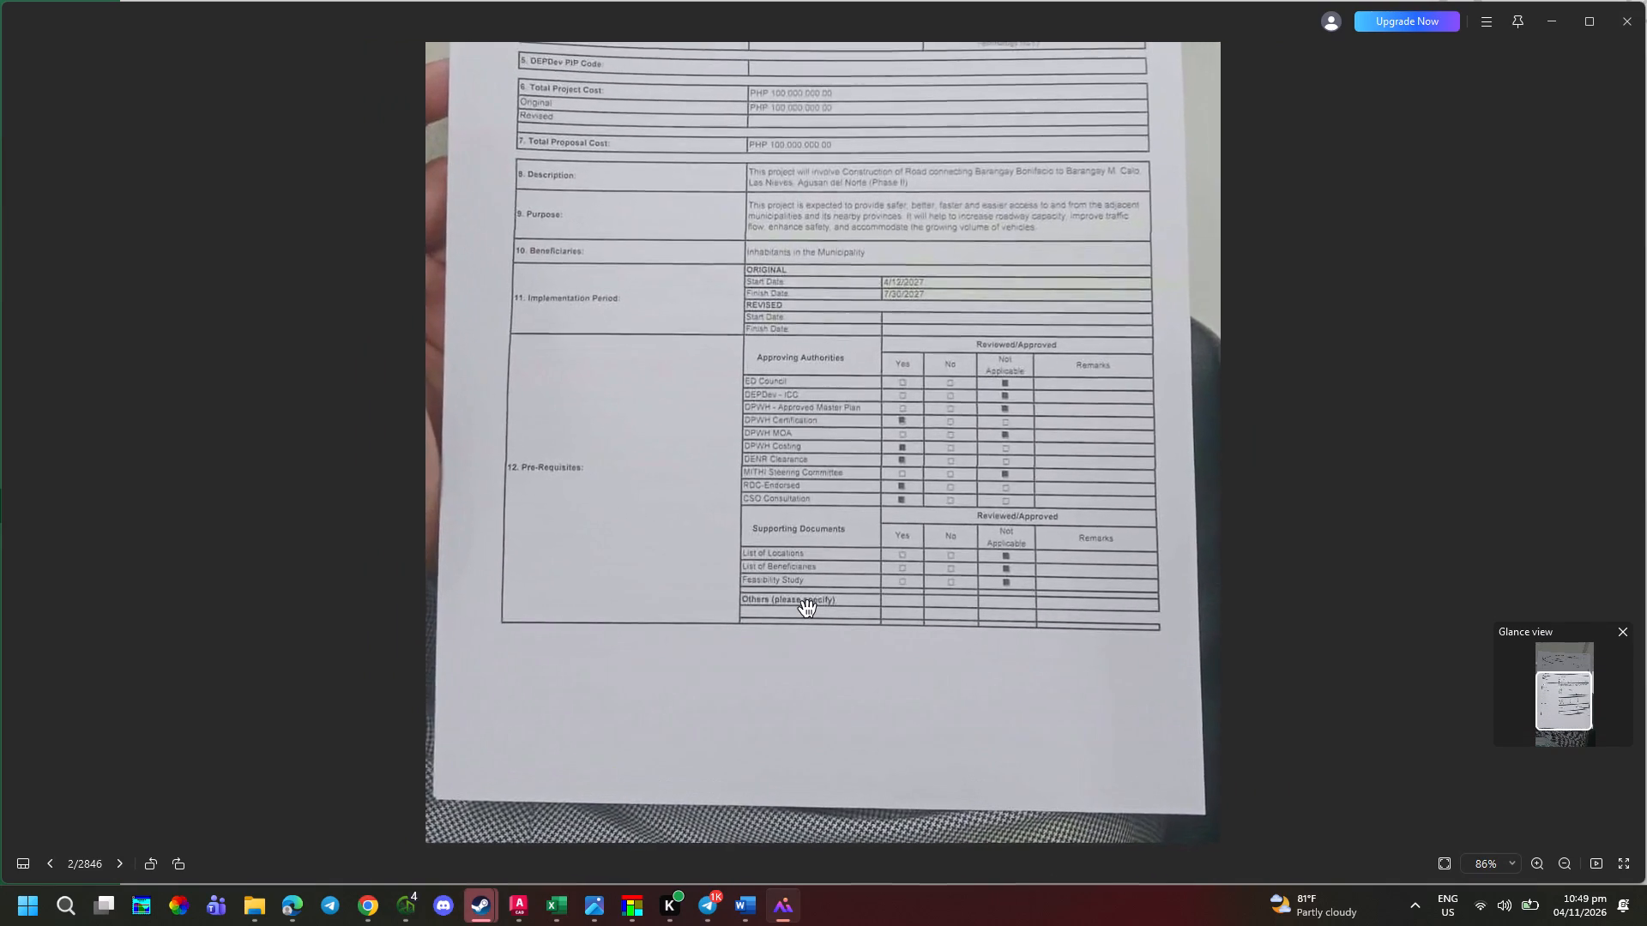
{"action": "key", "text": "alt+Tab"}
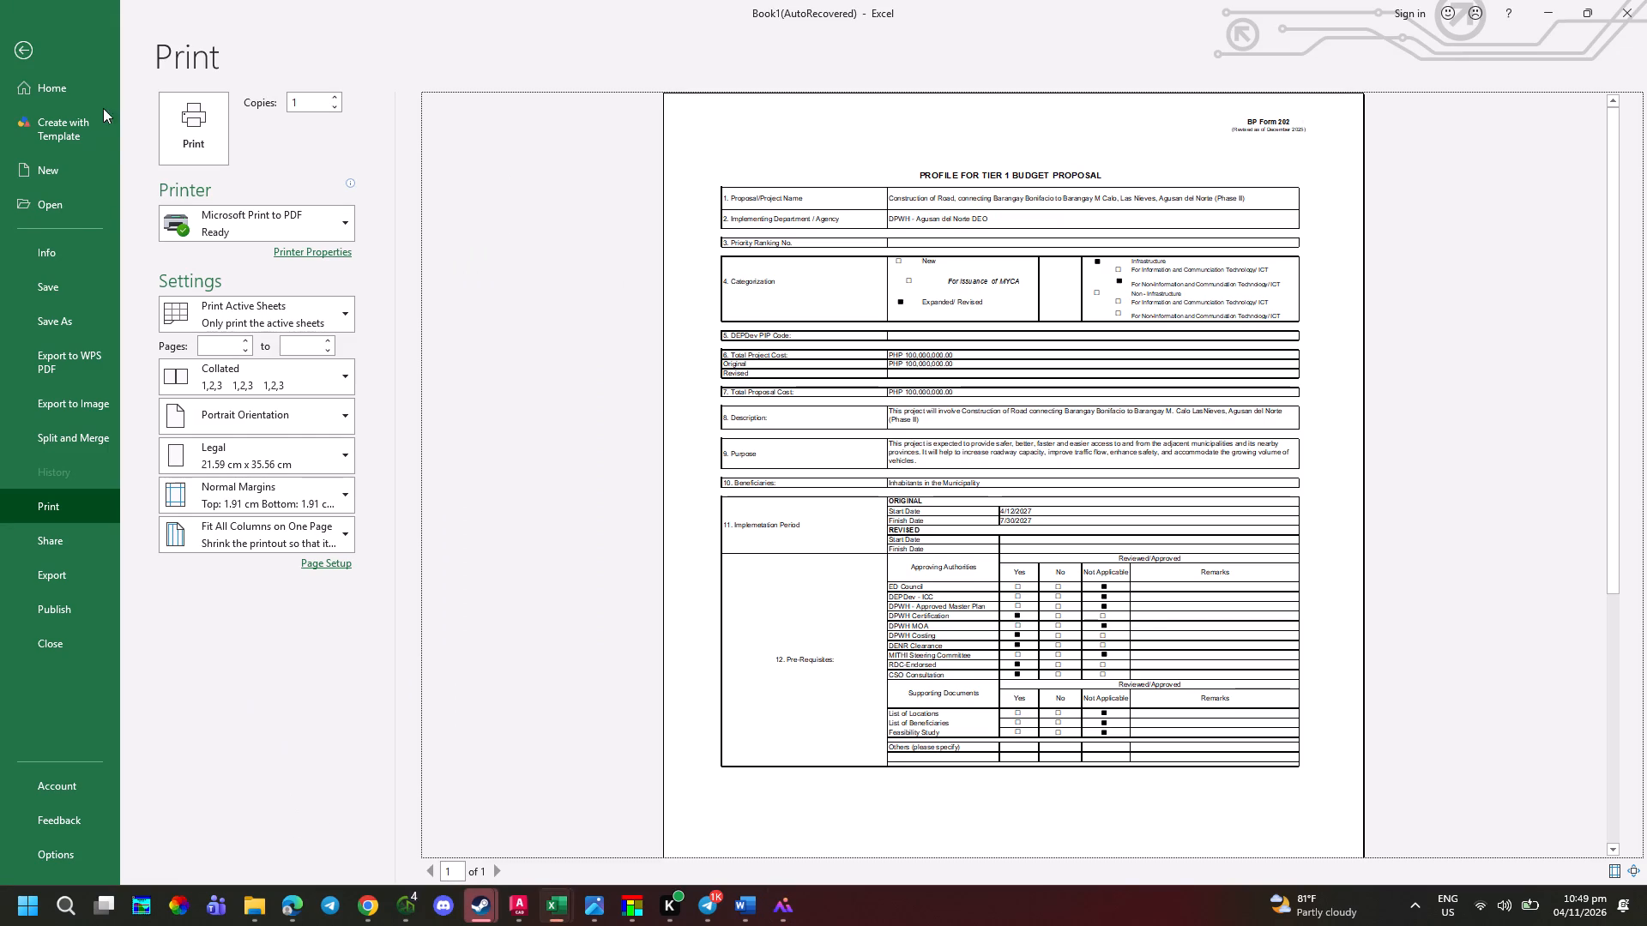
Leave the print preview, open the page header containing BP Form 202, and examine its header and footer options.
{"action": "left_click", "coordinate": [41, 57]}
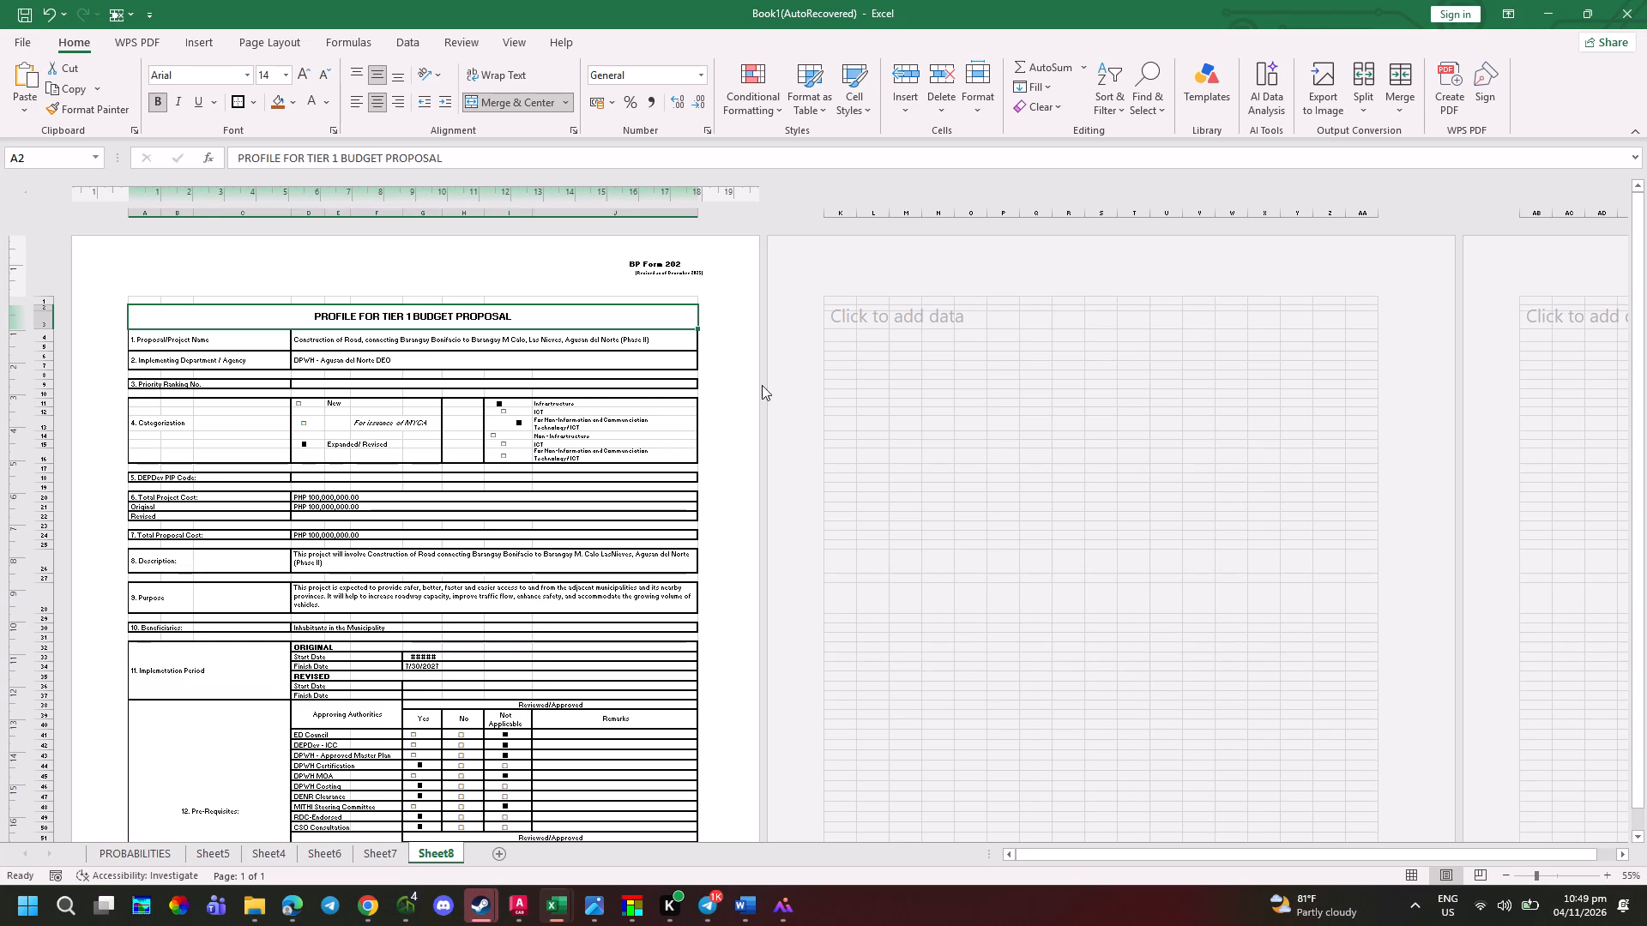
{"action": "left_click", "coordinate": [719, 417], "text": "ctrl"}
{"action": "double_click", "coordinate": [722, 417], "text": "ctrl"}
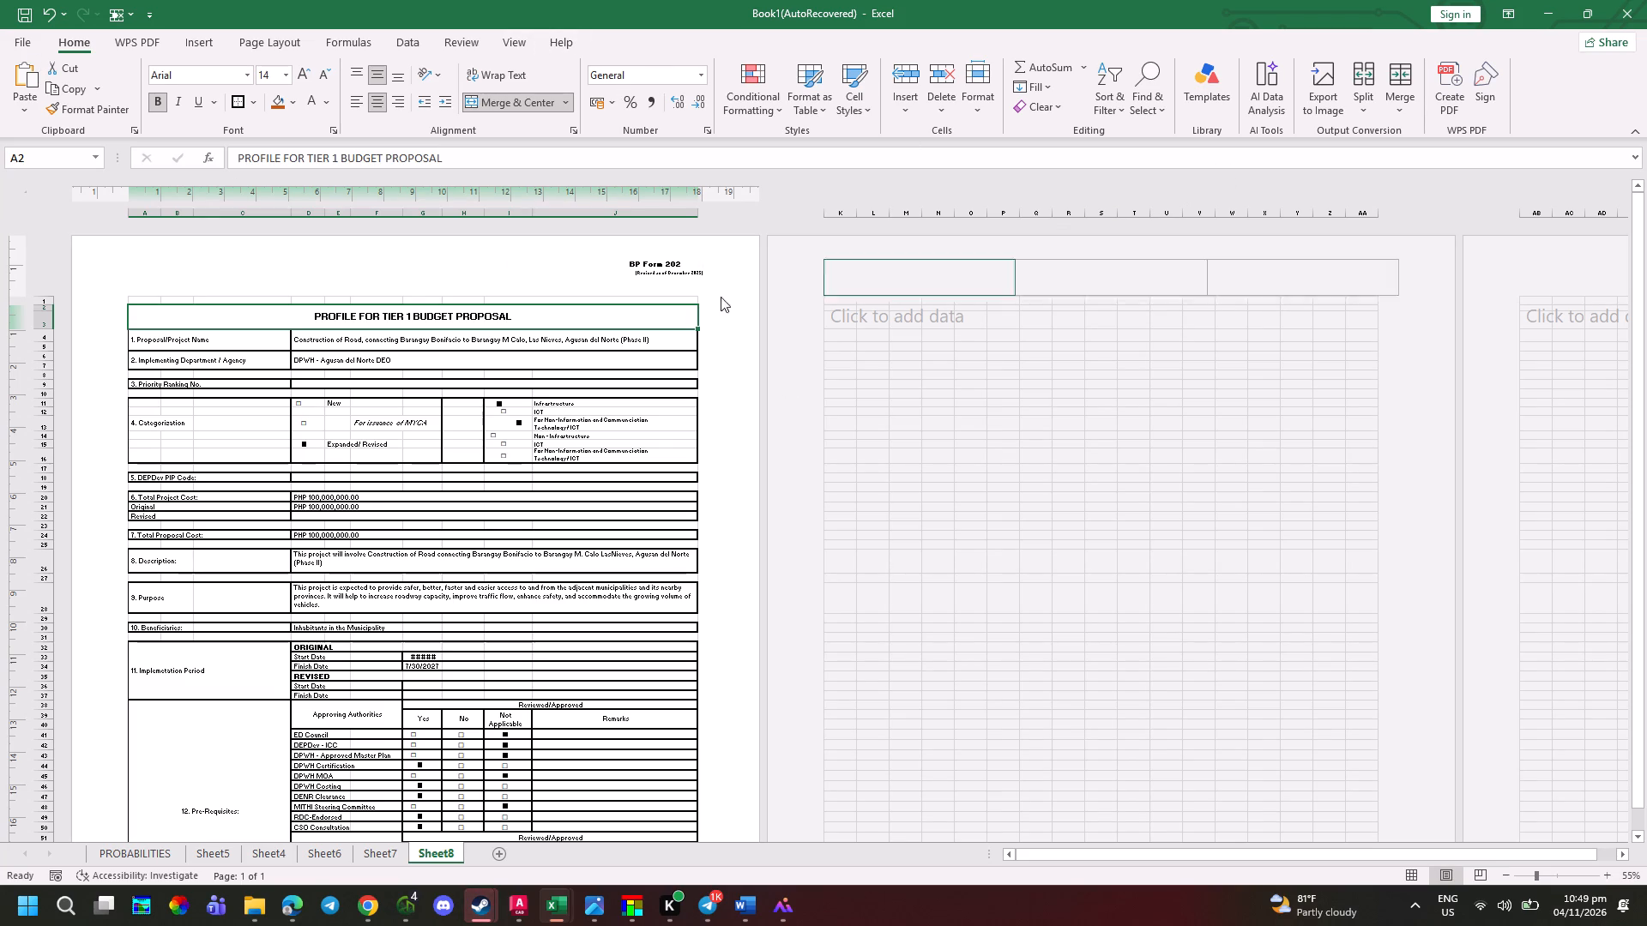
{"action": "left_click", "coordinate": [87, 39]}
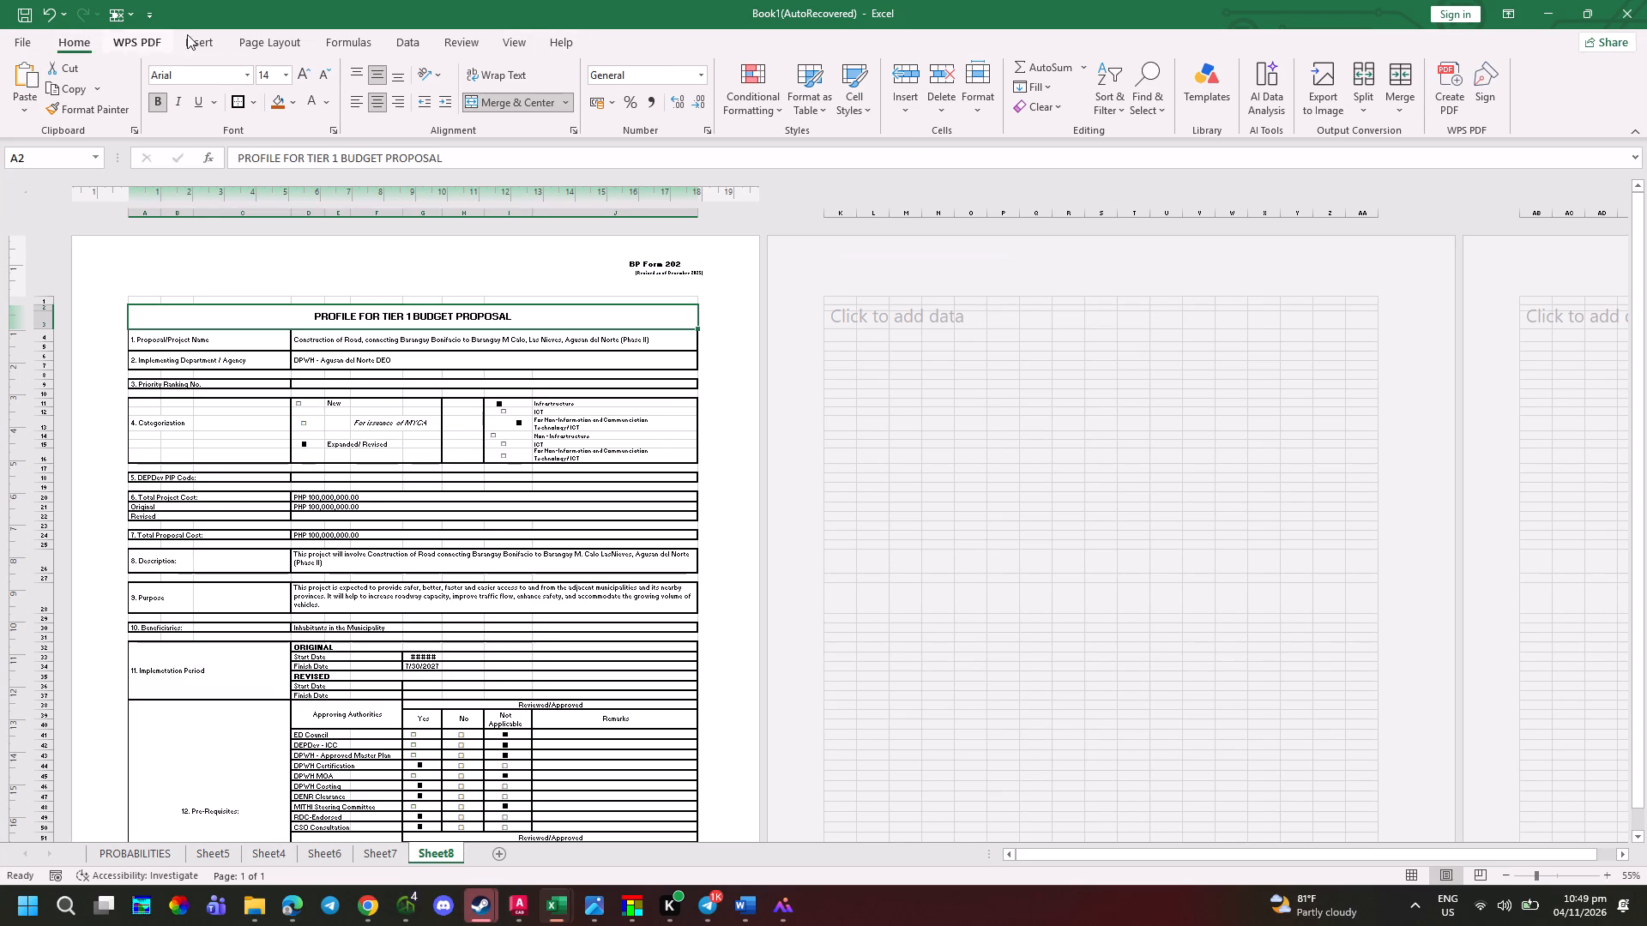
{"action": "double_click", "coordinate": [711, 272]}
{"action": "double_click", "coordinate": [682, 256]}
{"action": "left_click", "coordinate": [648, 263]}
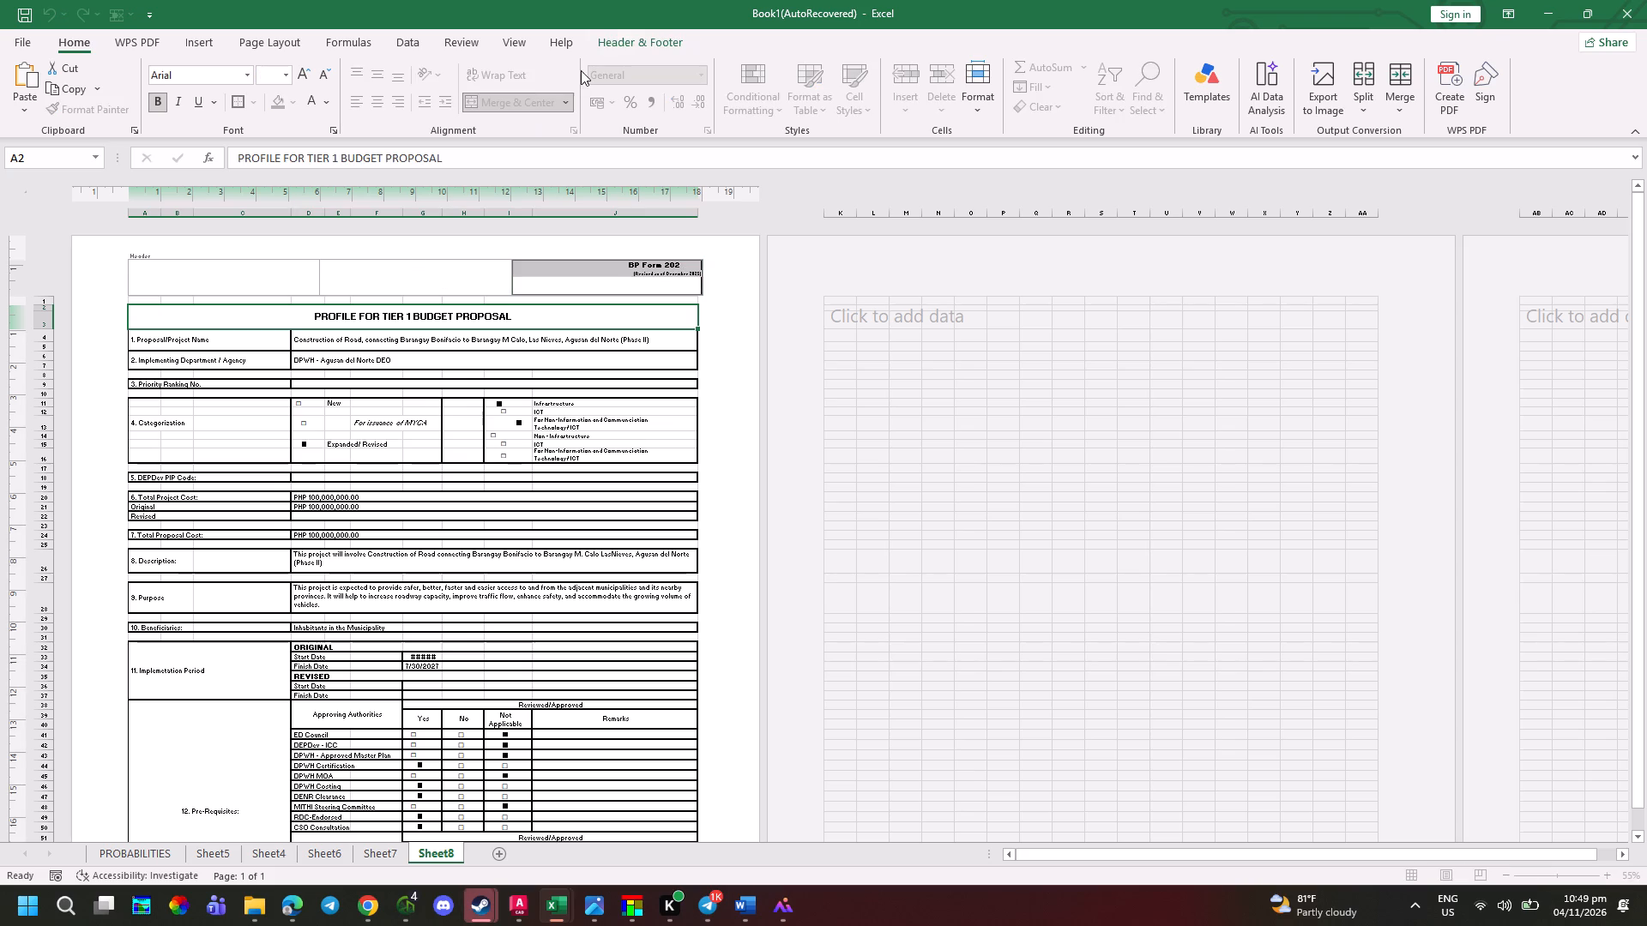
{"action": "left_click", "coordinate": [608, 33]}
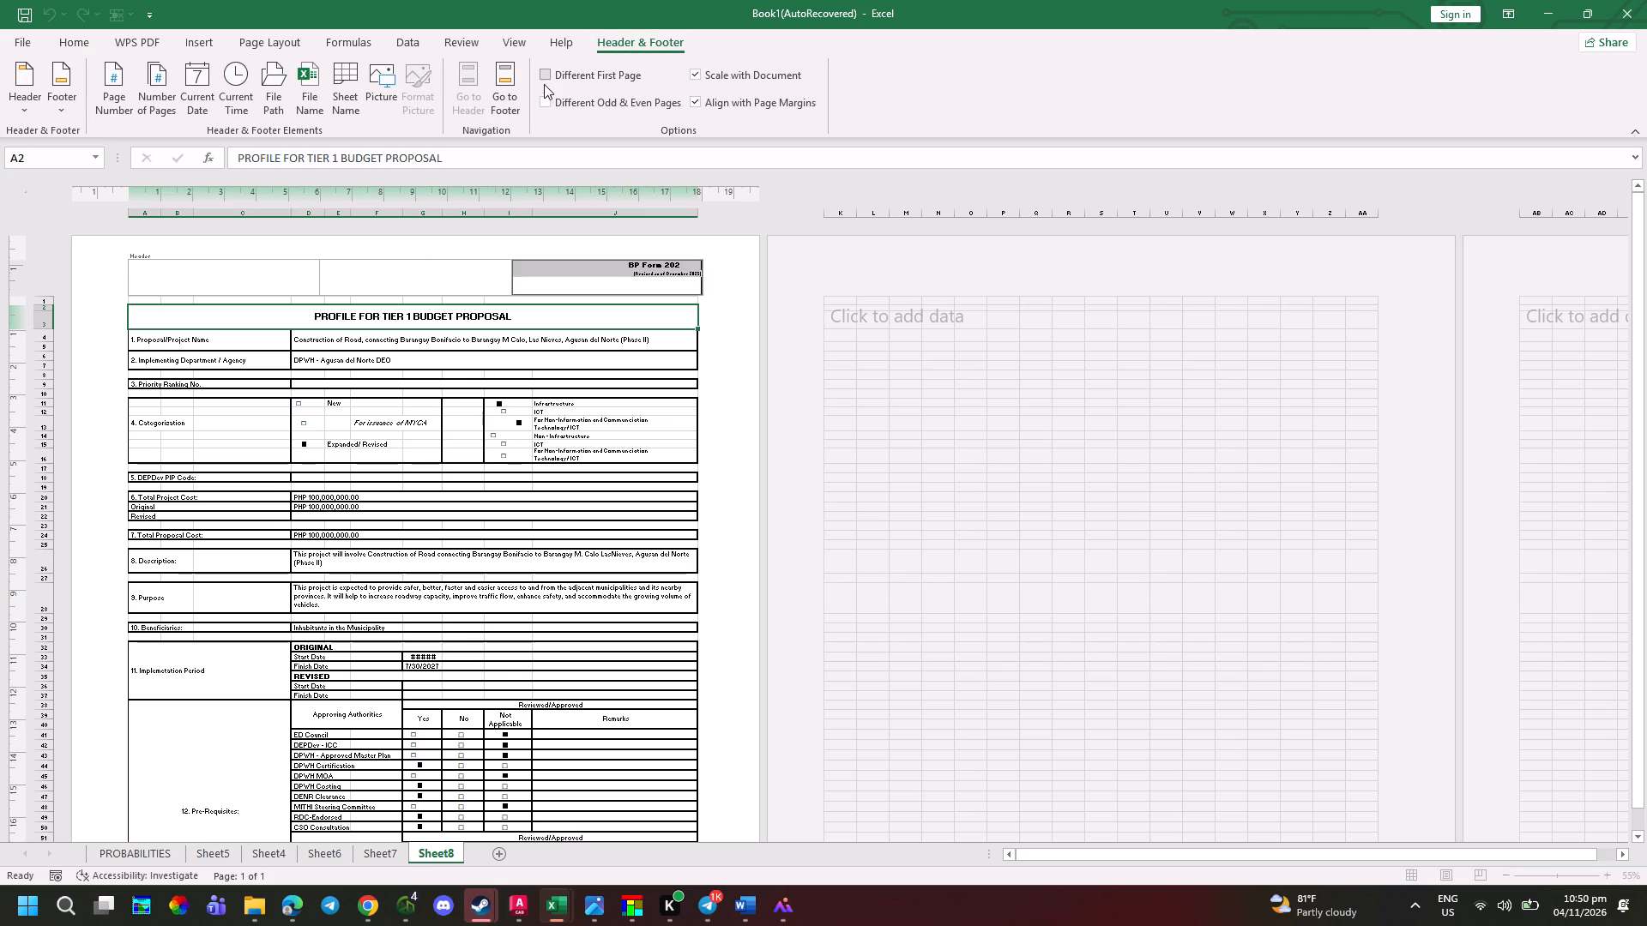
{"action": "left_click", "coordinate": [1082, 436]}
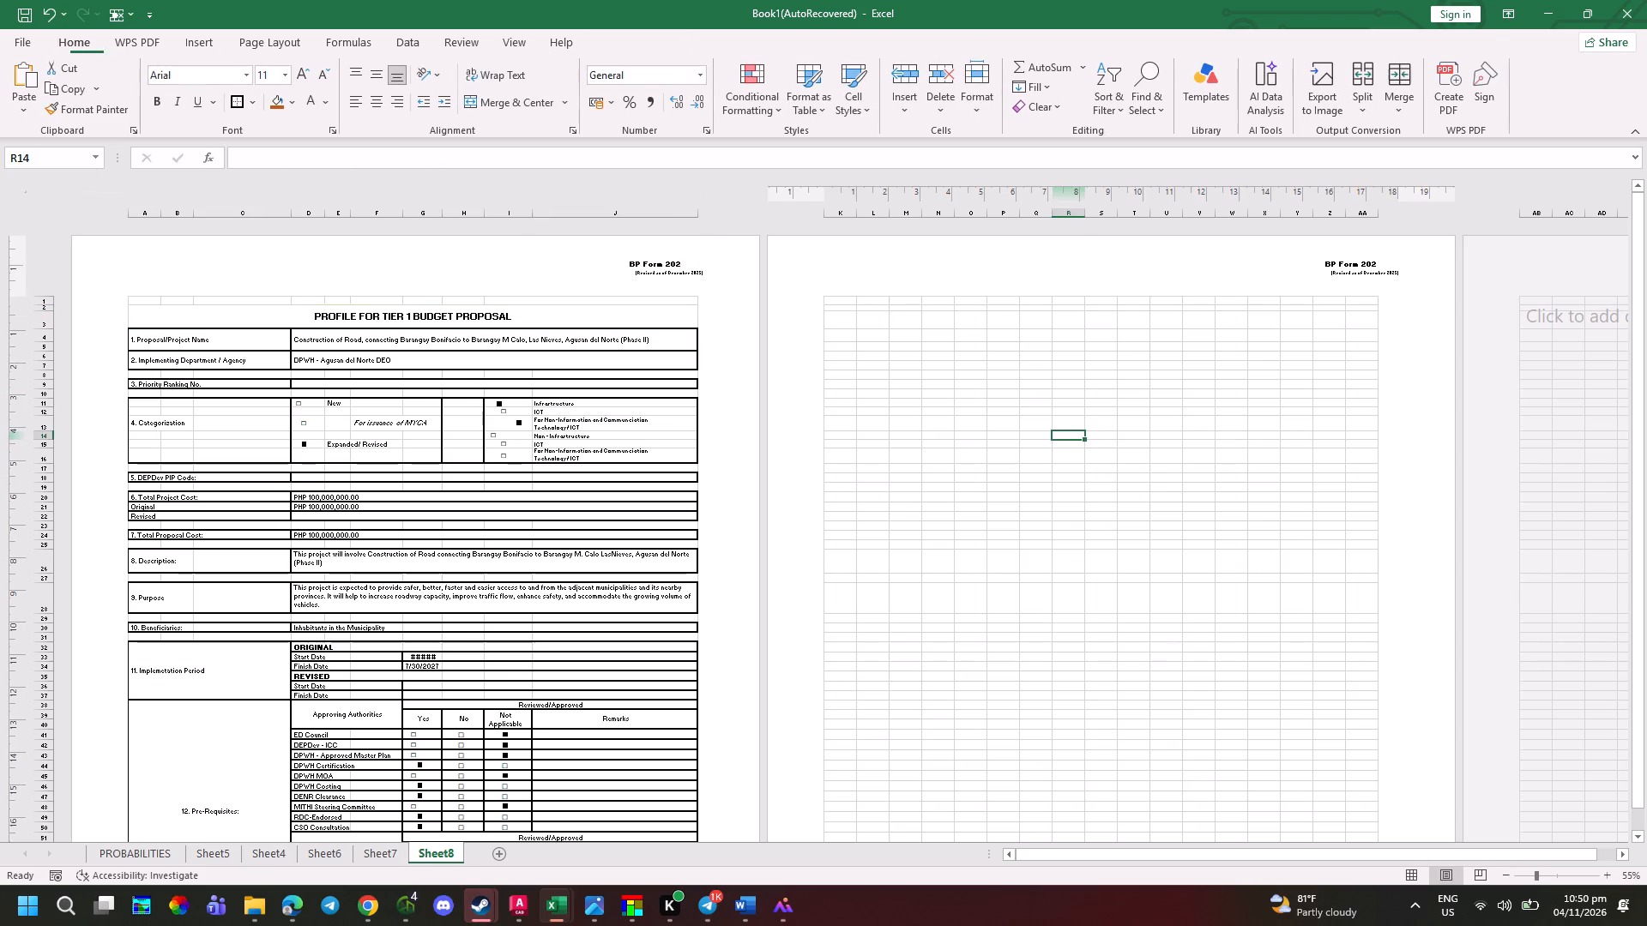
Switch the form sheet to Page Break Preview.
{"action": "scroll", "coordinate": [711, 502], "scroll_direction": "up", "scroll_amount": 3, "text": "ctrl"}
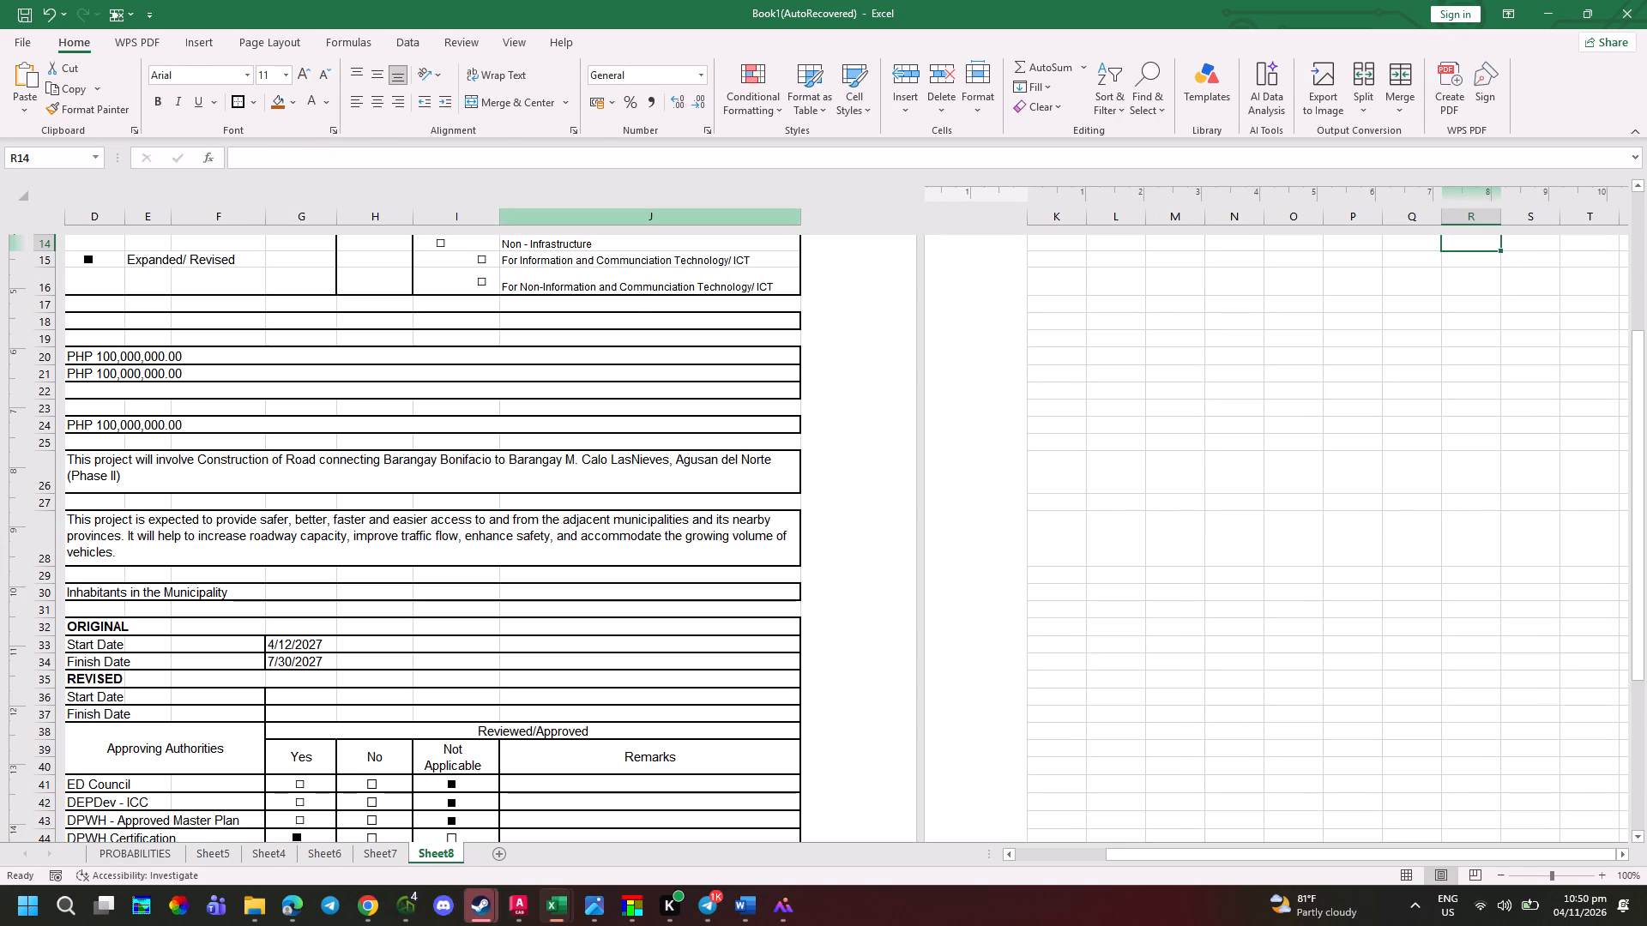
{"action": "scroll", "coordinate": [884, 408], "scroll_direction": "up", "scroll_amount": 5}
{"action": "double_click", "coordinate": [875, 433]}
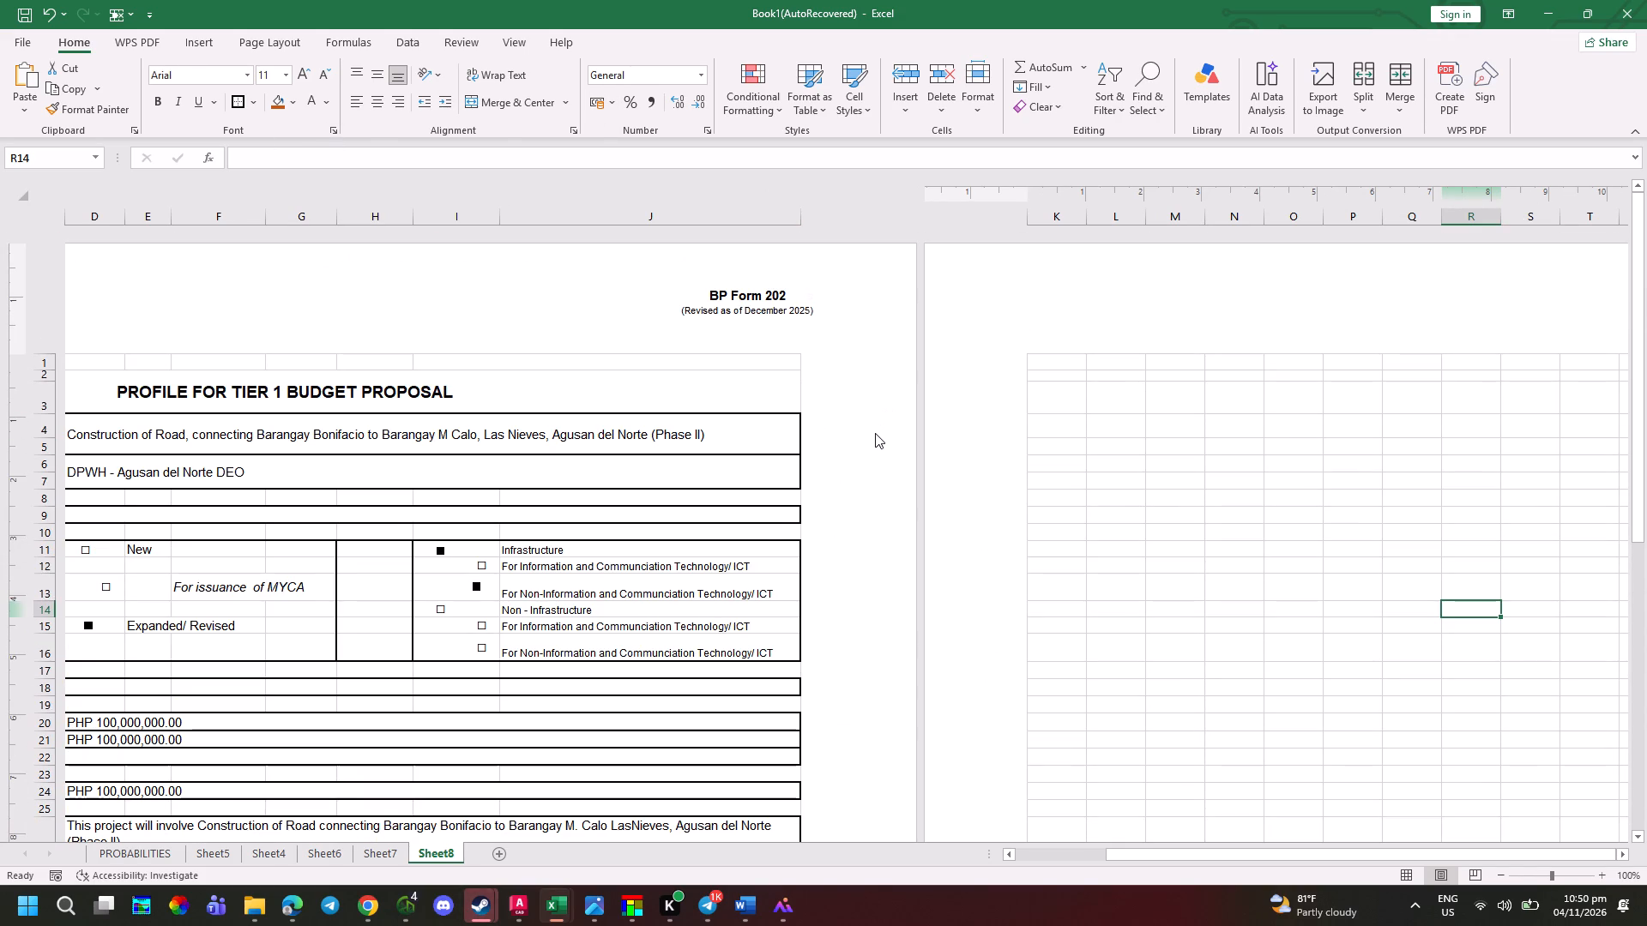
{"action": "left_click", "coordinate": [496, 33]}
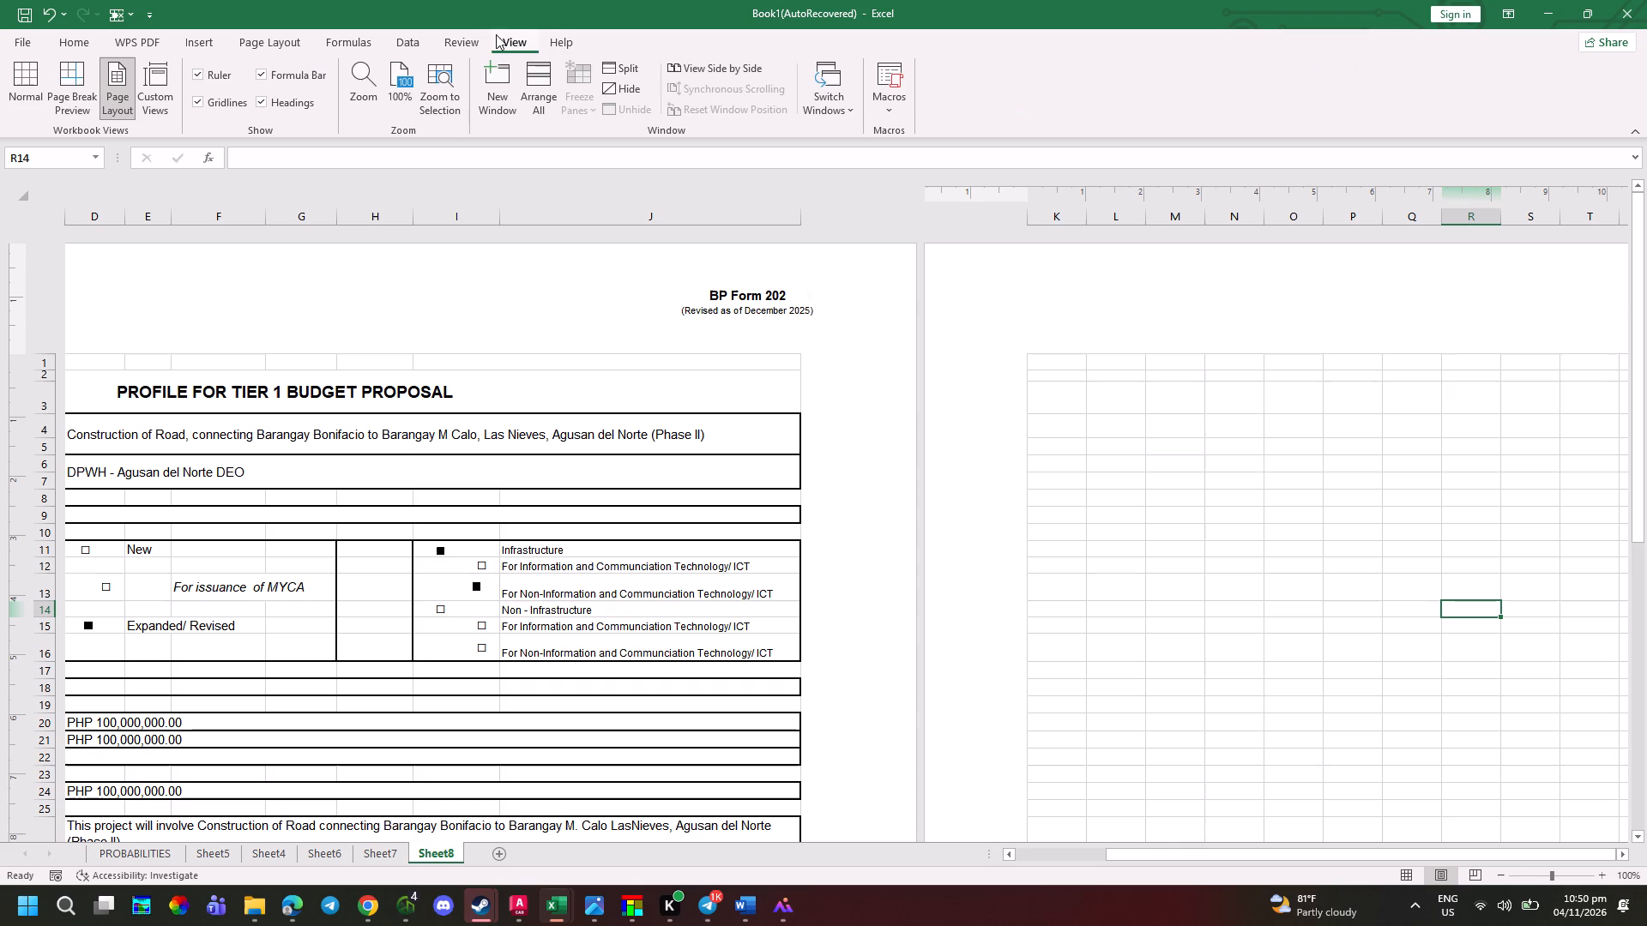
{"action": "left_click", "coordinate": [75, 97]}
{"action": "left_click", "coordinate": [26, 90]}
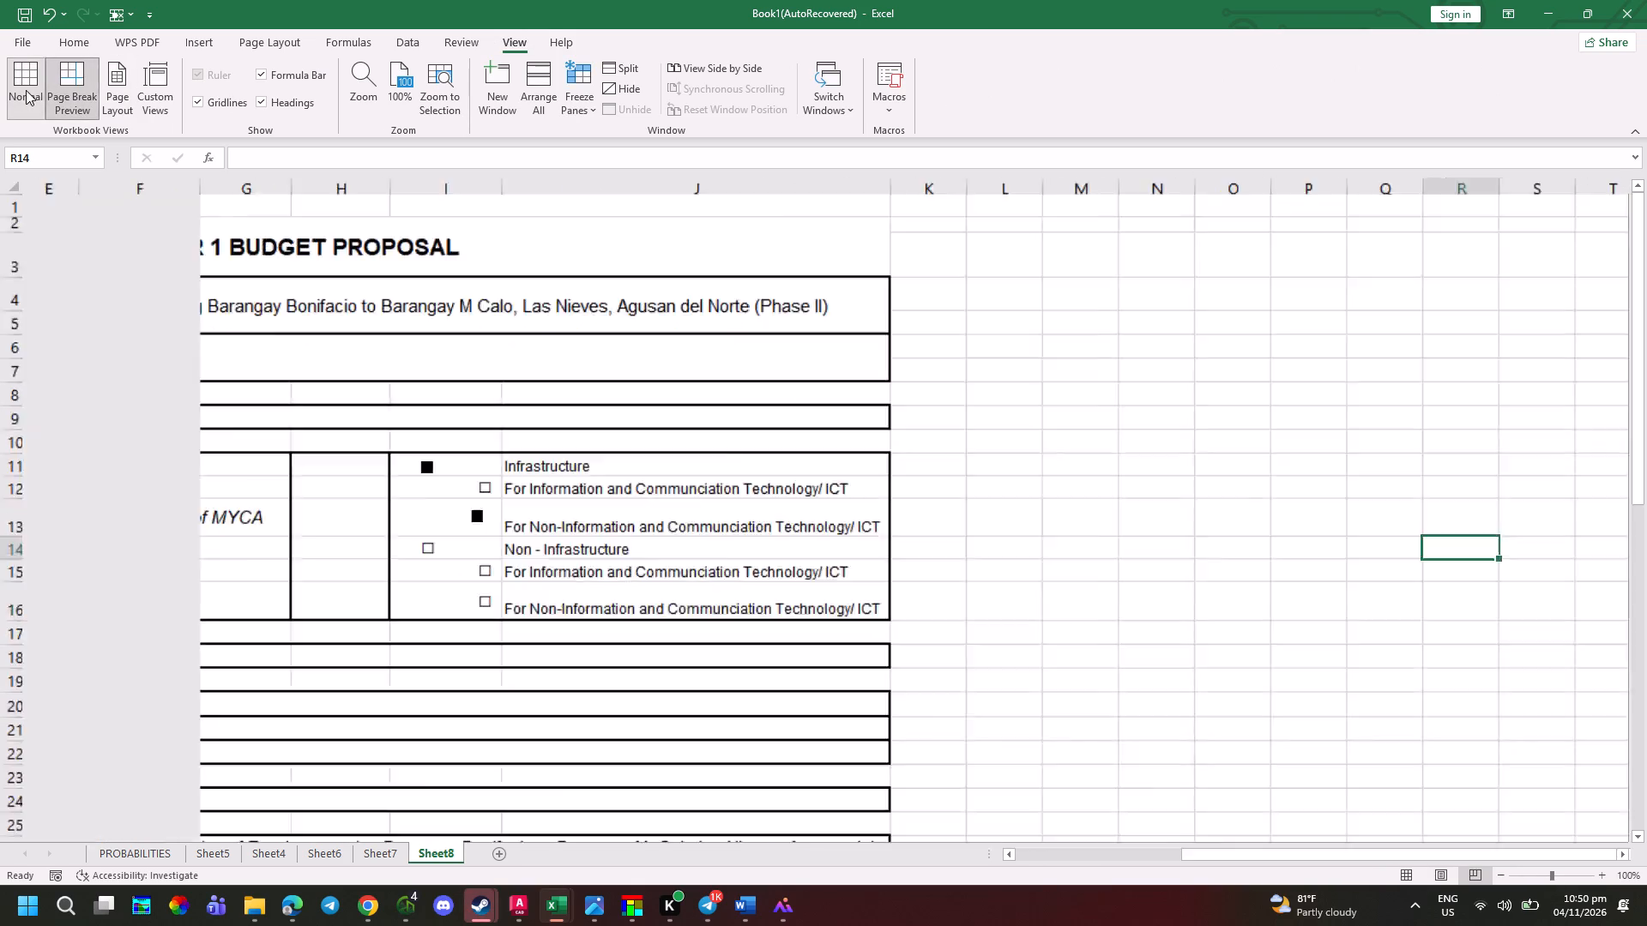
{"action": "left_click", "coordinate": [49, 91]}
{"action": "scroll", "coordinate": [626, 331], "scroll_direction": "up", "scroll_amount": 4}
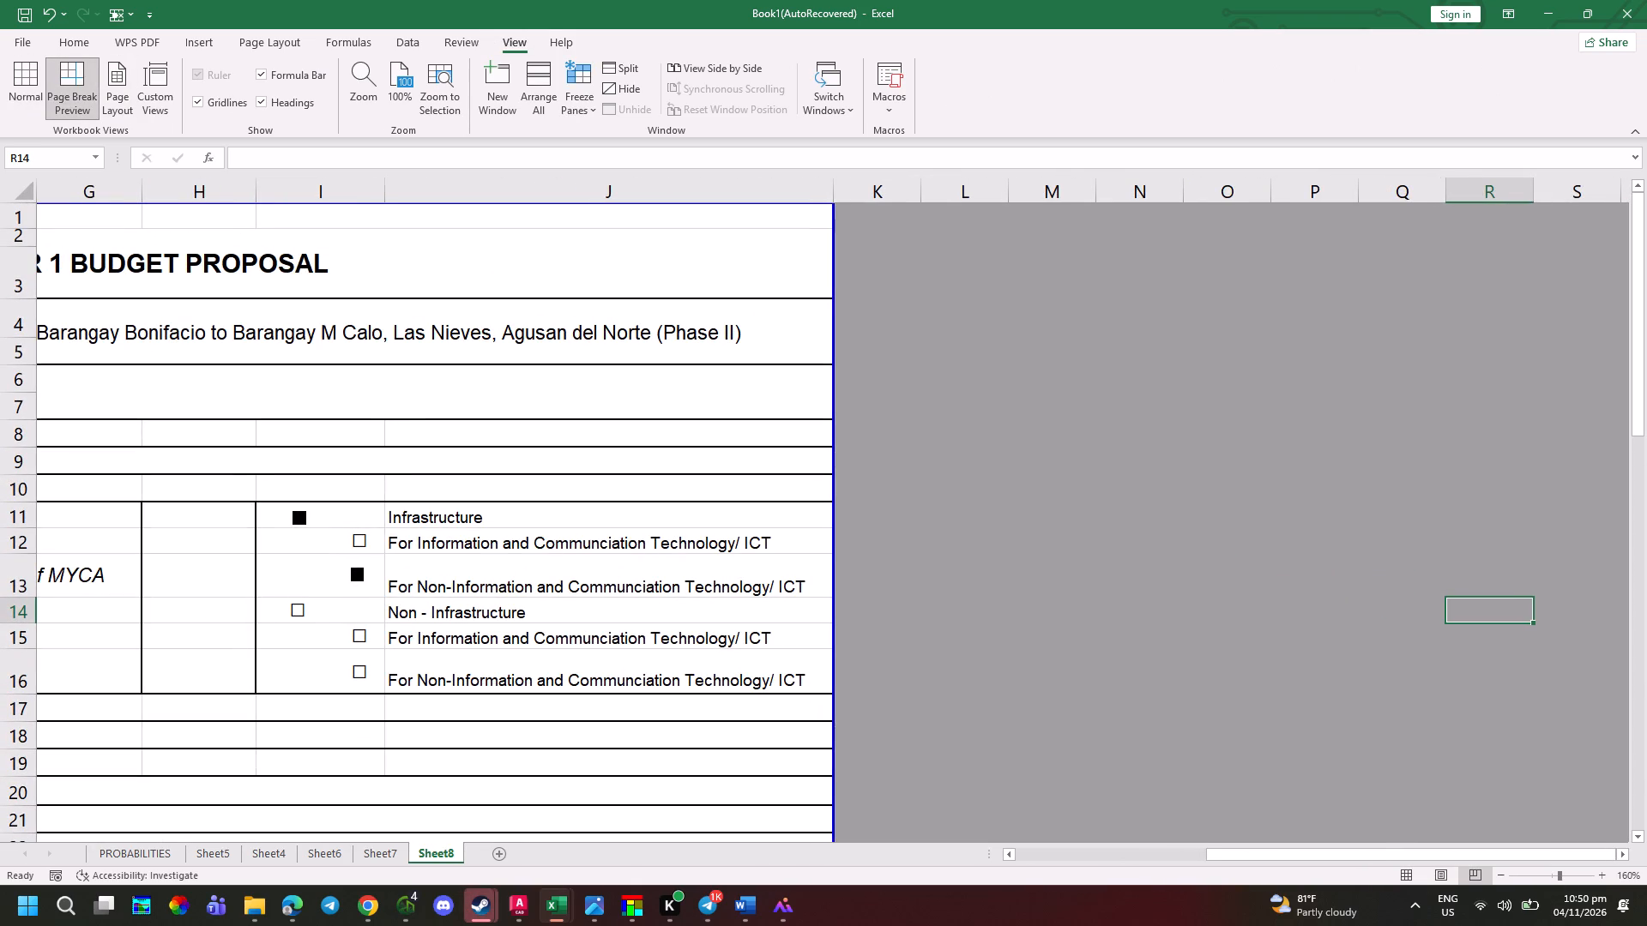
{"action": "left_click", "coordinate": [987, 370]}
{"action": "left_click", "coordinate": [1070, 403]}
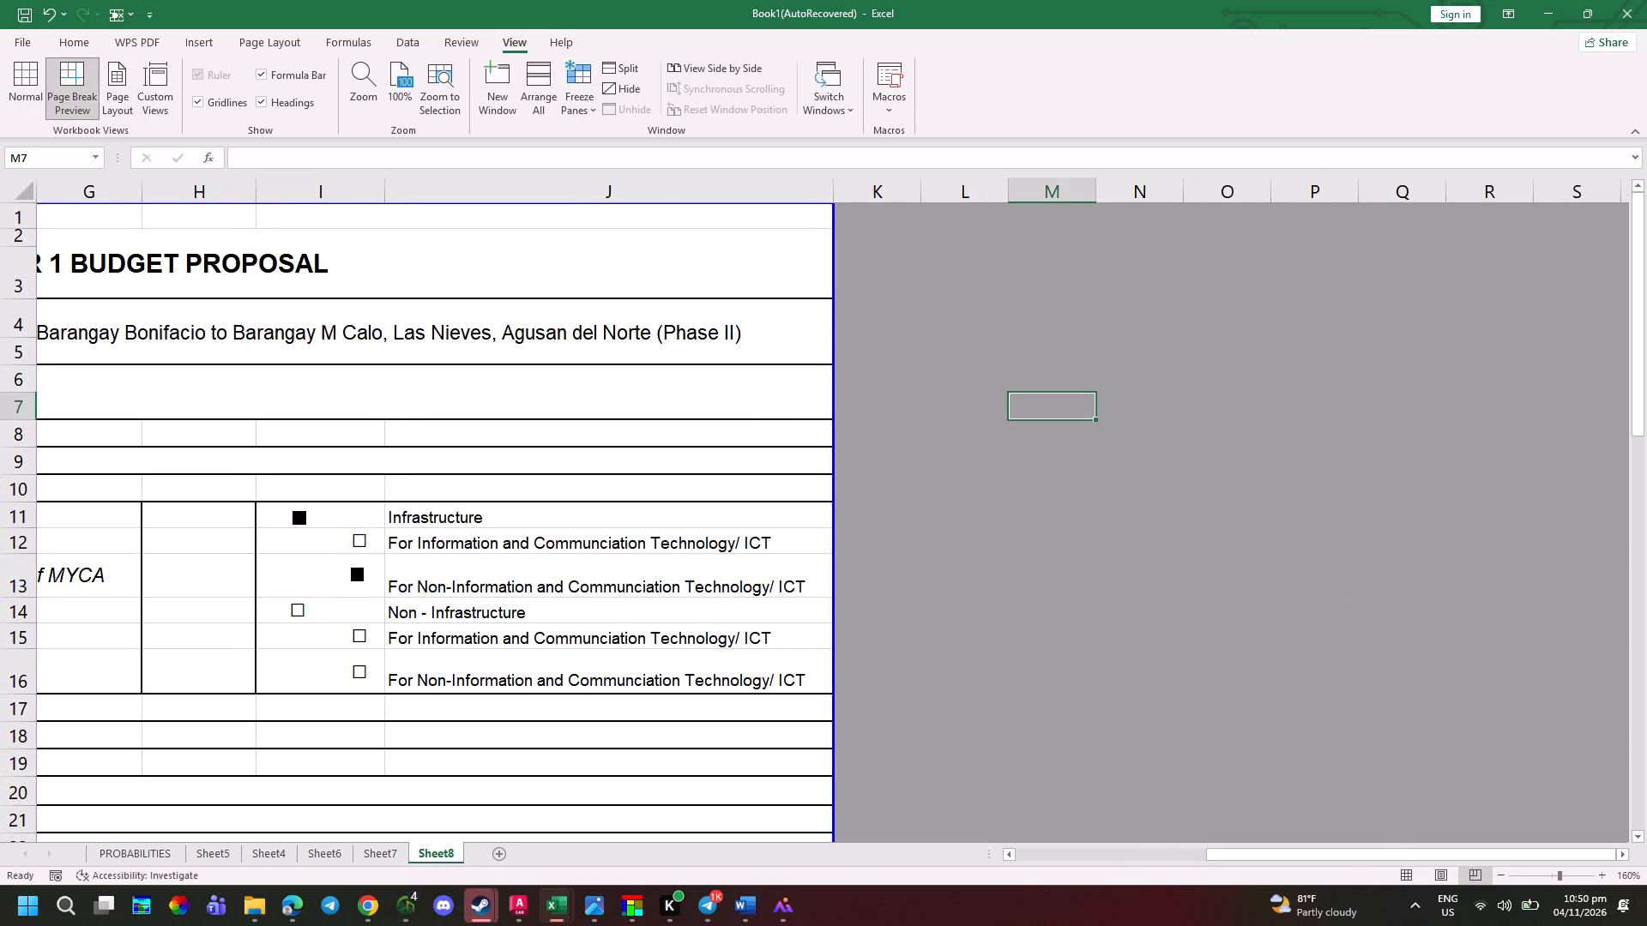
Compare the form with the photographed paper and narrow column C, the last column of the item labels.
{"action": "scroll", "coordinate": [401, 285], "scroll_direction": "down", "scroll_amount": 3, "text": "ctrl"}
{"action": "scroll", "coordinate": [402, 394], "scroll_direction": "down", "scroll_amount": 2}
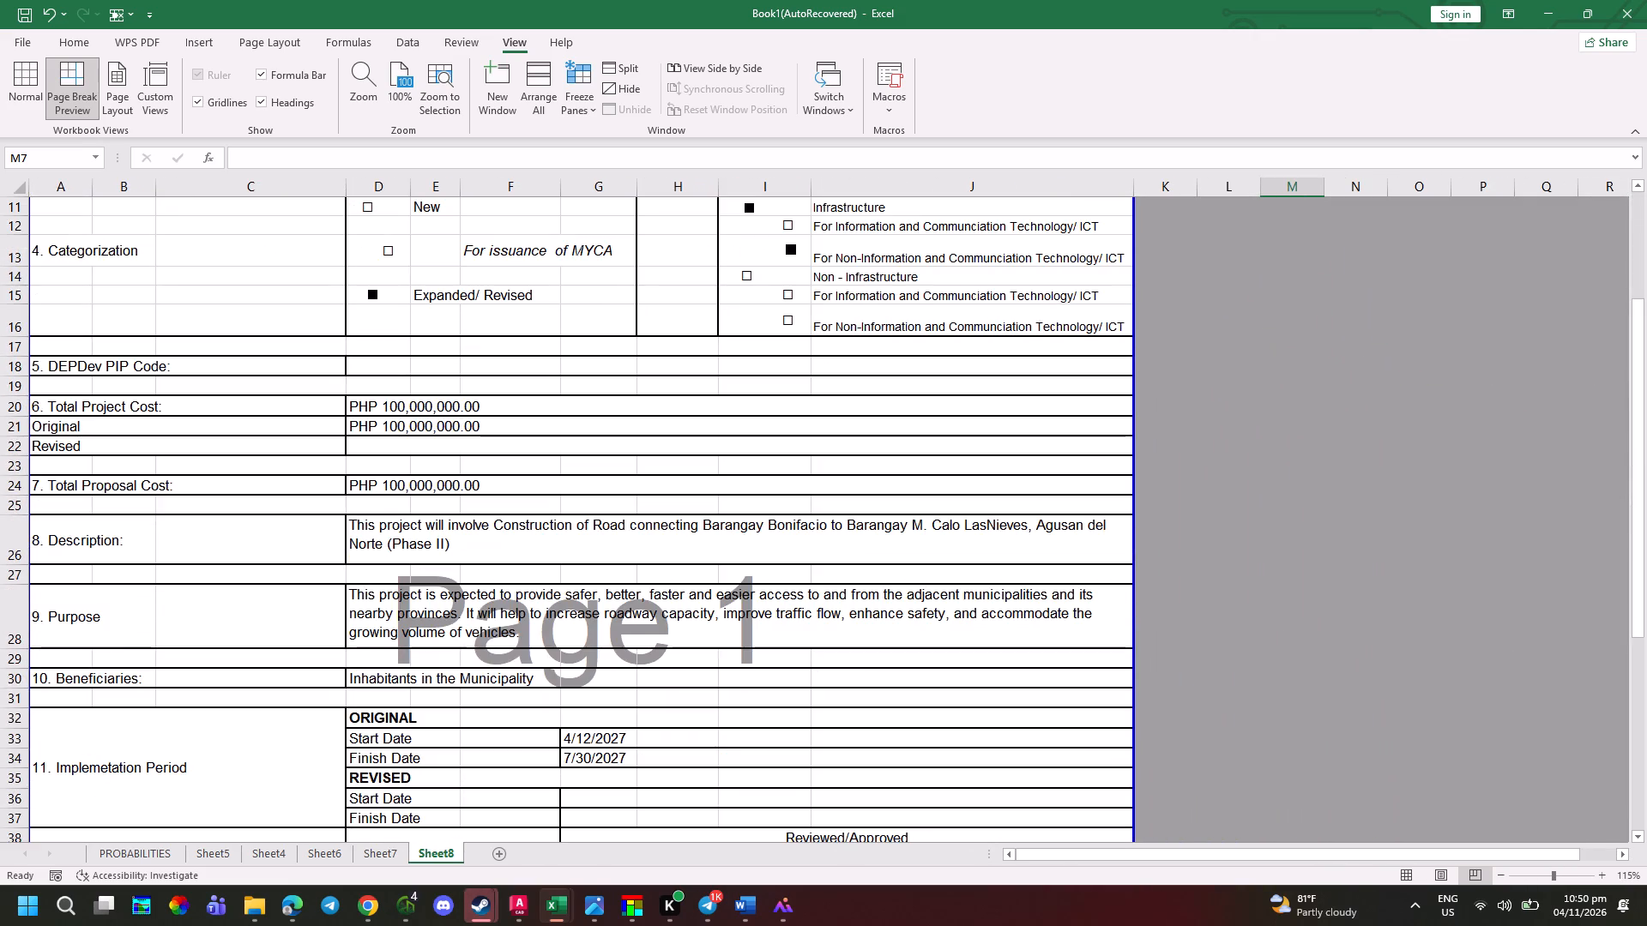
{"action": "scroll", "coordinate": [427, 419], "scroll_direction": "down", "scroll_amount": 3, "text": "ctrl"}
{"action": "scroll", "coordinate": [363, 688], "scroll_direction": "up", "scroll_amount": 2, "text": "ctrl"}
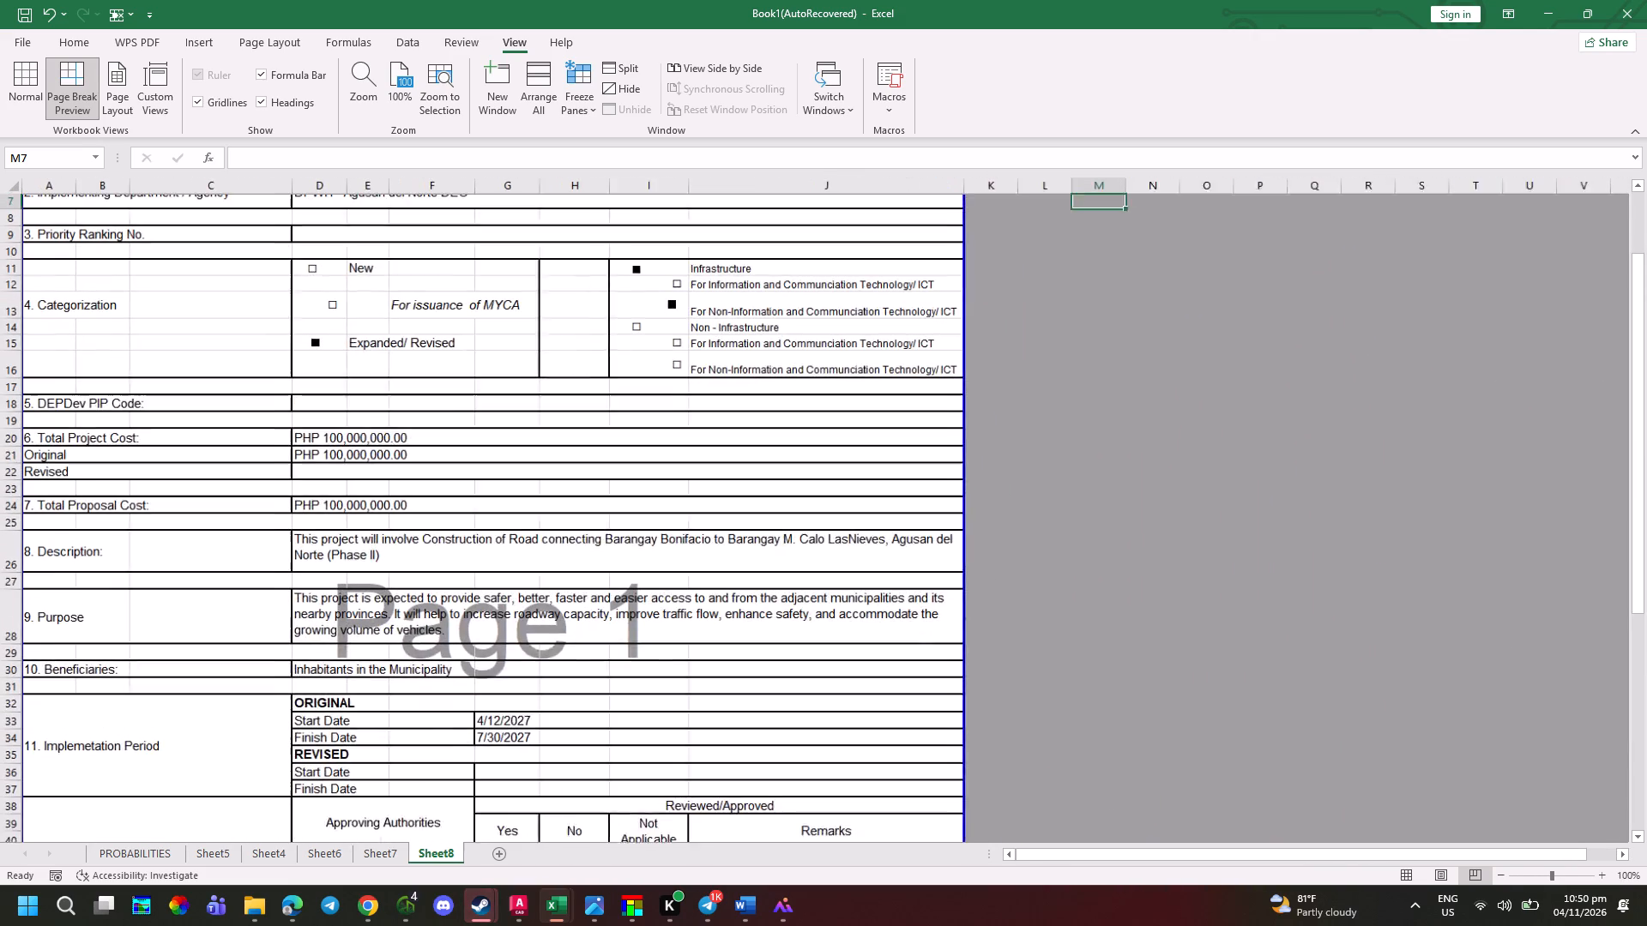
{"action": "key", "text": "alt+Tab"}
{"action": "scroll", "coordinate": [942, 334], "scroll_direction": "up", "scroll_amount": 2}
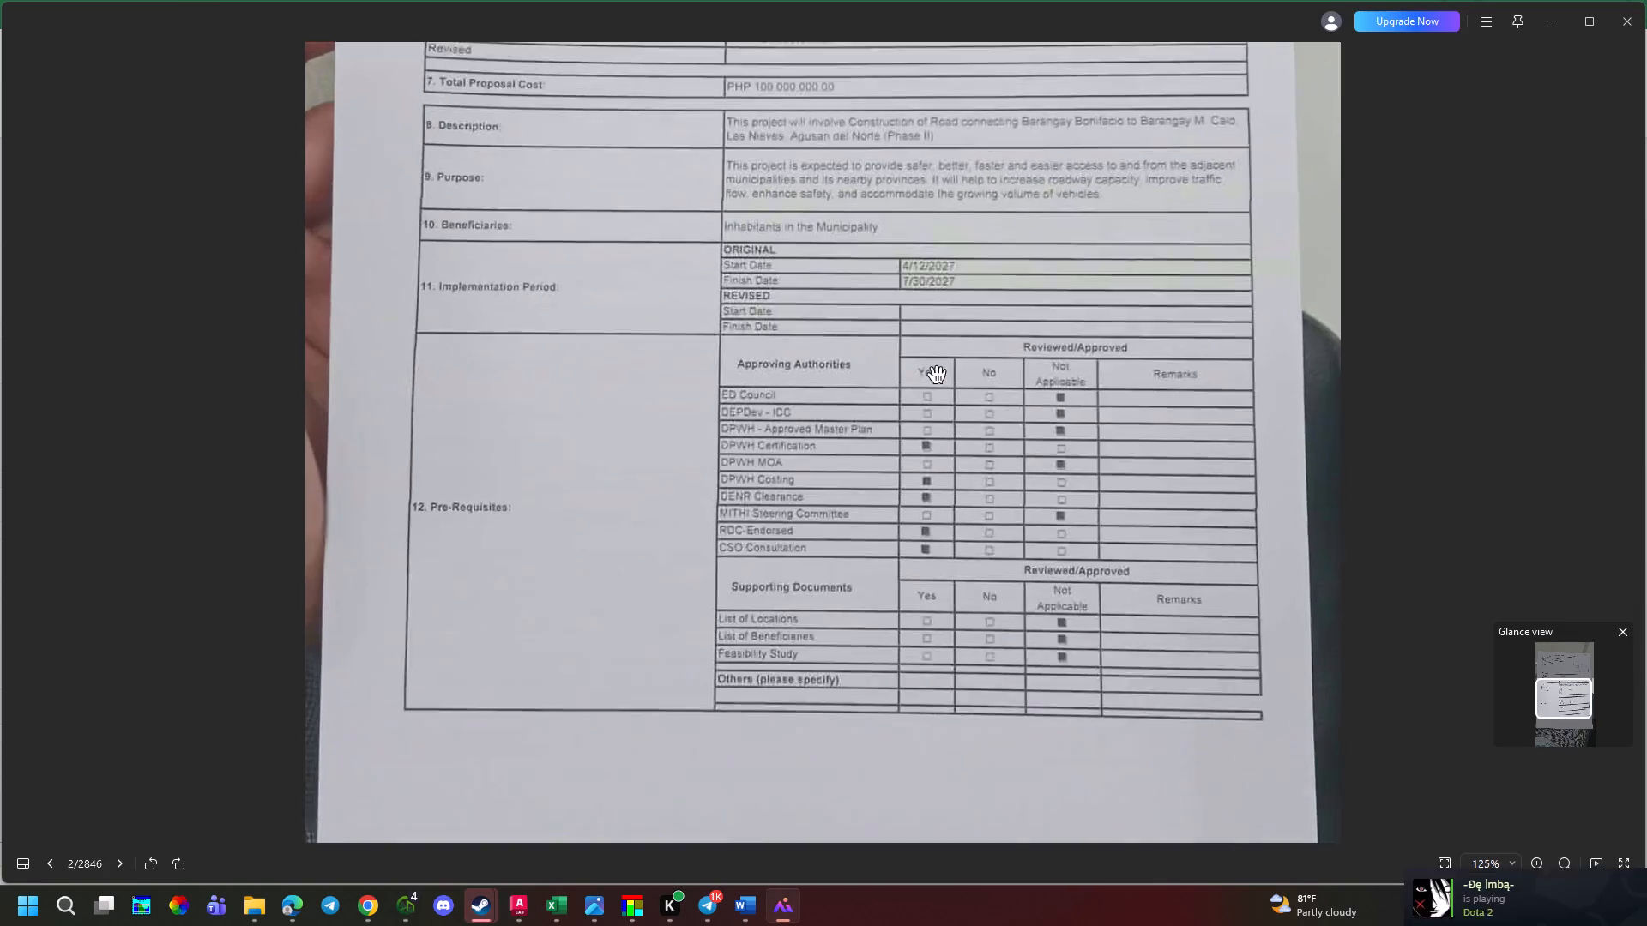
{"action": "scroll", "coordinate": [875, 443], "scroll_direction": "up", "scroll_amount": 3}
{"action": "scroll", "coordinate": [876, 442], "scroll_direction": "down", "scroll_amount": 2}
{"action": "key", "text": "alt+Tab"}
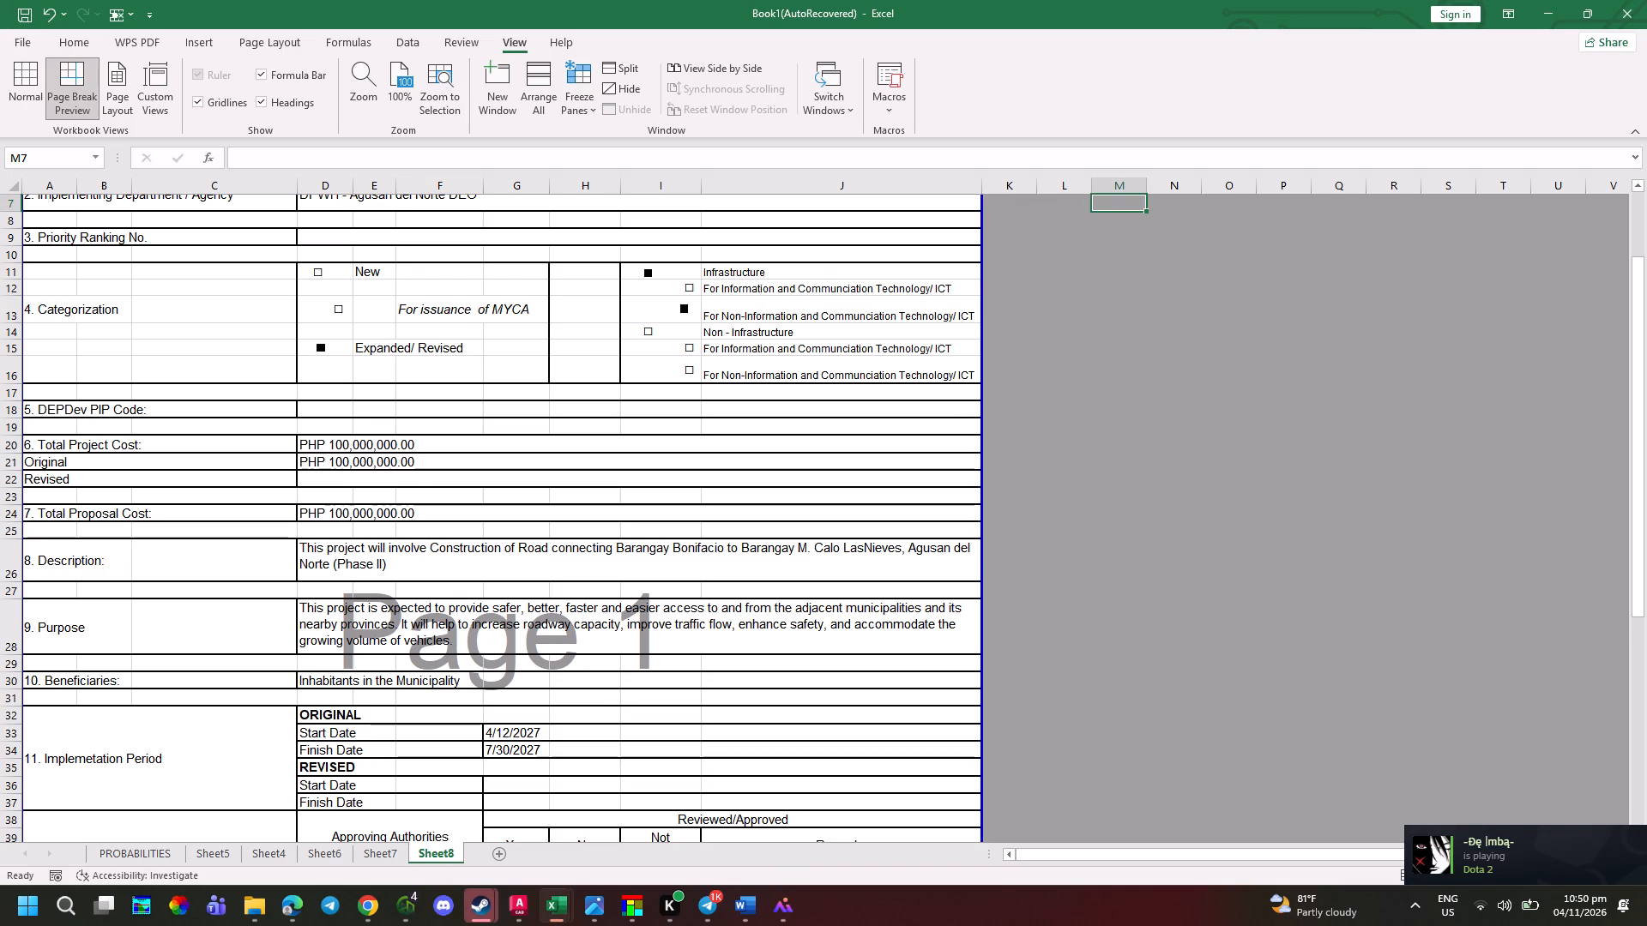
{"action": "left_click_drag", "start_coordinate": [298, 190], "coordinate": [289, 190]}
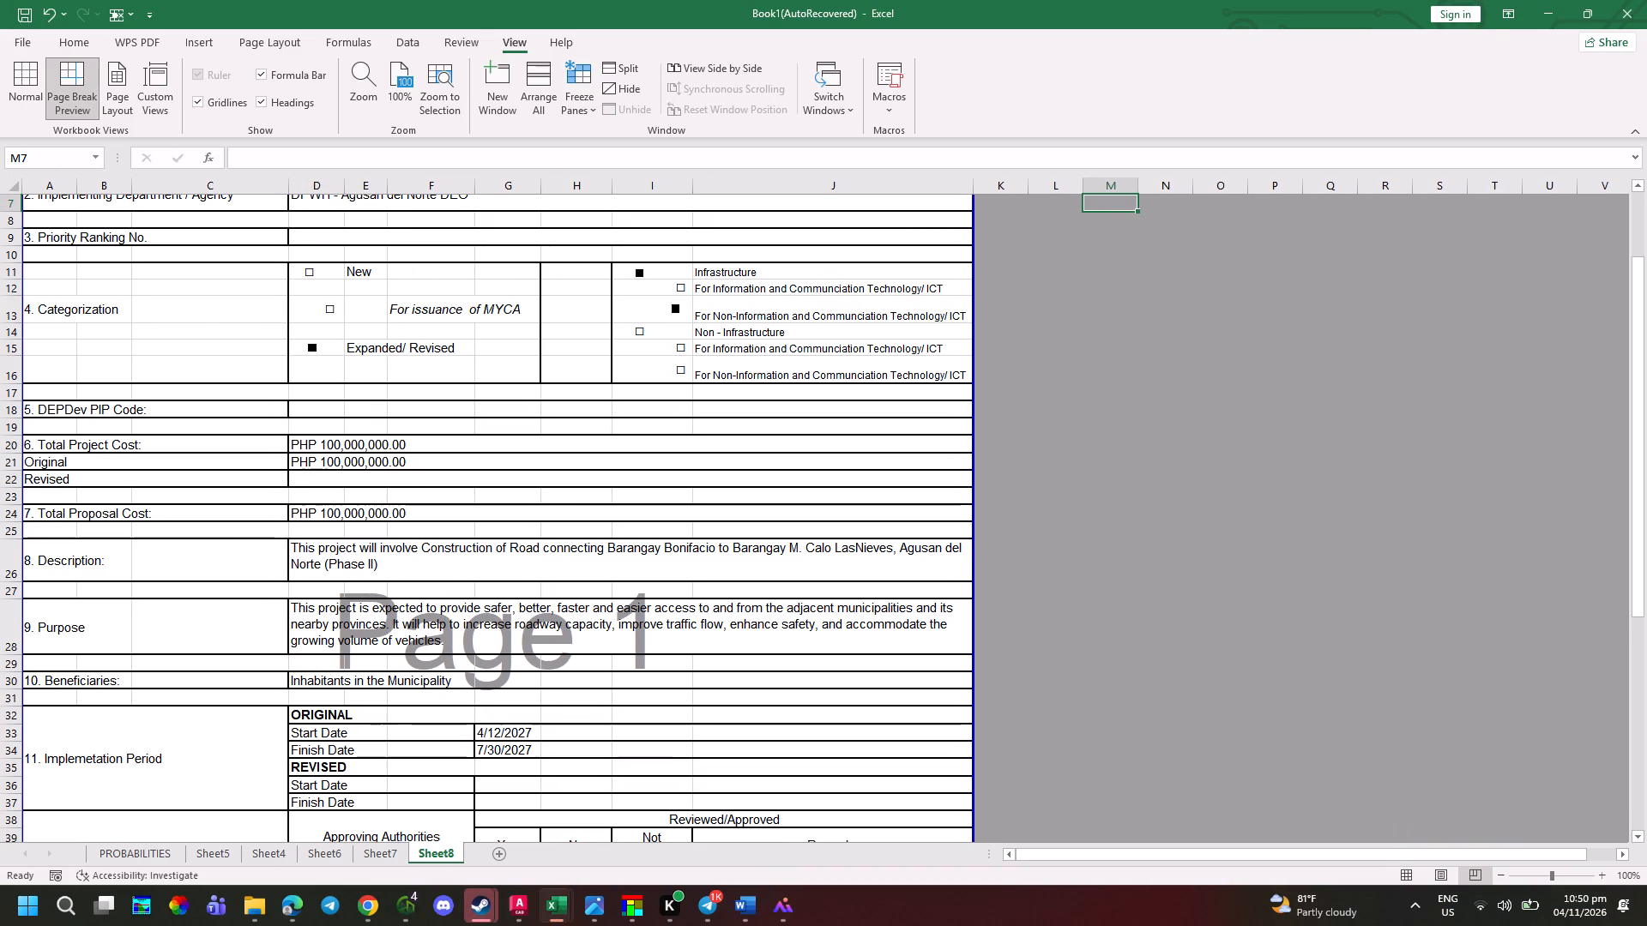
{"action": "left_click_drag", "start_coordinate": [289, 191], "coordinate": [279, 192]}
Left-align the 12. Pre-Requisites: label in the merged cell A38.
{"action": "scroll", "coordinate": [242, 236], "scroll_direction": "down", "scroll_amount": 3}
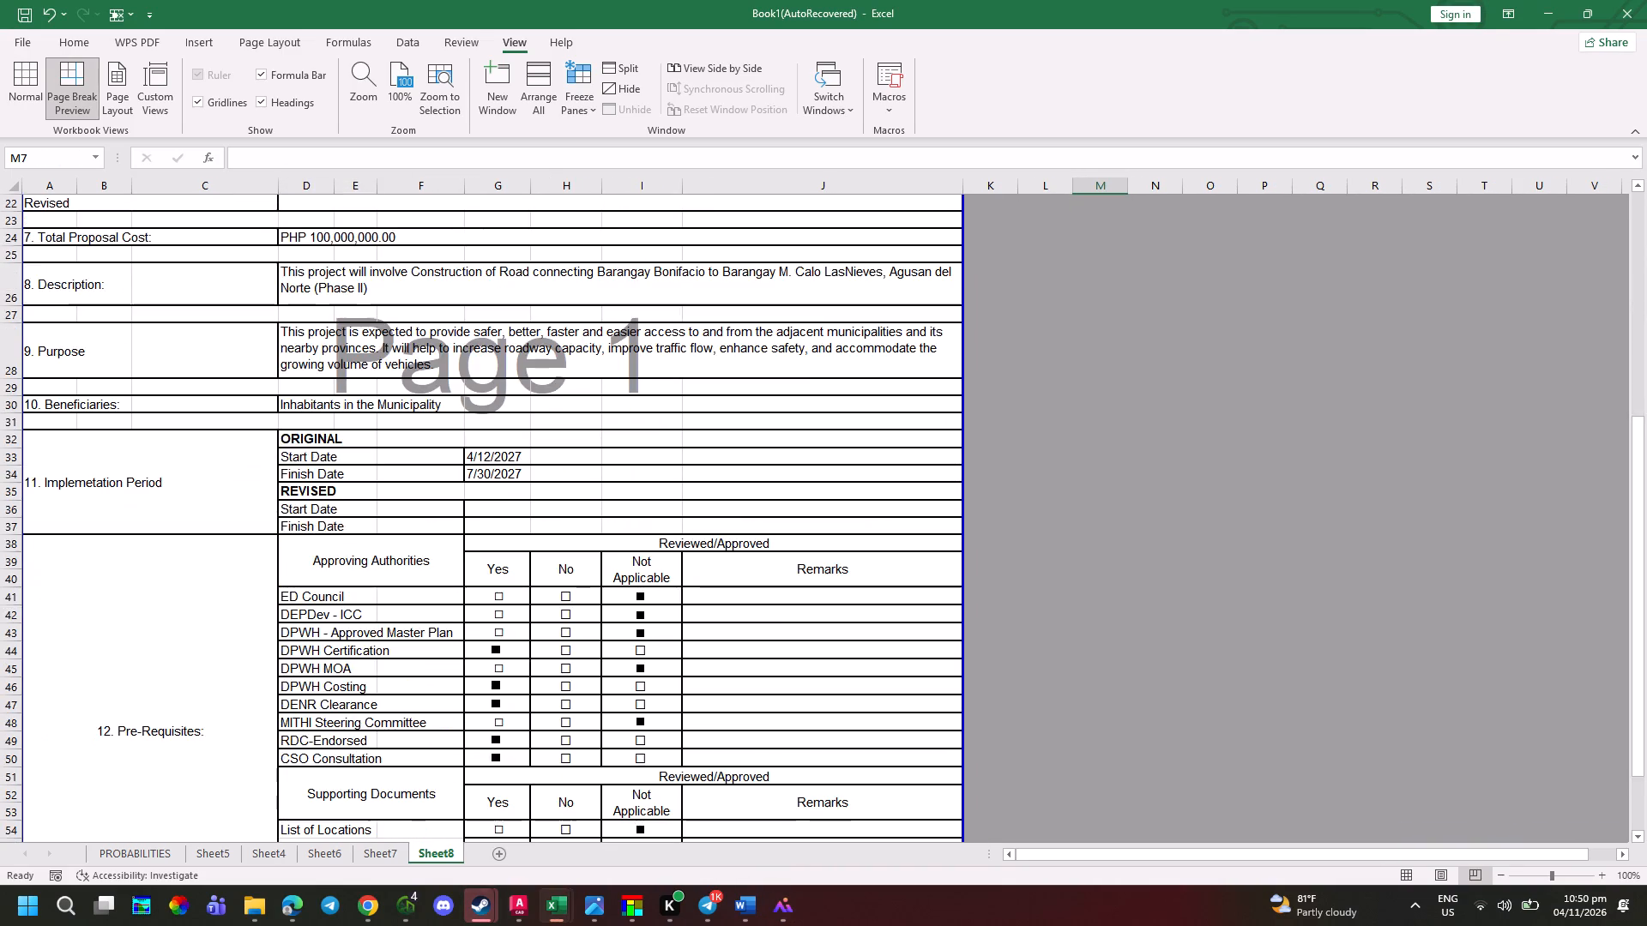
{"action": "scroll", "coordinate": [239, 277], "scroll_direction": "up", "scroll_amount": 4}
{"action": "scroll", "coordinate": [249, 298], "scroll_direction": "down", "scroll_amount": 3}
{"action": "scroll", "coordinate": [195, 670], "scroll_direction": "down", "scroll_amount": 2}
{"action": "left_click", "coordinate": [196, 646]}
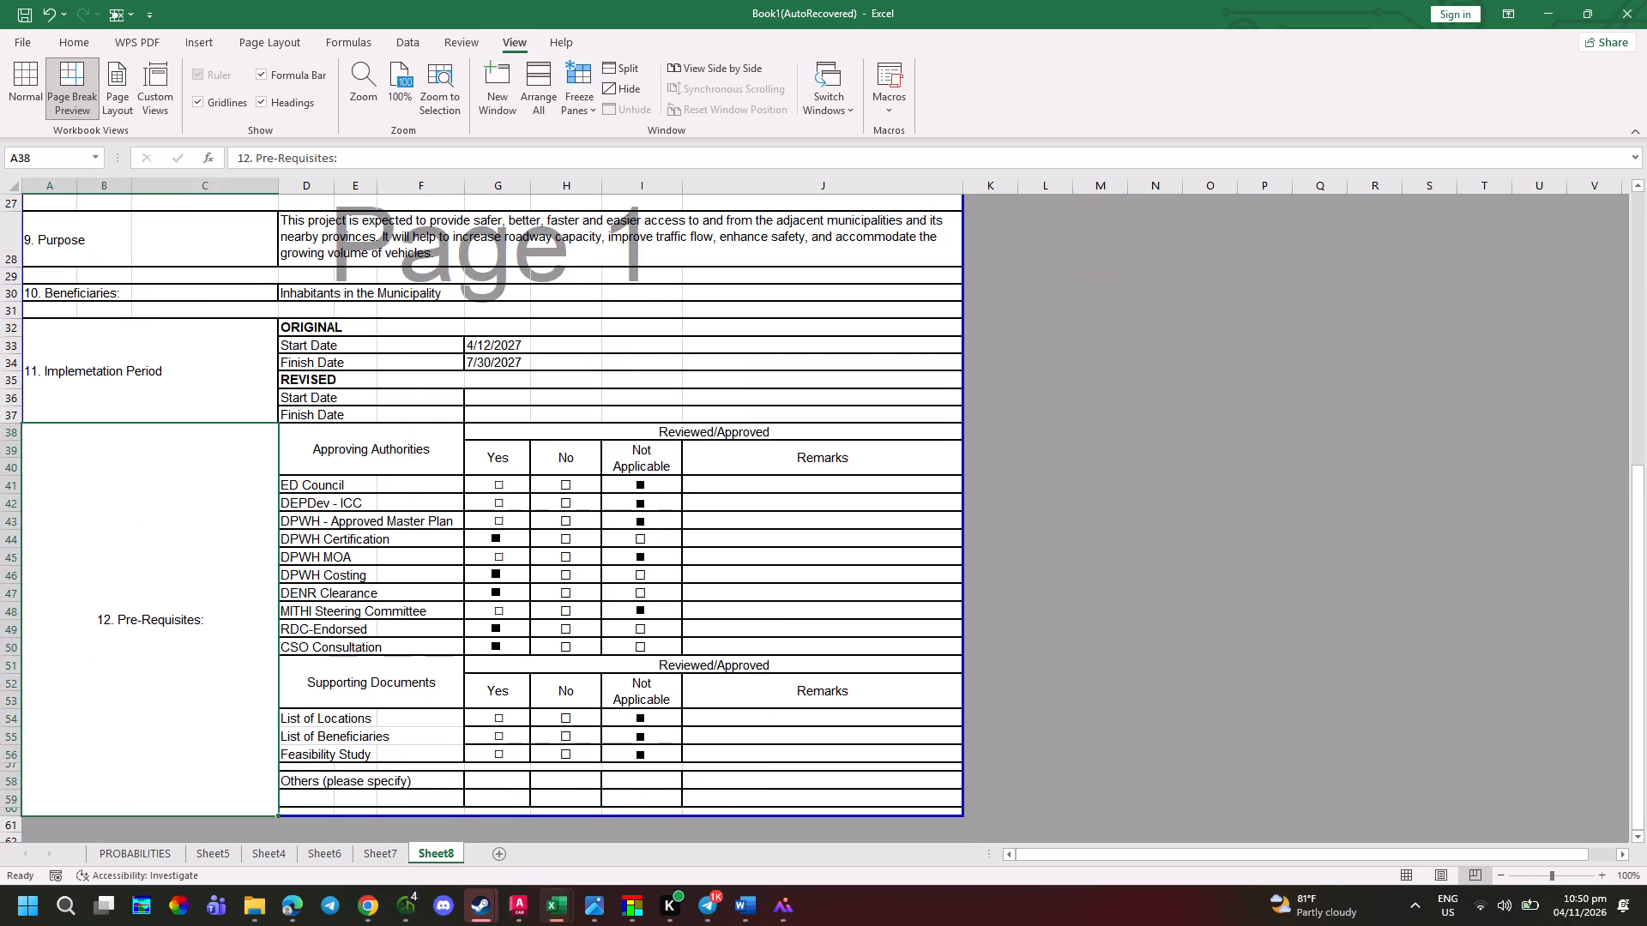
{"action": "left_click", "coordinate": [87, 42]}
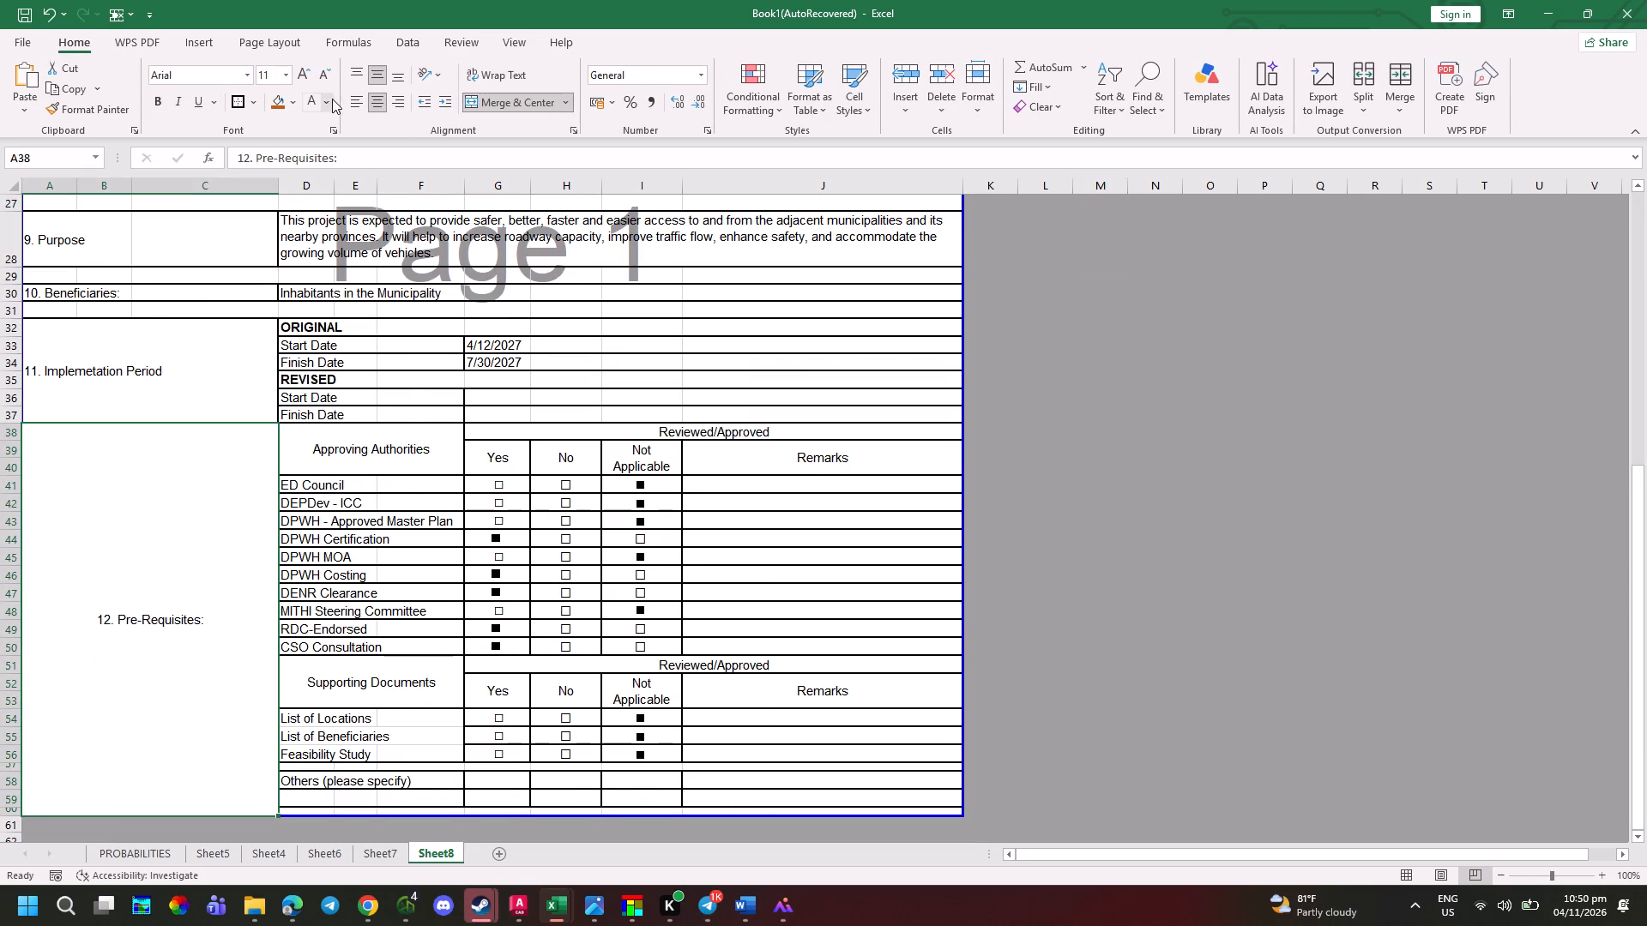
{"action": "left_click", "coordinate": [354, 100]}
Check the label column's proportions in the photographed form and widen column C slightly to match.
{"action": "scroll", "coordinate": [312, 421], "scroll_direction": "up", "scroll_amount": 6}
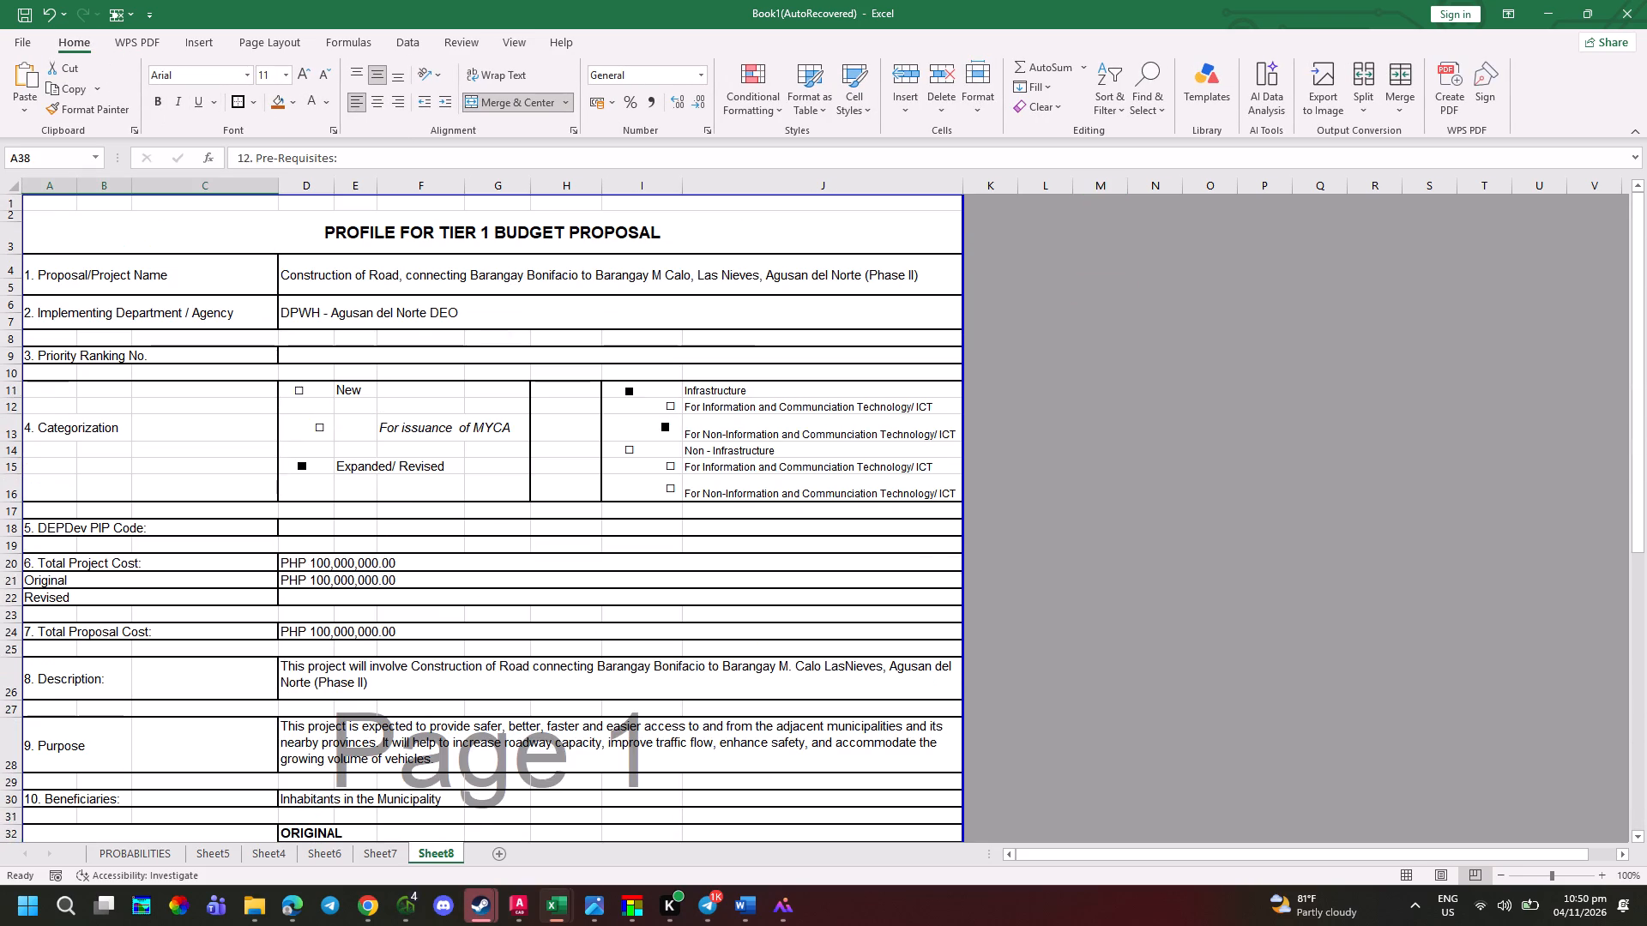
{"action": "key", "text": "alt+Tab"}
{"action": "scroll", "coordinate": [267, 361], "scroll_direction": "up", "scroll_amount": 4}
{"action": "scroll", "coordinate": [443, 308], "scroll_direction": "down", "scroll_amount": 3}
{"action": "scroll", "coordinate": [536, 209], "scroll_direction": "down", "scroll_amount": 2}
{"action": "left_click_drag", "start_coordinate": [525, 227], "coordinate": [526, 305]}
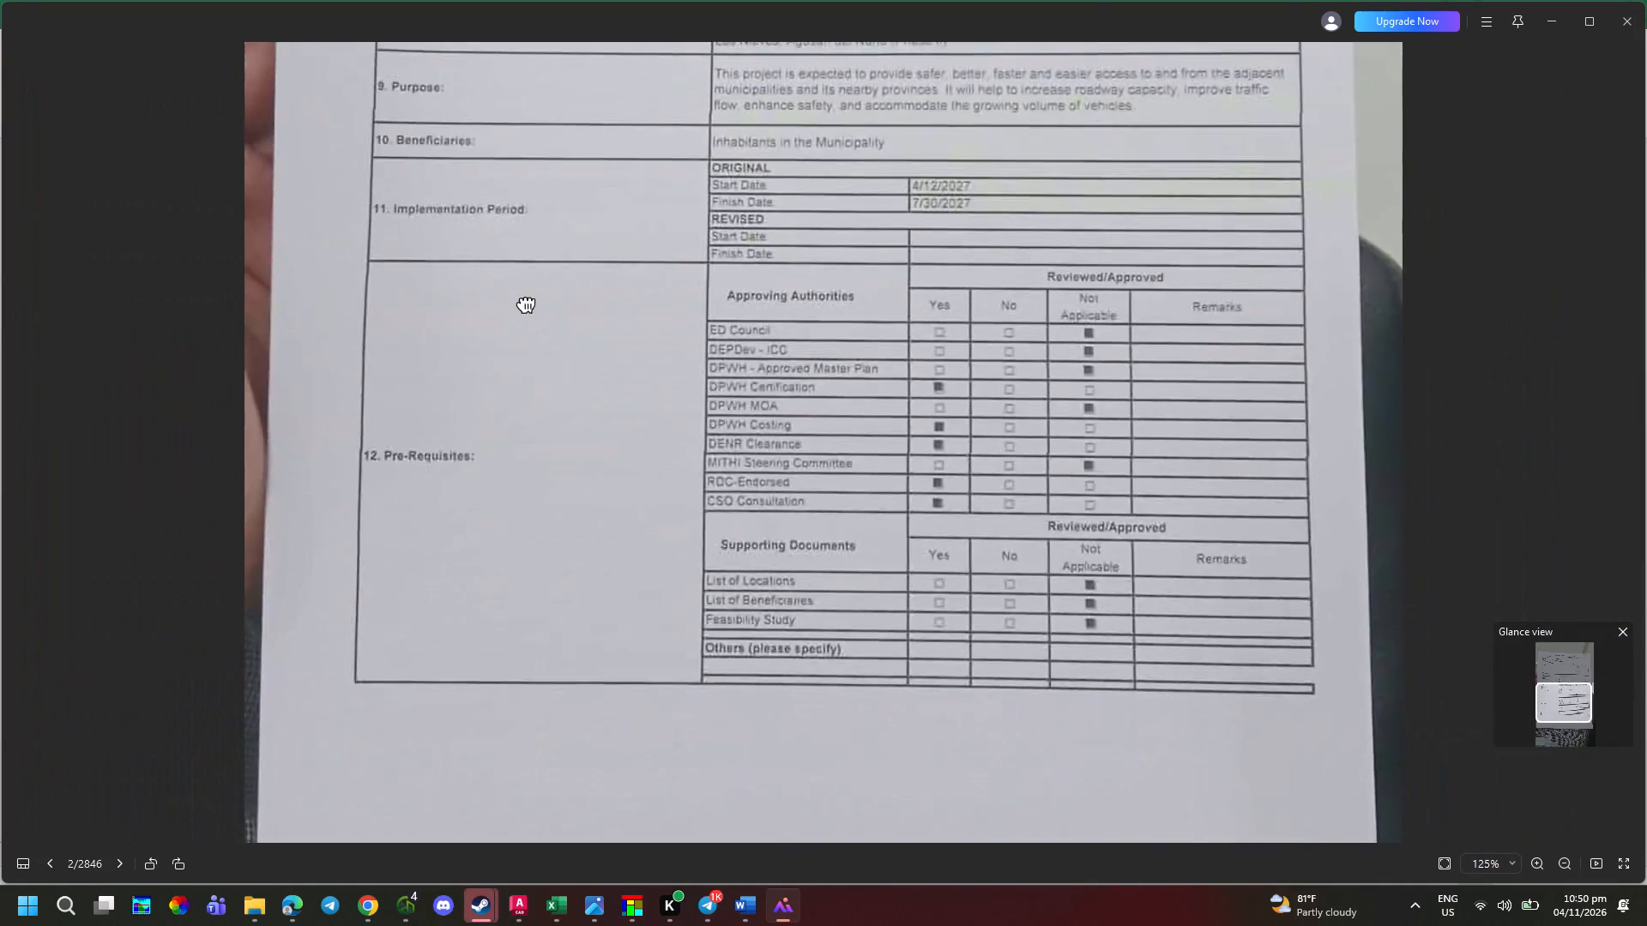
{"action": "left_click_drag", "start_coordinate": [526, 305], "coordinate": [518, 737]}
{"action": "left_click_drag", "start_coordinate": [564, 344], "coordinate": [552, 755]}
{"action": "key", "text": "alt+Tab"}
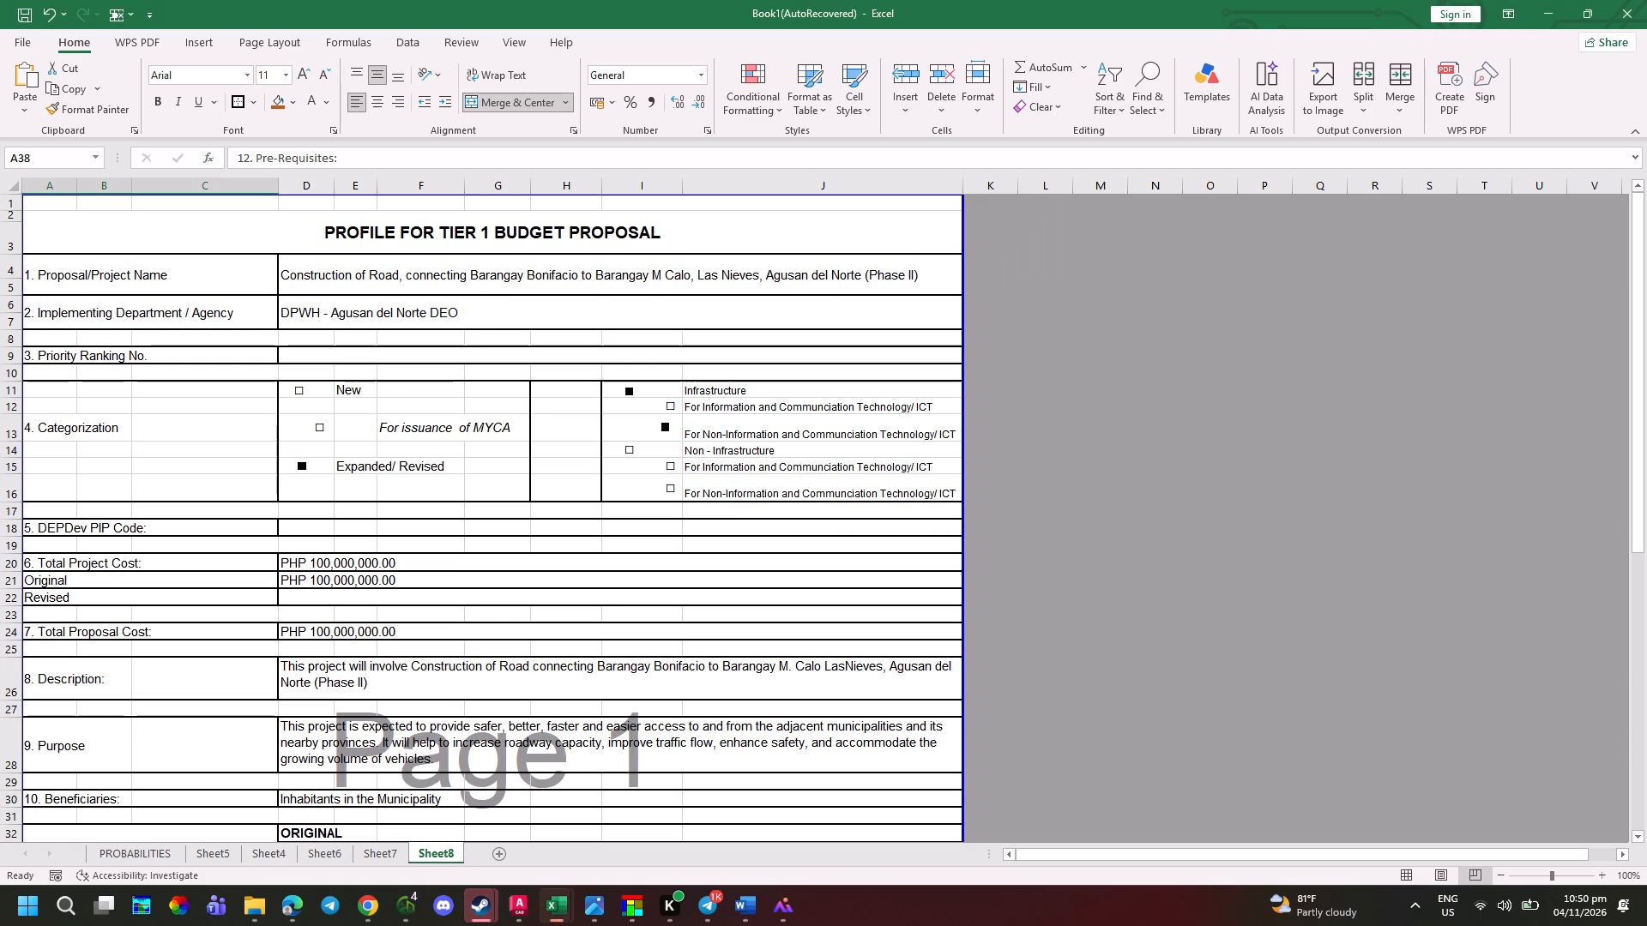
{"action": "left_click_drag", "start_coordinate": [281, 189], "coordinate": [296, 192]}
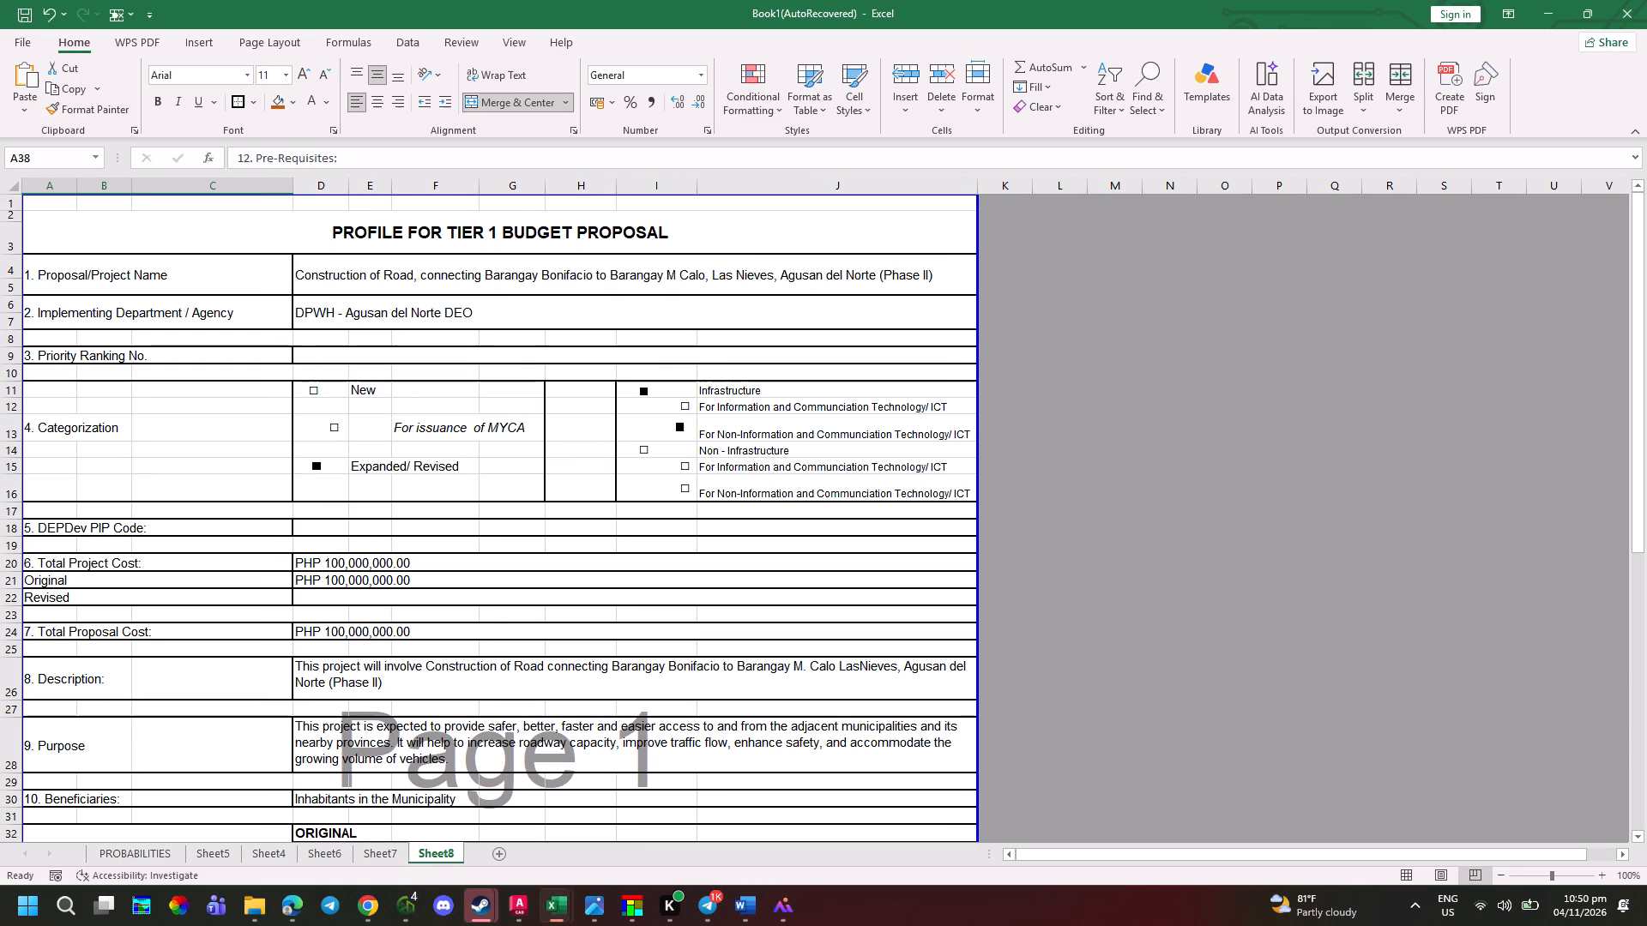
Narrow column J to a width of 41.86 so the Non-Information technology labels wrap as in the photographed form.
{"action": "left_click_drag", "start_coordinate": [977, 185], "coordinate": [963, 190]}
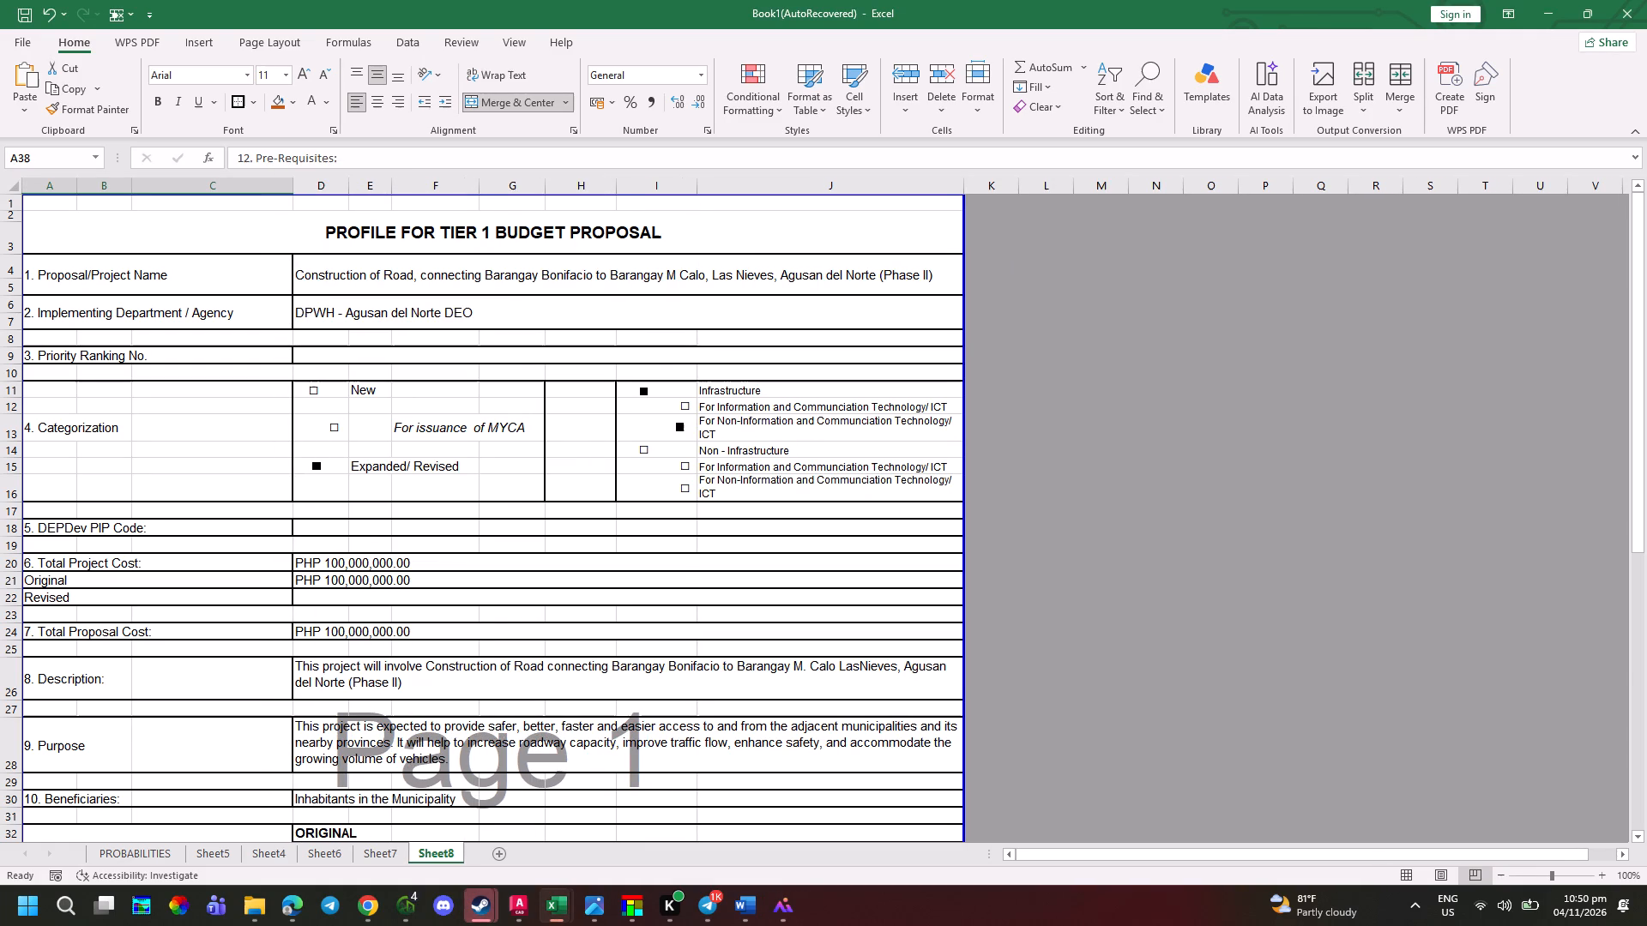
{"action": "left_click_drag", "start_coordinate": [963, 190], "coordinate": [974, 190]}
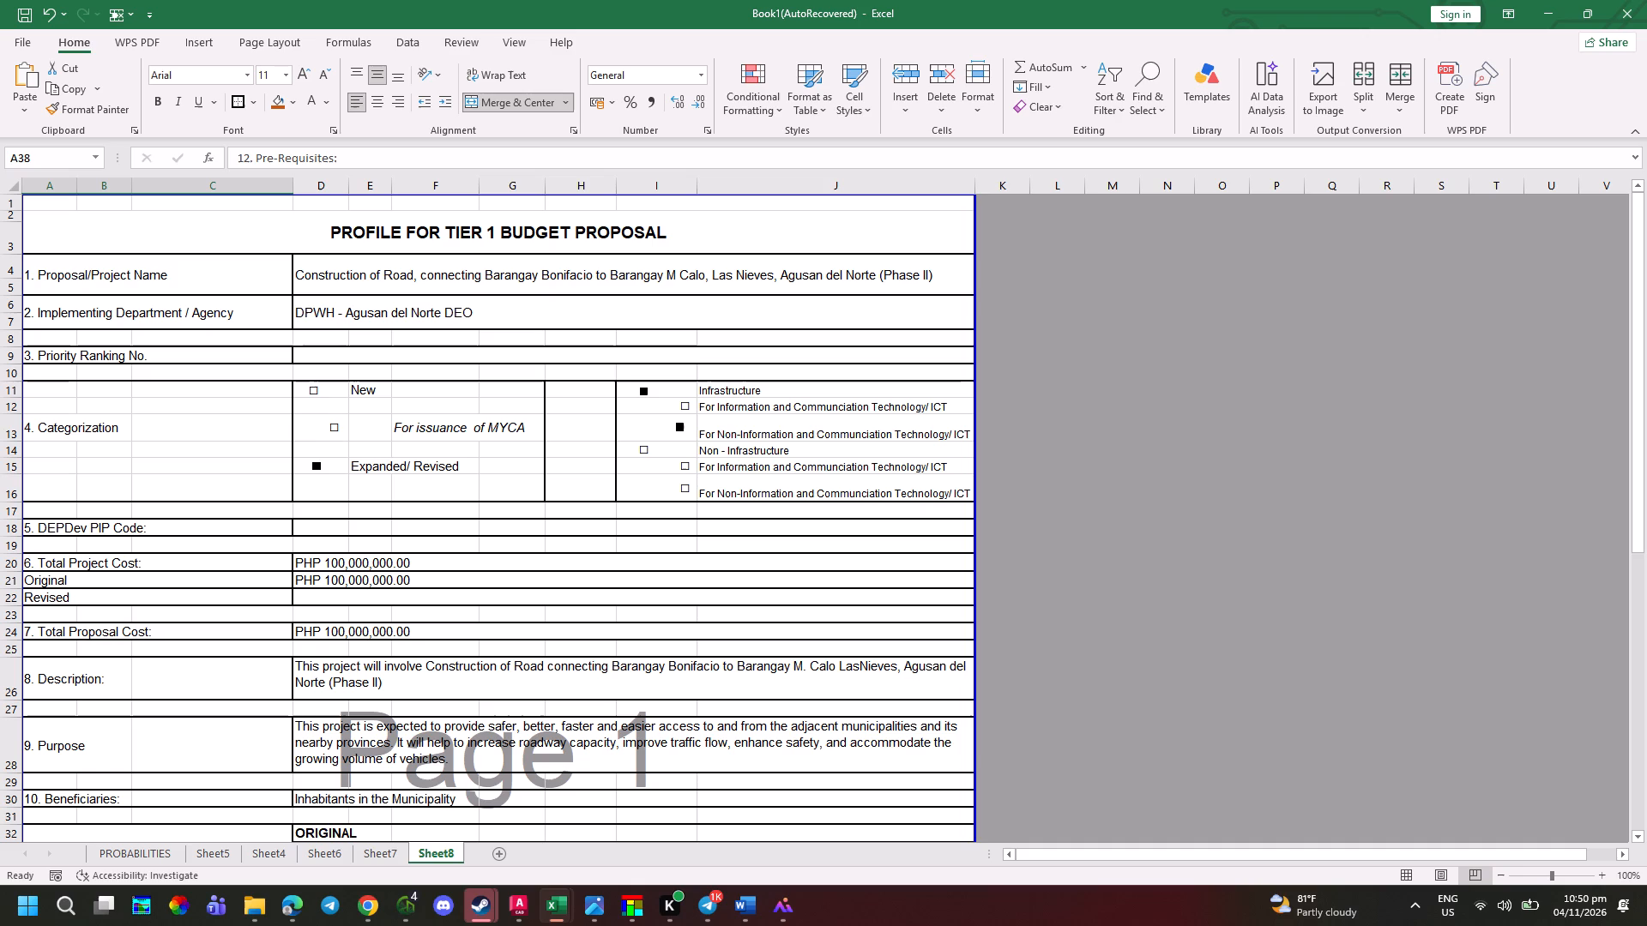
{"action": "left_click_drag", "start_coordinate": [969, 195], "coordinate": [944, 201]}
{"action": "key", "text": "alt+Tab"}
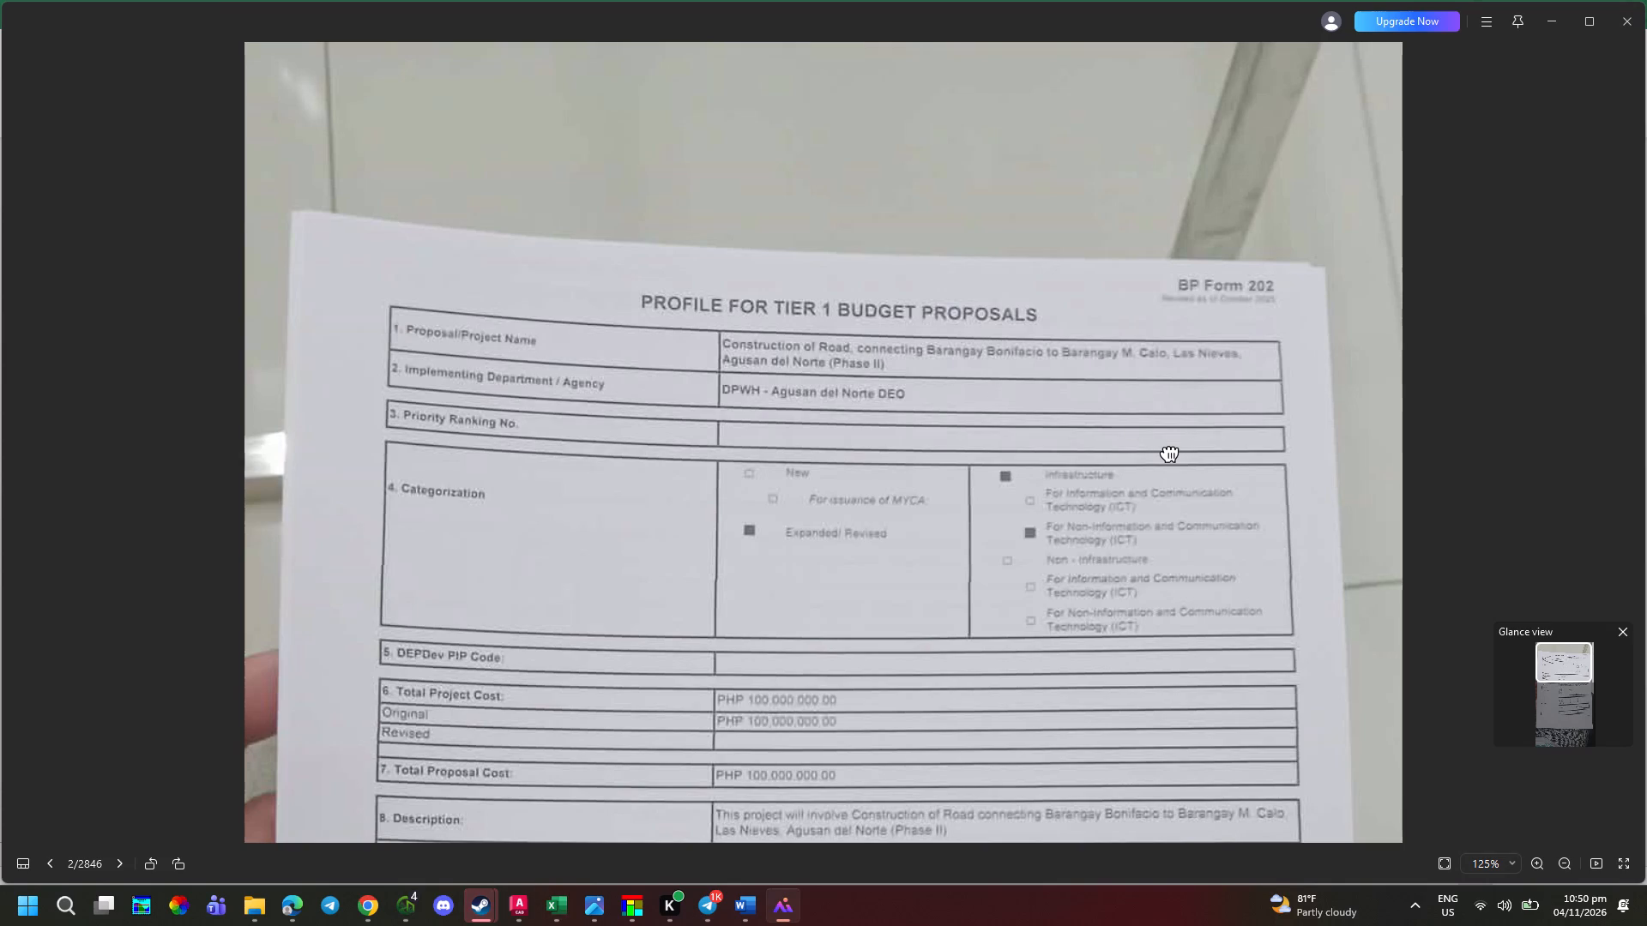
{"action": "key", "text": "alt+Tab"}
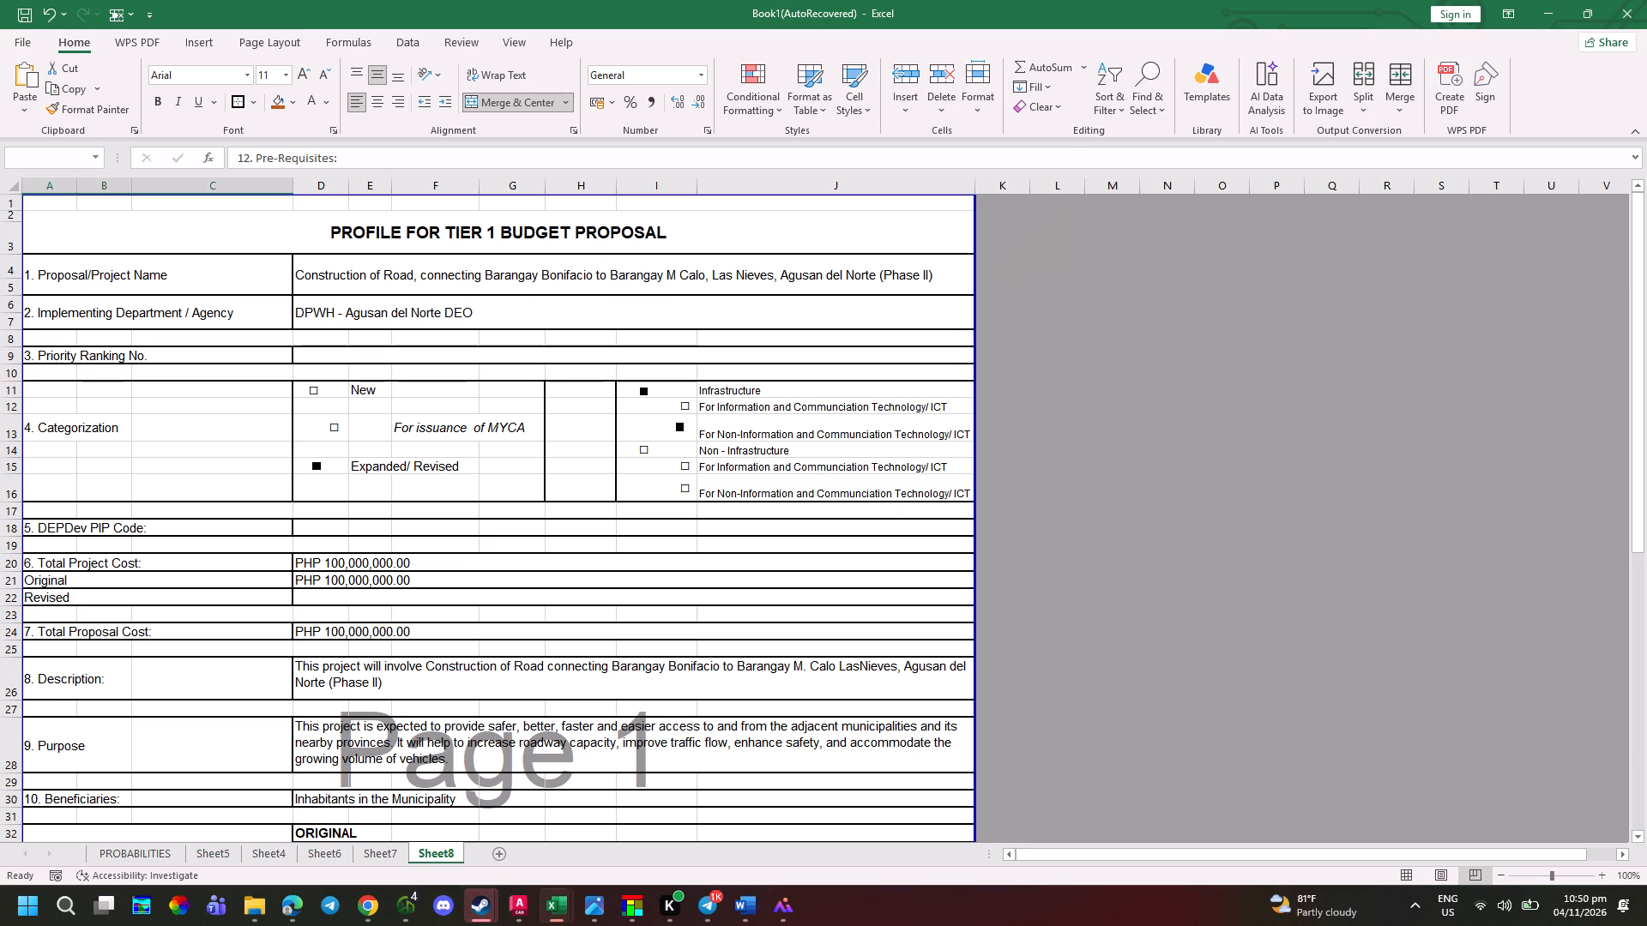
{"action": "left_click_drag", "start_coordinate": [975, 184], "coordinate": [953, 182]}
{"action": "left_click", "coordinate": [953, 182]}
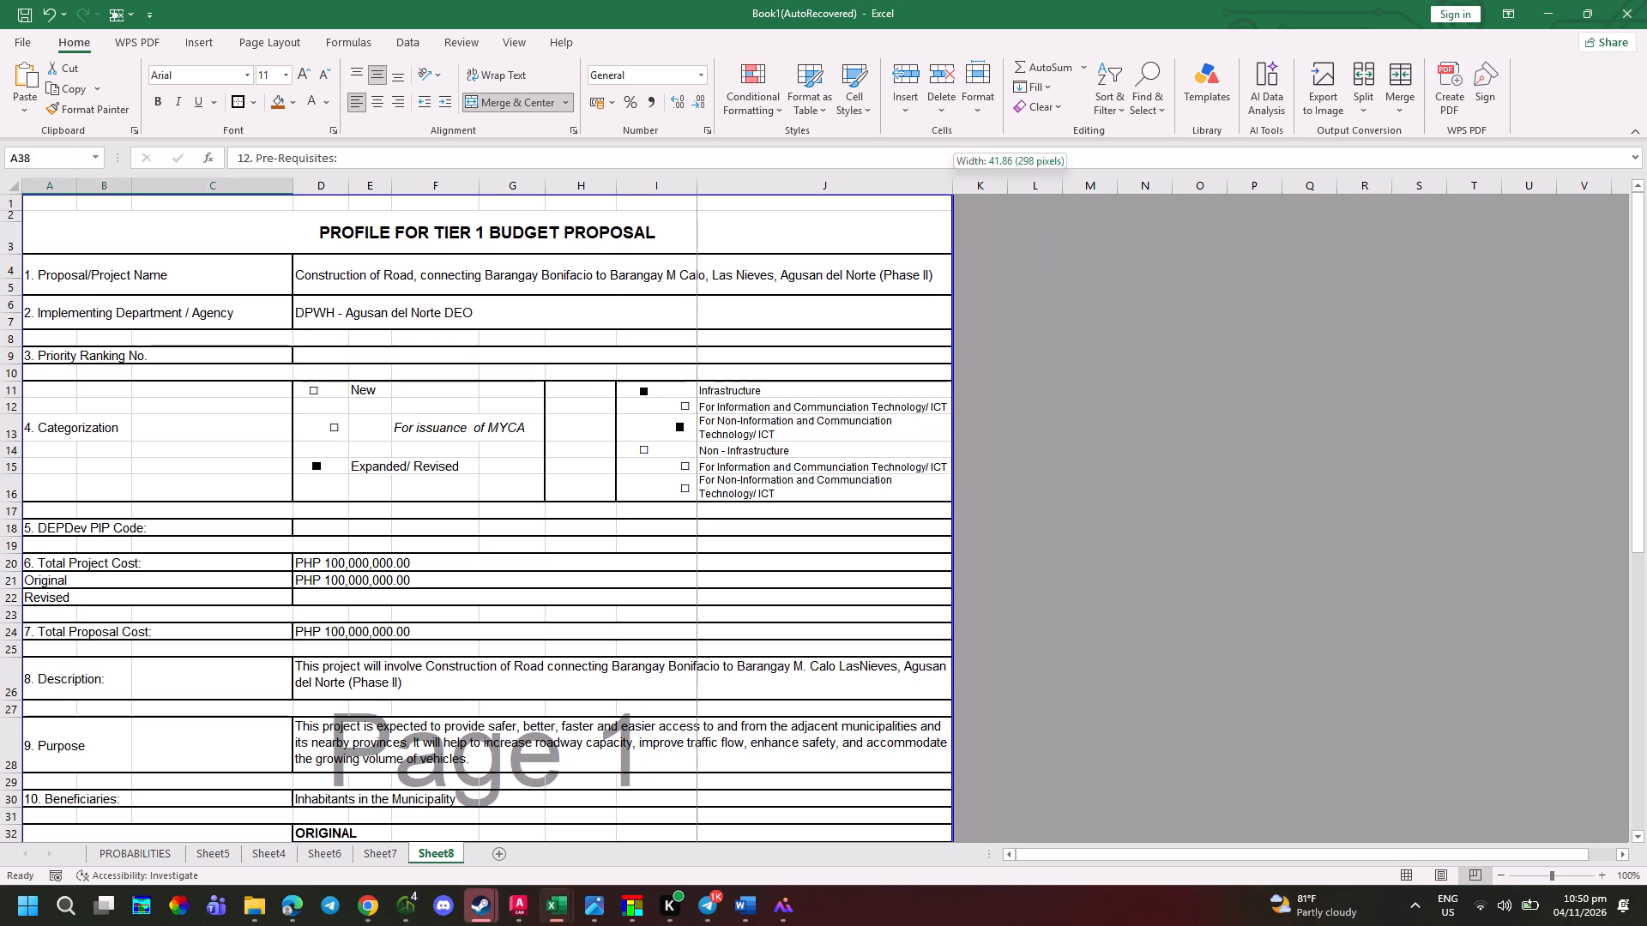
{"action": "left_click", "coordinate": [1069, 523]}
Insert the missing space in the 8. Description text so it reads Las Nieves.
{"action": "scroll", "coordinate": [1051, 512], "scroll_direction": "down", "scroll_amount": 1}
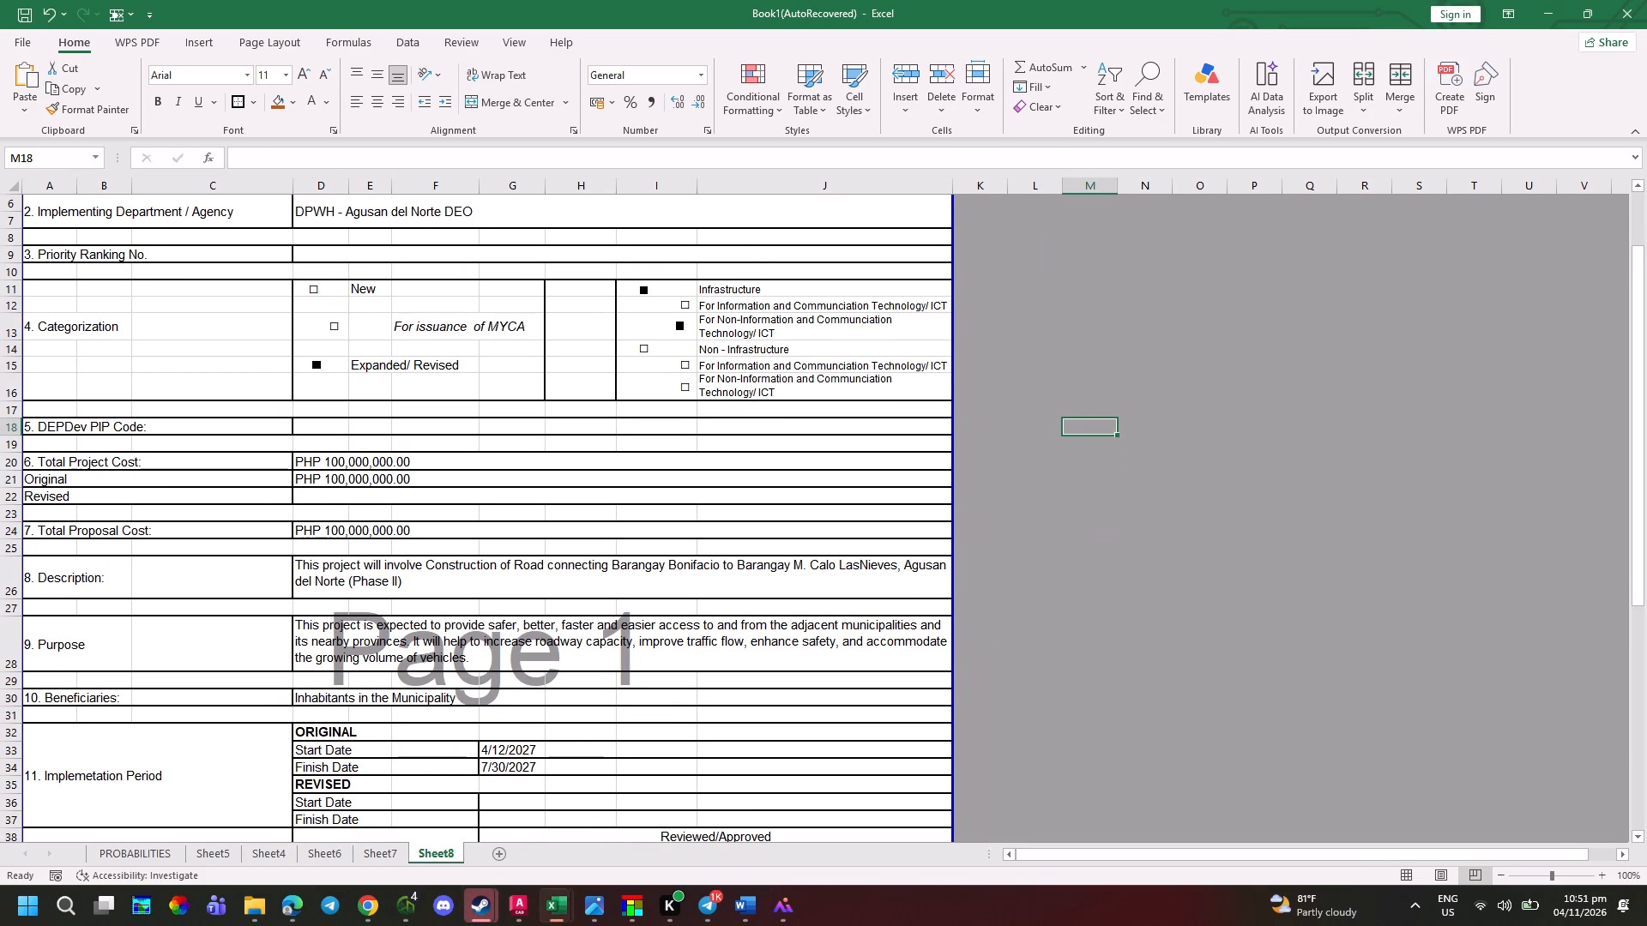
{"action": "double_click", "coordinate": [850, 570]}
{"action": "left_click", "coordinate": [861, 564]}
{"action": "key", "text": "space"}
{"action": "left_click", "coordinate": [1071, 632]}
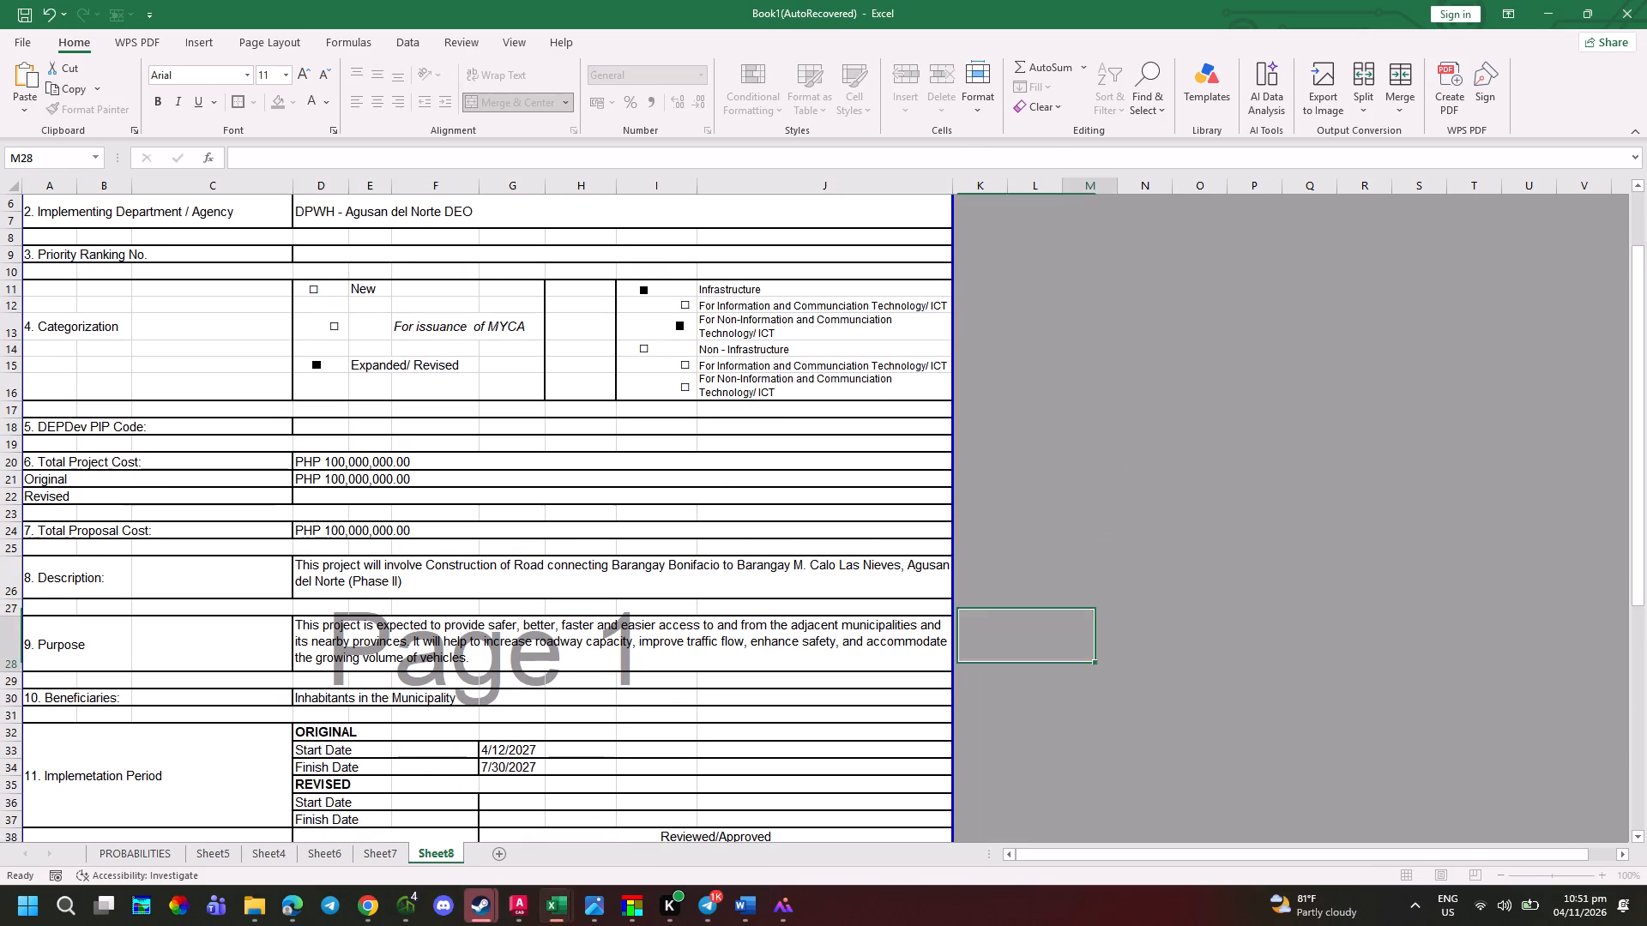
Compare the 8. Description and 9. Purpose line breaks with the photographed form and narrow column J further so the text wraps earlier.
{"action": "key", "text": "alt+Tab"}
{"action": "scroll", "coordinate": [1125, 629], "scroll_direction": "down", "scroll_amount": 2}
{"action": "scroll", "coordinate": [1143, 639], "scroll_direction": "up", "scroll_amount": 3}
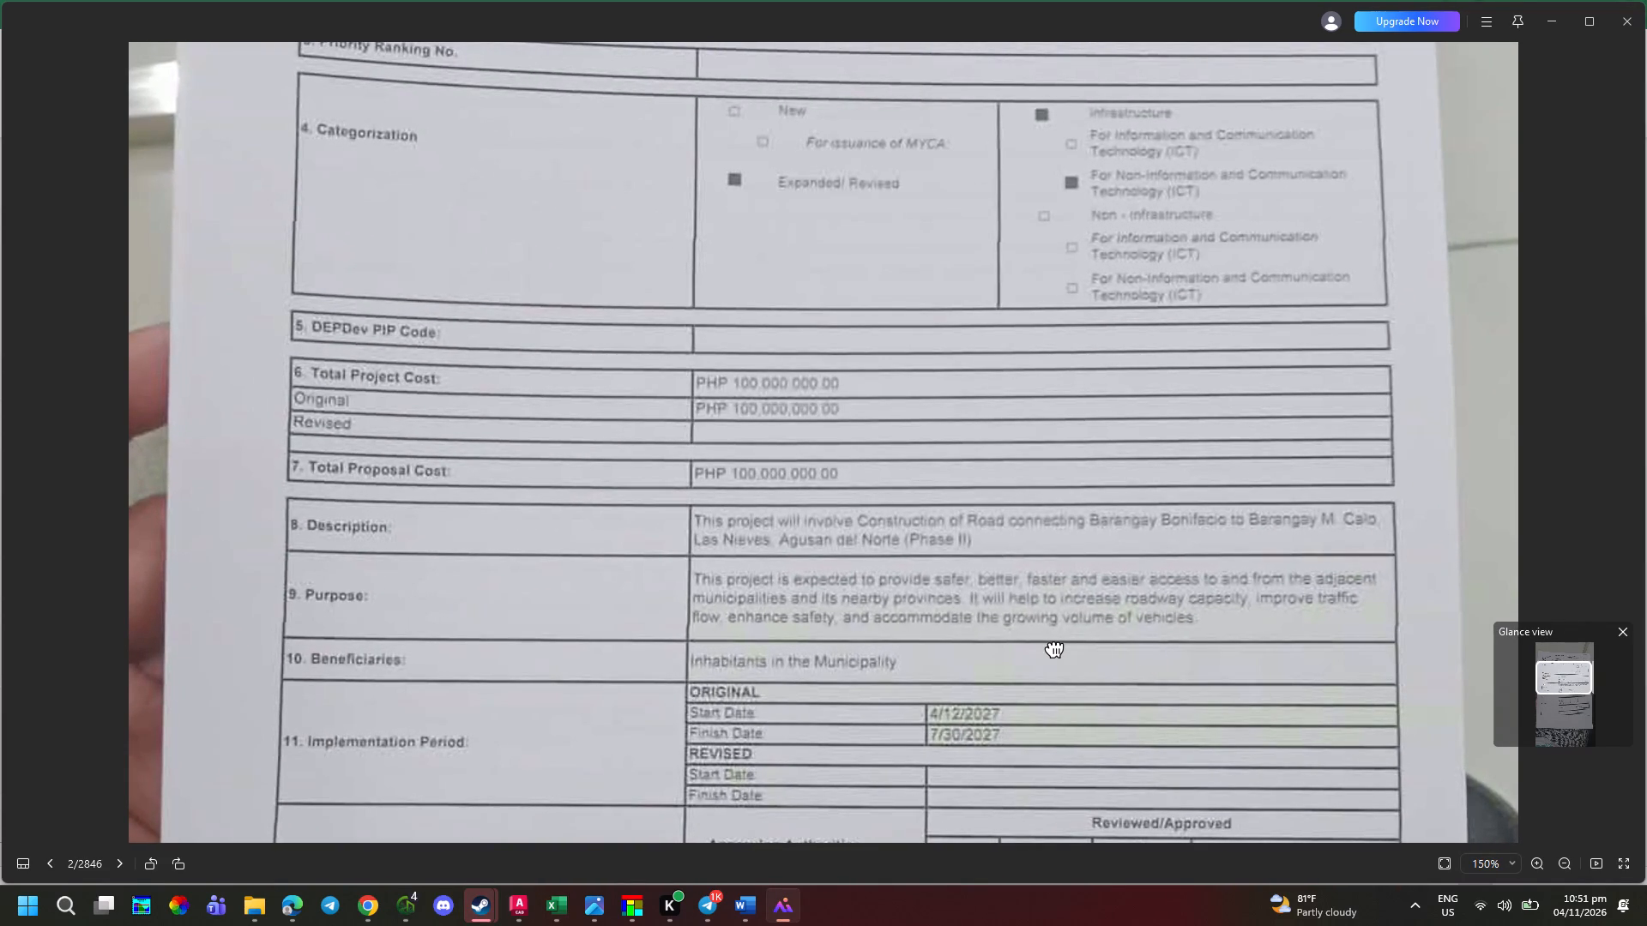
{"action": "key", "text": "alt+Tab"}
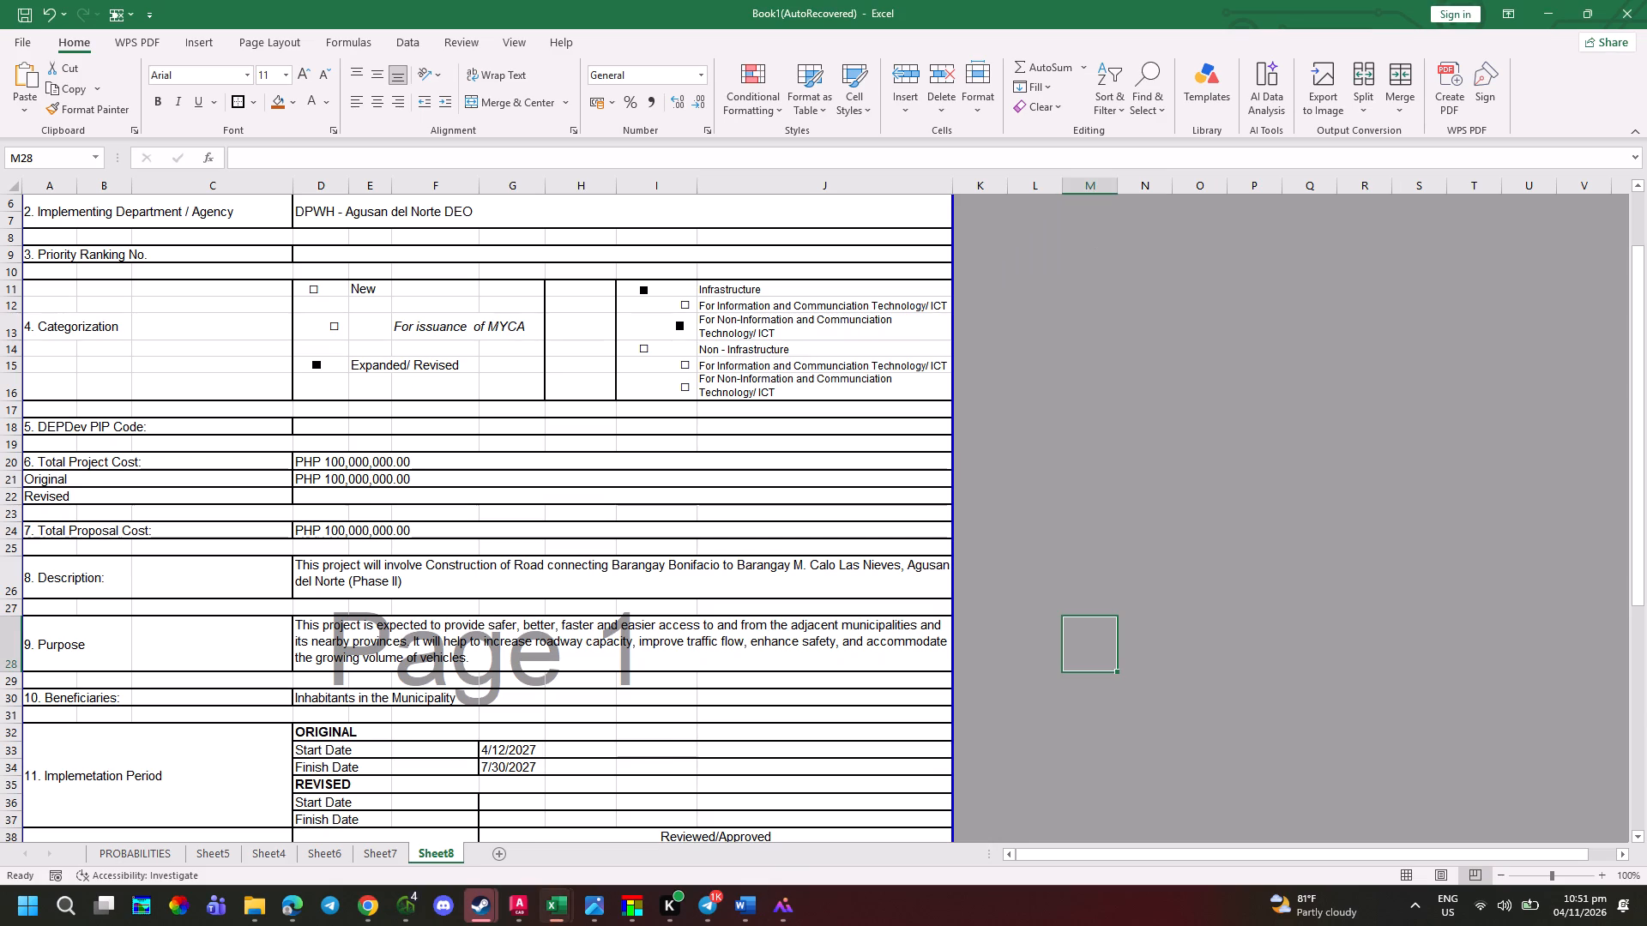
{"action": "key", "text": "alt+Tab"}
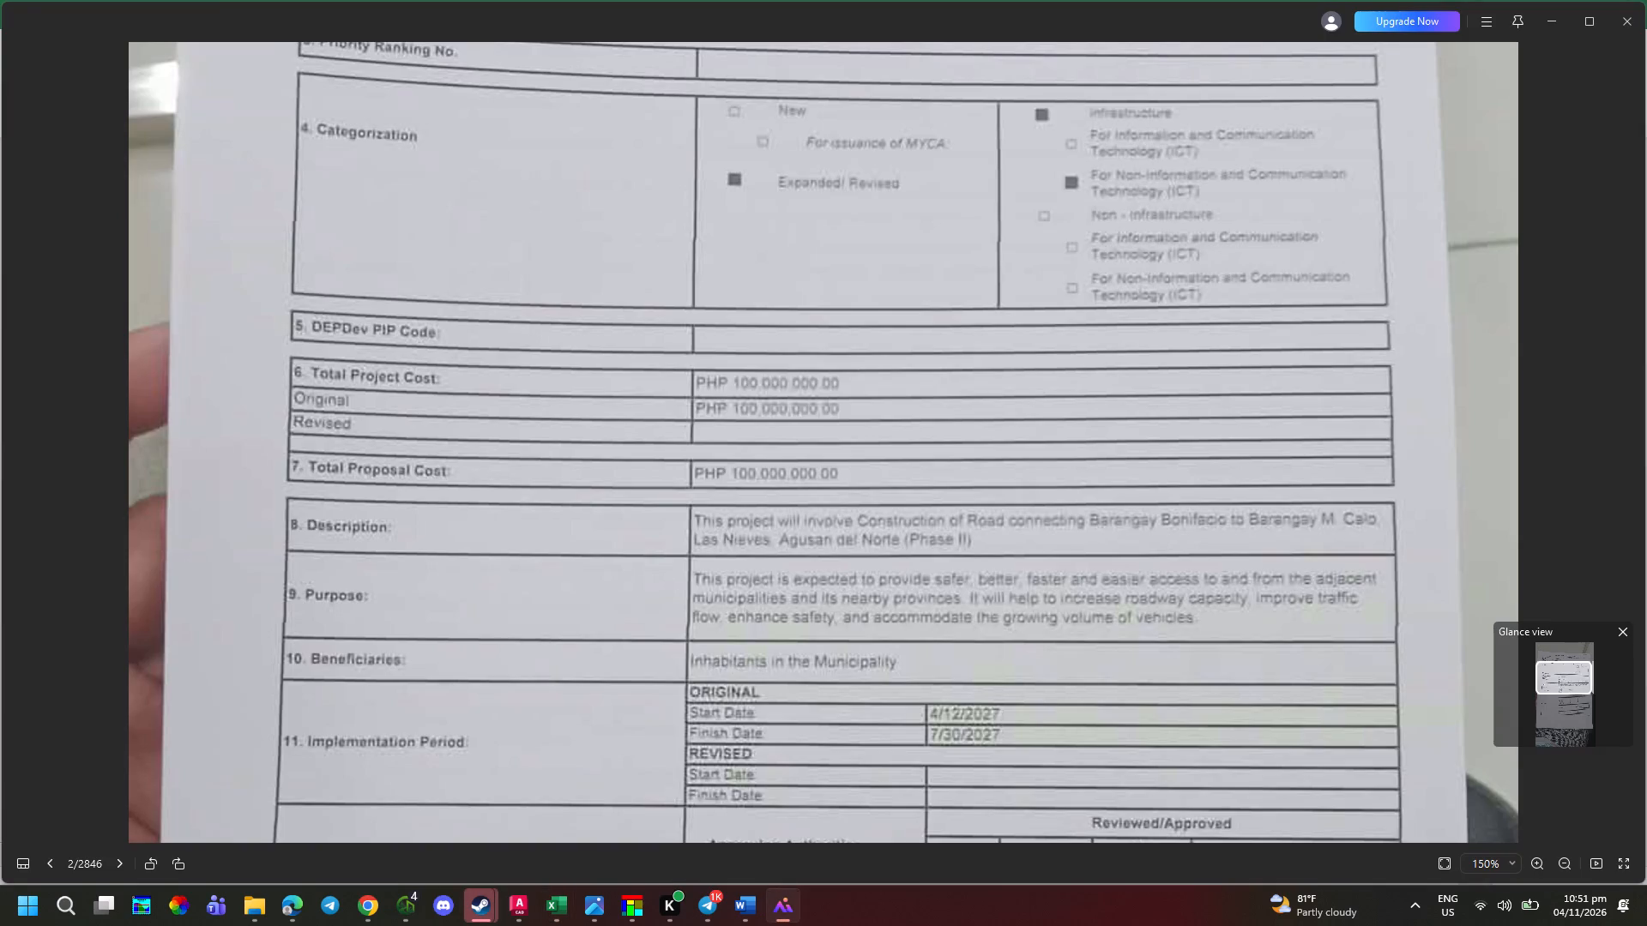
{"action": "key", "text": "alt+Tab"}
{"action": "left_click_drag", "start_coordinate": [948, 186], "coordinate": [937, 188]}
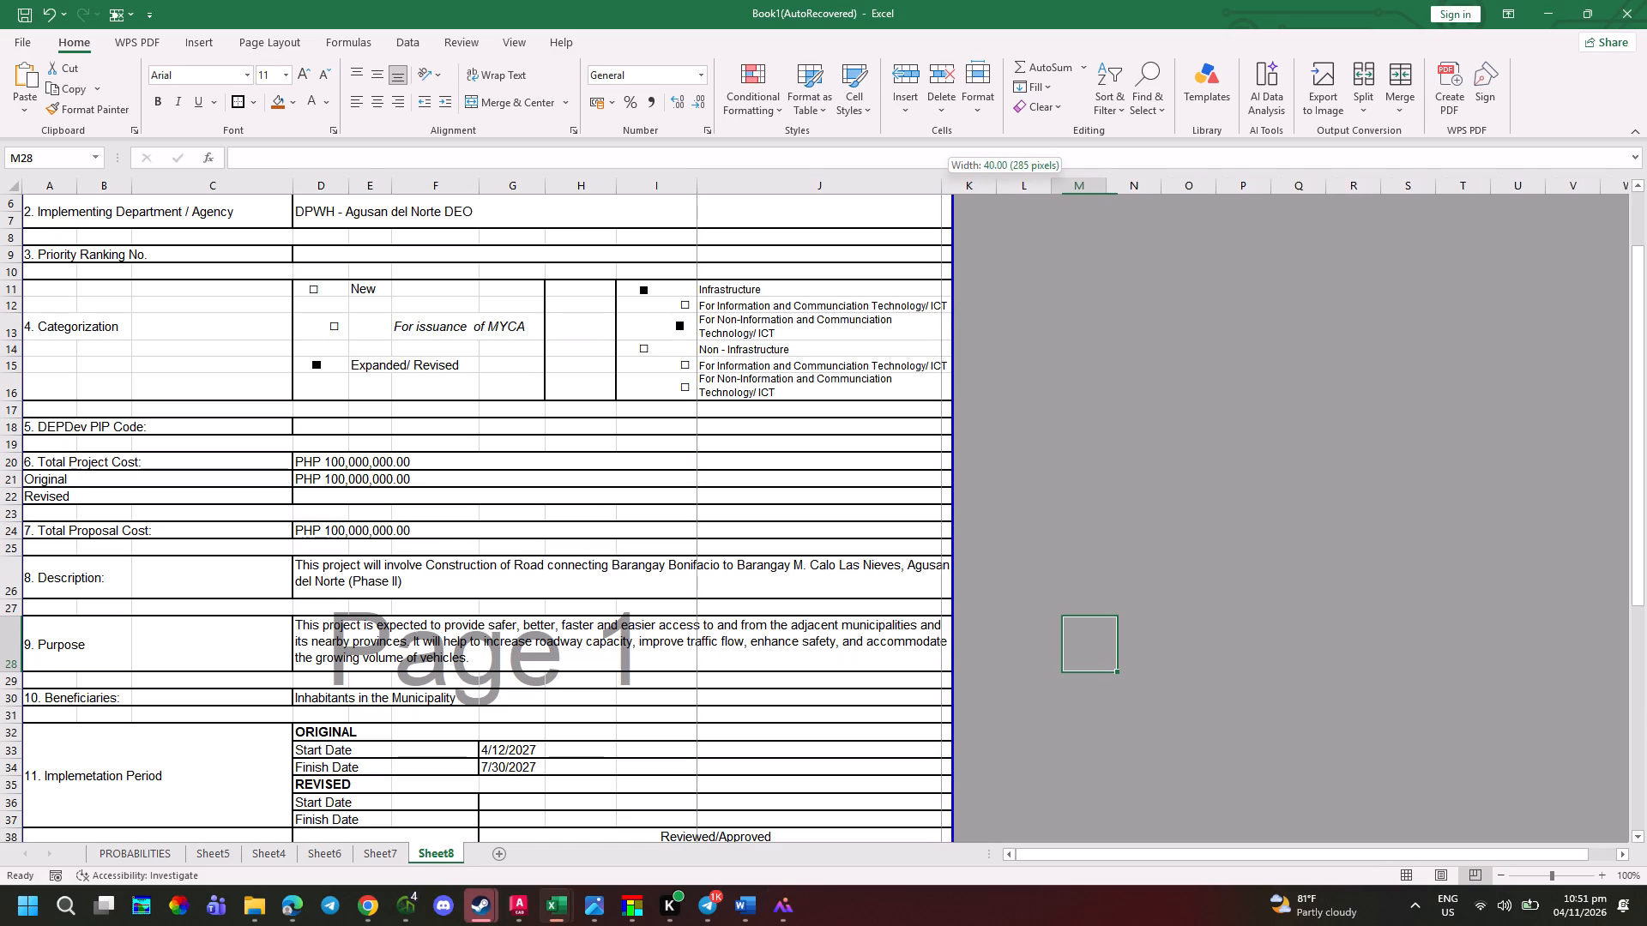
{"action": "left_click_drag", "start_coordinate": [937, 188], "coordinate": [917, 189]}
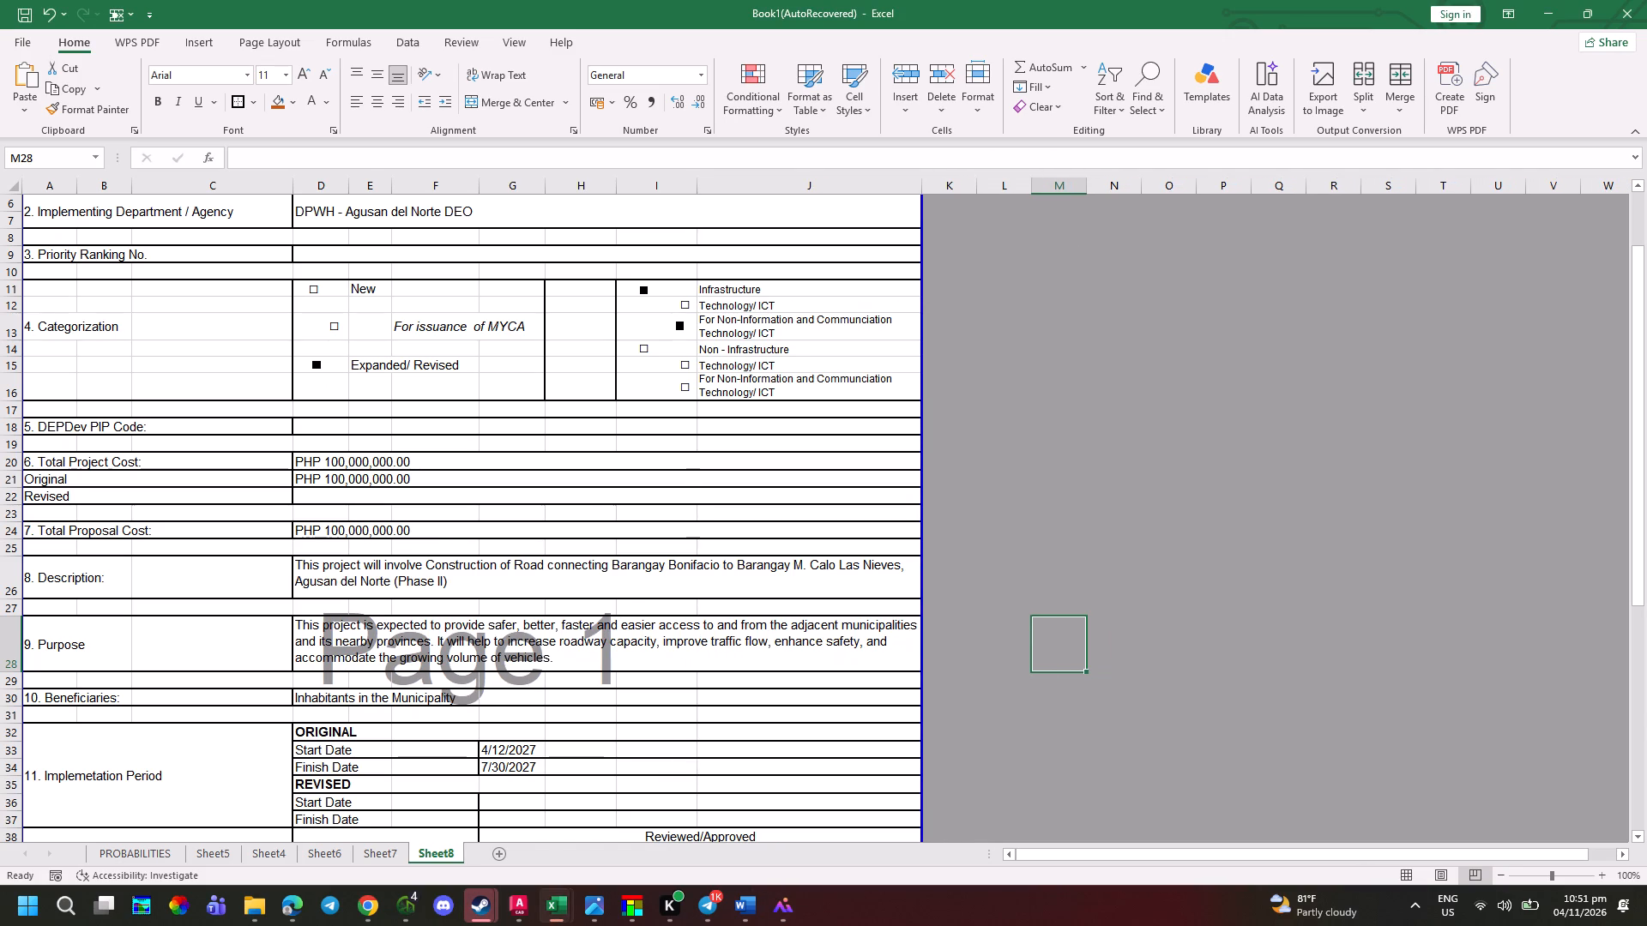
Compare the adjusted sheet with the photographed form, checking the Description wrapping and the rows down through 12. Pre-Requisites.
{"action": "key", "text": "alt+Tab"}
{"action": "key", "text": "alt+Tab"}
{"action": "scroll", "coordinate": [825, 523], "scroll_direction": "down", "scroll_amount": 1}
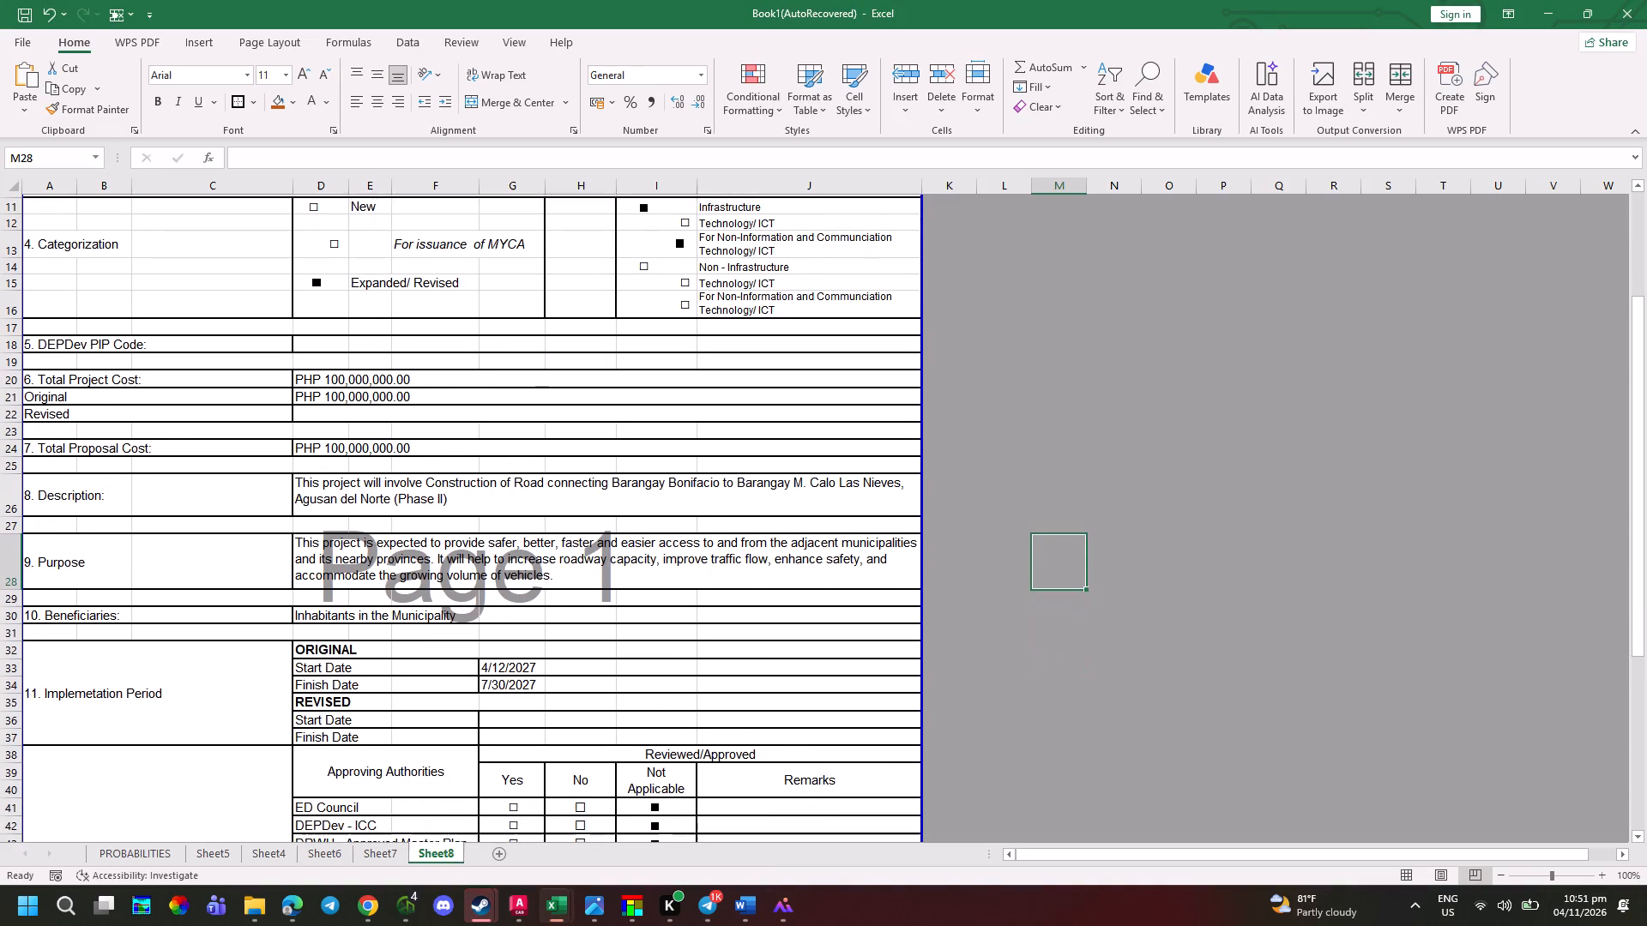
{"action": "key", "text": "alt+Tab"}
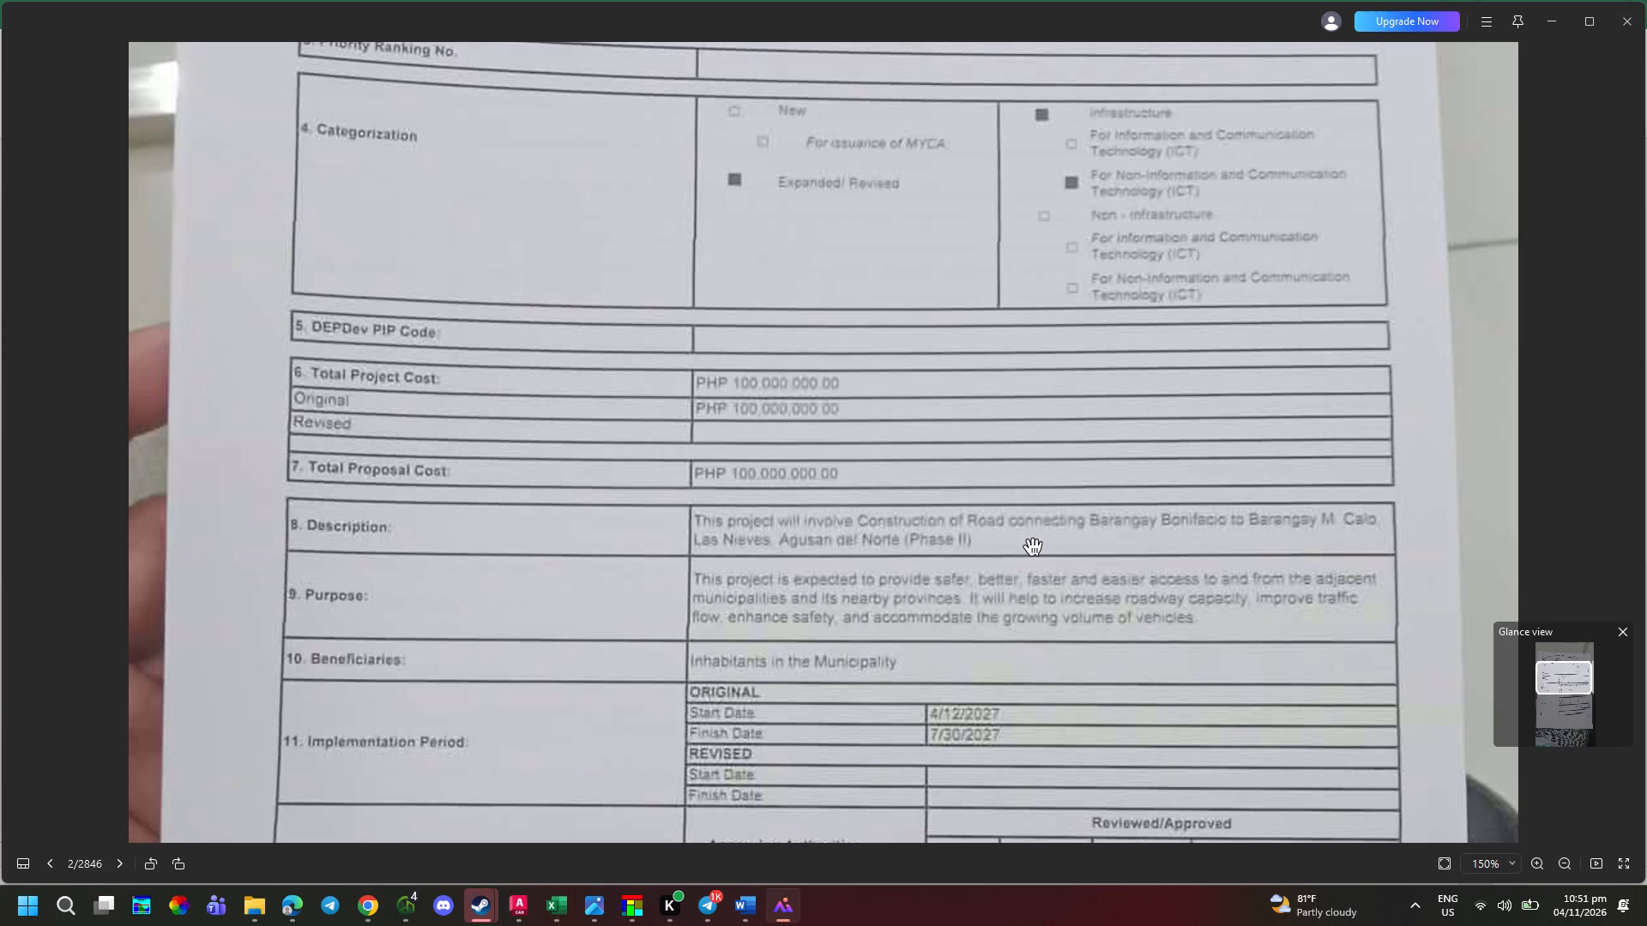
{"action": "key", "text": "alt+Tab"}
{"action": "key", "text": "alt+Tab"}
{"action": "key", "text": "alt+Tab"}
{"action": "scroll", "coordinate": [771, 578], "scroll_direction": "down", "scroll_amount": 1}
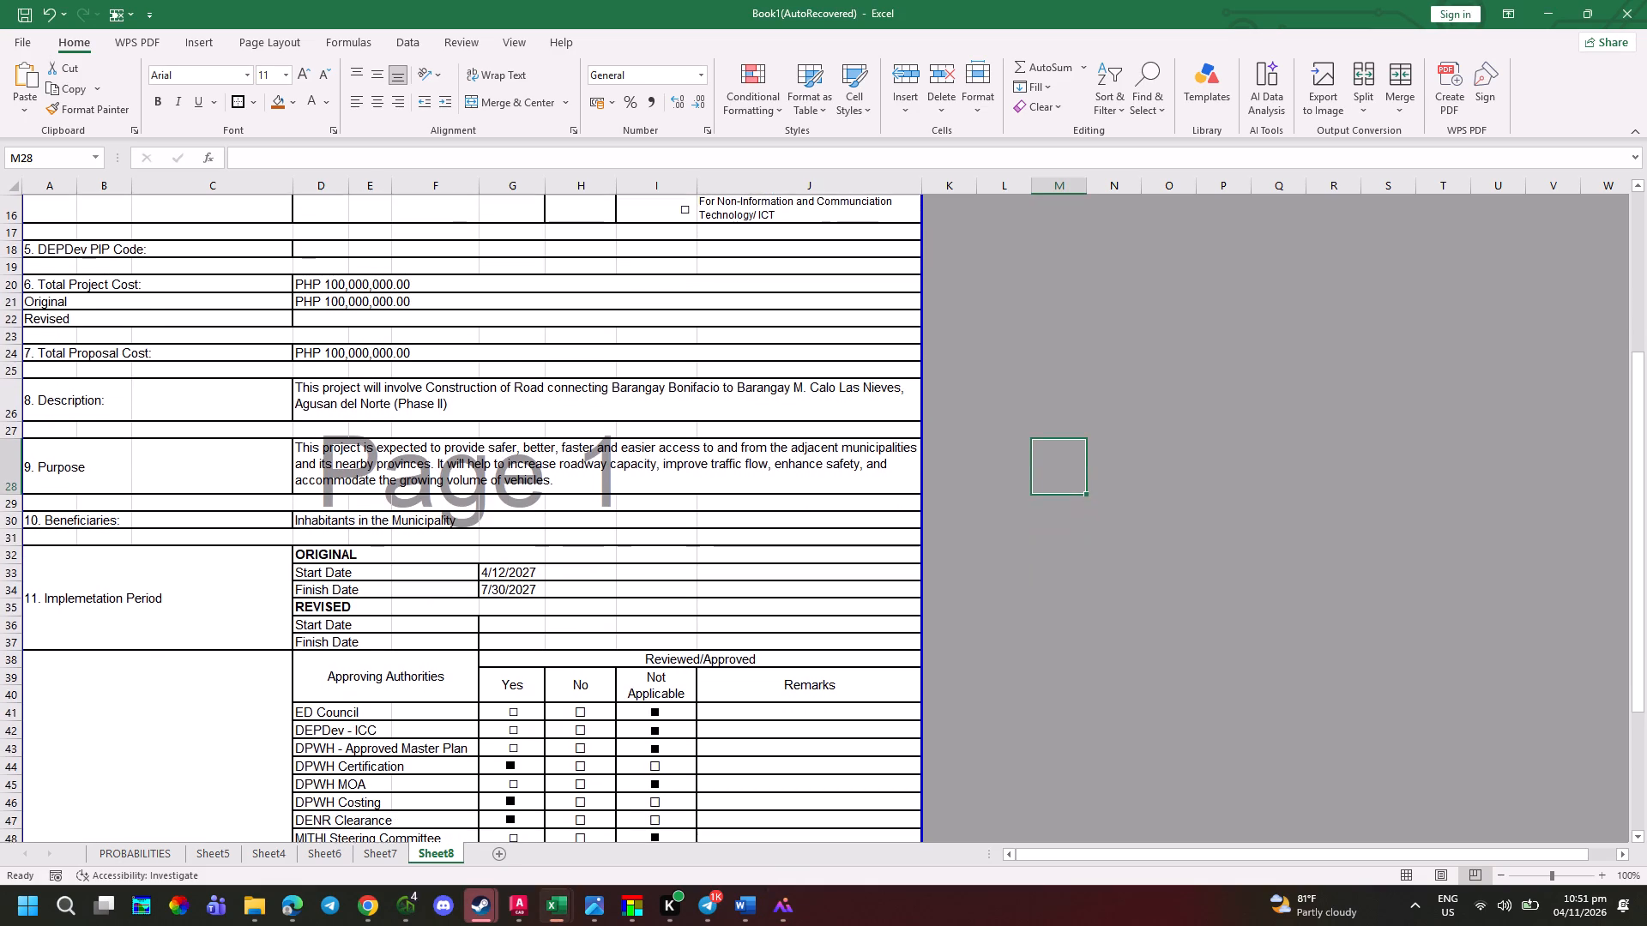
{"action": "scroll", "coordinate": [690, 610], "scroll_direction": "down", "scroll_amount": 4}
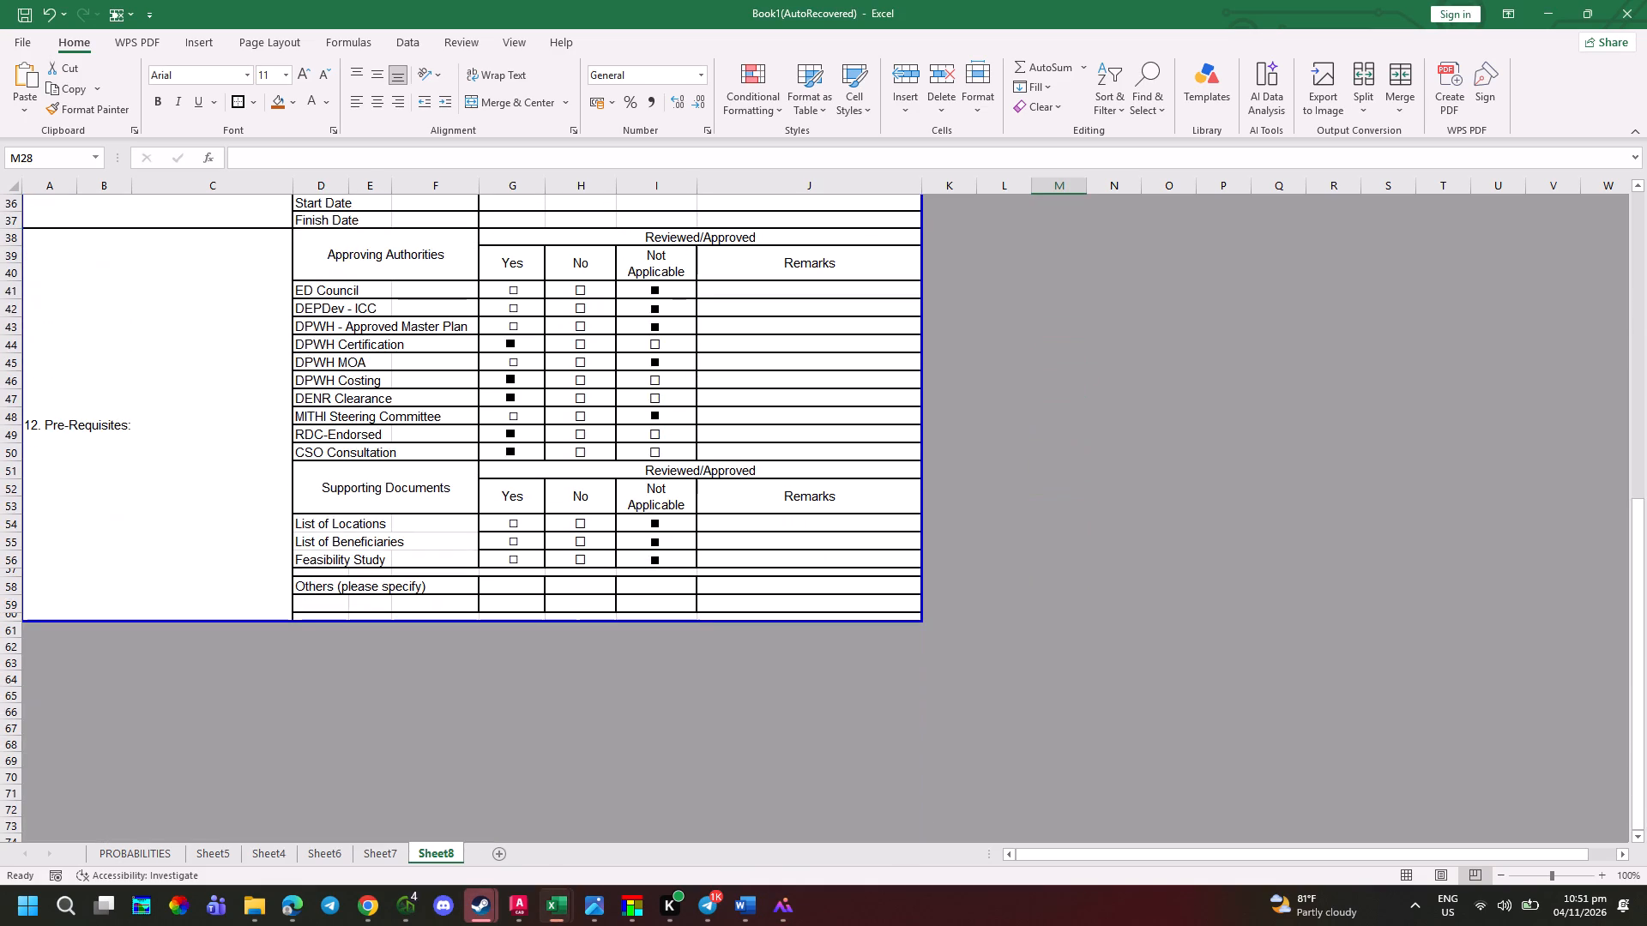
{"action": "scroll", "coordinate": [701, 601], "scroll_direction": "up", "scroll_amount": 8}
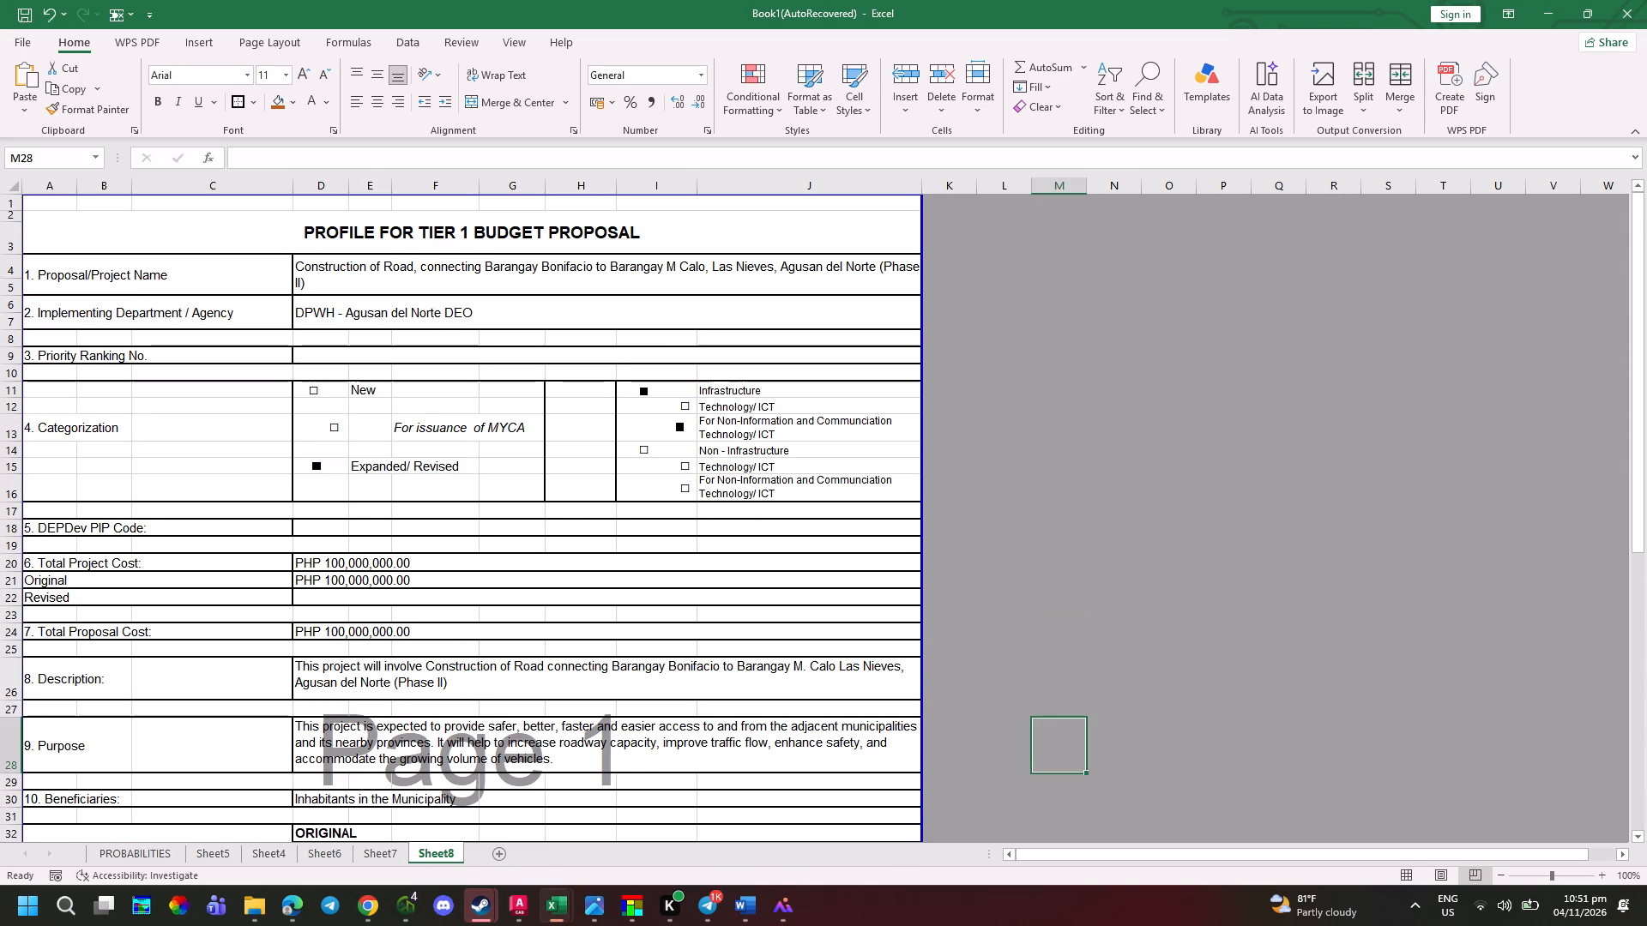
Check the sheet's paper size options and examine the form's page layout in the print preview.
{"action": "left_click", "coordinate": [250, 49]}
{"action": "left_click", "coordinate": [245, 70]}
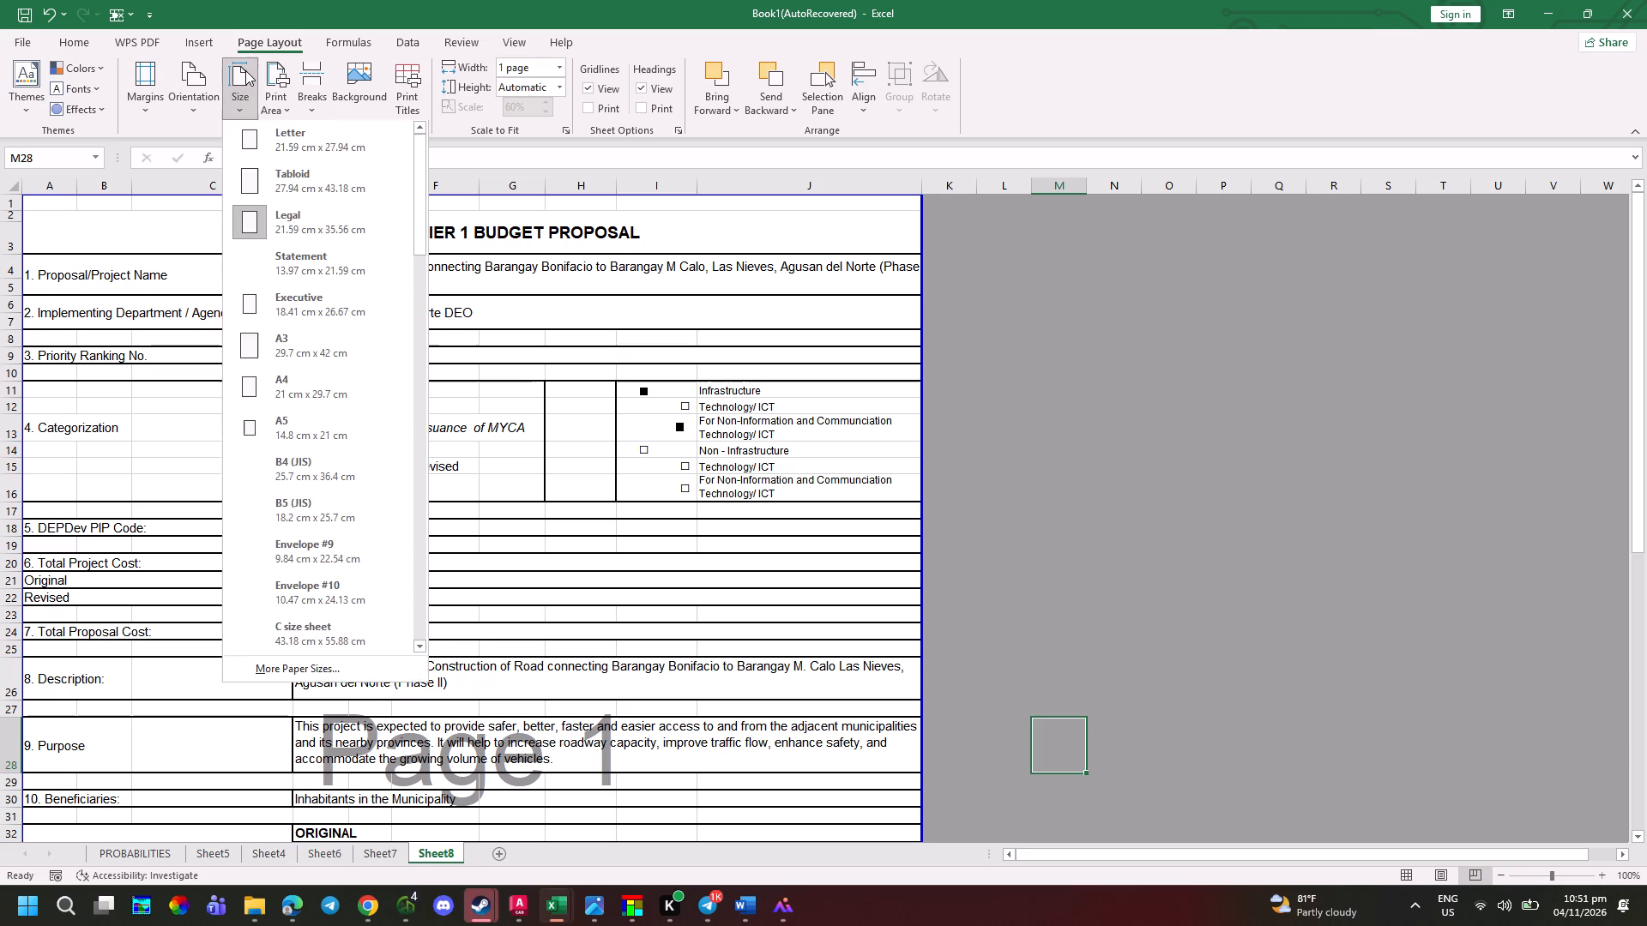
{"action": "left_click", "coordinate": [1193, 395]}
{"action": "key", "text": "ctrl+p"}
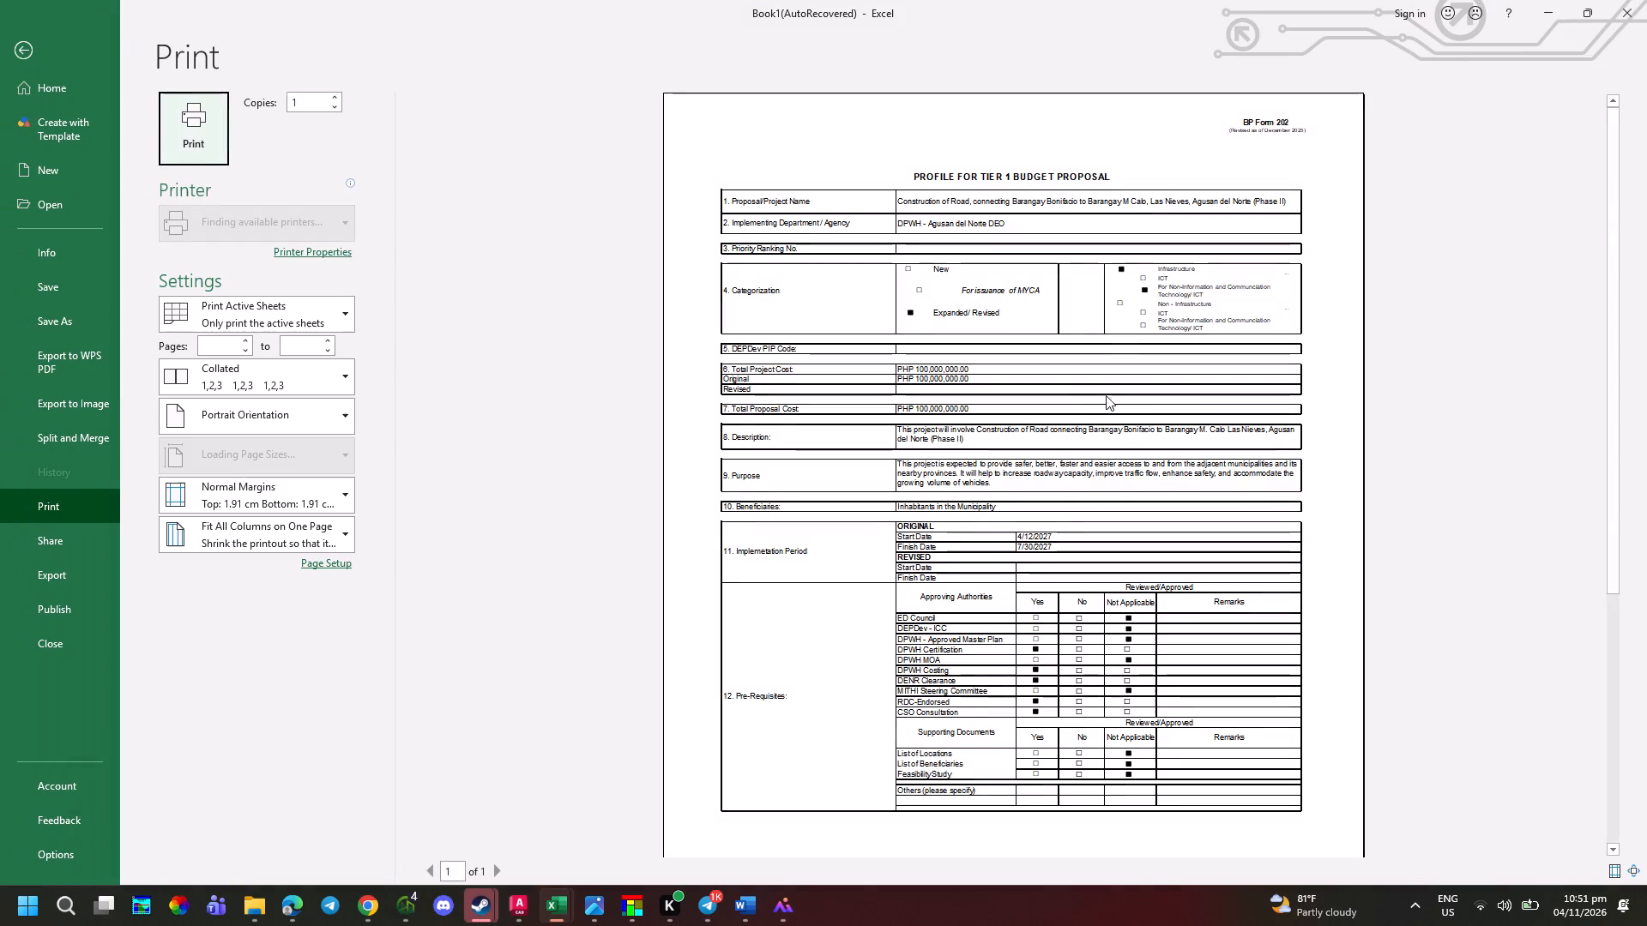
{"action": "scroll", "coordinate": [1122, 405], "scroll_direction": "down", "scroll_amount": 3}
{"action": "scroll", "coordinate": [1053, 556], "scroll_direction": "down", "scroll_amount": 3, "text": "ctrl"}
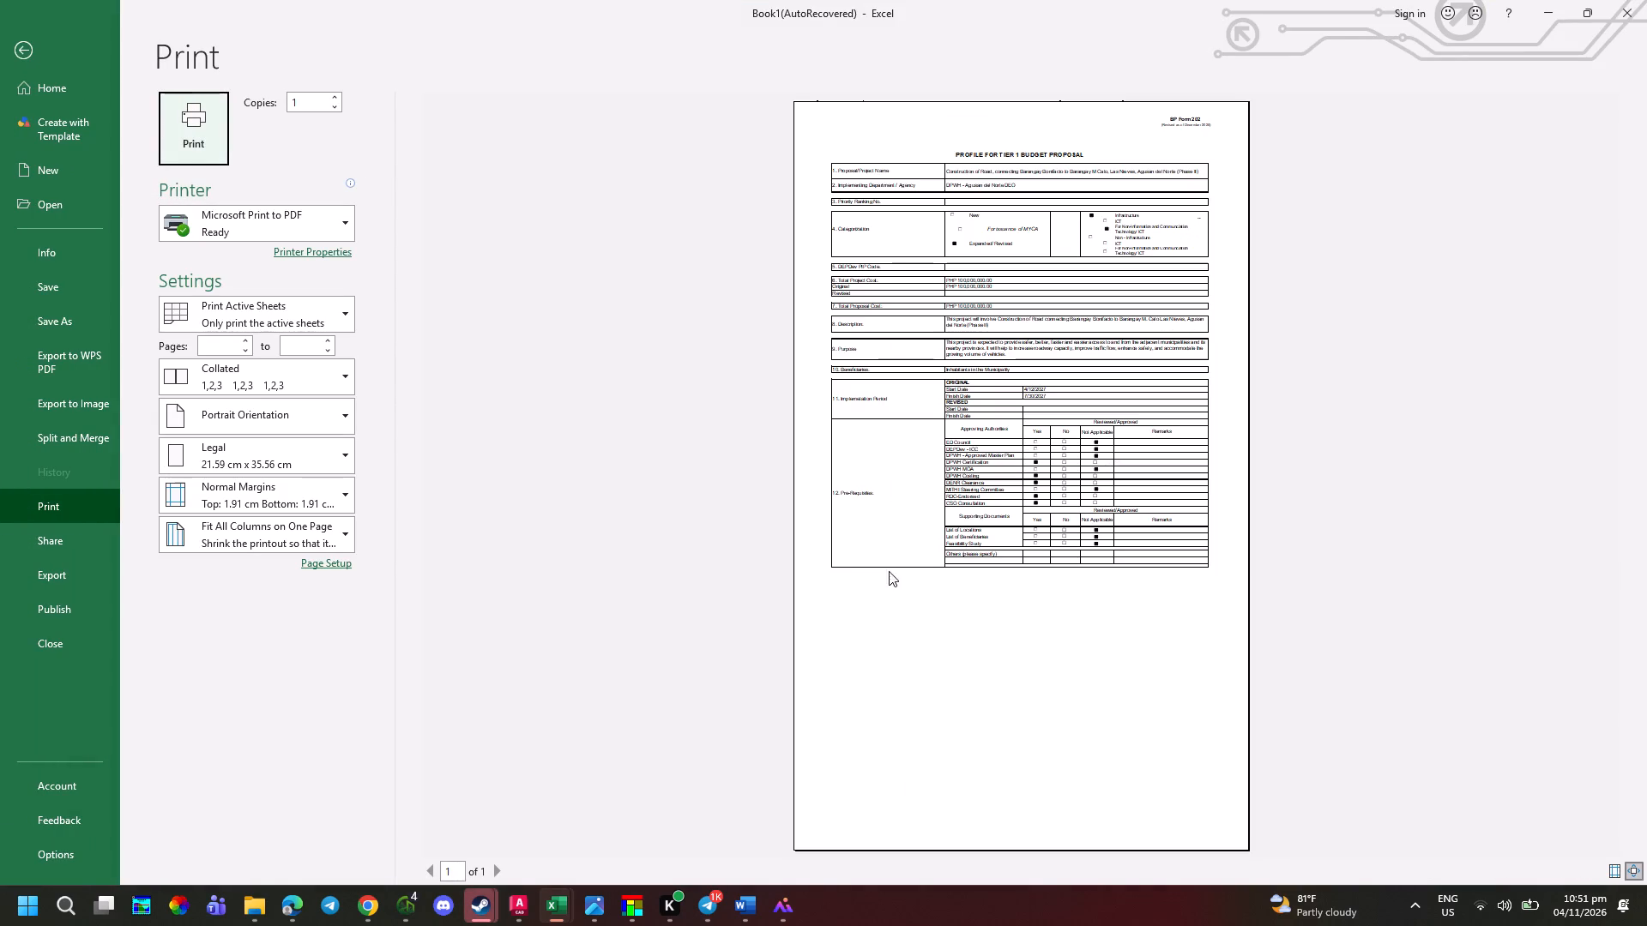
{"action": "scroll", "coordinate": [908, 555], "scroll_direction": "up", "scroll_amount": 2, "text": "ctrl"}
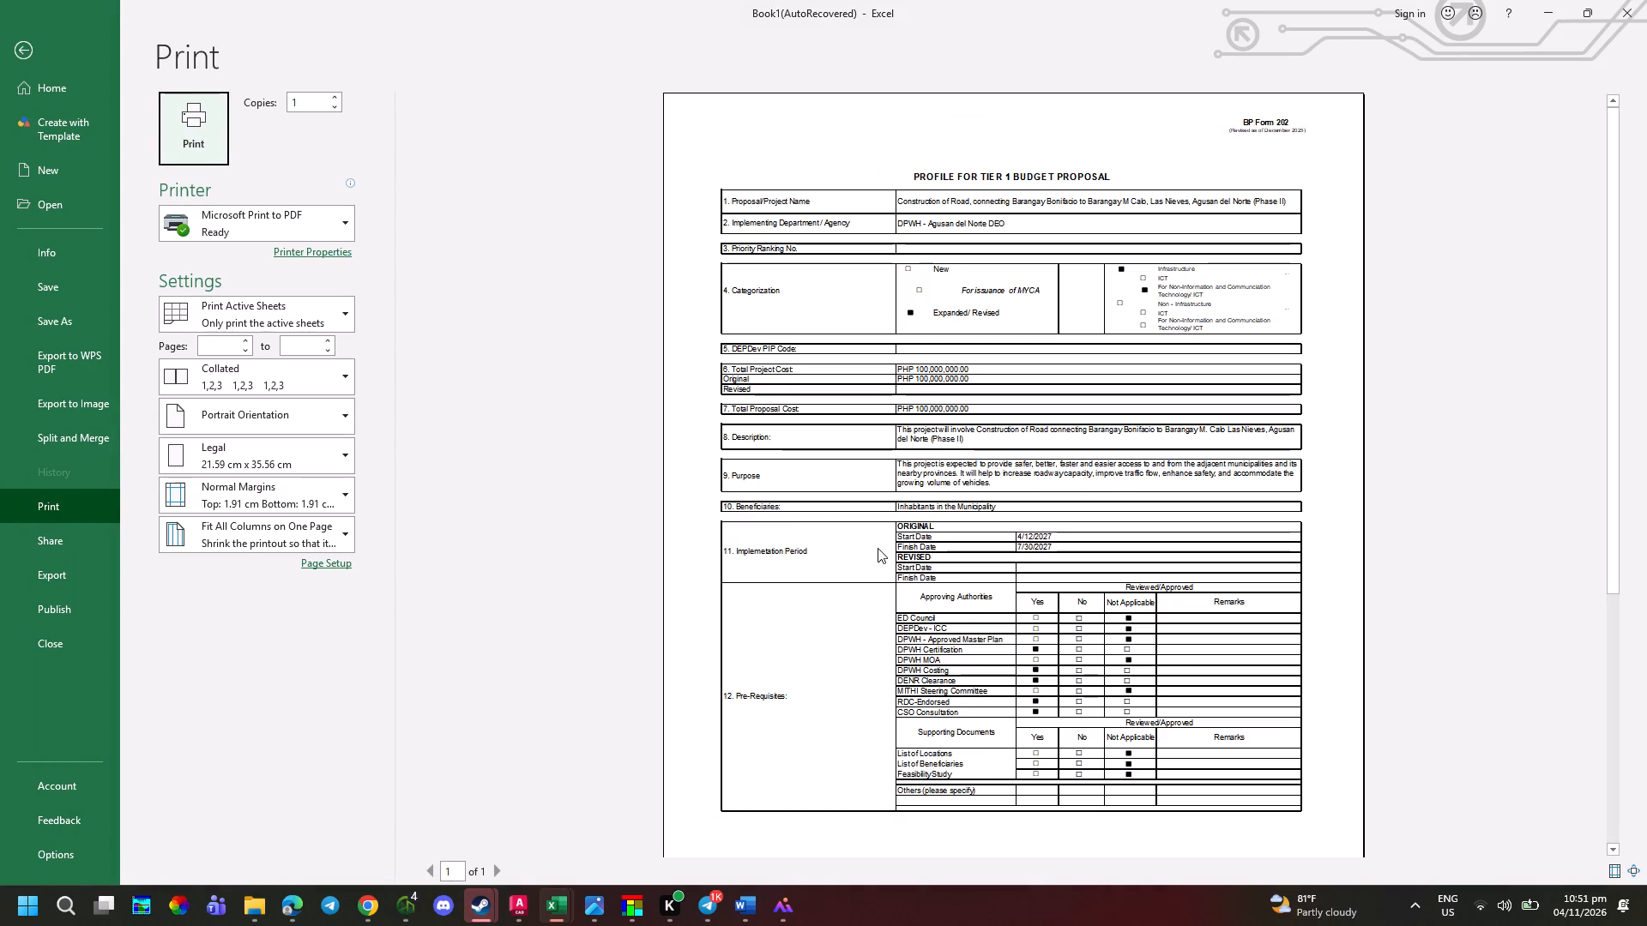
{"action": "scroll", "coordinate": [739, 490], "scroll_direction": "down", "scroll_amount": 1}
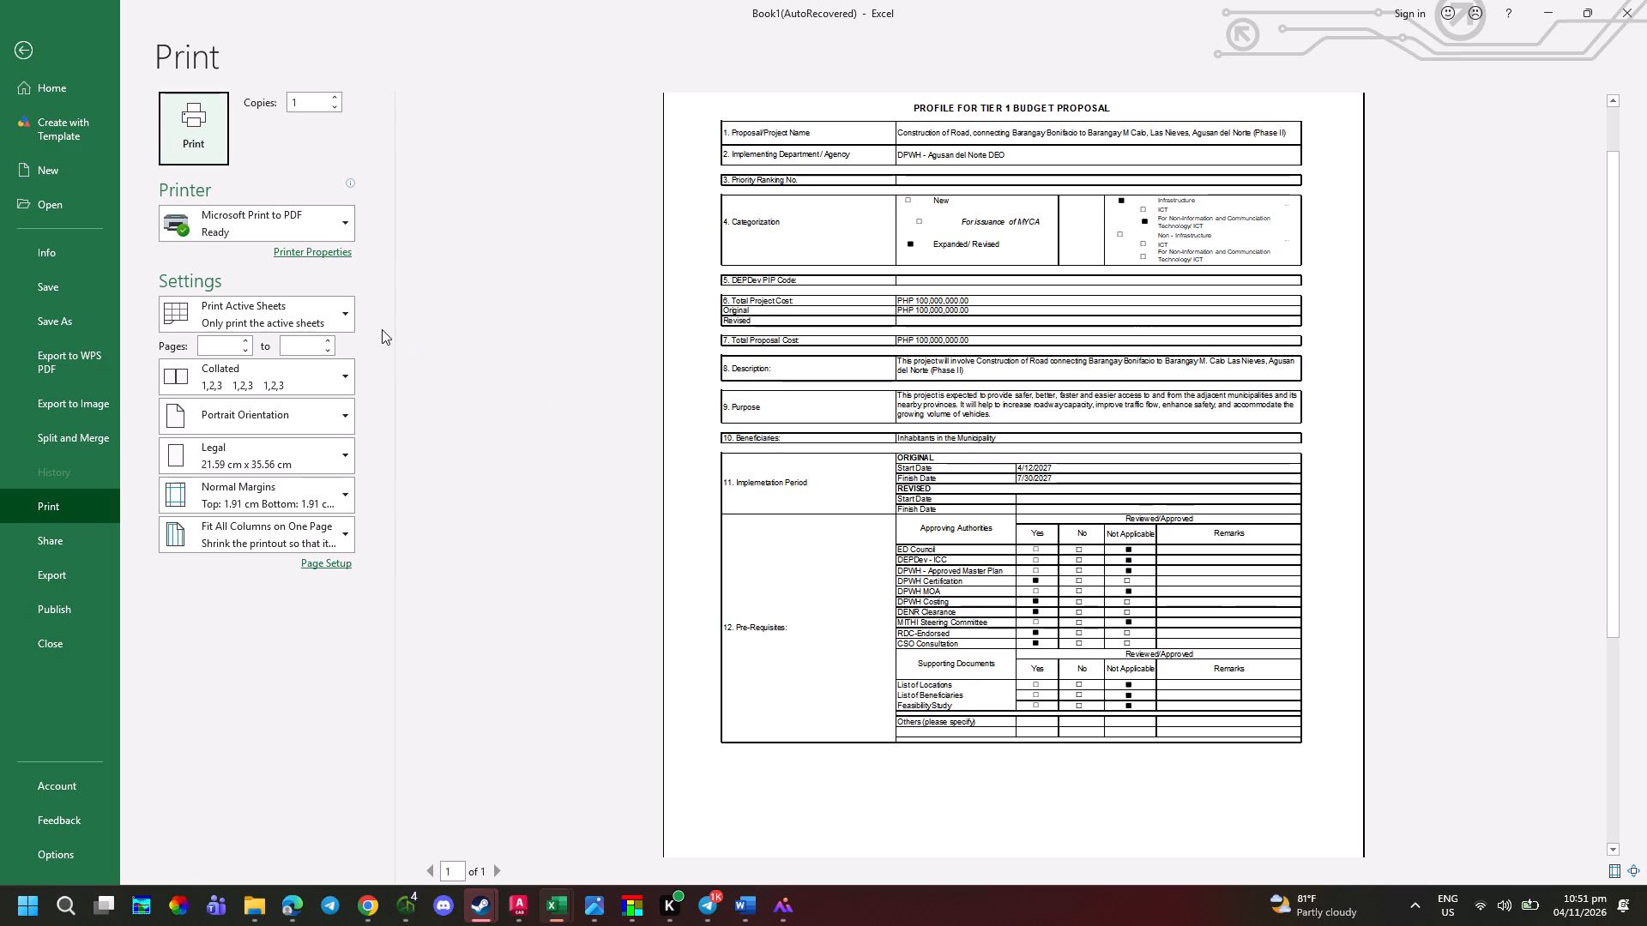
{"action": "key", "text": "Escape"}
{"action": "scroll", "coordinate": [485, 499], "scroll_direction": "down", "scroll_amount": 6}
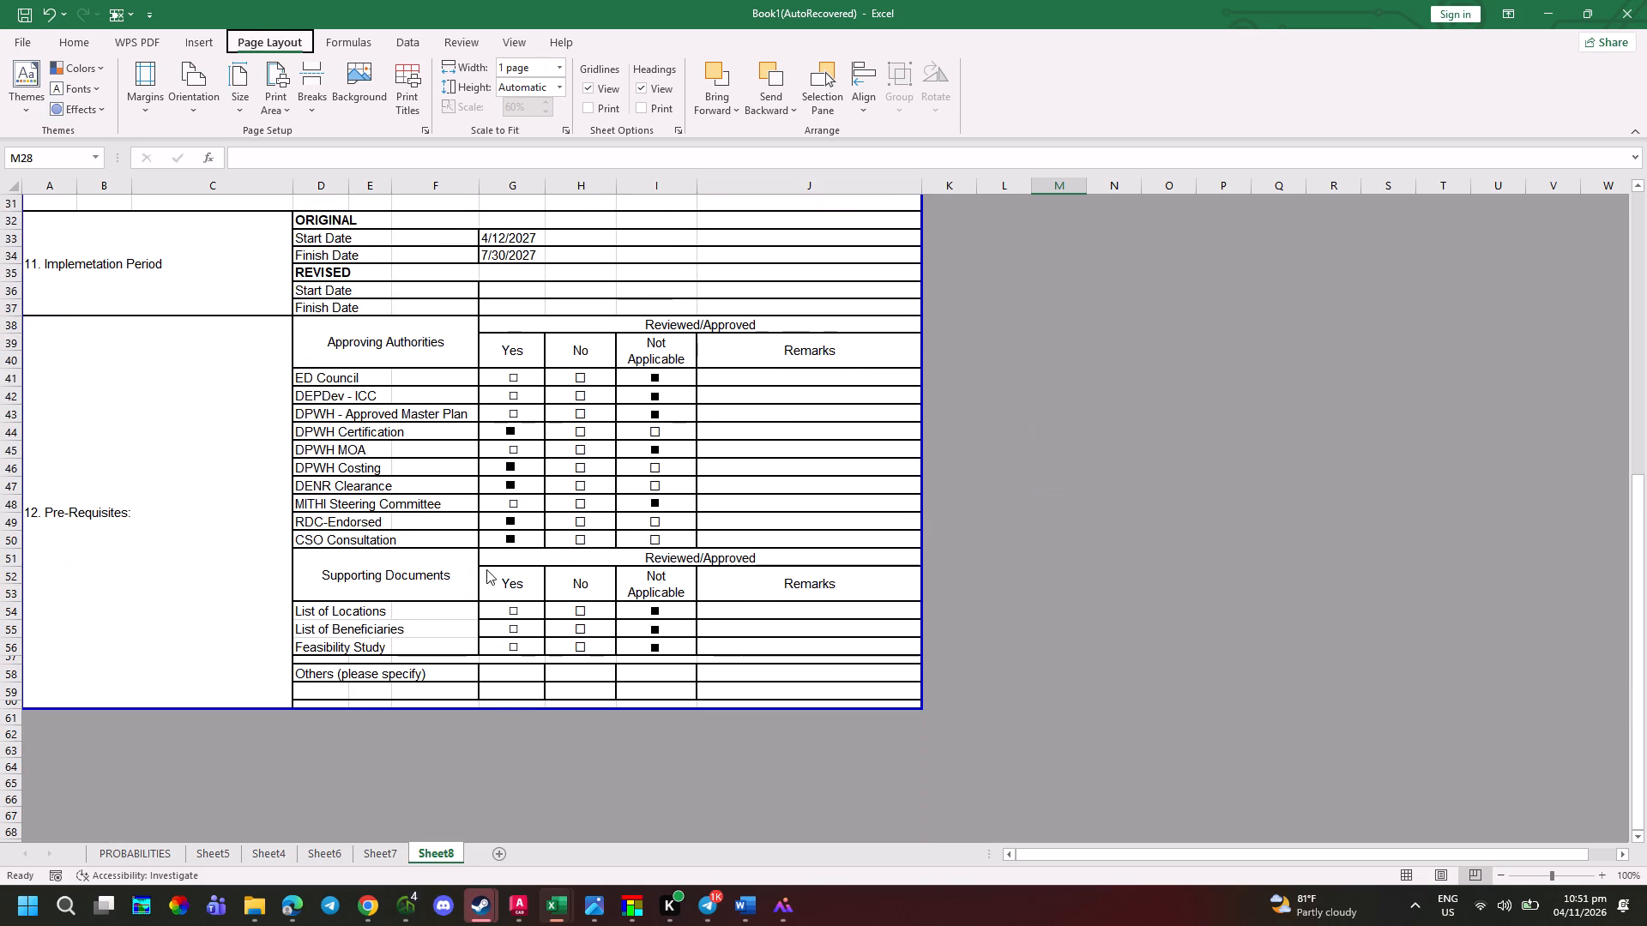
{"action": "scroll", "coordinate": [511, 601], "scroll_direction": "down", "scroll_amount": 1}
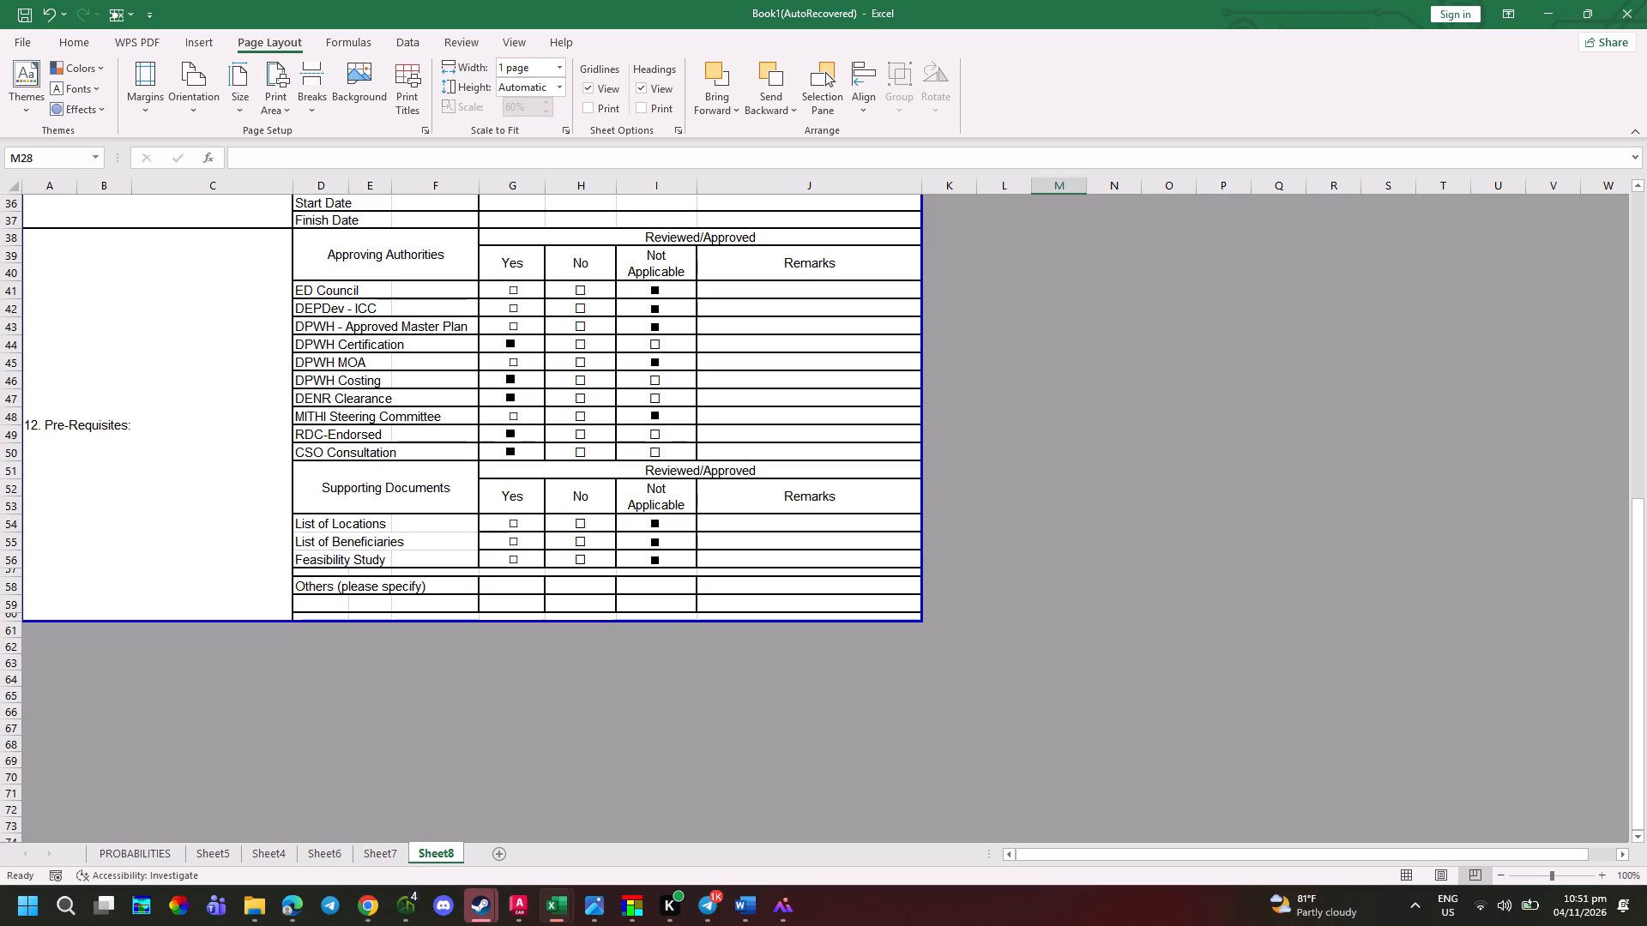
Examine the photographed BP Form 202 in the image viewer, from its overall page layout down to the 12. Pre-Requisites rows, and close the photo.
{"action": "key", "text": "alt+Tab"}
{"action": "scroll", "coordinate": [702, 472], "scroll_direction": "down", "scroll_amount": 4}
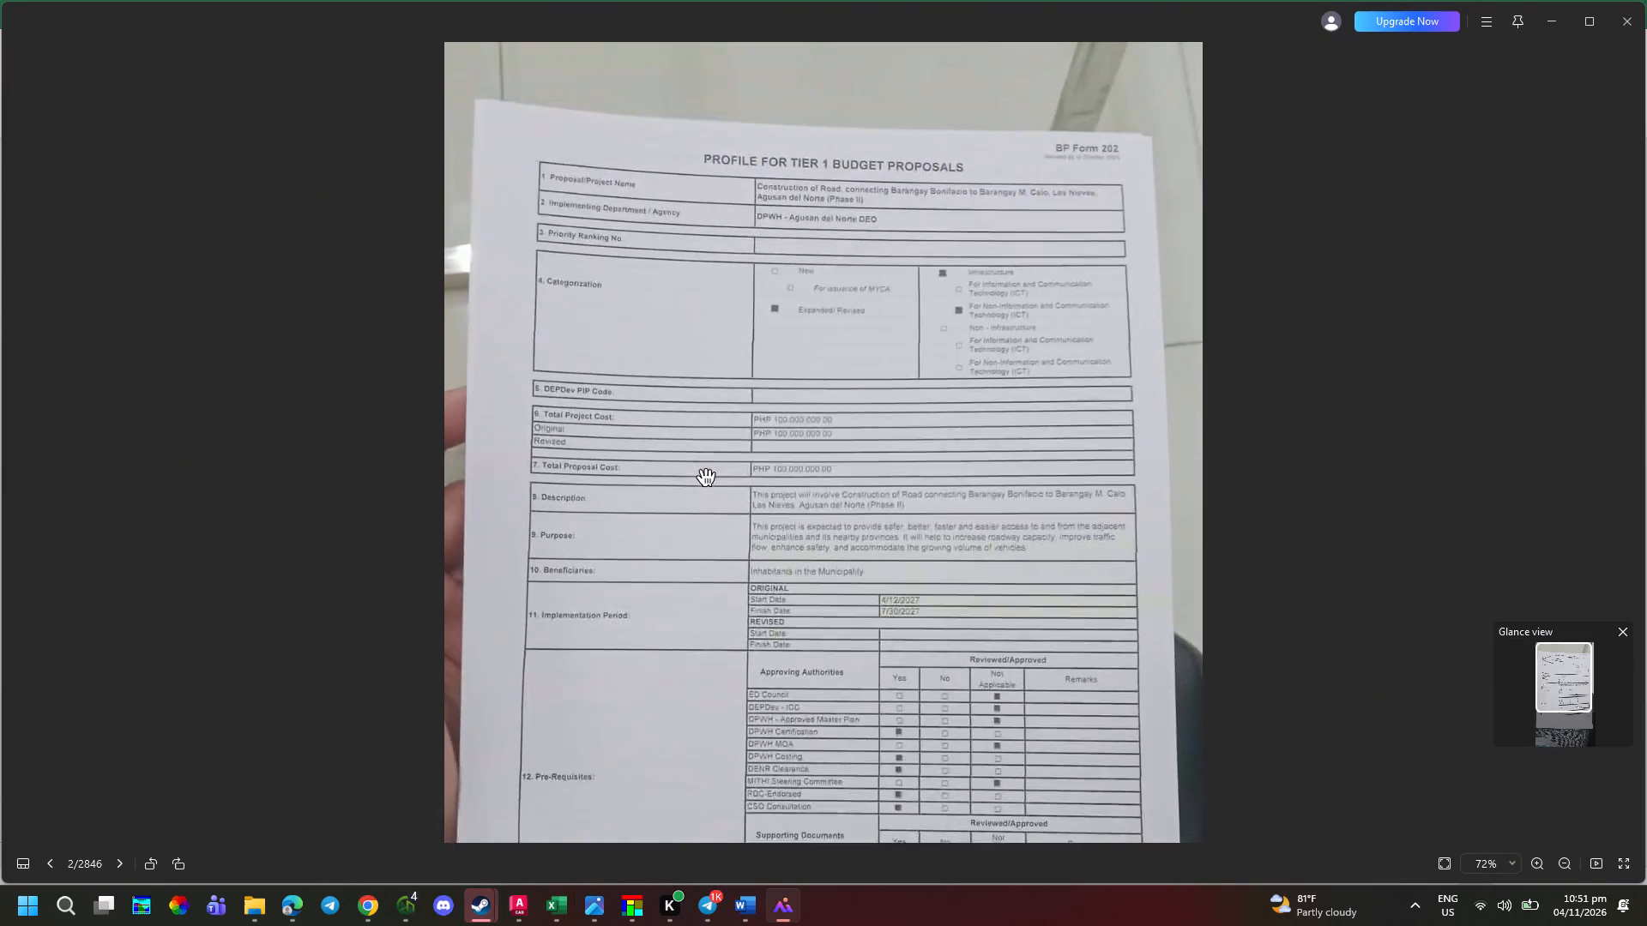
{"action": "scroll", "coordinate": [861, 649], "scroll_direction": "up", "scroll_amount": 3}
{"action": "left_click_drag", "start_coordinate": [802, 459], "coordinate": [793, 194]}
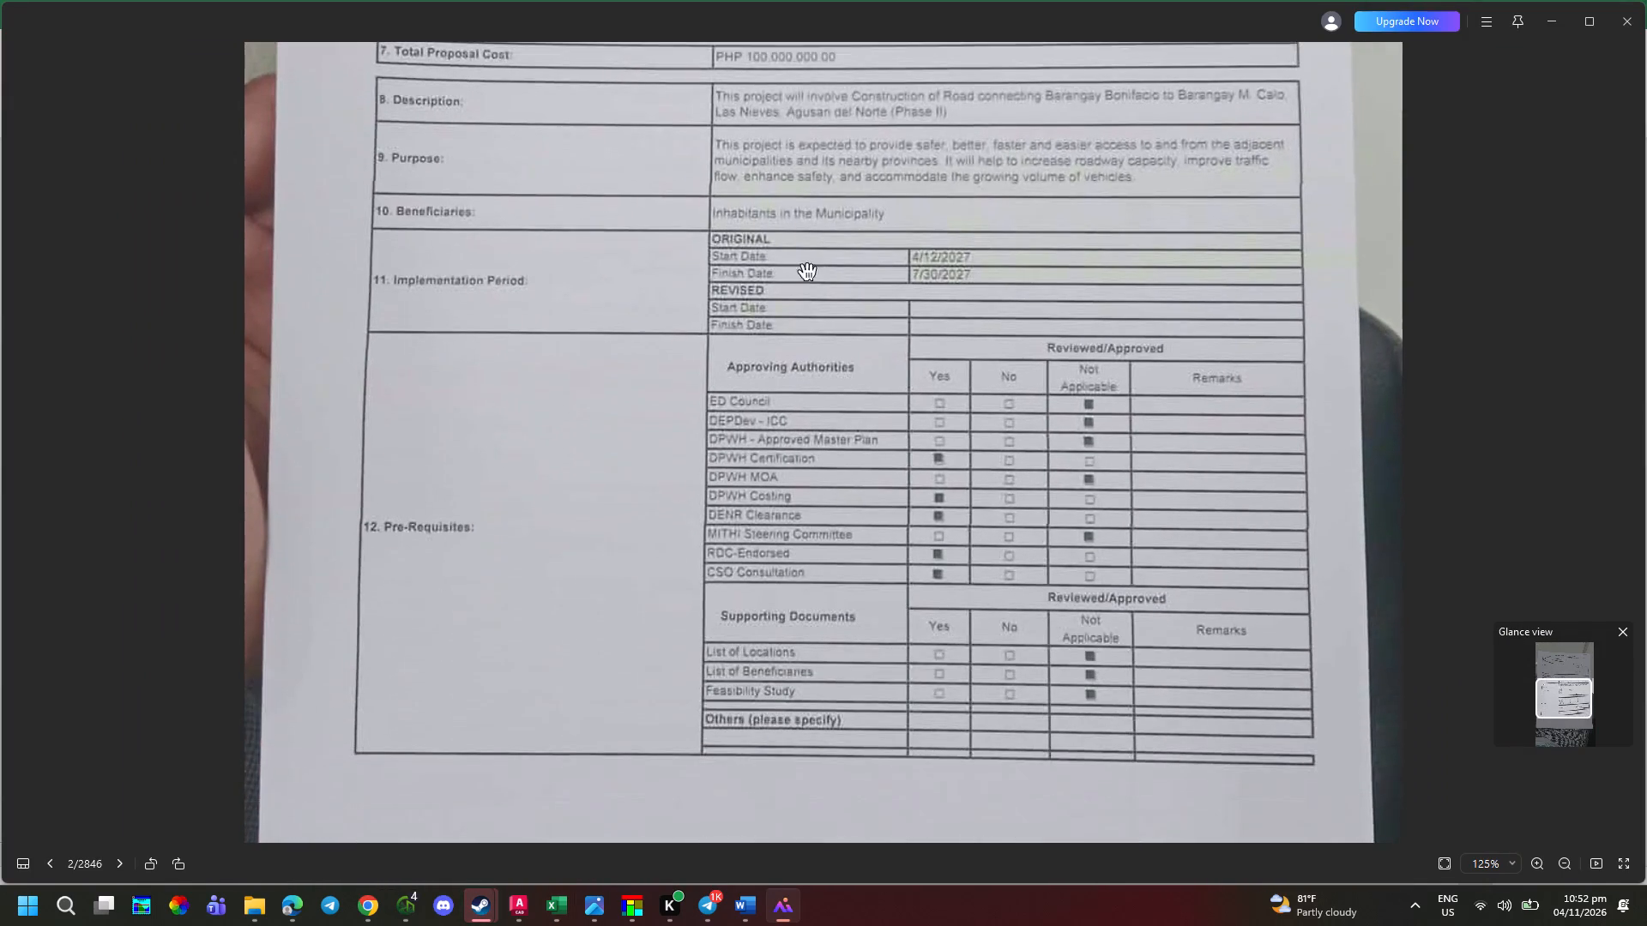
{"action": "left_click_drag", "start_coordinate": [877, 460], "coordinate": [857, 341]}
{"action": "scroll", "coordinate": [928, 373], "scroll_direction": "down", "scroll_amount": 2}
{"action": "scroll", "coordinate": [816, 554], "scroll_direction": "down", "scroll_amount": 2}
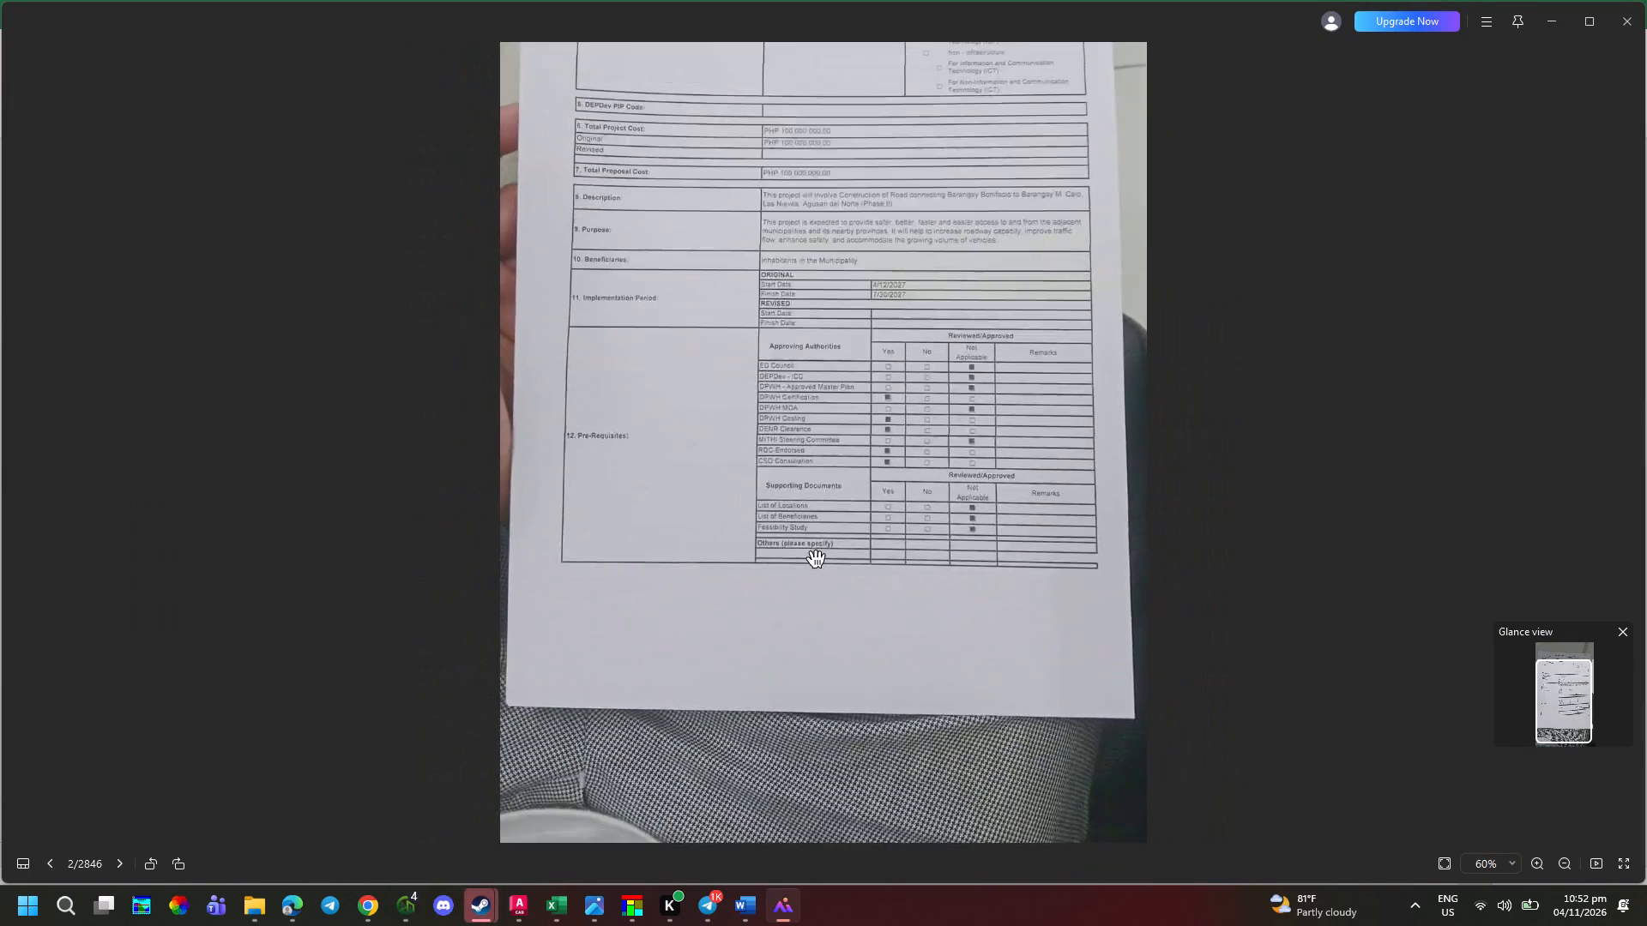
{"action": "scroll", "coordinate": [817, 563], "scroll_direction": "down", "scroll_amount": 4}
{"action": "key", "text": "Right"}
{"action": "key", "text": "Left"}
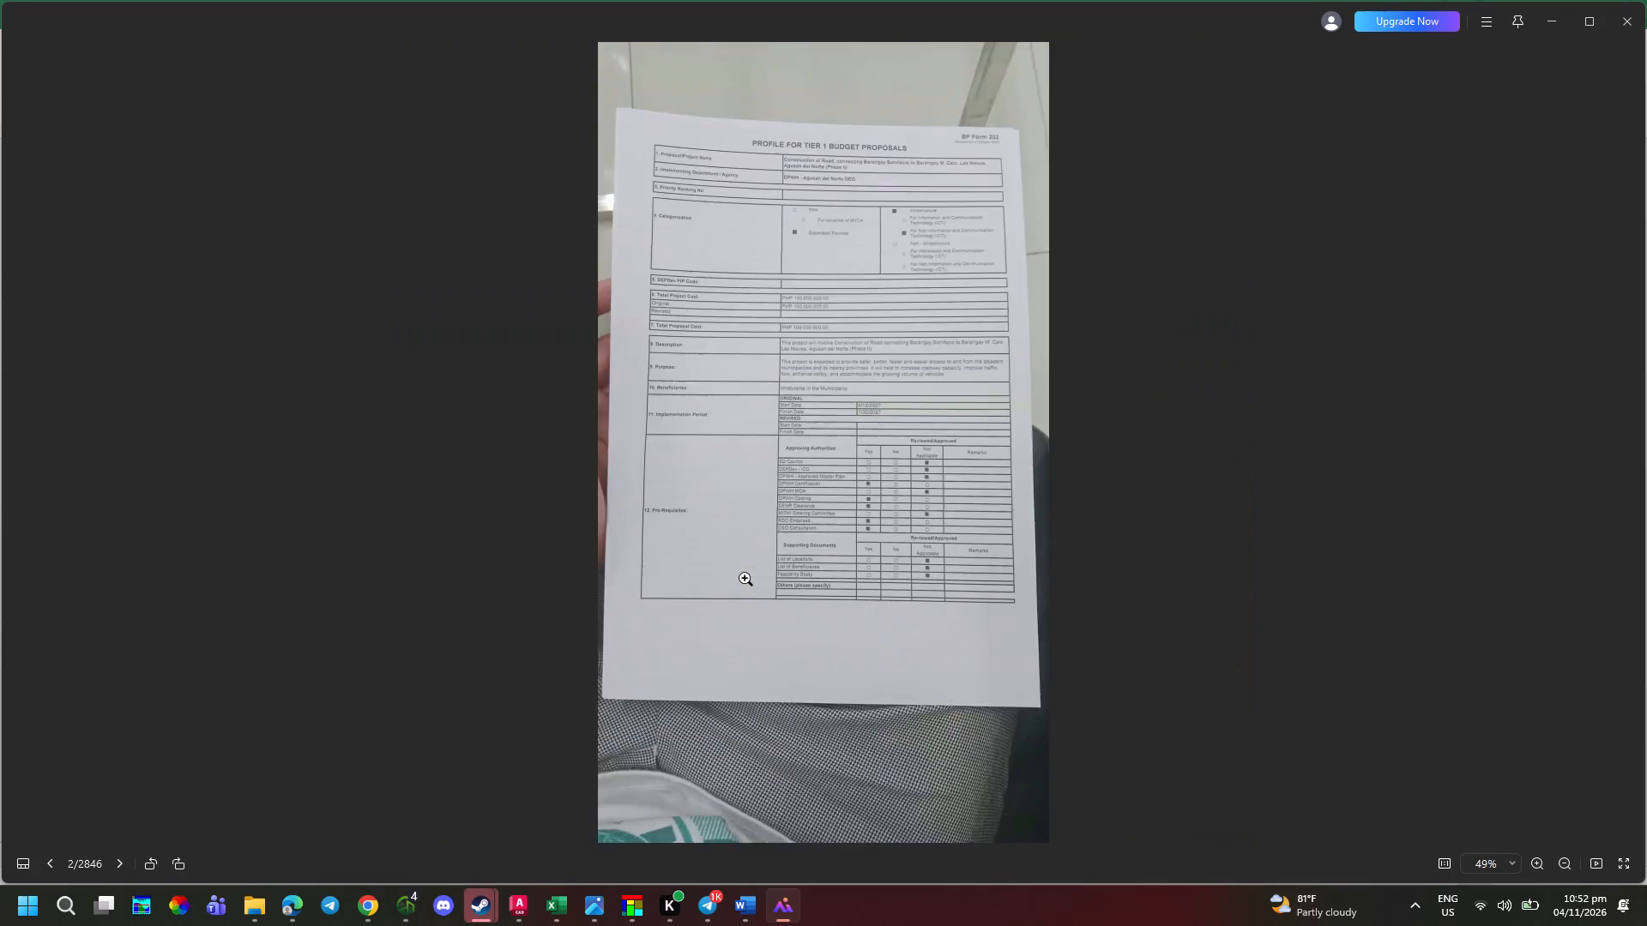
{"action": "key", "text": "Left"}
{"action": "key", "text": "Left"}
{"action": "key", "text": "Escape"}
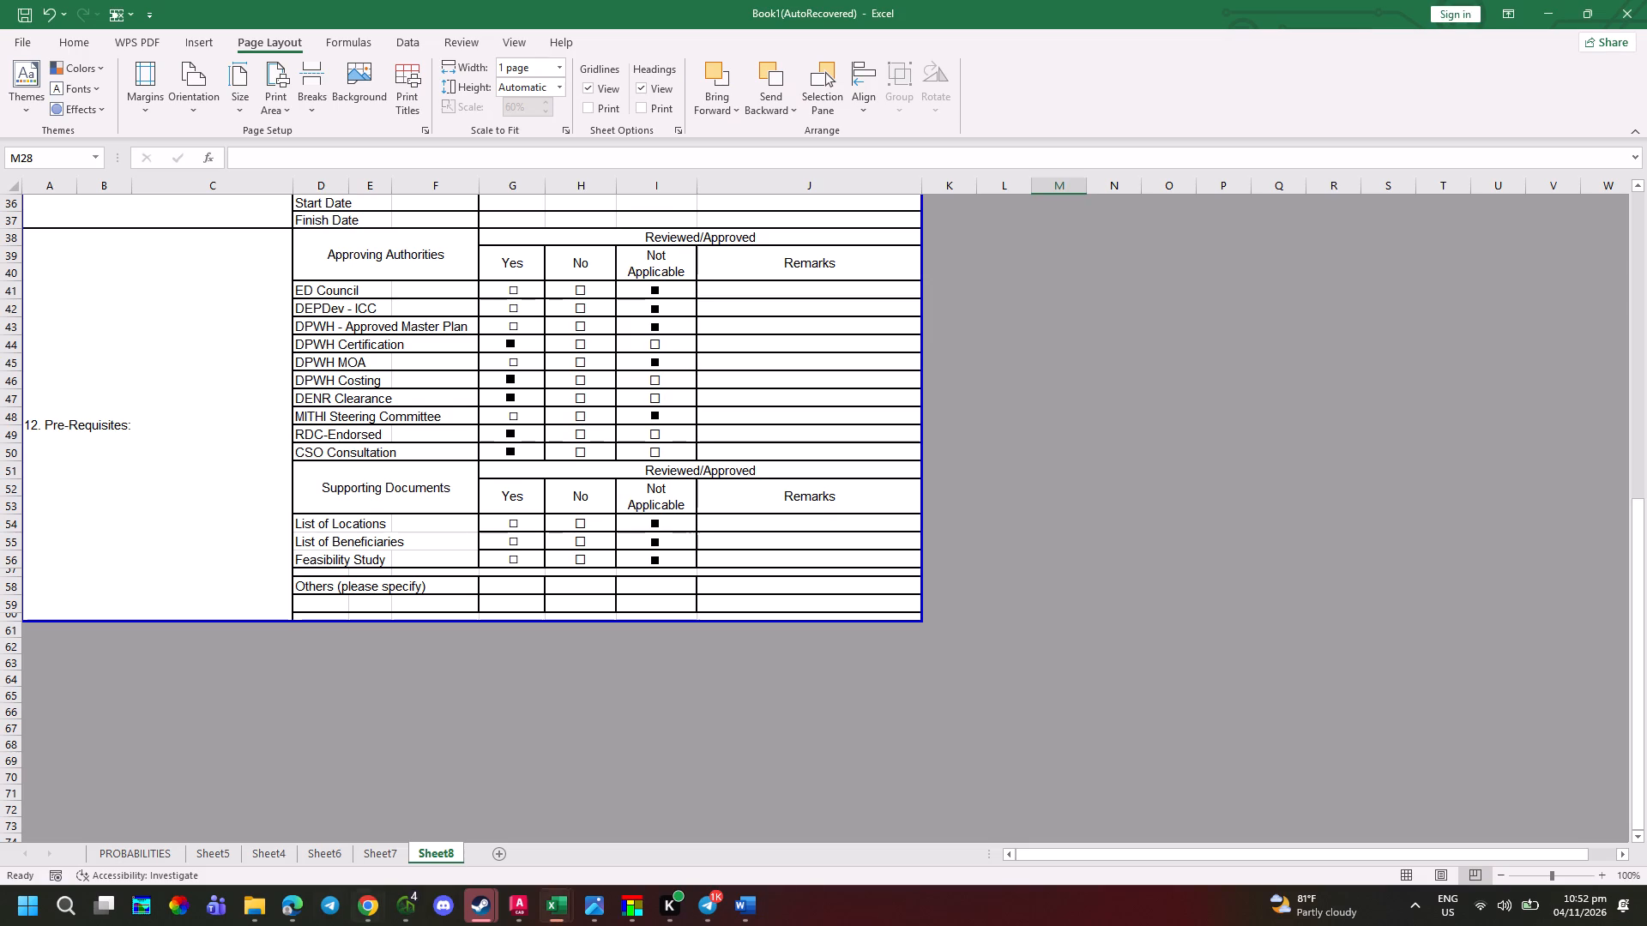
Switch to the Chrome browser window.
{"action": "left_click", "coordinate": [371, 915]}
{"action": "left_click", "coordinate": [330, 840]}
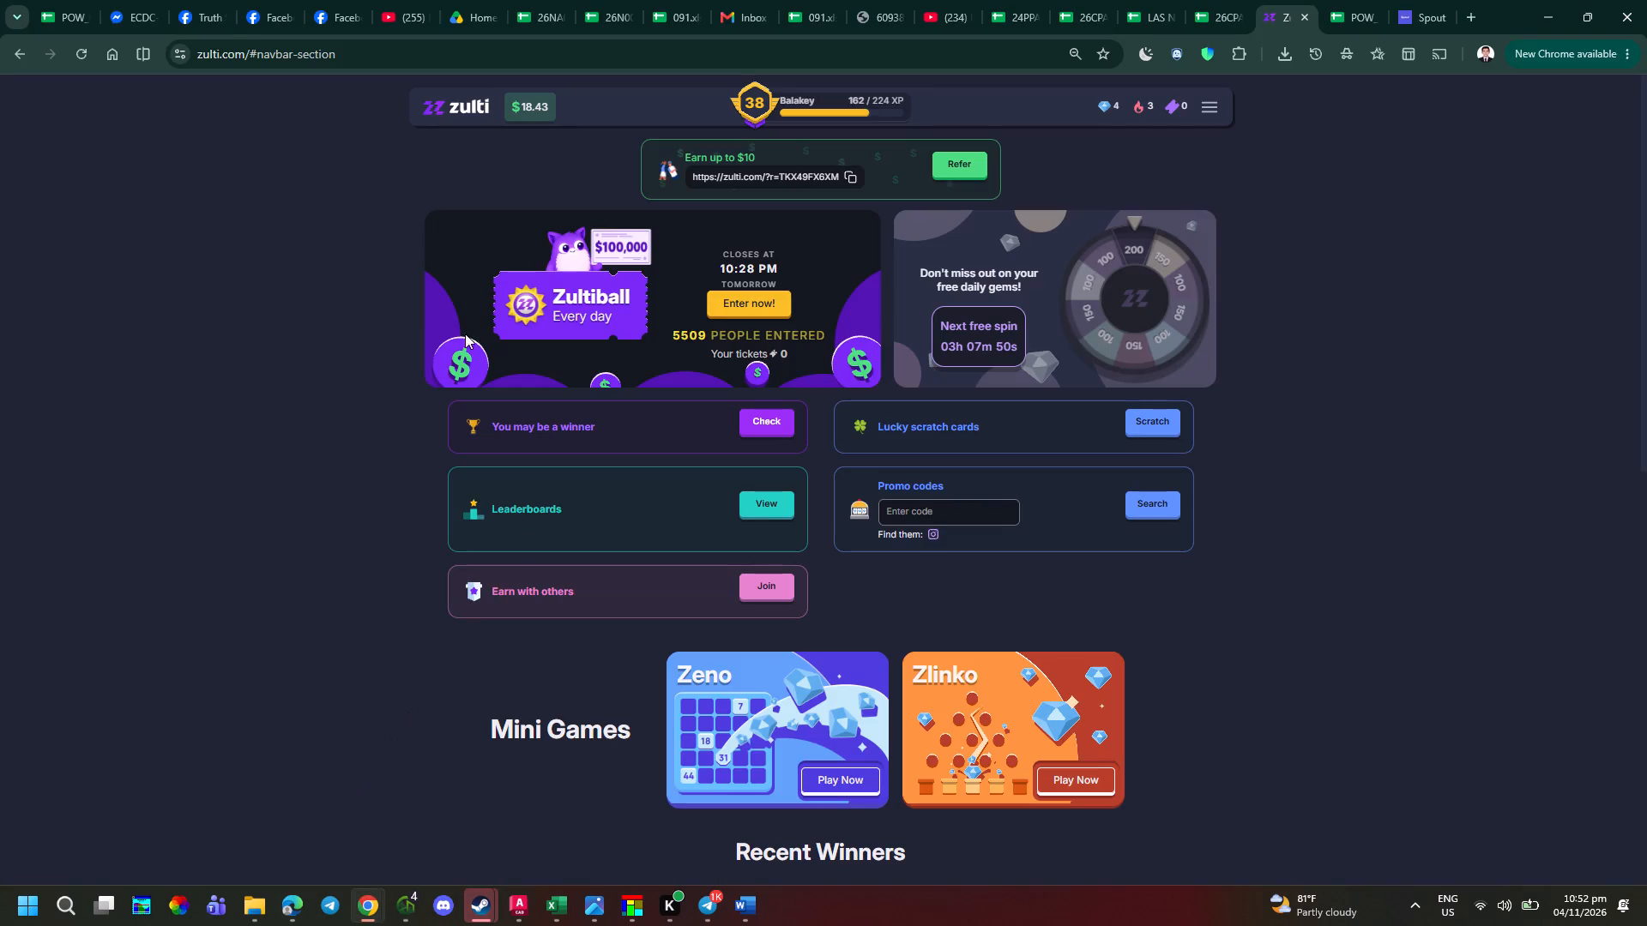
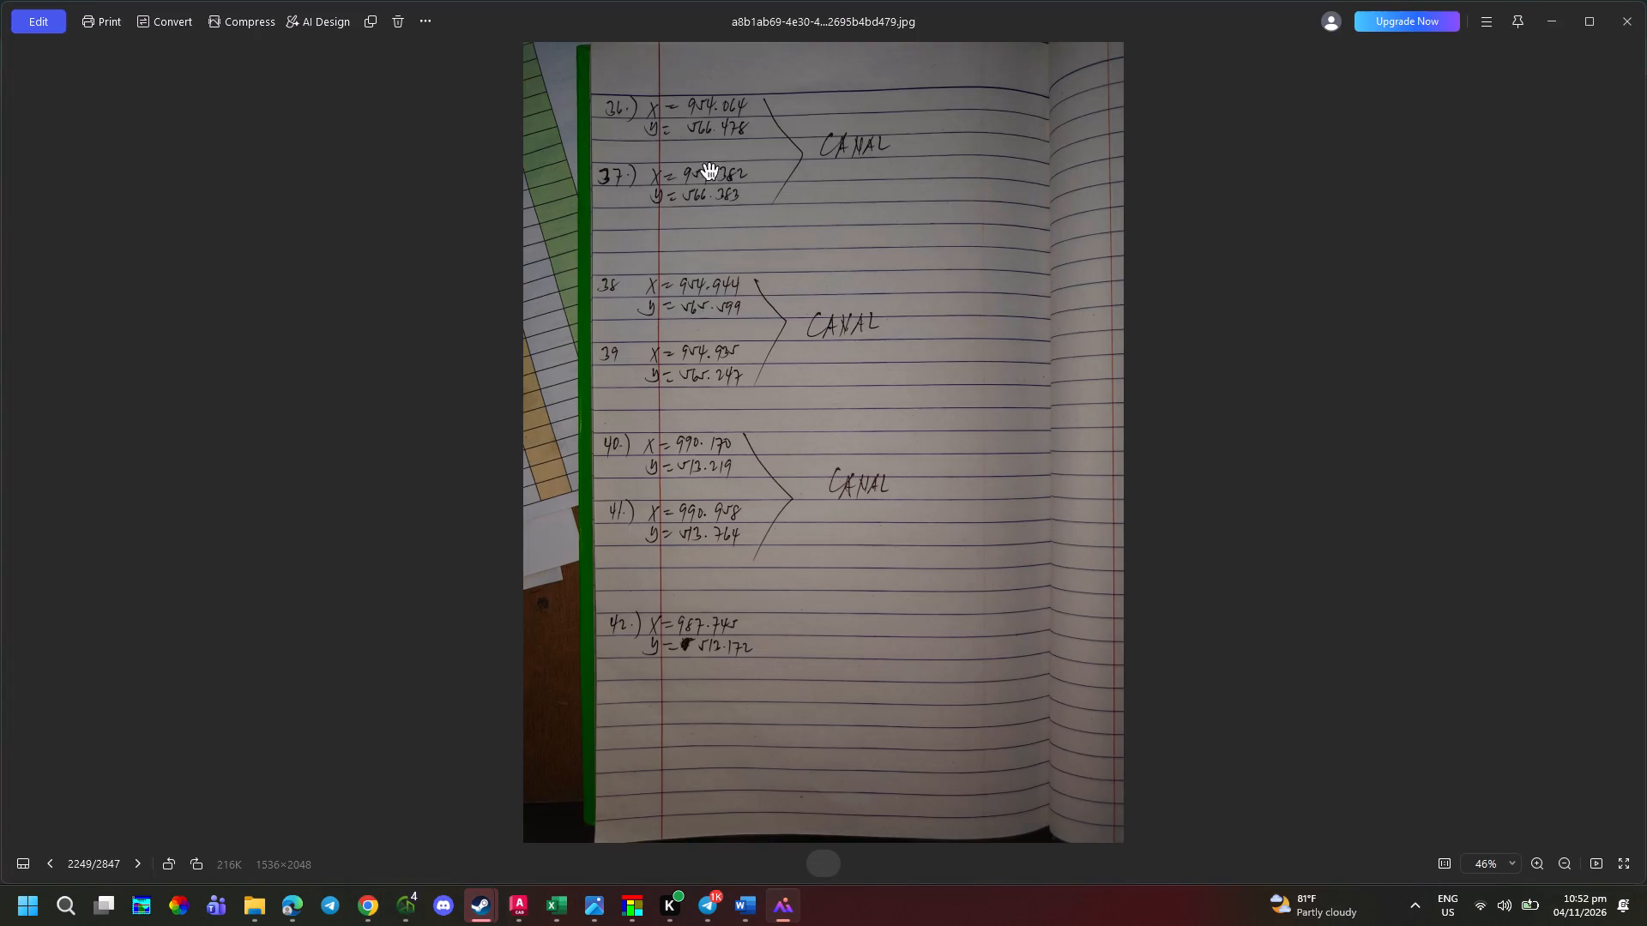
Leave the photo of handwritten canal coordinates and bring up the open File Explorer windows to switch to one.
{"action": "scroll", "coordinate": [698, 209], "scroll_direction": "down", "scroll_amount": 3, "text": "ctrl"}
{"action": "left_click", "coordinate": [253, 907]}
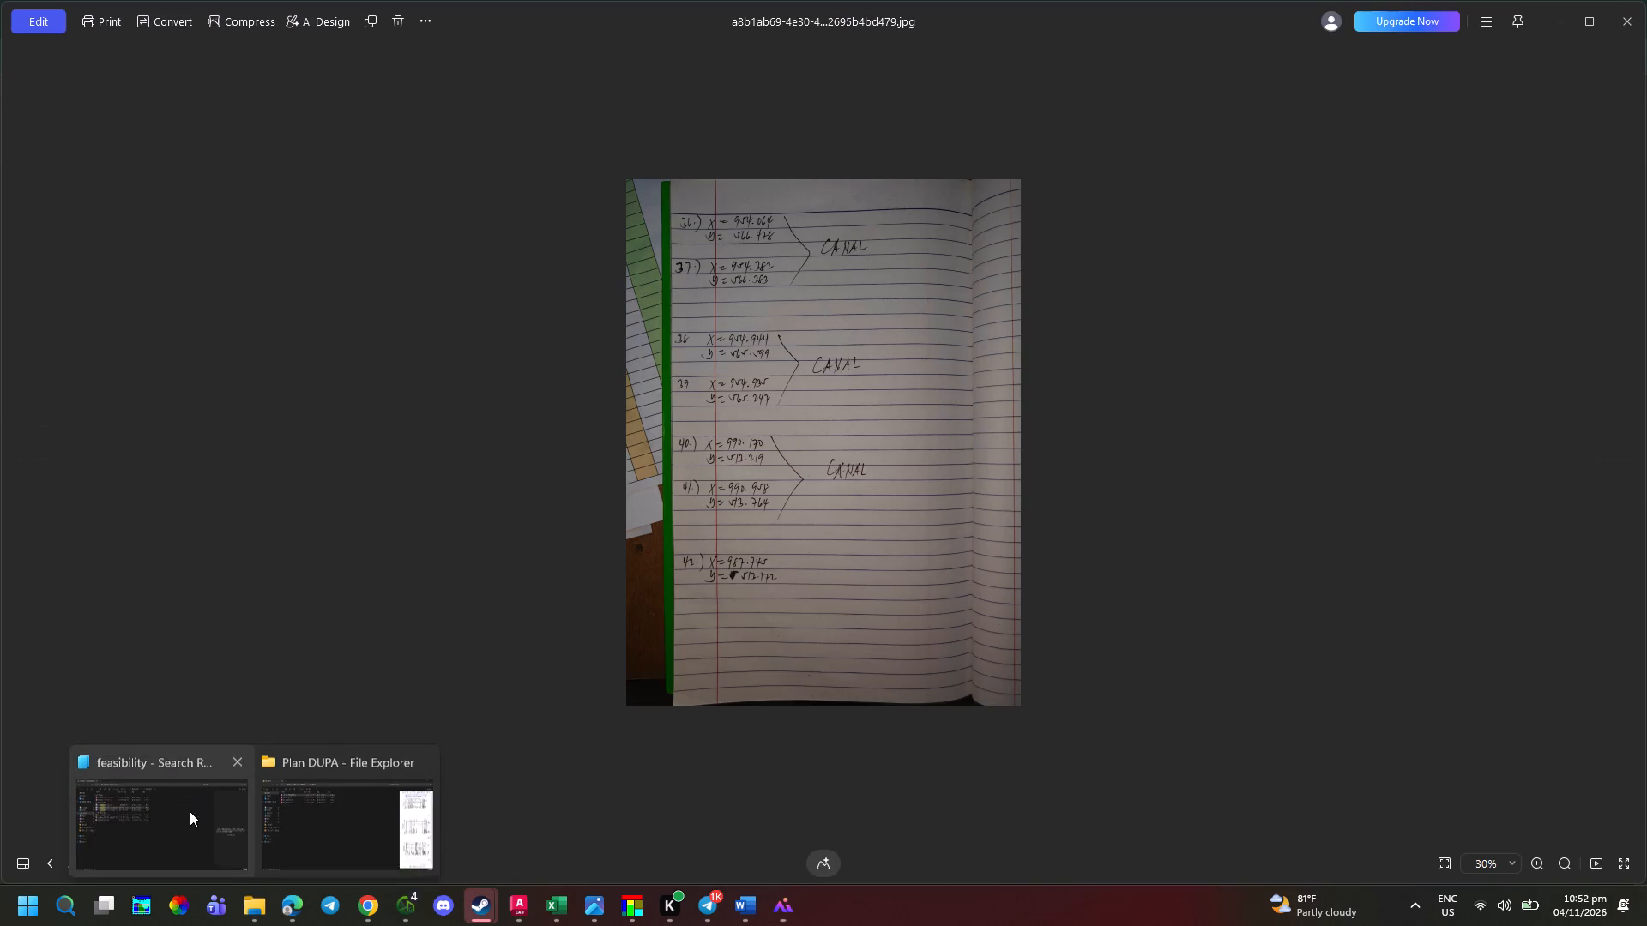
Switch to File Explorer and open today's document photo whose name starts with a9d29389 from the Downloads folder.
{"action": "left_click", "coordinate": [190, 812]}
{"action": "left_click", "coordinate": [87, 322]}
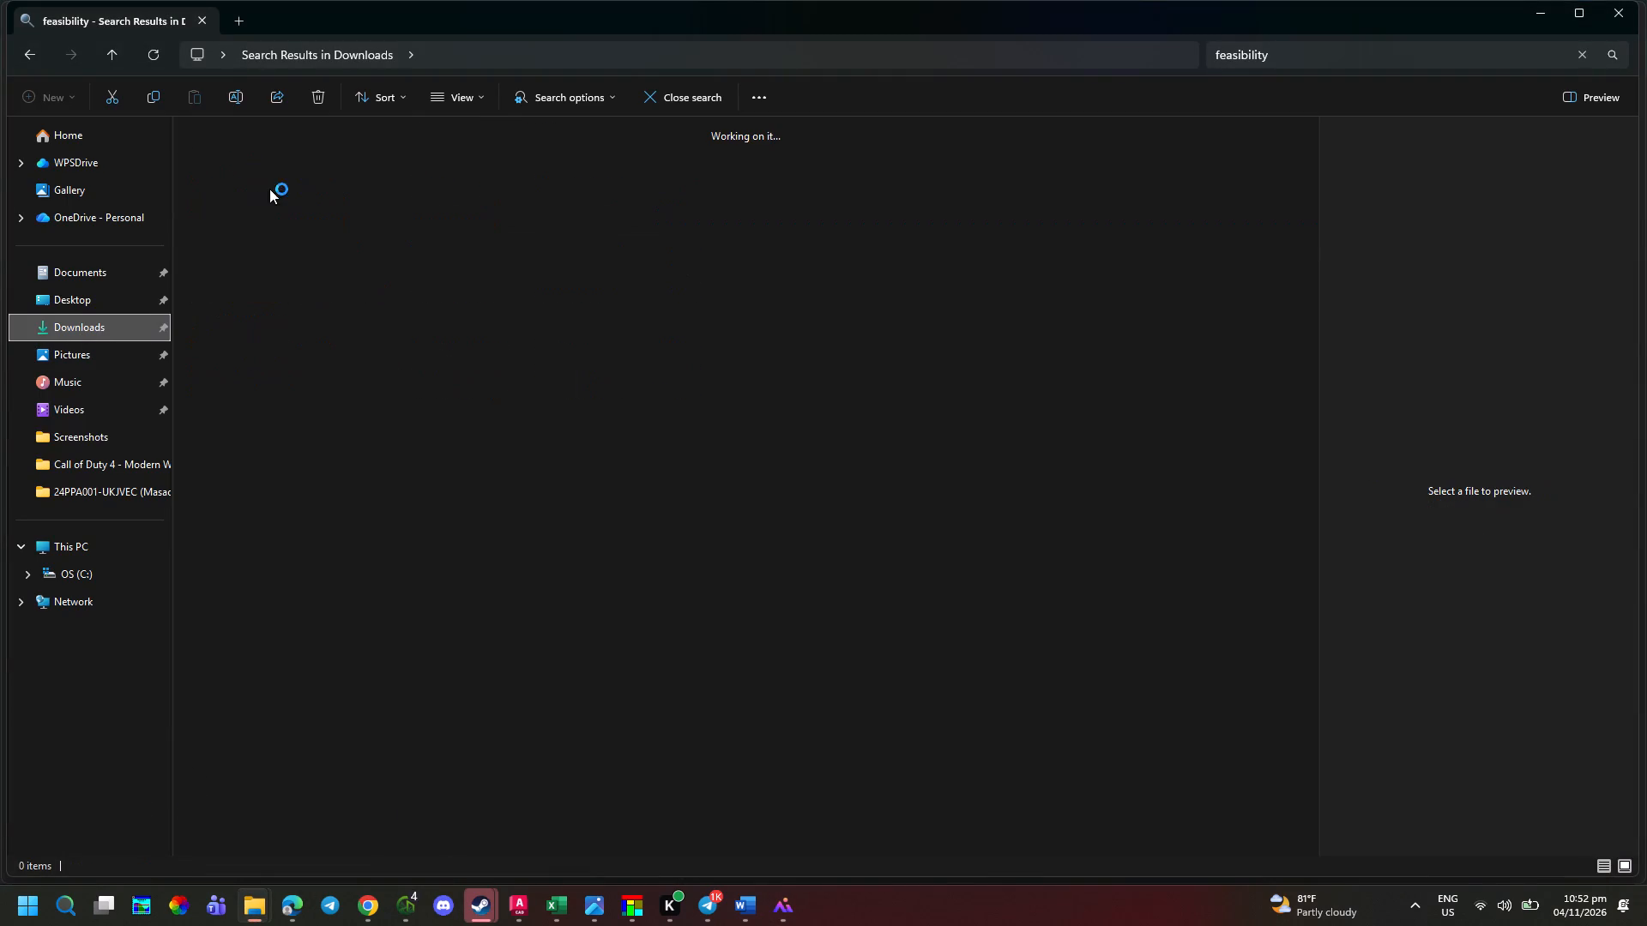
{"action": "double_click", "coordinate": [255, 225]}
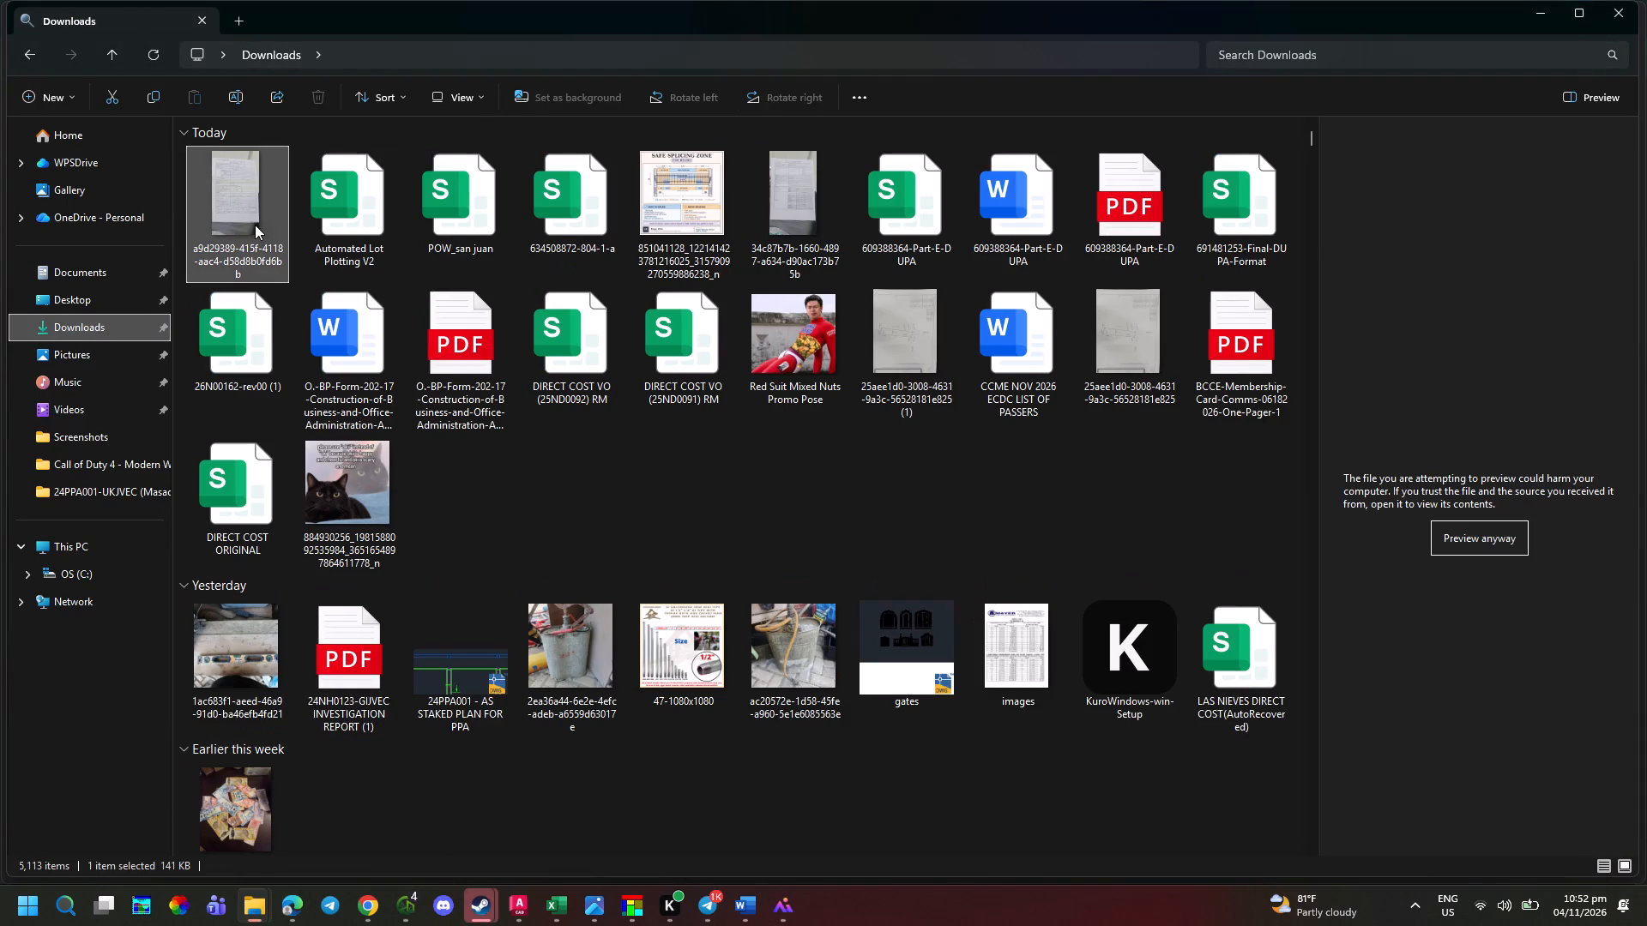
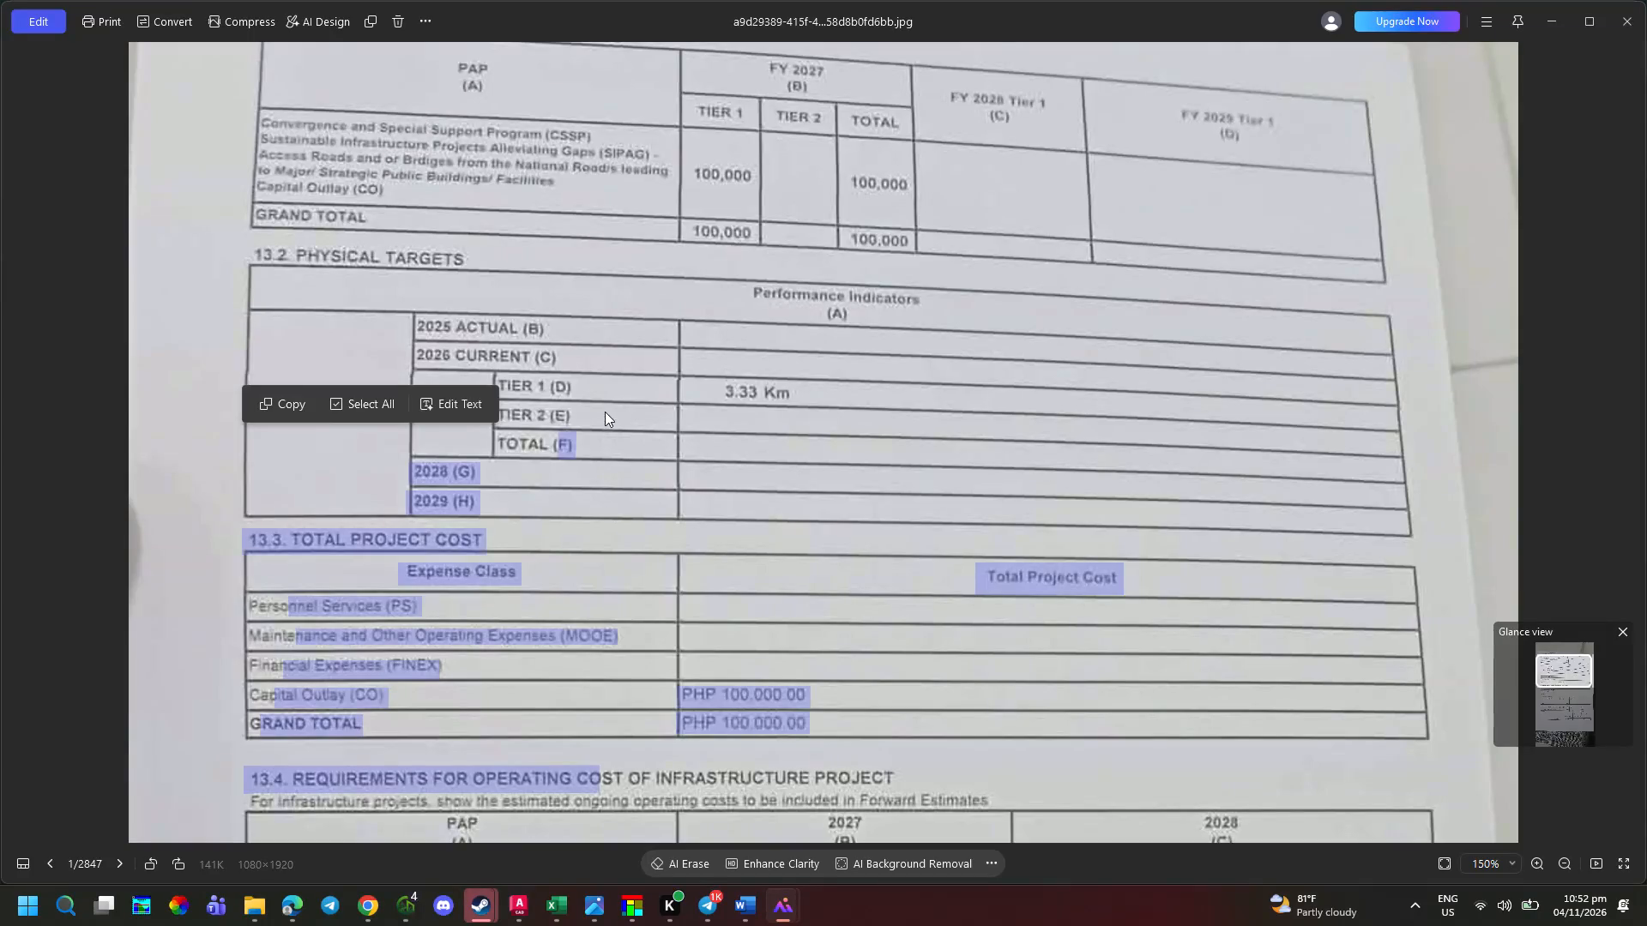
Examine section 13, Financial and Physical Details, in the photo, including the PAP attribution, physical targets and total project cost tables.
{"action": "left_click", "coordinate": [768, 468]}
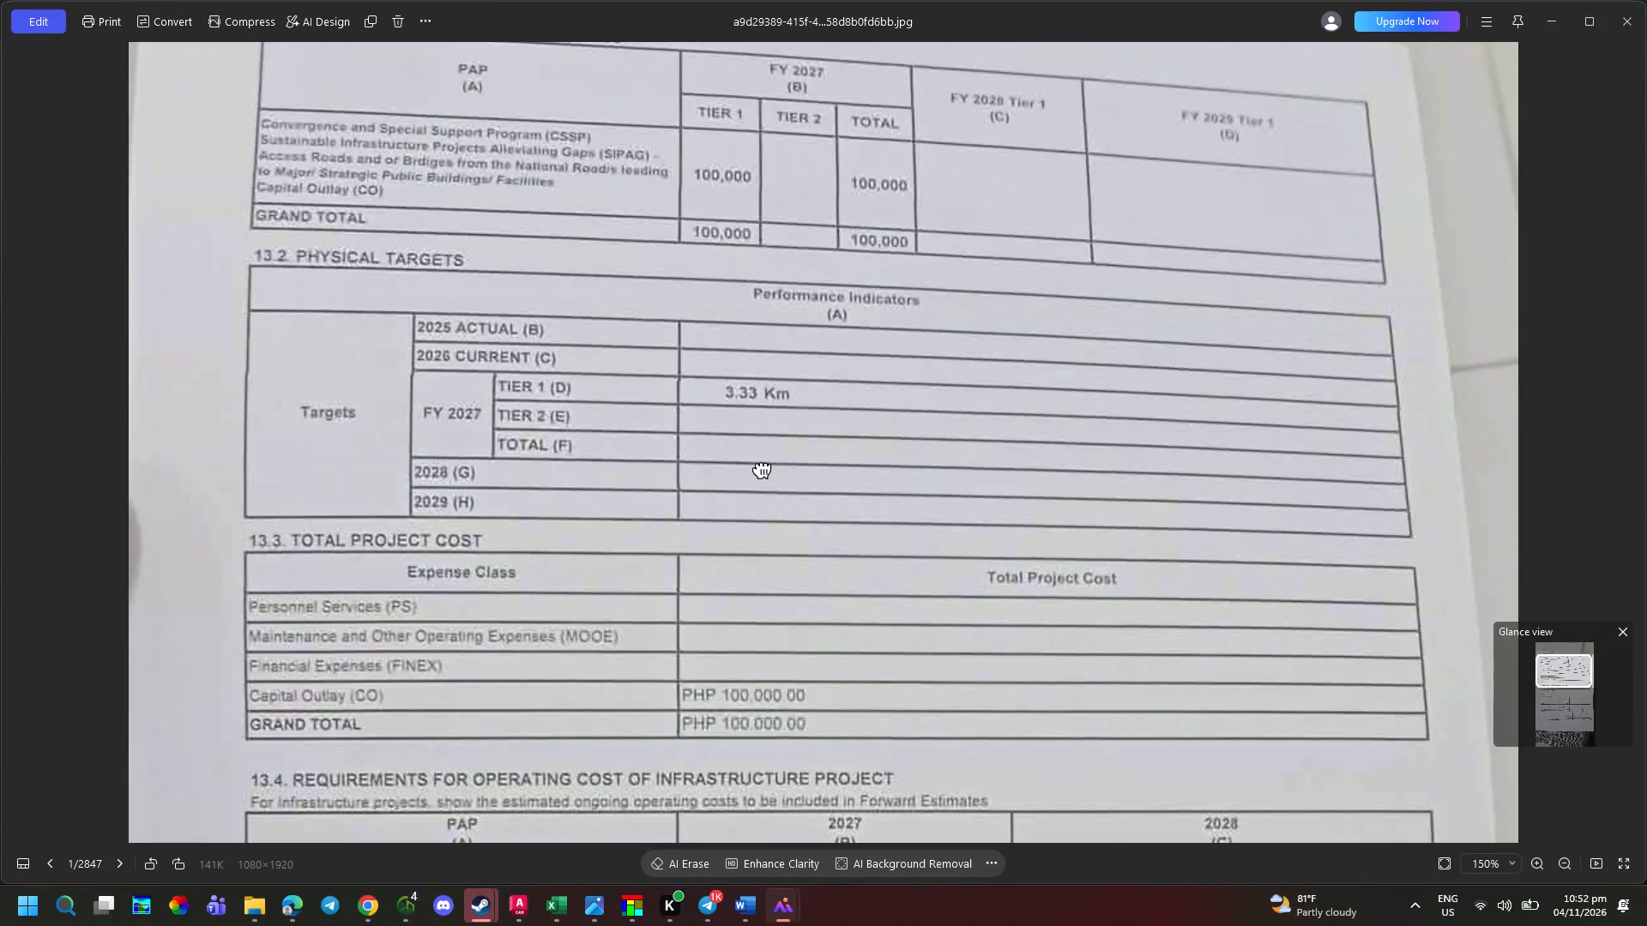
{"action": "scroll", "coordinate": [813, 447], "scroll_direction": "up", "scroll_amount": 3}
{"action": "scroll", "coordinate": [773, 422], "scroll_direction": "down", "scroll_amount": 3}
{"action": "left_click_drag", "start_coordinate": [759, 394], "coordinate": [759, 411]}
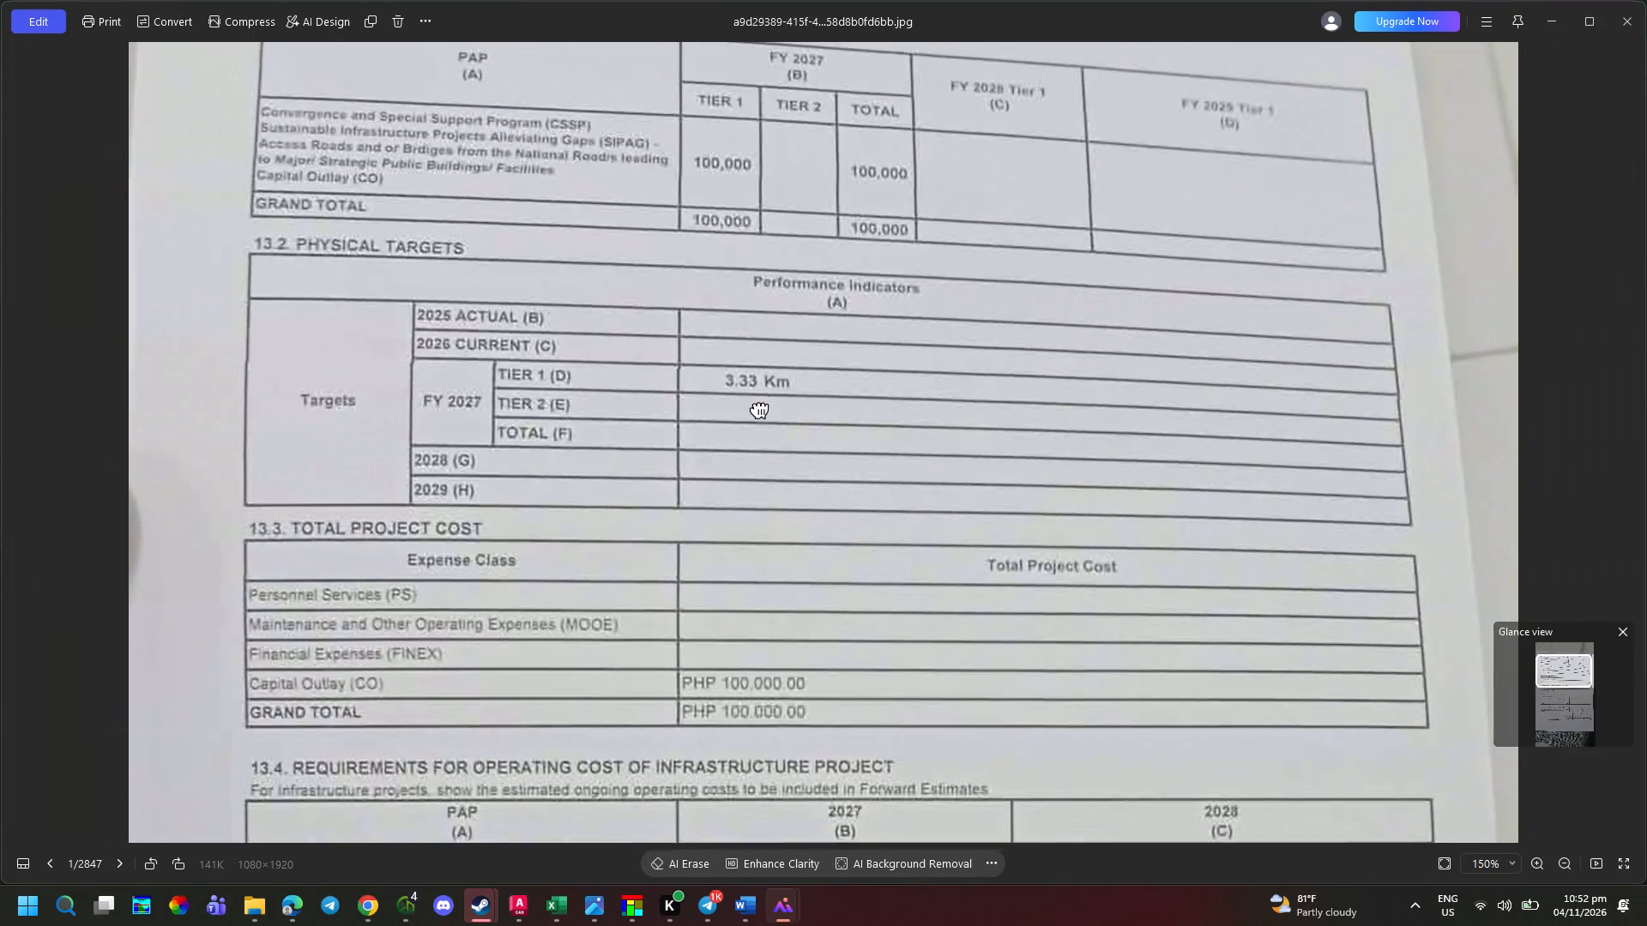
{"action": "left_click_drag", "start_coordinate": [759, 411], "coordinate": [796, 709]}
{"action": "left_click_drag", "start_coordinate": [809, 591], "coordinate": [770, 526]}
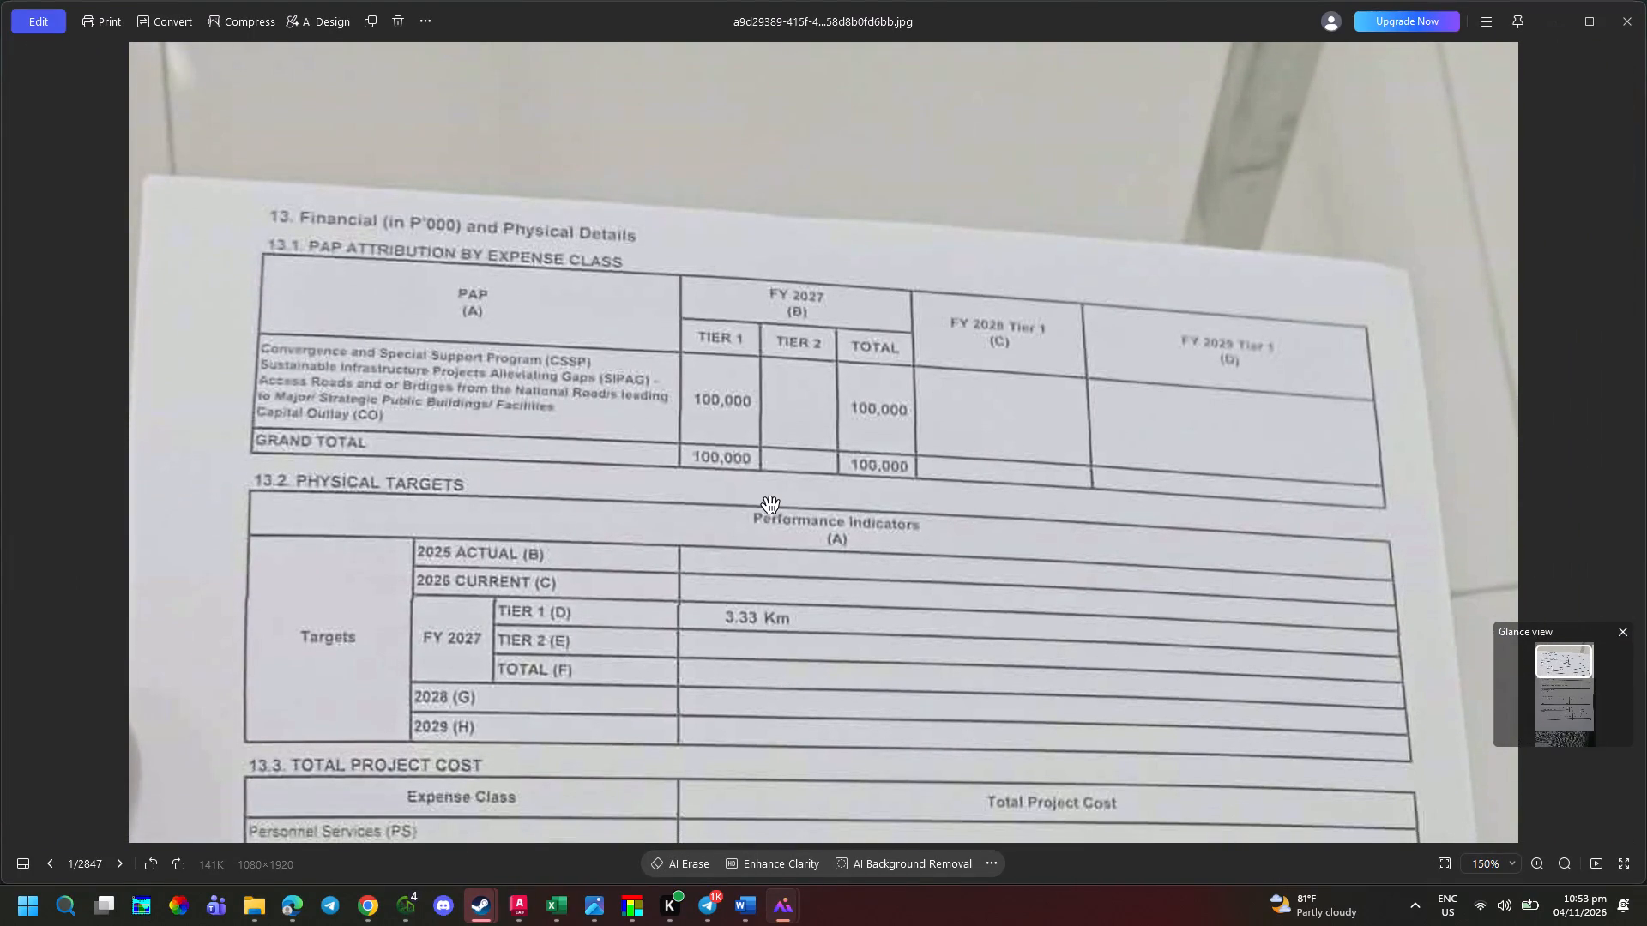
{"action": "scroll", "coordinate": [770, 505], "scroll_direction": "up", "scroll_amount": 1}
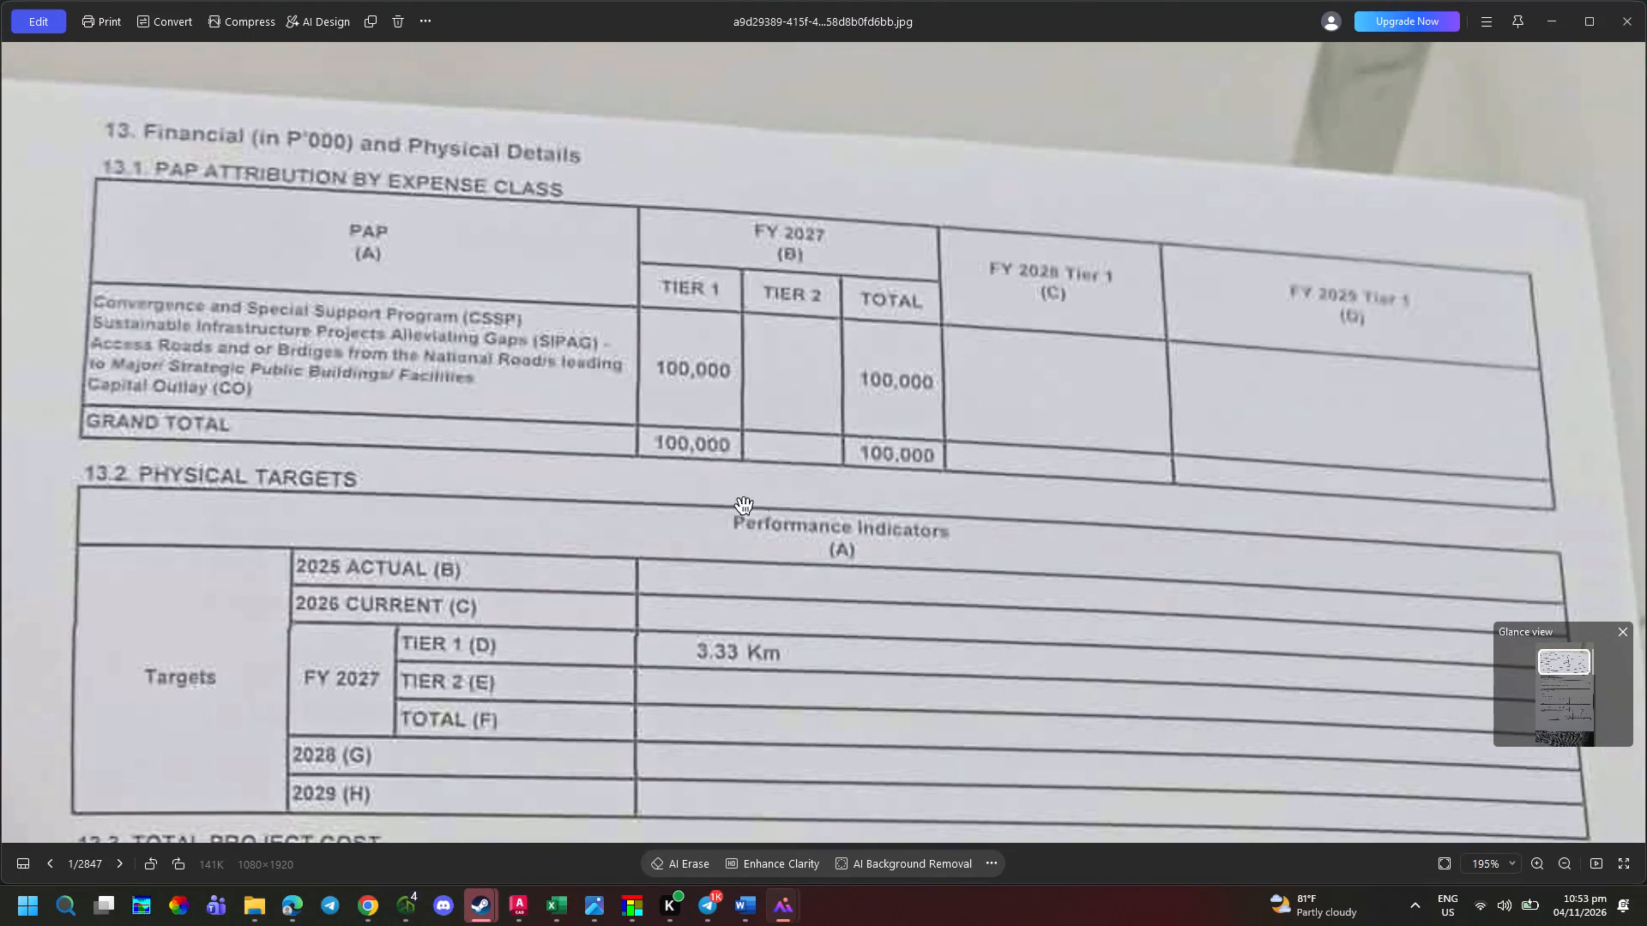
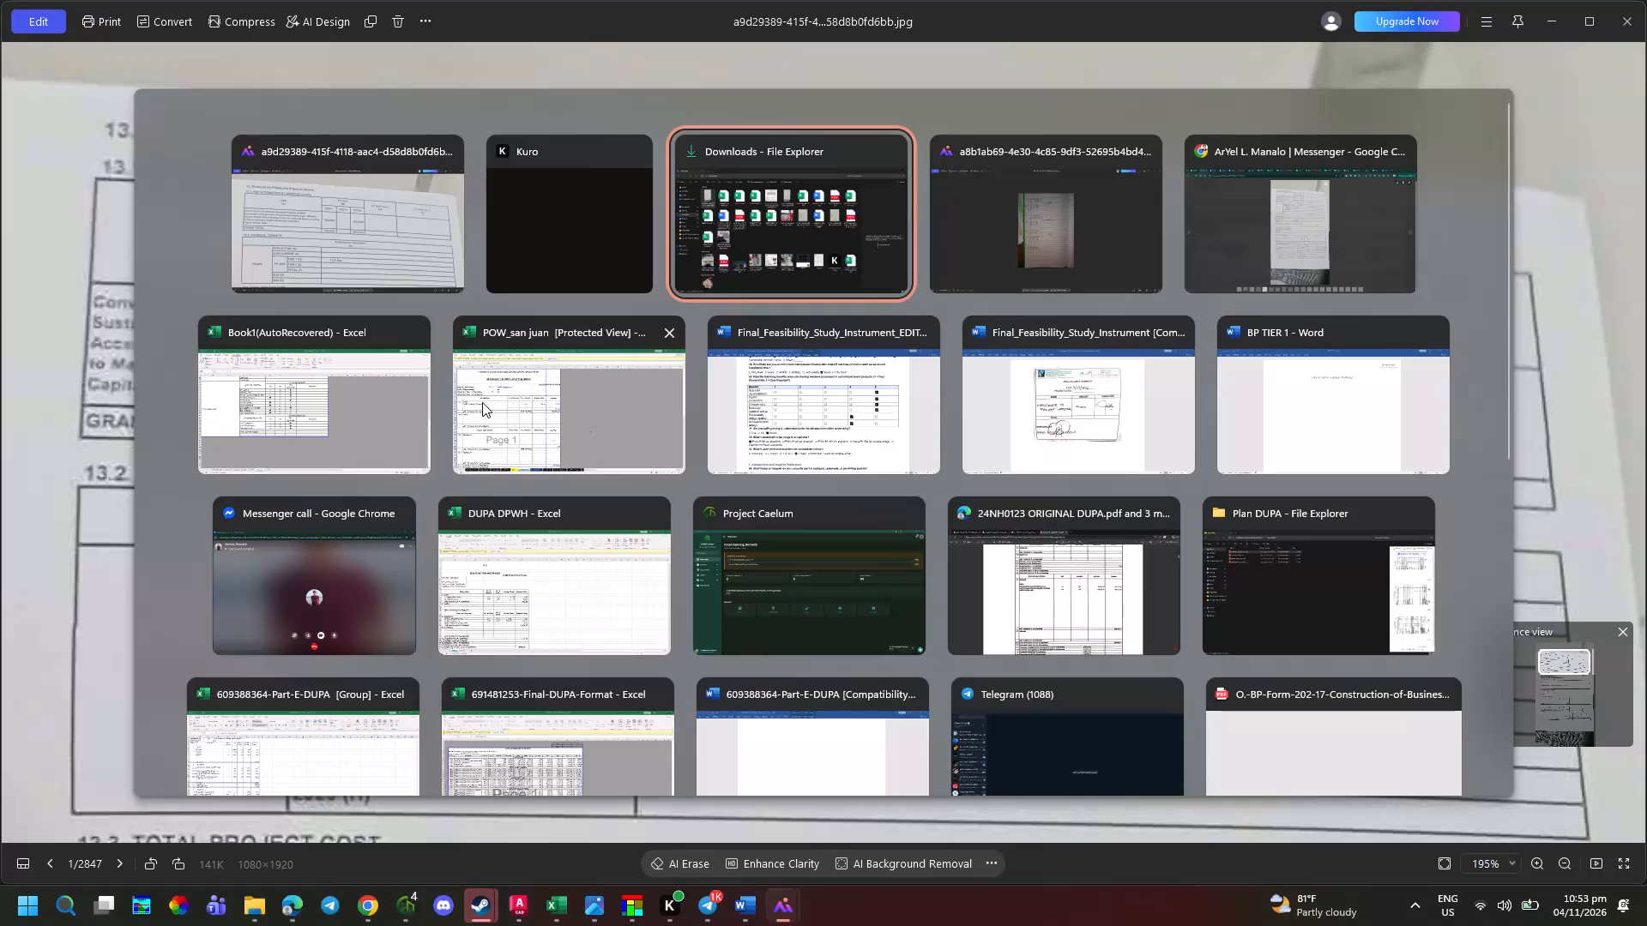
Switch to the Book1 workbook in Excel and extend Sheet8's print area downward from row 60 to past row 100.
{"action": "left_click", "coordinate": [335, 415]}
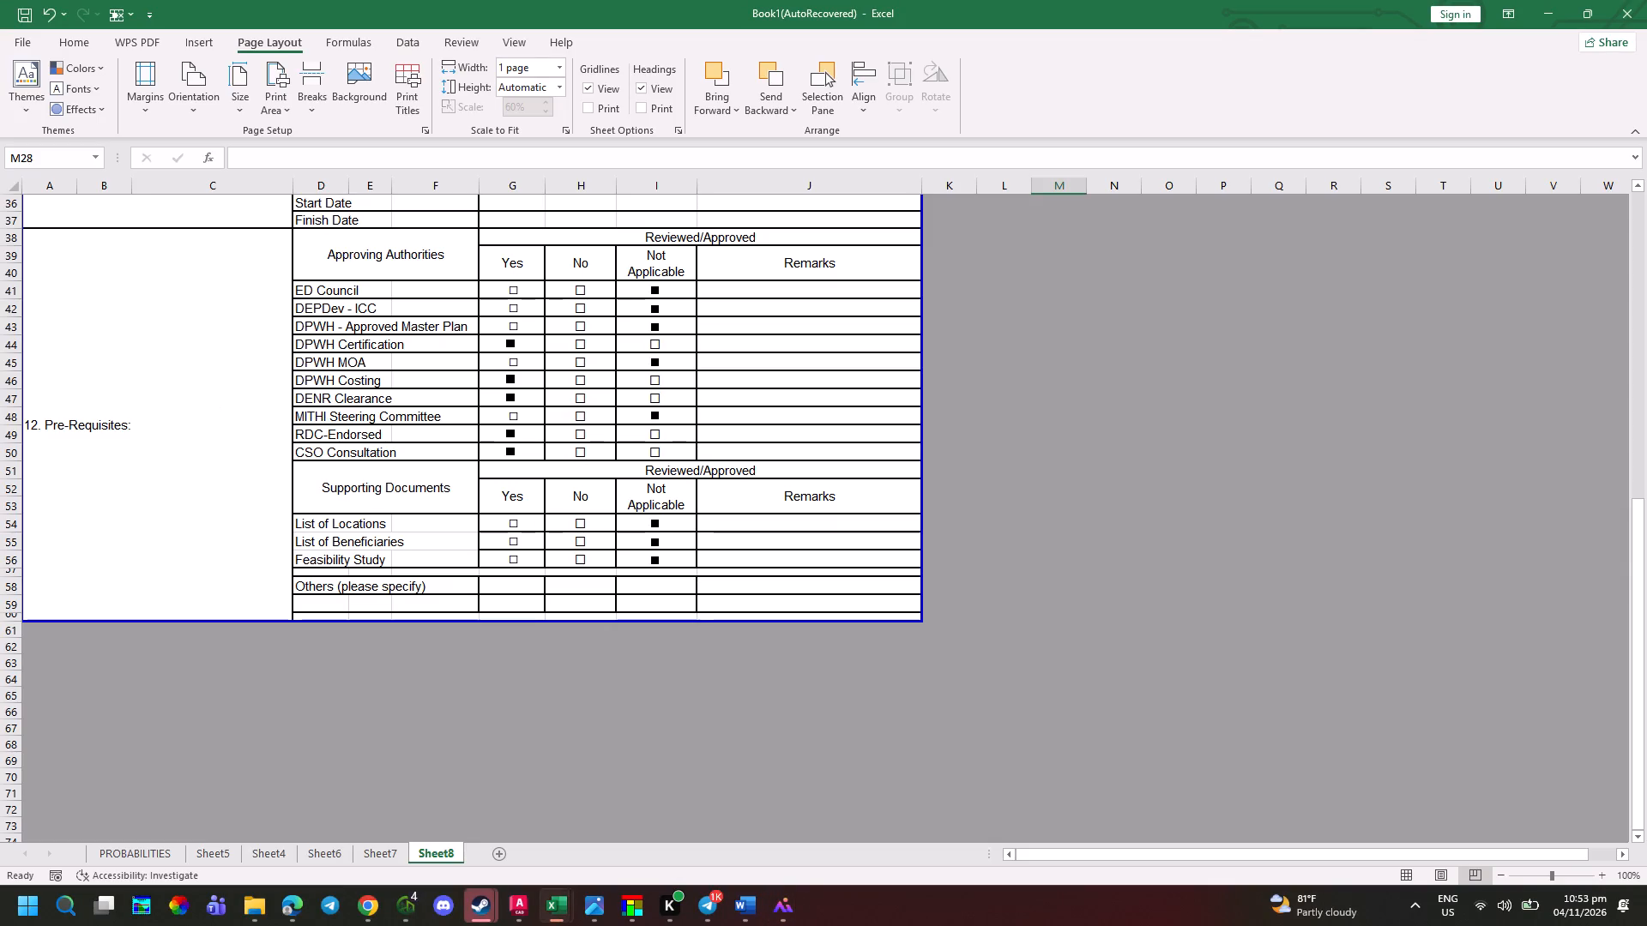
{"action": "left_click", "coordinate": [67, 644]}
{"action": "left_click_drag", "start_coordinate": [95, 622], "coordinate": [102, 925]}
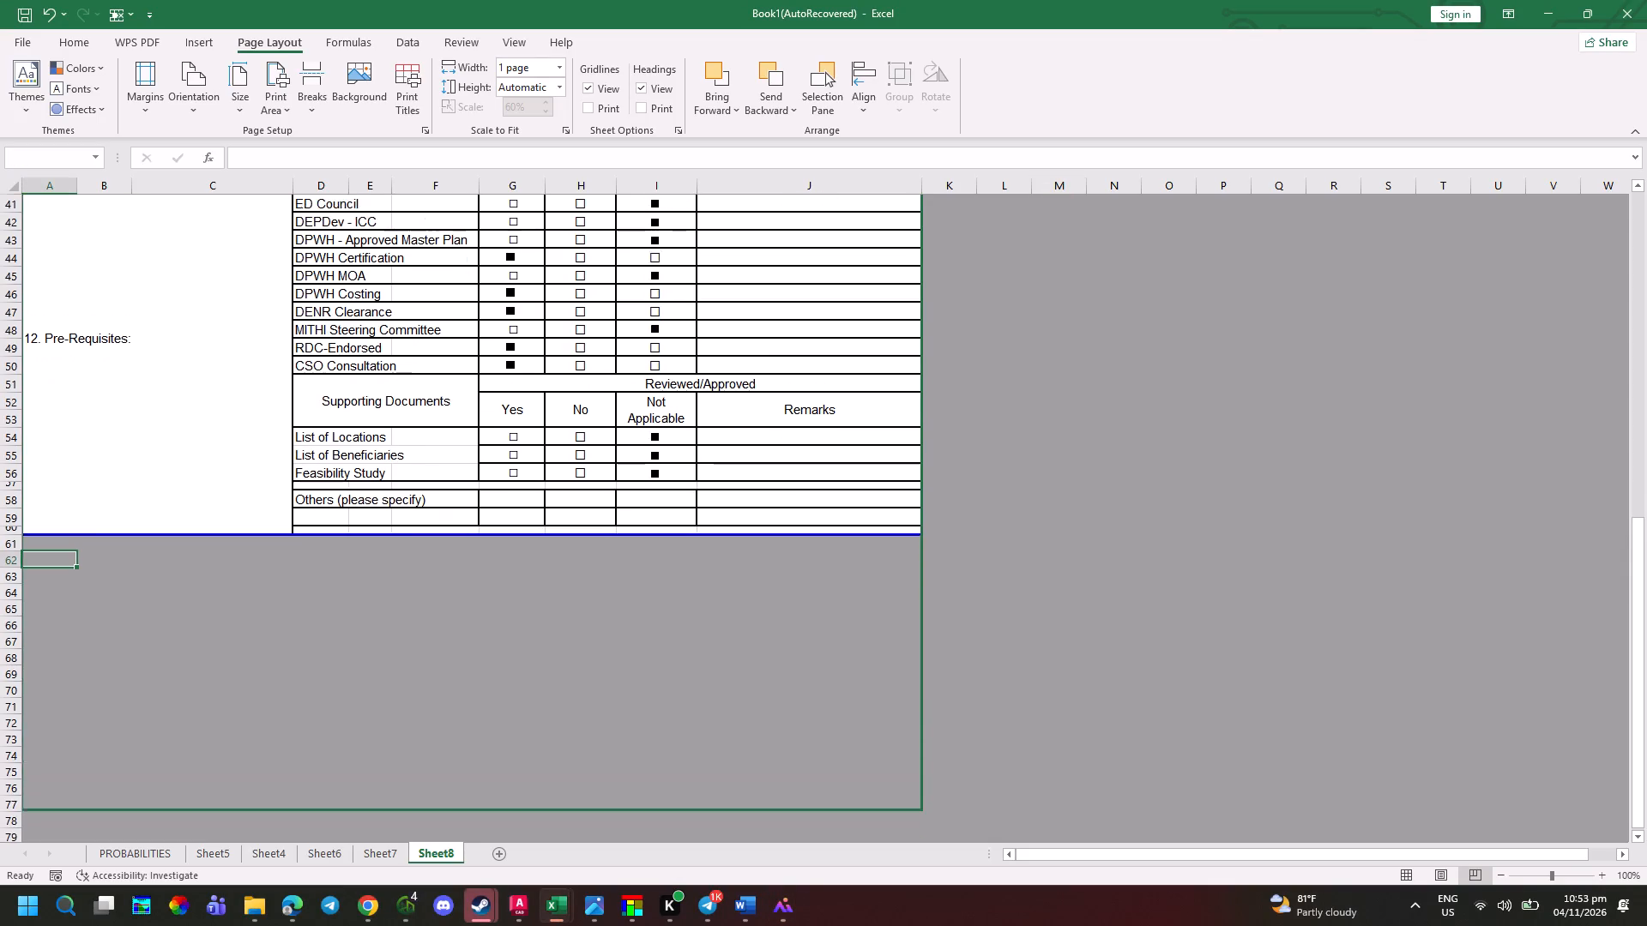
{"action": "left_click_drag", "start_coordinate": [102, 925], "coordinate": [151, 812]}
{"action": "scroll", "coordinate": [227, 586], "scroll_direction": "down", "scroll_amount": 1}
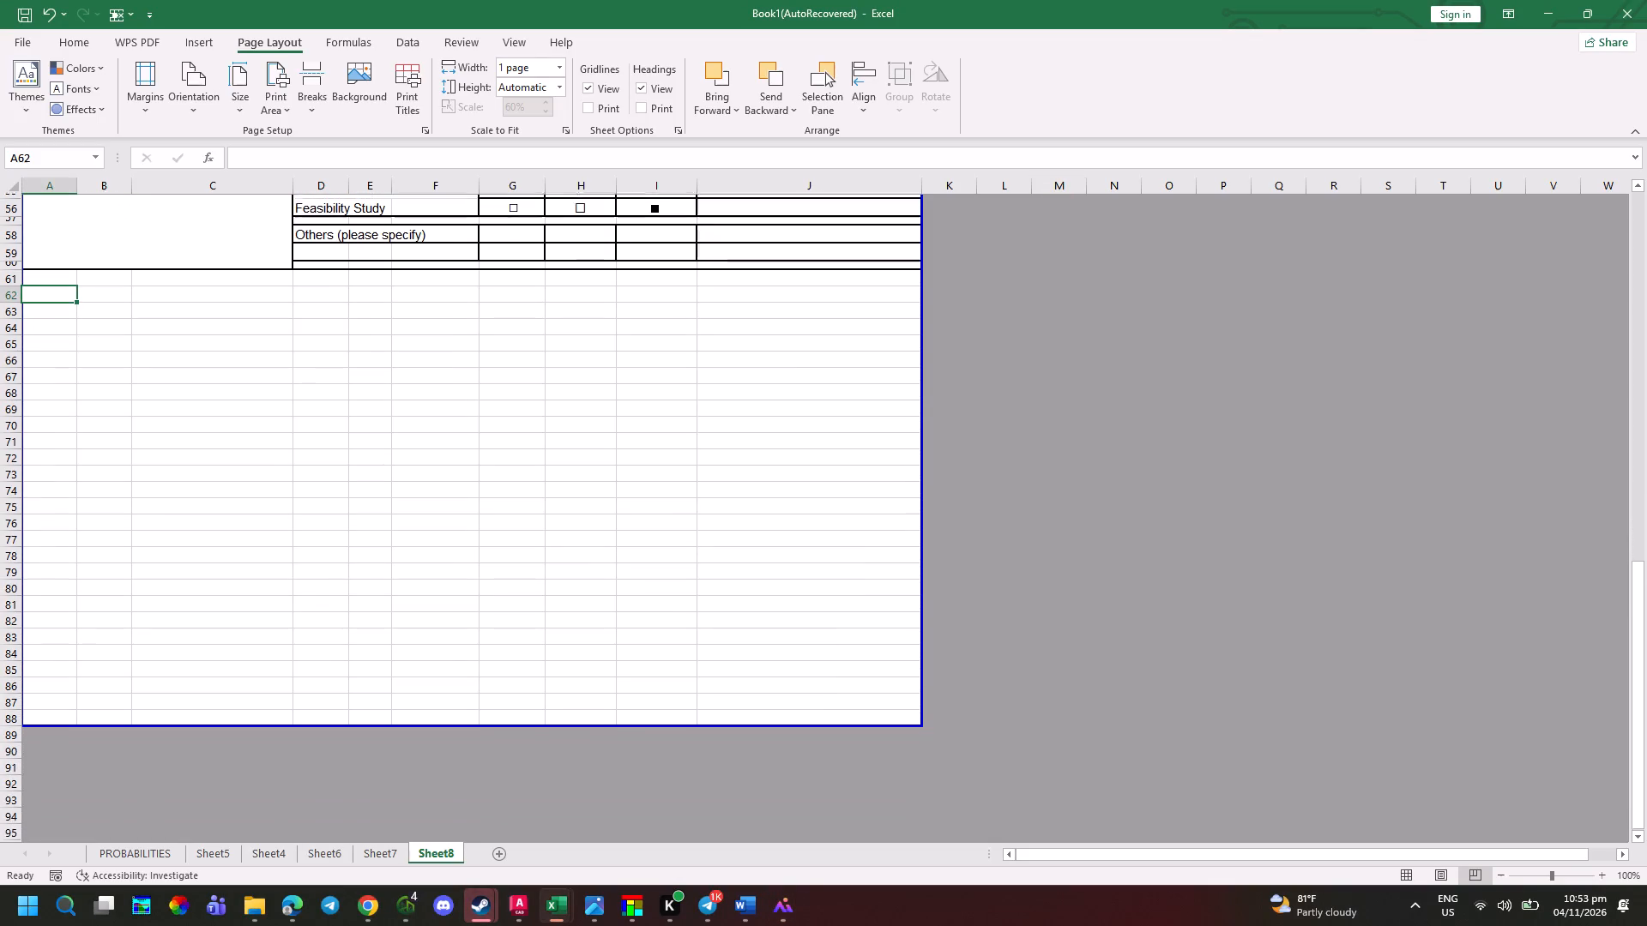
{"action": "left_click_drag", "start_coordinate": [264, 719], "coordinate": [256, 881]}
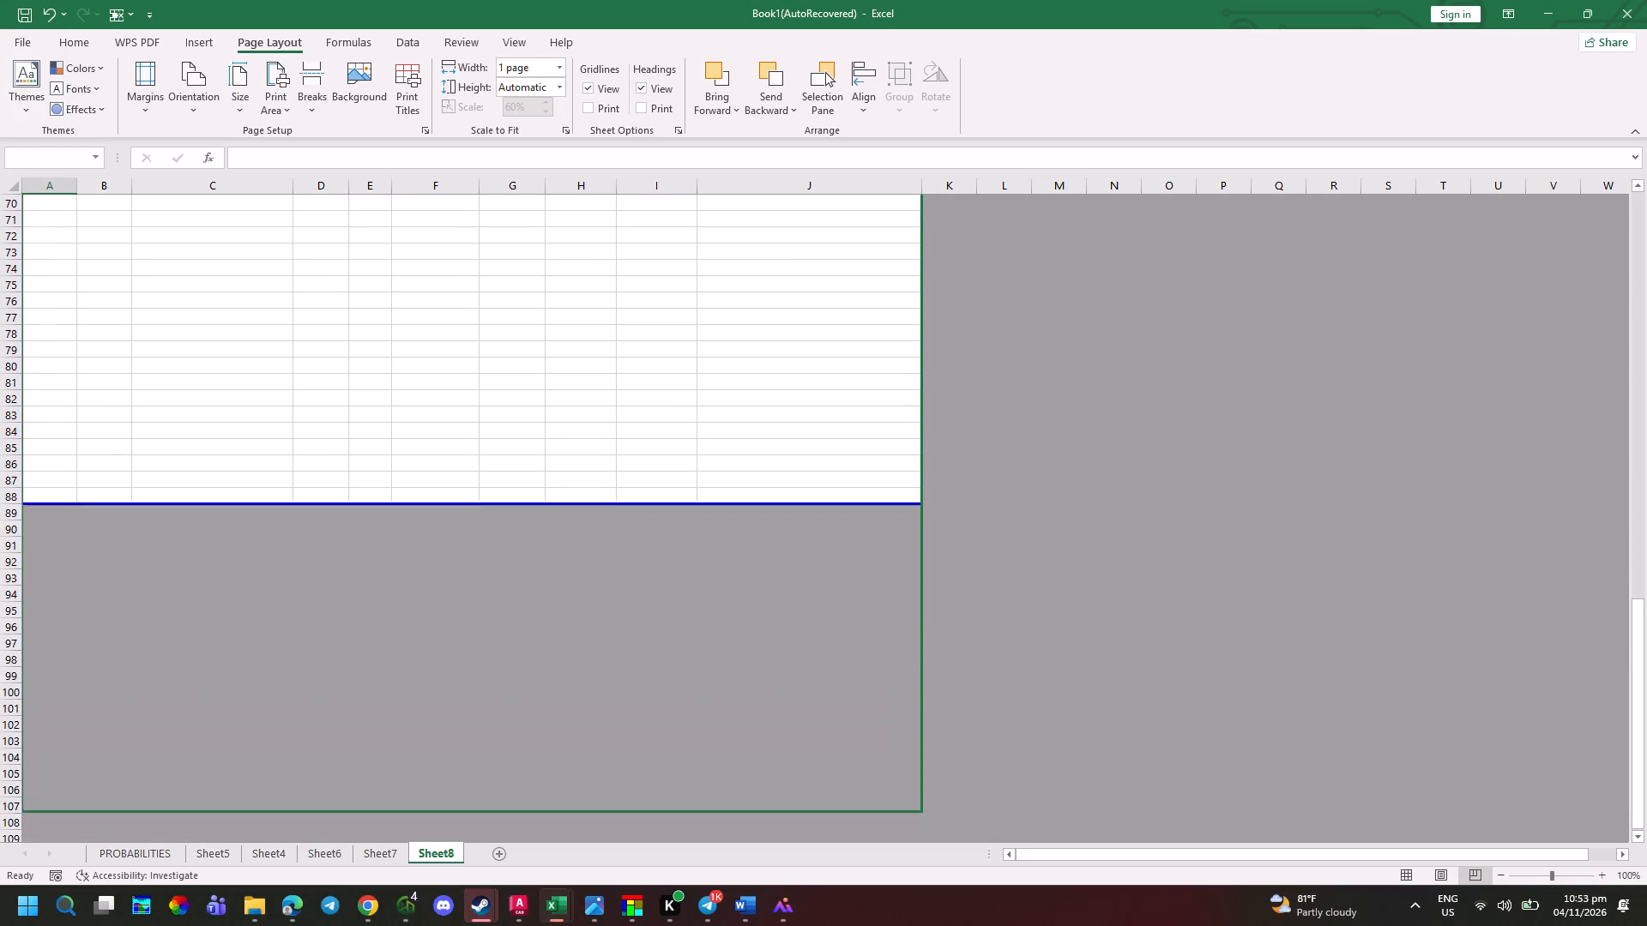
{"action": "left_click_drag", "start_coordinate": [256, 881], "coordinate": [264, 804]}
{"action": "scroll", "coordinate": [283, 632], "scroll_direction": "down", "scroll_amount": 4}
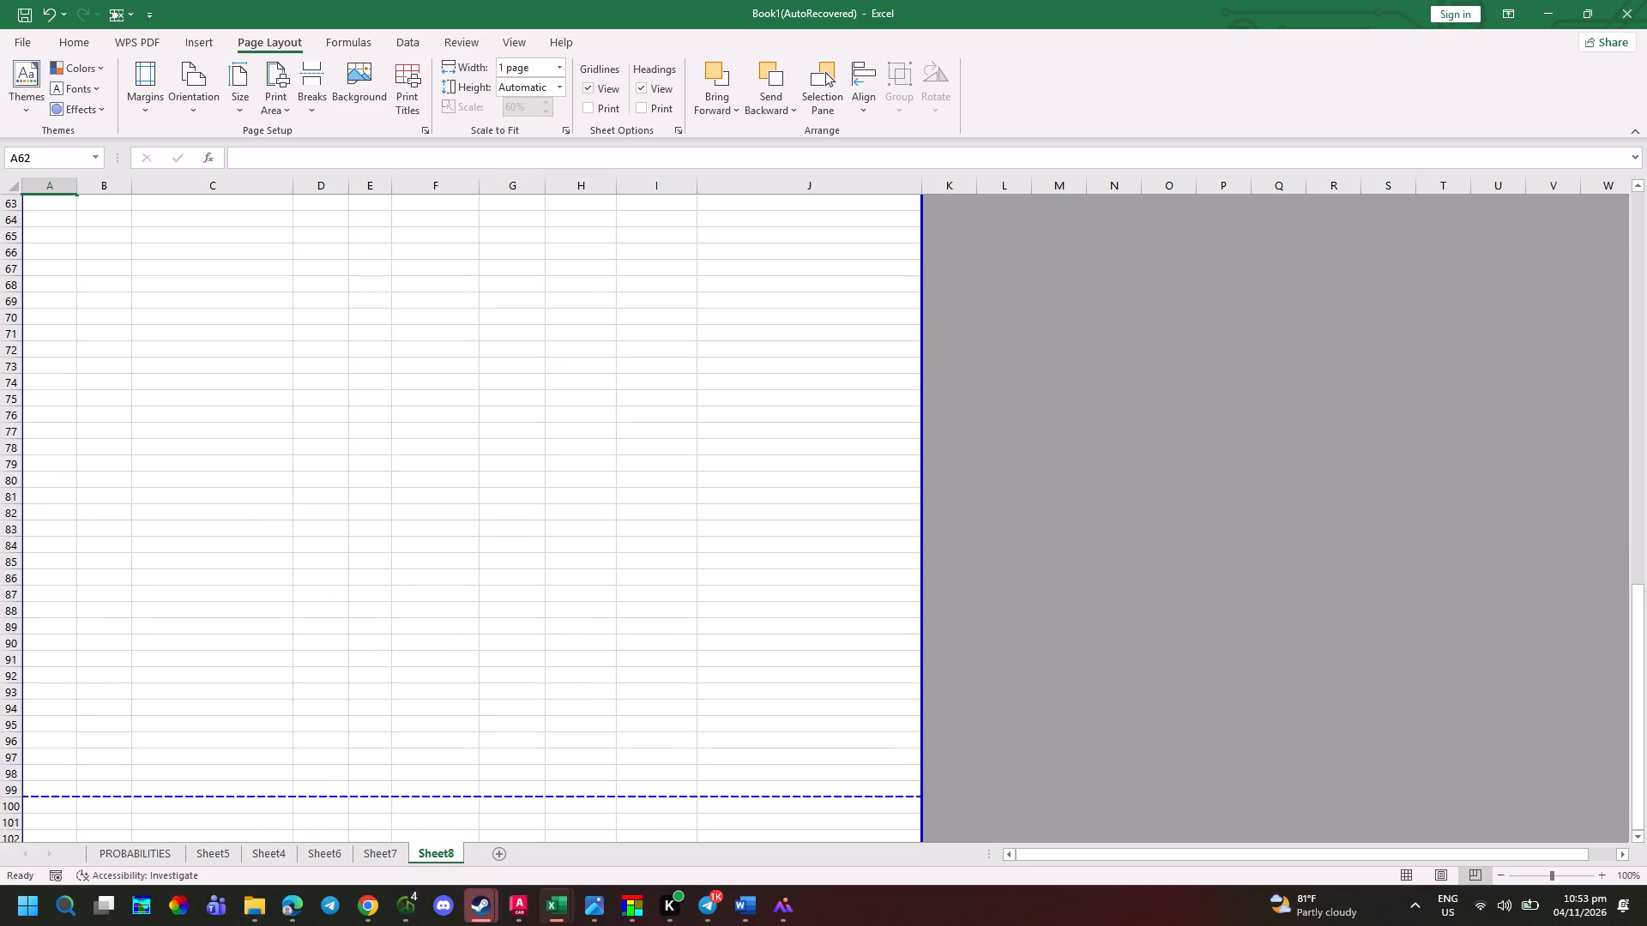
Enter the section heading "13. Financial (in P'000) and Physical Details" in cell A62, following the photo.
{"action": "scroll", "coordinate": [174, 406], "scroll_direction": "up", "scroll_amount": 3}
{"action": "type", "text": "13"}
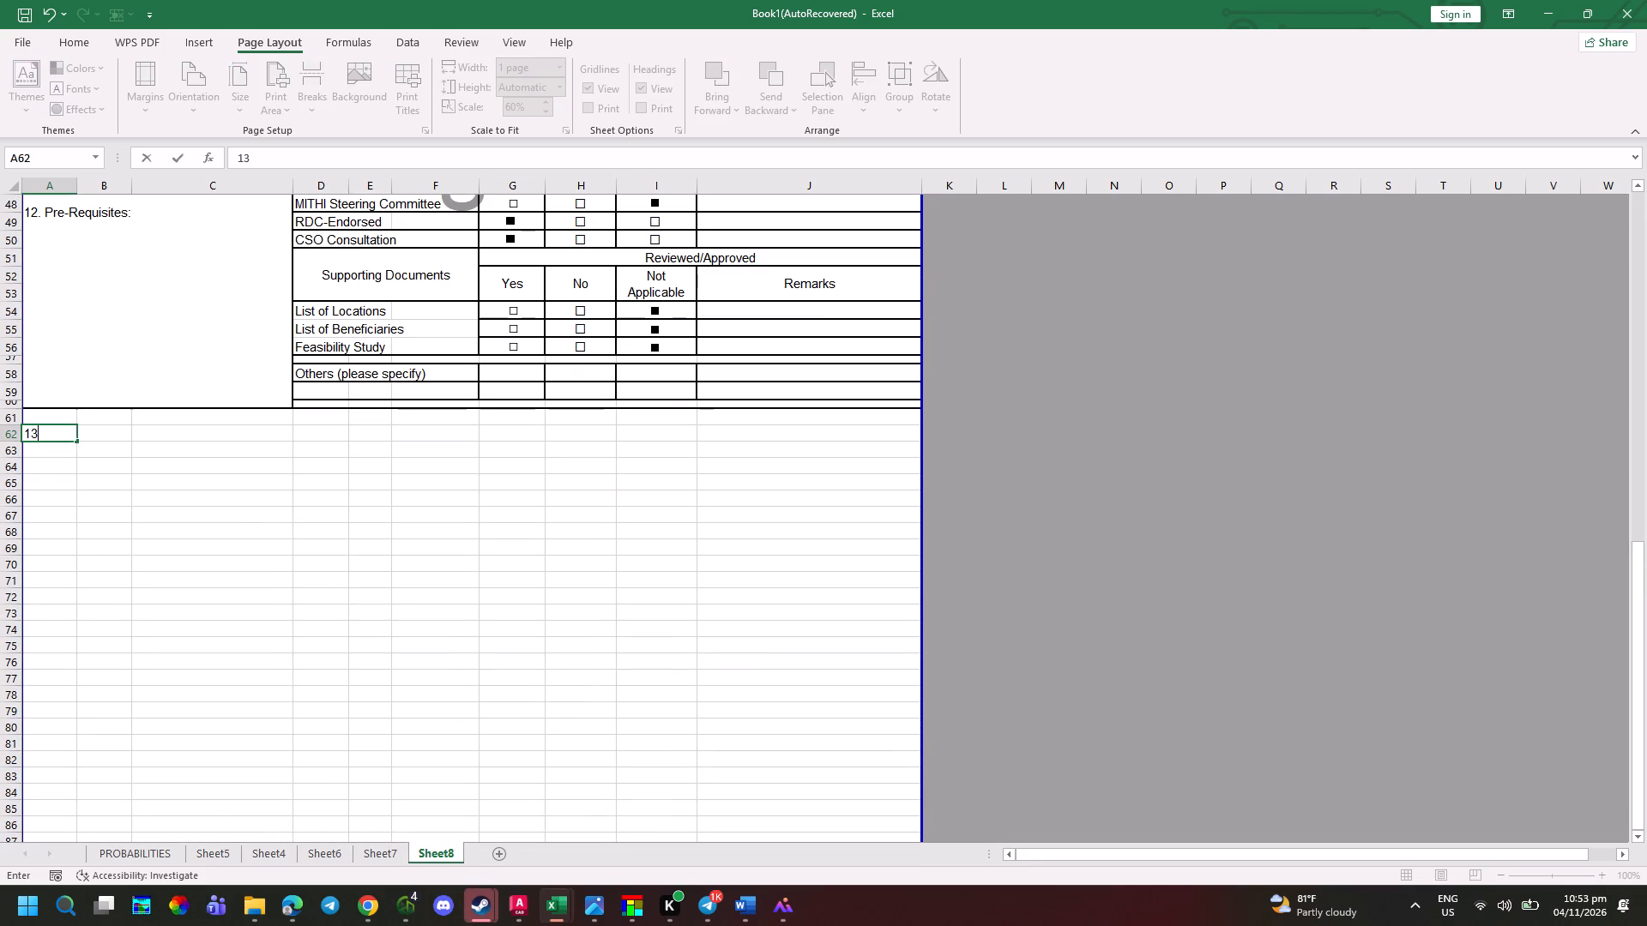
{"action": "type", "text": "."}
{"action": "key", "text": "space"}
{"action": "key", "text": "alt+Tab"}
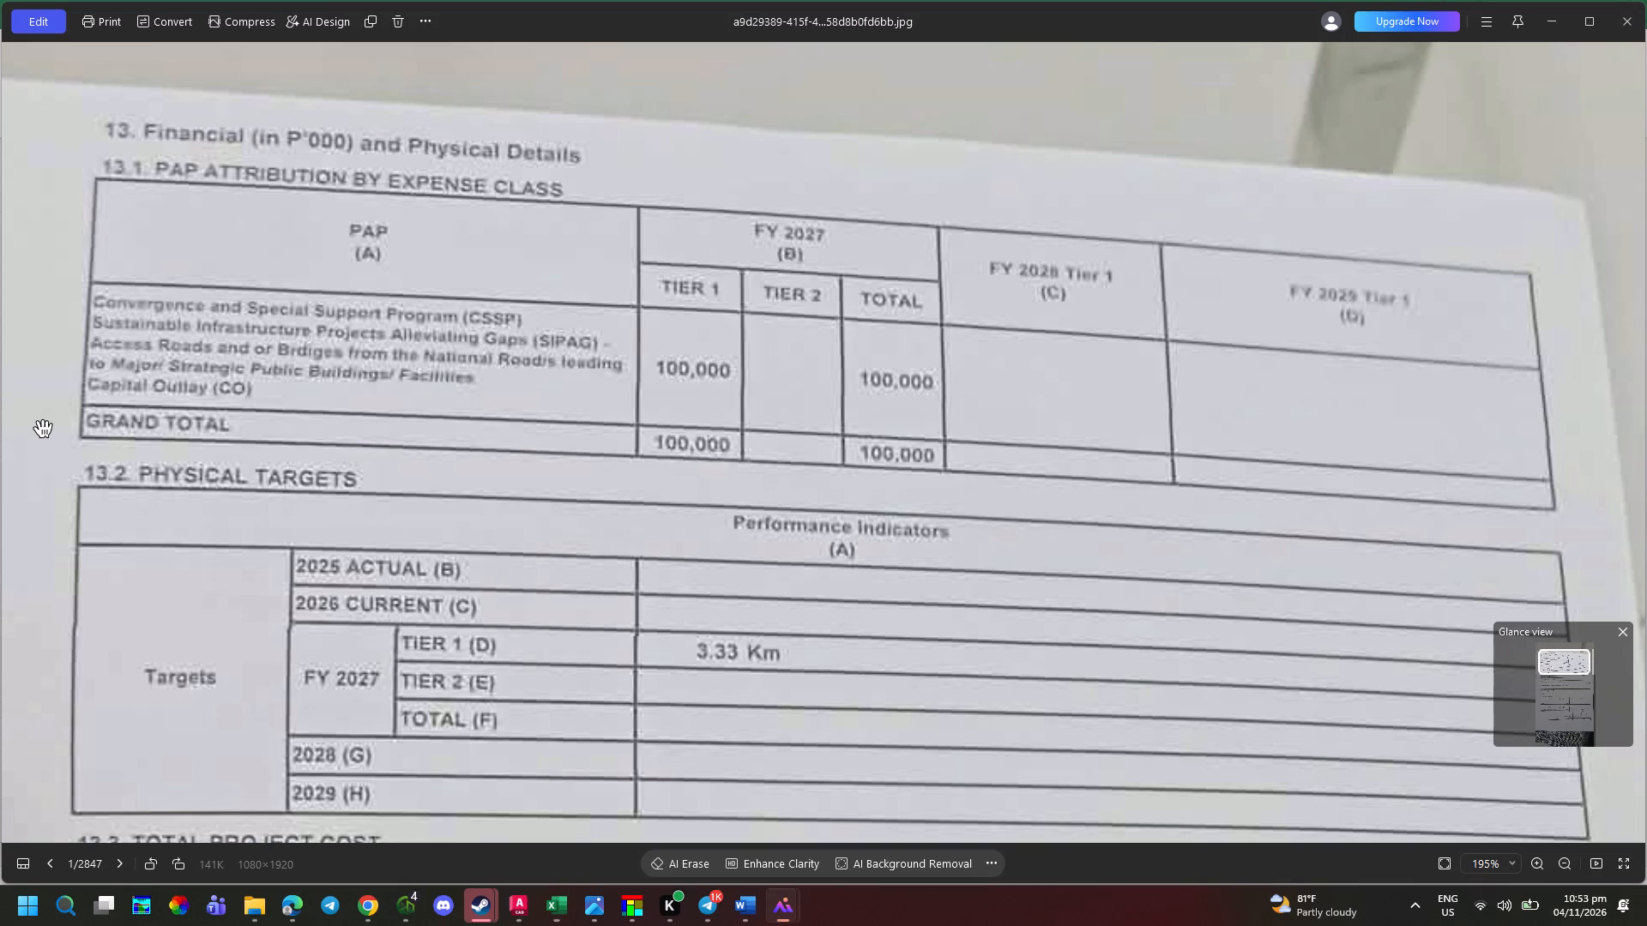
{"action": "key", "text": "alt+Tab"}
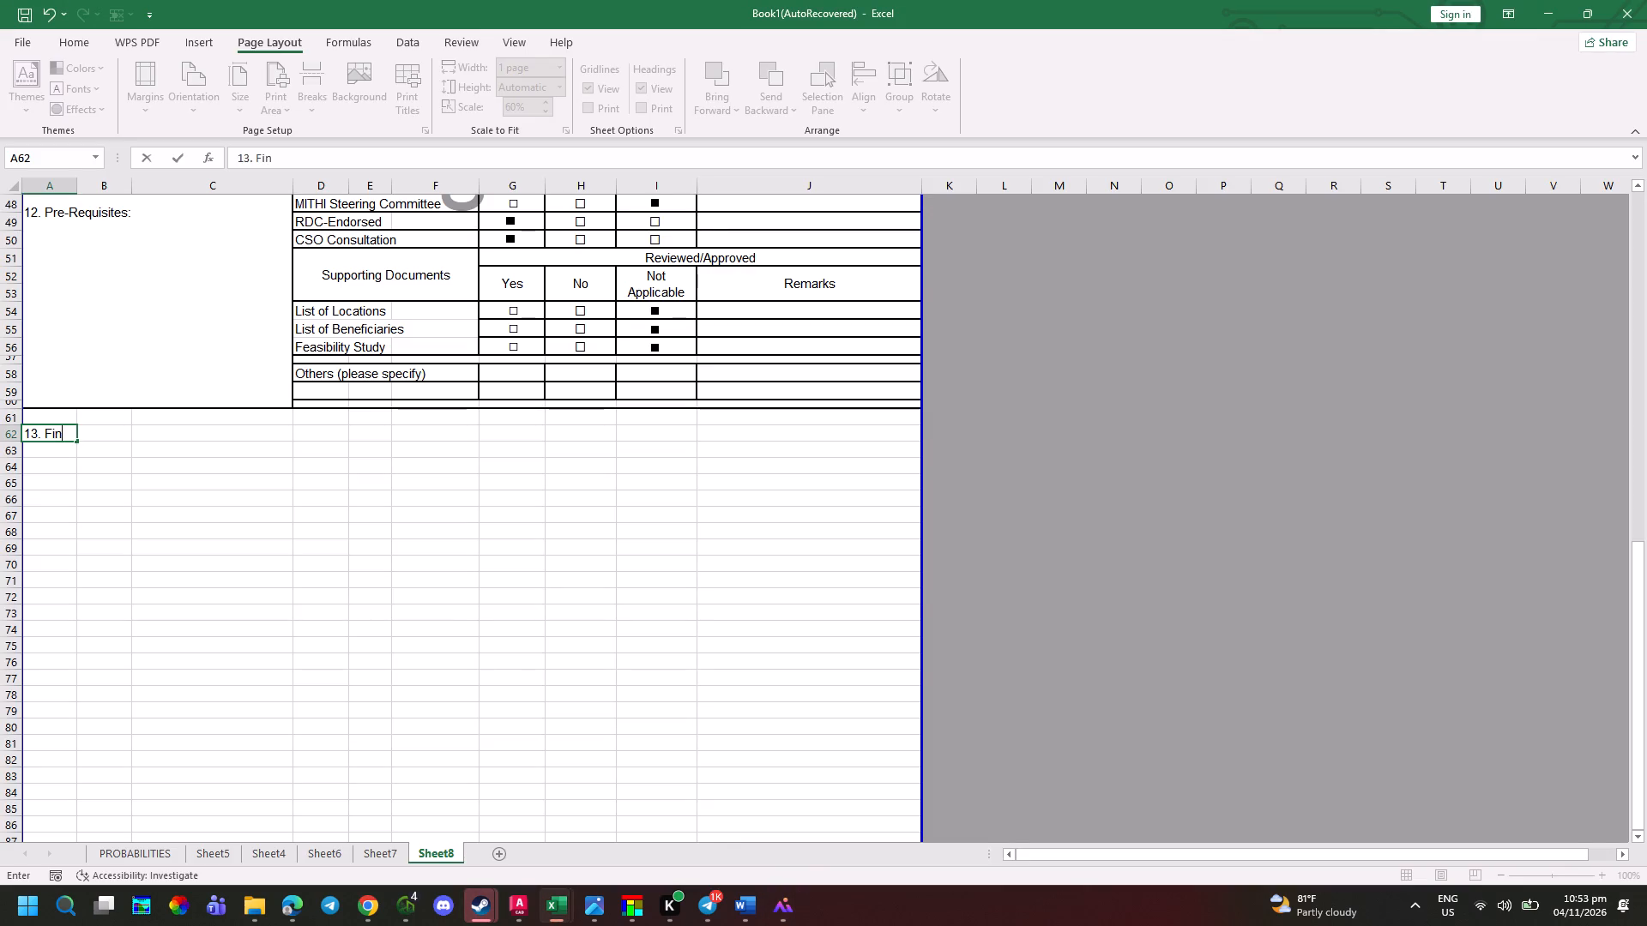
{"action": "type", "text": "ial in"}
{"action": "key", "text": "alt+Tab"}
{"action": "key", "text": "BackSpace"}
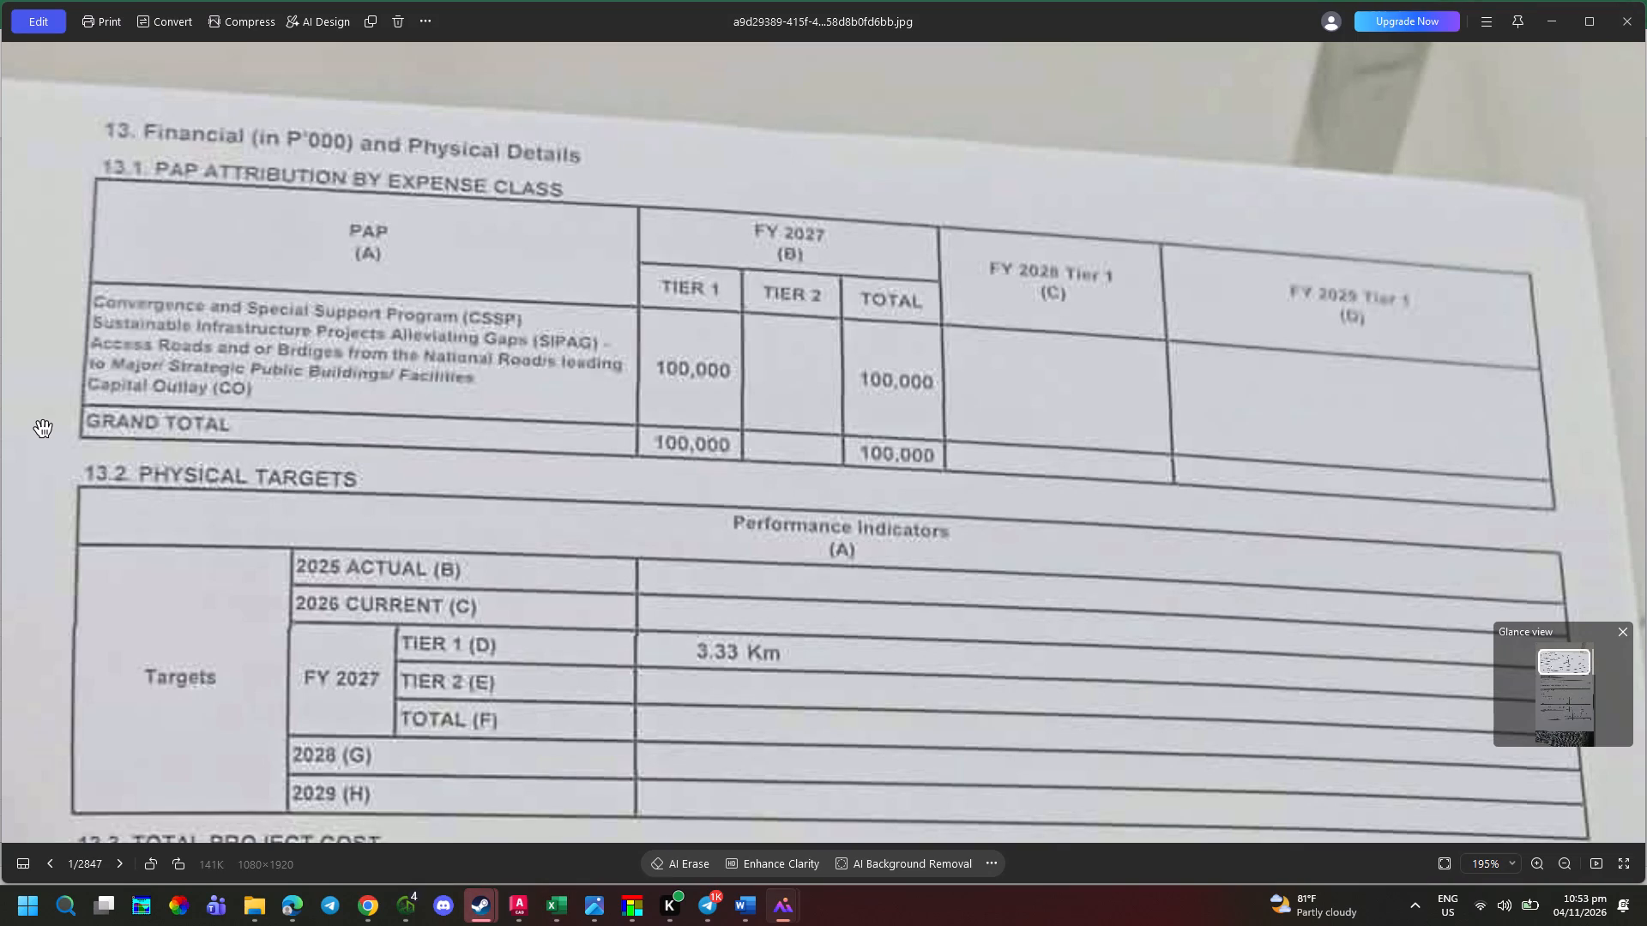
{"action": "key", "text": "alt+Tab"}
{"action": "key", "text": "BackSpace"}
{"action": "key", "text": "BackSpace"}
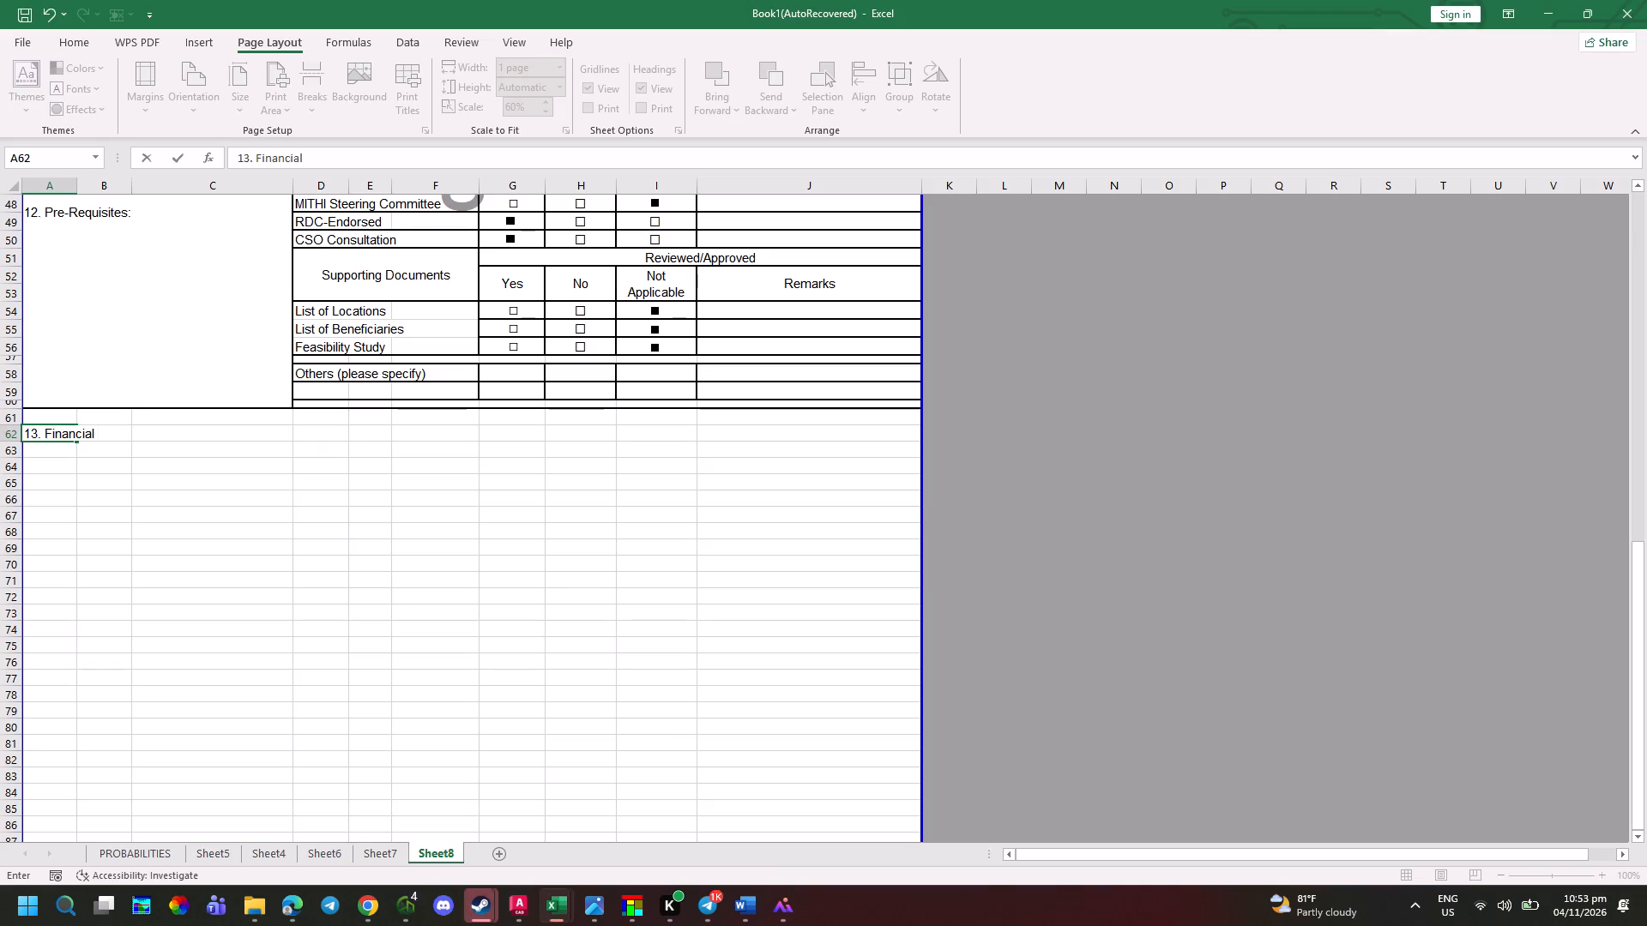
{"action": "key", "text": "shift+parenleft"}
{"action": "key", "text": "alt+Tab"}
{"action": "key", "text": "i"}
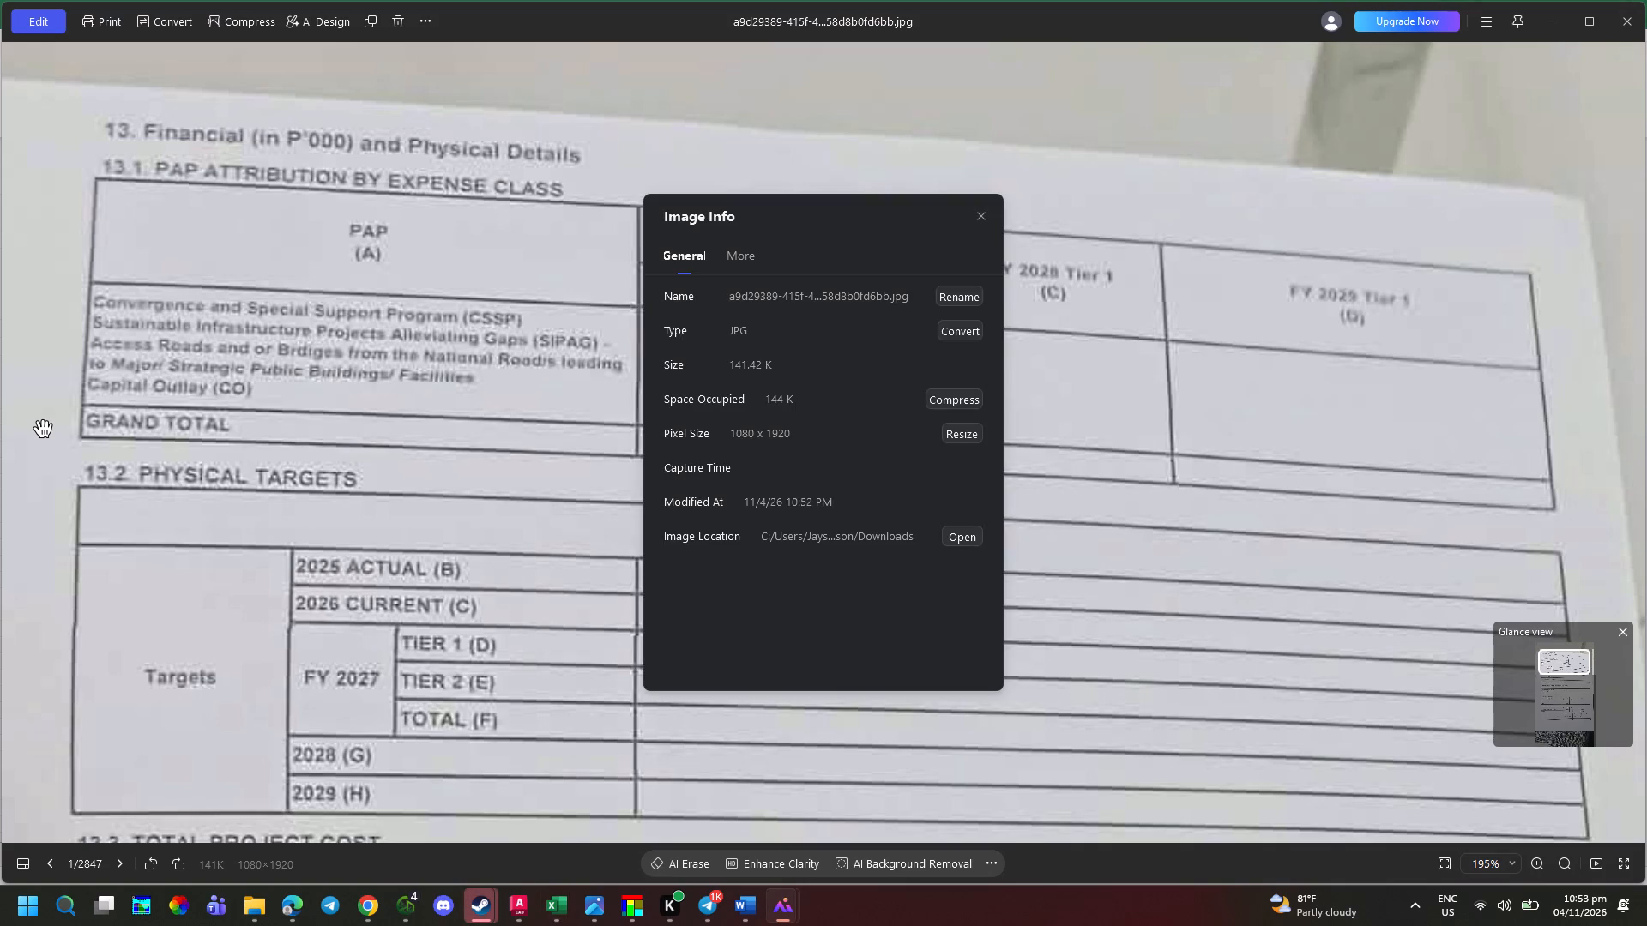
{"action": "key", "text": "Escape"}
{"action": "key", "text": "alt+Tab"}
{"action": "type", "text": "in"}
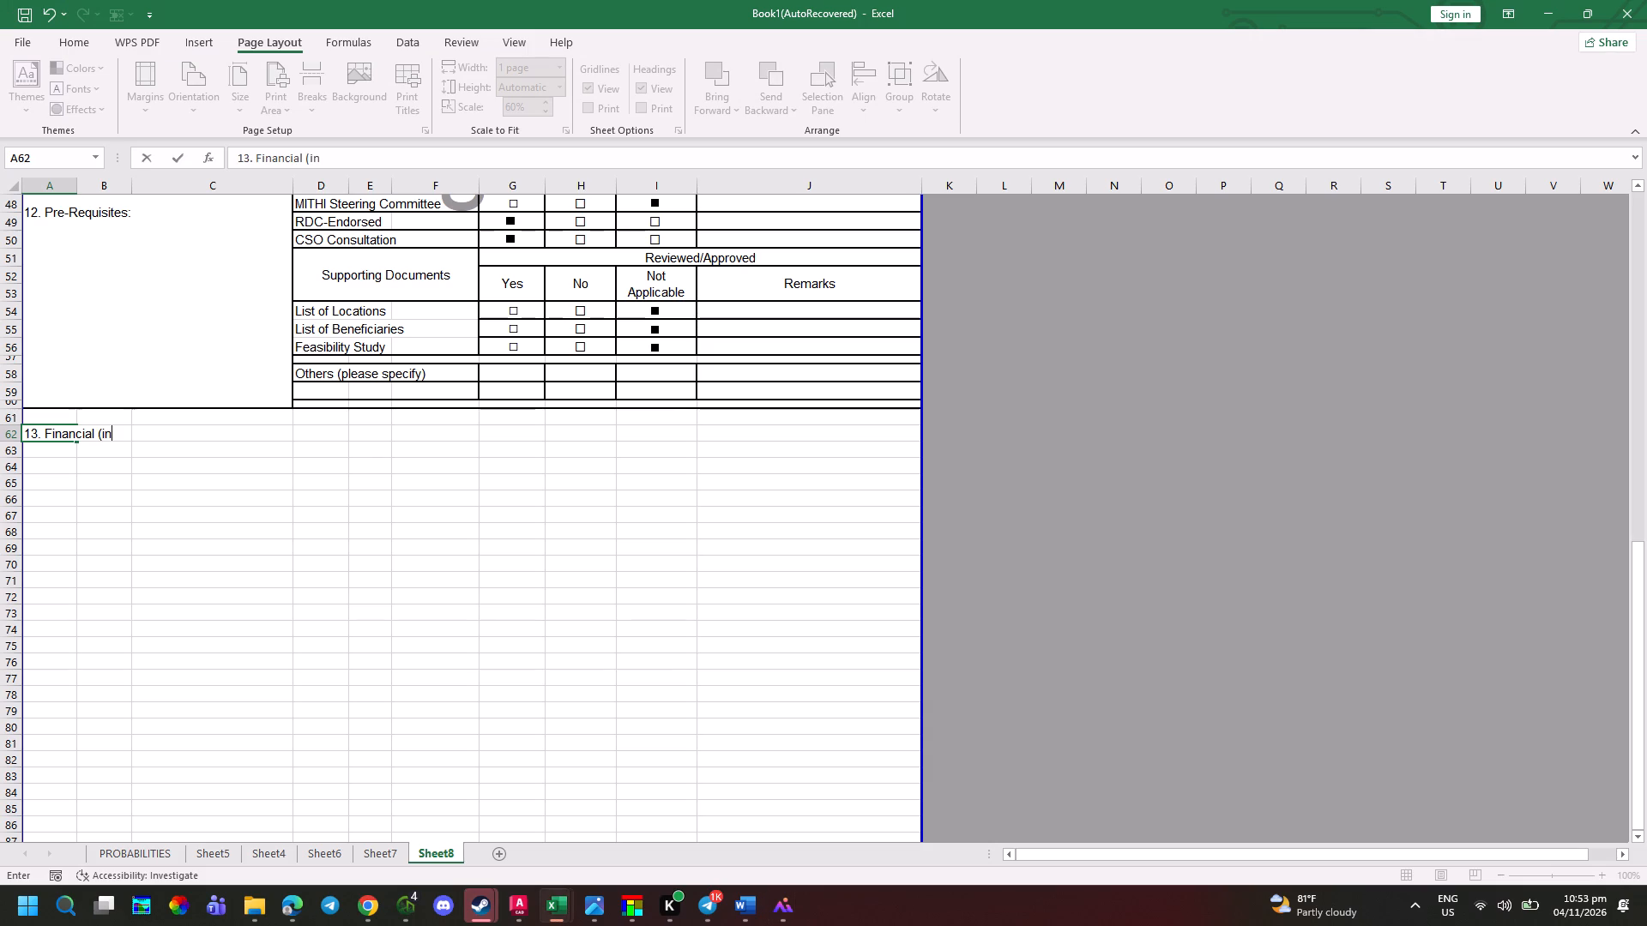
{"action": "key", "text": "space"}
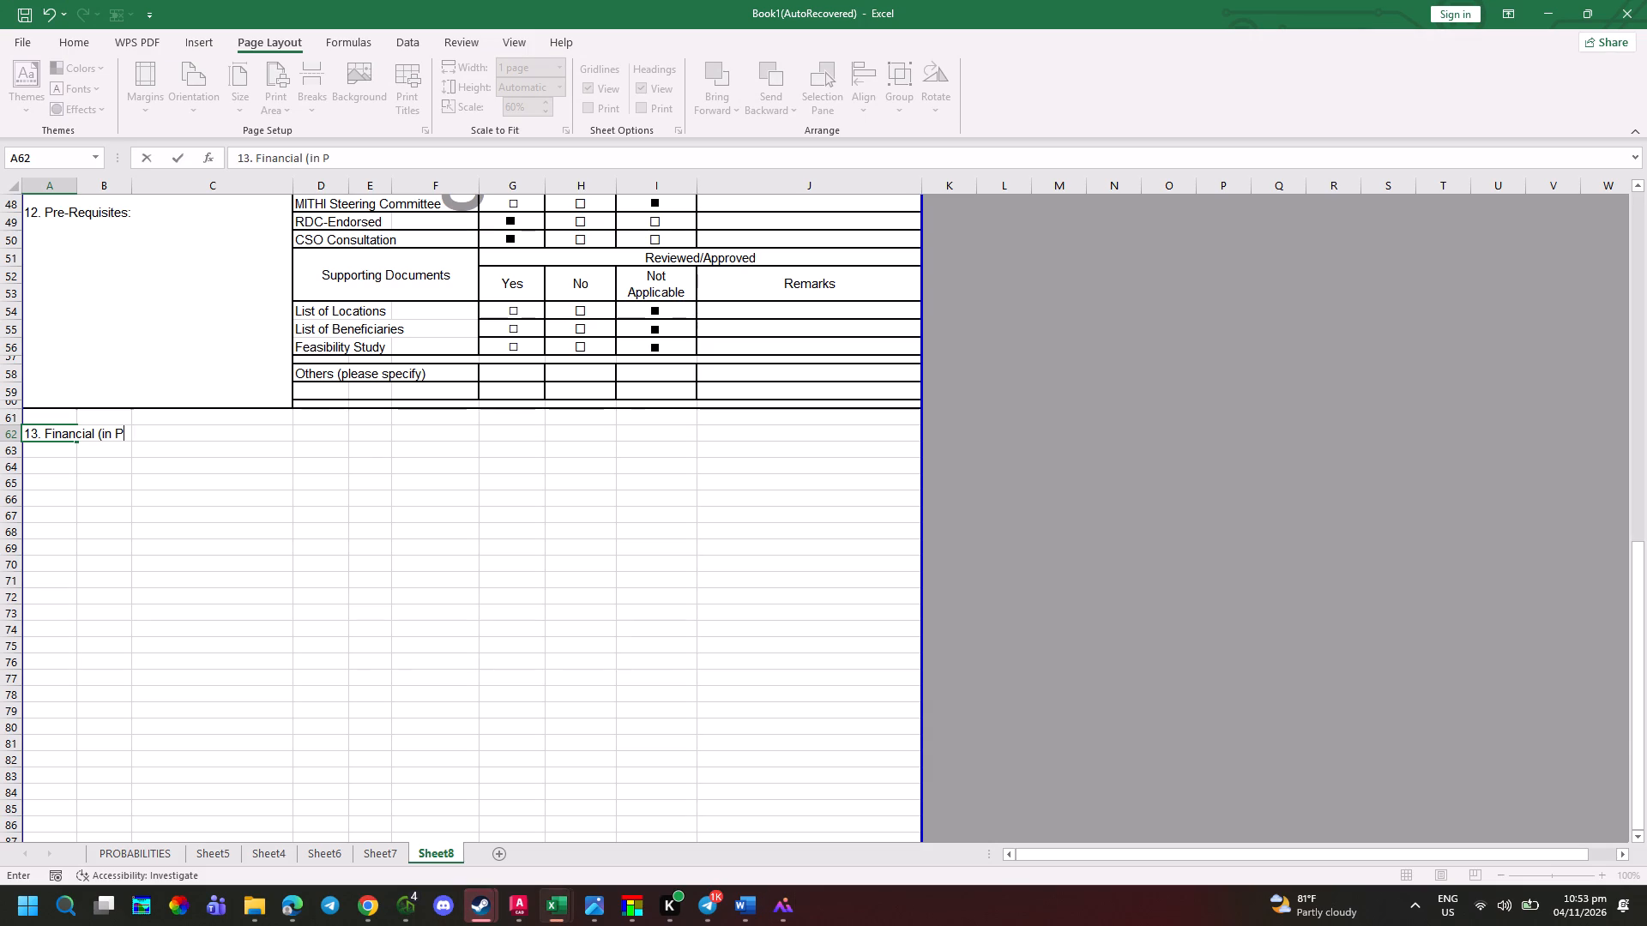
{"action": "key", "text": "alt+Tab"}
{"action": "key", "text": "alt+Tab"}
{"action": "type", "text": "'000"}
{"action": "key", "text": "alt+Tab"}
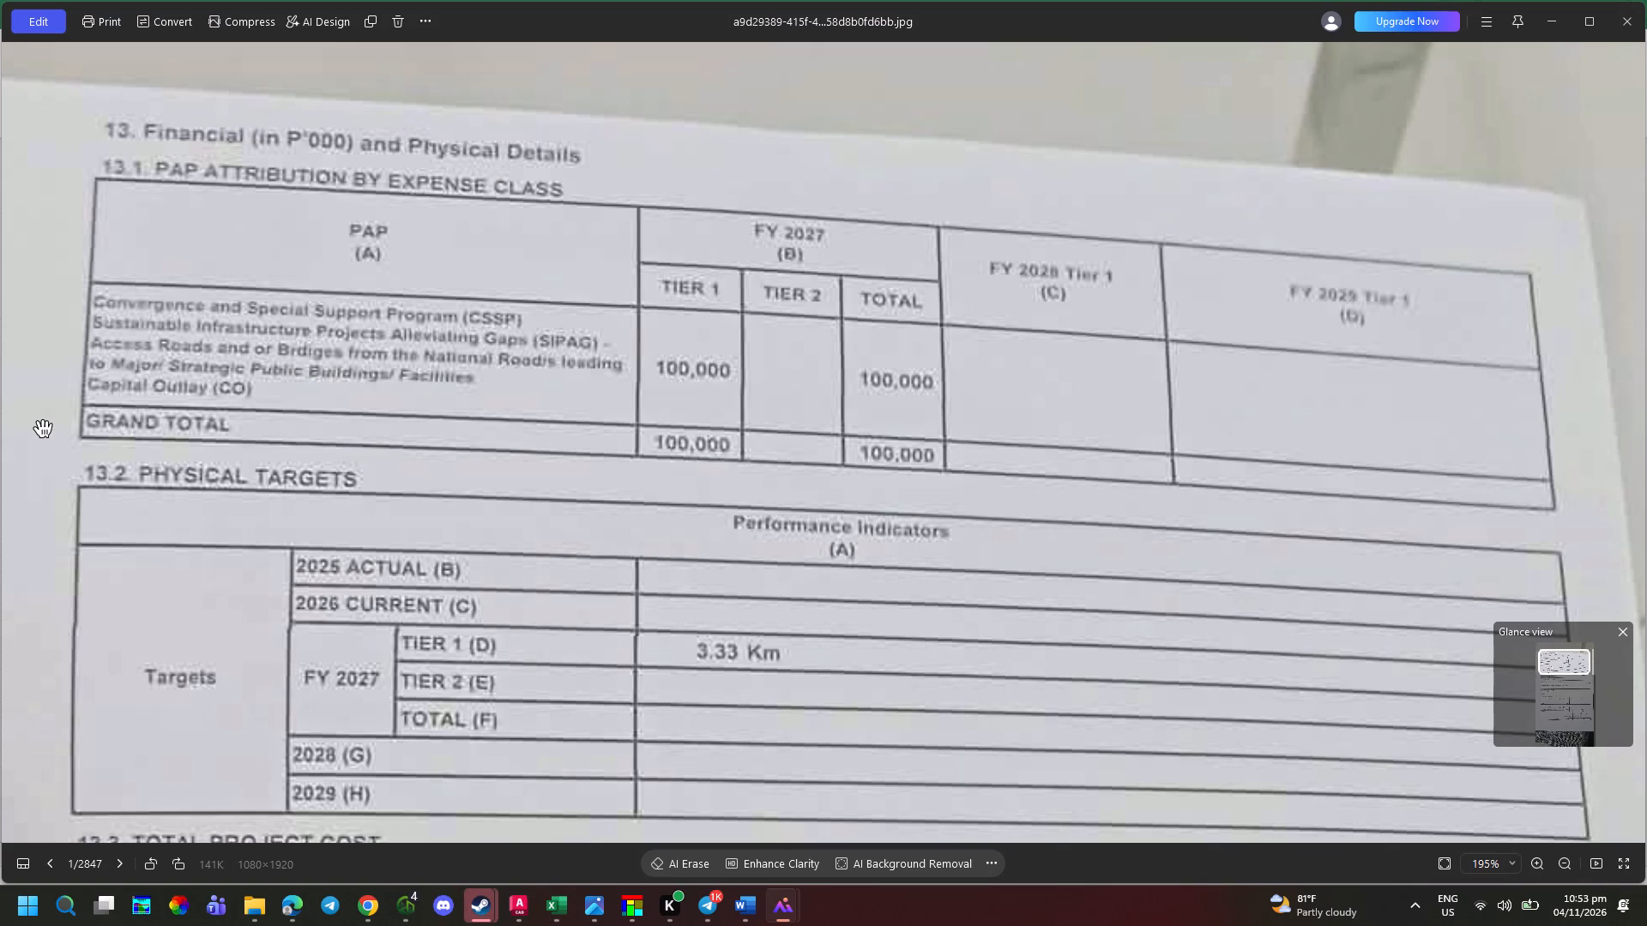
{"action": "key", "text": "alt+Tab"}
{"action": "key", "text": "space"}
{"action": "key", "text": "alt+Tab"}
{"action": "key", "text": "alt+Tab"}
{"action": "key", "text": "BackSpace"}
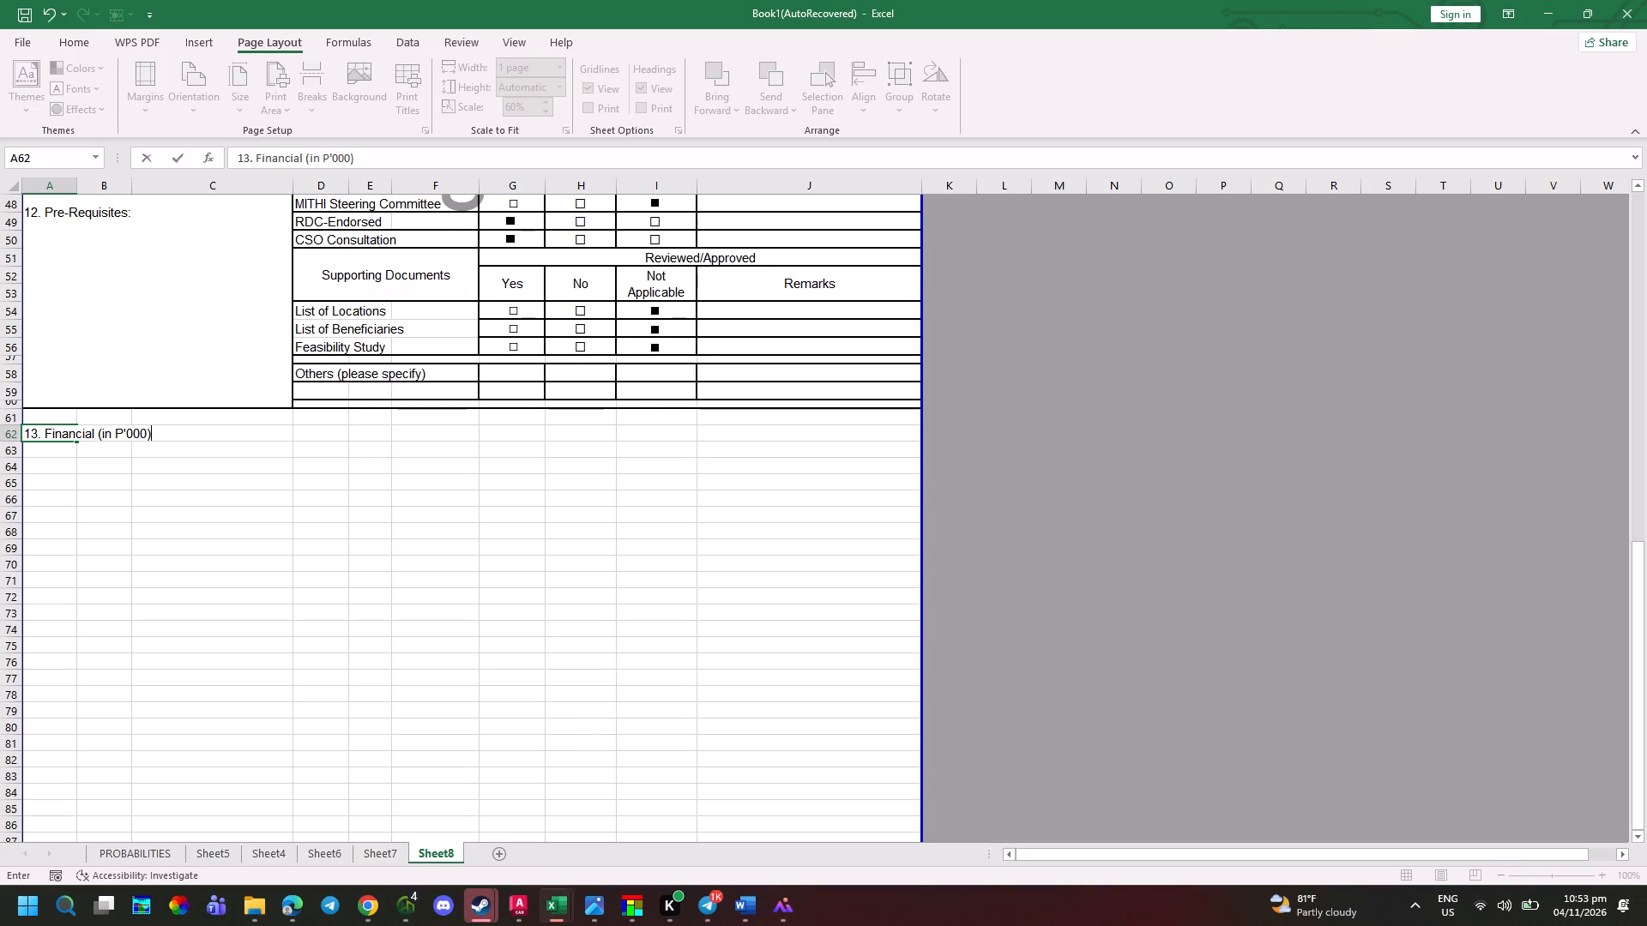
{"action": "key", "text": "alt+Tab"}
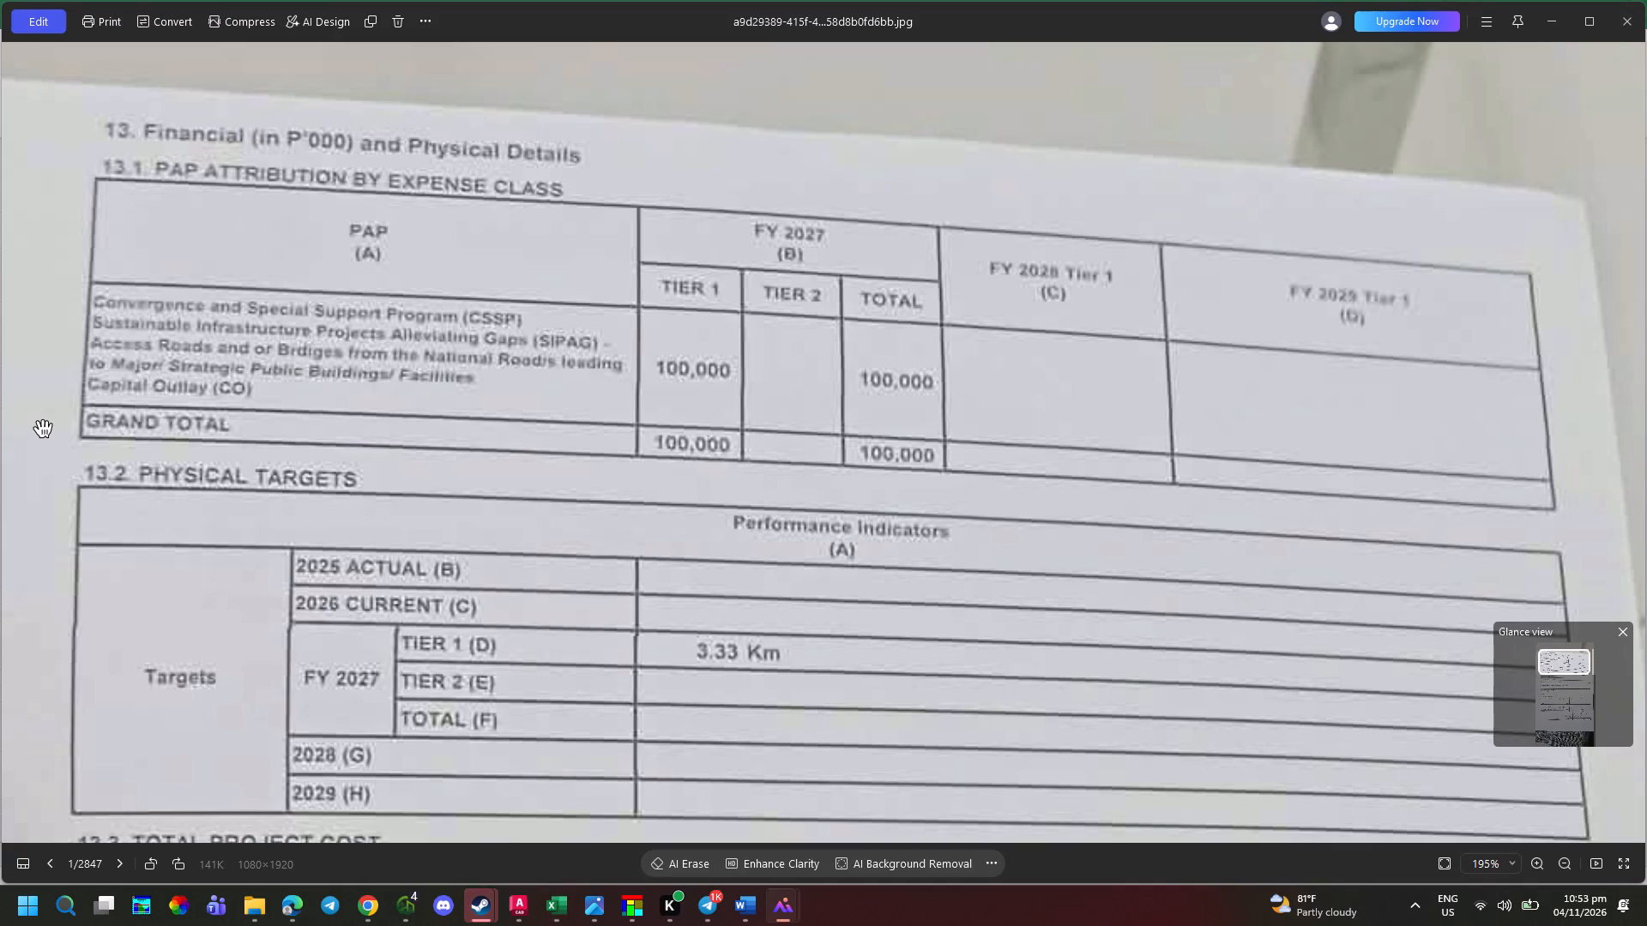
{"action": "key", "text": "alt+Tab"}
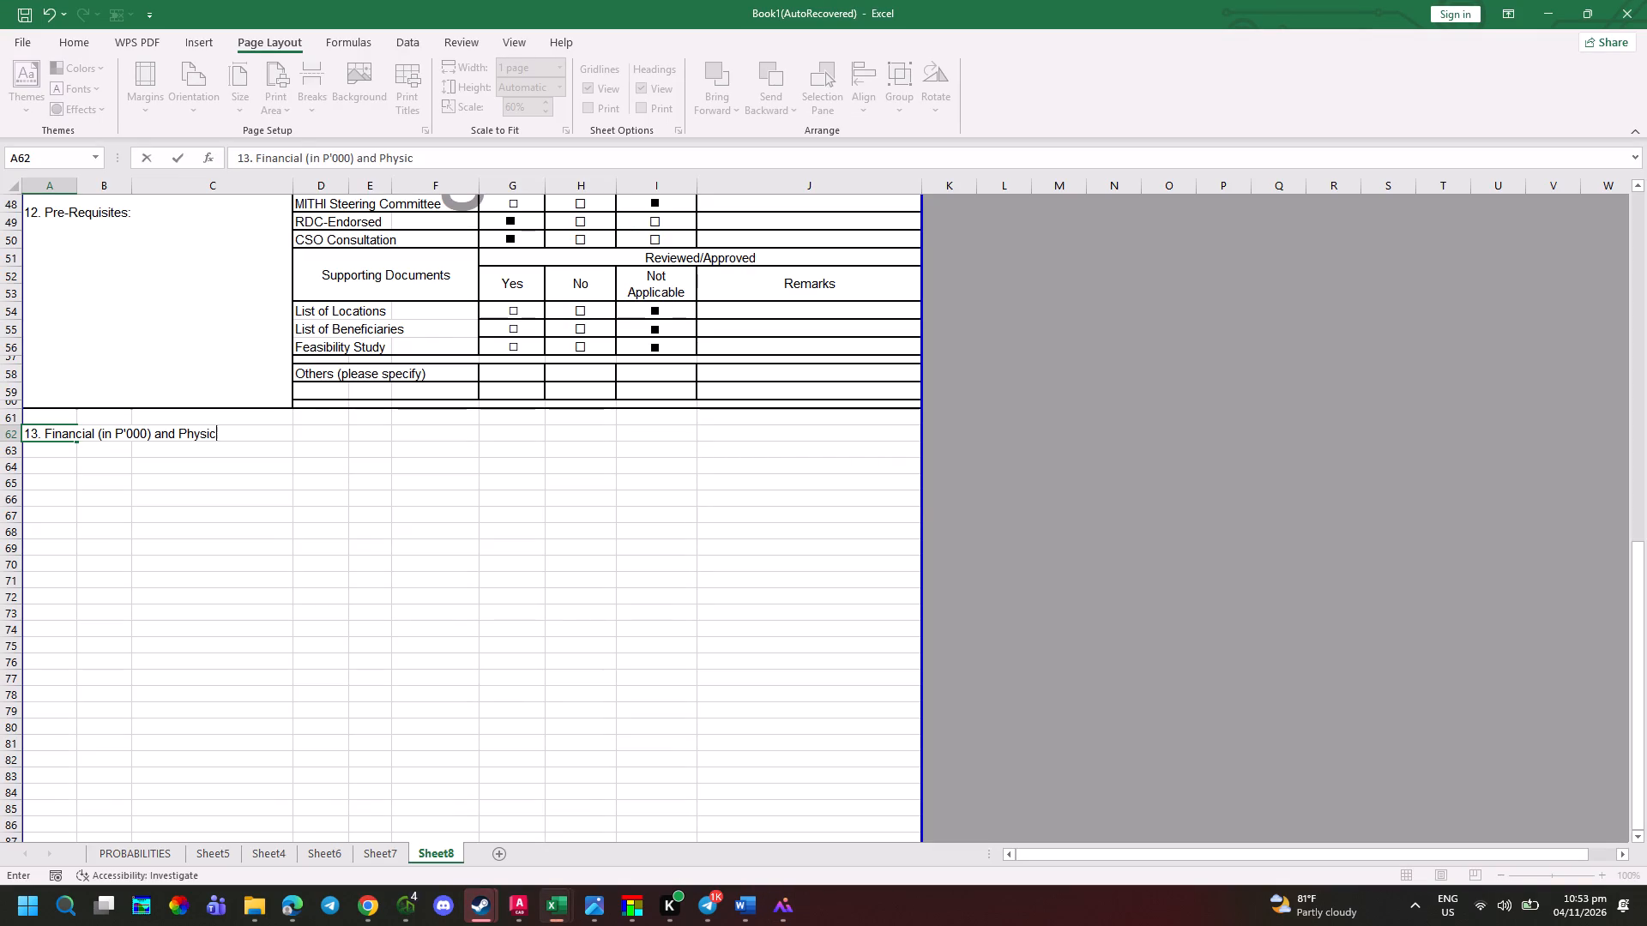
{"action": "key", "text": "Return"}
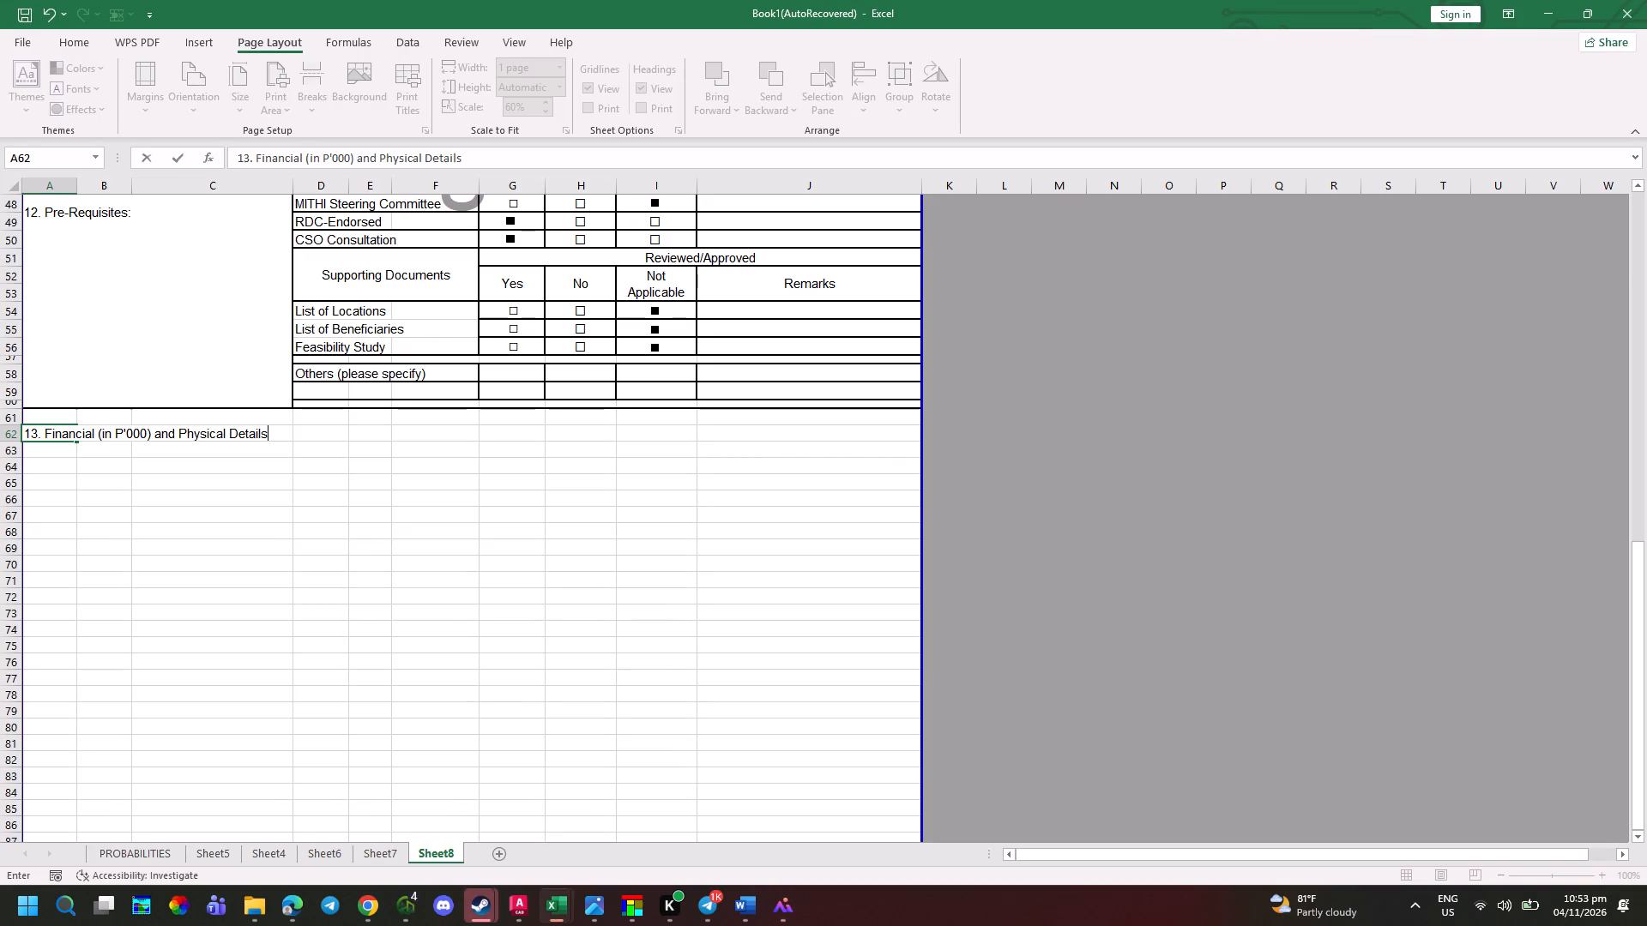
Enter the subheading "13.1 PAP ATTRIBUTION BY EXPENSE CLASS" in cell A64, following the photo.
{"action": "key", "text": "alt+Tab"}
{"action": "key", "text": "alt+Tab"}
{"action": "key", "text": "Down"}
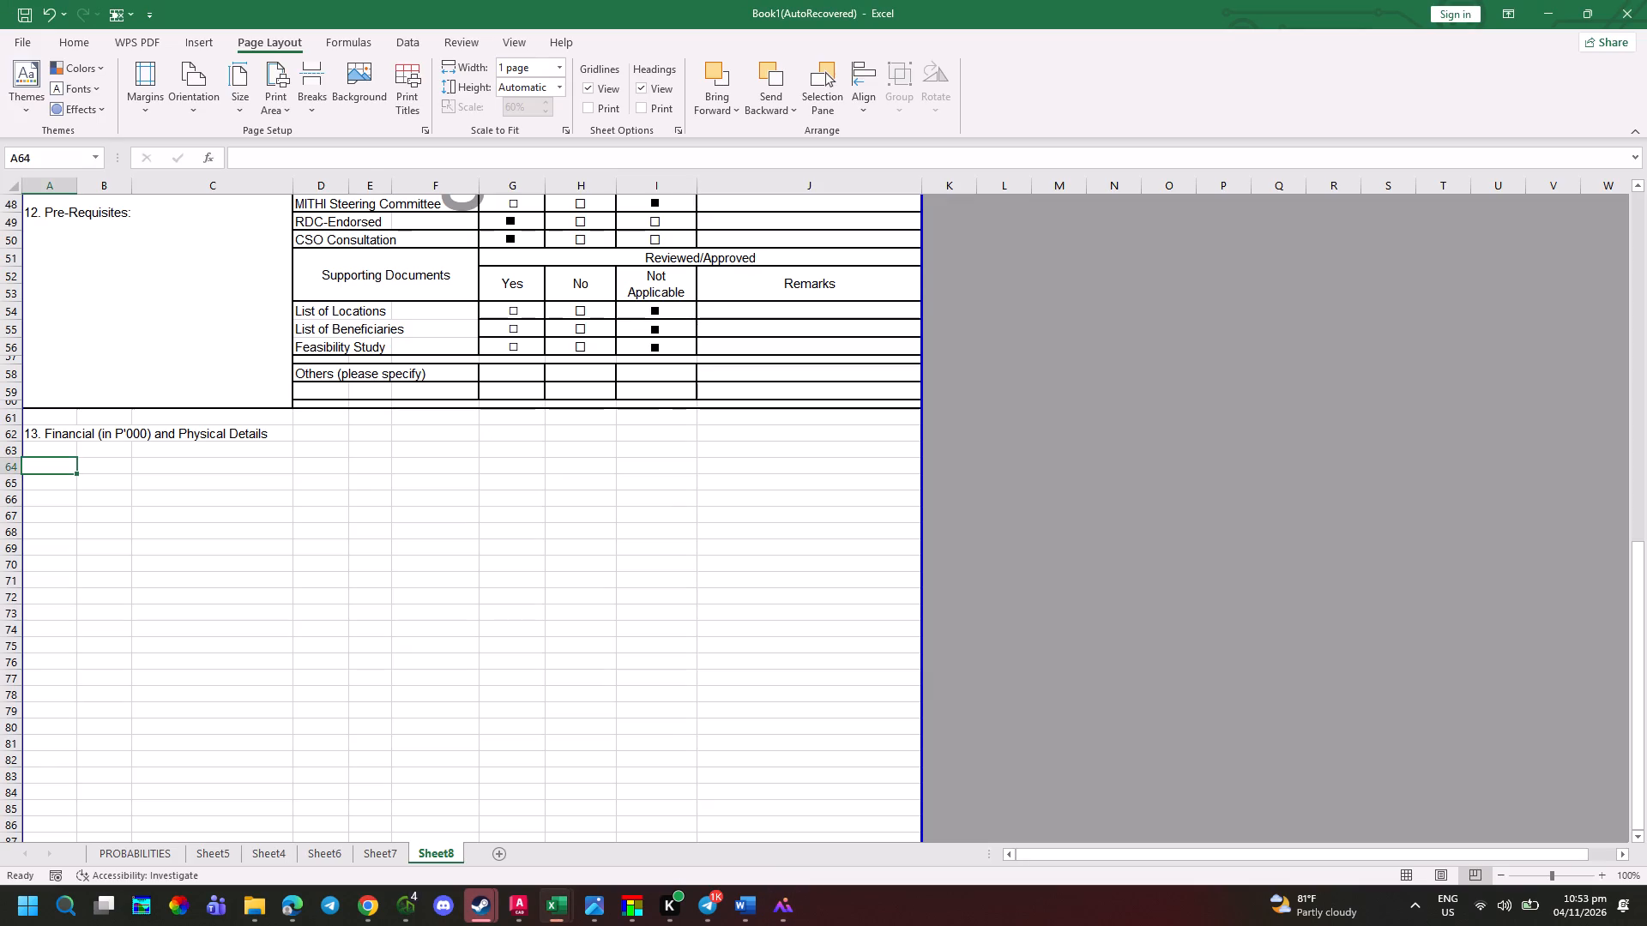
{"action": "type", "text": "13"}
{"action": "type", "text": ".1"}
{"action": "key", "text": "alt+Tab"}
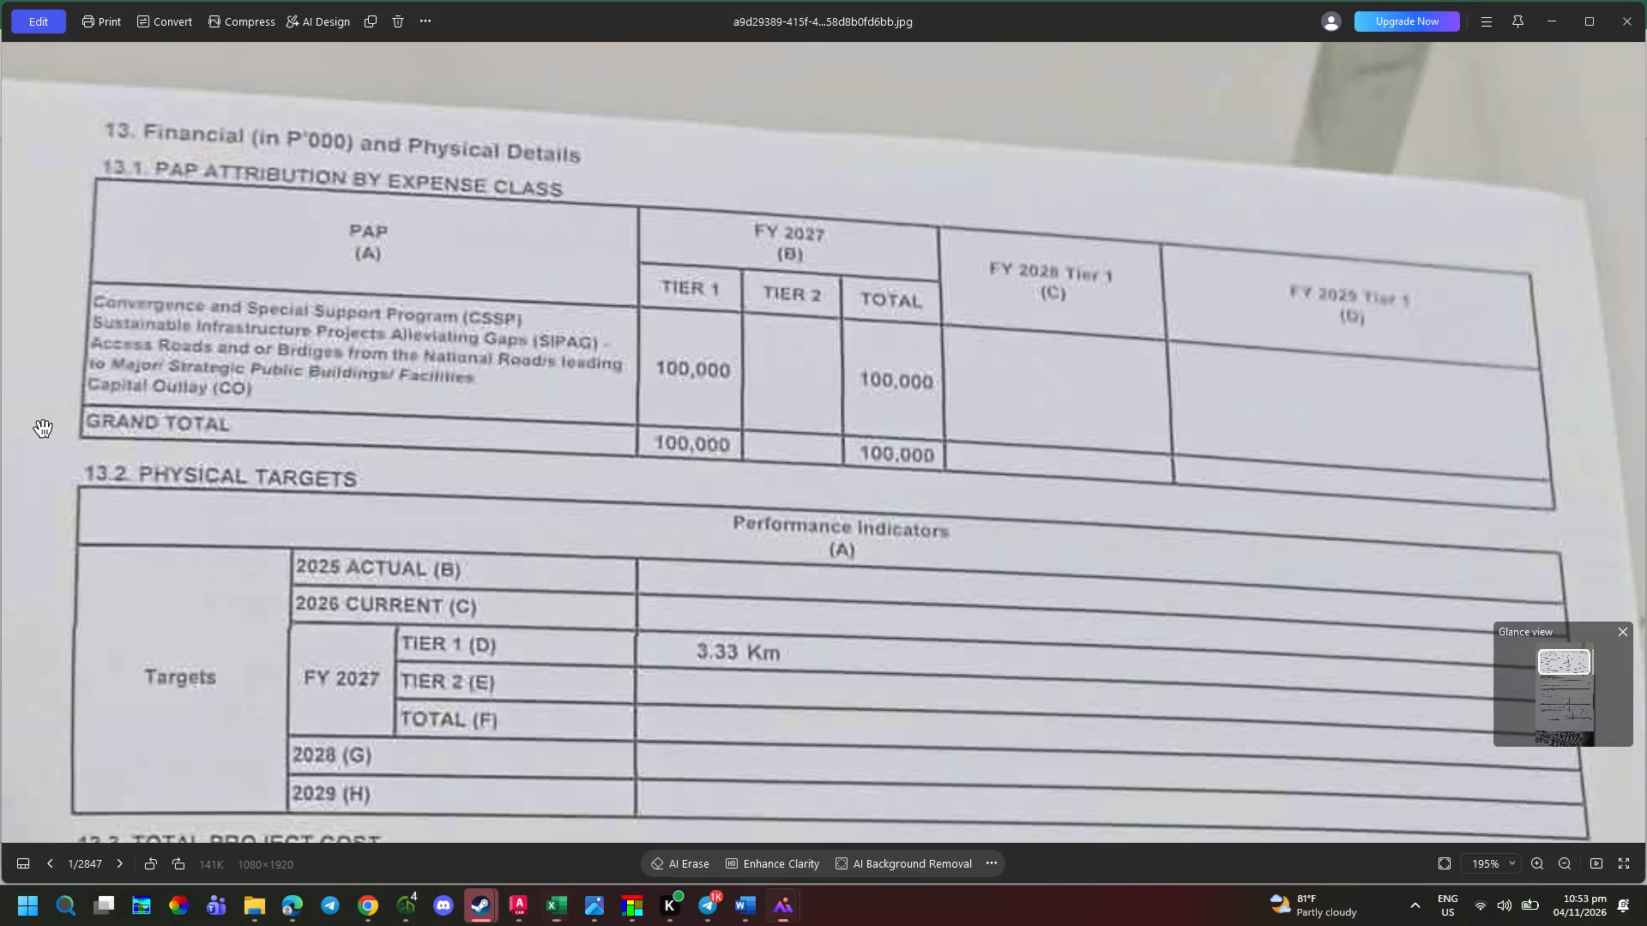
{"action": "key", "text": "alt+Tab"}
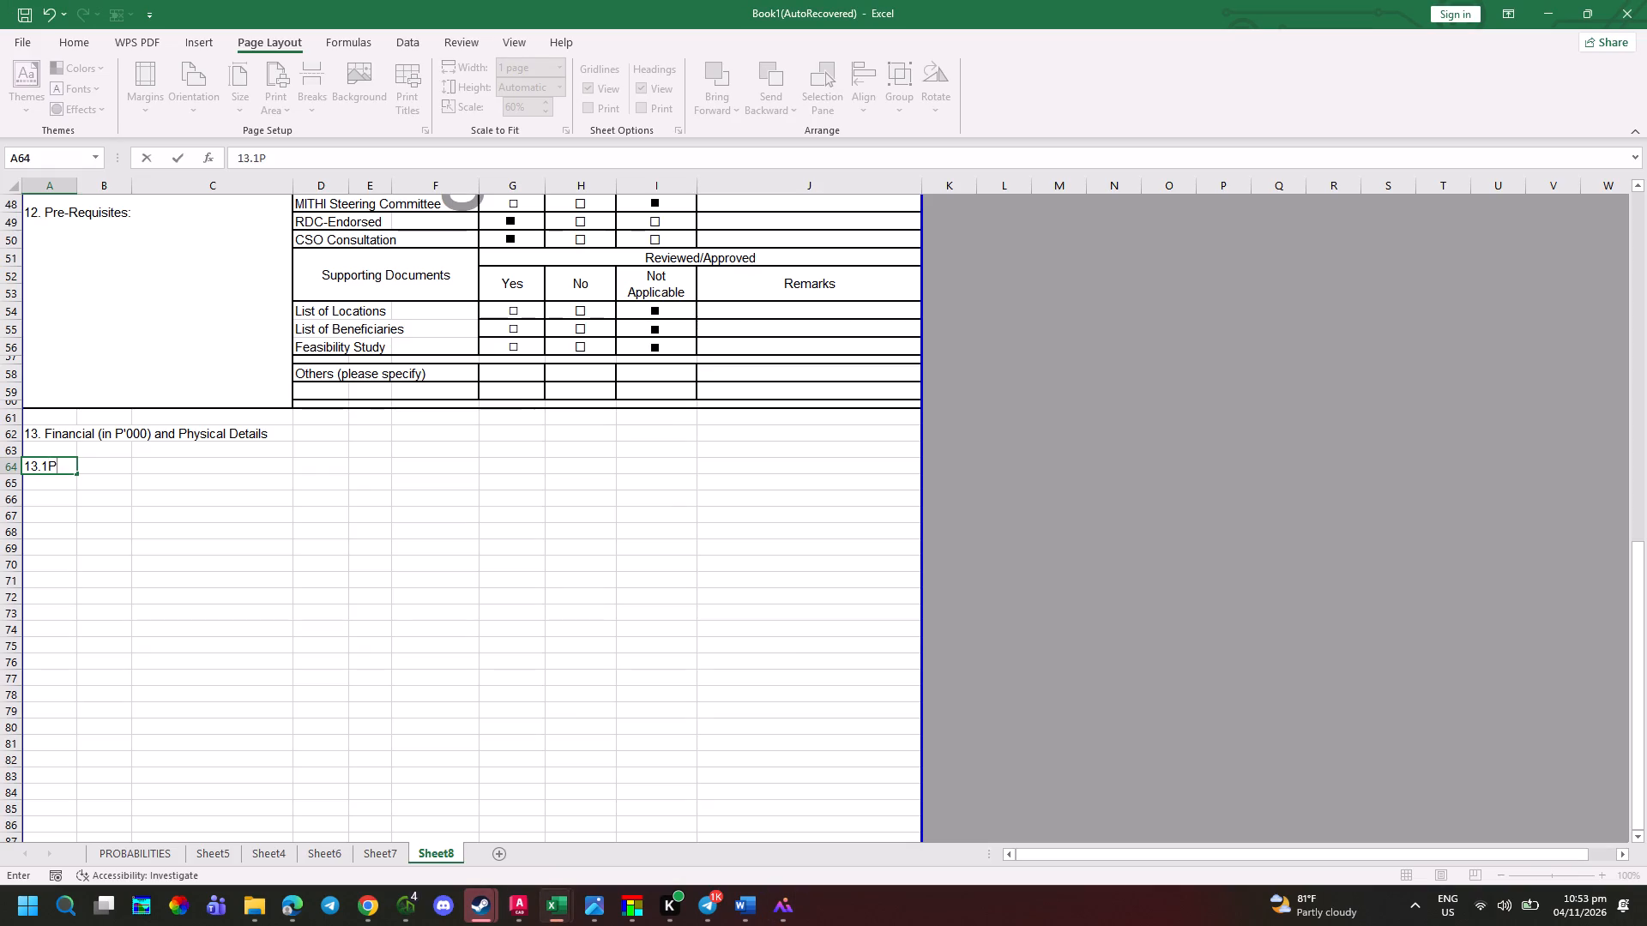
{"action": "key", "text": "a"}
{"action": "key", "text": "BackSpace"}
{"action": "key", "text": "BackSpace"}
{"action": "key", "text": "a"}
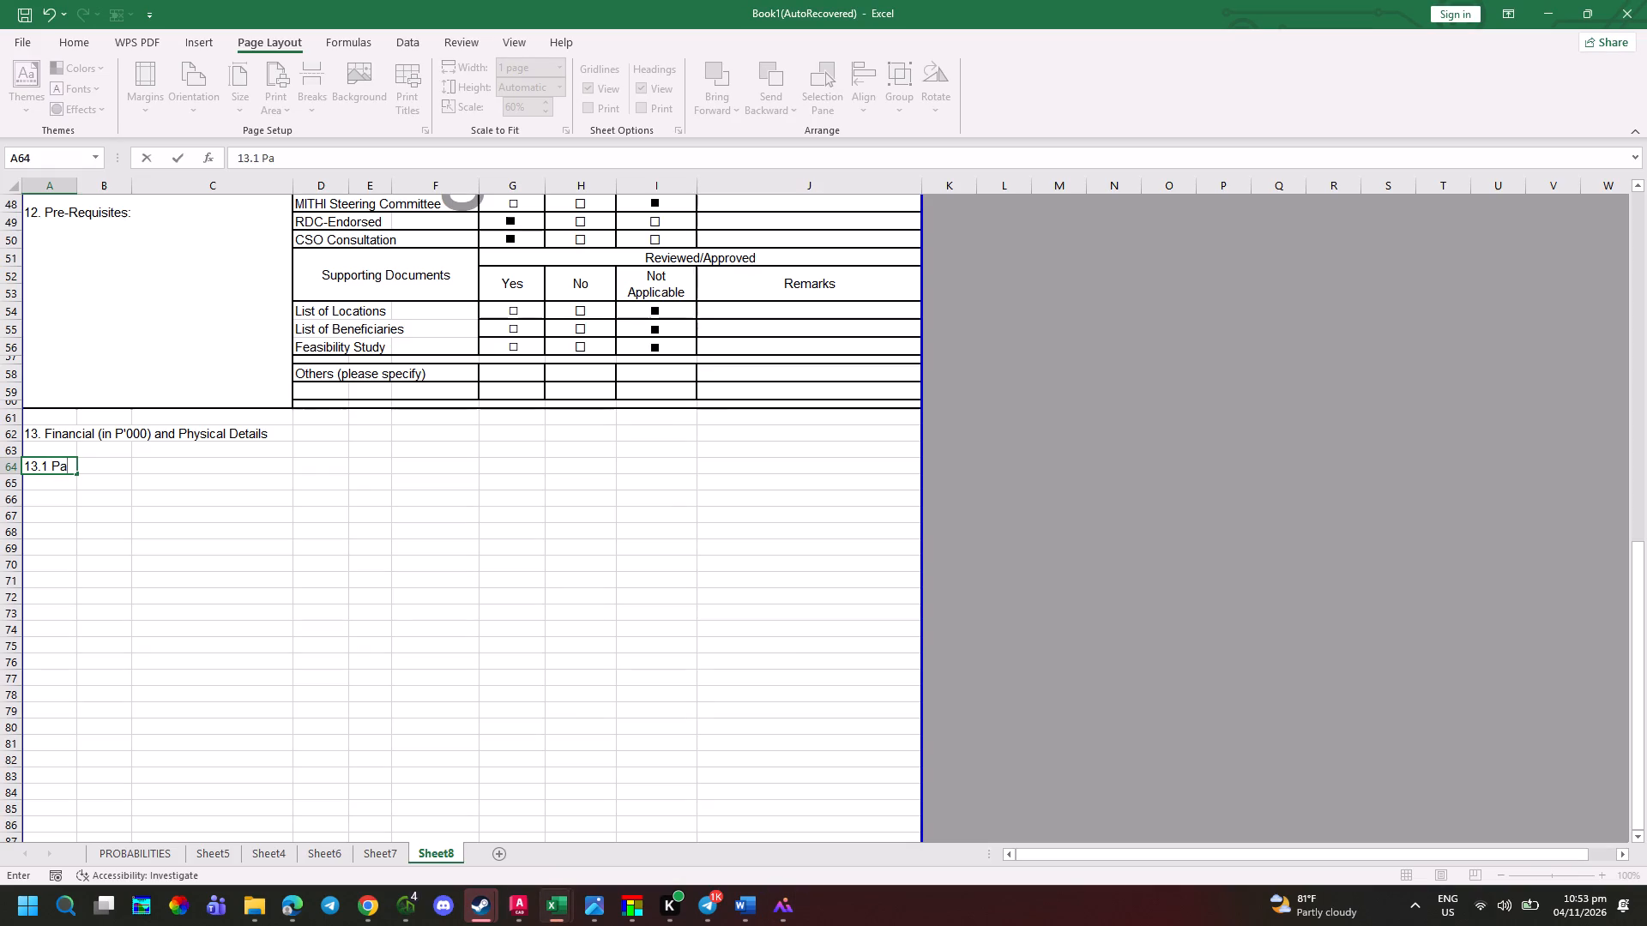
{"action": "key", "text": "alt+Tab"}
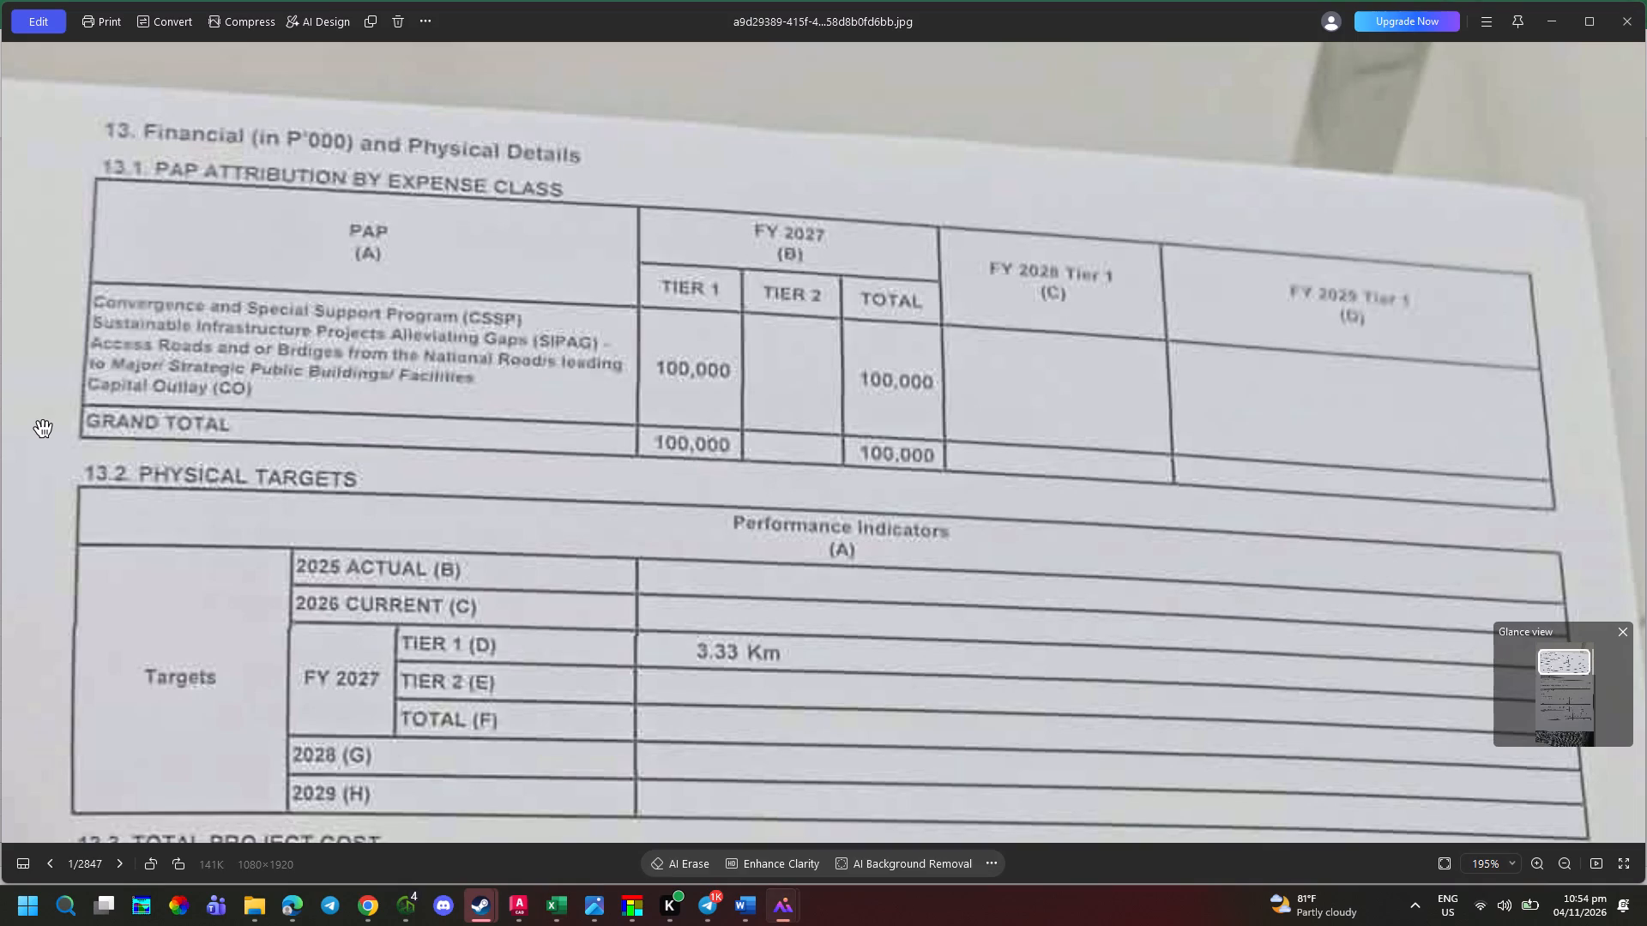
{"action": "key", "text": "alt+Tab"}
{"action": "key", "text": "a"}
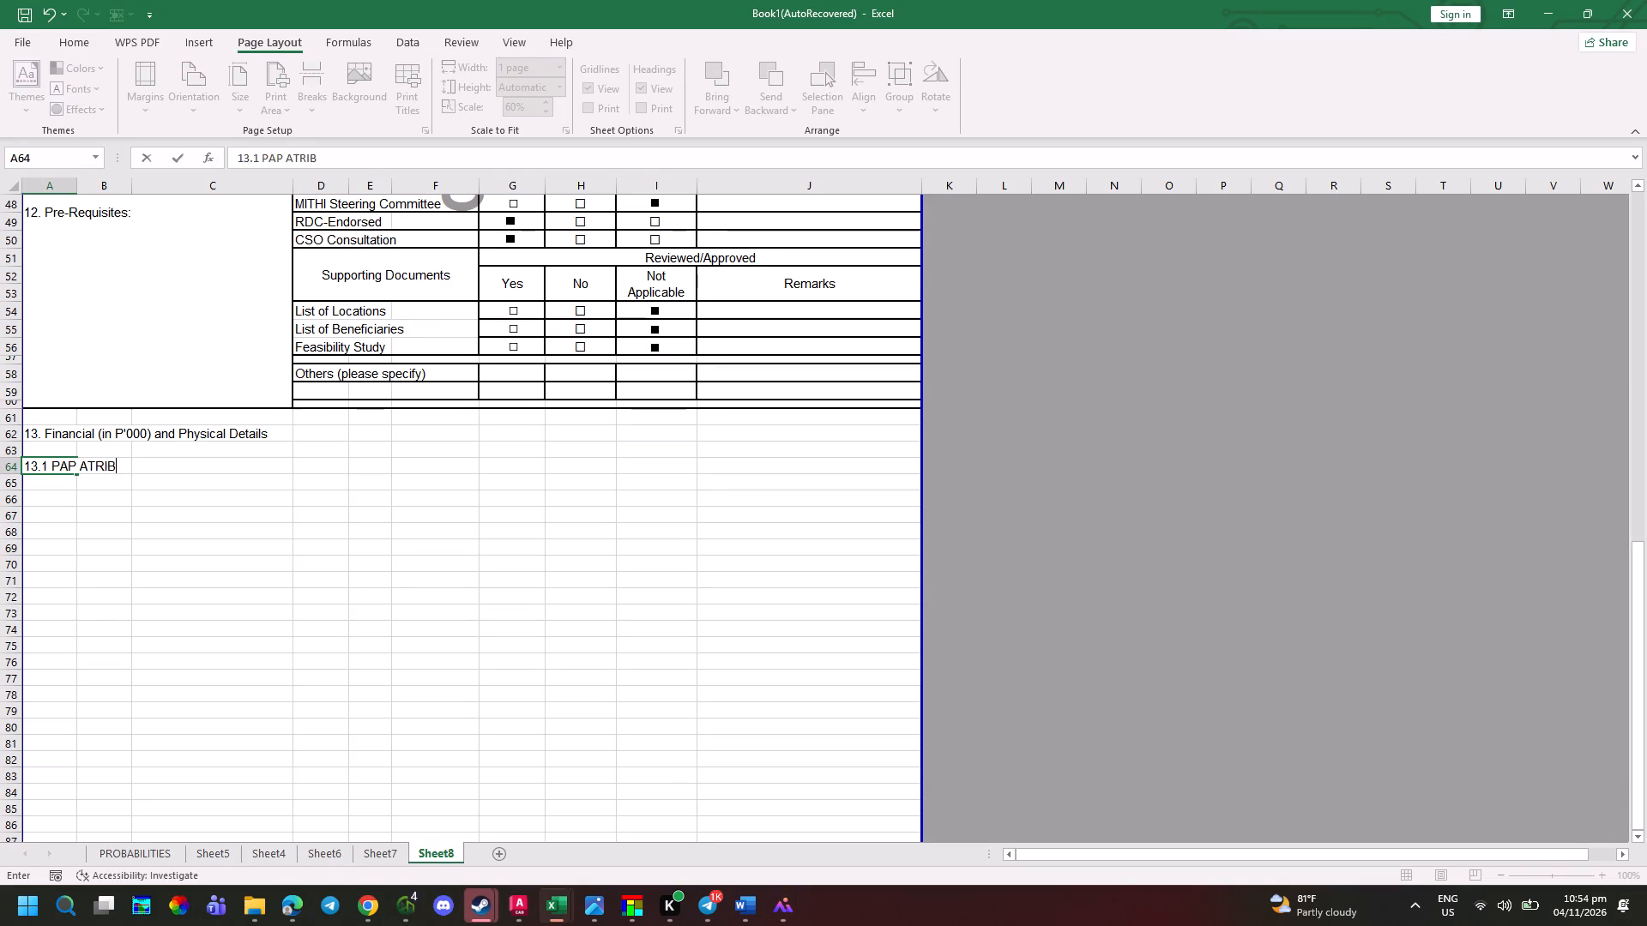
{"action": "key", "text": "BackSpace"}
{"action": "key", "text": "BackSpace"}
{"action": "key", "text": "BackSpace"}
{"action": "type", "text": "YT"}
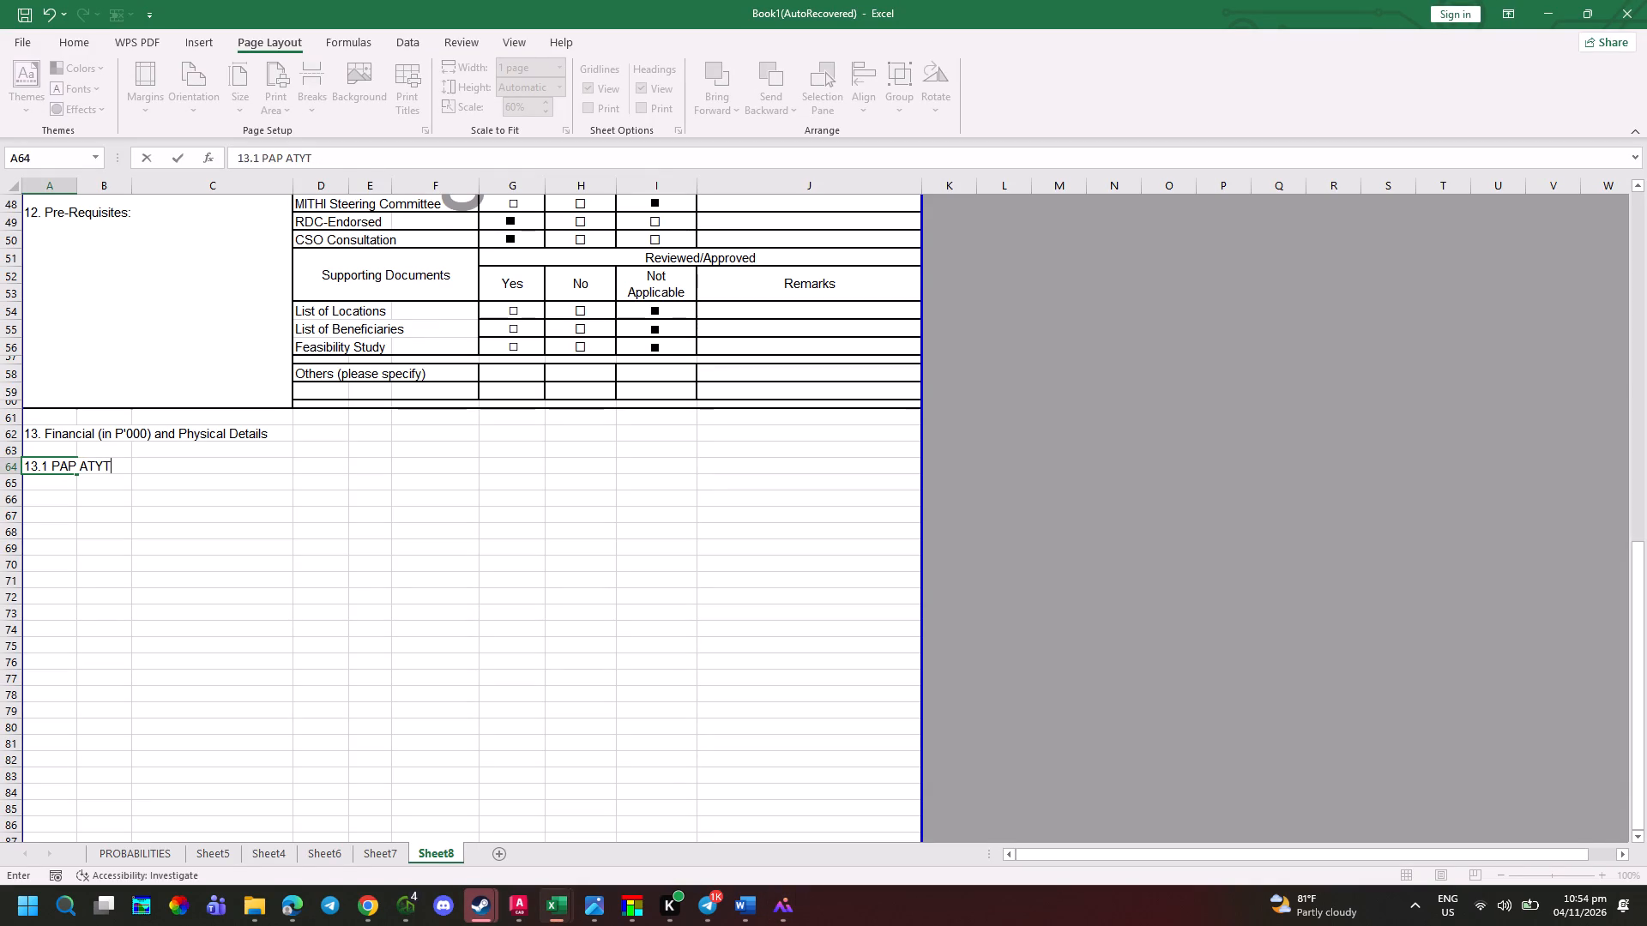
{"action": "key", "text": "BackSpace"}
{"action": "key", "text": "BackSpace"}
{"action": "type", "text": "TRIBUTION"}
{"action": "key", "text": "space"}
{"action": "key", "text": "alt+Tab"}
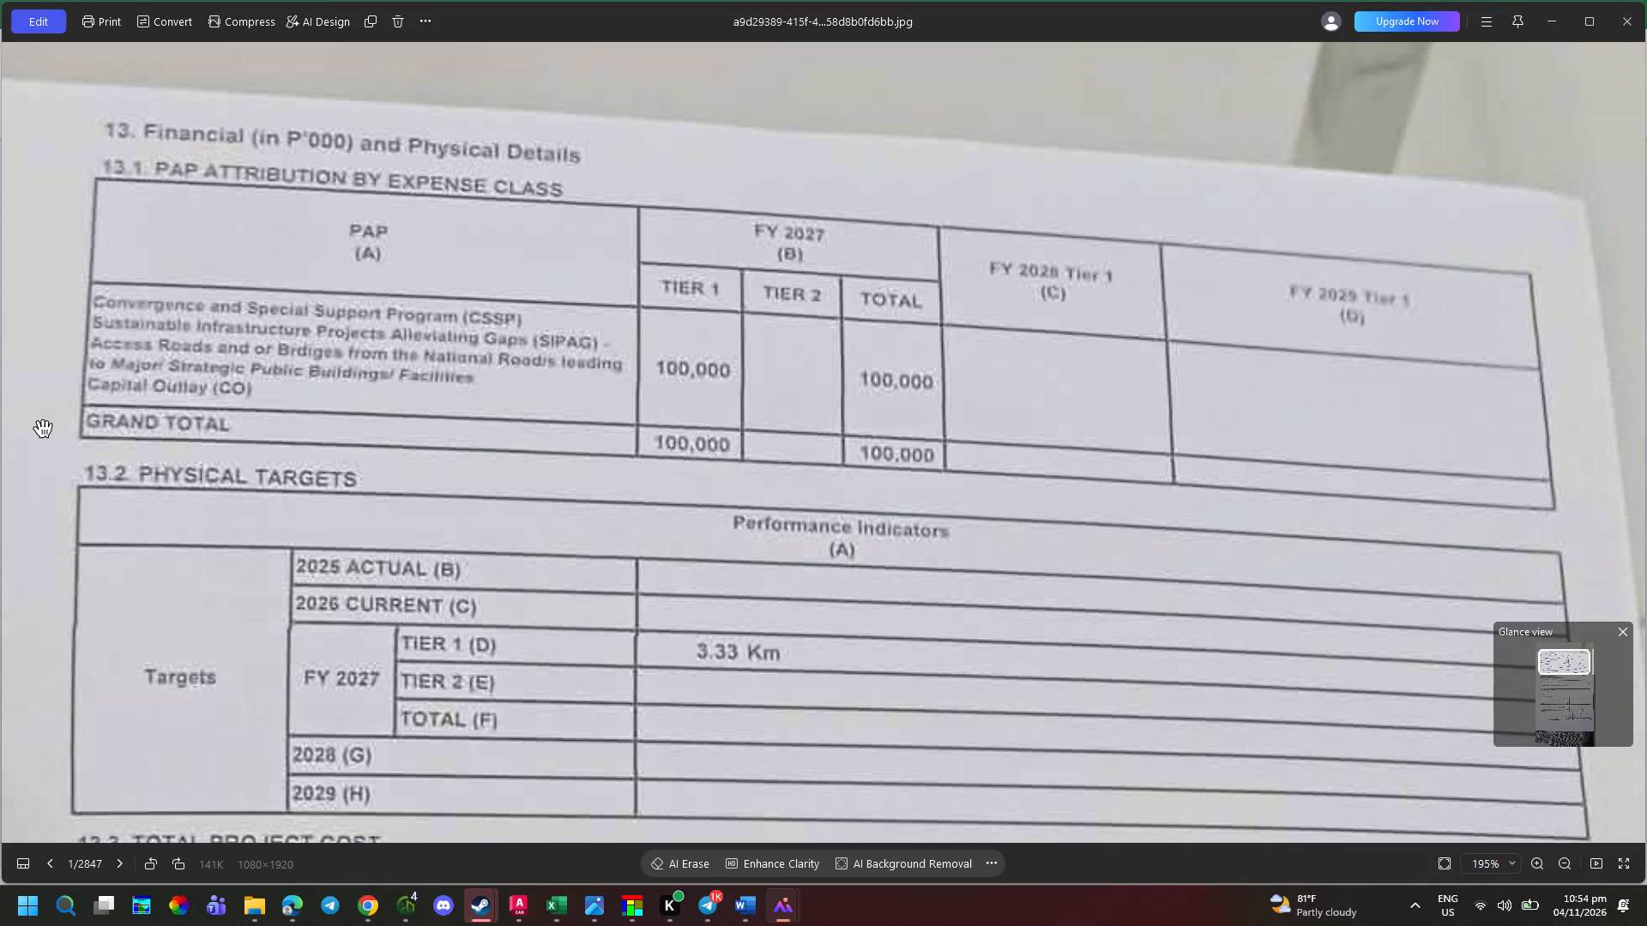
{"action": "key", "text": "alt+Tab"}
{"action": "type", "text": "BY EXPENSE CLASS"}
{"action": "key", "text": "space"}
{"action": "key", "text": "alt+Tab"}
{"action": "key", "text": "alt+Tab"}
{"action": "key", "text": "Return"}
{"action": "key", "text": "Return"}
Enter the column heading "PAP" in cell A66, below the 13.1 subheading, following the photo.
{"action": "key", "text": "alt+Tab"}
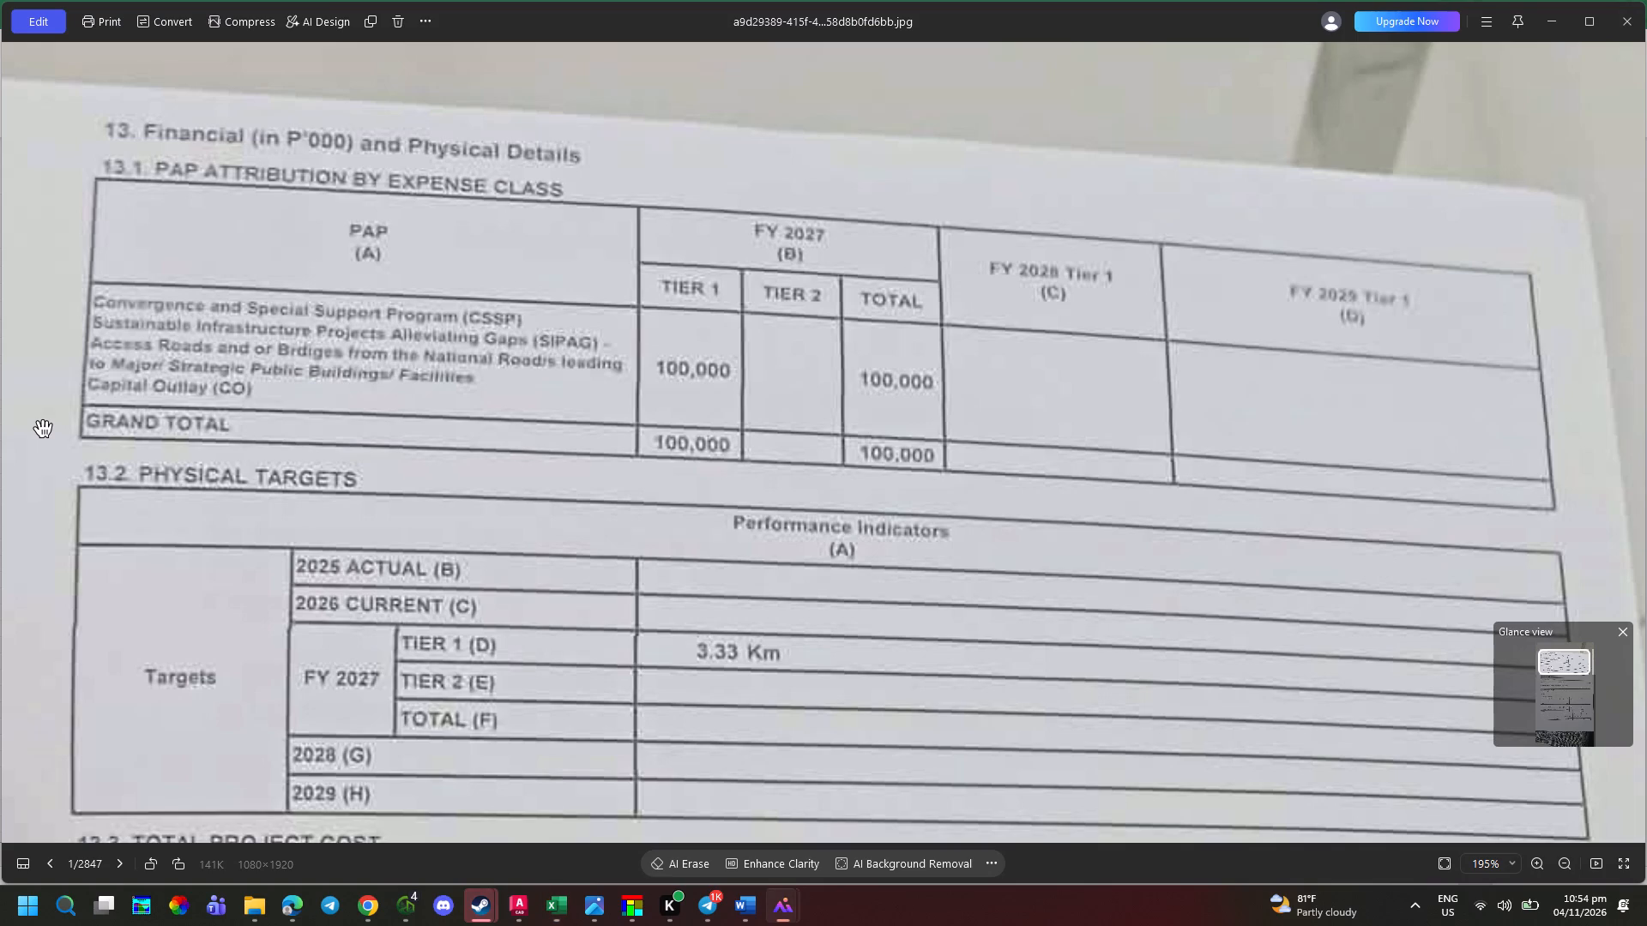
{"action": "key", "text": "alt+Tab"}
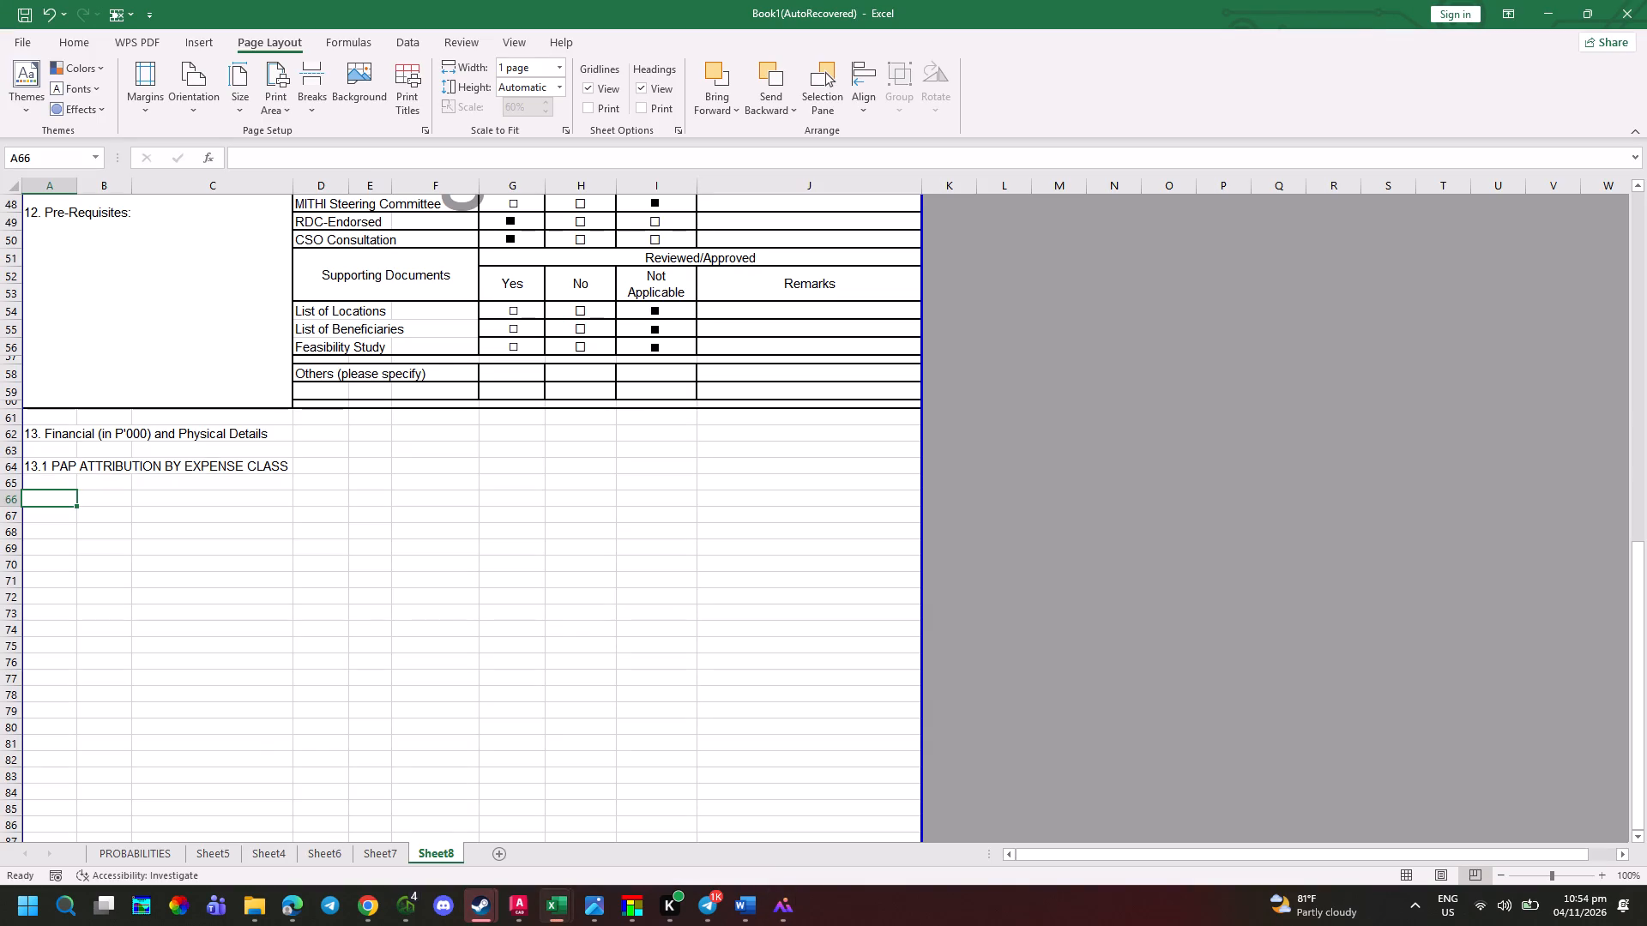
{"action": "key", "text": "Right"}
{"action": "key", "text": "Up"}
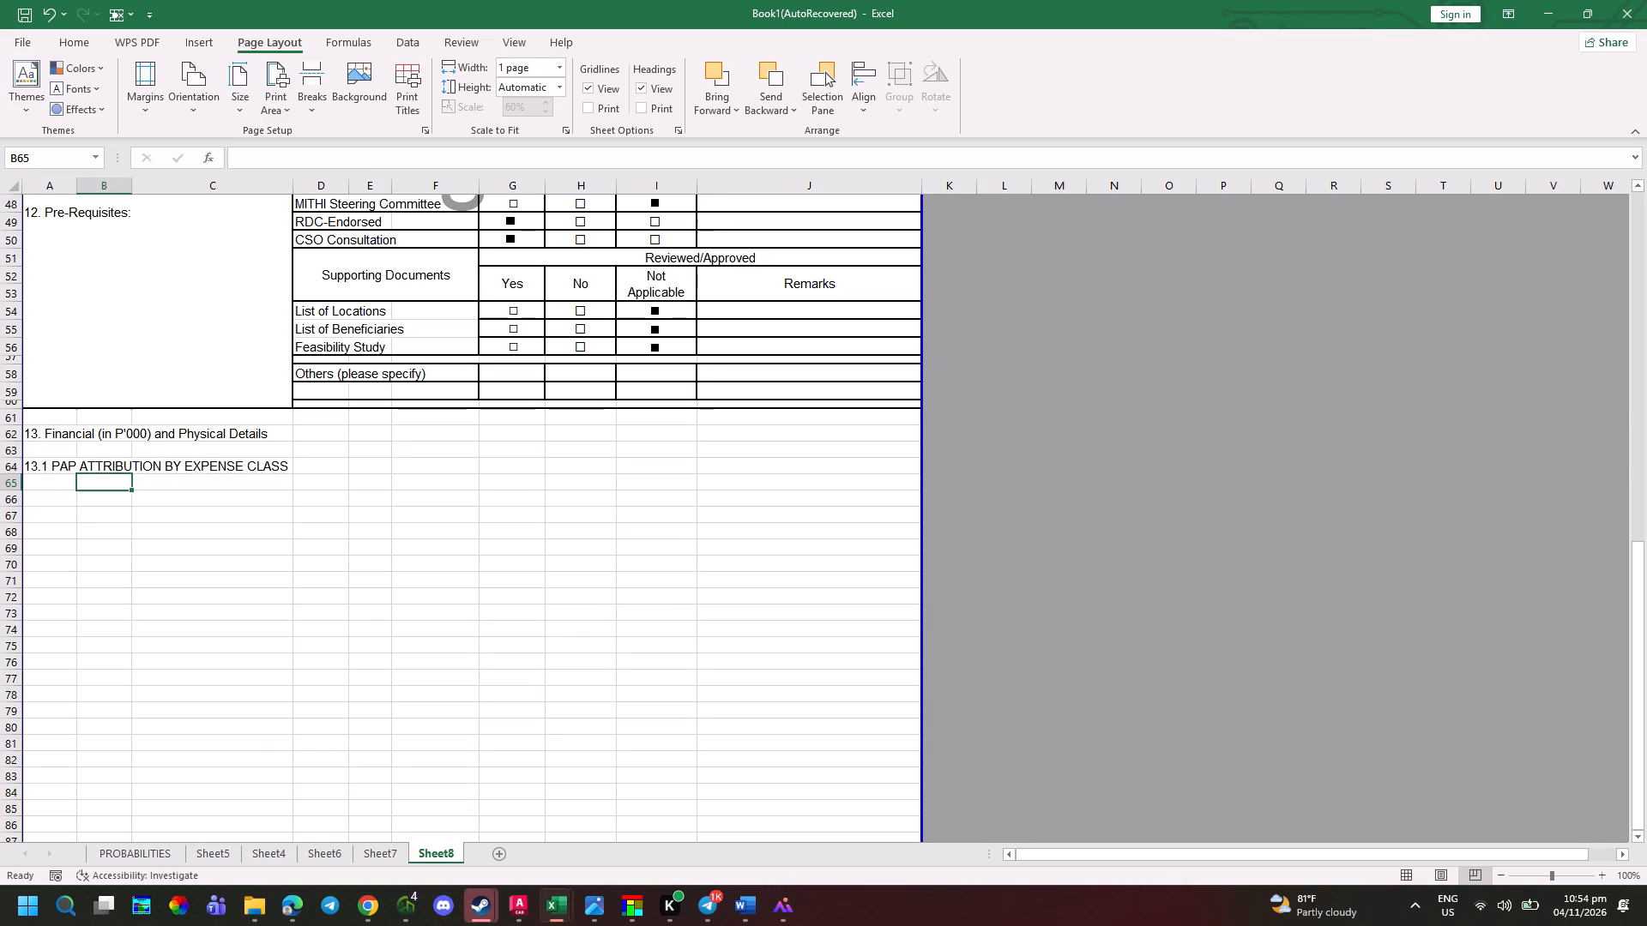
{"action": "key", "text": "Left"}
{"action": "key", "text": "Down"}
{"action": "type", "text": "PAP"}
{"action": "key", "text": "space"}
{"action": "key", "text": "alt+Tab"}
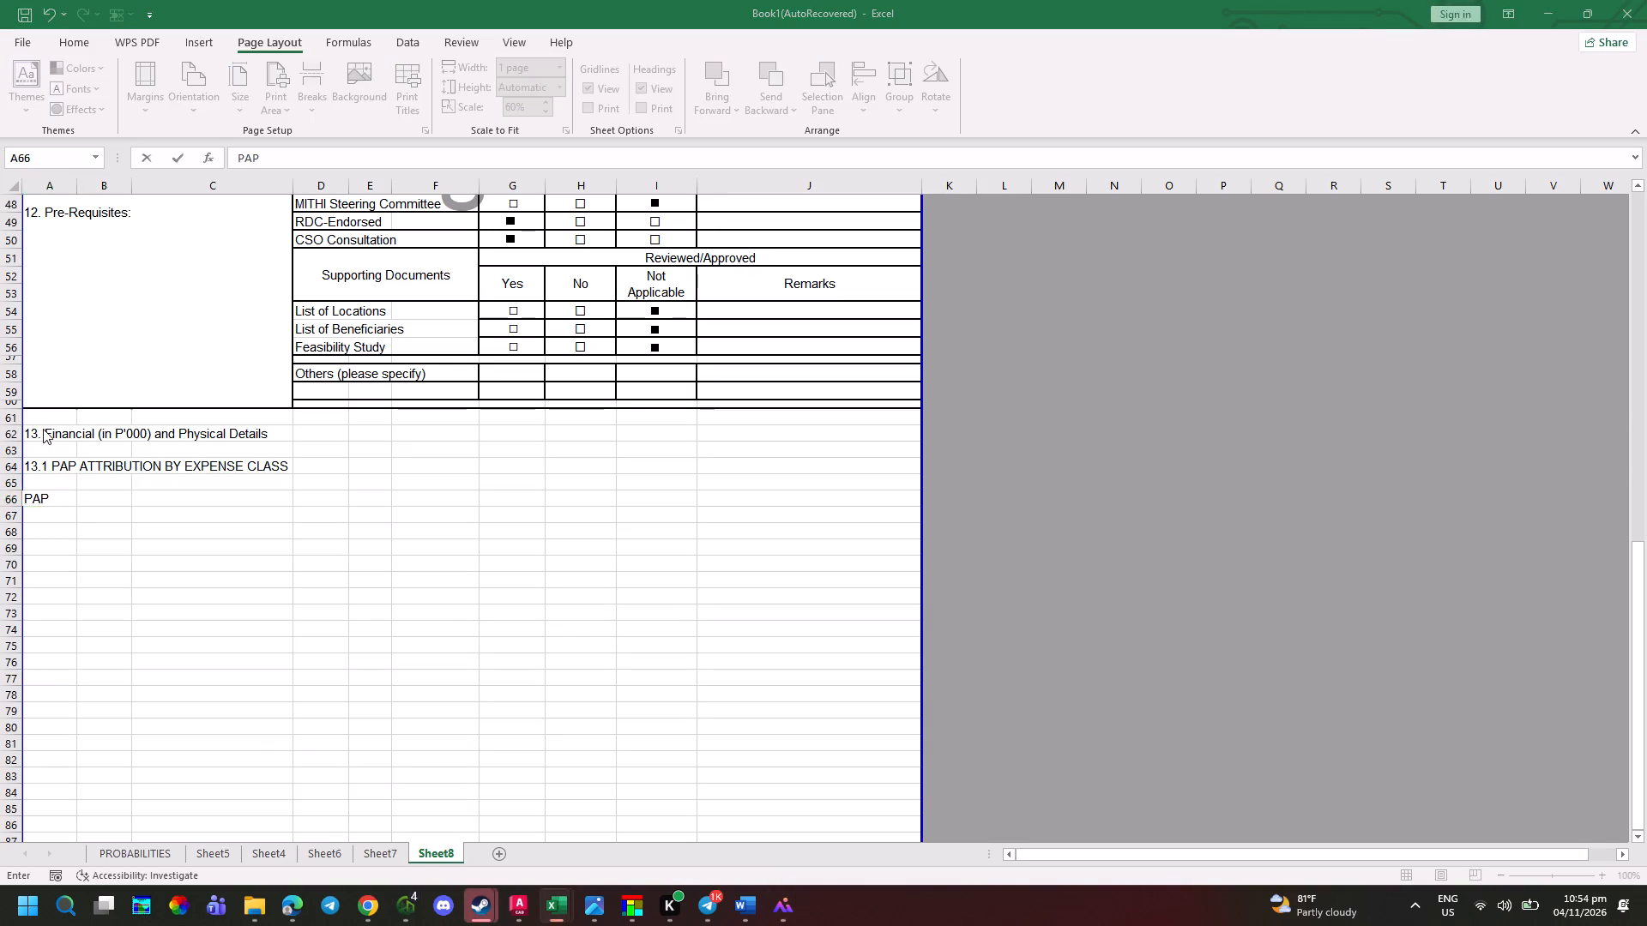
{"action": "key", "text": "alt+Tab"}
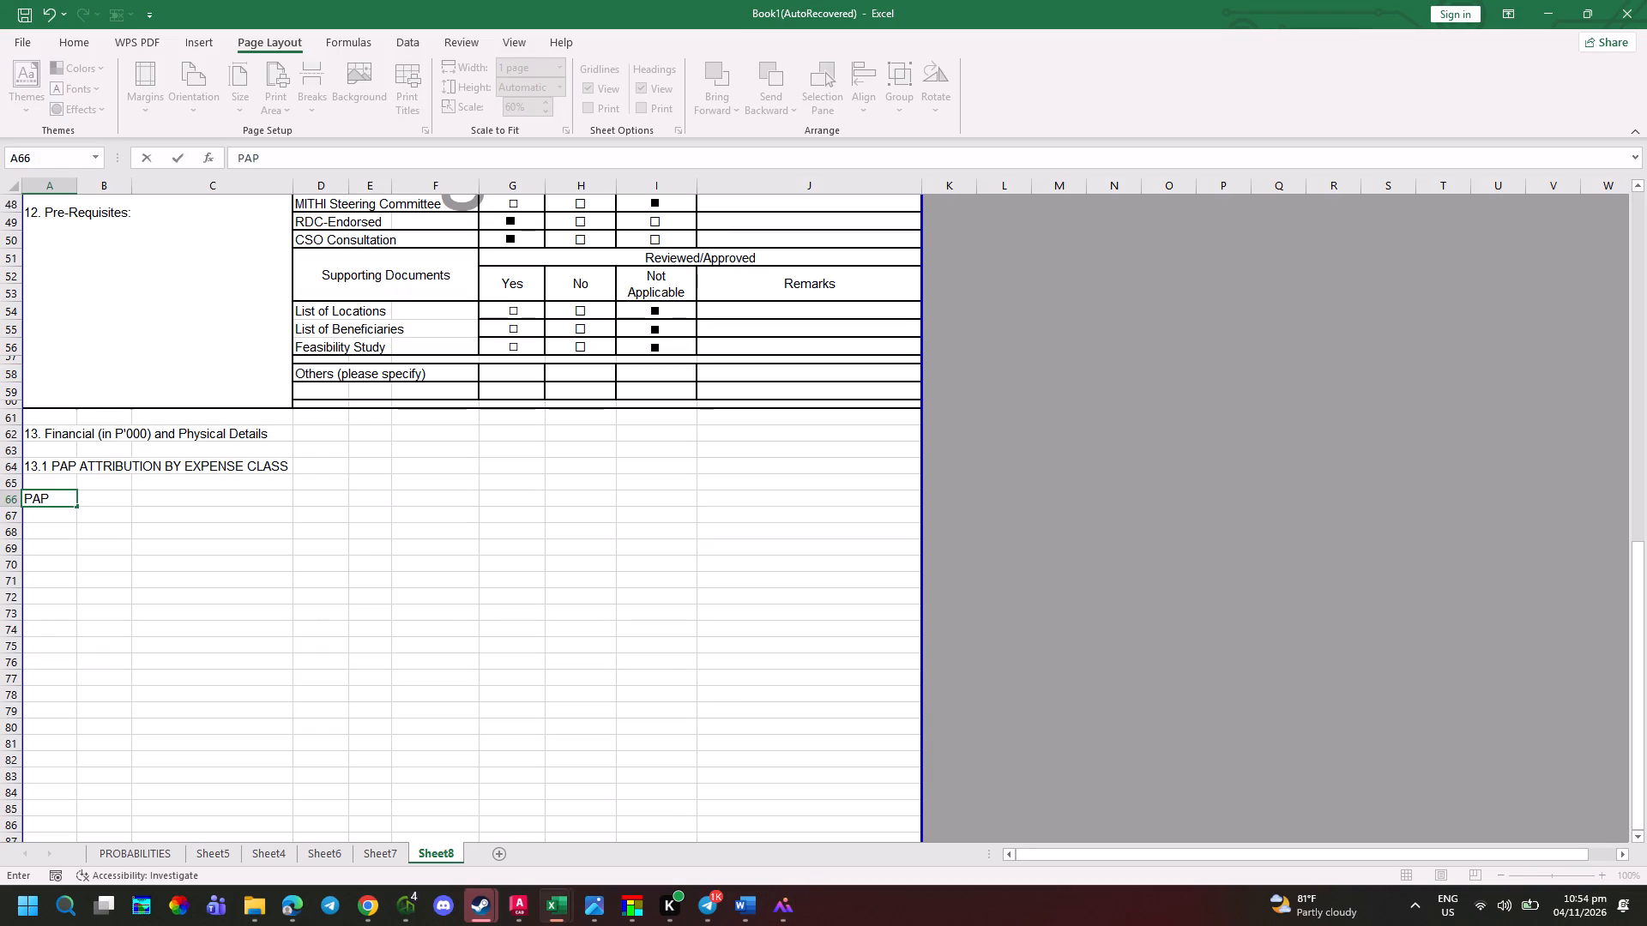
{"action": "key", "text": "Return"}
{"action": "key", "text": "a"}
{"action": "key", "text": "BackSpace"}
{"action": "key", "text": "BackSpace"}
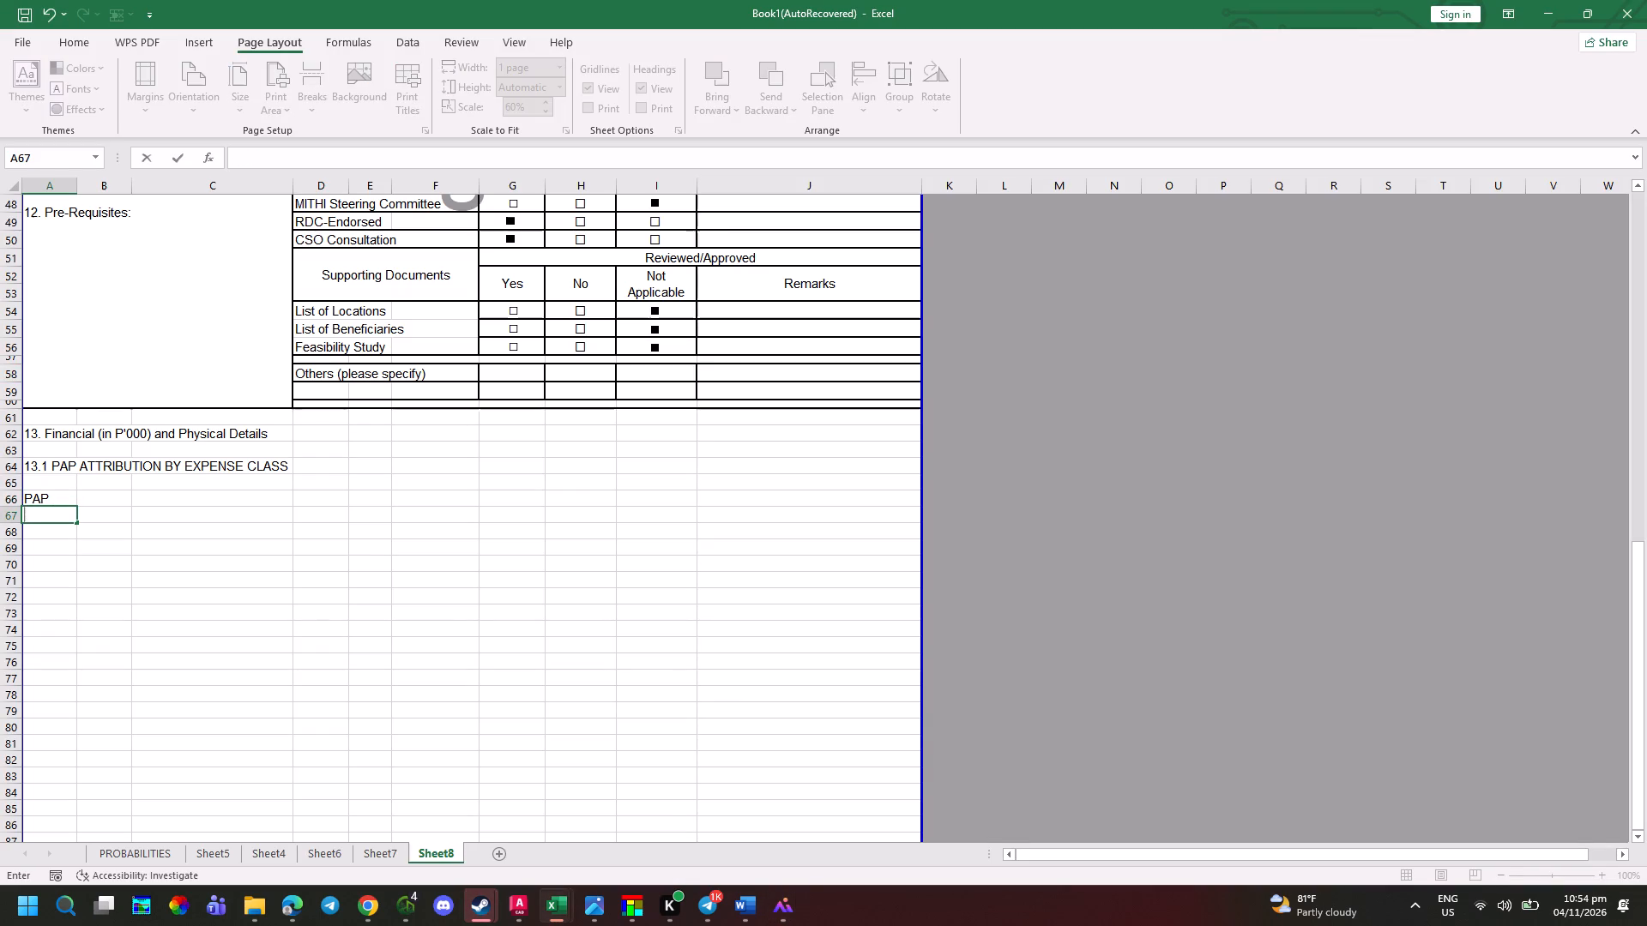
Merge and center cells A65:C67 around the PAP heading and align it vertically to the middle, matching the photo's header block.
{"action": "left_click", "coordinate": [49, 490]}
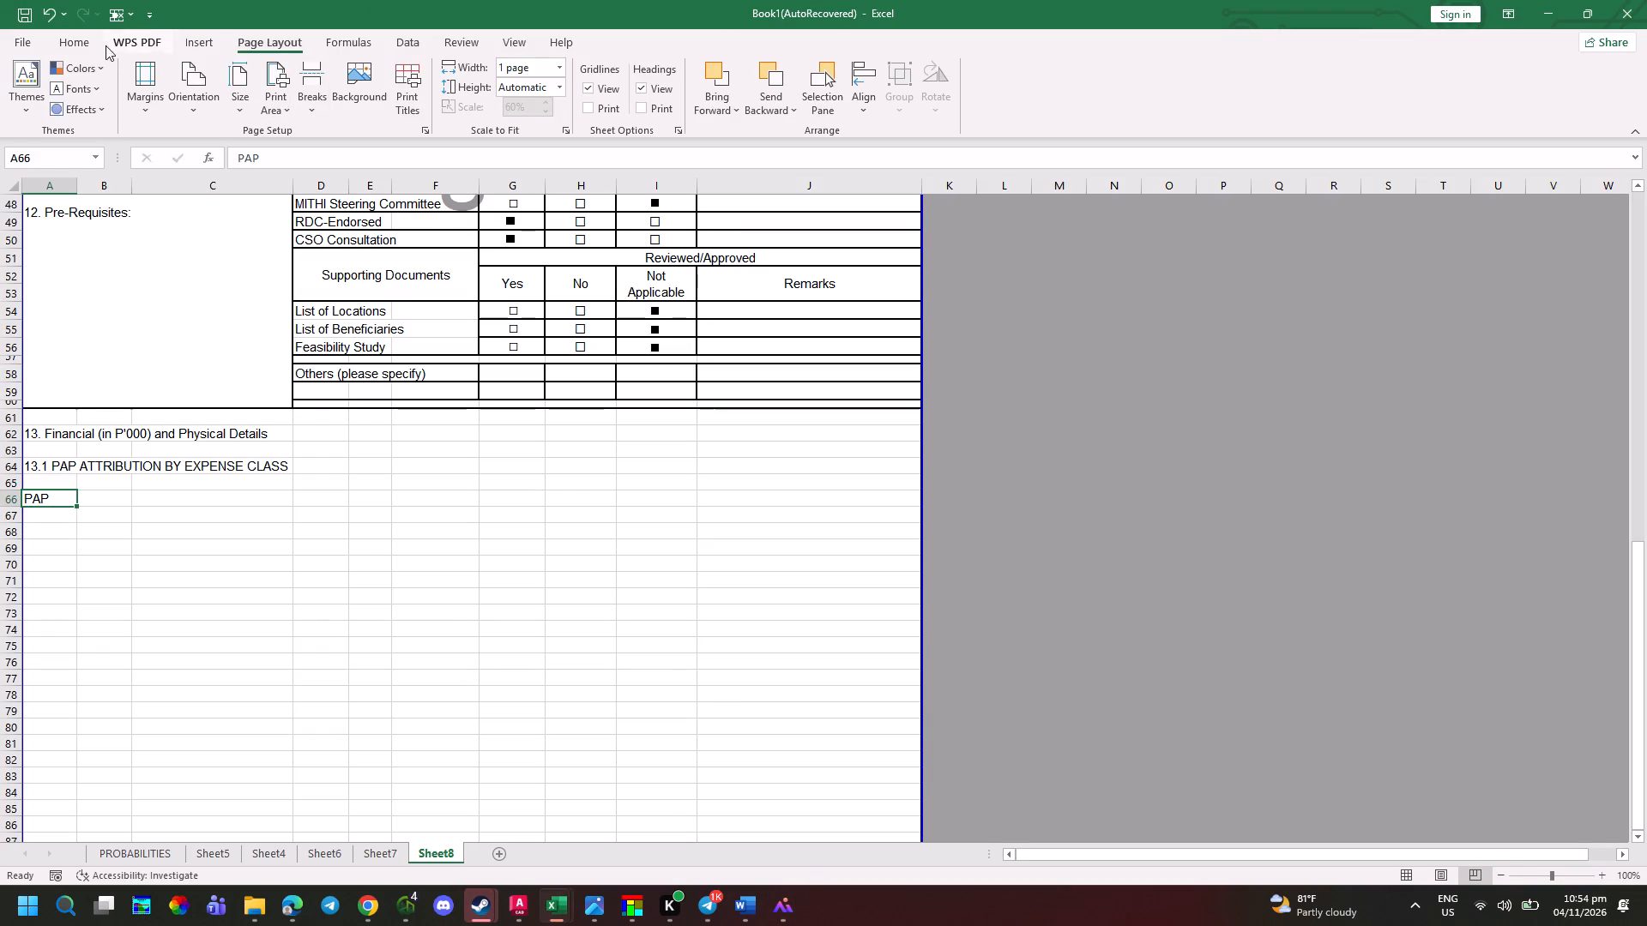
{"action": "left_click", "coordinate": [87, 39]}
{"action": "key", "text": "alt+Tab"}
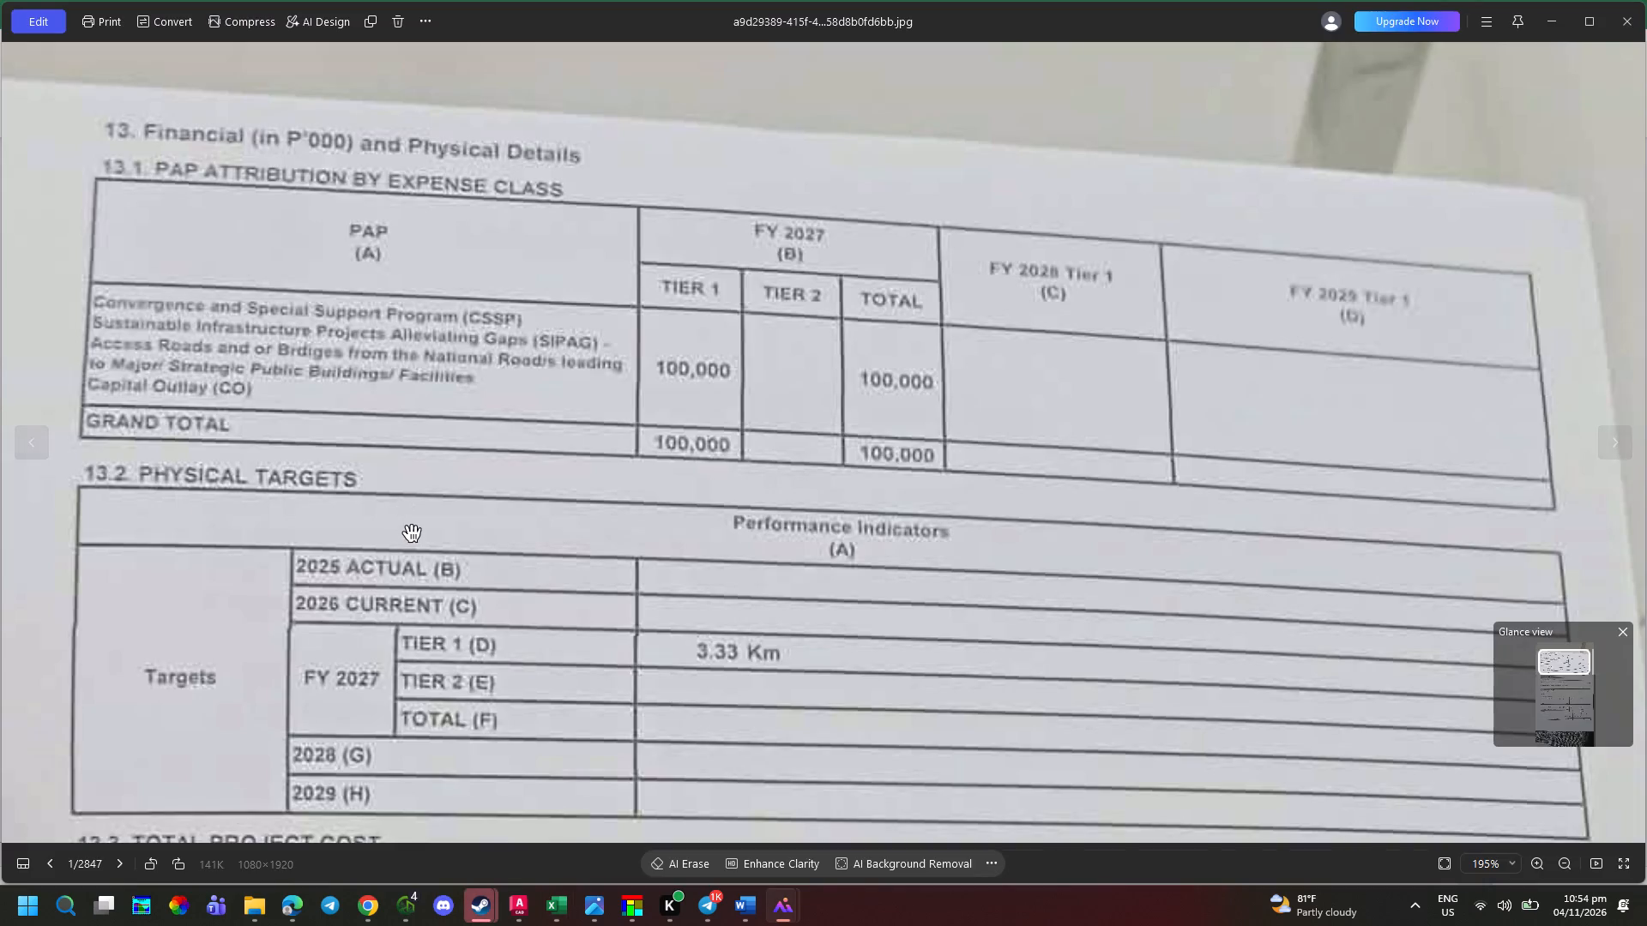
{"action": "key", "text": "alt+Tab"}
{"action": "key", "text": "alt+Tab"}
{"action": "scroll", "coordinate": [319, 491], "scroll_direction": "down", "scroll_amount": 1, "text": "ctrl"}
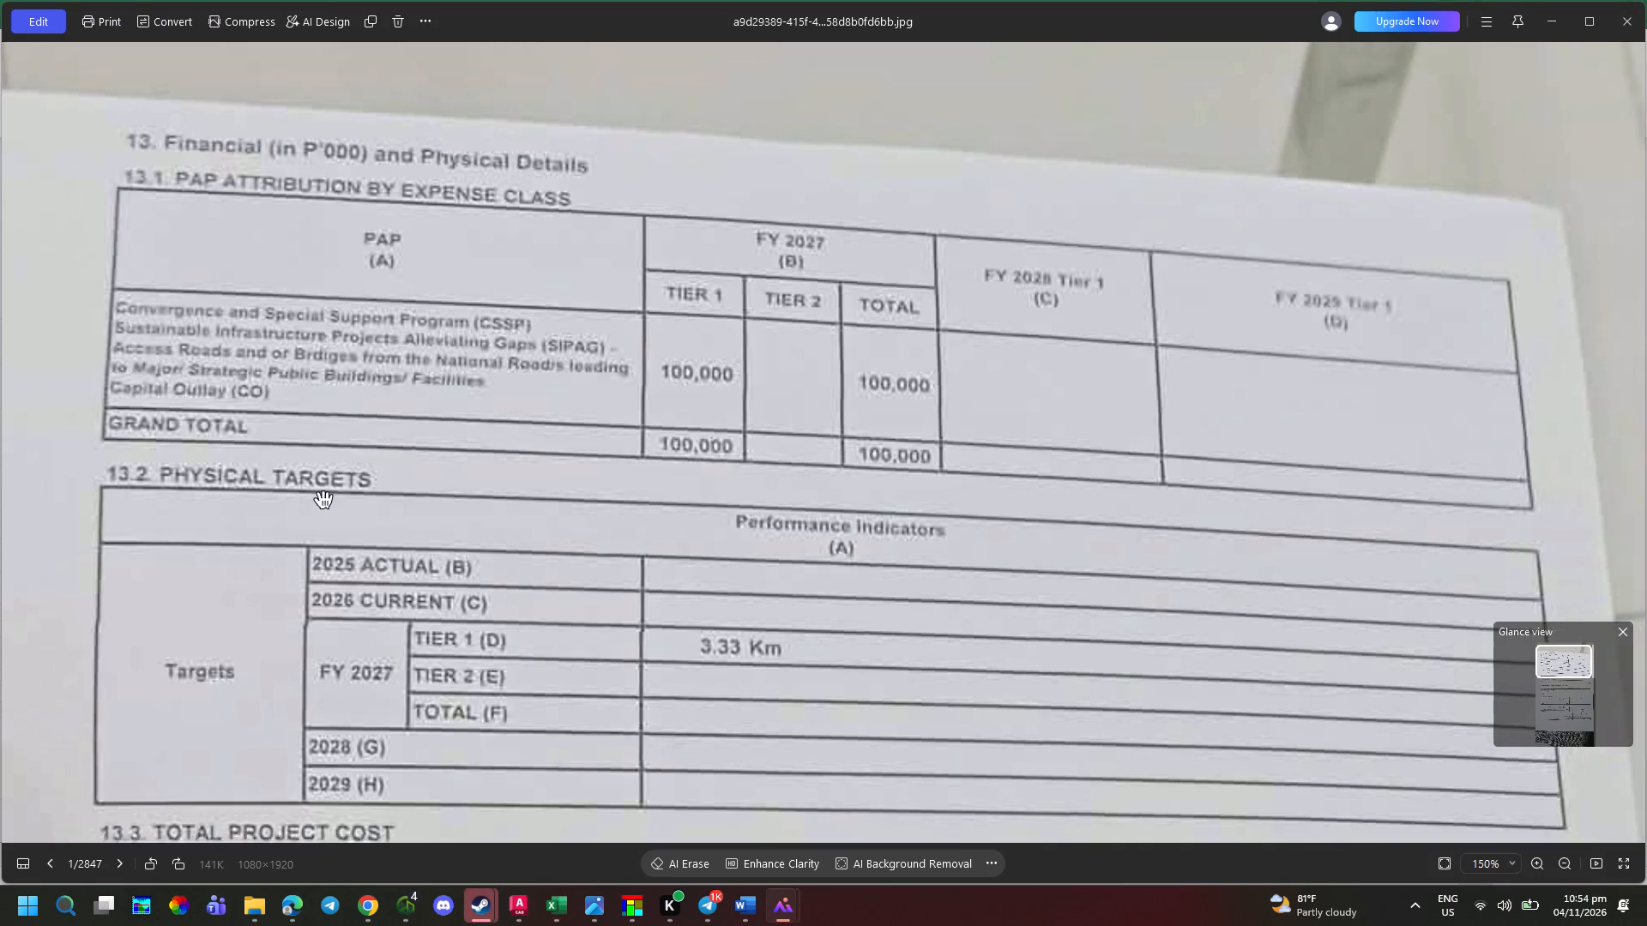
{"action": "scroll", "coordinate": [329, 525], "scroll_direction": "down", "scroll_amount": 2, "text": "ctrl"}
{"action": "key", "text": "alt+Tab"}
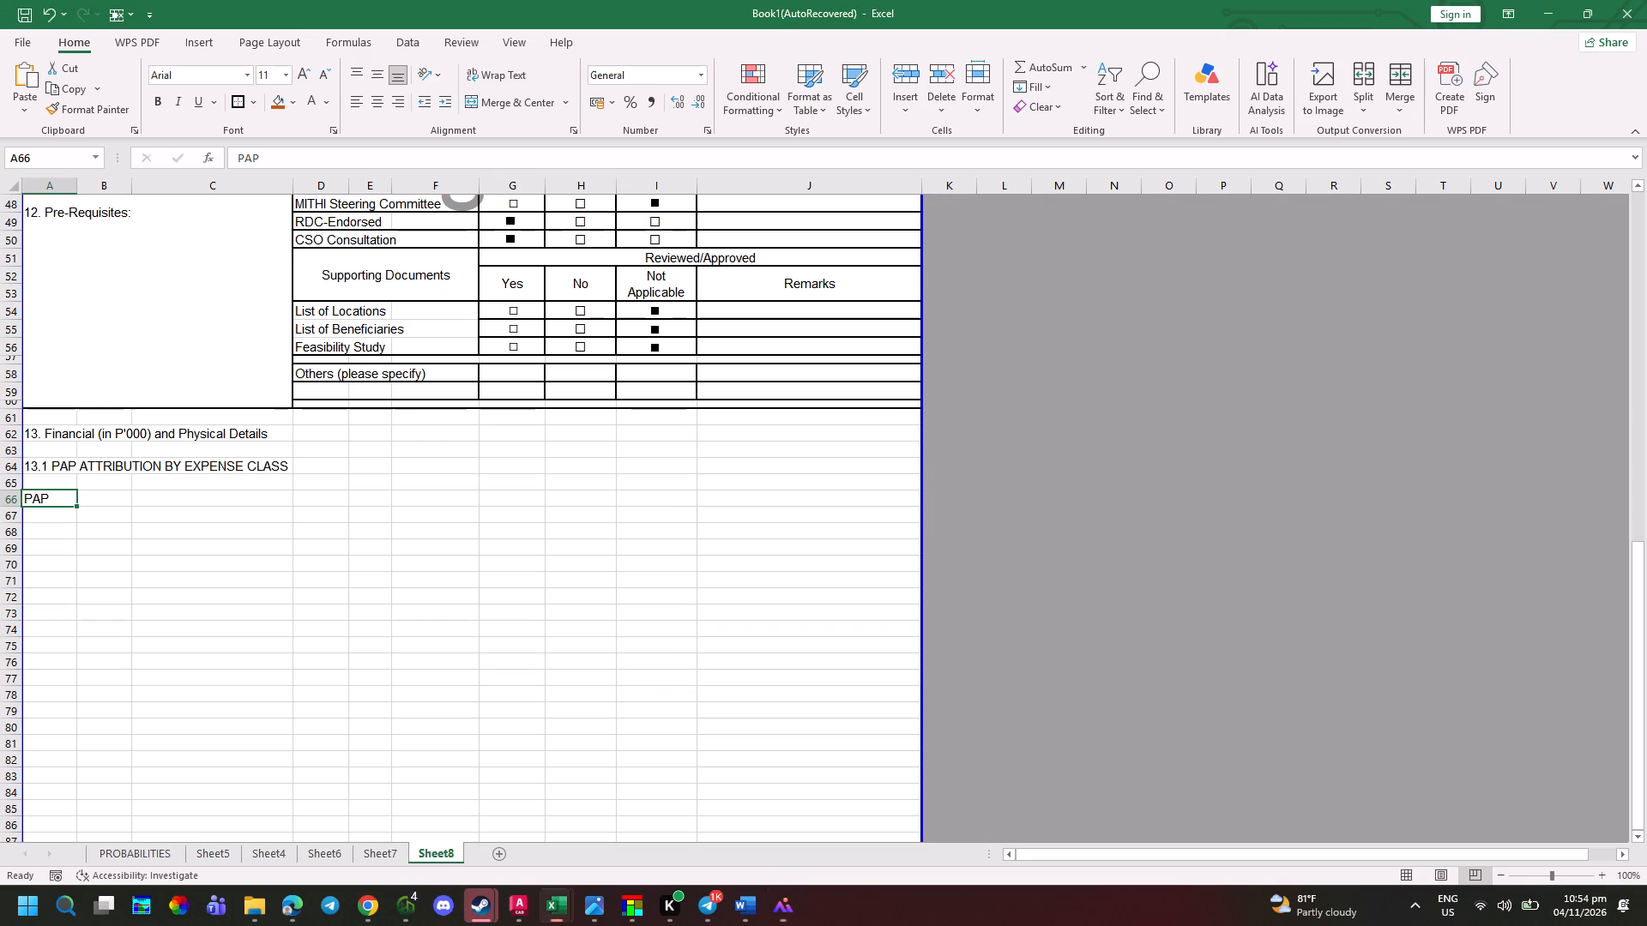
{"action": "left_click", "coordinate": [274, 492]}
{"action": "left_click_drag", "start_coordinate": [274, 482], "coordinate": [264, 502]}
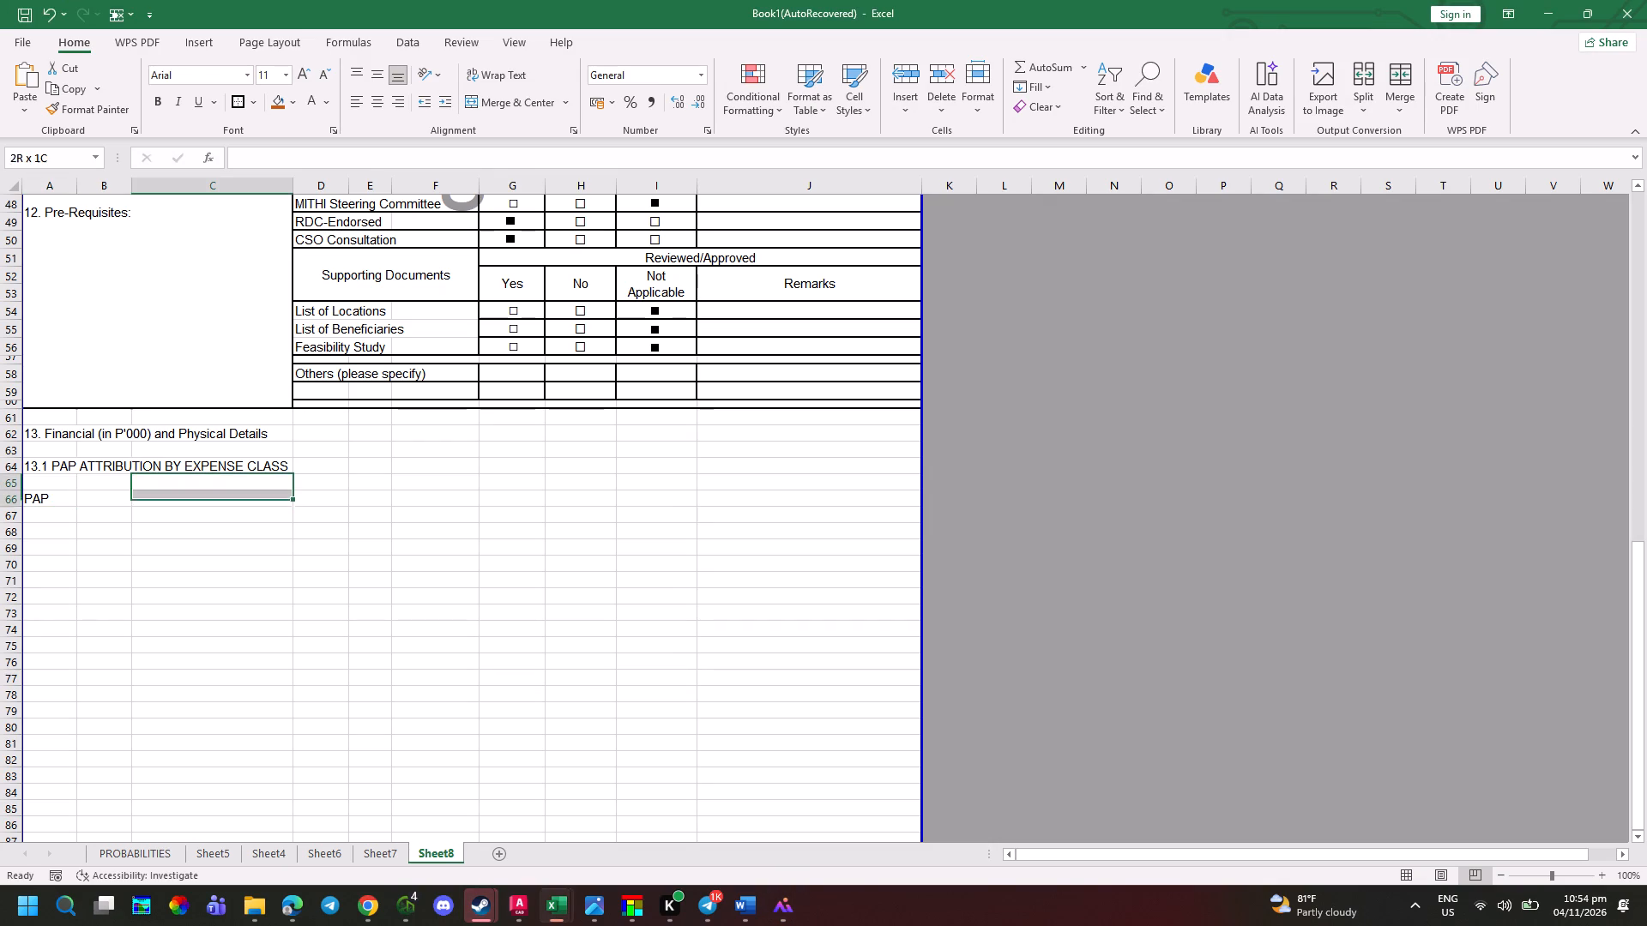
{"action": "left_click_drag", "start_coordinate": [264, 502], "coordinate": [70, 520]}
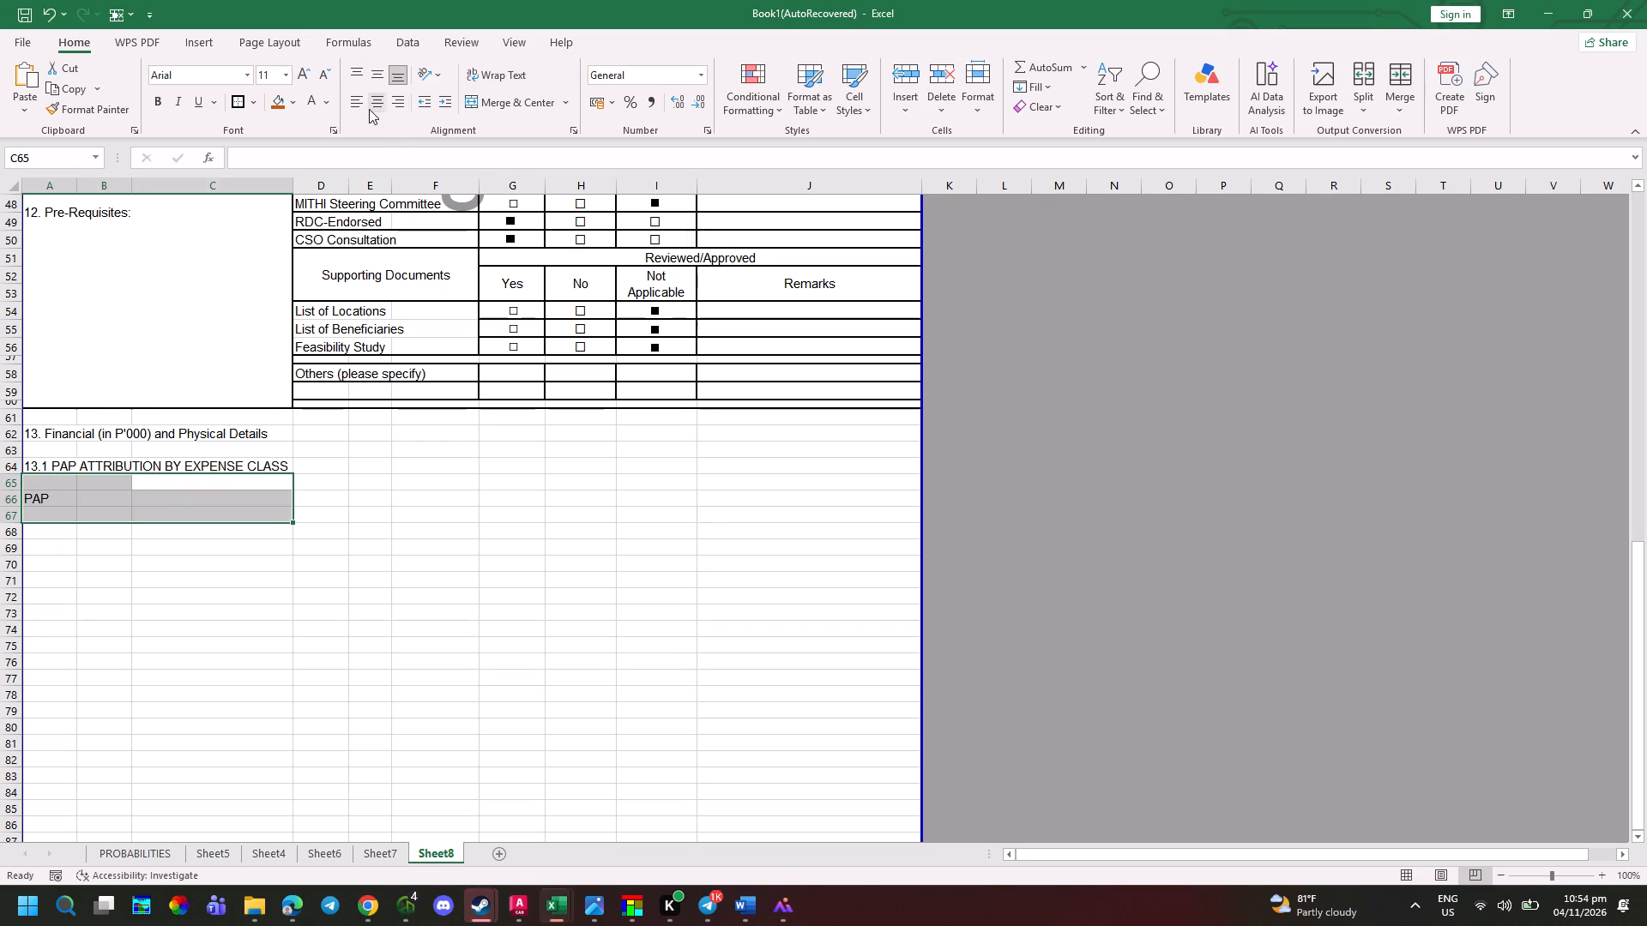
{"action": "left_click", "coordinate": [503, 104]}
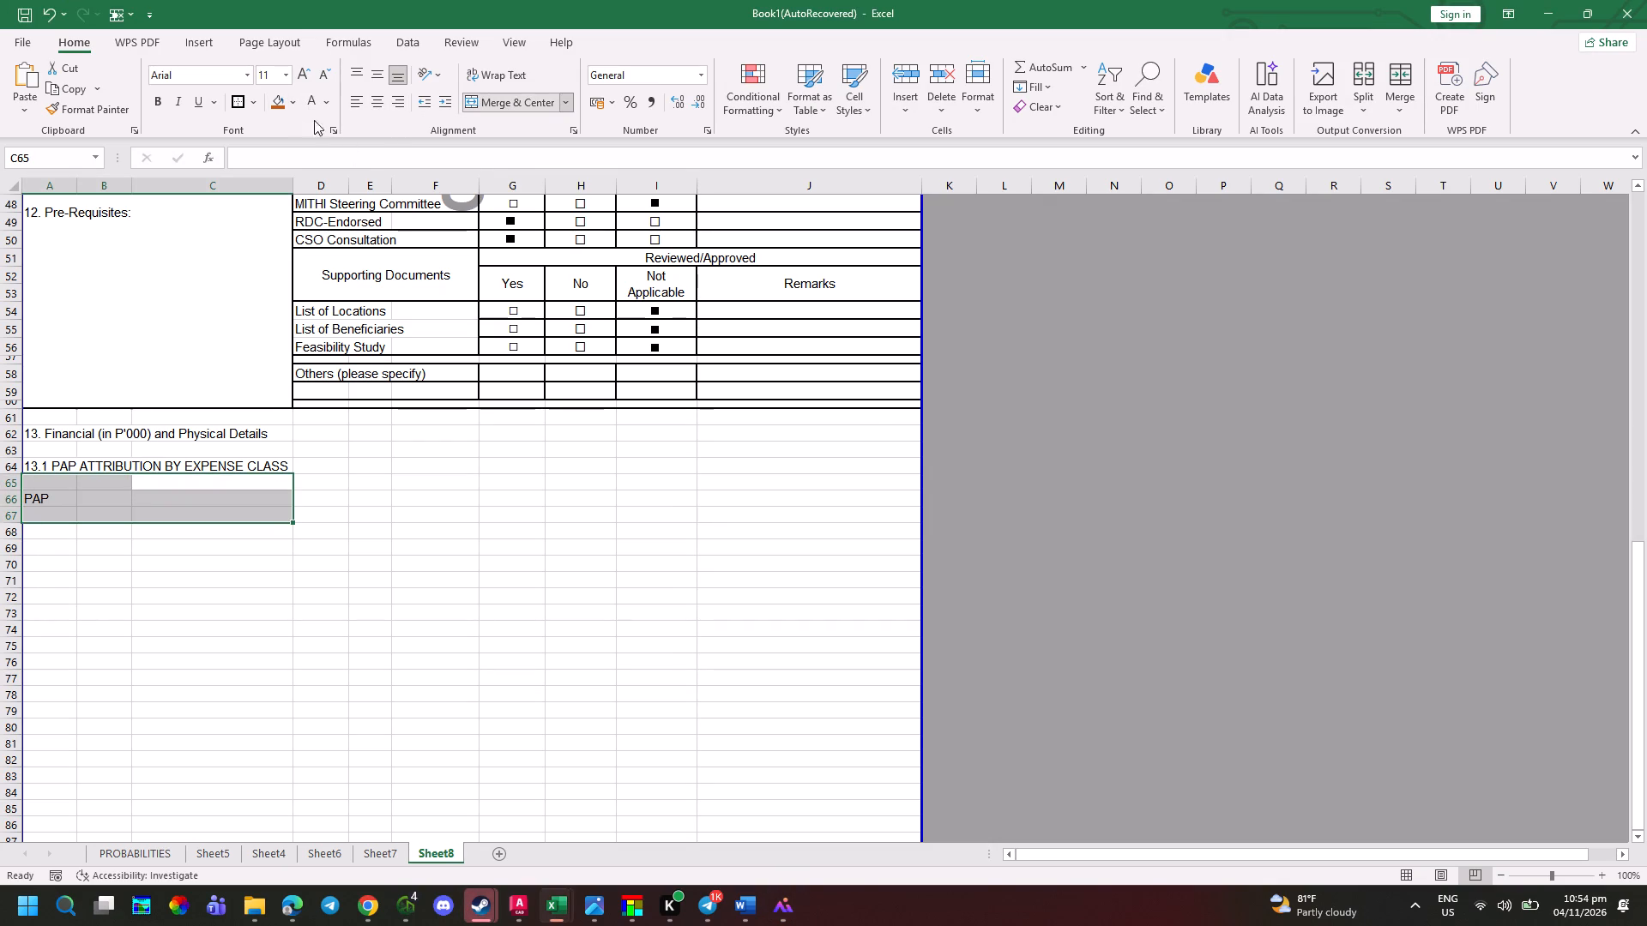
{"action": "left_click", "coordinate": [233, 102]}
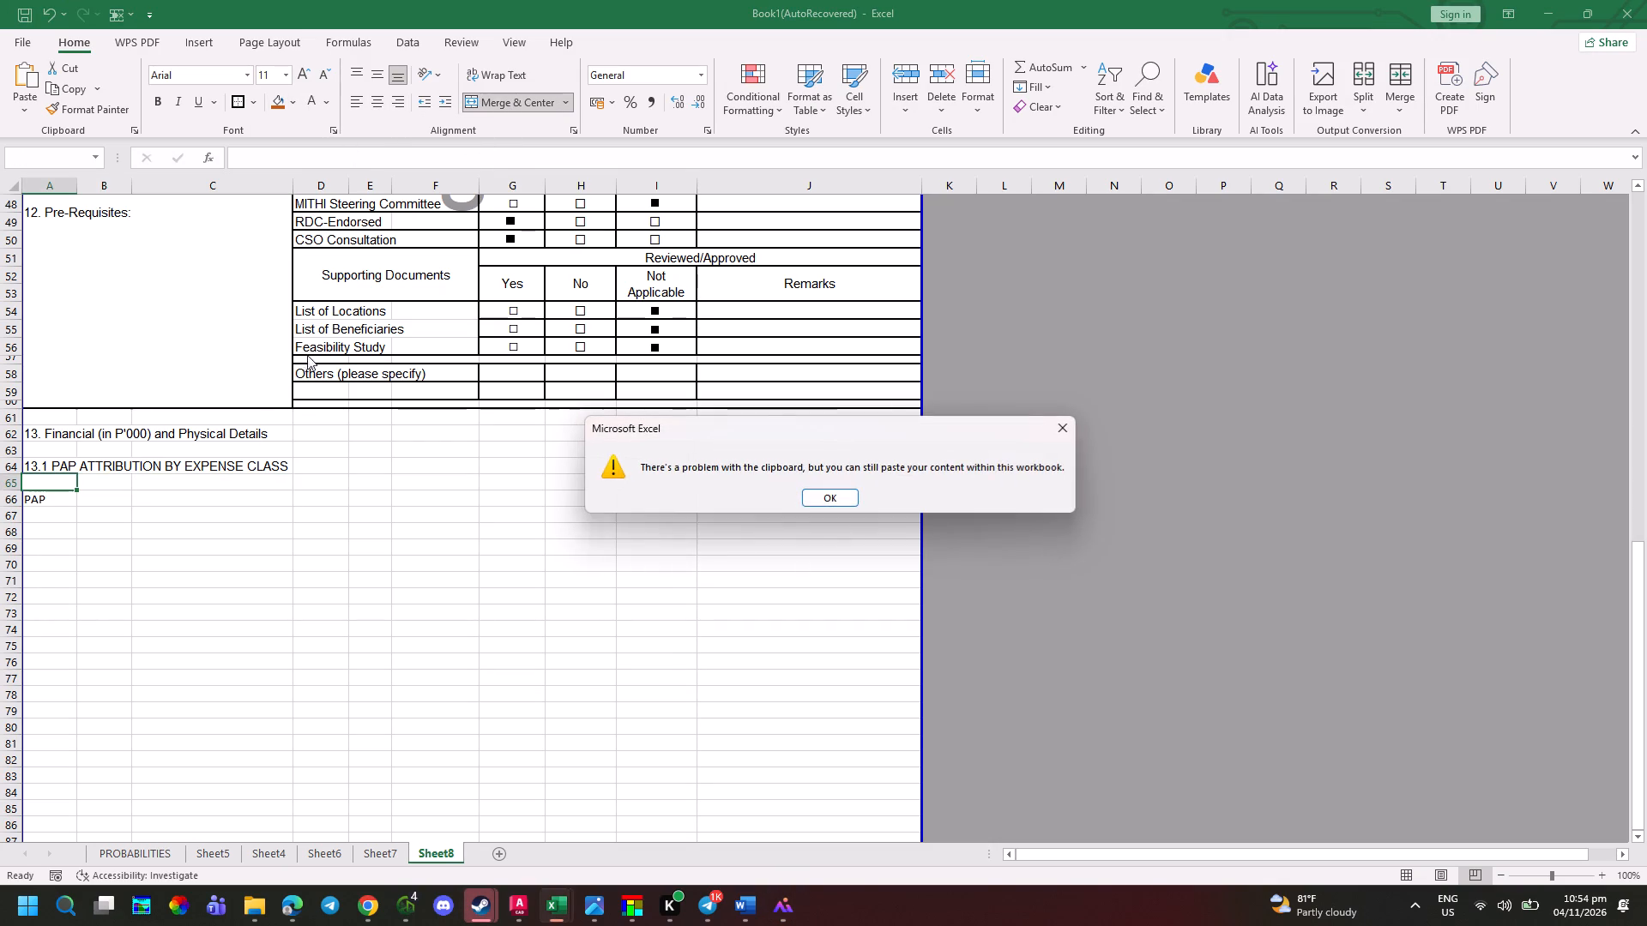
{"action": "left_click", "coordinate": [840, 501]}
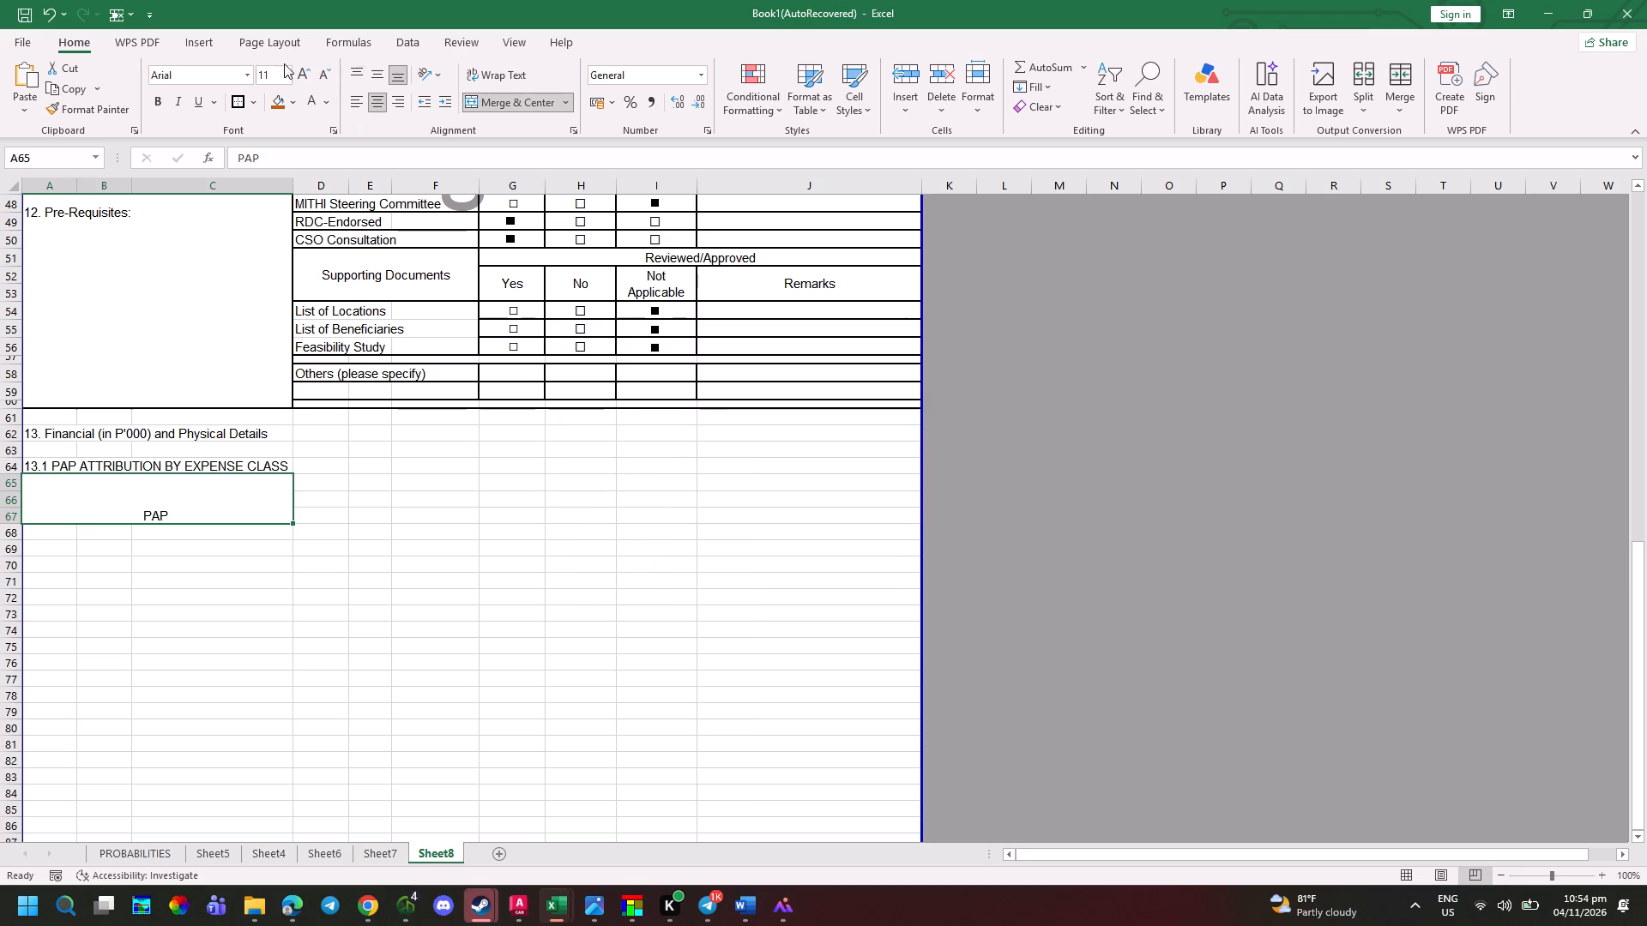
{"action": "left_click", "coordinate": [383, 80]}
Extend the merged heading's text to "PAP (A)".
{"action": "double_click", "coordinate": [213, 504]}
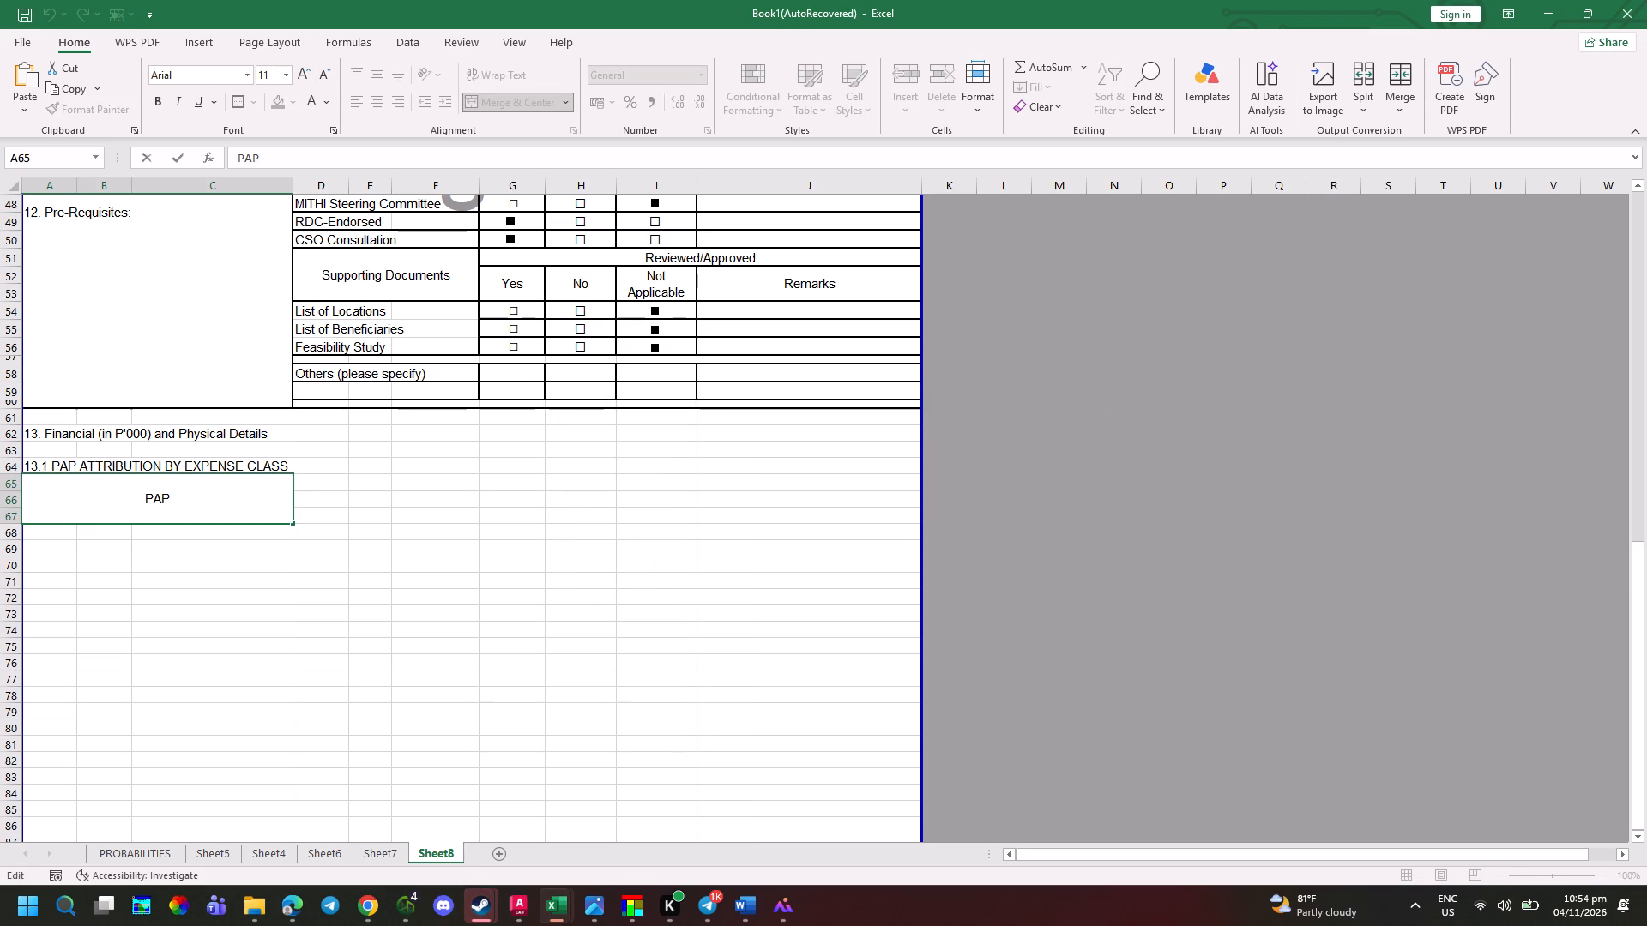
{"action": "key", "text": "Return"}
{"action": "key", "text": "Up"}
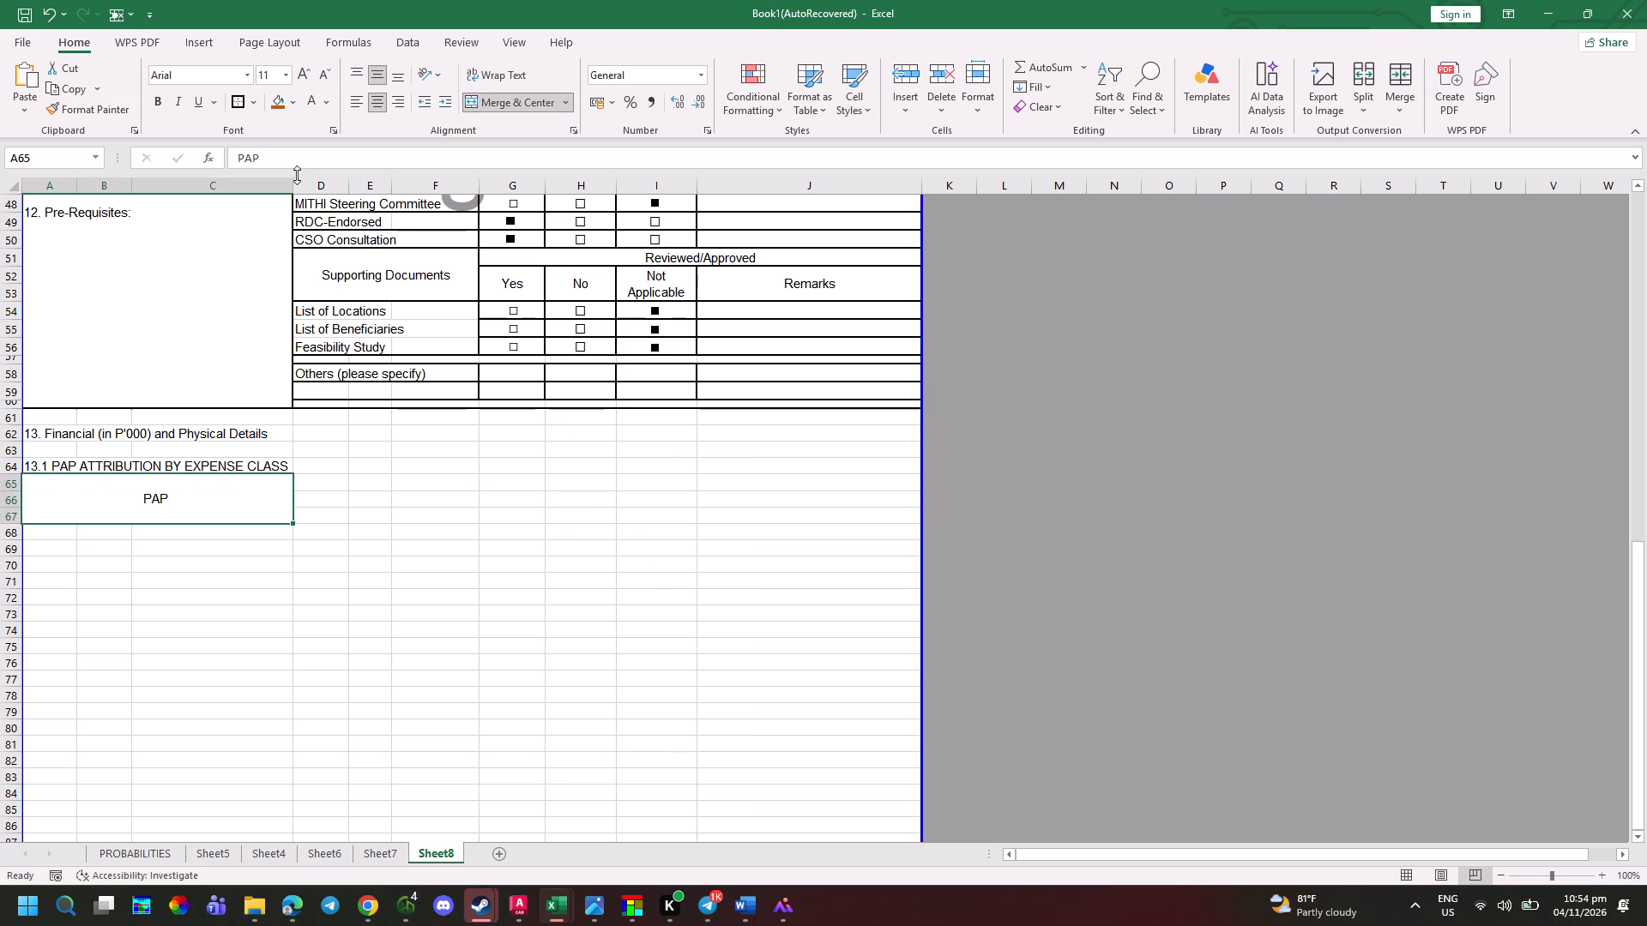
{"action": "left_click", "coordinate": [298, 169]}
{"action": "left_click", "coordinate": [298, 165]}
{"action": "key", "text": "BackSpace"}
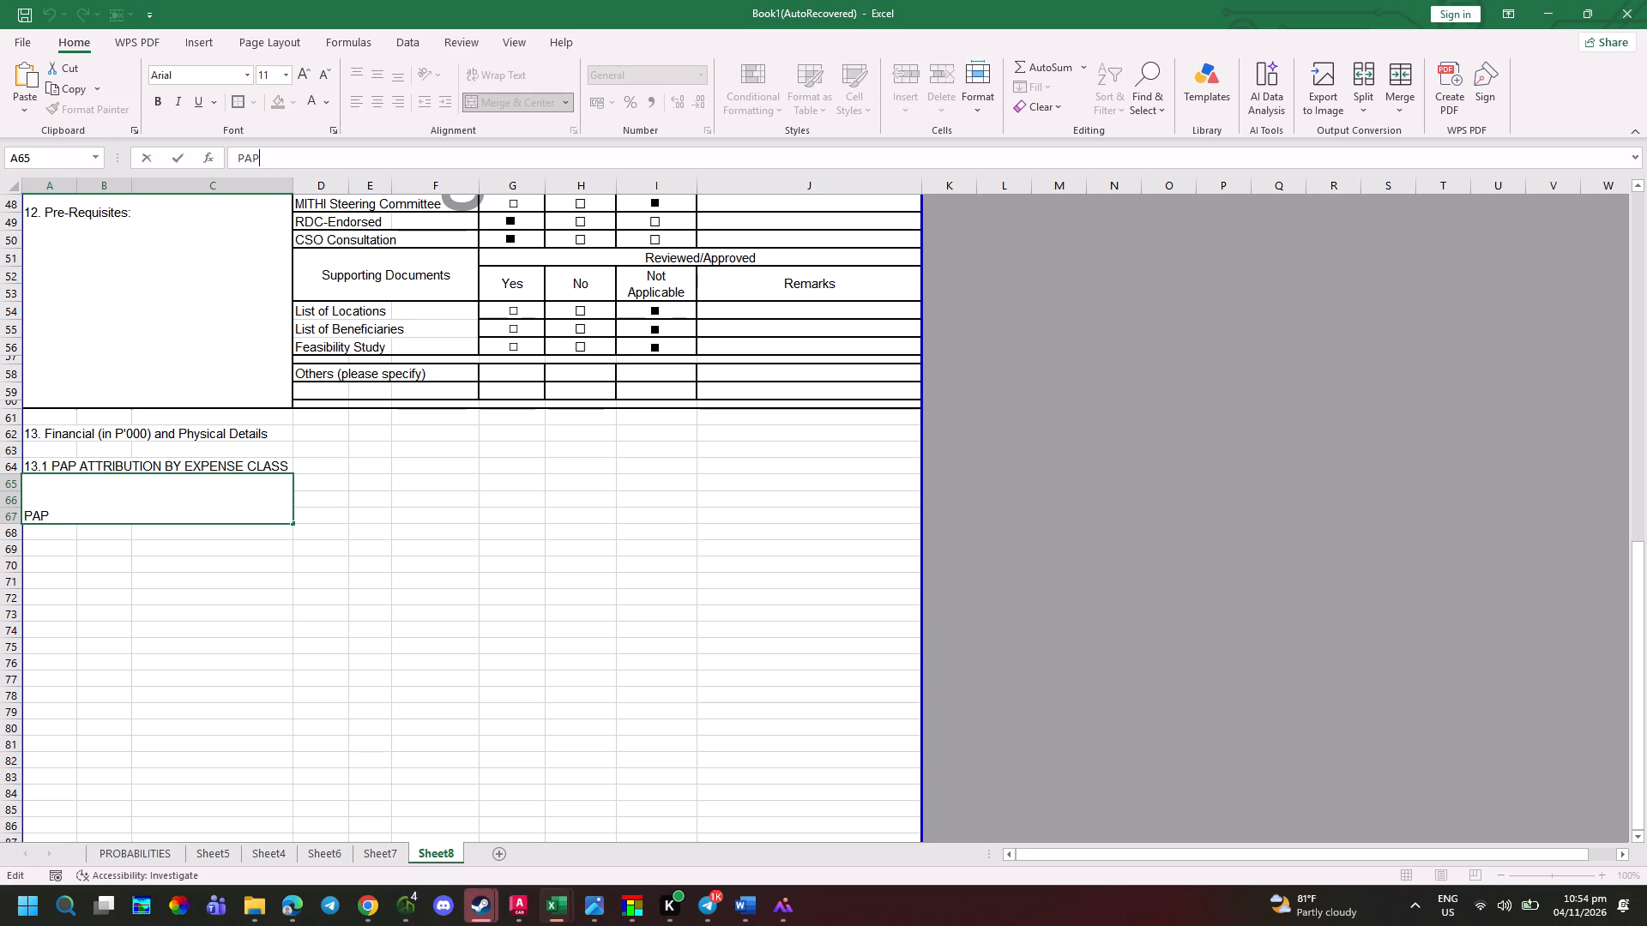
{"action": "key", "text": "space"}
{"action": "type", "text": "(a"}
{"action": "key", "text": "BackSpace"}
{"action": "key", "text": "shift+parenright"}
{"action": "left_click", "coordinate": [300, 453]}
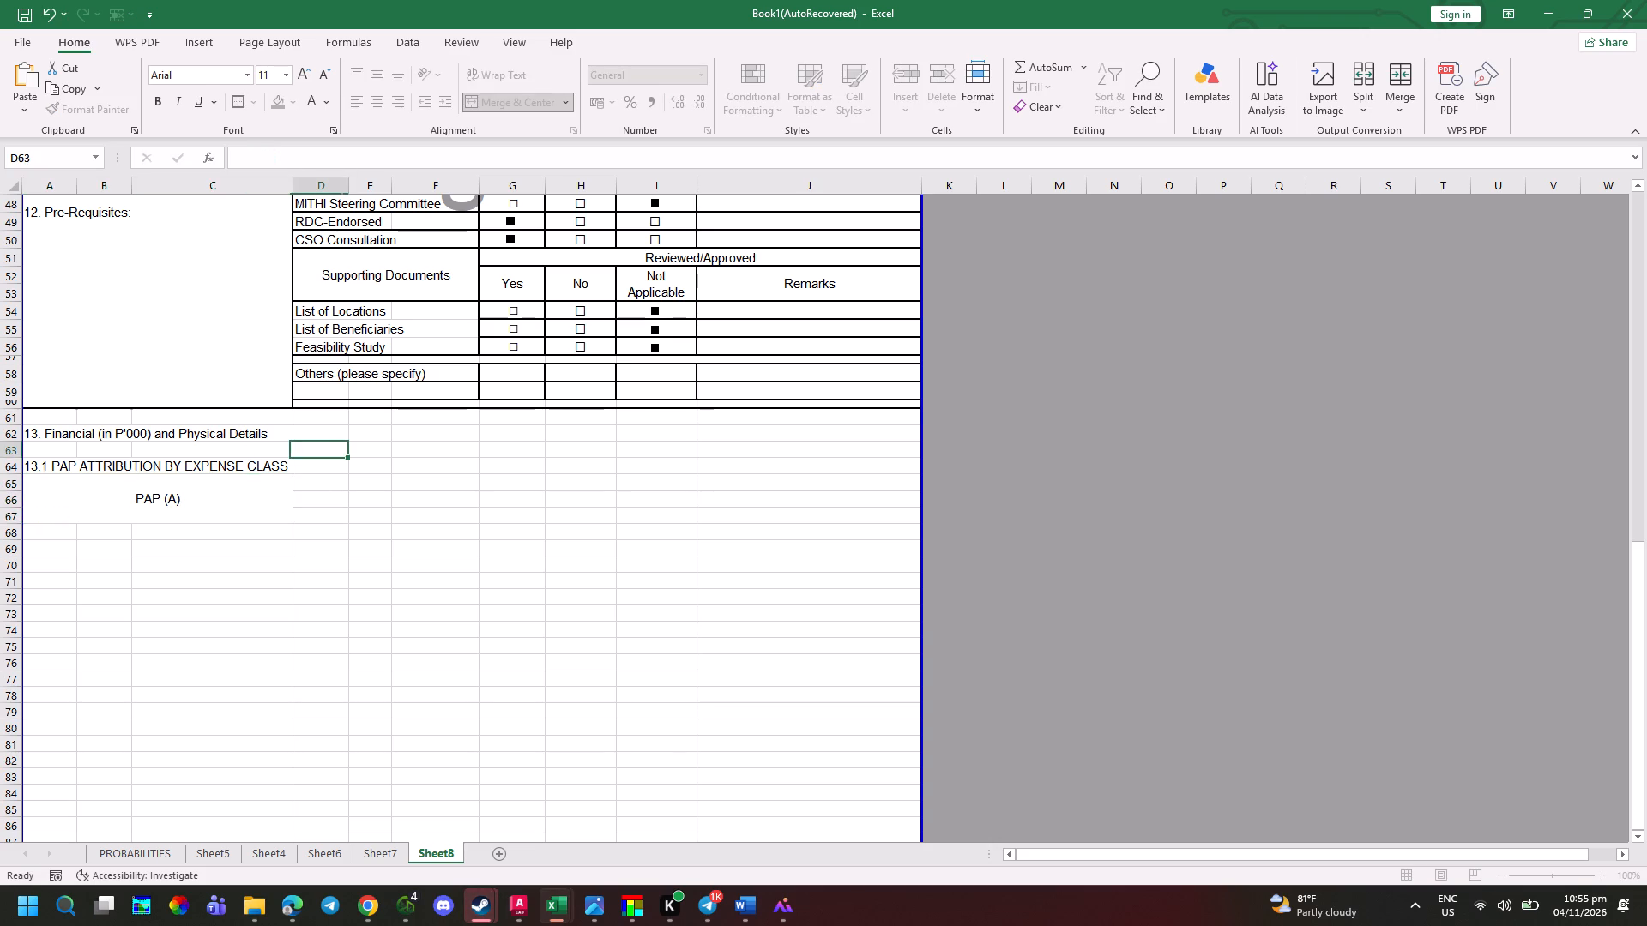
Turn on text wrapping for the merged "PAP (A)" heading and keep it vertically centered.
{"action": "left_click", "coordinate": [187, 471]}
{"action": "left_click", "coordinate": [187, 480]}
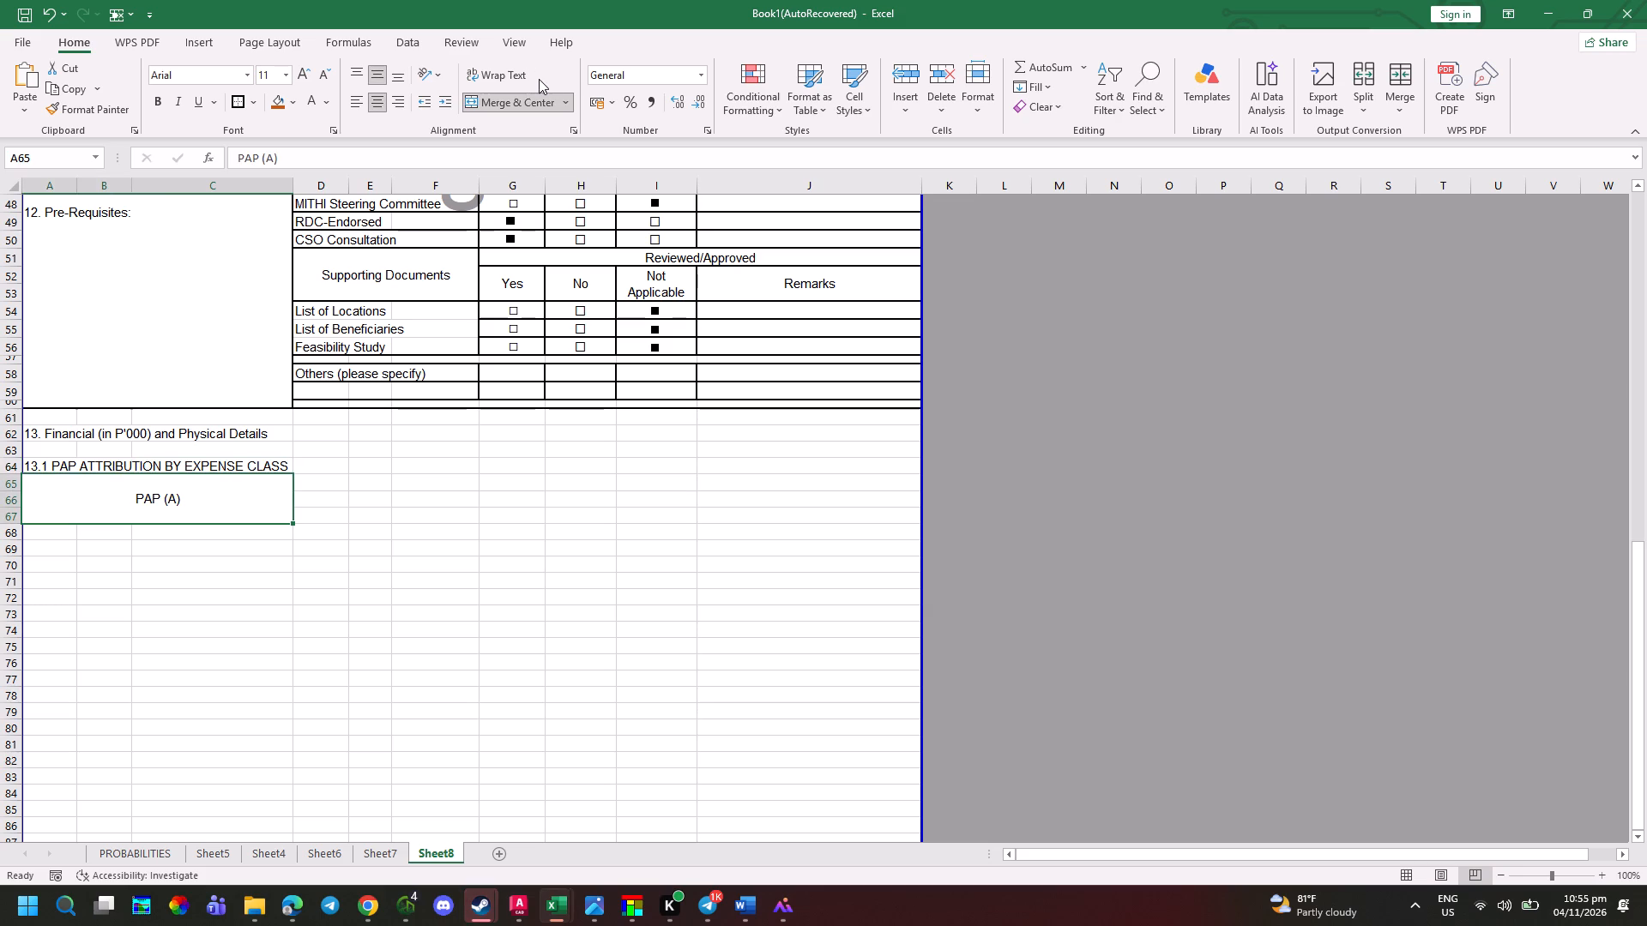
{"action": "left_click_drag", "start_coordinate": [535, 79], "coordinate": [520, 77]}
{"action": "left_click", "coordinate": [509, 74]}
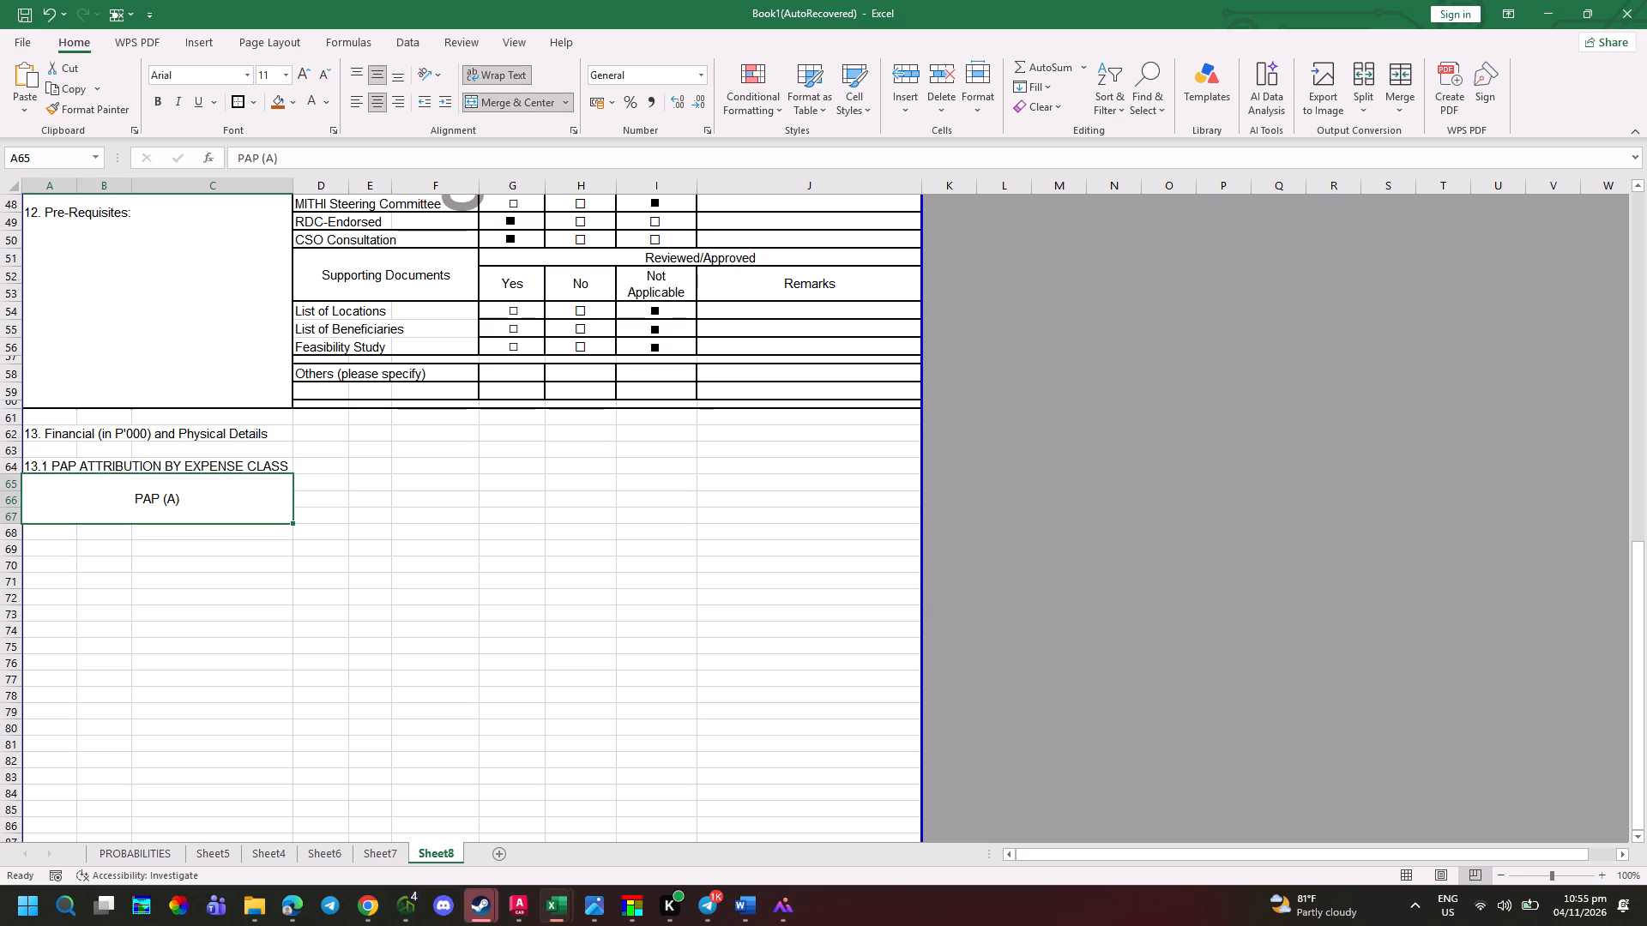
{"action": "left_click", "coordinate": [395, 75]}
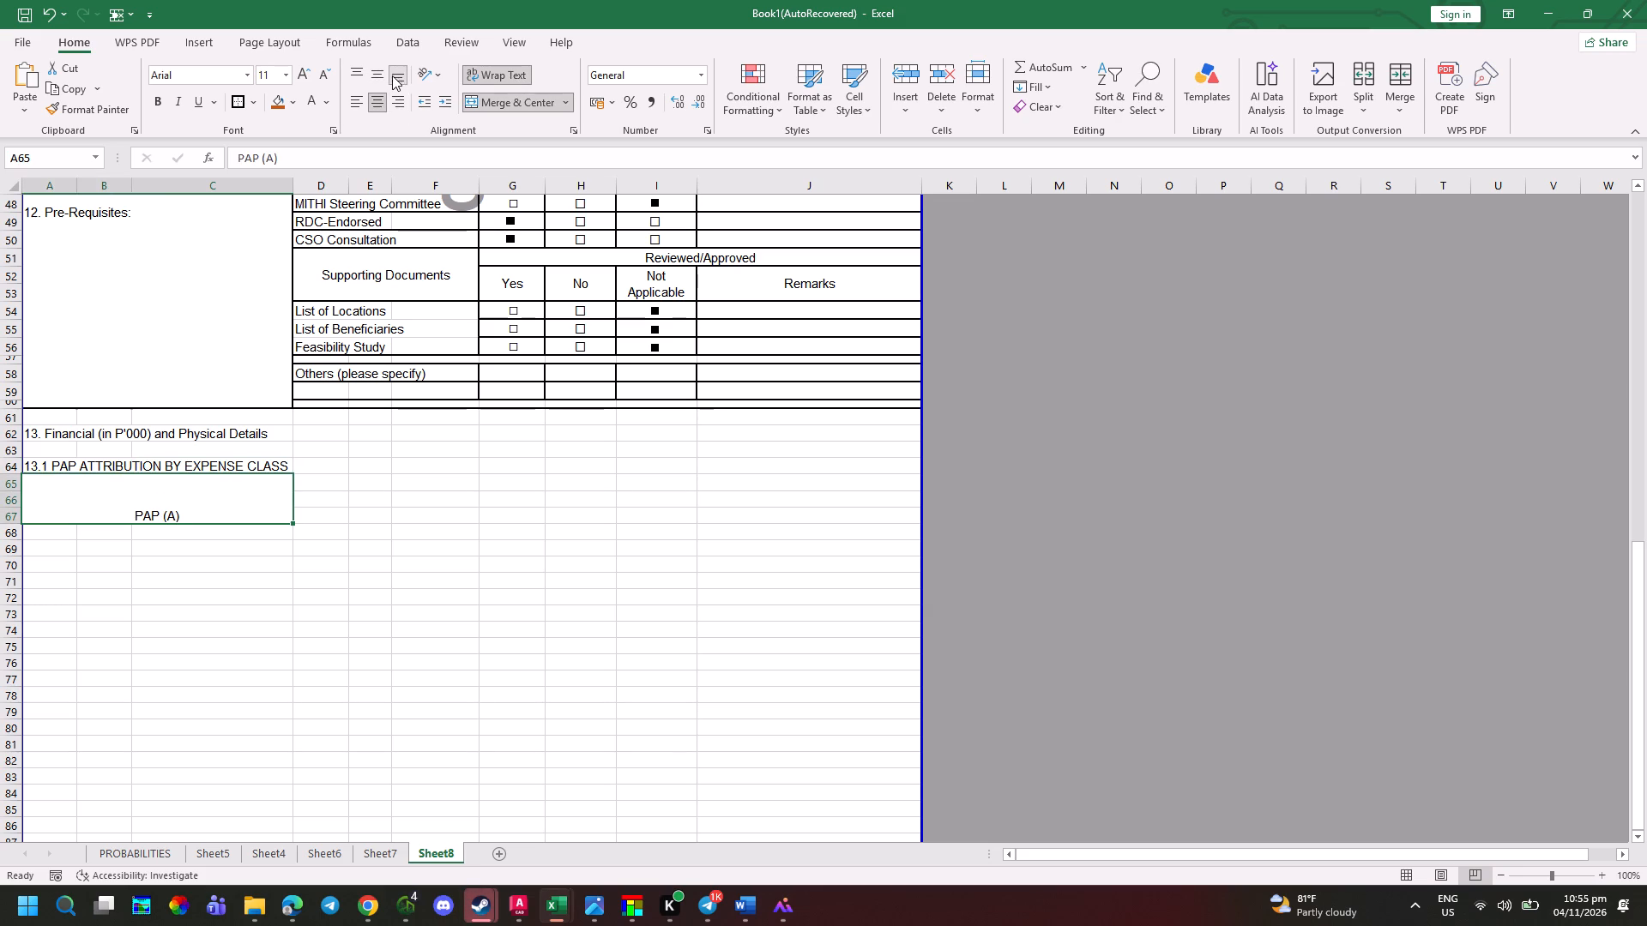
{"action": "left_click", "coordinate": [373, 75]}
Pad the gap between "PAP" and "(A)" with spaces until "(A)" wraps onto a second line in the merged cell.
{"action": "double_click", "coordinate": [161, 488]}
{"action": "left_click", "coordinate": [162, 495]}
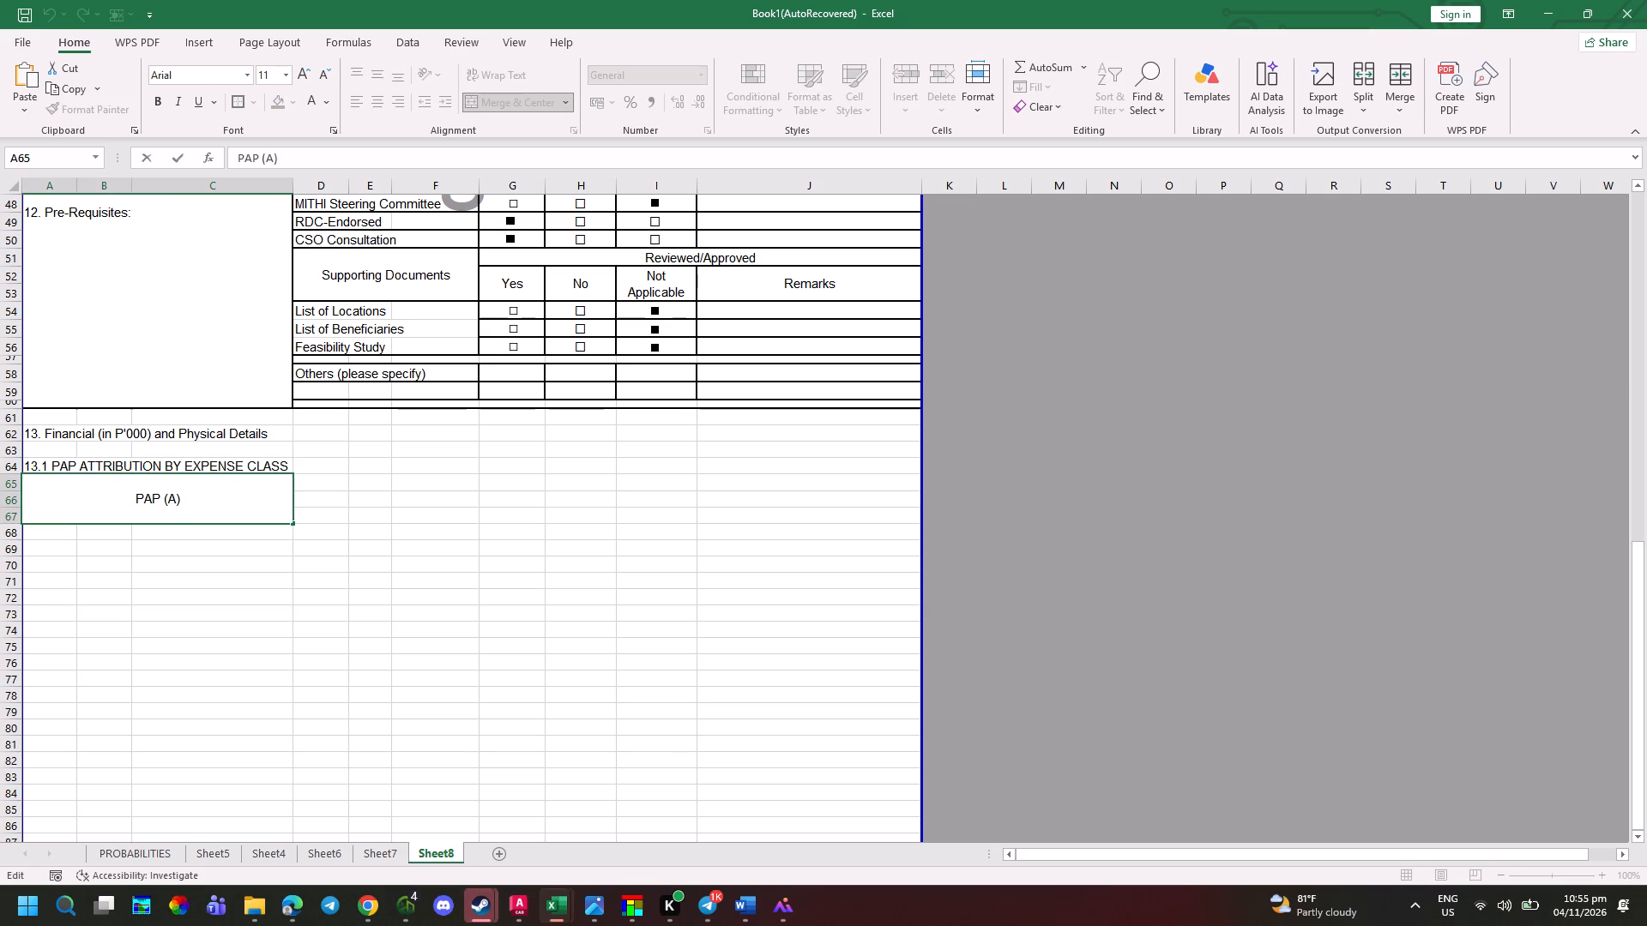
{"action": "key", "text": "space"}
{"action": "key", "text": "space"}
{"action": "key", "text": "space"}
{"action": "key", "text": "space"}
{"action": "key", "text": "space"}
{"action": "key", "text": "space"}
{"action": "key", "text": "space"}
{"action": "key", "text": "space"}
{"action": "key", "text": "space"}
{"action": "key", "text": "space"}
{"action": "key", "text": "space"}
{"action": "key", "text": "space"}
{"action": "key", "text": "space"}
{"action": "key", "text": "space"}
{"action": "key", "text": "space"}
{"action": "key", "text": "space"}
{"action": "key", "text": "space"}
{"action": "key", "text": "space"}
{"action": "key", "text": "space"}
{"action": "key", "text": "space"}
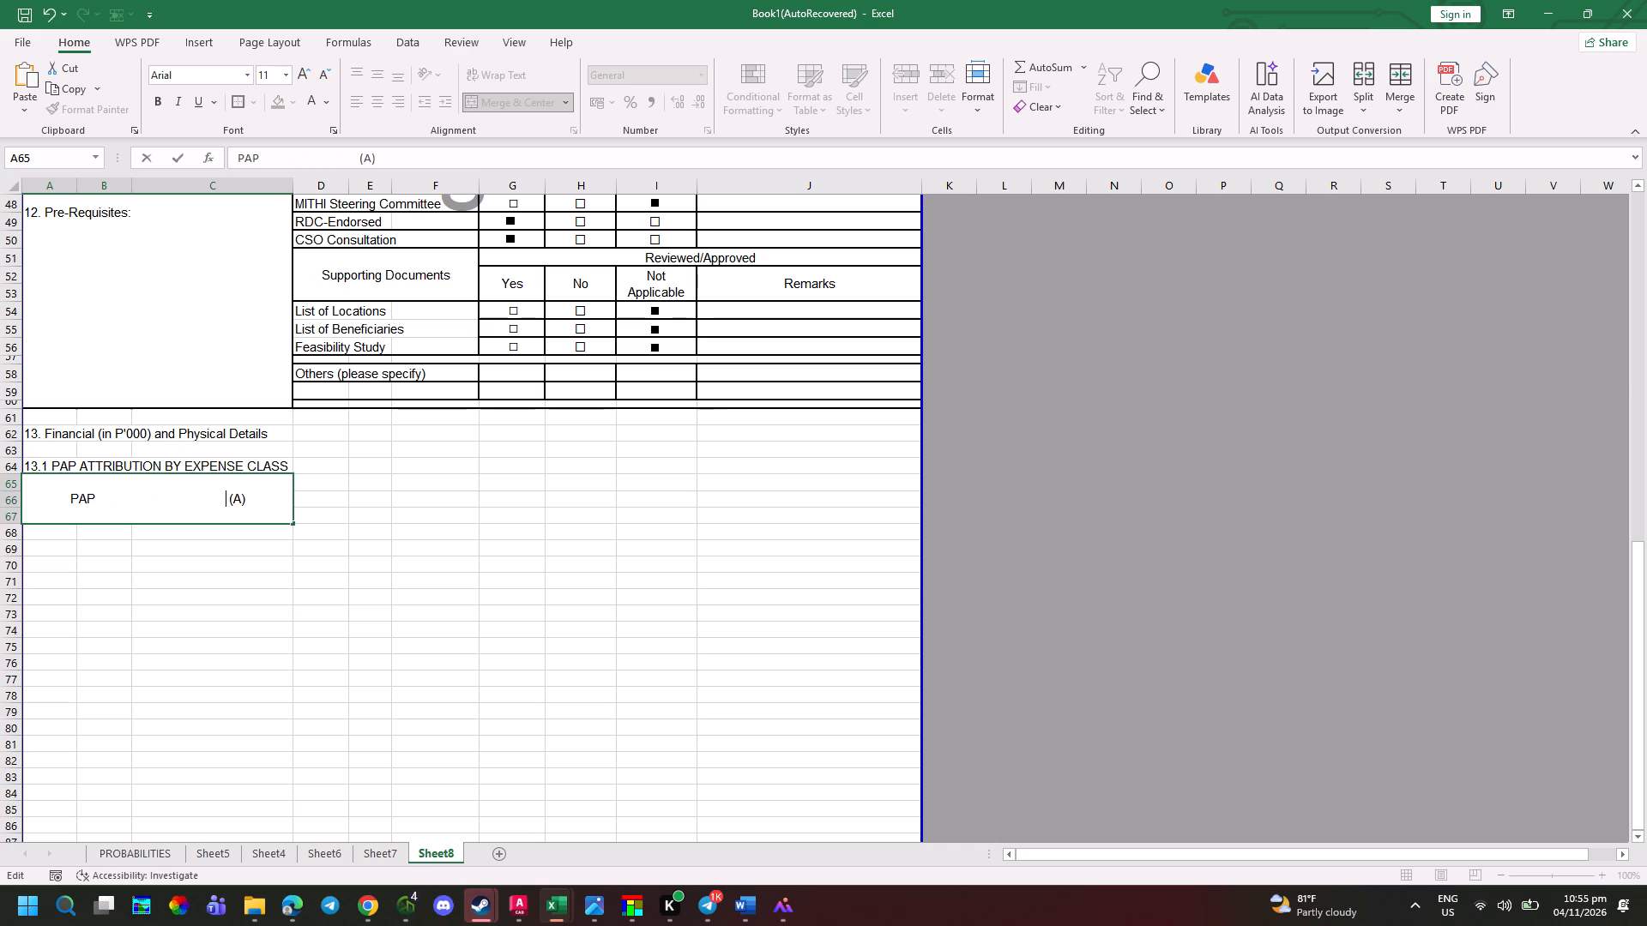
{"action": "key", "text": "space"}
{"action": "key", "text": "space"}
{"action": "key", "text": "space"}
{"action": "key", "text": "space"}
{"action": "key", "text": "space"}
{"action": "key", "text": "space"}
{"action": "key", "text": "space"}
{"action": "key", "text": "space"}
{"action": "key", "text": "space"}
{"action": "key", "text": "space"}
{"action": "left_click", "coordinate": [341, 506]}
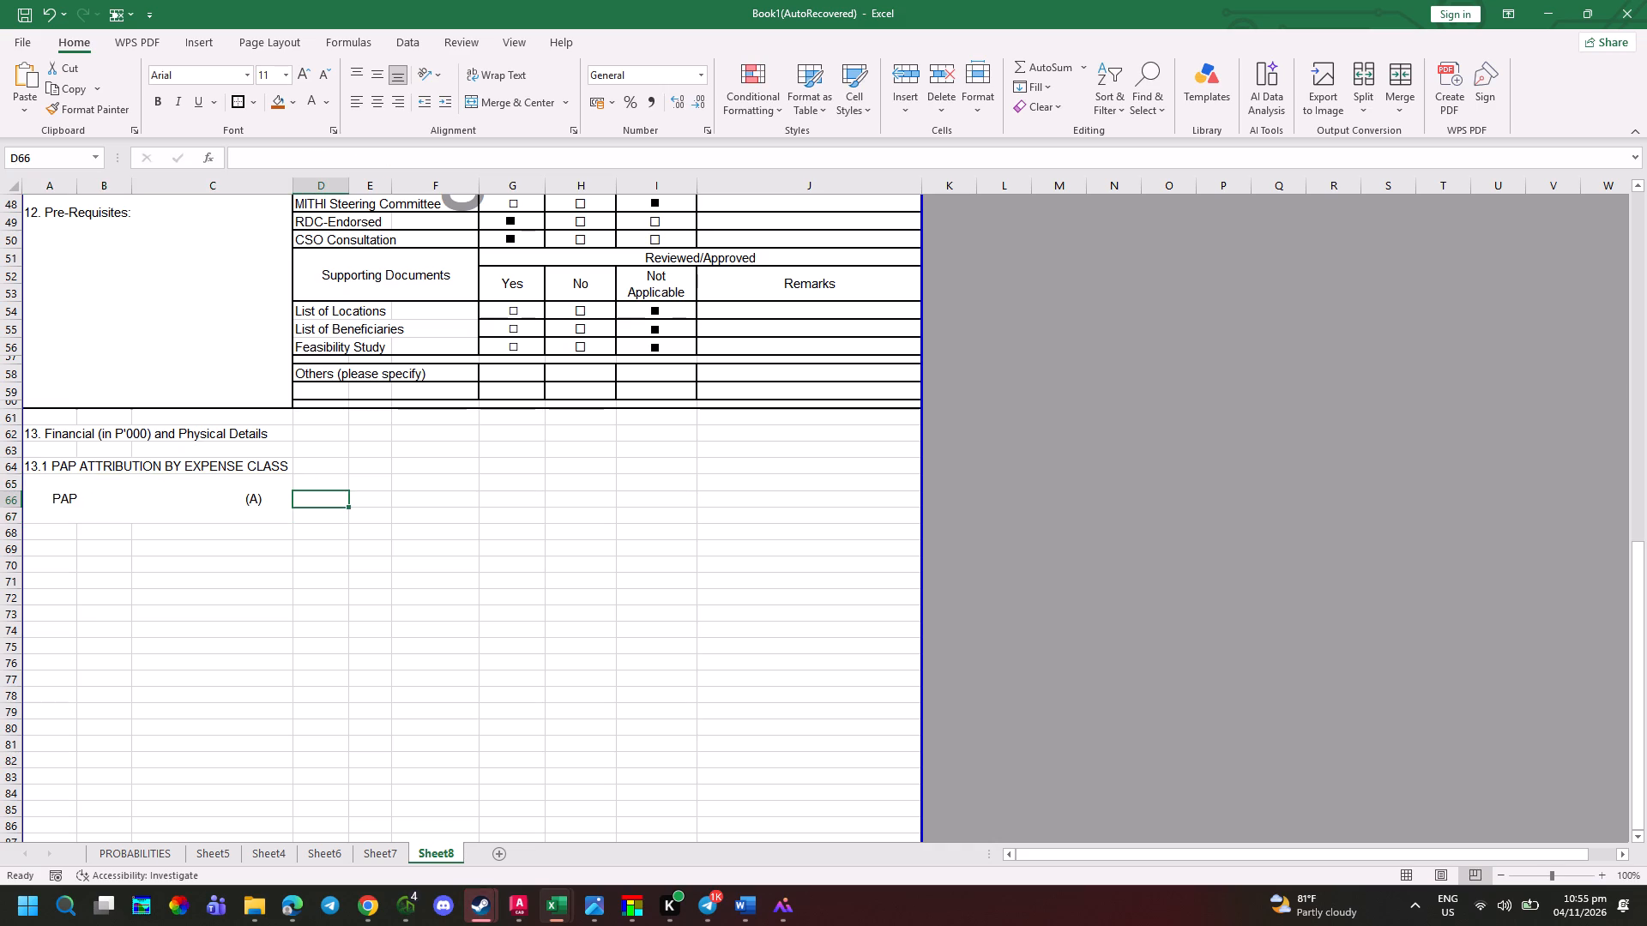
{"action": "double_click", "coordinate": [200, 512]}
{"action": "left_click", "coordinate": [244, 501]}
{"action": "key", "text": "space"}
{"action": "key", "text": "space"}
{"action": "key", "text": "space"}
{"action": "key", "text": "space"}
{"action": "key", "text": "space"}
{"action": "key", "text": "space"}
{"action": "key", "text": "space"}
{"action": "key", "text": "space"}
{"action": "key", "text": "space"}
{"action": "key", "text": "space"}
{"action": "key", "text": "space"}
{"action": "key", "text": "space"}
{"action": "key", "text": "space"}
{"action": "key", "text": "space"}
{"action": "key", "text": "space"}
{"action": "key", "text": "space"}
{"action": "key", "text": "space"}
{"action": "key", "text": "space"}
{"action": "key", "text": "space"}
{"action": "key", "text": "space"}
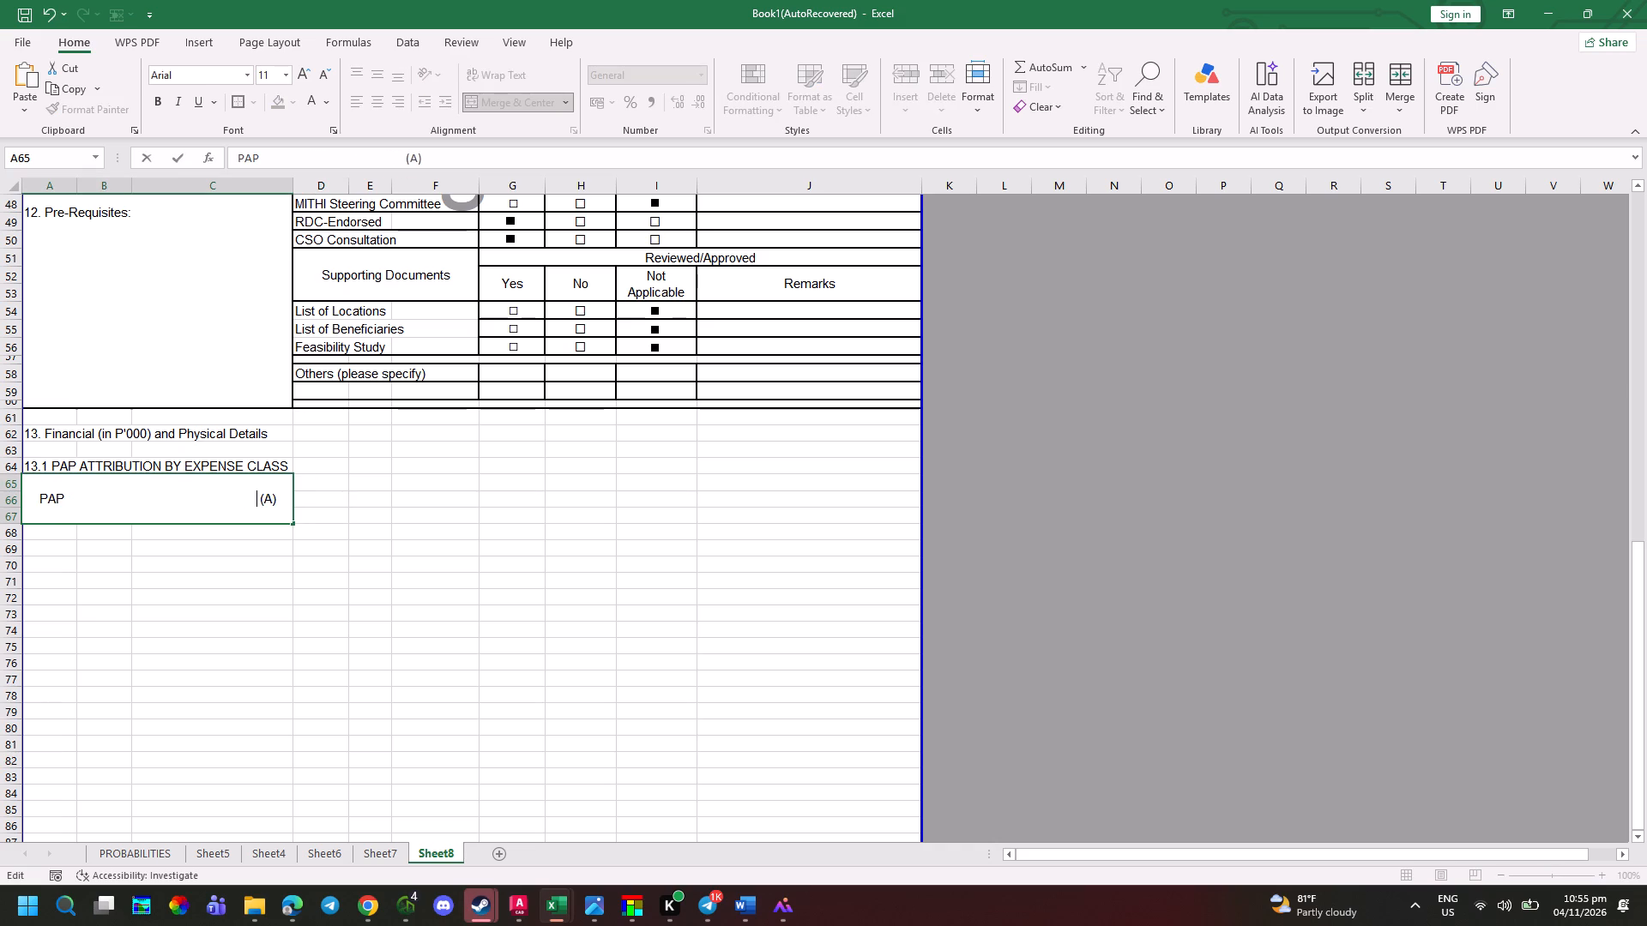
{"action": "left_click", "coordinate": [315, 564]}
Compare the section 13.1 header area and the sheet's upper sections with the photographed budget proposal form.
{"action": "key", "text": "alt+Tab"}
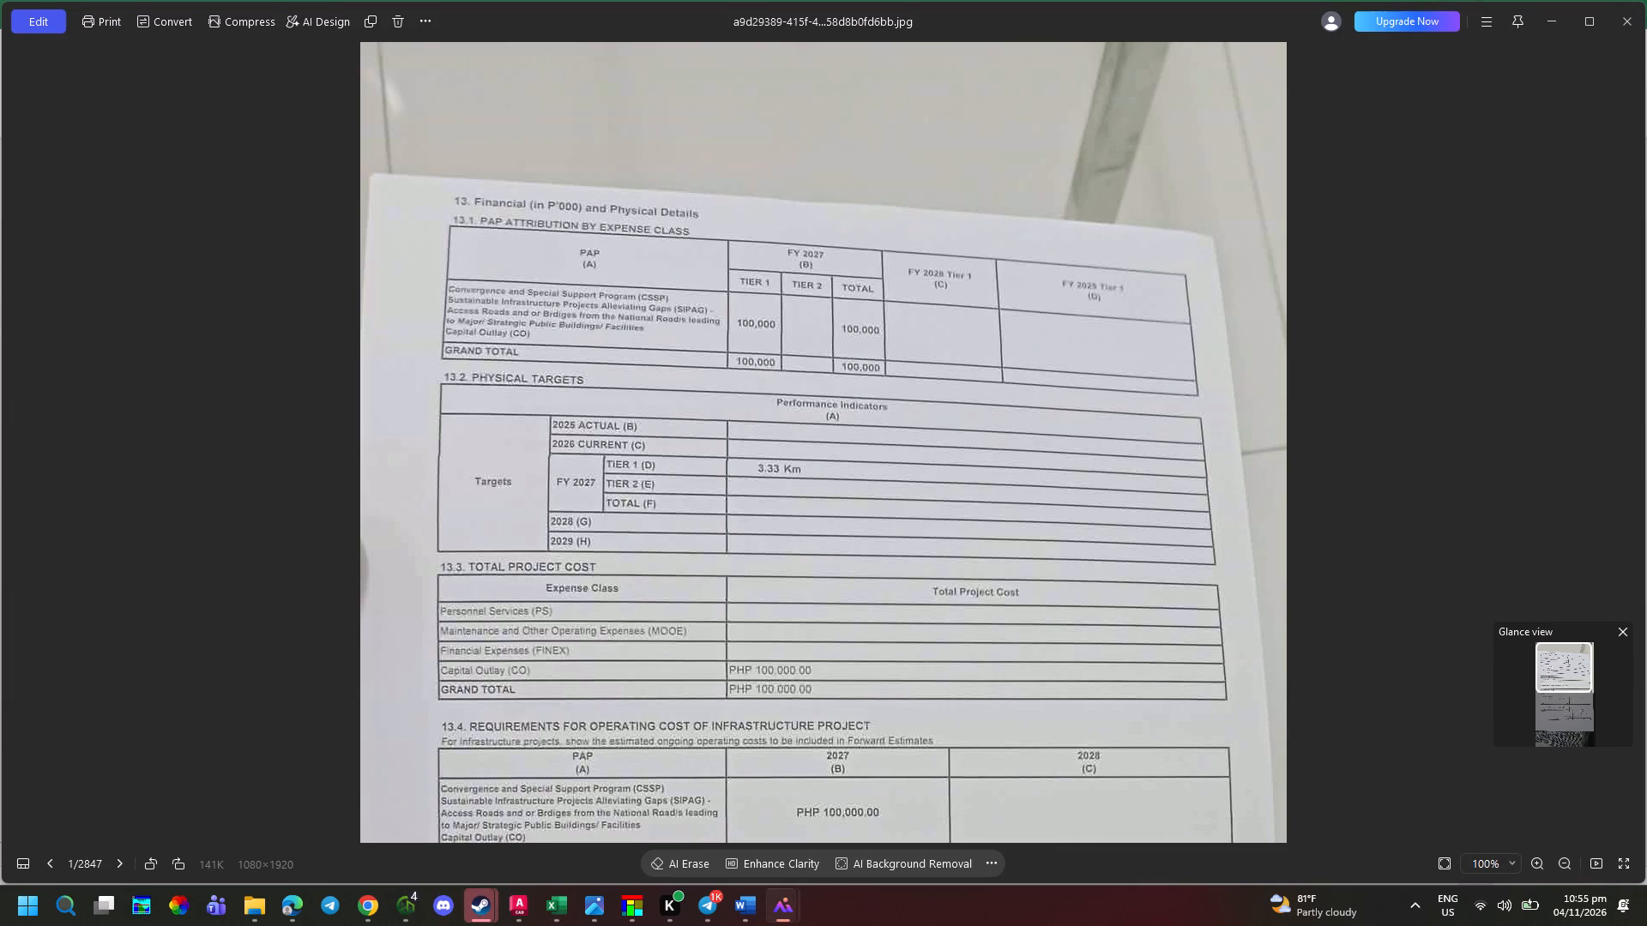
{"action": "key", "text": "alt+Tab"}
{"action": "key", "text": "alt+Tab"}
{"action": "key", "text": "alt+Tab"}
{"action": "left_click_drag", "start_coordinate": [313, 486], "coordinate": [442, 506]}
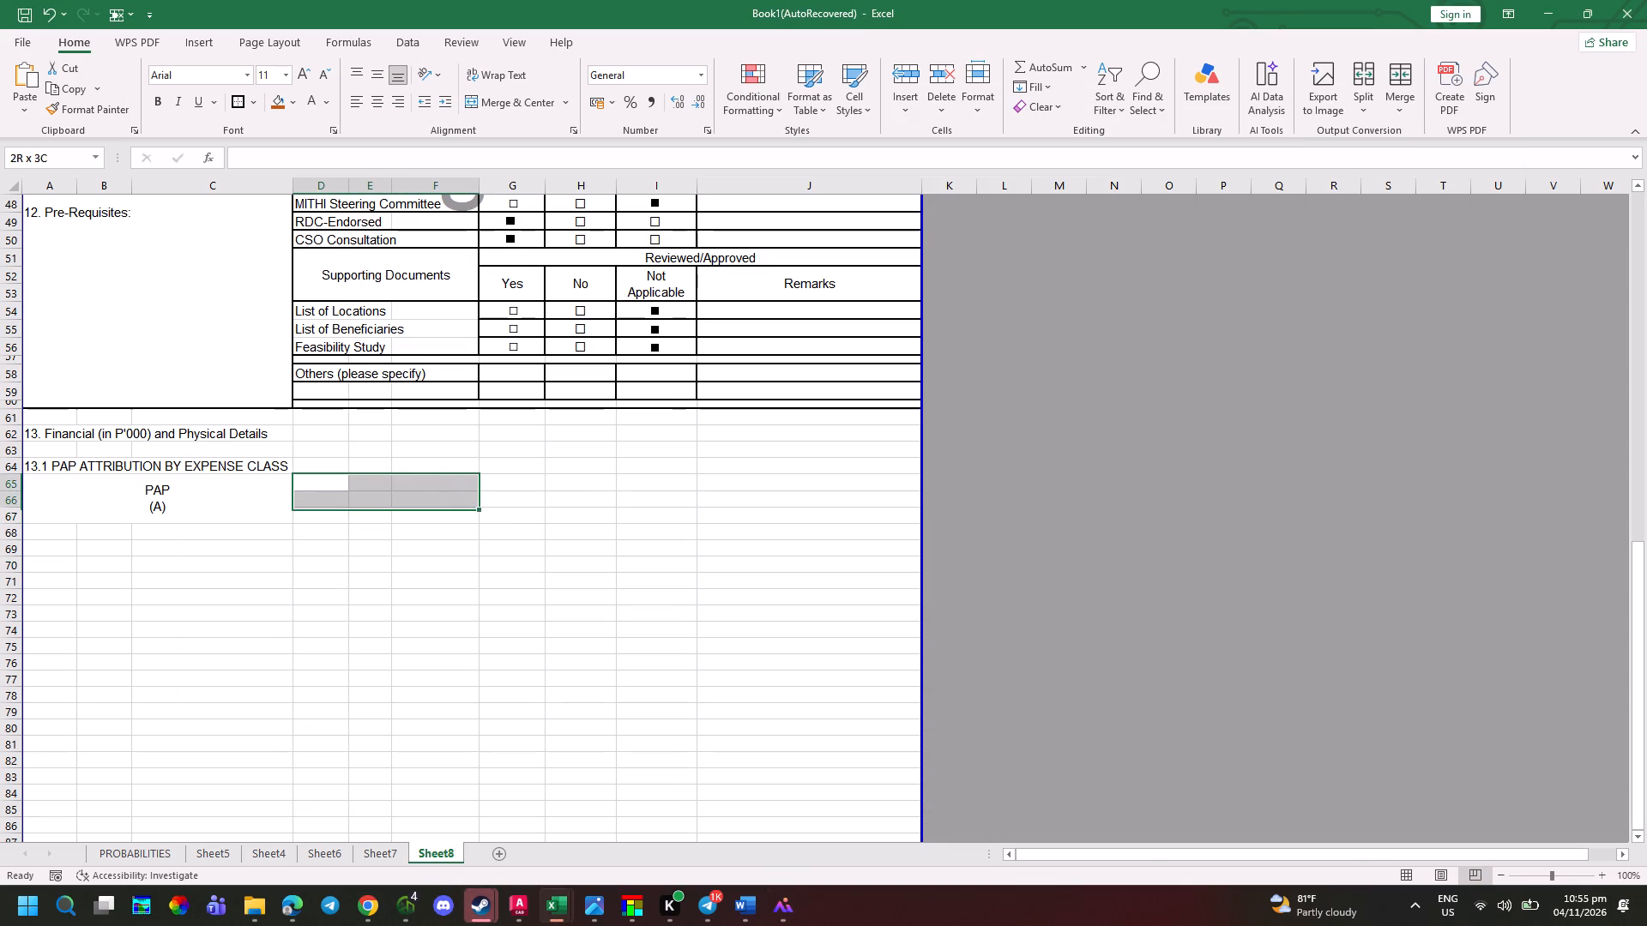
{"action": "left_click_drag", "start_coordinate": [442, 506], "coordinate": [451, 504]}
{"action": "scroll", "coordinate": [491, 535], "scroll_direction": "up", "scroll_amount": 4}
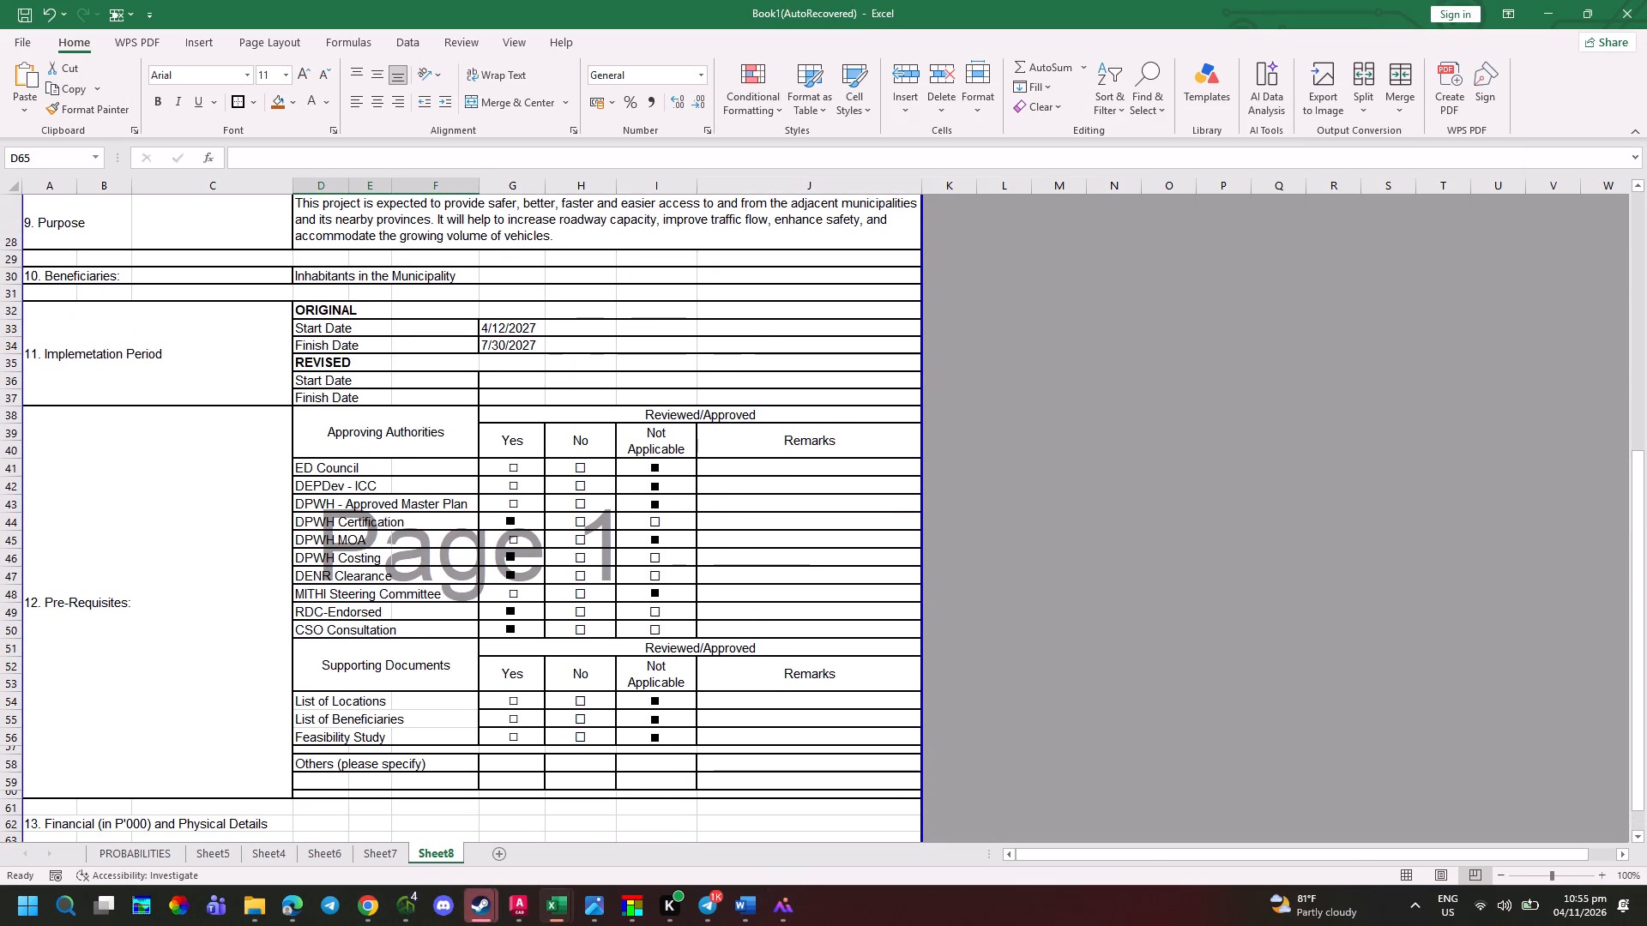
{"action": "scroll", "coordinate": [494, 596], "scroll_direction": "up", "scroll_amount": 2}
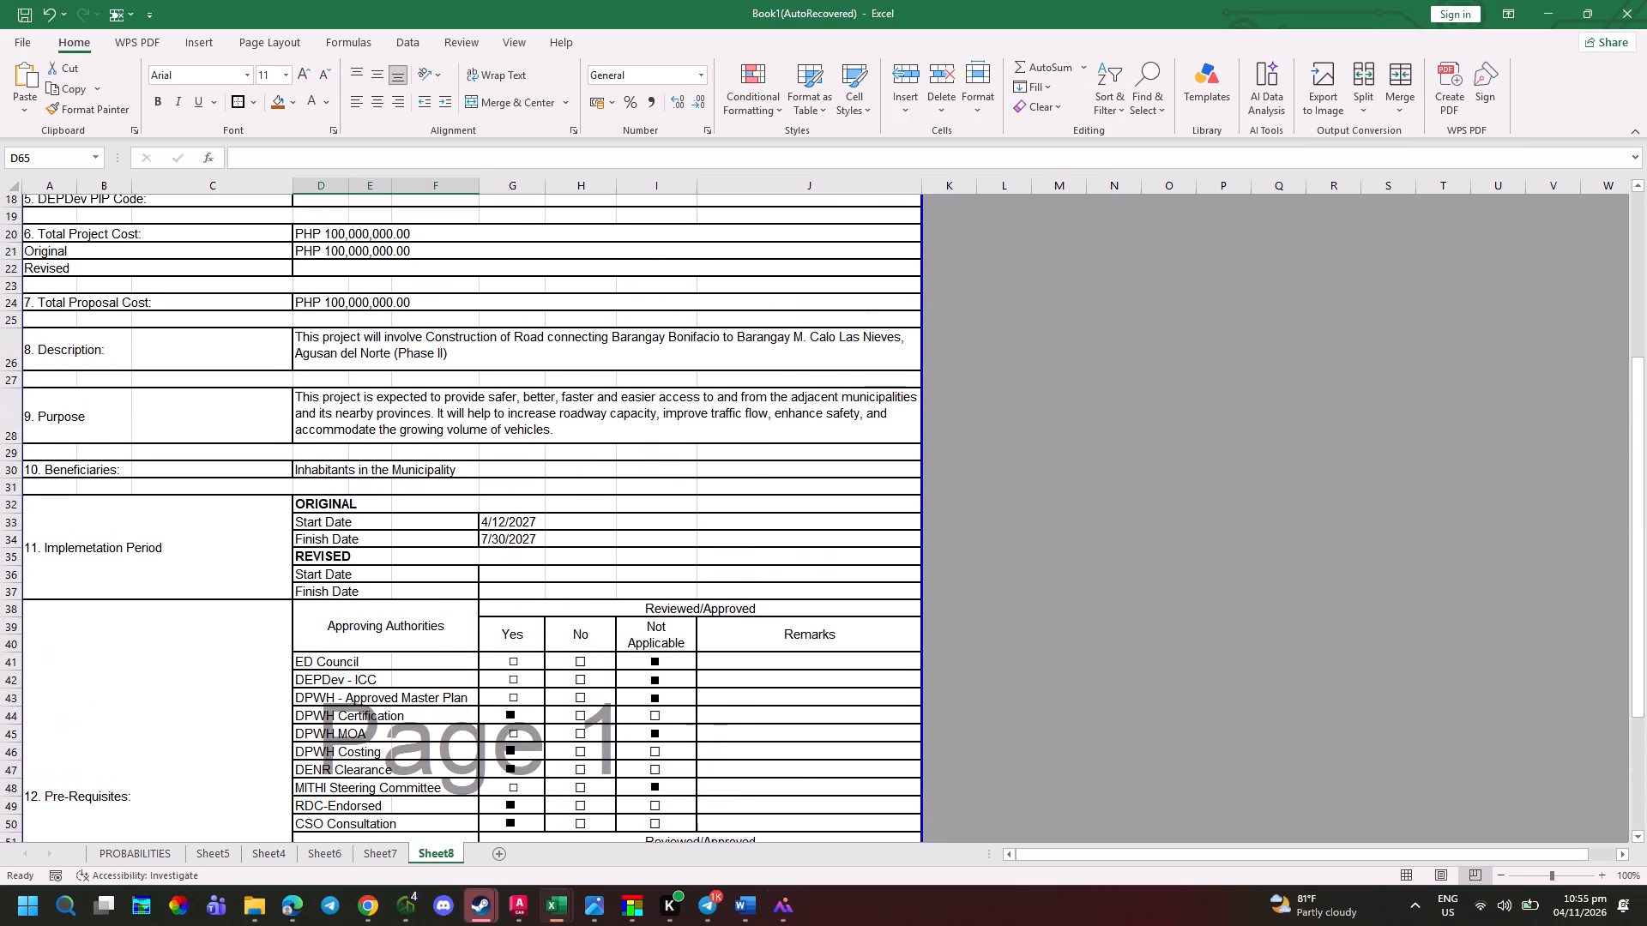
{"action": "scroll", "coordinate": [480, 599], "scroll_direction": "up", "scroll_amount": 4}
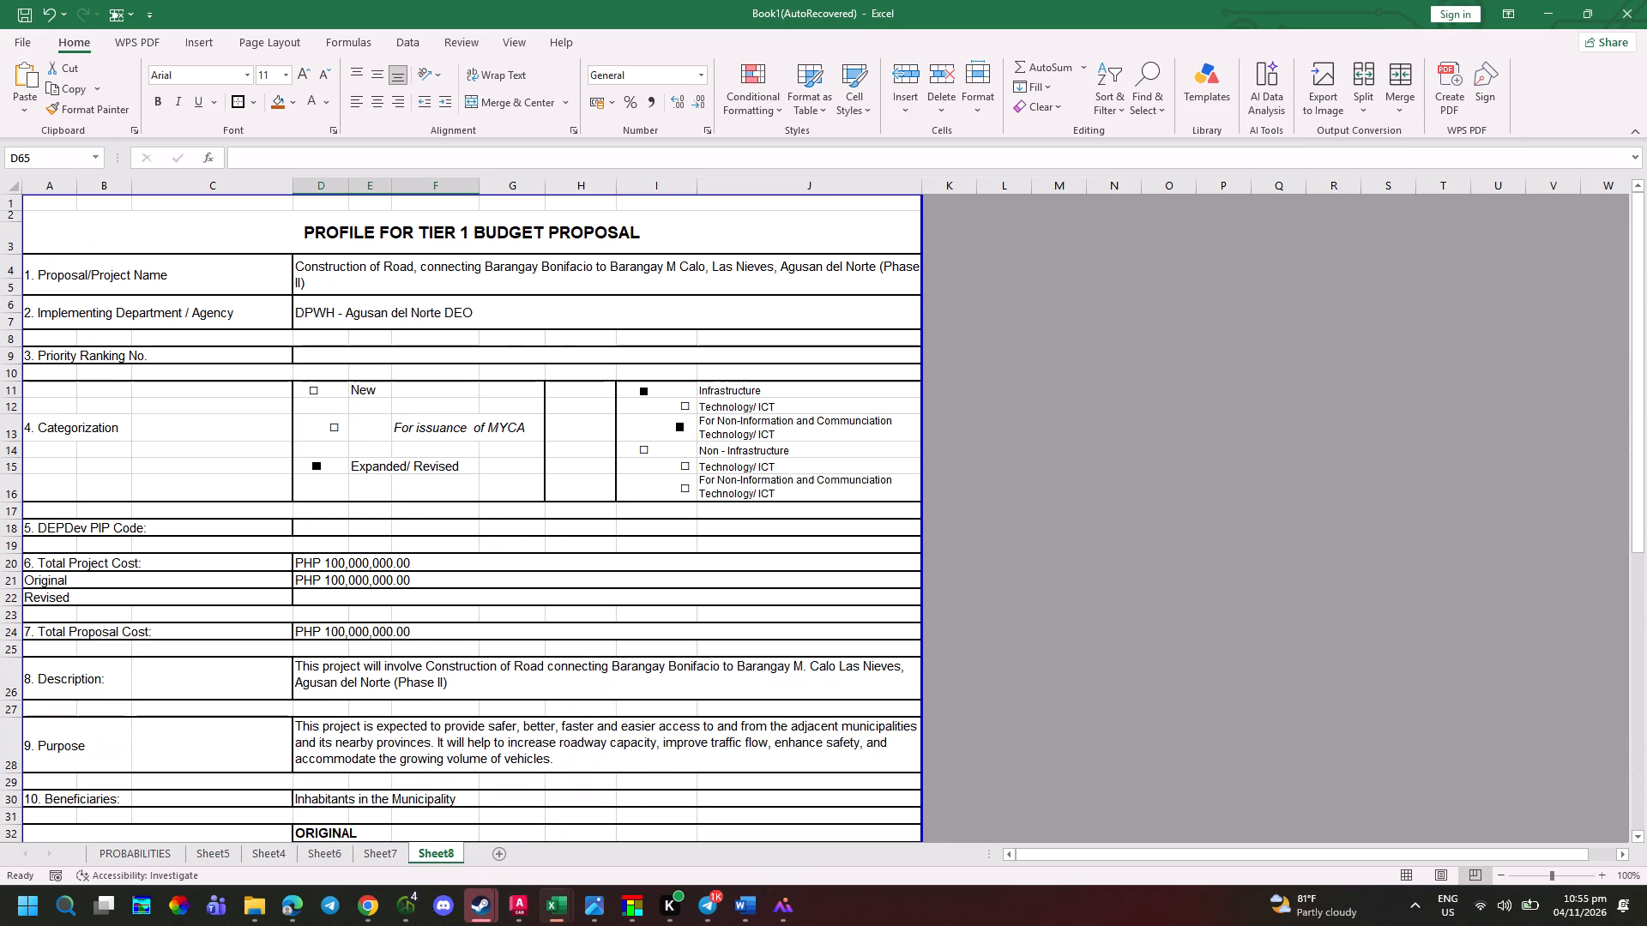
{"action": "key", "text": "alt+Tab"}
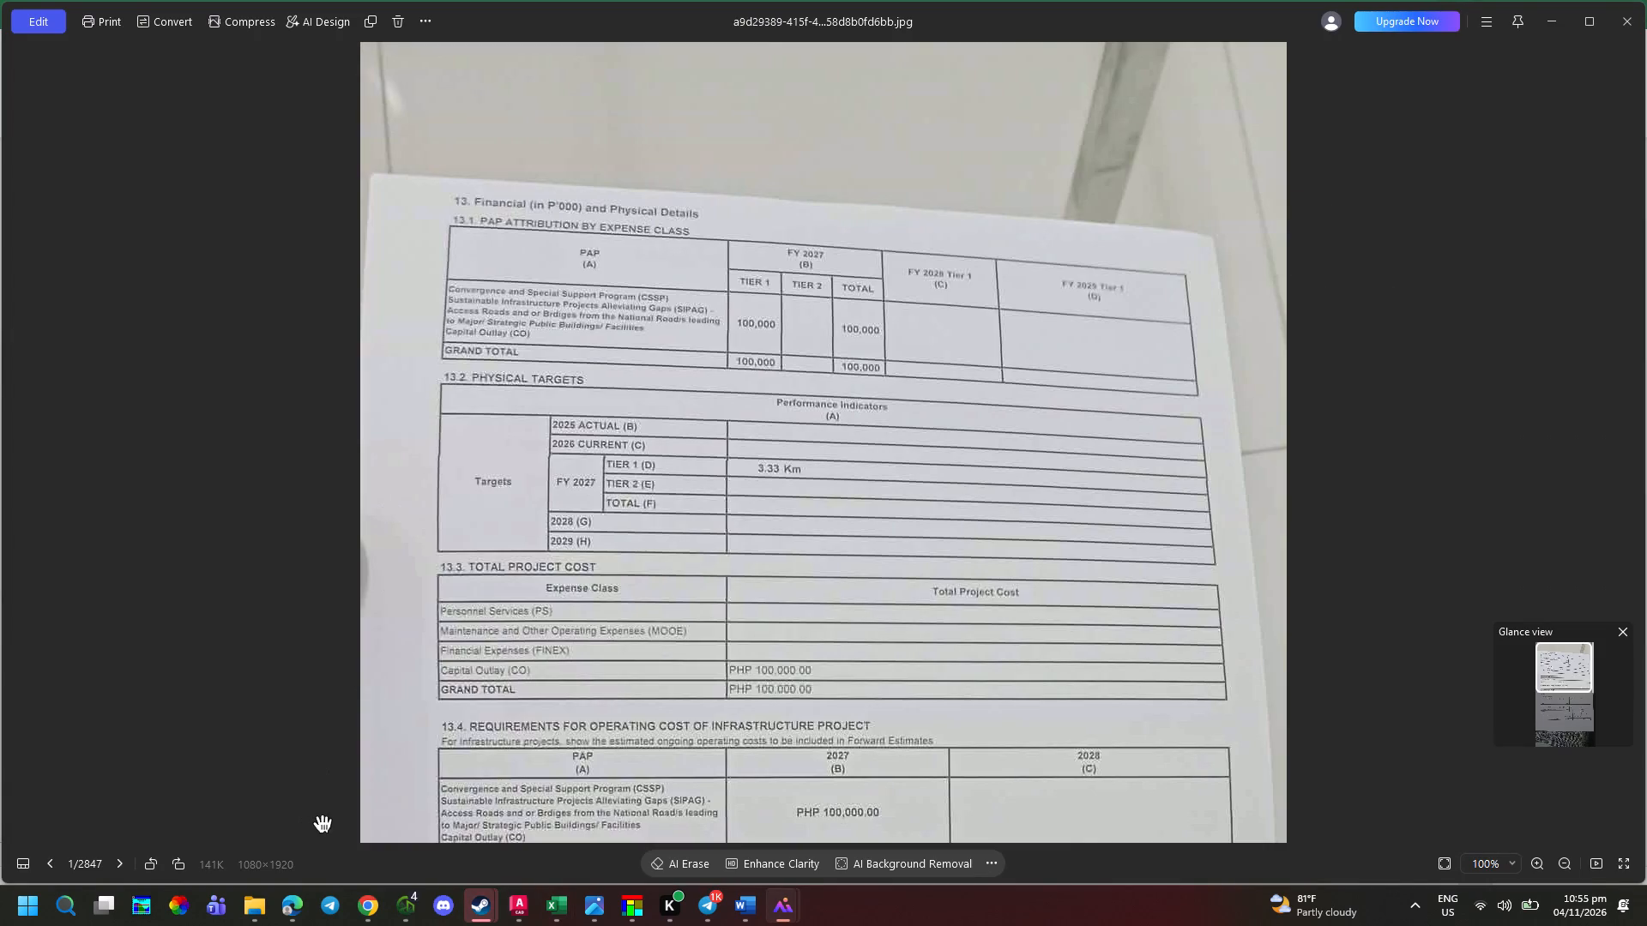
{"action": "key", "text": "alt+Tab"}
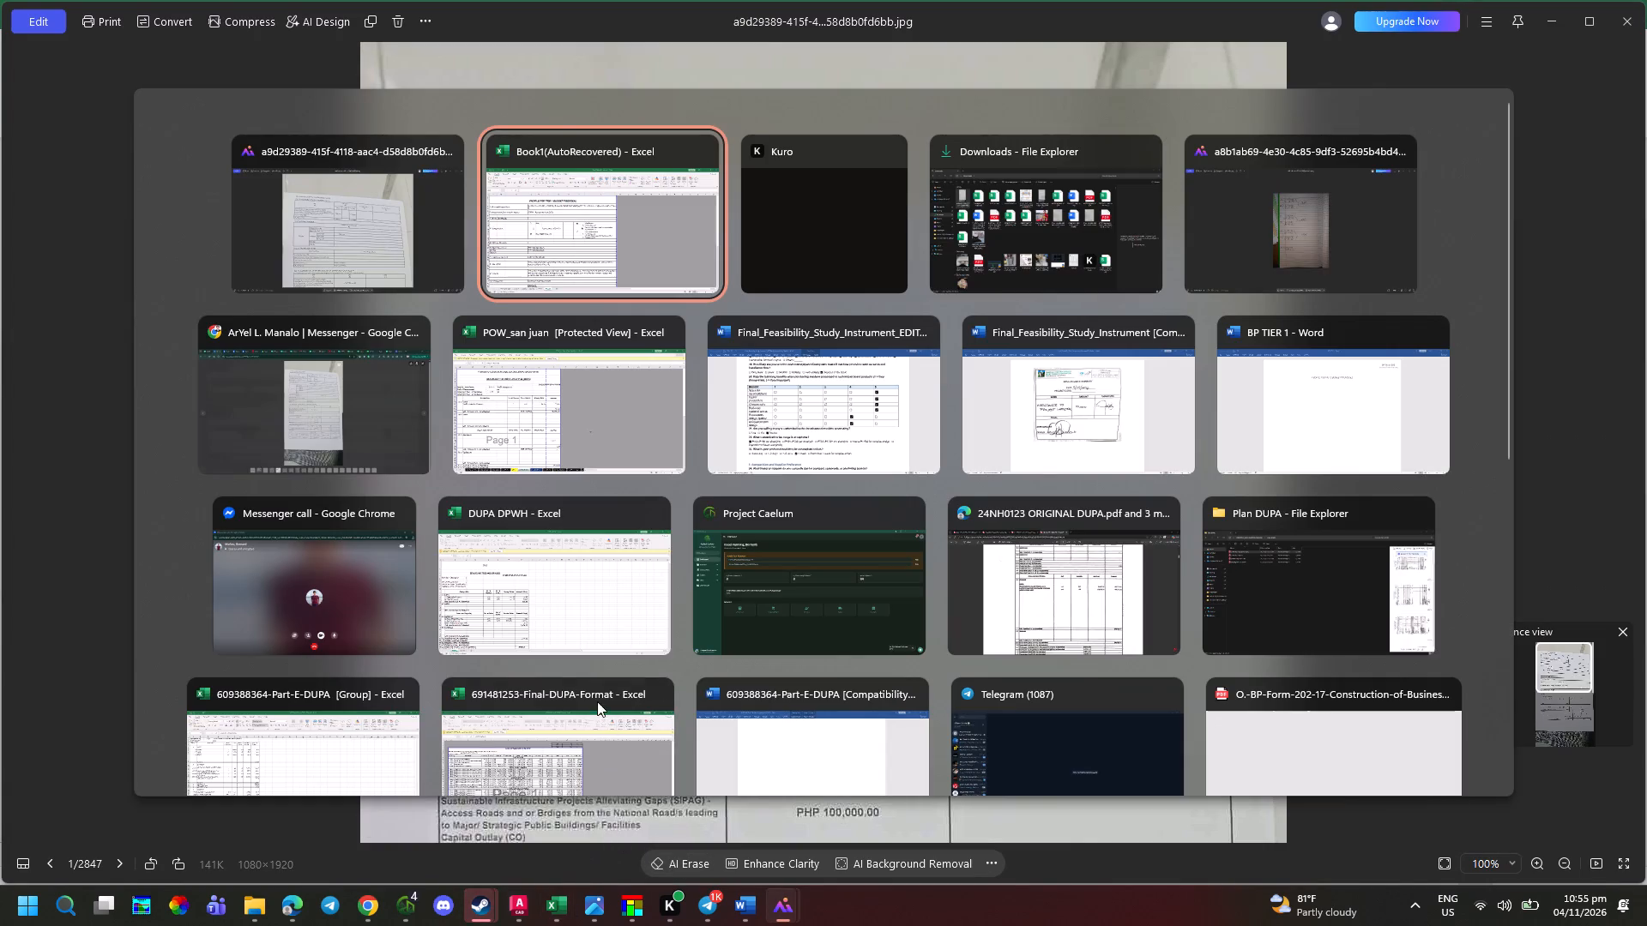
Insert a blank row above row 6, between the proposal/project name block and the implementing department block.
{"action": "scroll", "coordinate": [248, 529], "scroll_direction": "up", "scroll_amount": 3}
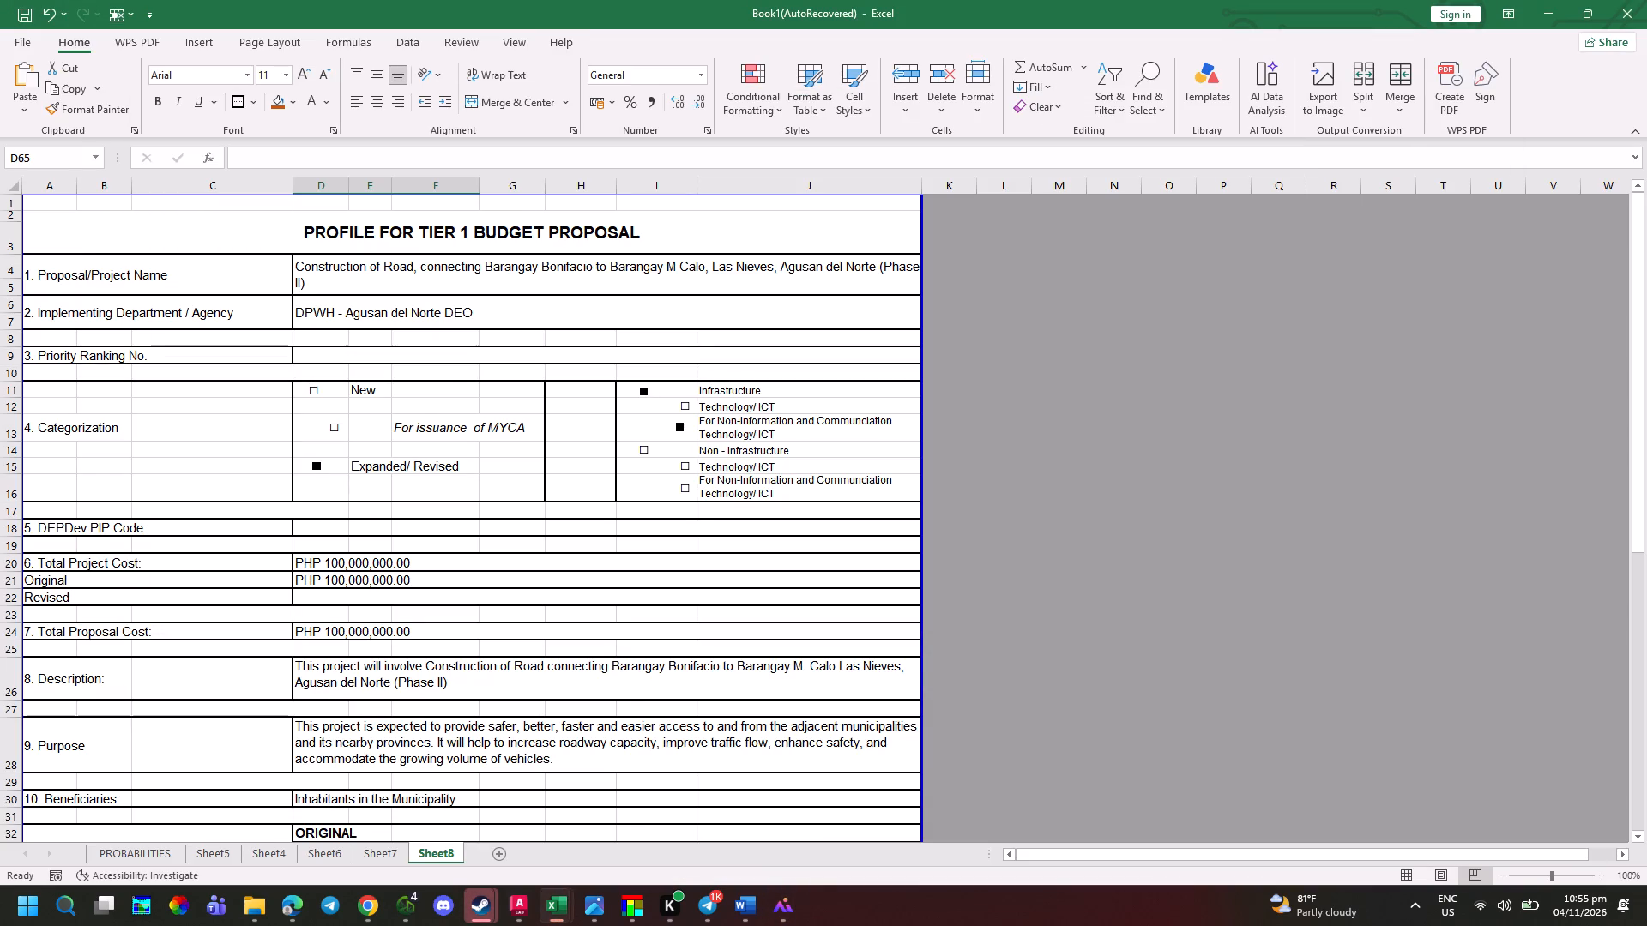
{"action": "left_click", "coordinate": [15, 307]}
{"action": "right_click", "coordinate": [15, 307]}
{"action": "left_click", "coordinate": [97, 442]}
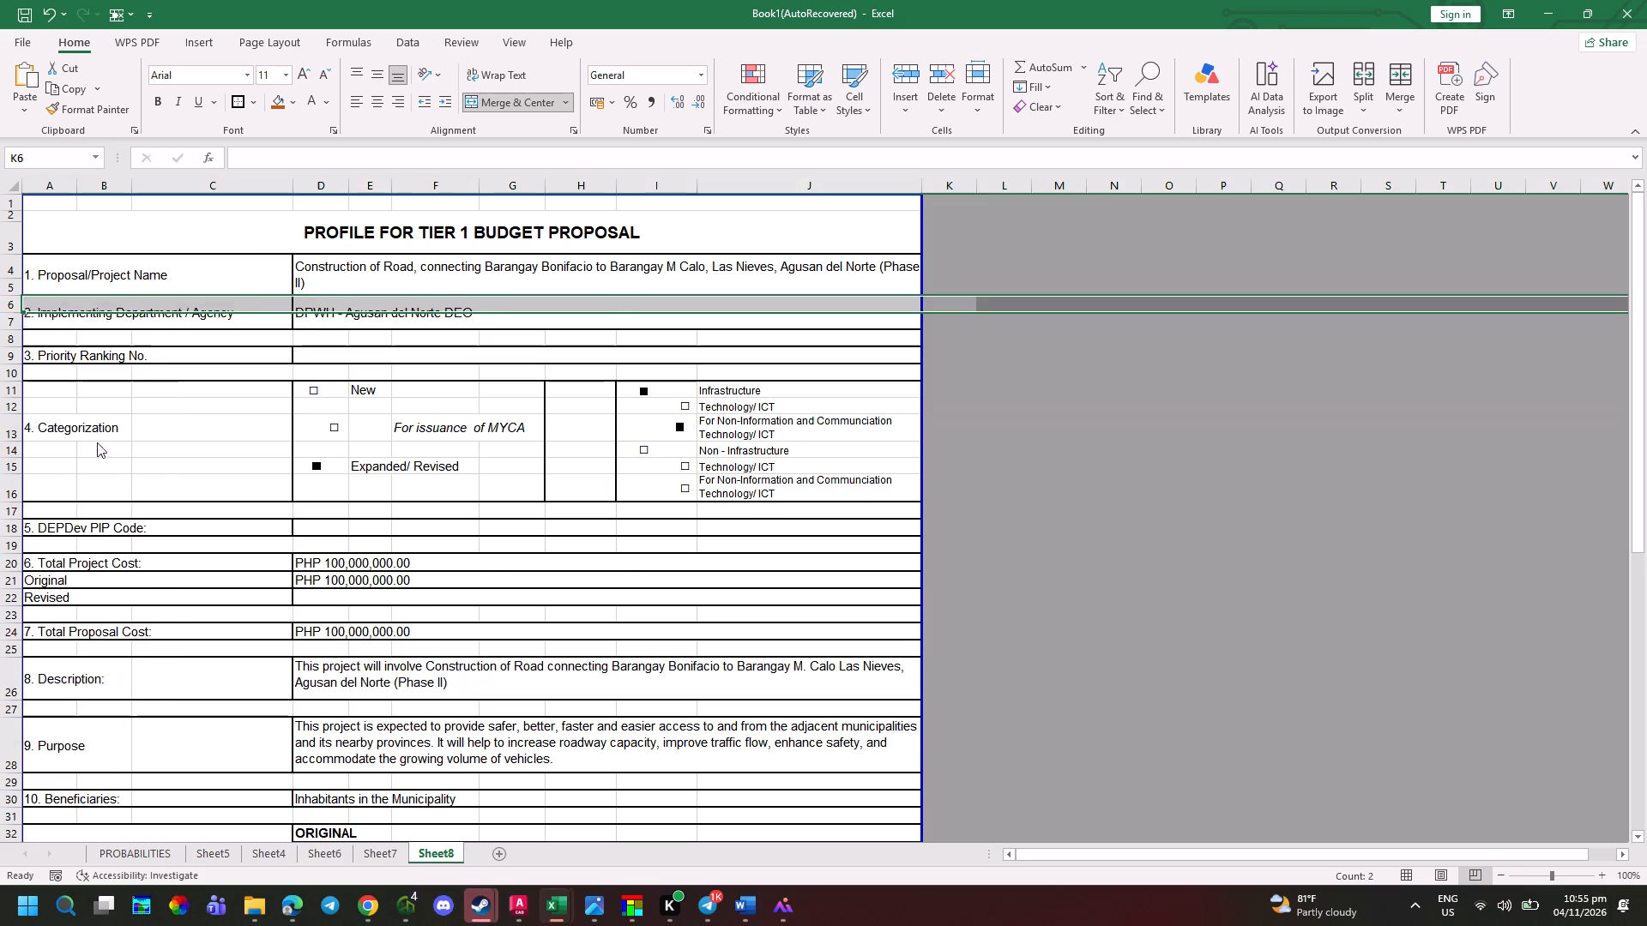
Merge and center the project name label across A4:C6 and the project name text across D4:J6, including the new row.
{"action": "left_click_drag", "start_coordinate": [90, 282], "coordinate": [165, 310]}
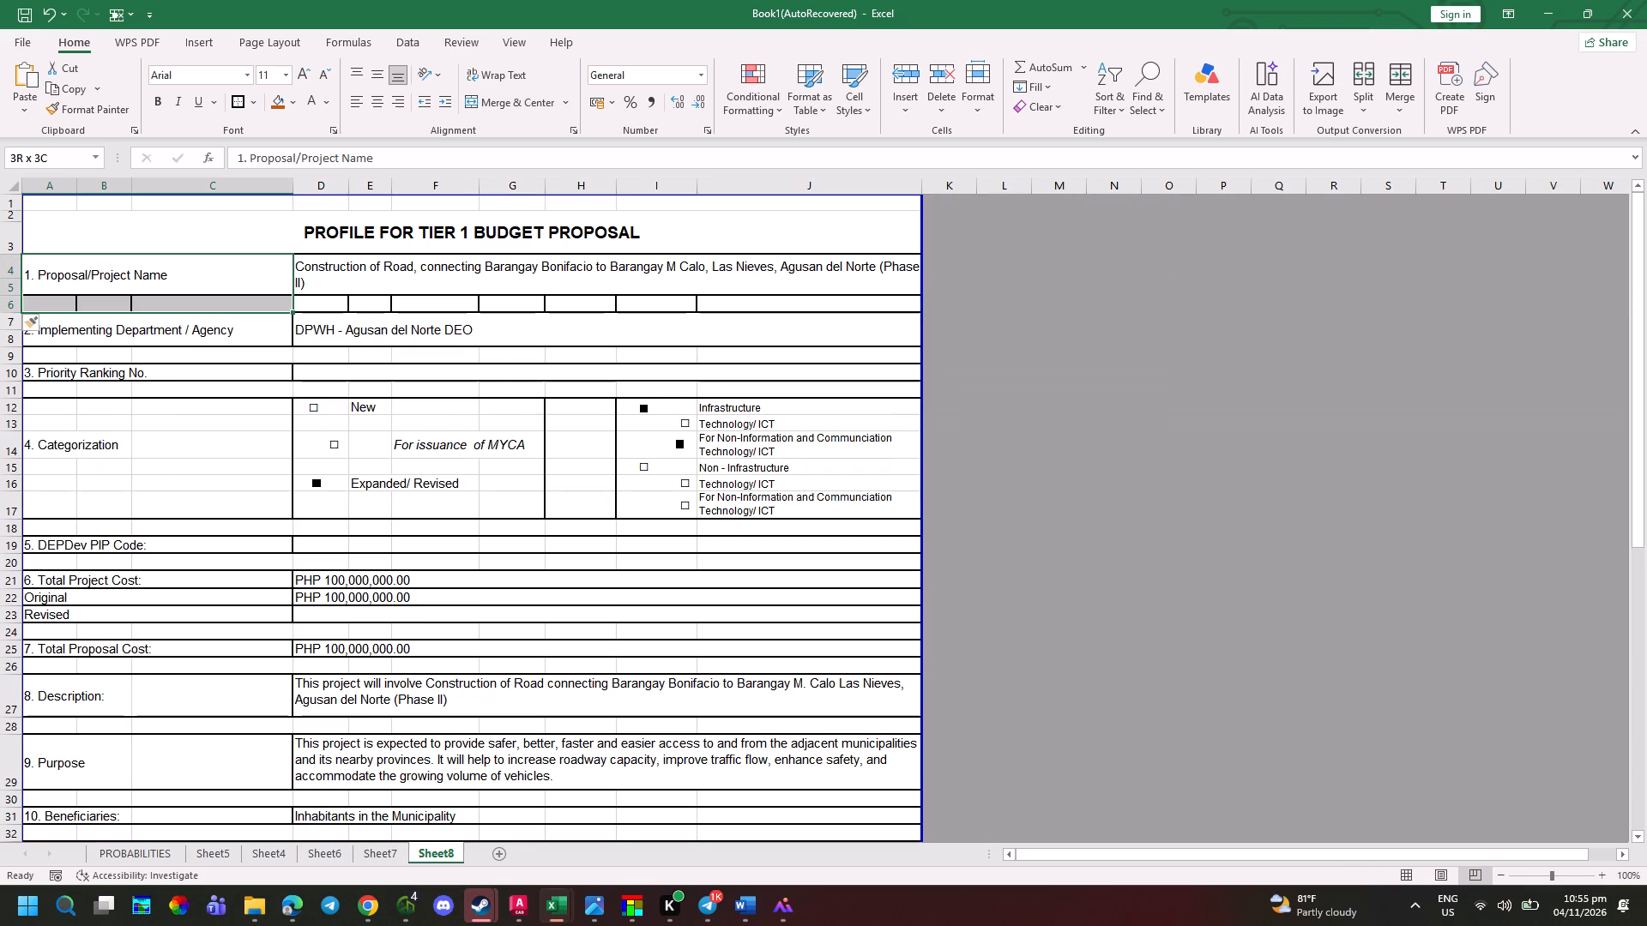
{"action": "left_click_drag", "start_coordinate": [165, 310], "coordinate": [180, 304]}
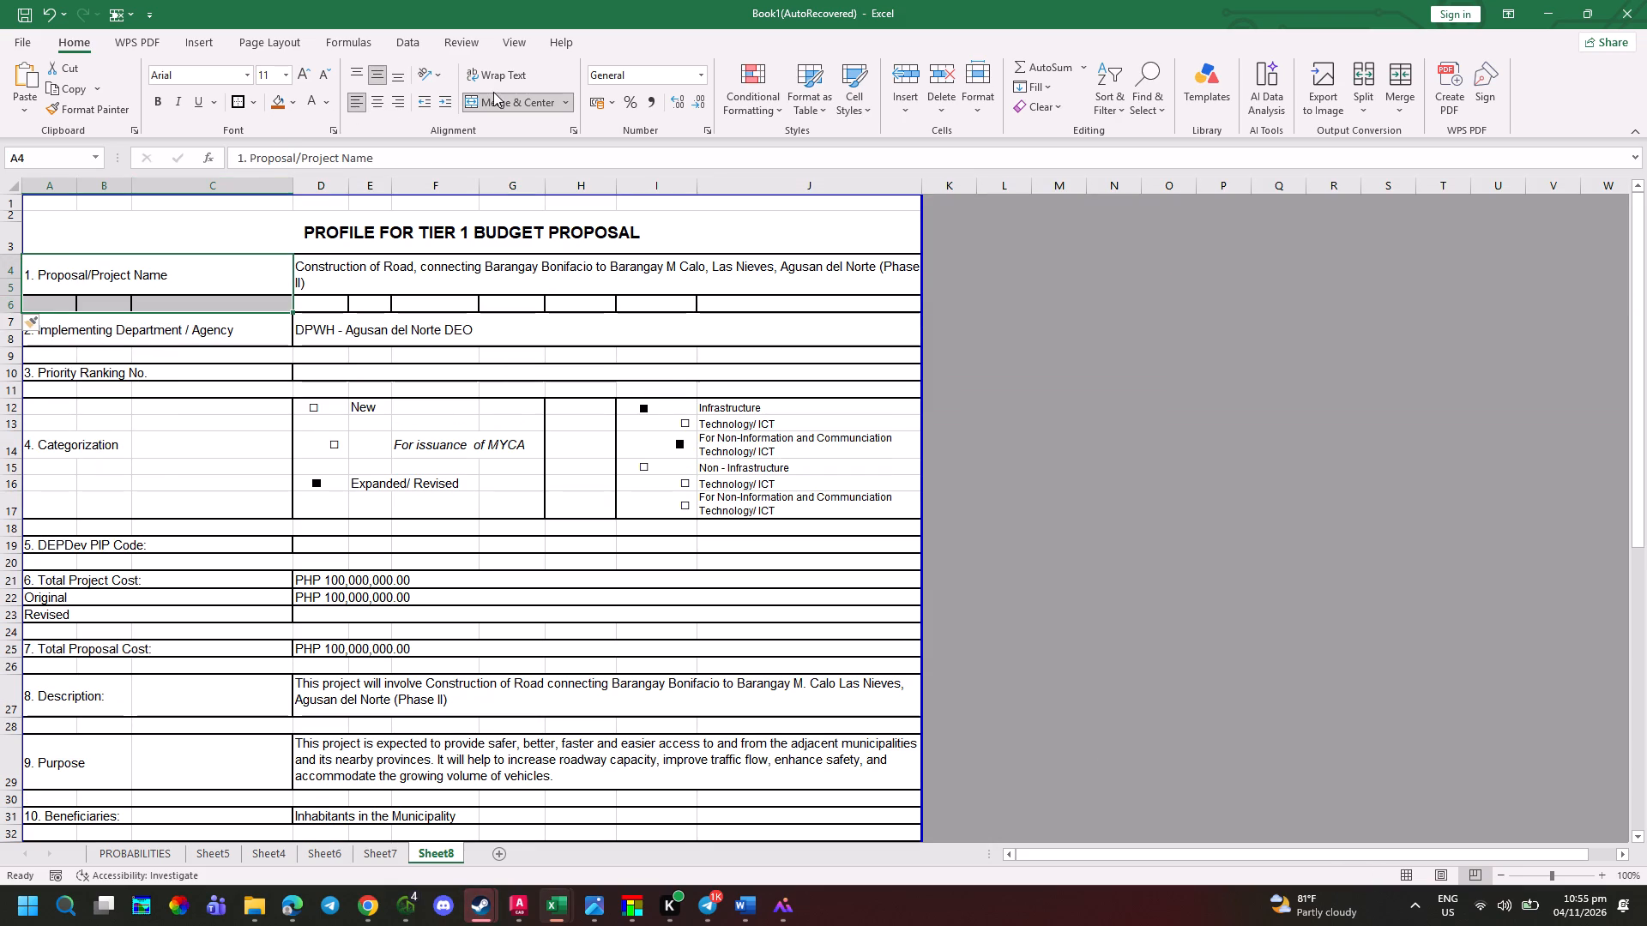
{"action": "left_click", "coordinate": [493, 92]}
{"action": "left_click", "coordinate": [496, 93]}
{"action": "left_click", "coordinate": [497, 97]}
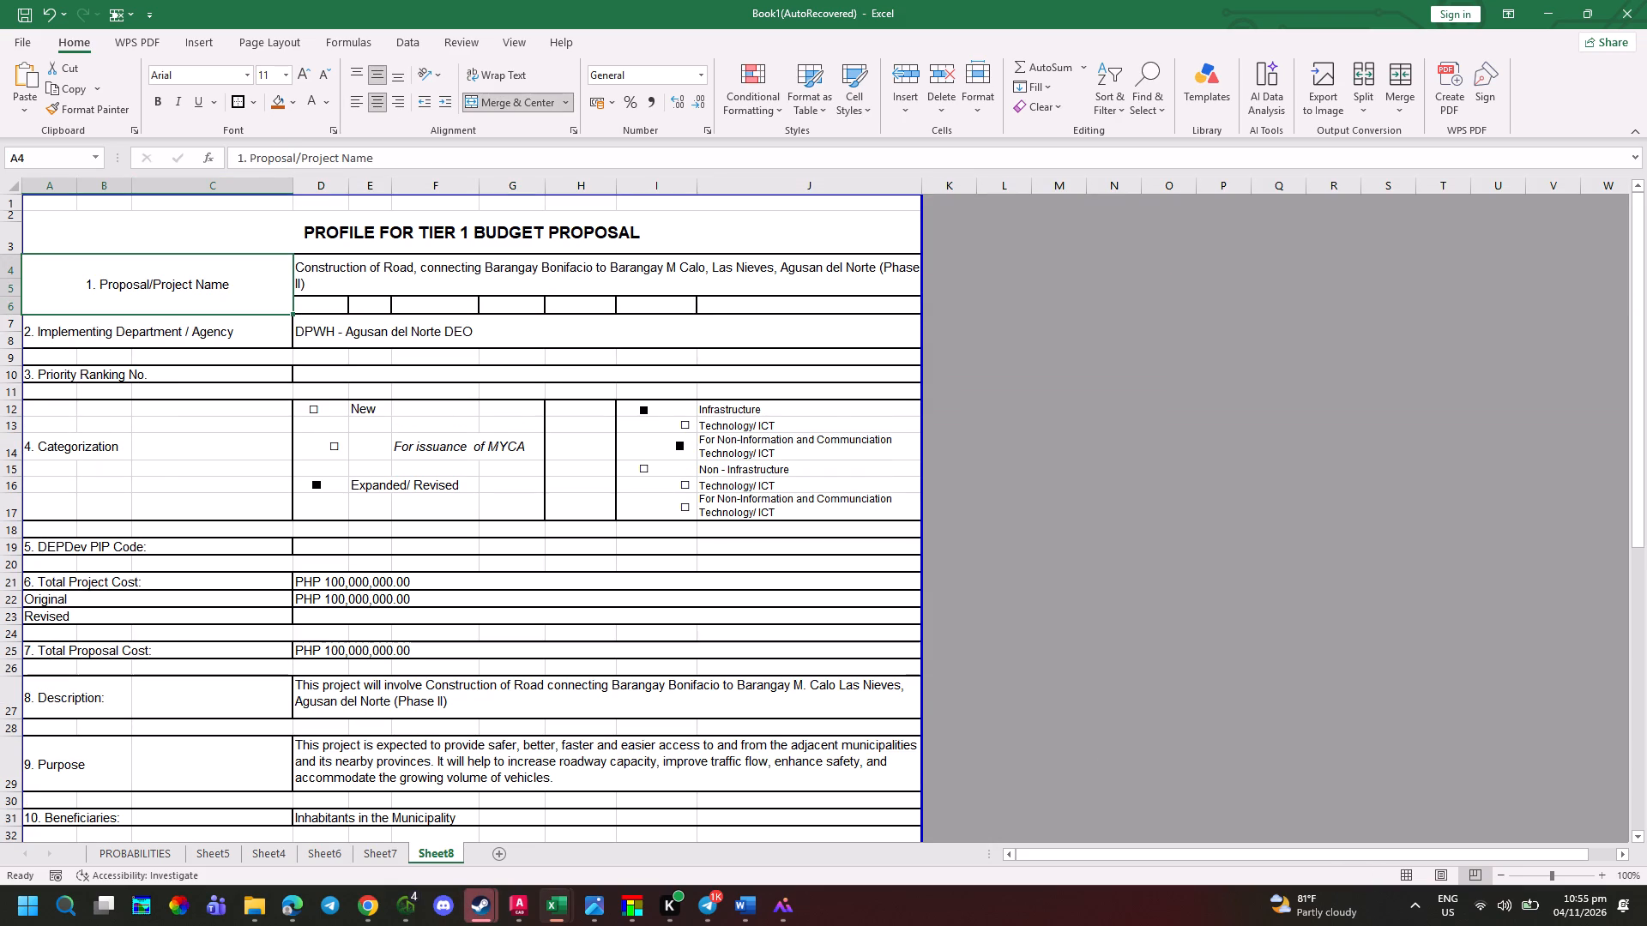
{"action": "left_click_drag", "start_coordinate": [334, 283], "coordinate": [395, 303]}
{"action": "double_click", "coordinate": [517, 104]}
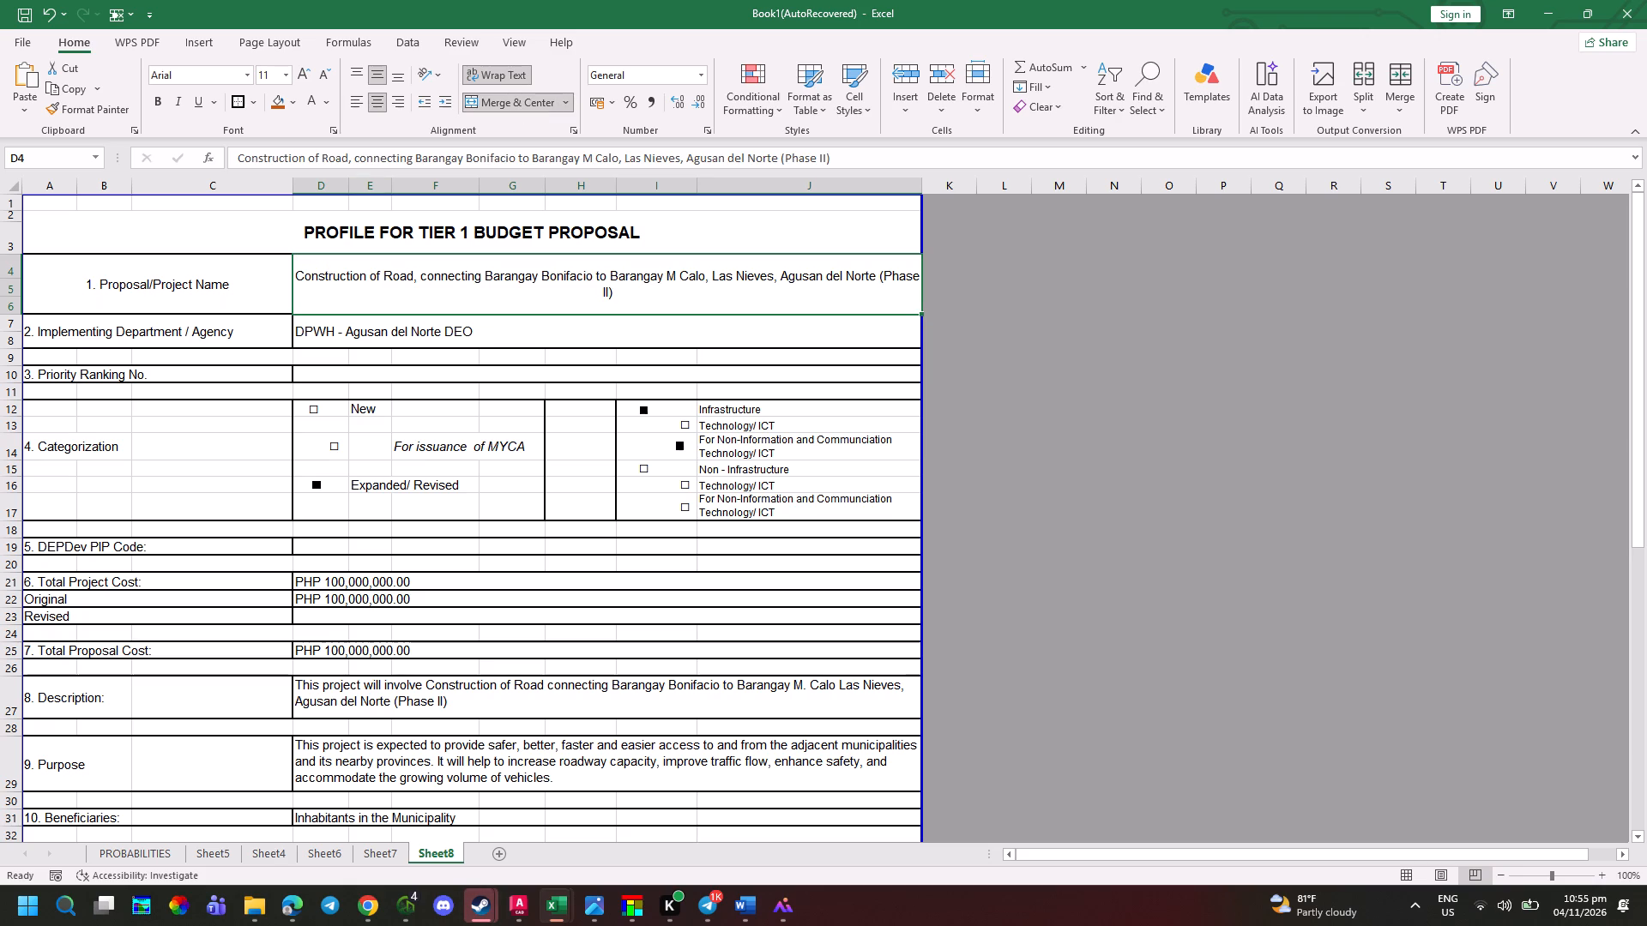
Narrow column J slightly, to a width of about 34.
{"action": "left_click_drag", "start_coordinate": [923, 187], "coordinate": [922, 189]}
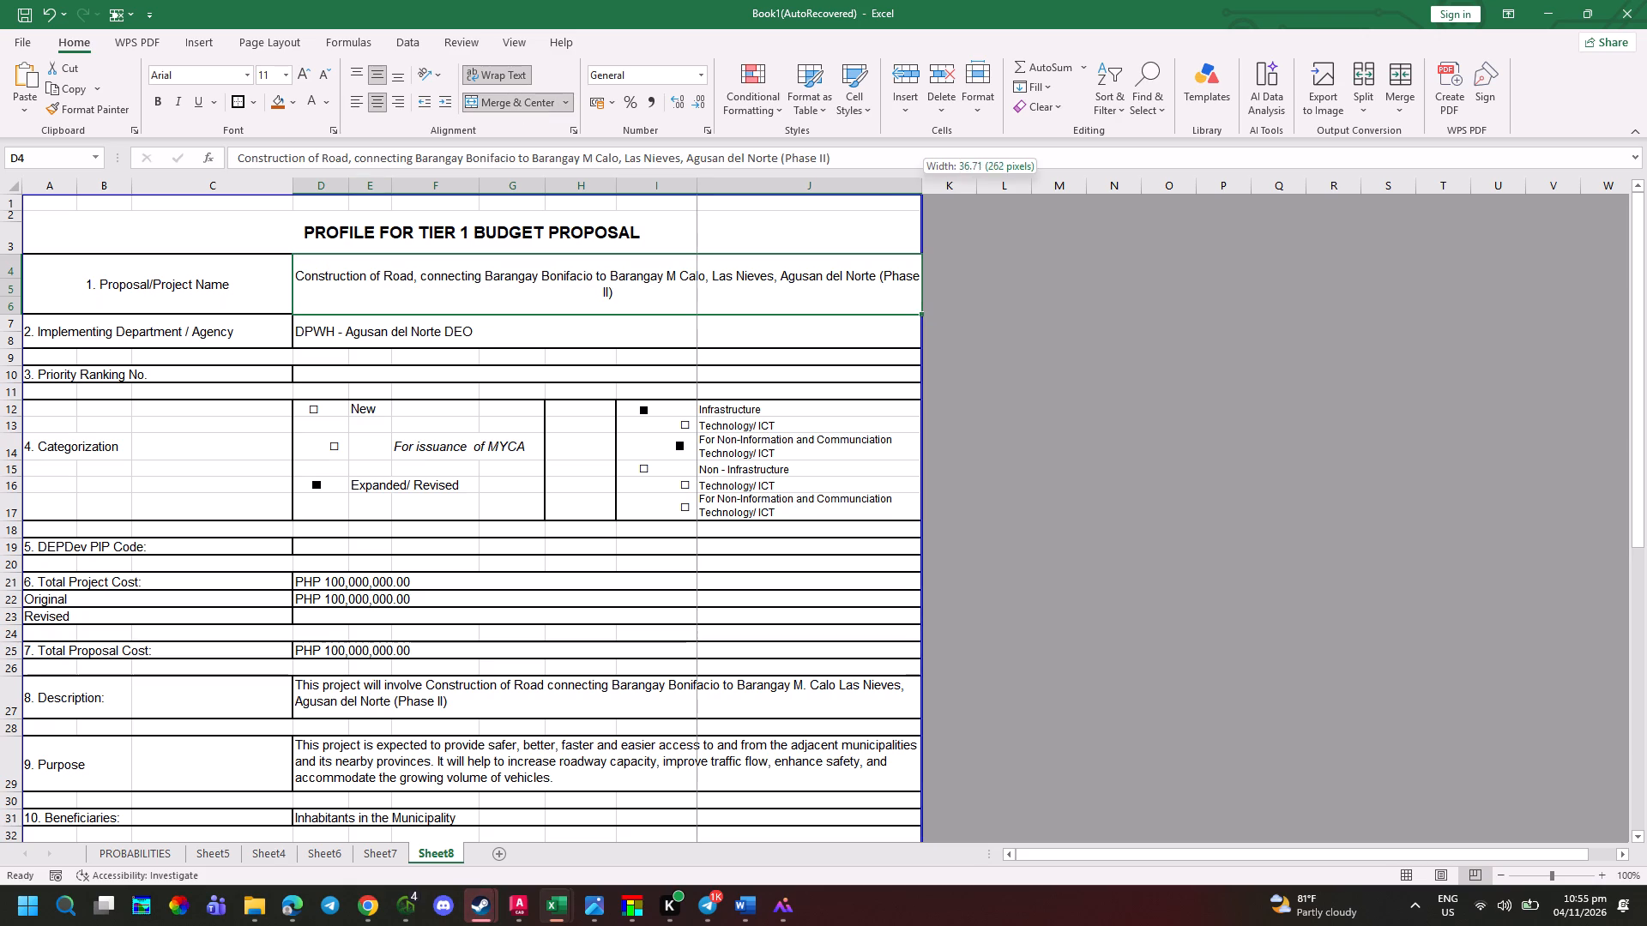
{"action": "left_click_drag", "start_coordinate": [922, 189], "coordinate": [907, 189]}
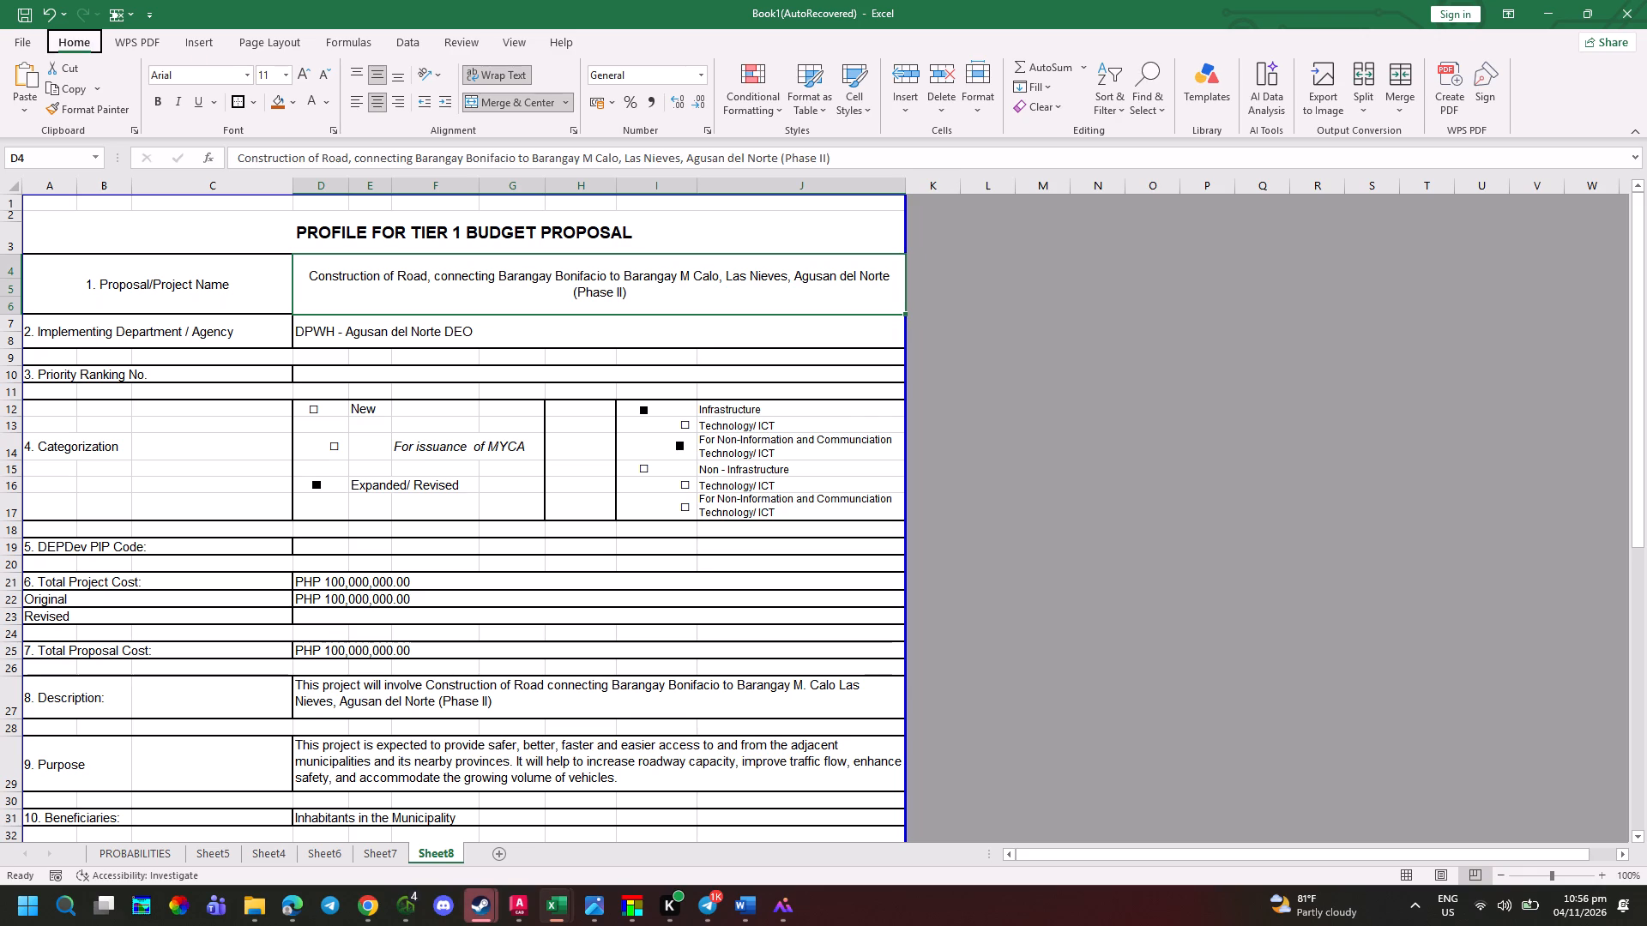
Switch to the photo of the form's first page and examine how the project name text breaks across lines.
{"action": "key", "text": "alt+Tab"}
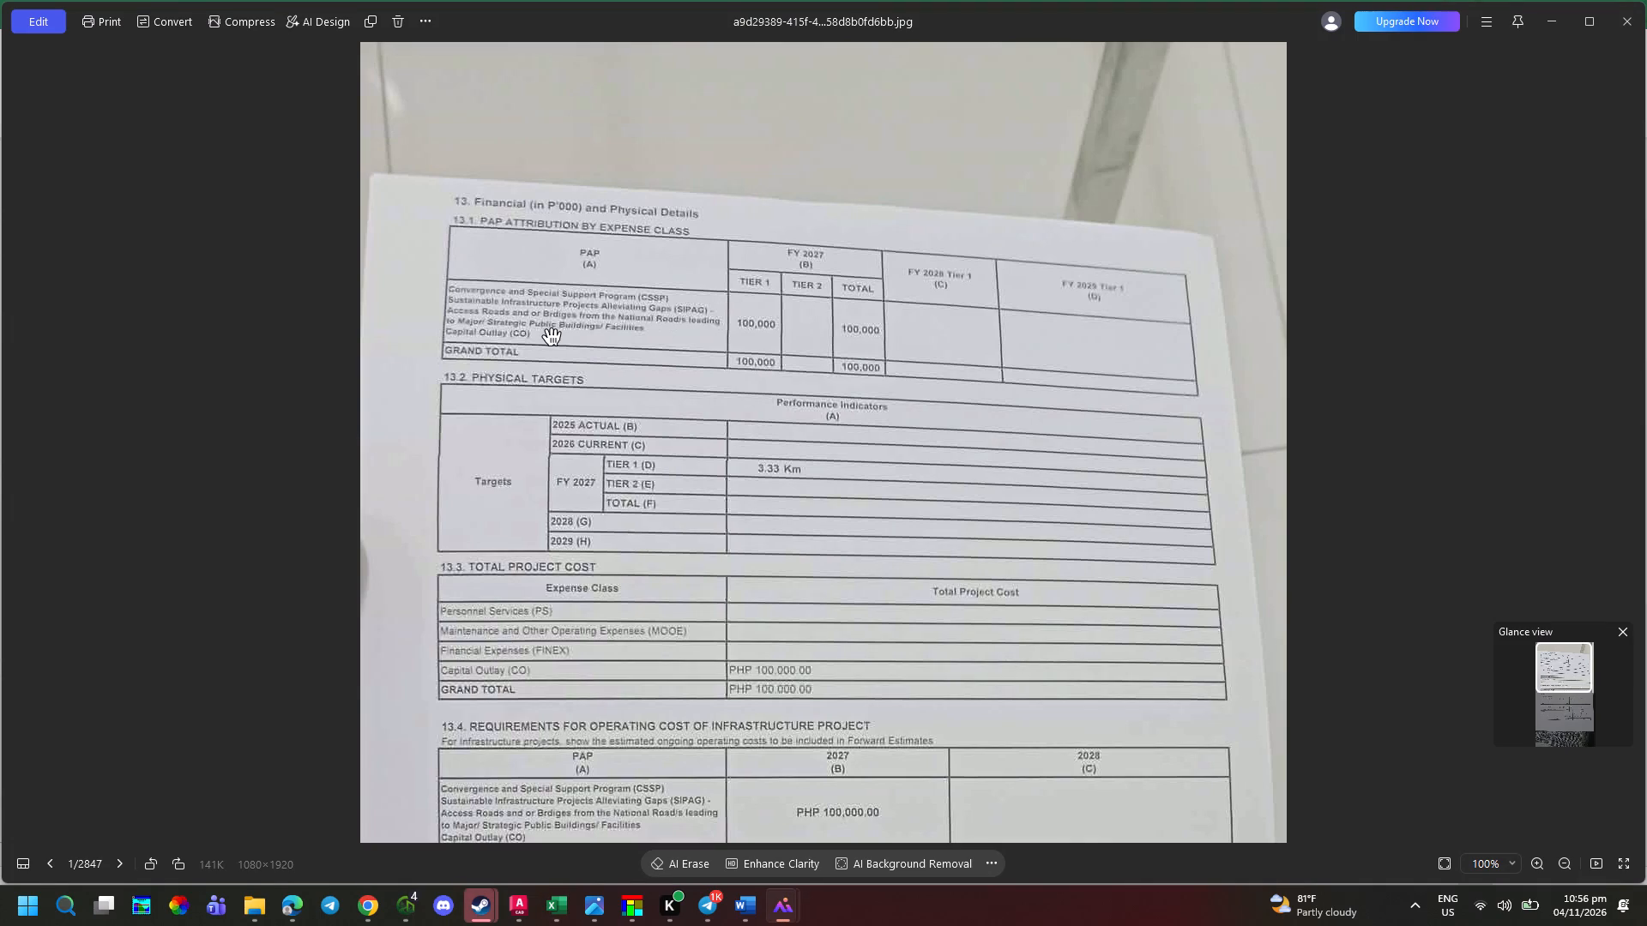
{"action": "key", "text": "Right"}
{"action": "key", "text": "Right"}
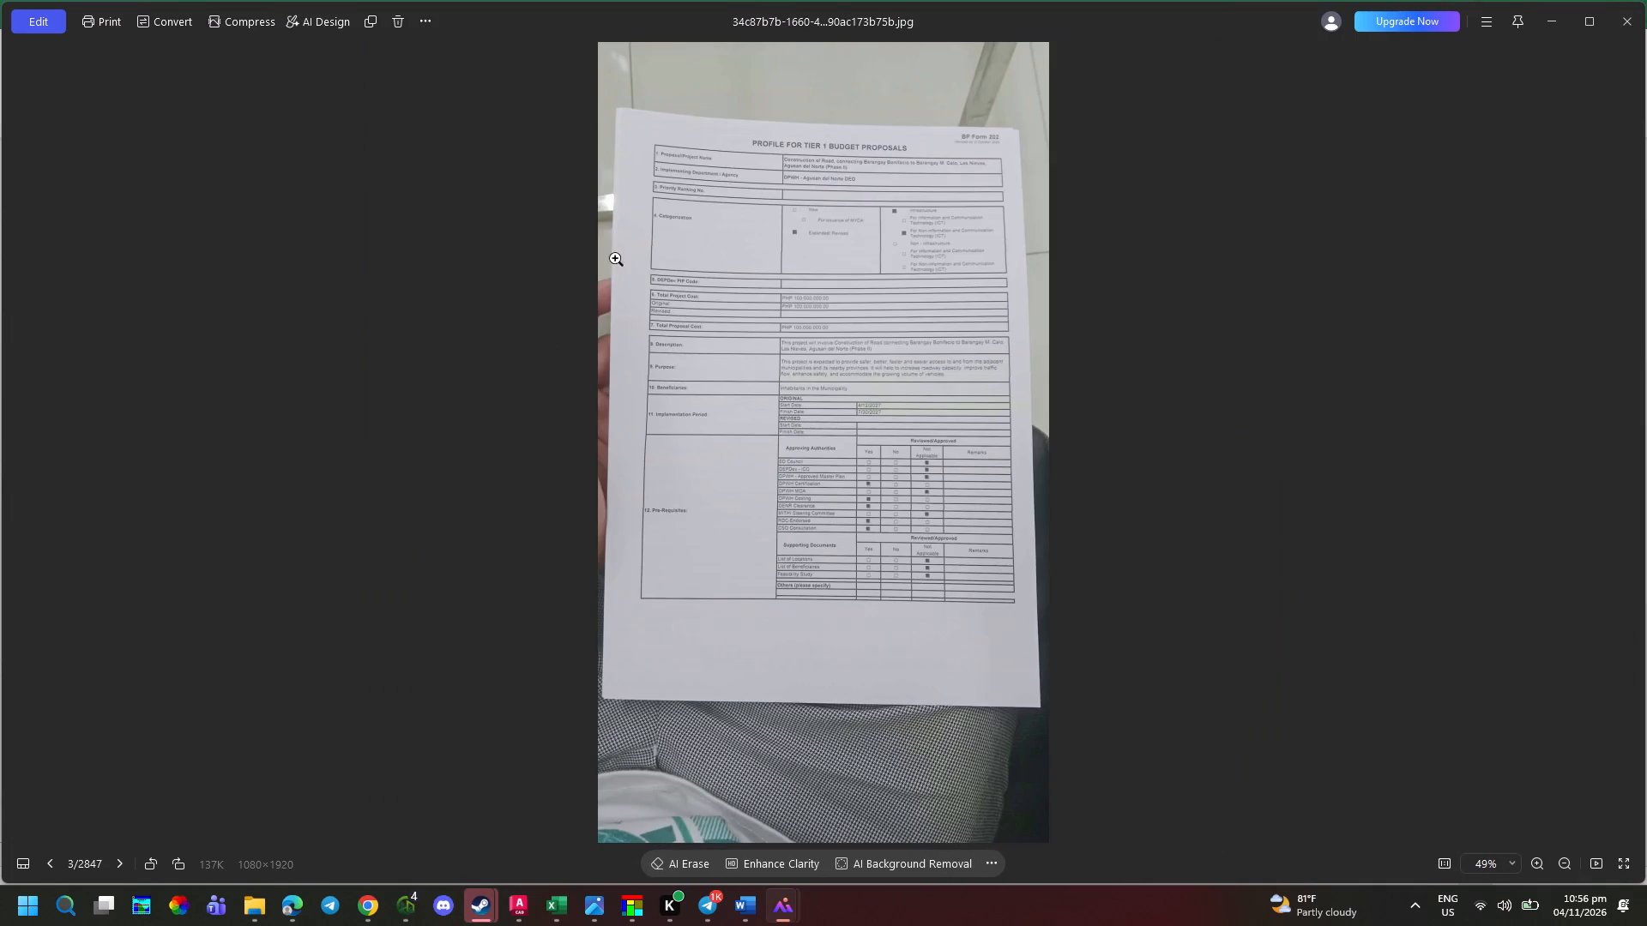
{"action": "scroll", "coordinate": [801, 155], "scroll_direction": "up", "scroll_amount": 7, "text": "ctrl"}
{"action": "key", "text": "alt+Tab"}
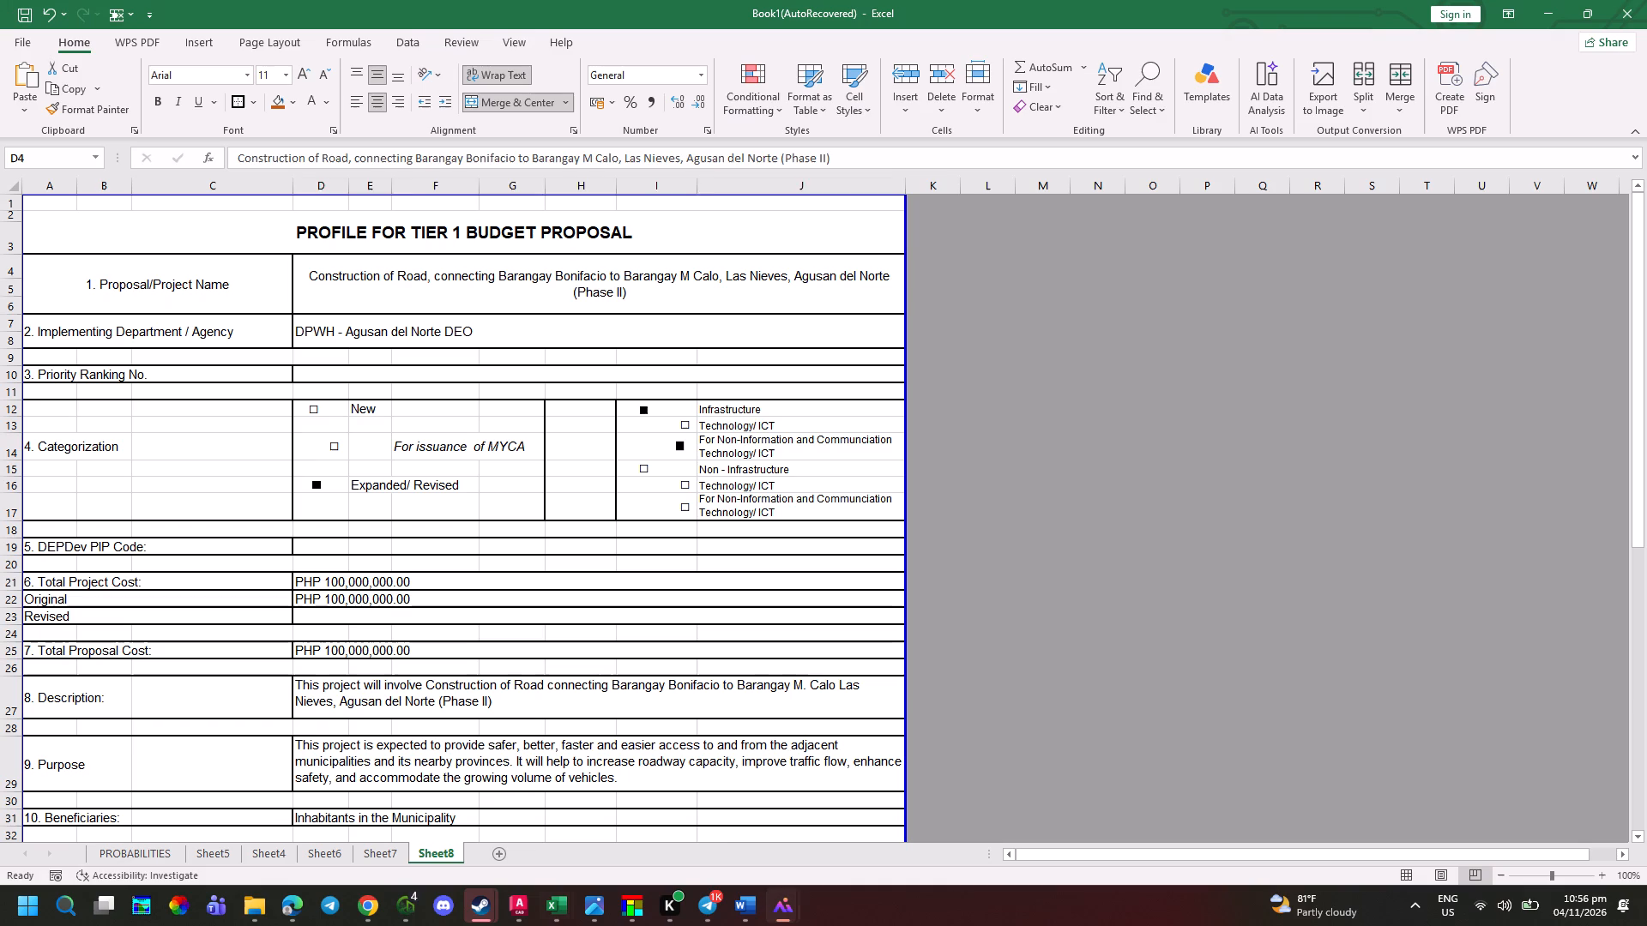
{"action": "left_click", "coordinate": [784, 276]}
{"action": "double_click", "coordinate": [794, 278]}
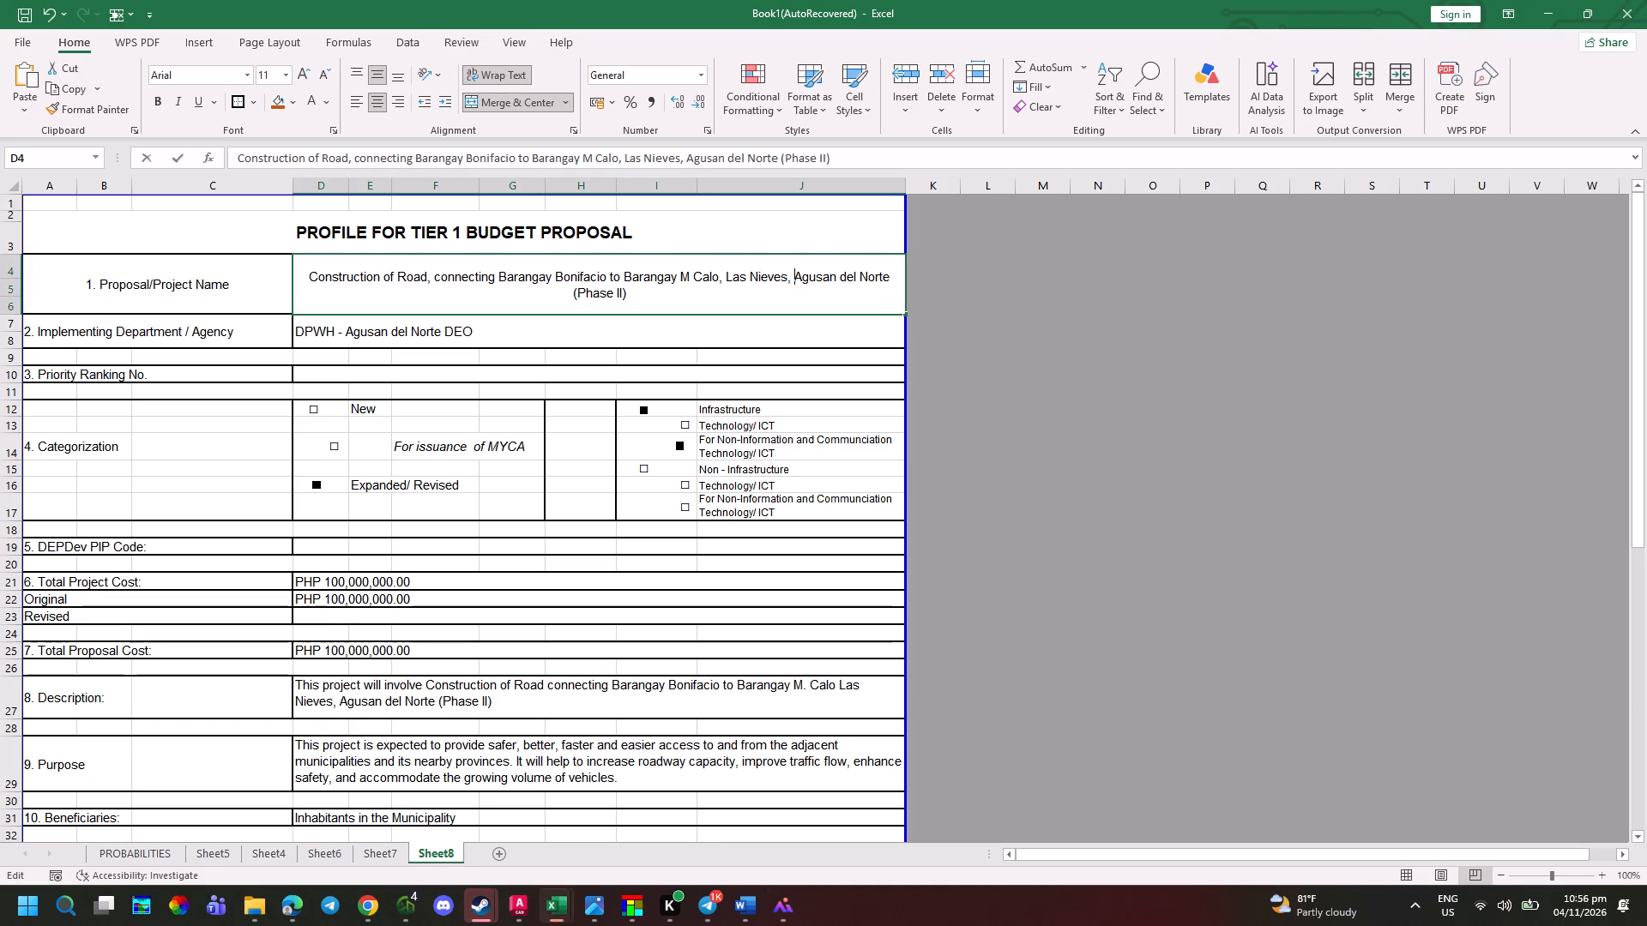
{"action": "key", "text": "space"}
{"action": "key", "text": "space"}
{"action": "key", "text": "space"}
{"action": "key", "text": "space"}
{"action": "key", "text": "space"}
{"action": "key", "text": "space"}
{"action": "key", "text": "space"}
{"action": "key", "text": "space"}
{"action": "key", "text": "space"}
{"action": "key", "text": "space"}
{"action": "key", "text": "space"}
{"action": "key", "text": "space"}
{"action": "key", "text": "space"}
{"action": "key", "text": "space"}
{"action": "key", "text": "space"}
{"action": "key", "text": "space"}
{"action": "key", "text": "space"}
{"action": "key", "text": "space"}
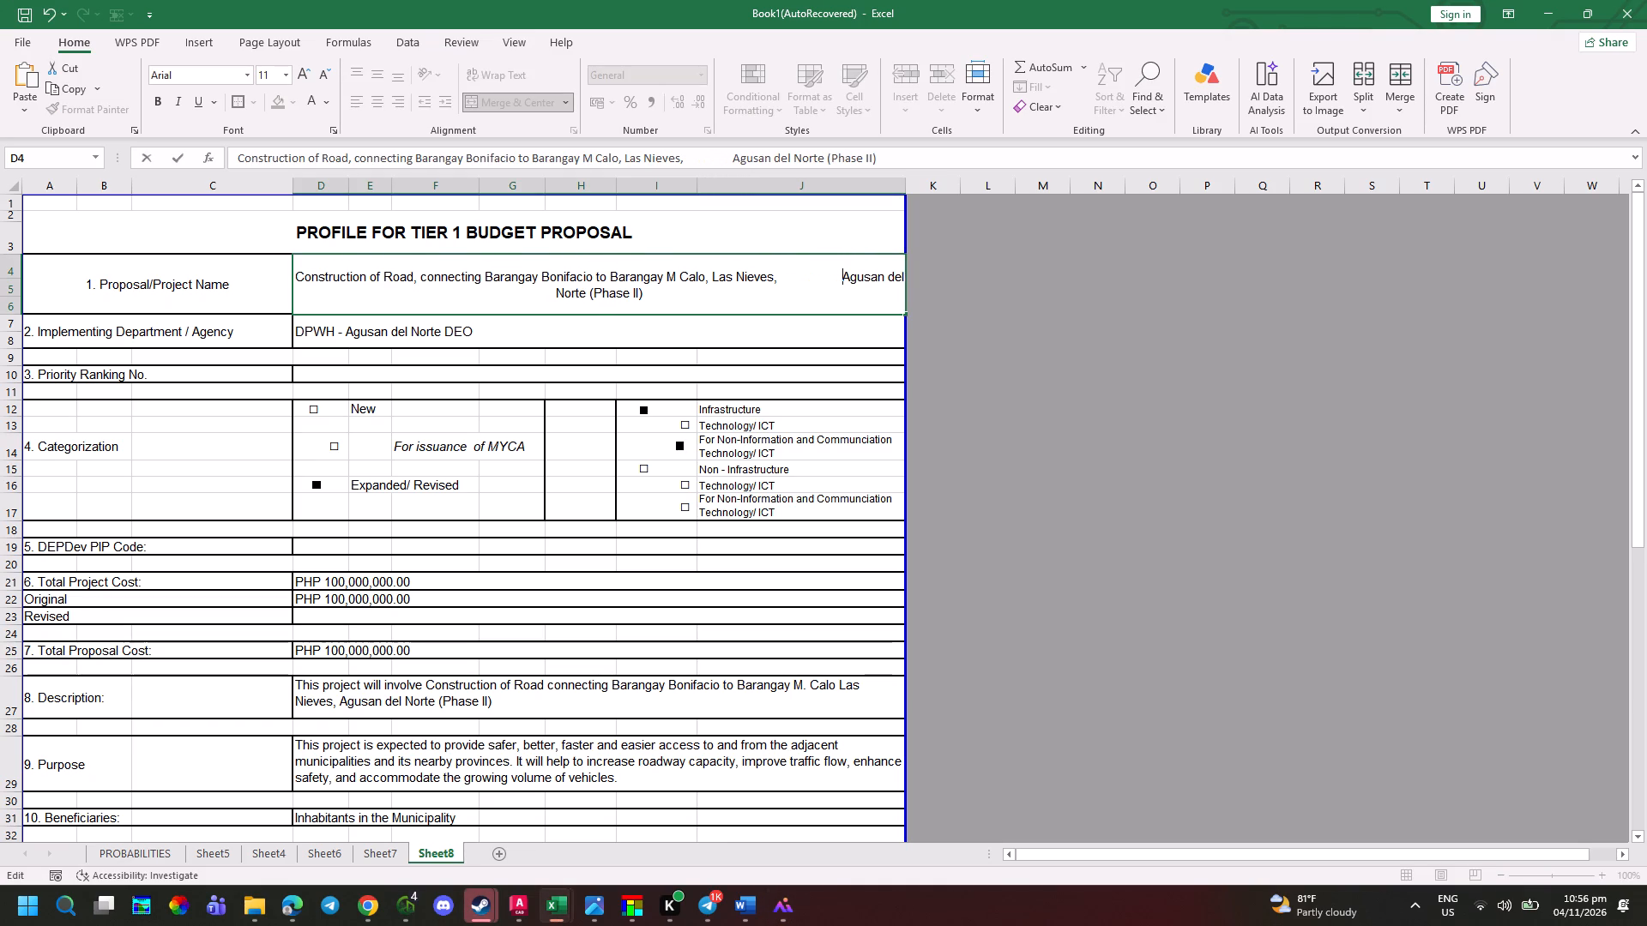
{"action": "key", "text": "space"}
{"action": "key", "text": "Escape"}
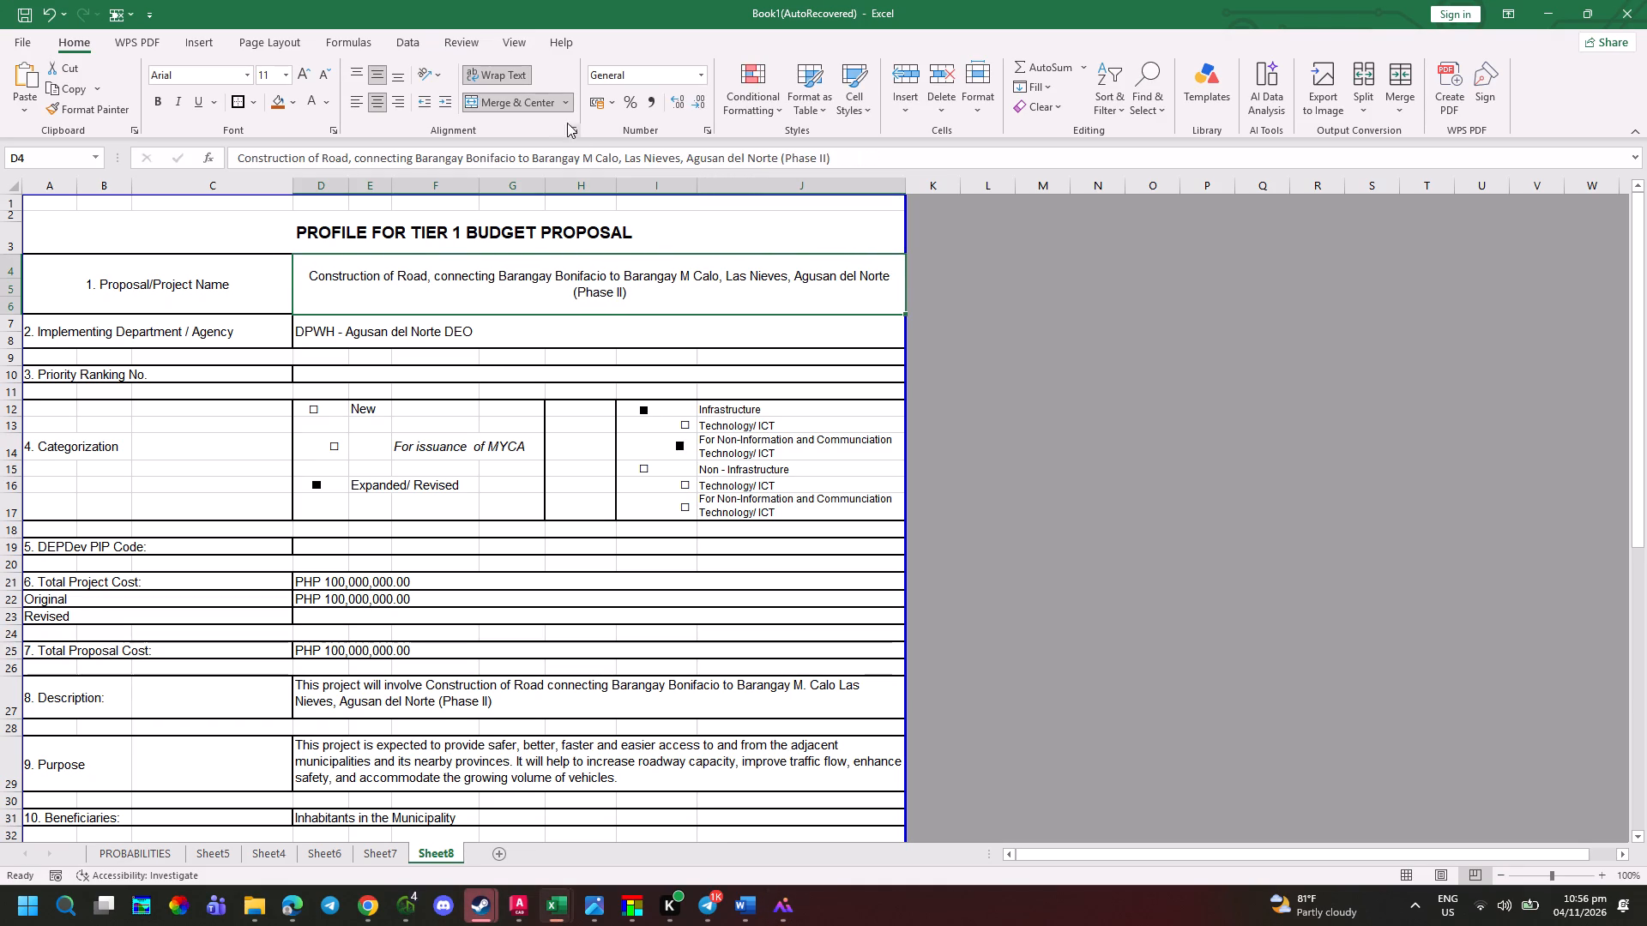
Left-align the project name text in the merged cell D4.
{"action": "left_click", "coordinate": [353, 100]}
Pad the project name with spaces before "Agusan del Norte" until that part wraps onto the second line.
{"action": "double_click", "coordinate": [485, 302]}
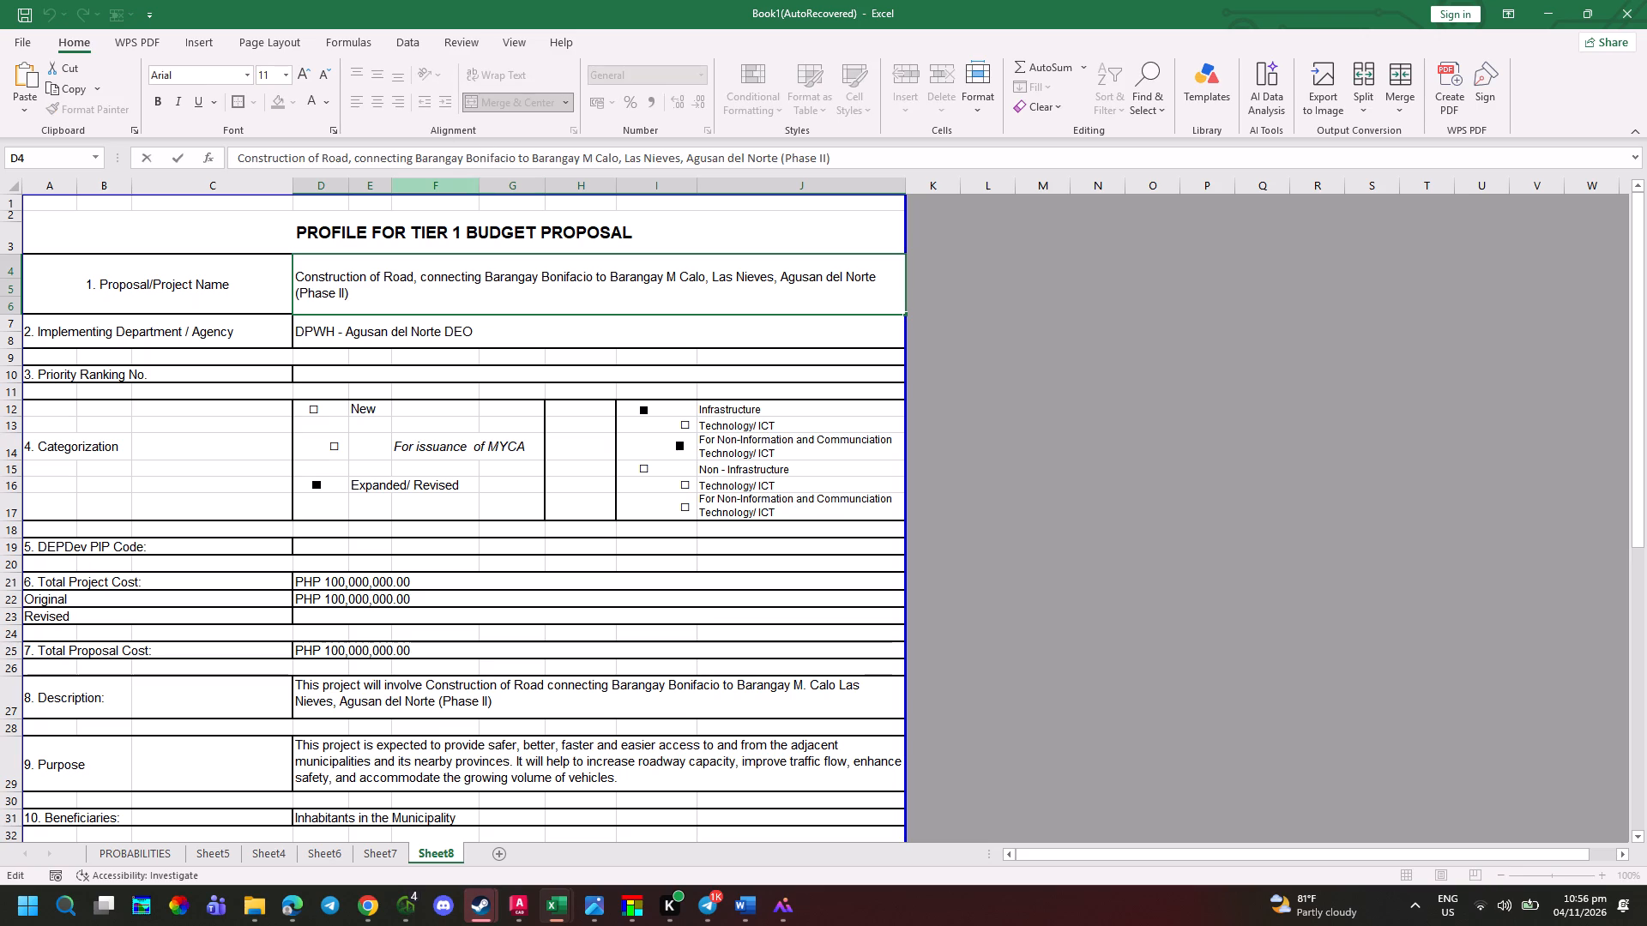
{"action": "left_click", "coordinate": [693, 157]}
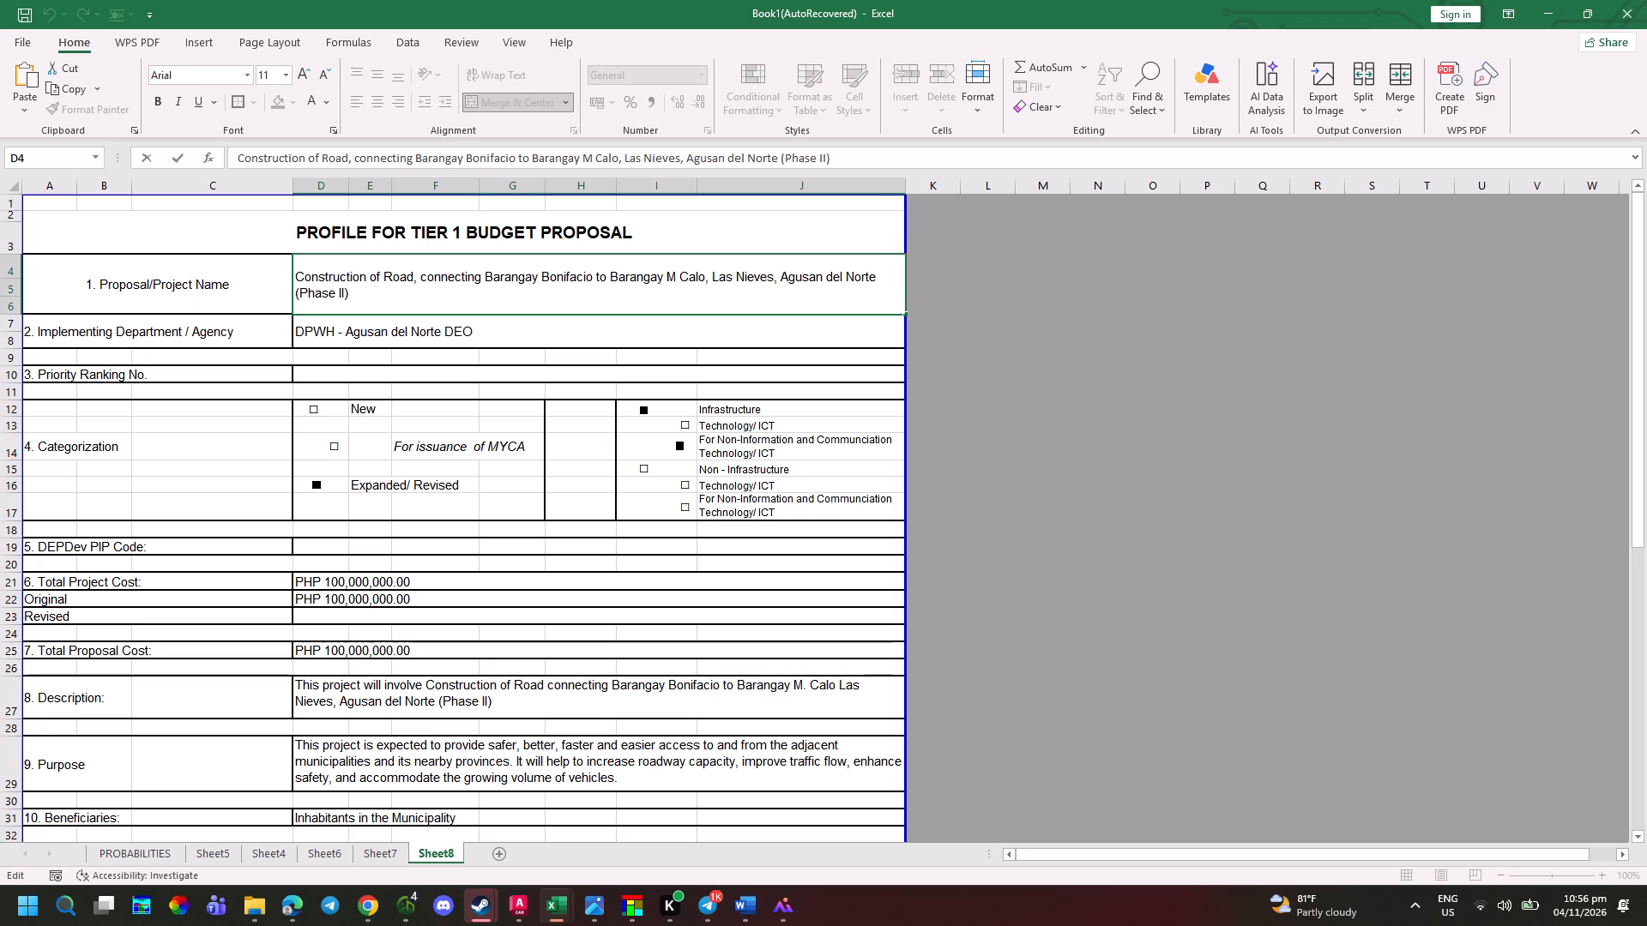
{"action": "left_click", "coordinate": [688, 153]}
{"action": "key", "text": "space"}
{"action": "key", "text": "space"}
{"action": "key", "text": "space"}
{"action": "key", "text": "space"}
{"action": "key", "text": "space"}
{"action": "key", "text": "space"}
{"action": "key", "text": "space"}
{"action": "key", "text": "space"}
{"action": "key", "text": "space"}
{"action": "key", "text": "space"}
{"action": "key", "text": "space"}
{"action": "key", "text": "space"}
{"action": "key", "text": "space"}
{"action": "key", "text": "space"}
{"action": "key", "text": "space"}
{"action": "key", "text": "space"}
{"action": "key", "text": "space"}
{"action": "key", "text": "space"}
{"action": "key", "text": "space"}
{"action": "key", "text": "space"}
{"action": "key", "text": "space"}
{"action": "key", "text": "space"}
{"action": "key", "text": "space"}
{"action": "key", "text": "space"}
{"action": "key", "text": "space"}
{"action": "key", "text": "space"}
{"action": "key", "text": "space"}
{"action": "key", "text": "space"}
{"action": "key", "text": "space"}
{"action": "key", "text": "space"}
{"action": "key", "text": "space"}
{"action": "key", "text": "space"}
{"action": "key", "text": "space"}
{"action": "key", "text": "space"}
{"action": "key", "text": "space"}
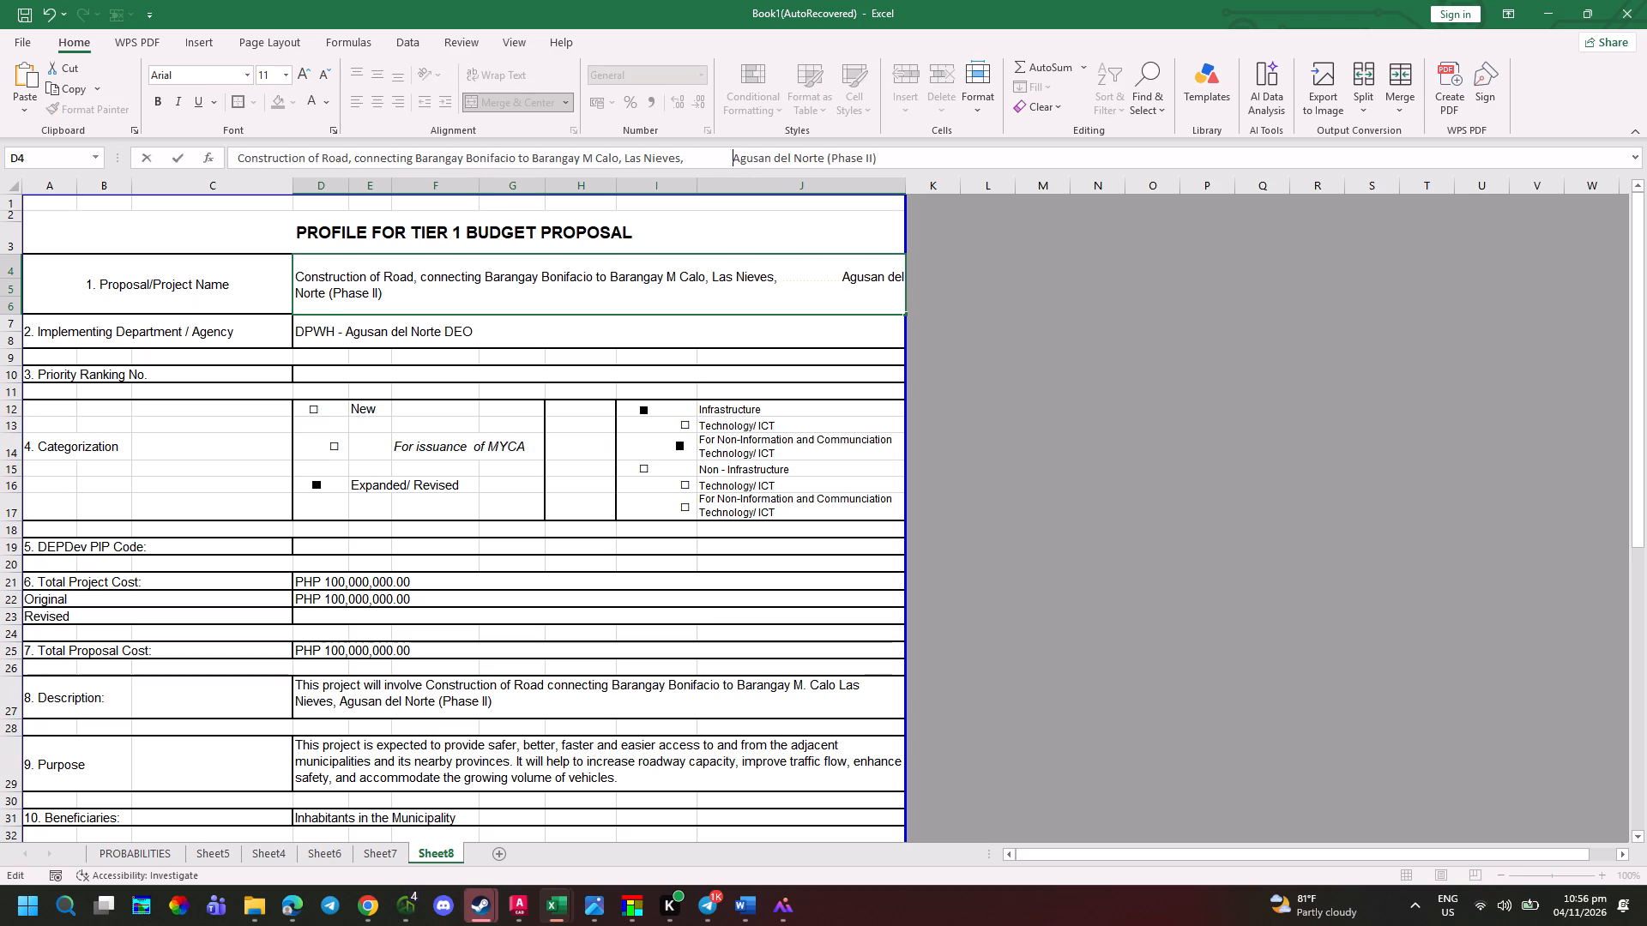
{"action": "left_click", "coordinate": [1023, 355]}
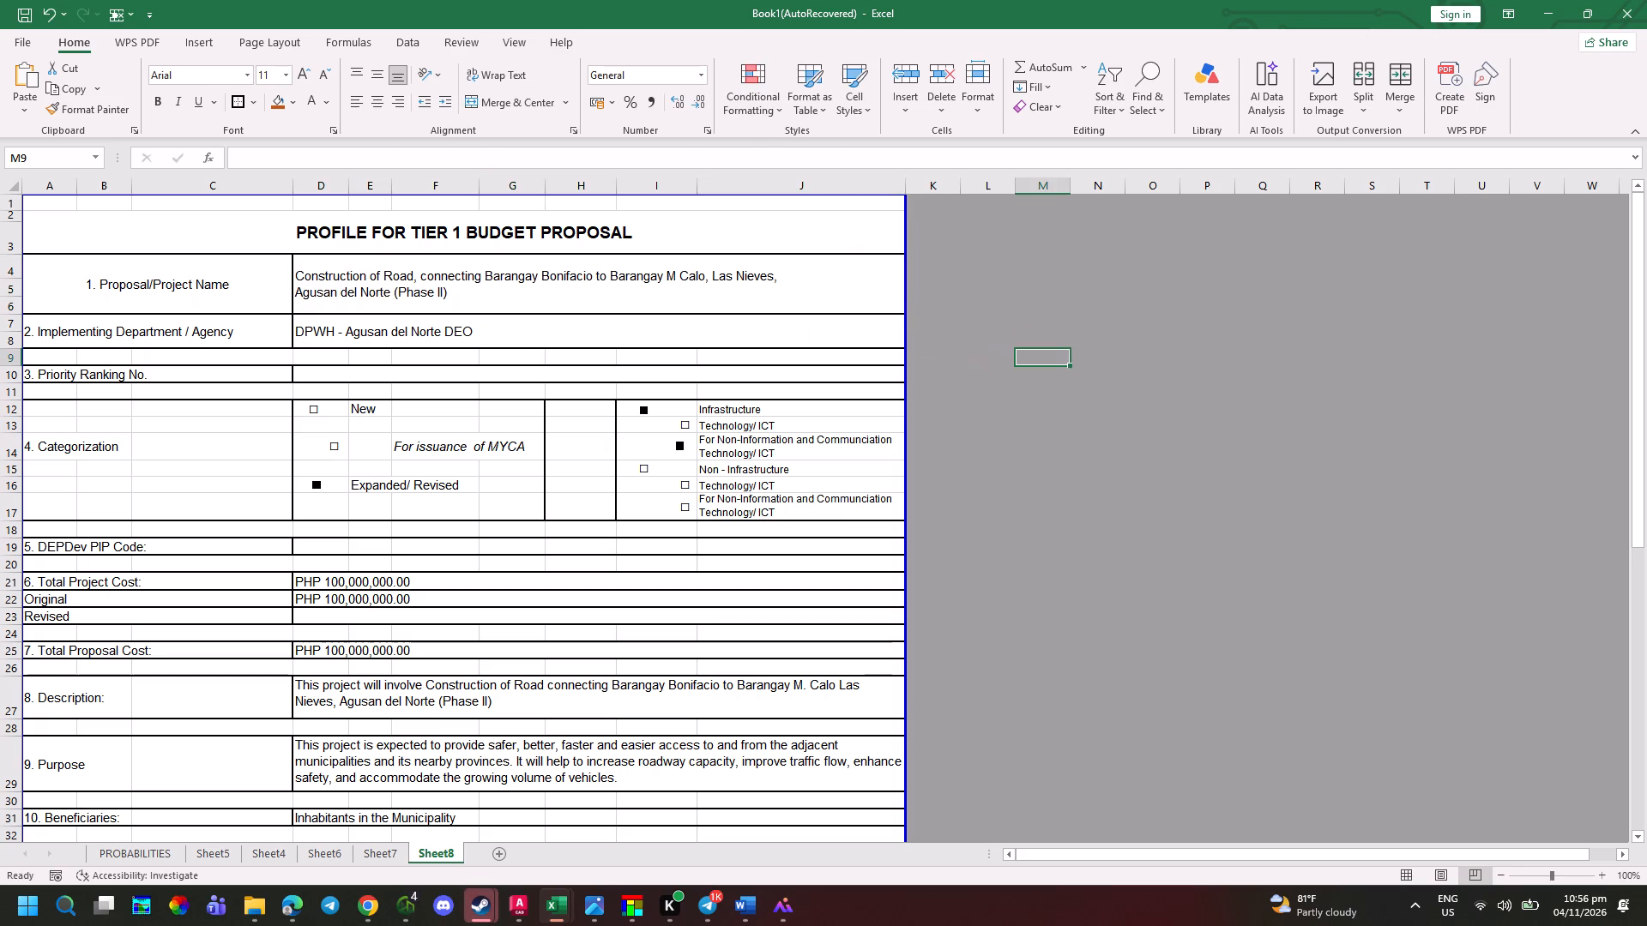
Fine-tune column J's width to 33.86.
{"action": "left_click", "coordinate": [908, 183]}
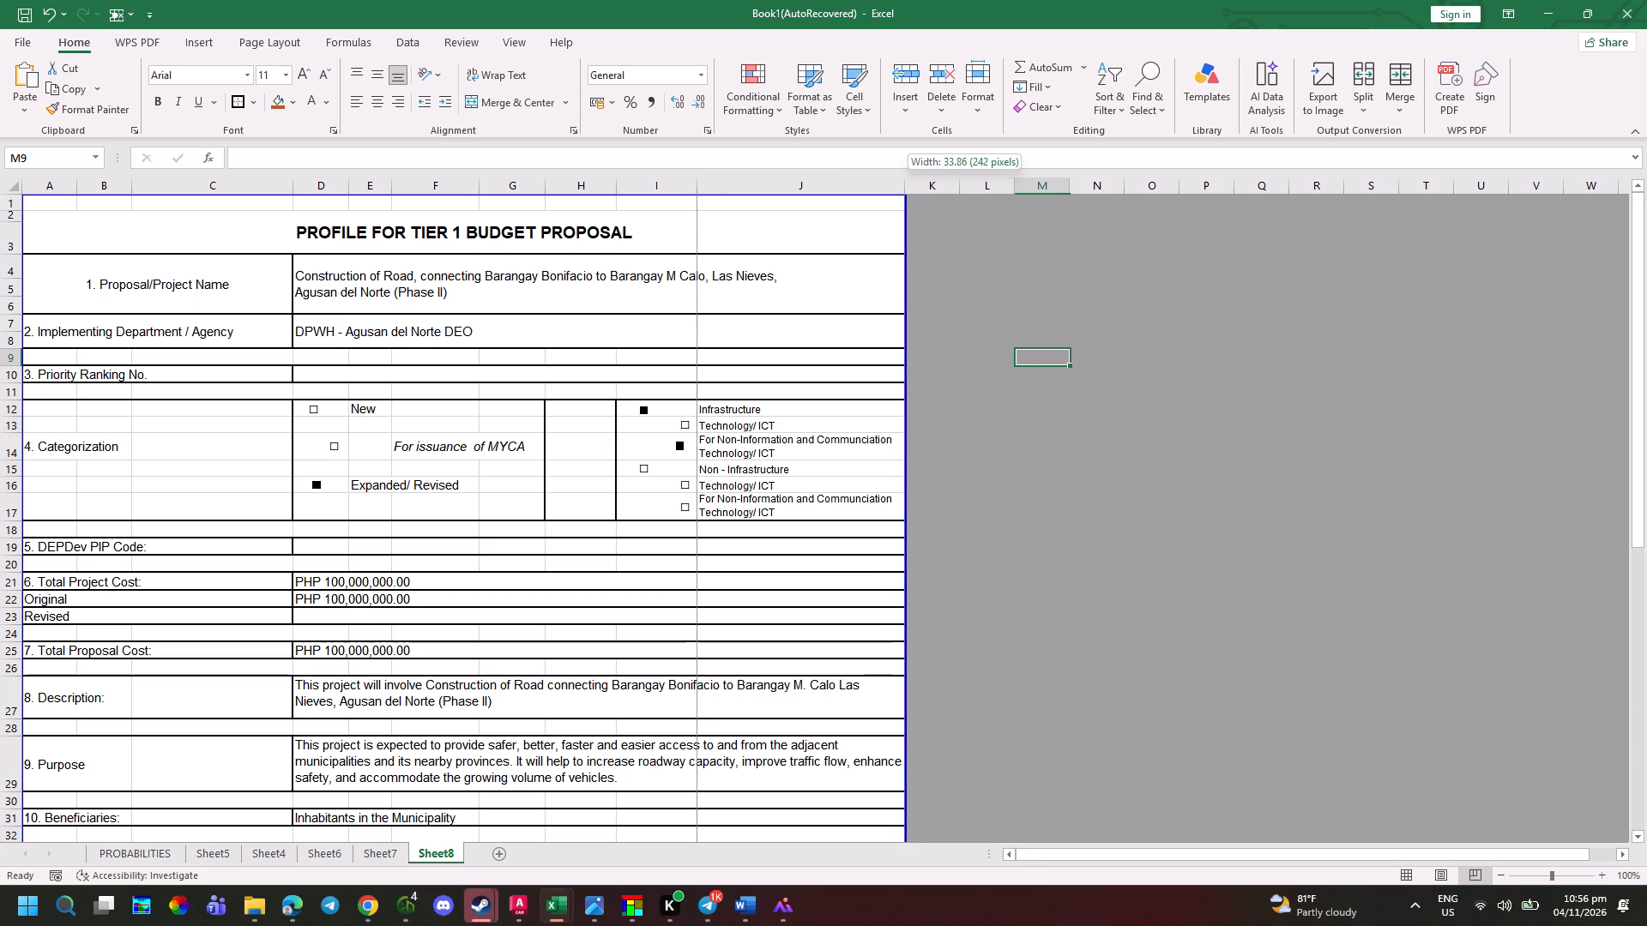
{"action": "left_click", "coordinate": [1045, 356]}
Left-align the "1. Proposal/Project Name" label in its merged cell.
{"action": "left_click", "coordinate": [75, 269]}
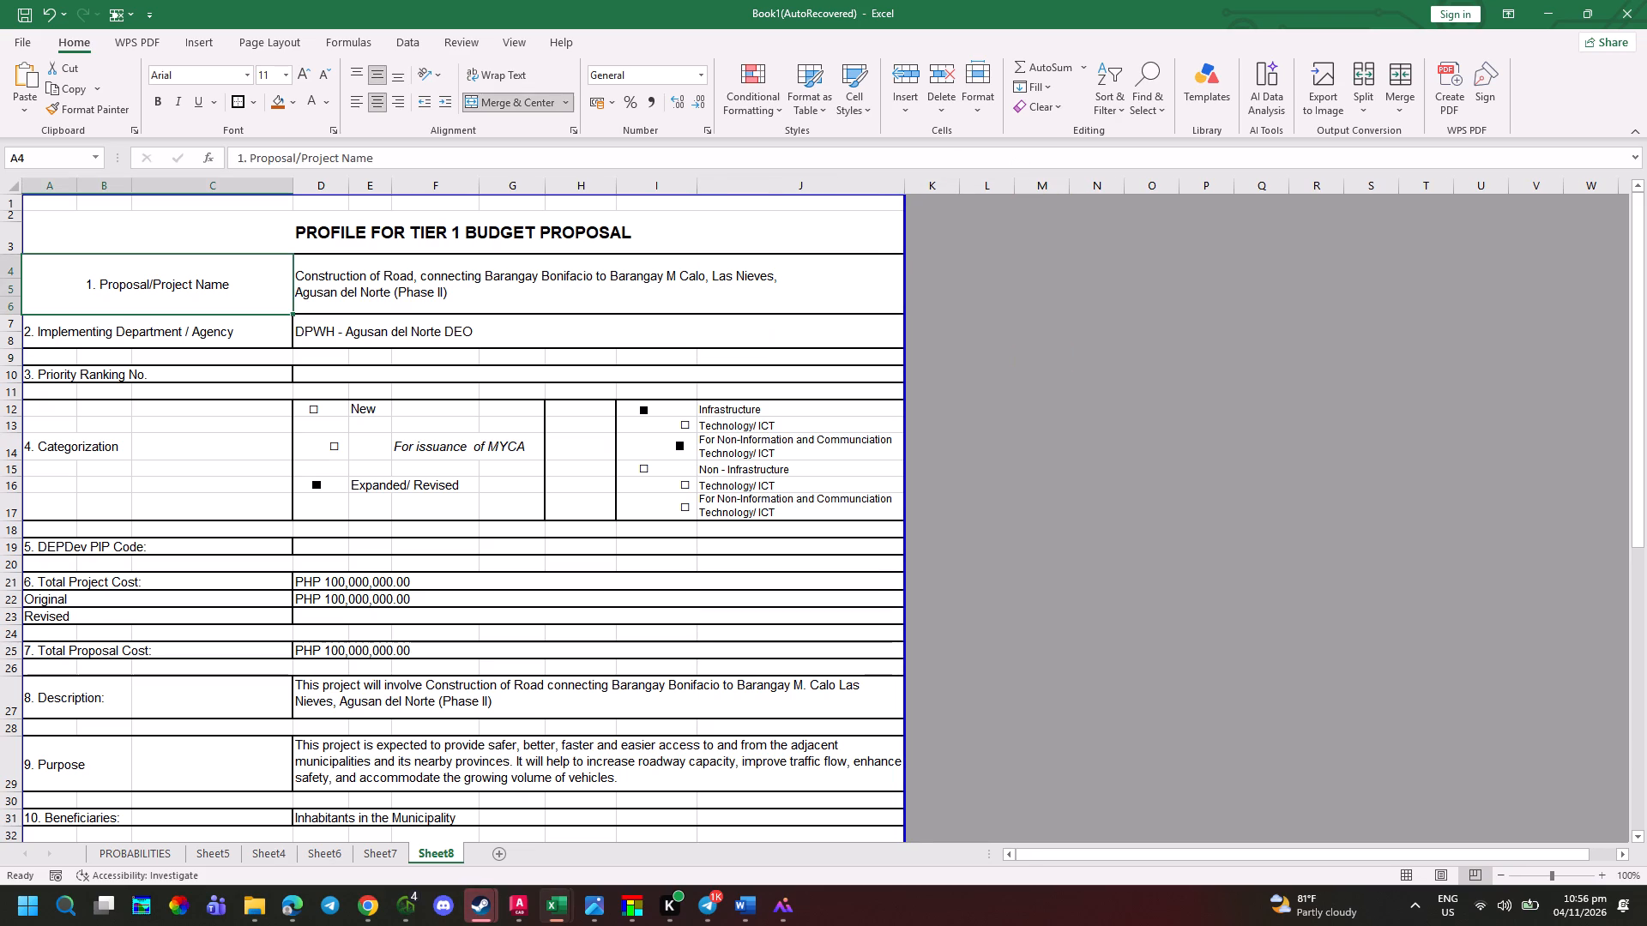
{"action": "left_click", "coordinate": [353, 99]}
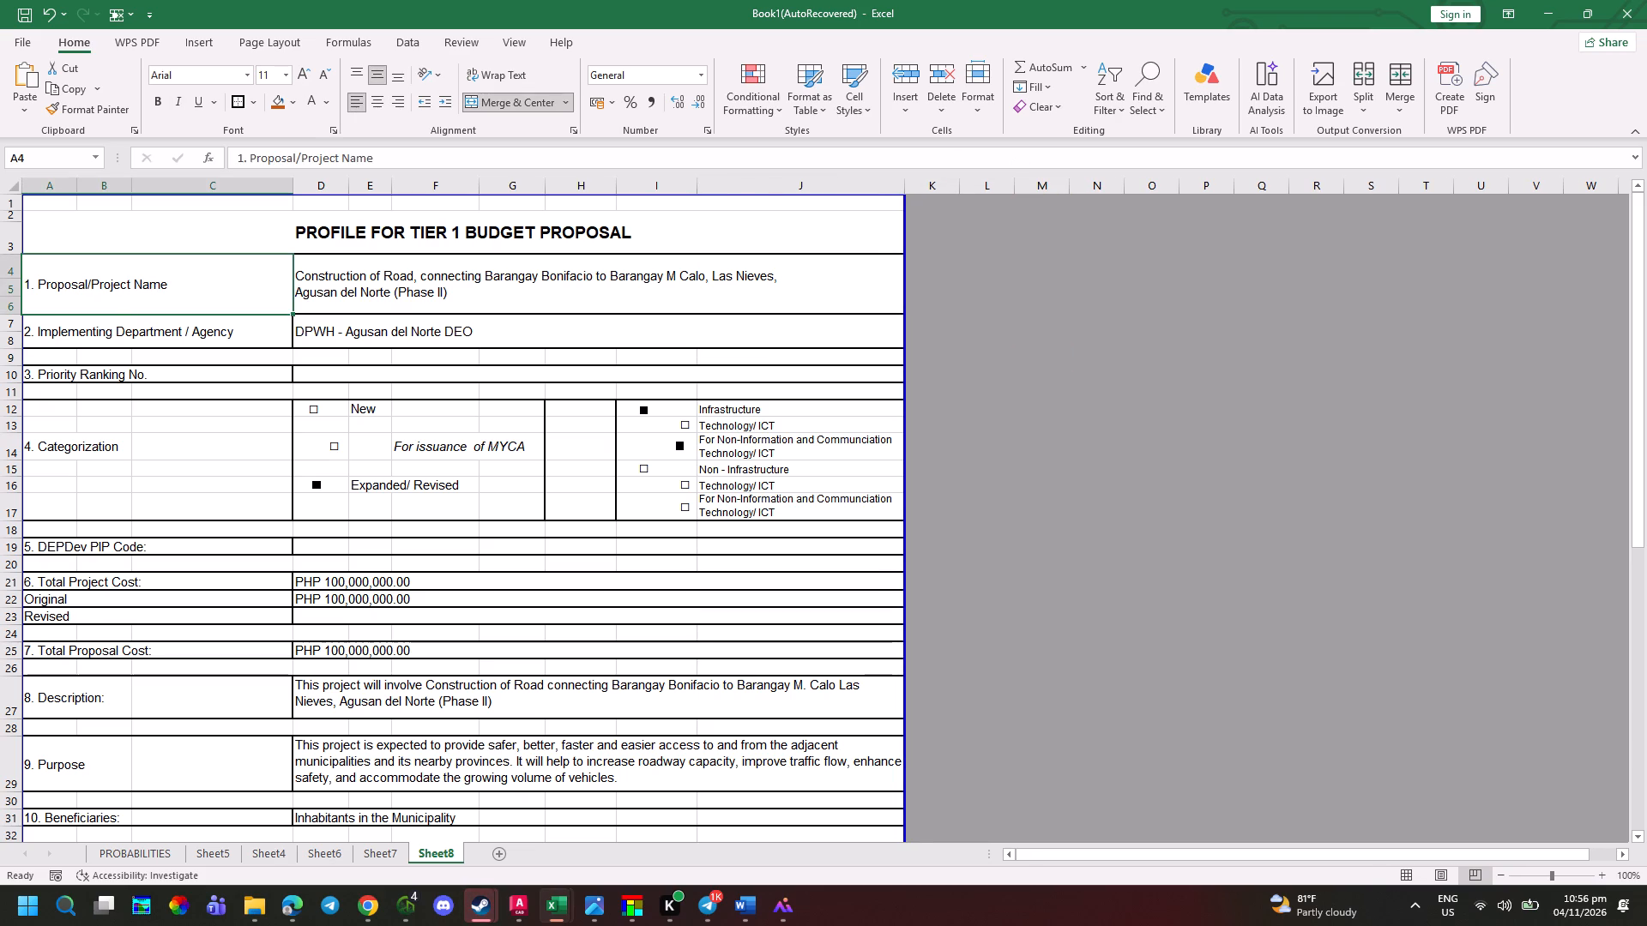
Check the photographed first page and insert a row above row 8, inside the implementing department/agency block.
{"action": "left_click", "coordinate": [634, 430]}
{"action": "key", "text": "alt+Tab"}
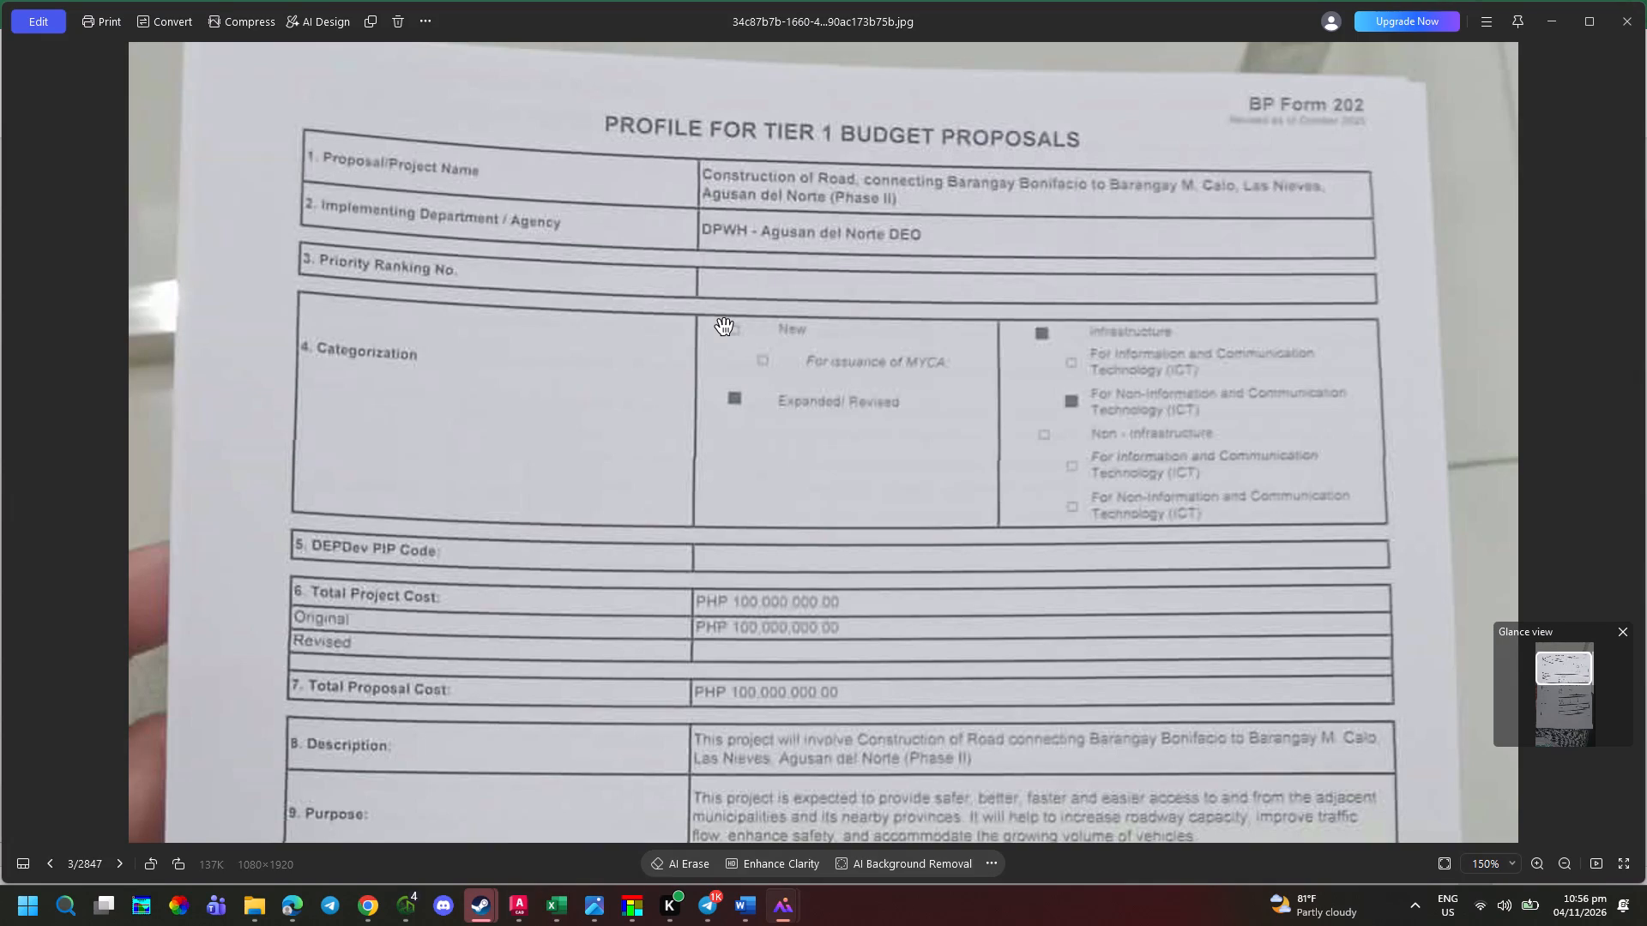
{"action": "key", "text": "alt+Tab"}
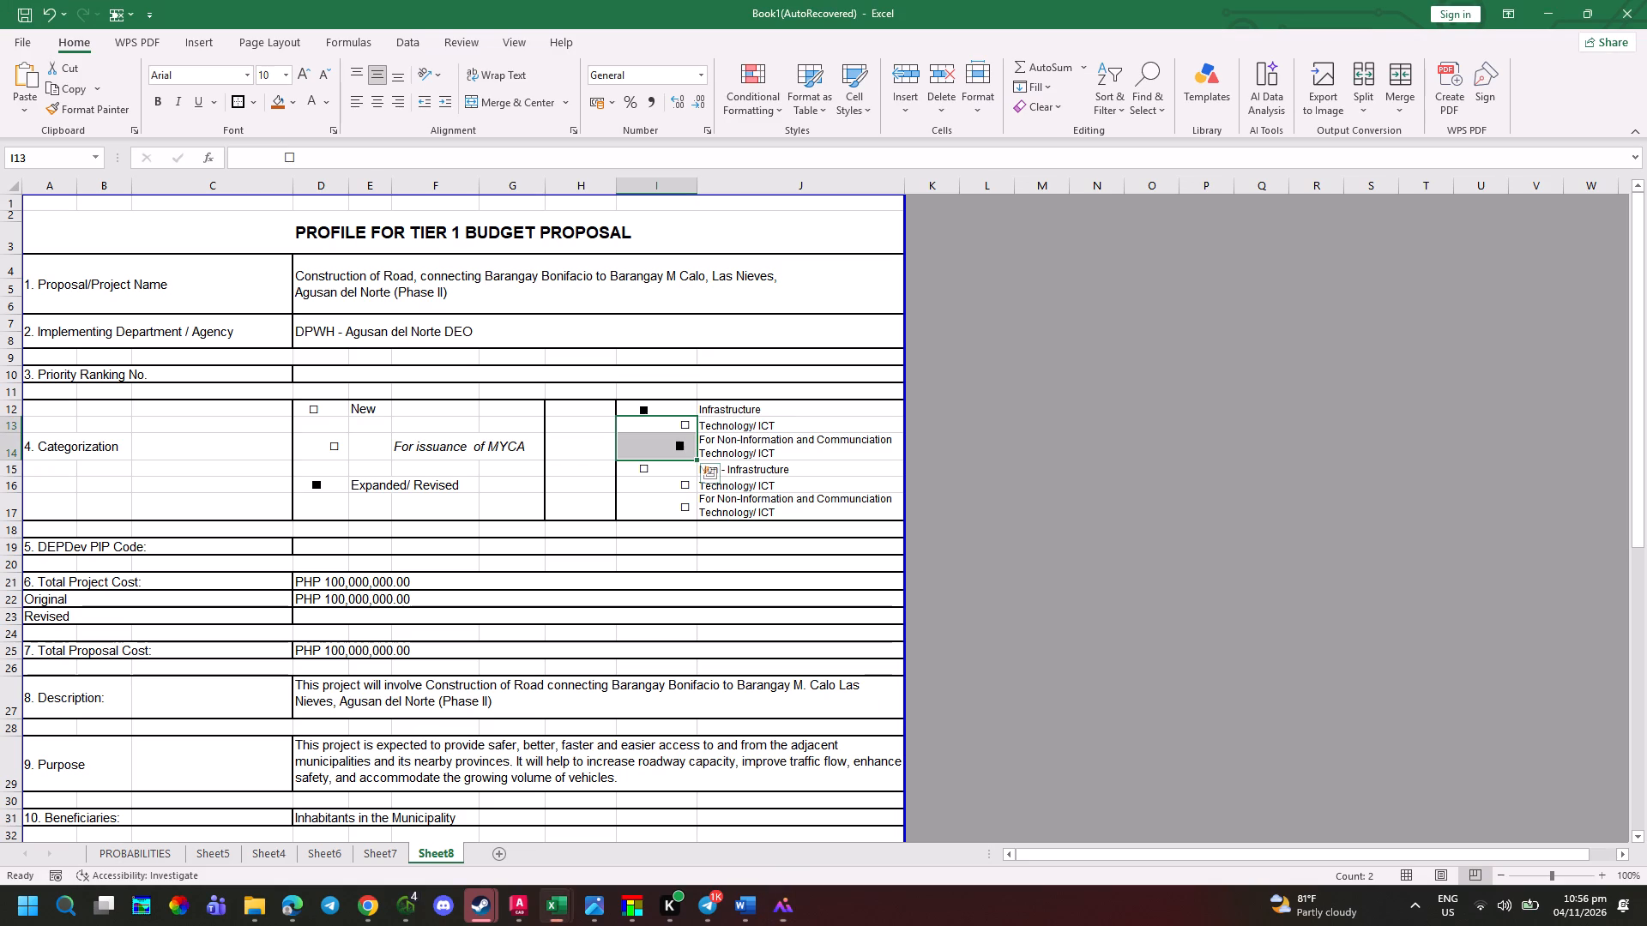
{"action": "key", "text": "alt+Tab"}
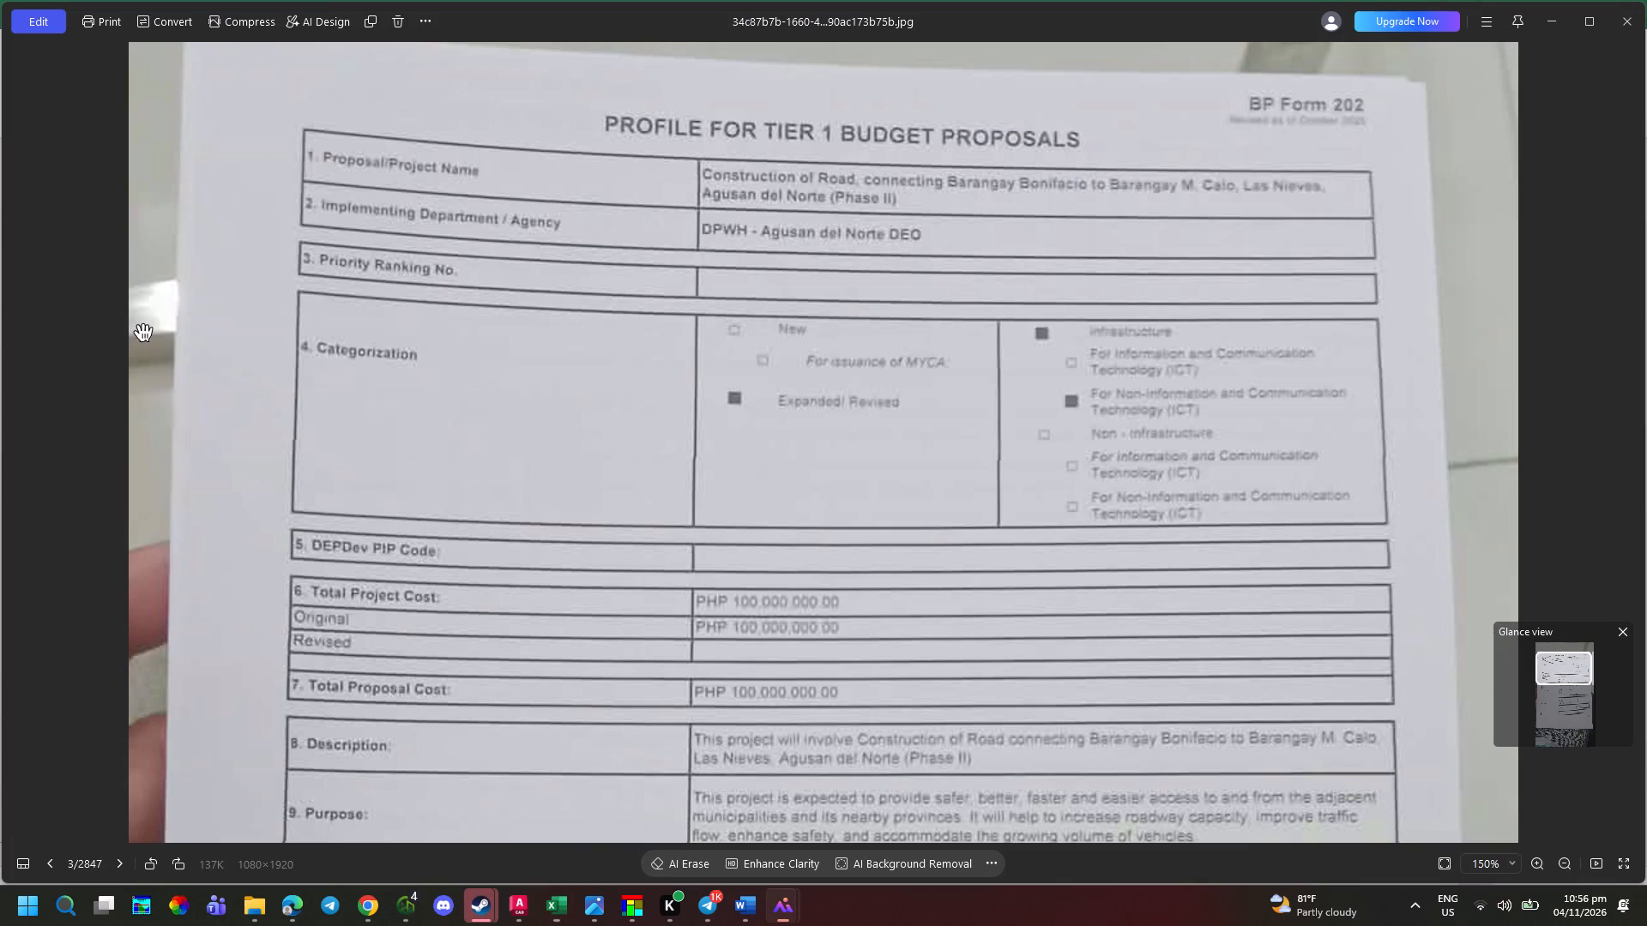
{"action": "key", "text": "alt+Tab"}
{"action": "left_click", "coordinate": [15, 343]}
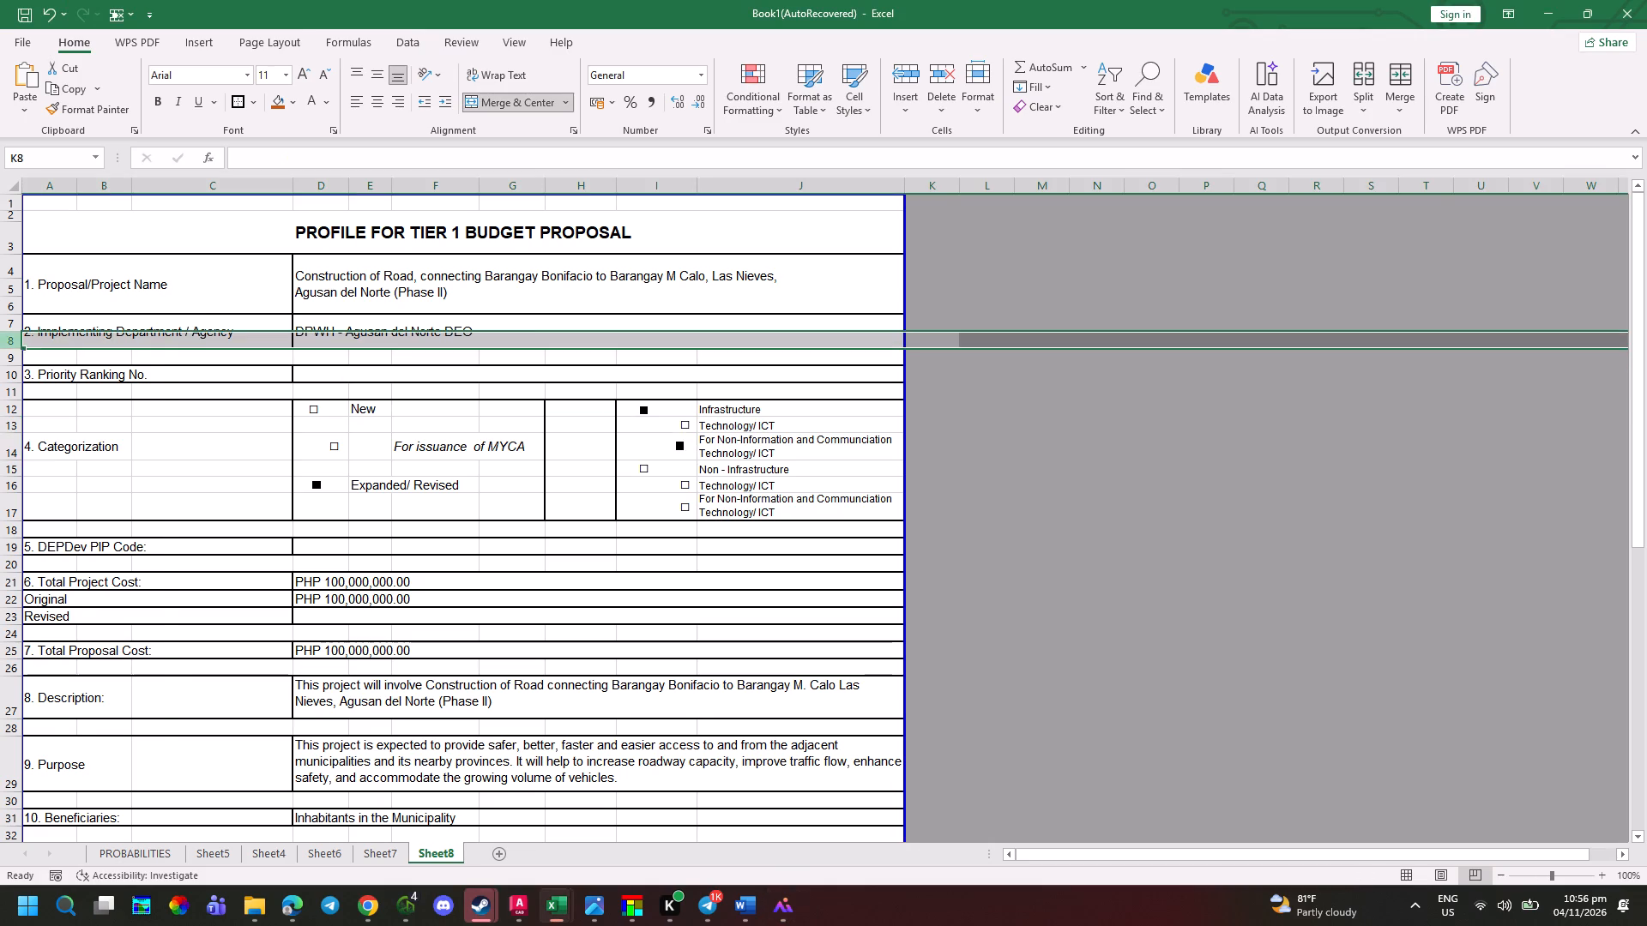
{"action": "right_click", "coordinate": [15, 343]}
{"action": "left_click", "coordinate": [87, 484]}
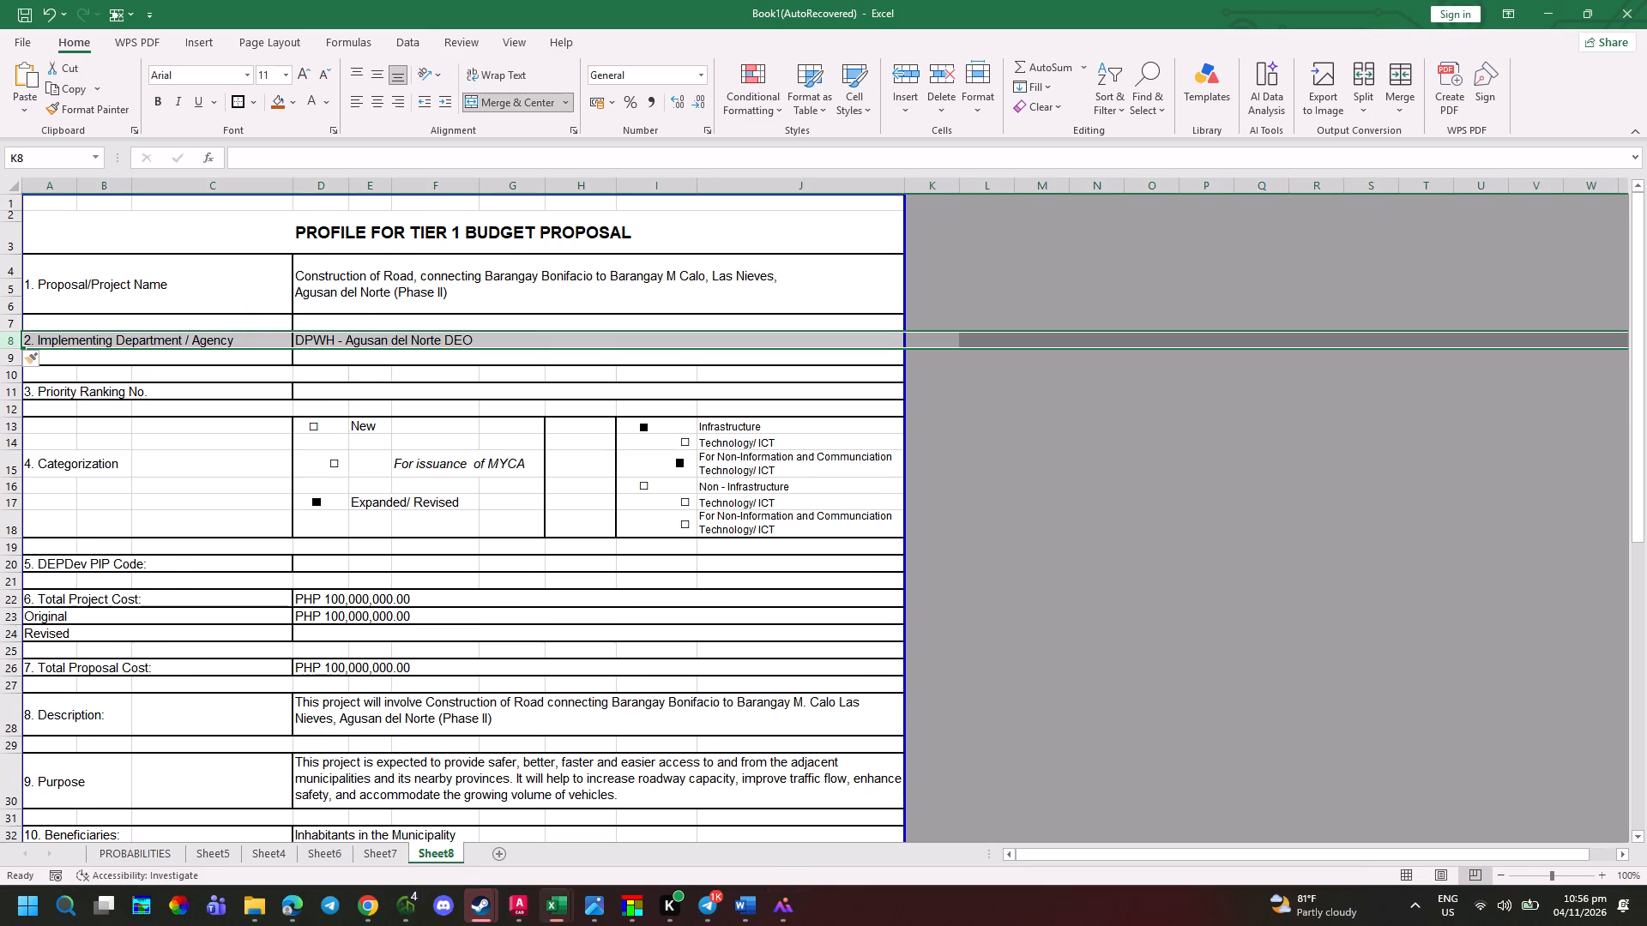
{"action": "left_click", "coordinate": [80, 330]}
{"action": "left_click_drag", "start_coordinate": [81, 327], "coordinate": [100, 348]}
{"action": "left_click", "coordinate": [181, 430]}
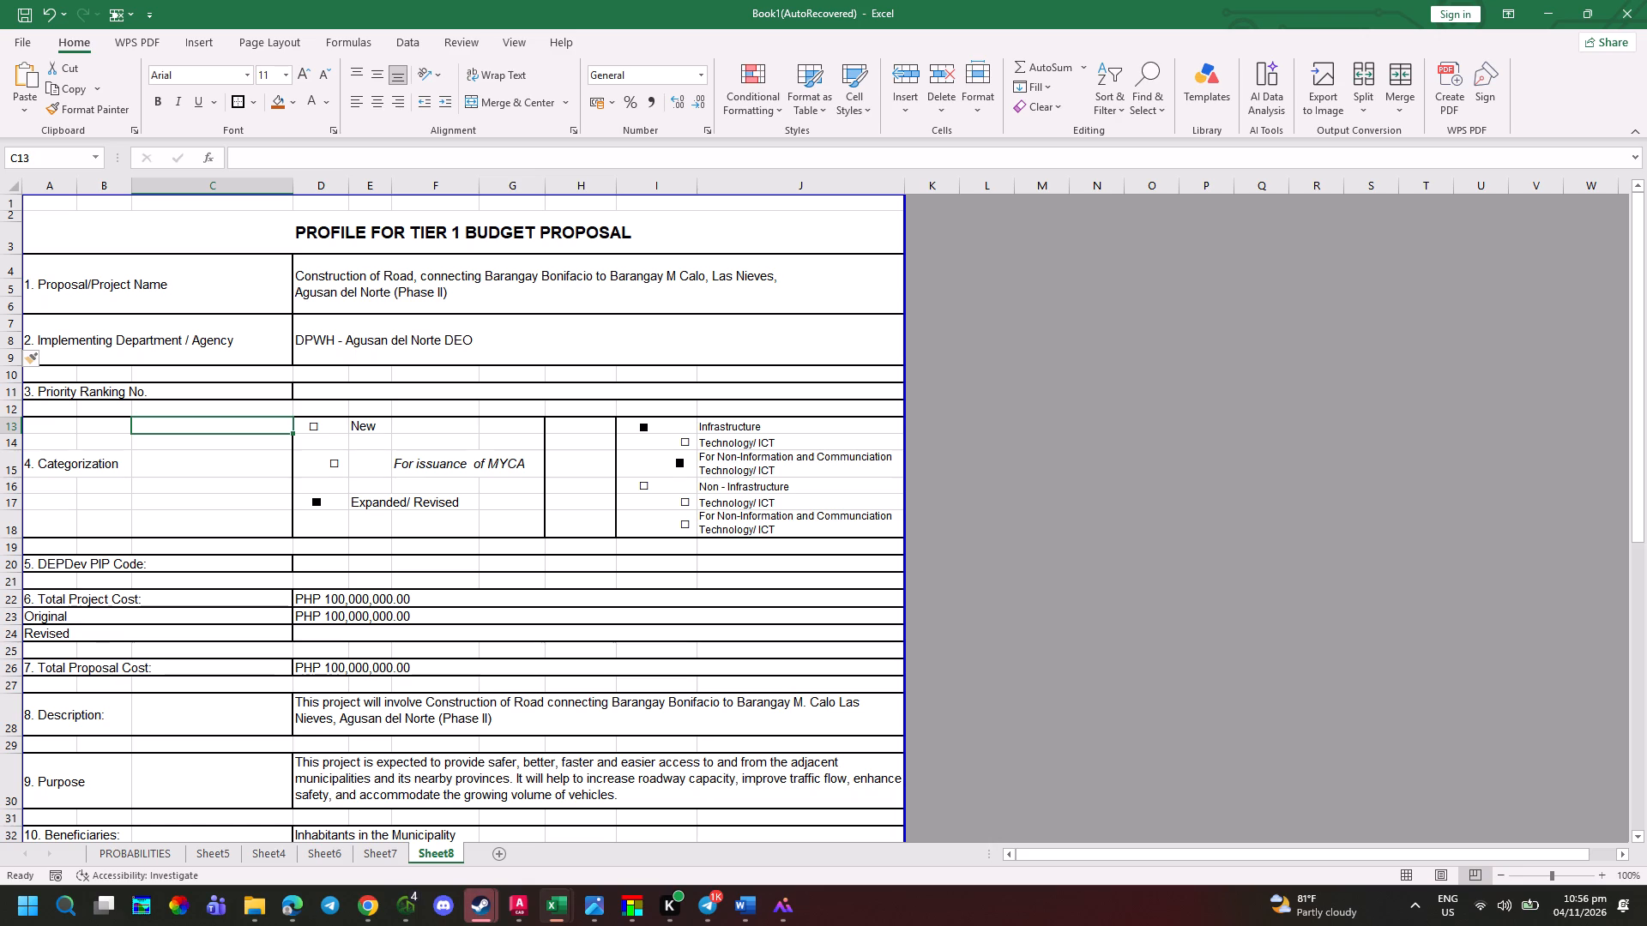
Check the photographed first page and insert a row above the "3. Priority Ranking No." row.
{"action": "key", "text": "alt+Tab"}
{"action": "key", "text": "alt+Tab"}
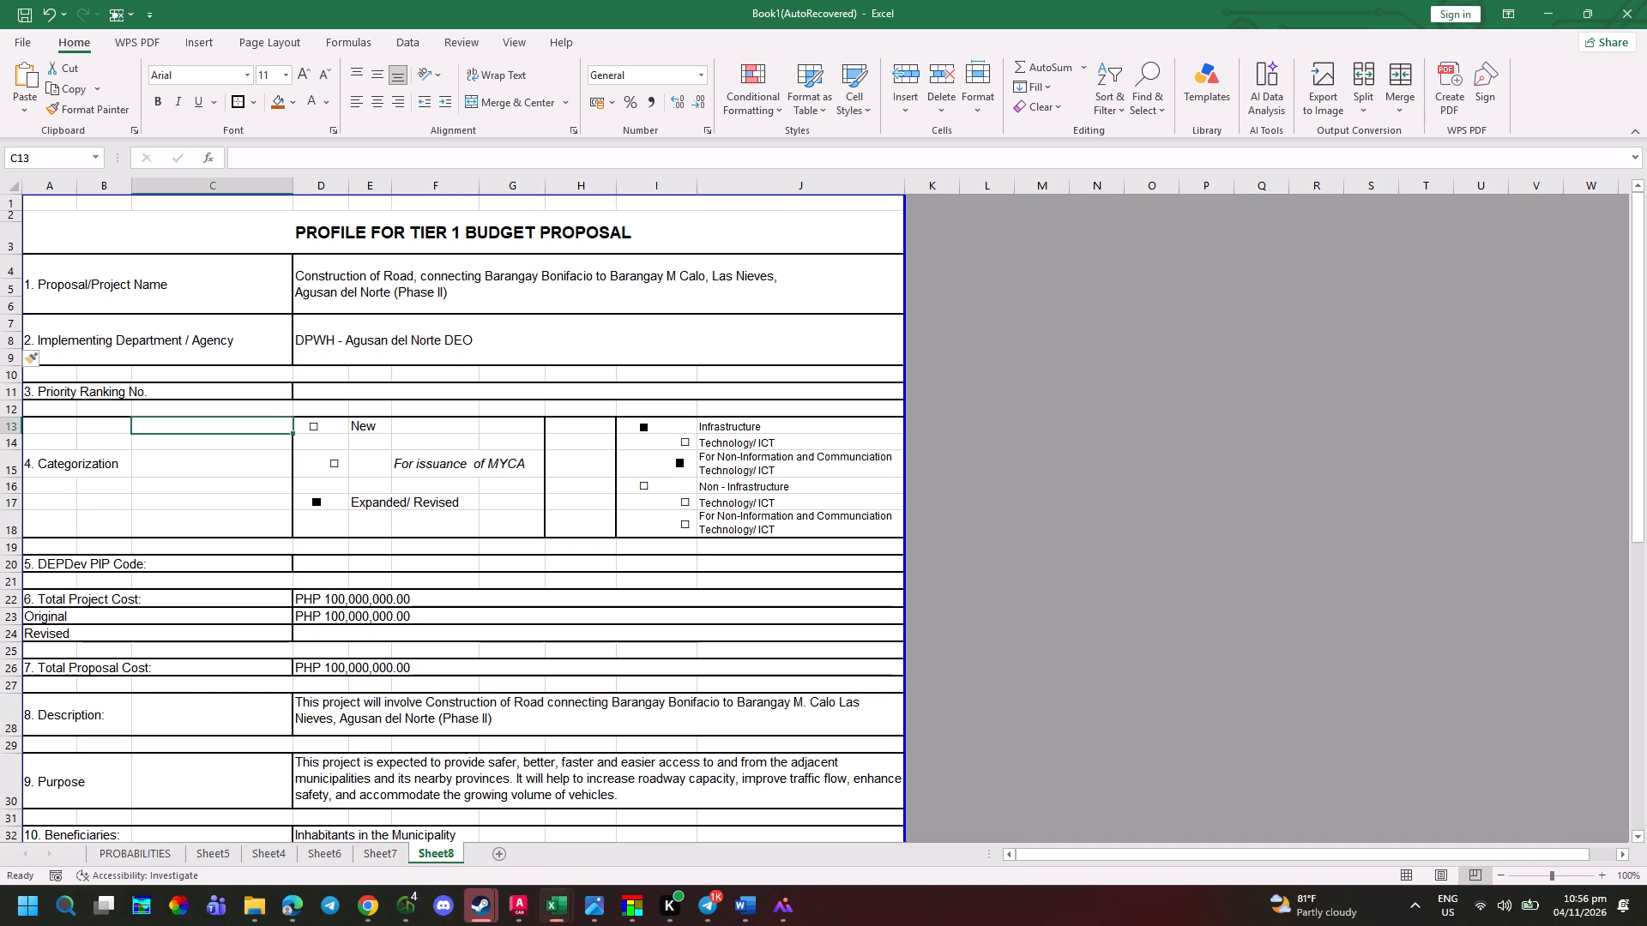
{"action": "left_click", "coordinate": [9, 393]}
{"action": "right_click", "coordinate": [9, 393]}
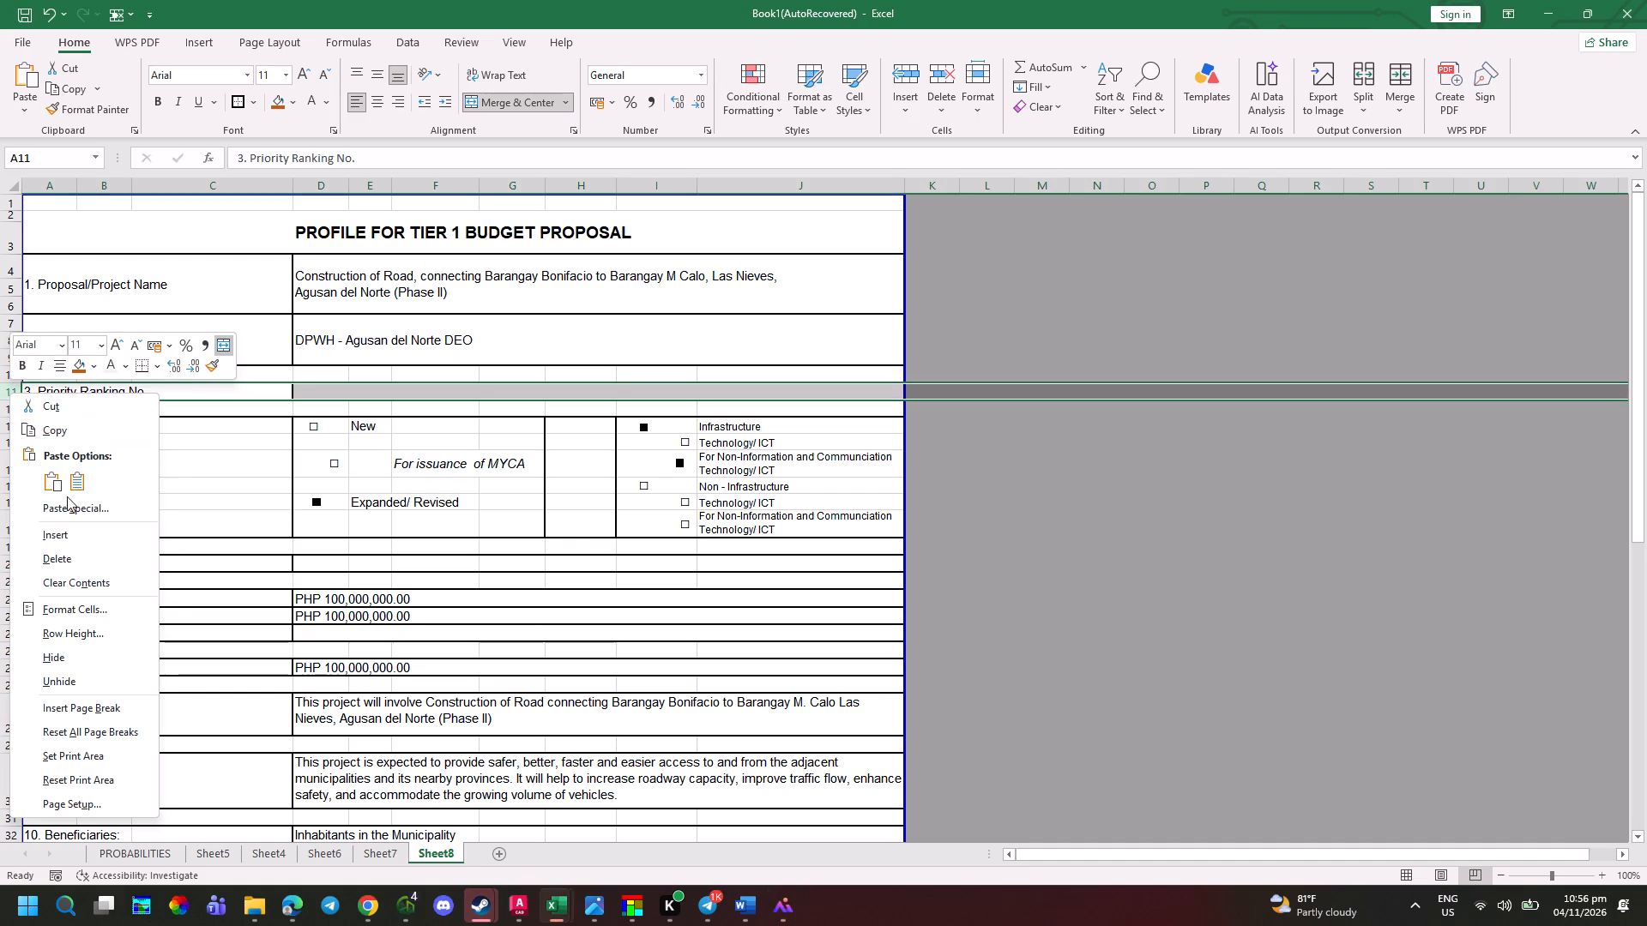
{"action": "left_click", "coordinate": [68, 526]}
{"action": "left_click", "coordinate": [208, 491]}
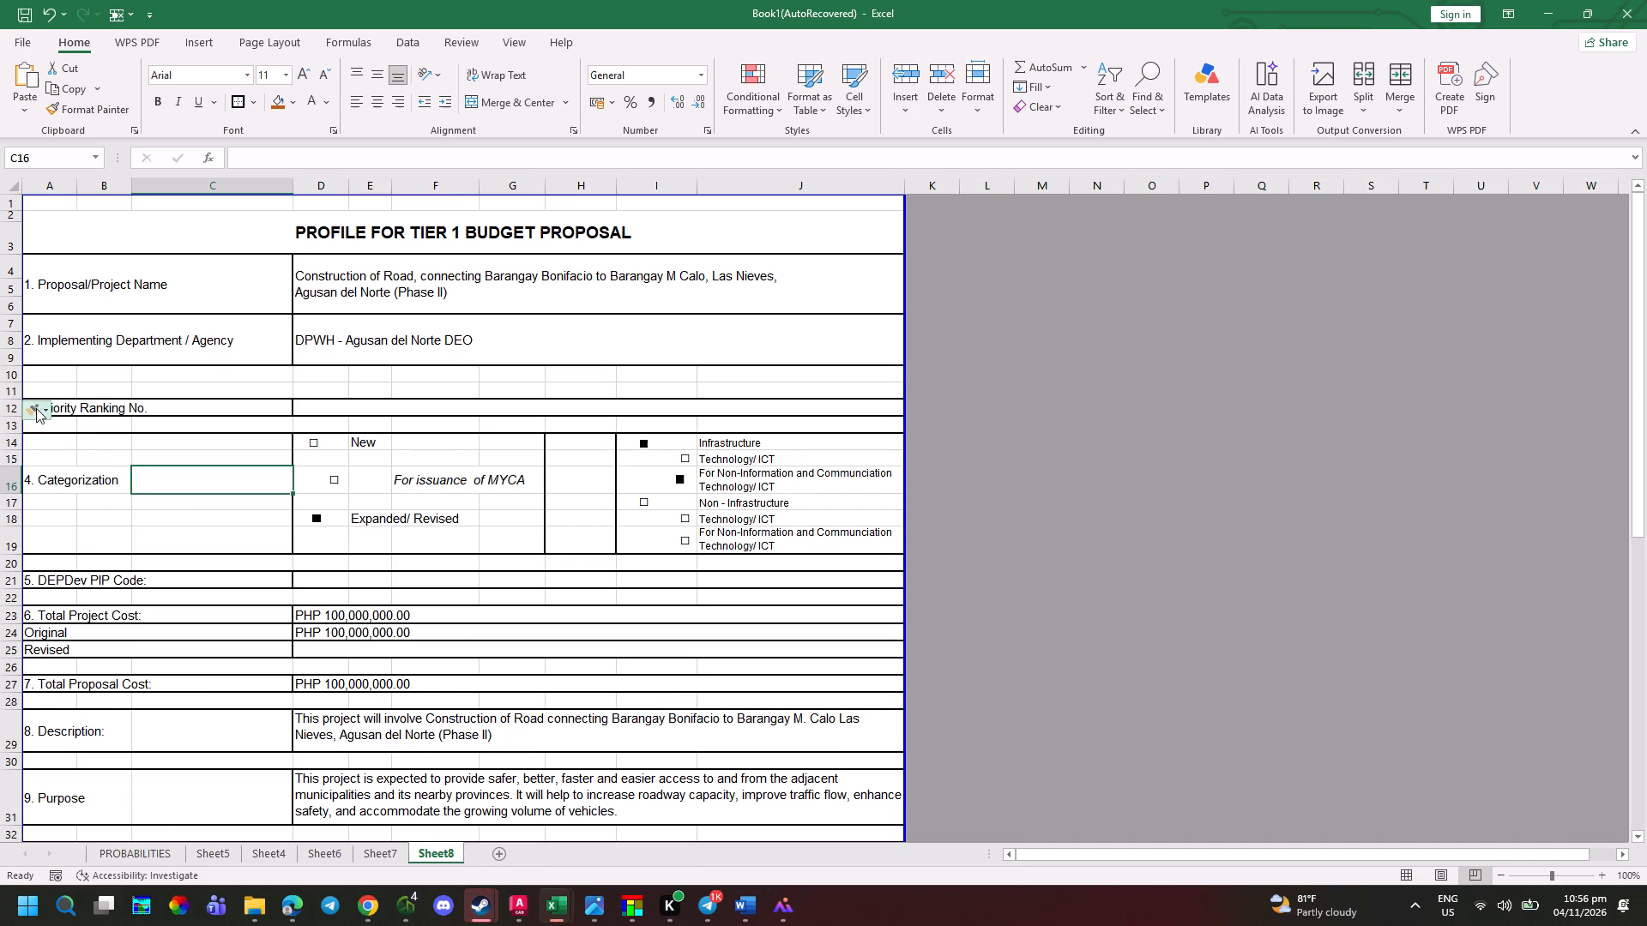
Merge the Priority Ranking label cells A11:C12 and the answer cells D11:J12 across both rows.
{"action": "left_click", "coordinate": [23, 392]}
{"action": "left_click_drag", "start_coordinate": [35, 394], "coordinate": [156, 412]}
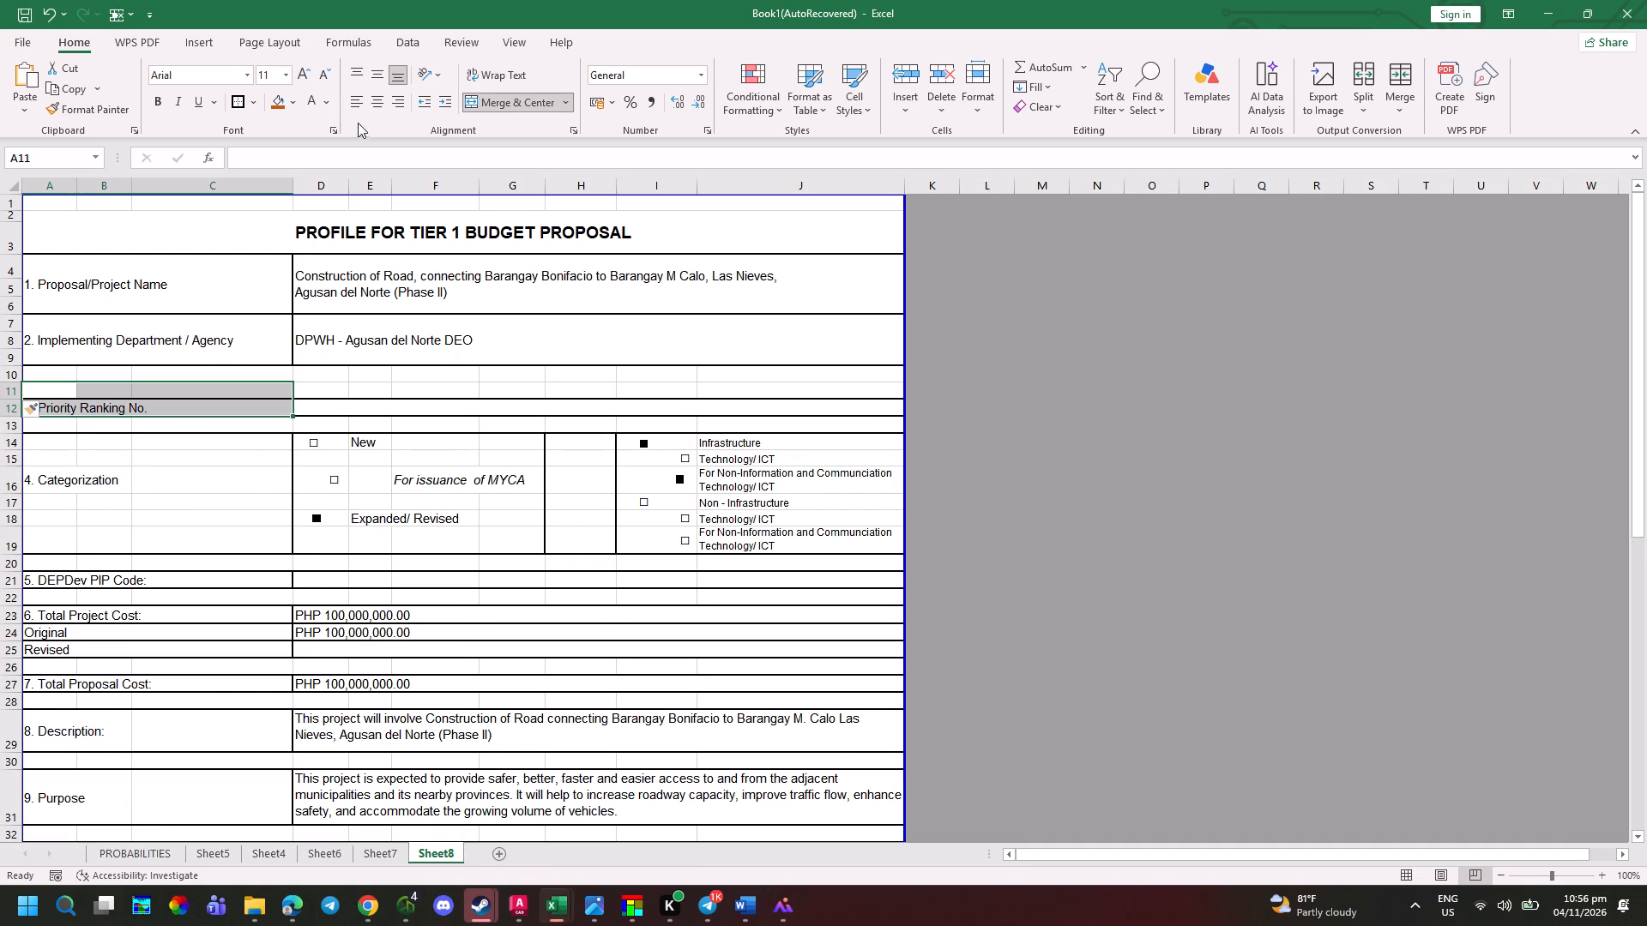
{"action": "double_click", "coordinate": [483, 103]}
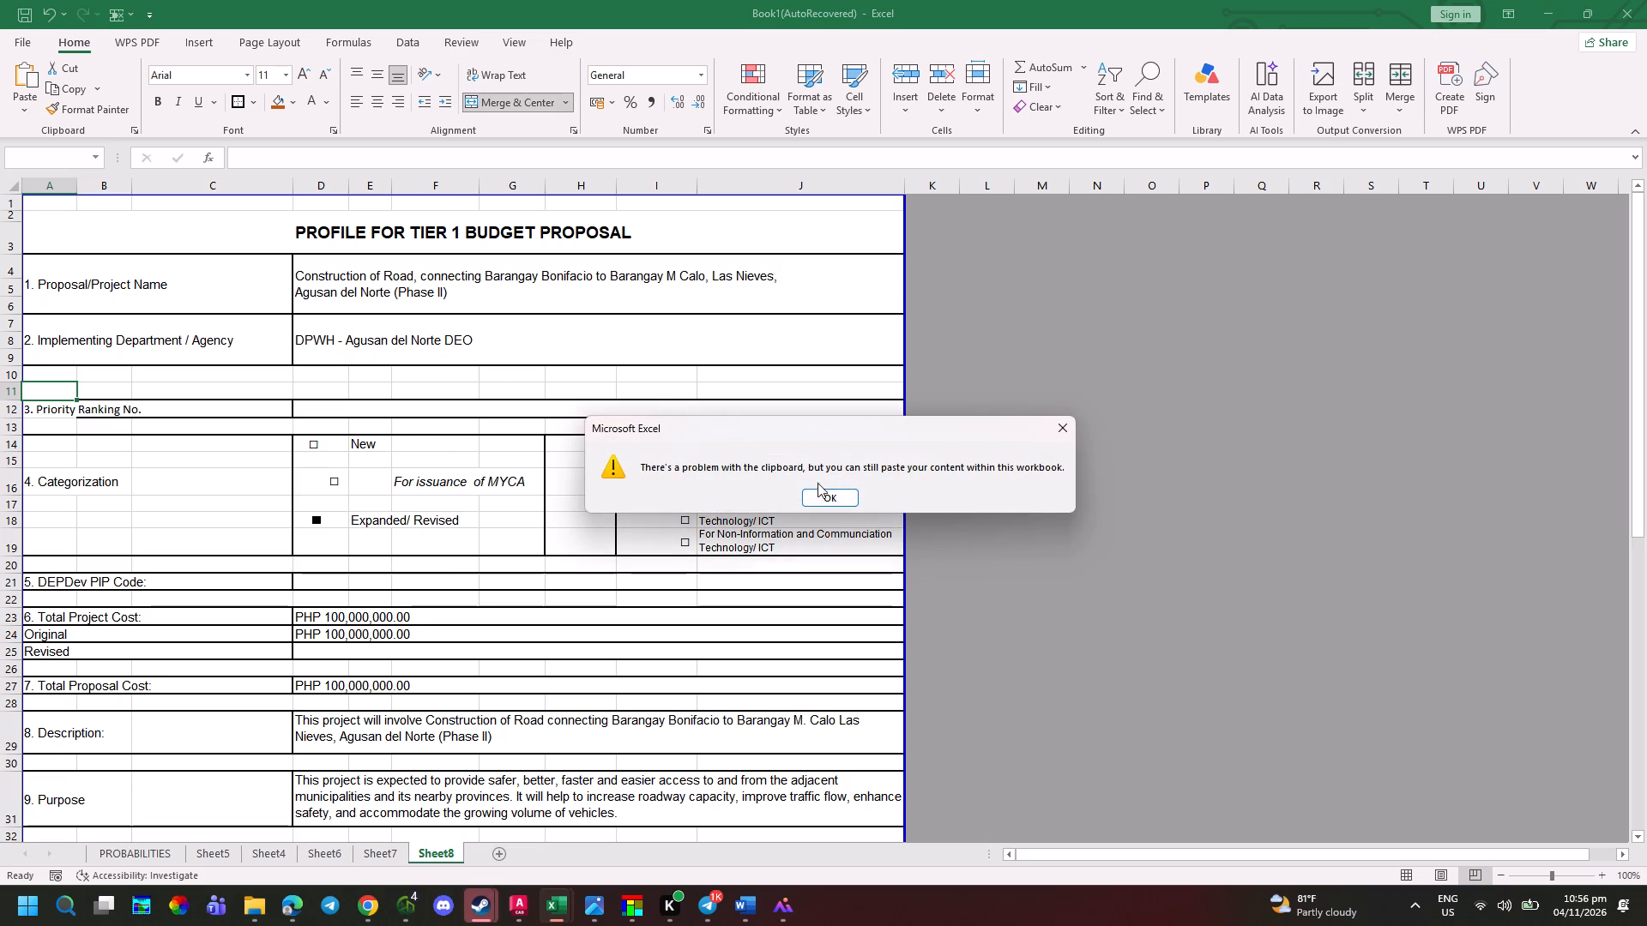
{"action": "left_click", "coordinate": [847, 491]}
{"action": "left_click_drag", "start_coordinate": [329, 385], "coordinate": [490, 400]}
{"action": "double_click", "coordinate": [490, 94]}
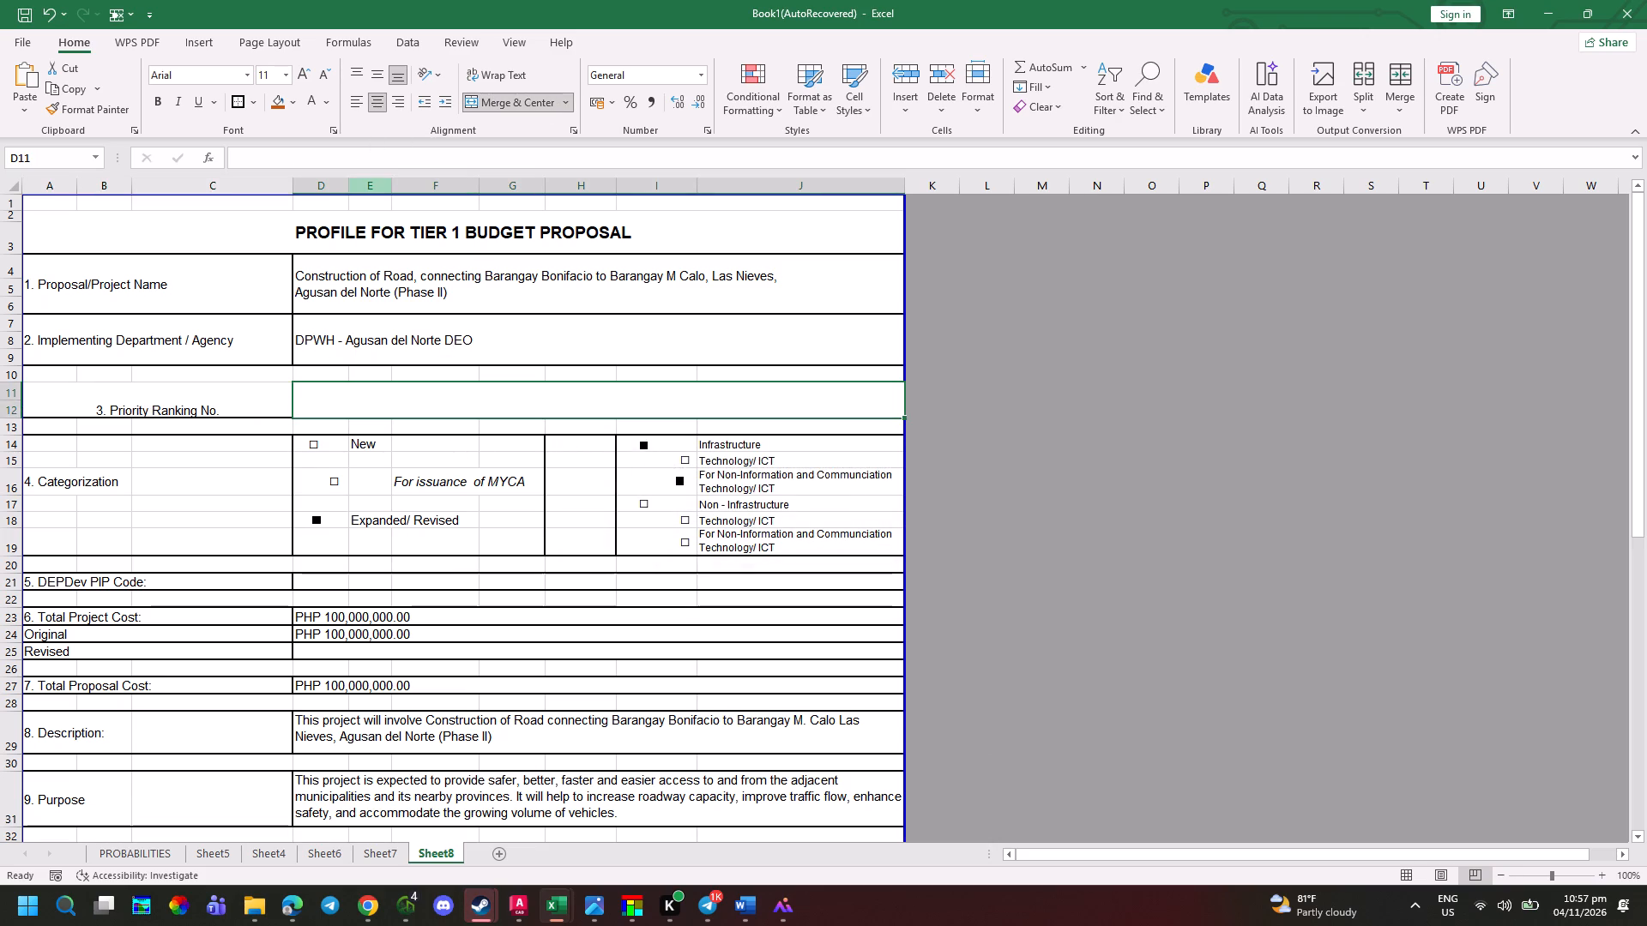
Apply outside borders to the merged "3. Priority Ranking No." label cell and its merged answer cell.
{"action": "left_click", "coordinate": [206, 412]}
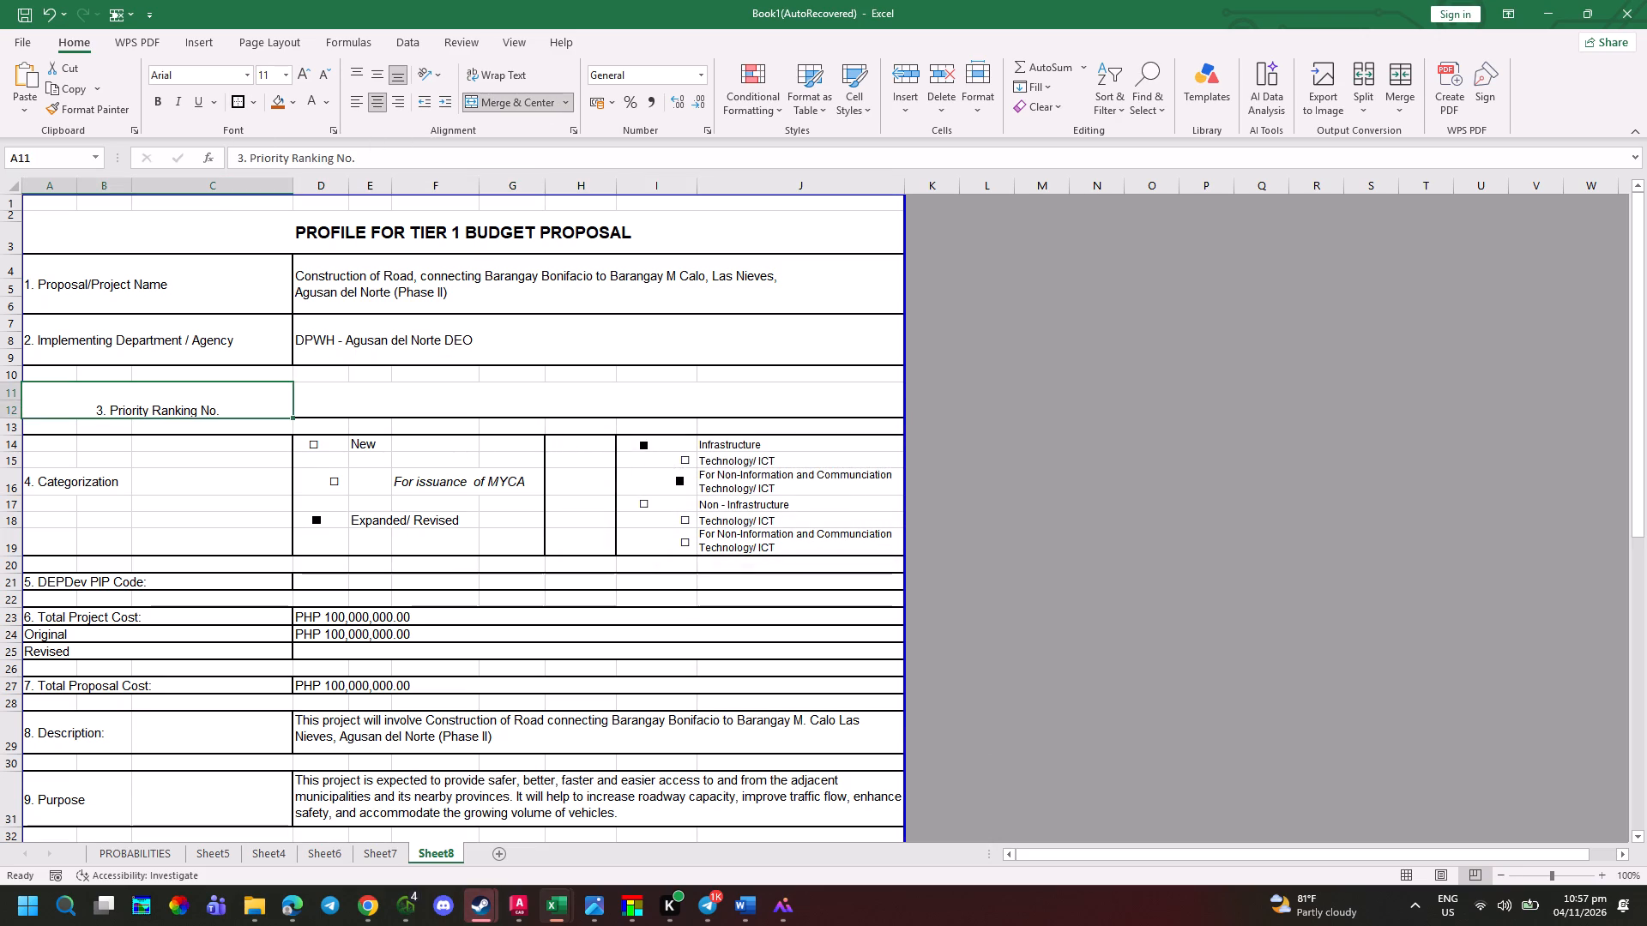
{"action": "left_click", "coordinate": [240, 97]}
{"action": "key", "text": "Right"}
{"action": "left_click", "coordinate": [240, 97]}
Left-align and vertically middle-align the "3. Priority Ranking No." label in its merged cell.
{"action": "left_click", "coordinate": [193, 391]}
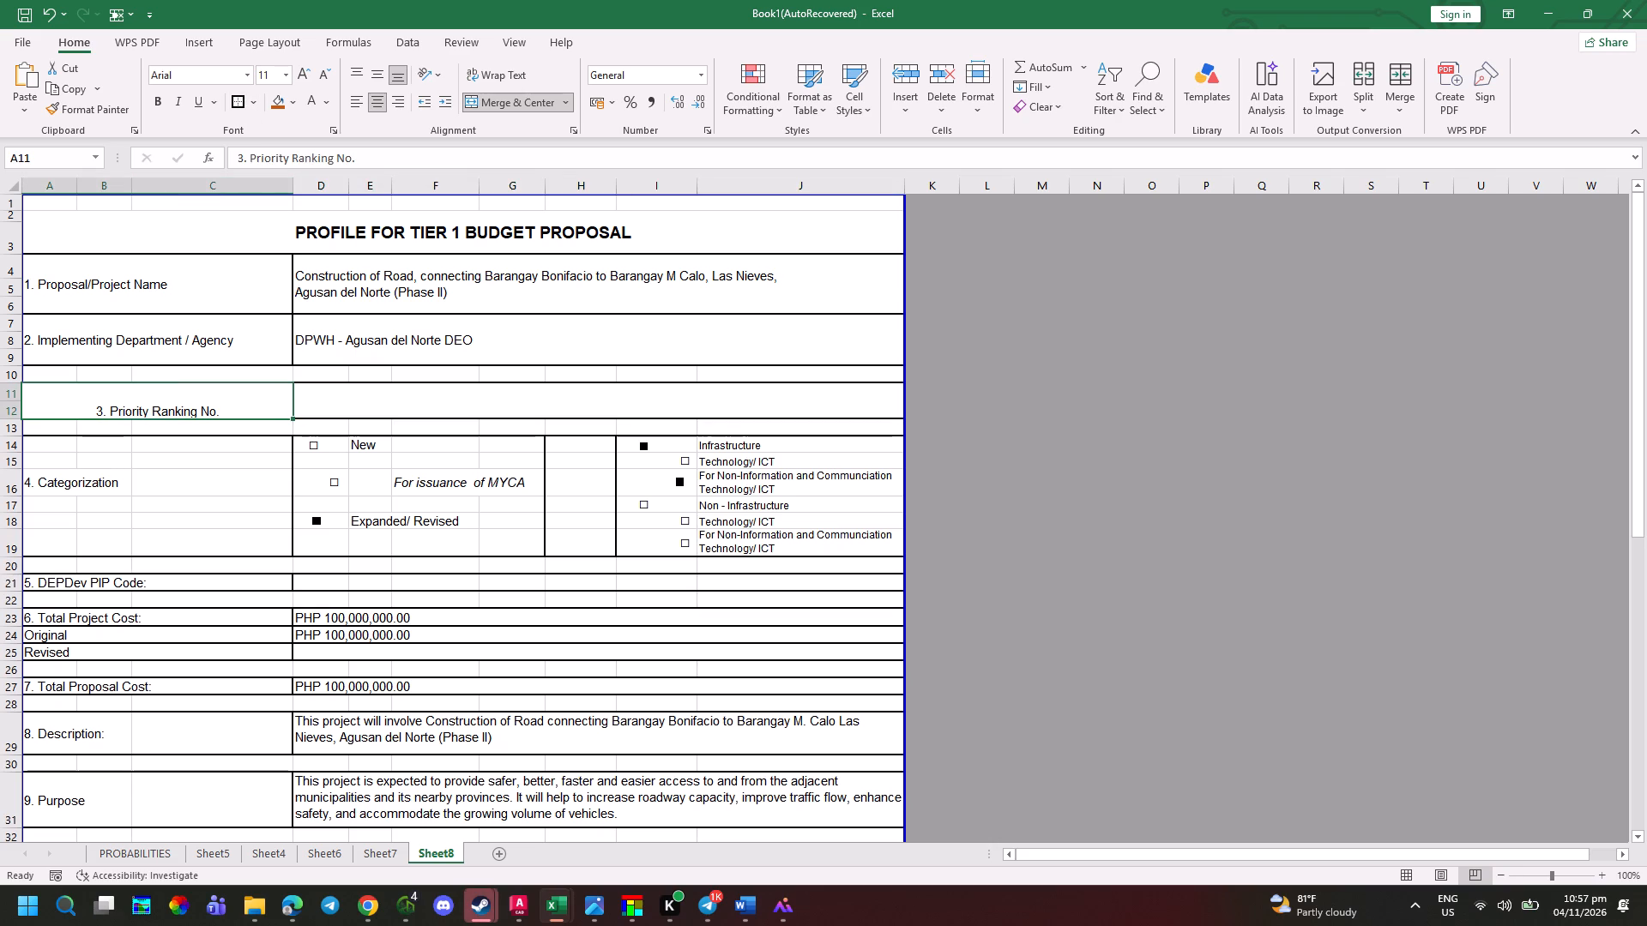
{"action": "left_click", "coordinate": [354, 91]}
{"action": "left_click", "coordinate": [353, 98]}
{"action": "left_click", "coordinate": [371, 76]}
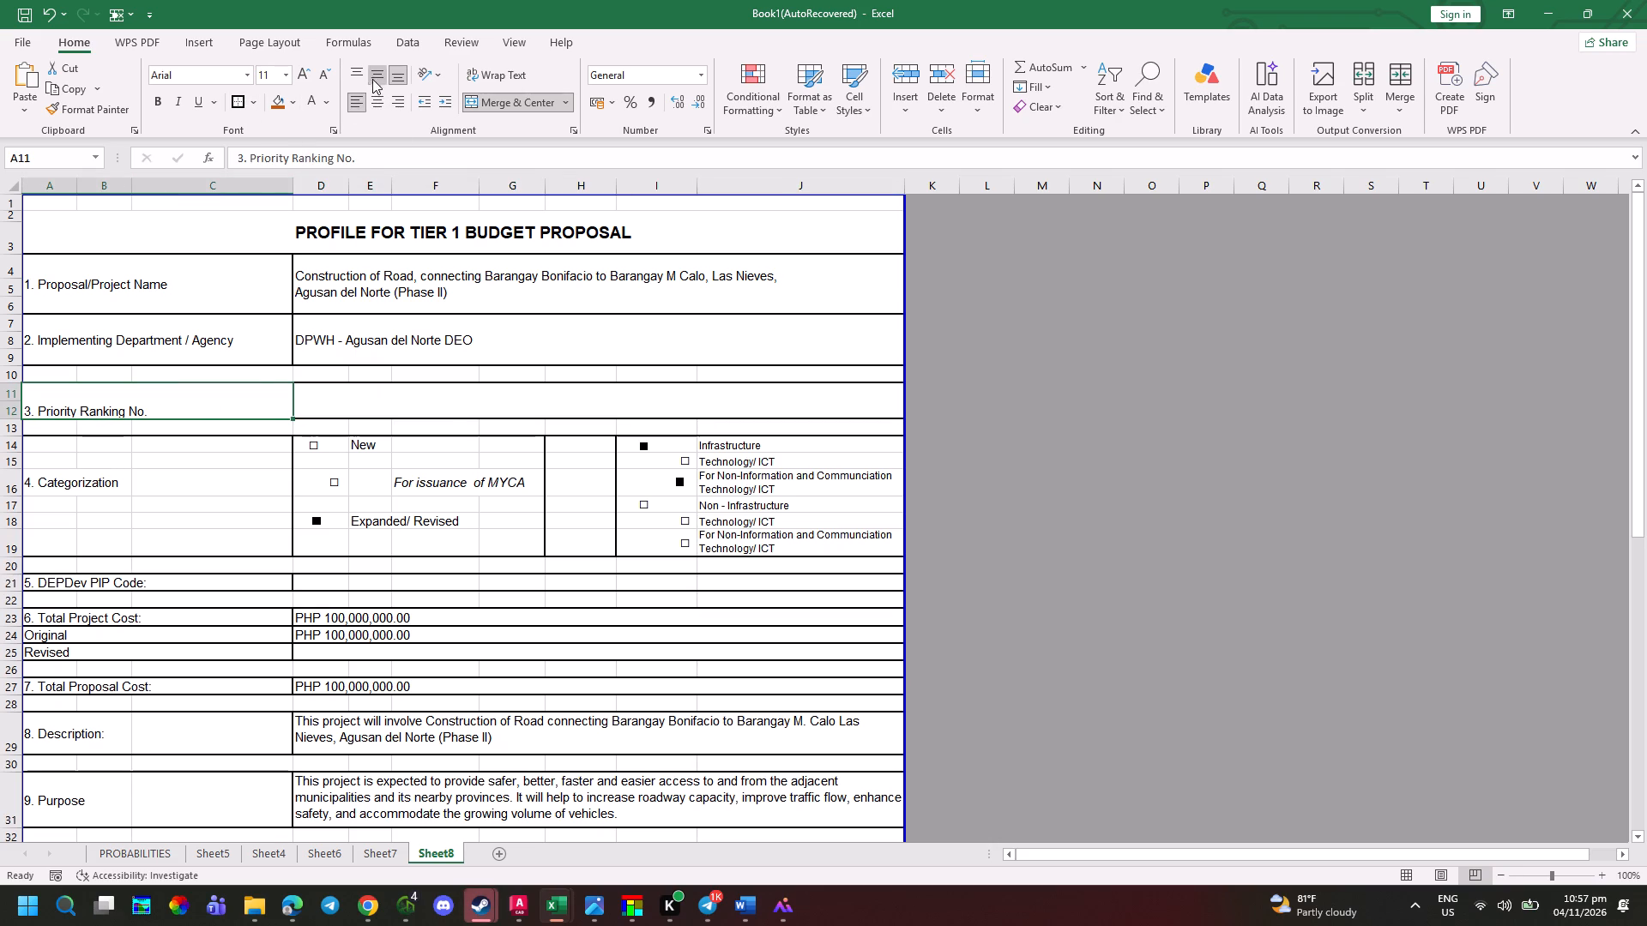
{"action": "left_click", "coordinate": [480, 417]}
Compare the sheet's Categorization and cost sections with the photographed first page.
{"action": "key", "text": "alt+Tab"}
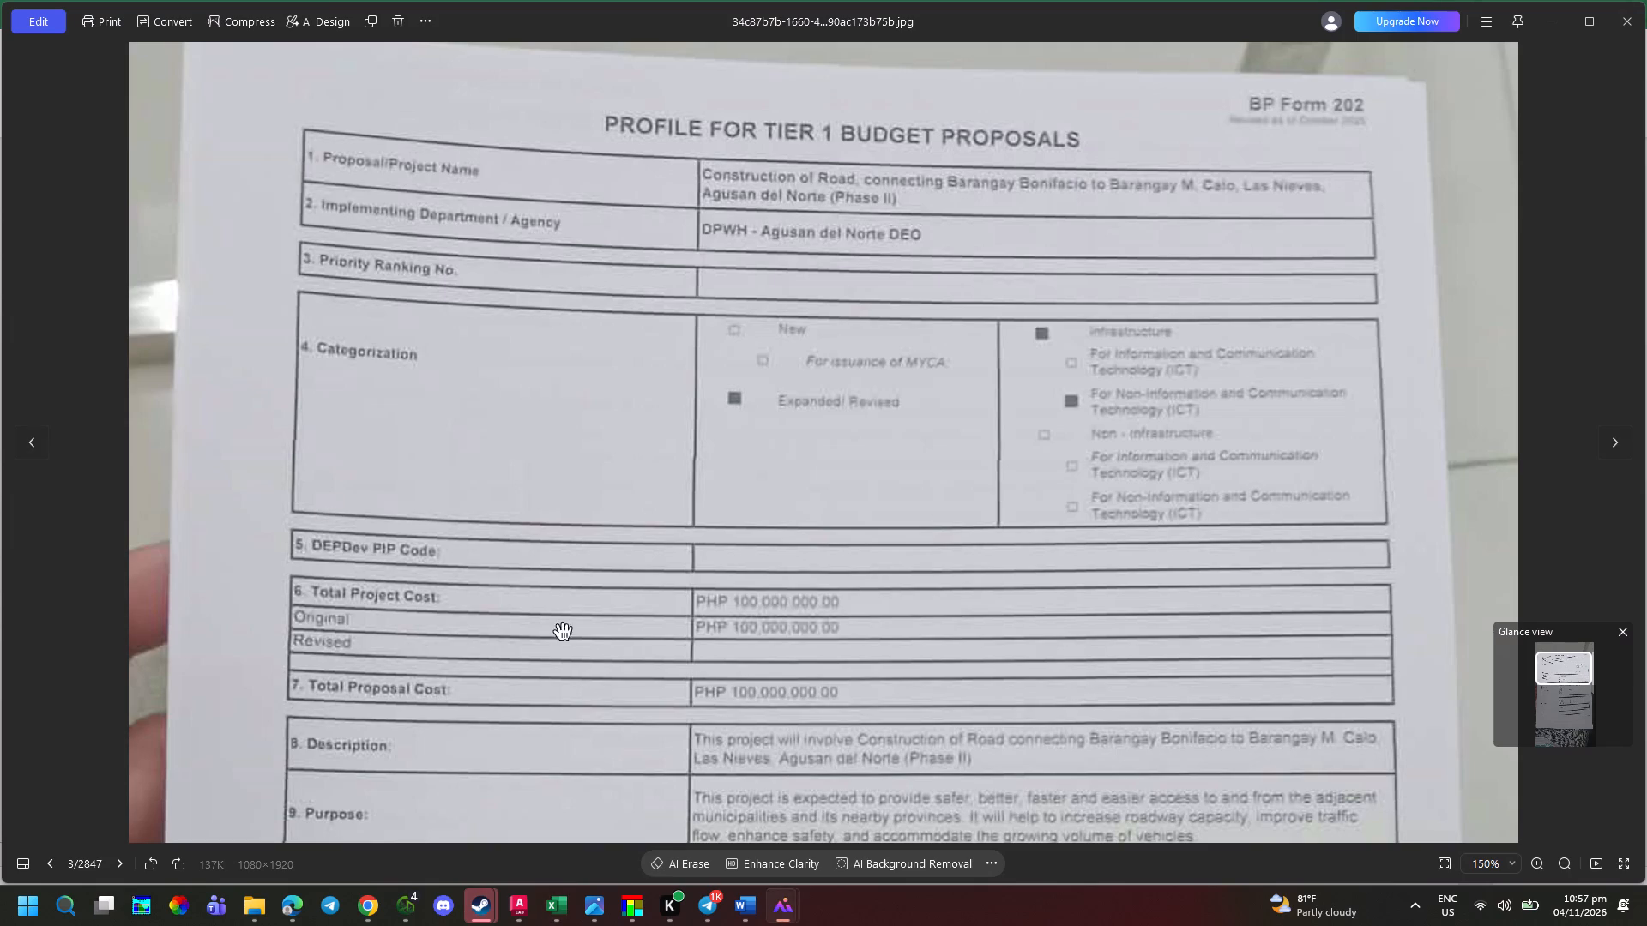
{"action": "key", "text": "alt+Tab"}
{"action": "left_click", "coordinate": [374, 596]}
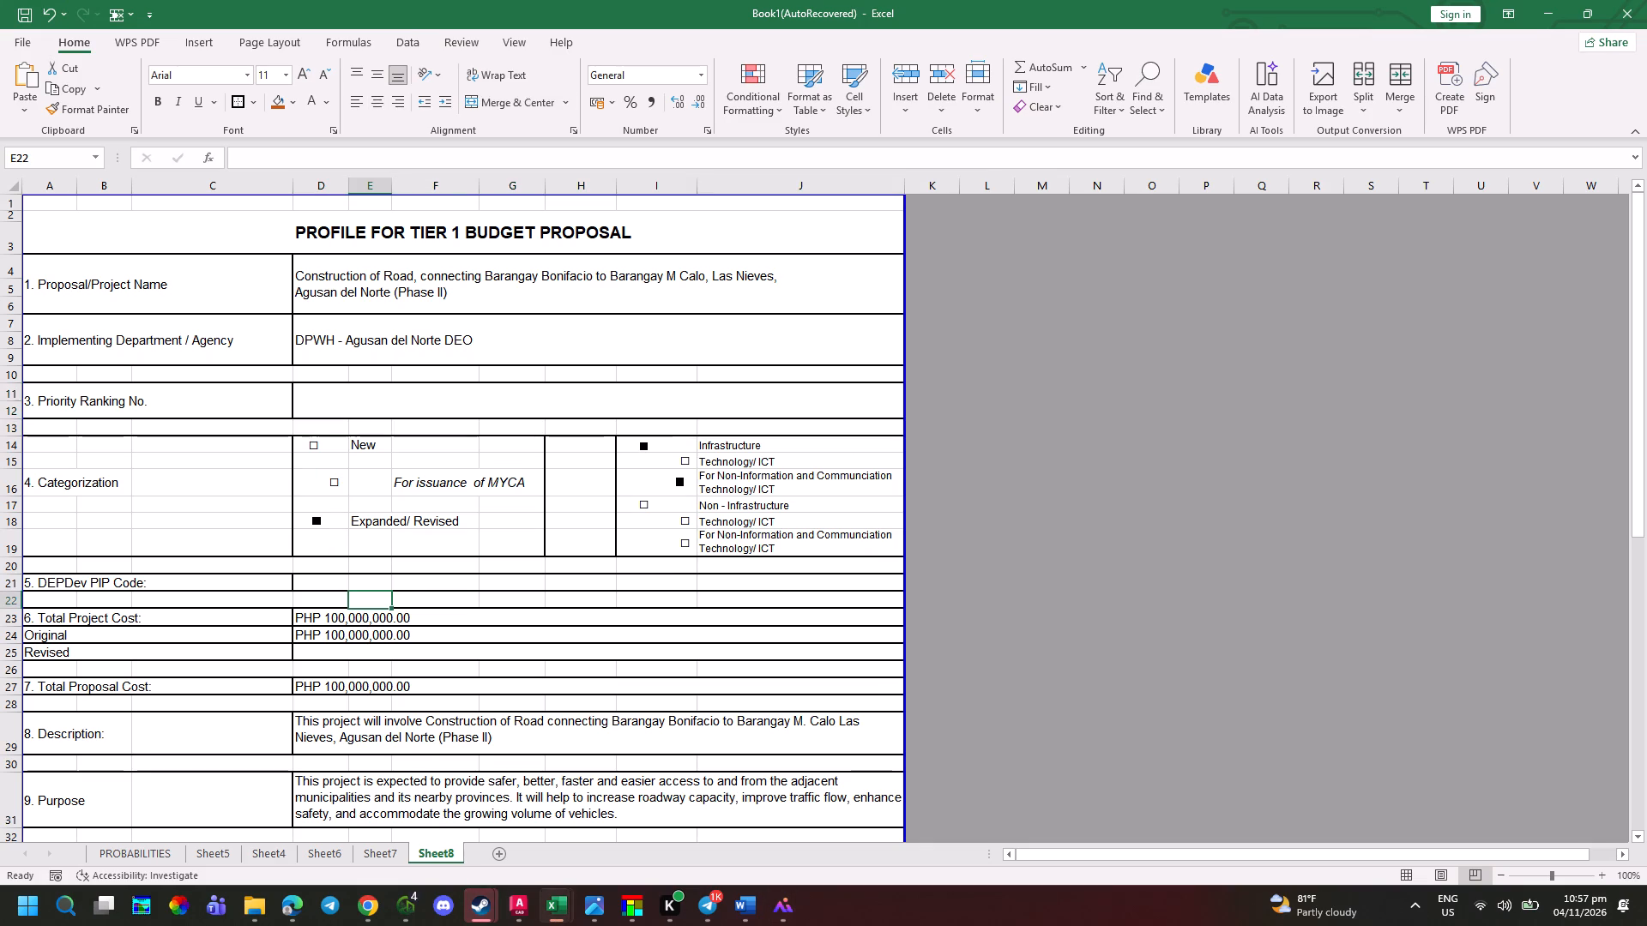
{"action": "key", "text": "alt+Tab"}
{"action": "key", "text": "alt+Tab"}
{"action": "scroll", "coordinate": [180, 529], "scroll_direction": "down", "scroll_amount": 1}
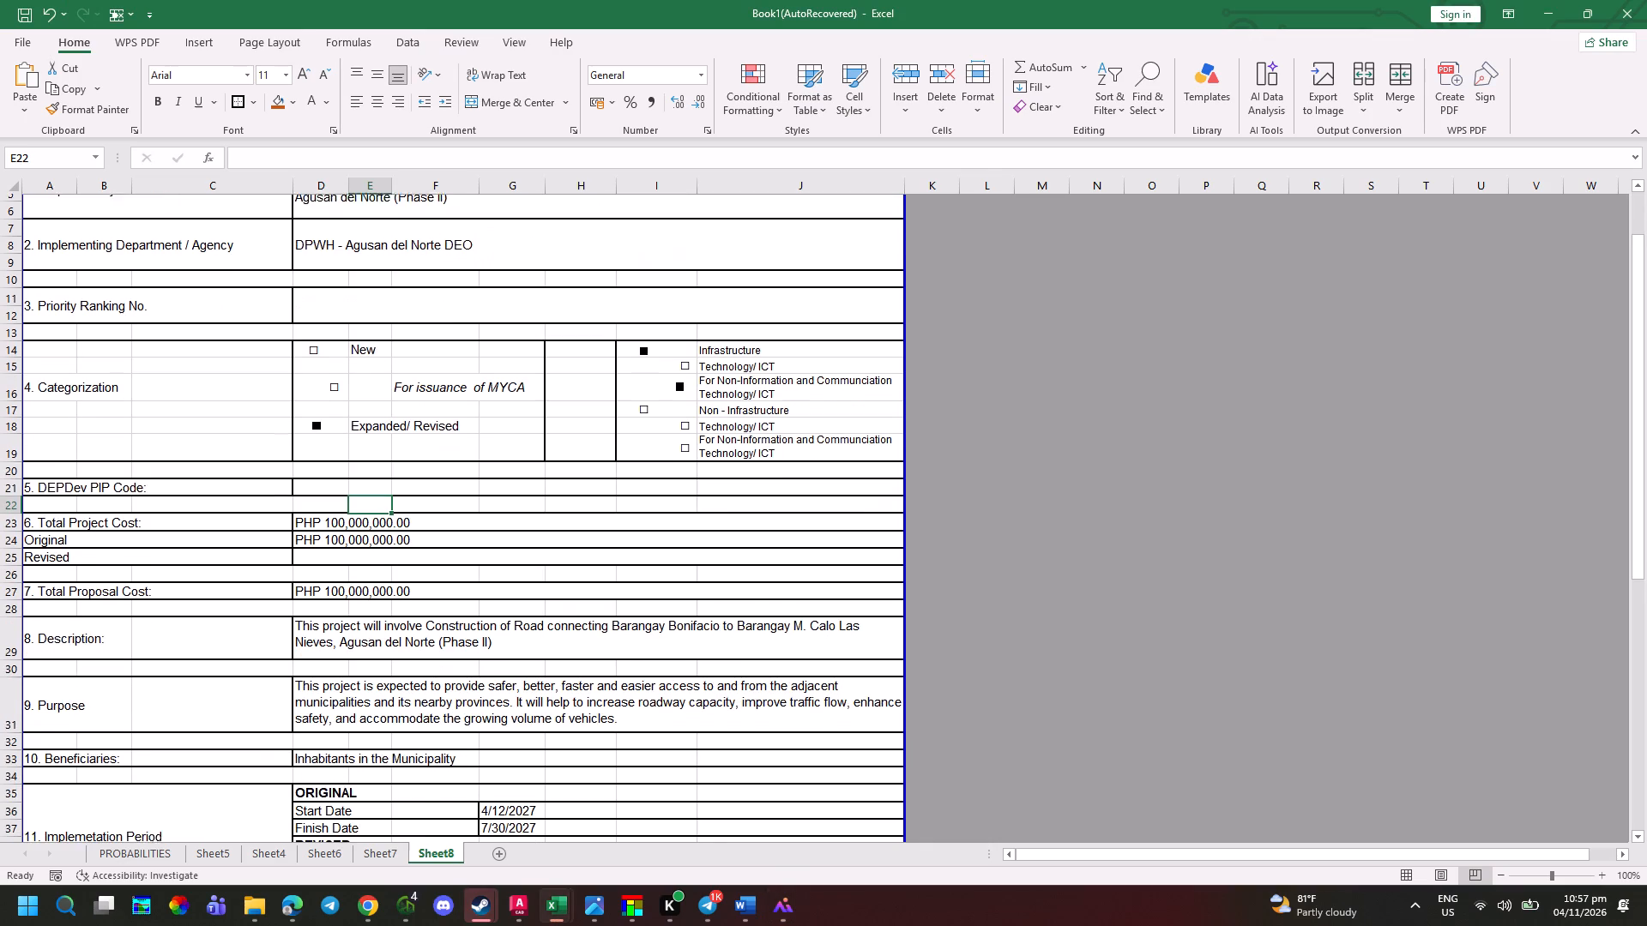
{"action": "key", "text": "alt+Tab"}
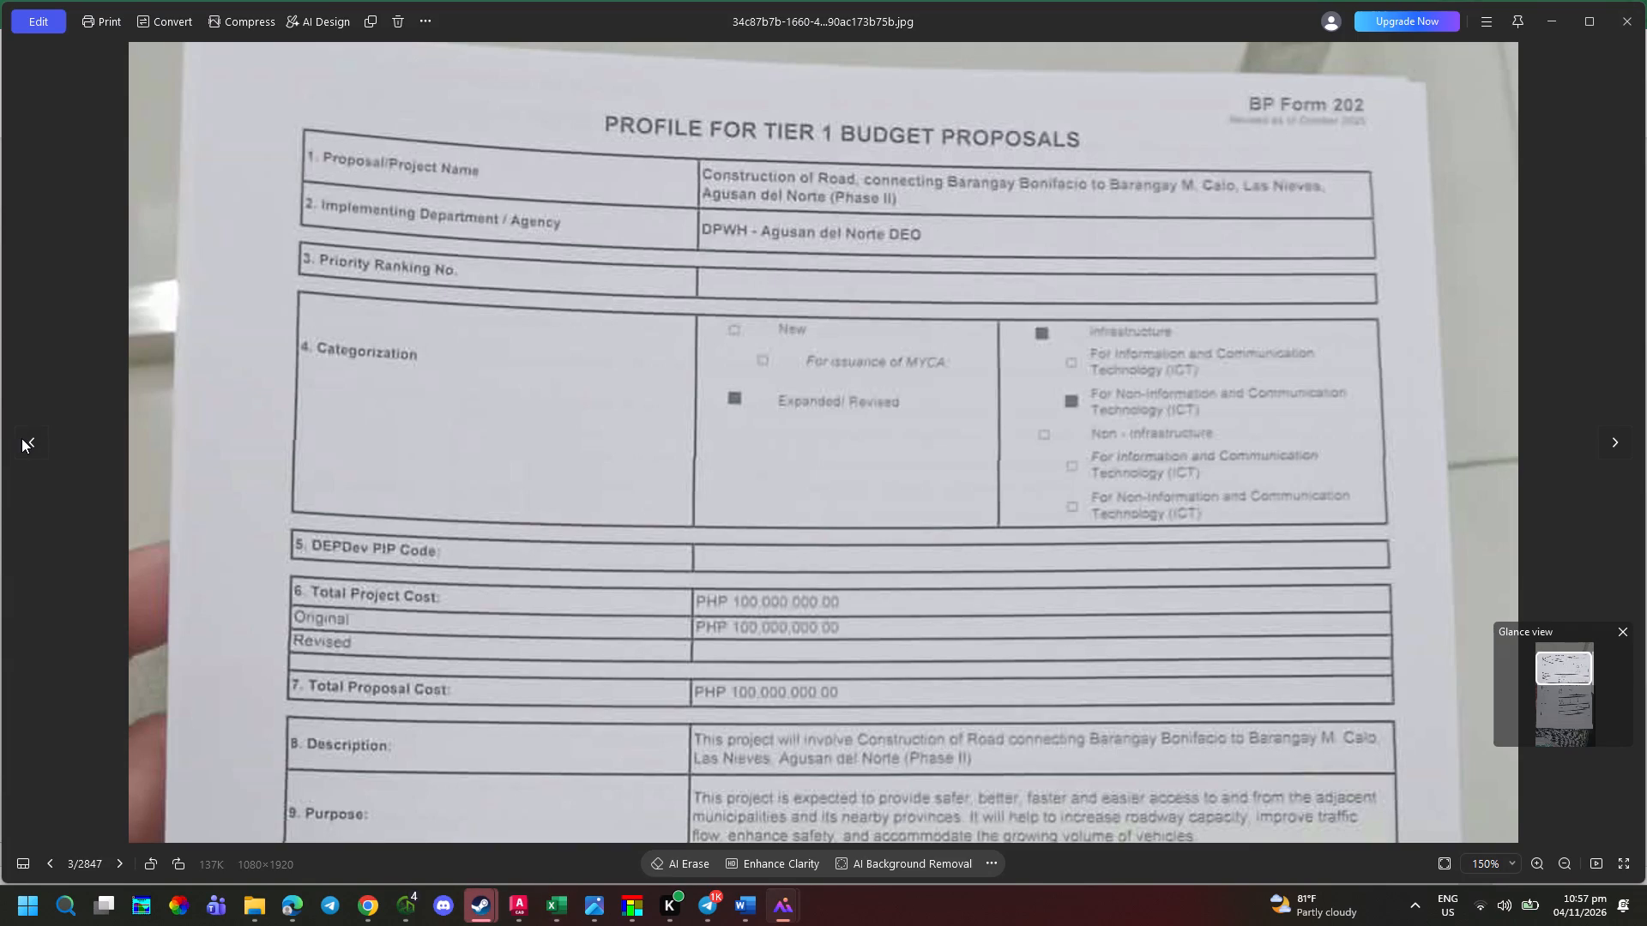
{"action": "key", "text": "alt+Tab"}
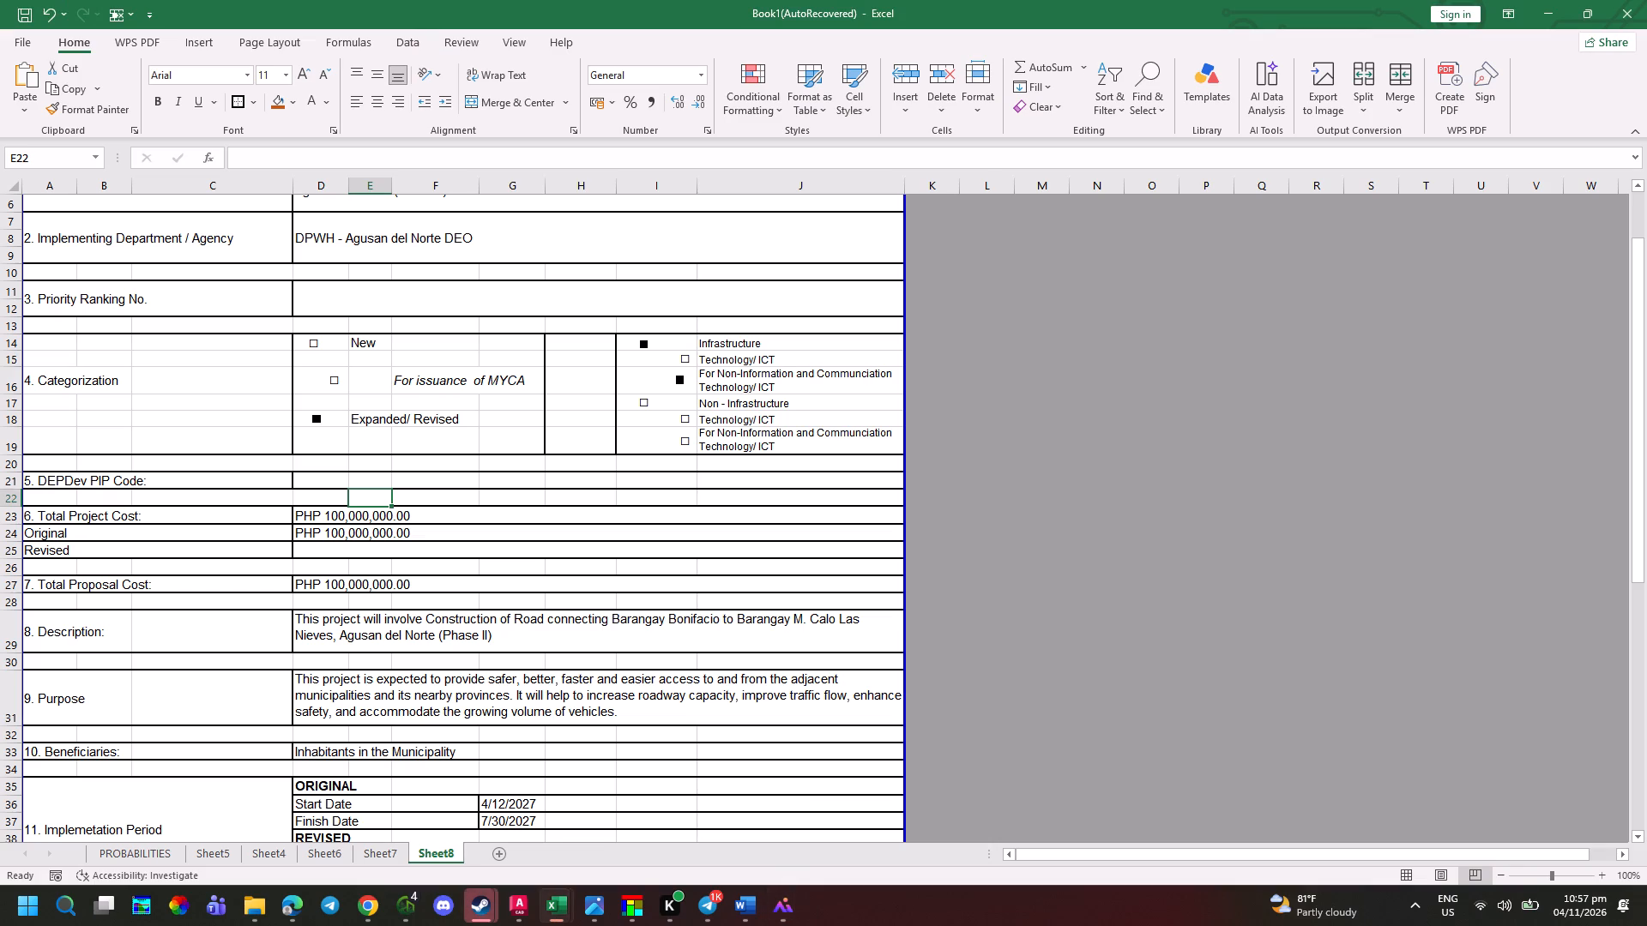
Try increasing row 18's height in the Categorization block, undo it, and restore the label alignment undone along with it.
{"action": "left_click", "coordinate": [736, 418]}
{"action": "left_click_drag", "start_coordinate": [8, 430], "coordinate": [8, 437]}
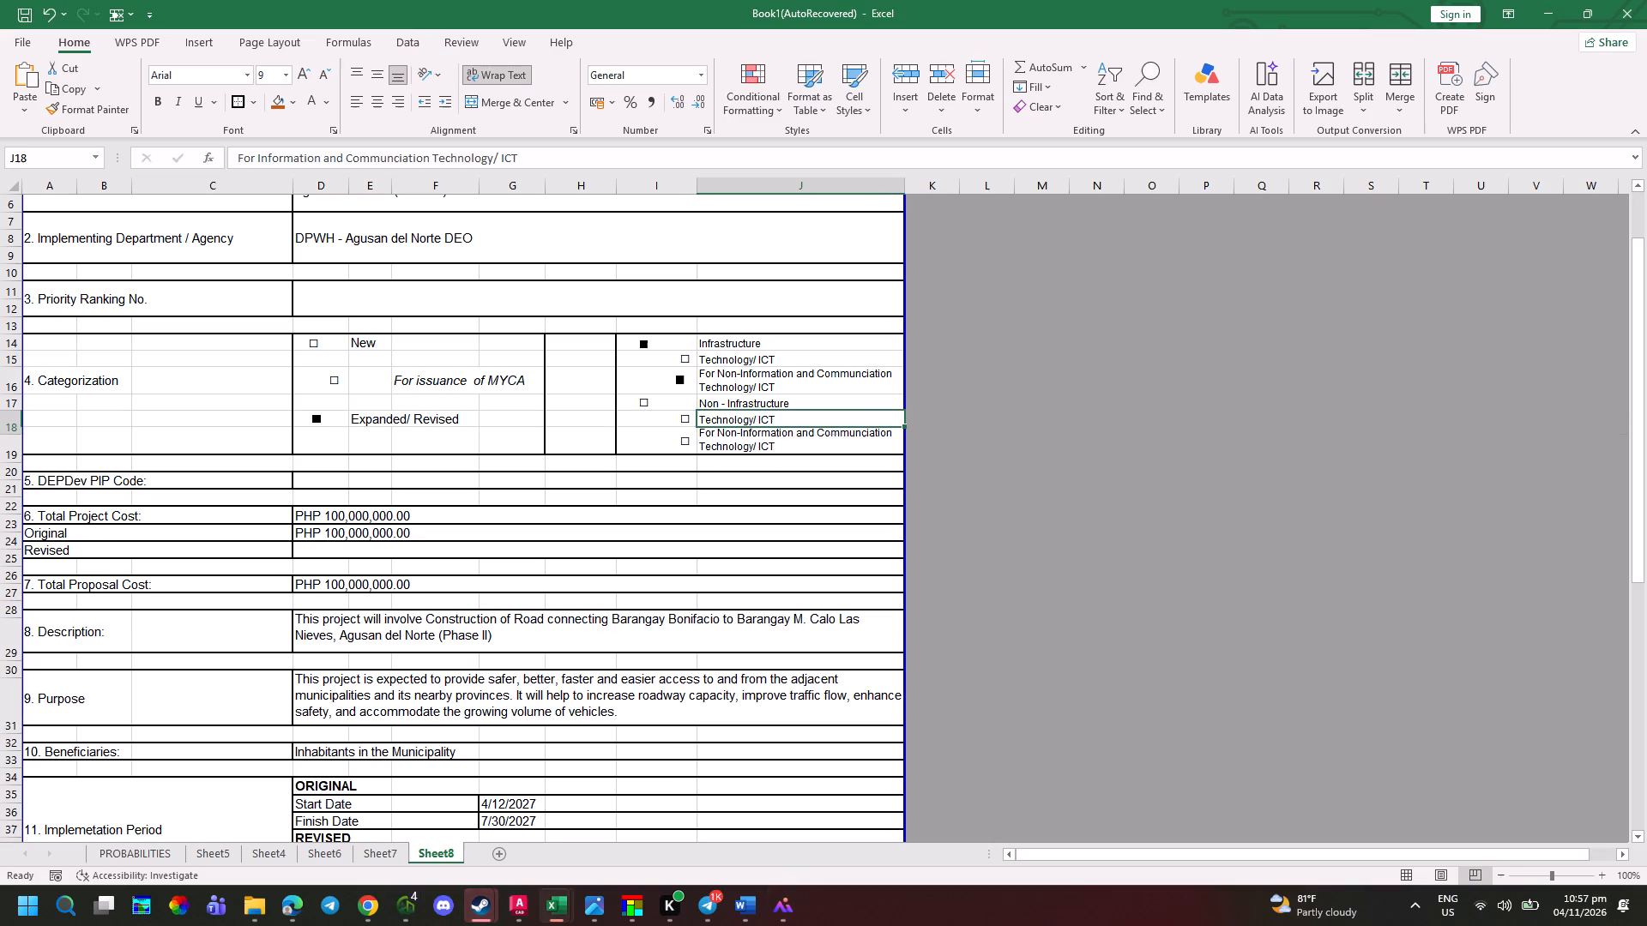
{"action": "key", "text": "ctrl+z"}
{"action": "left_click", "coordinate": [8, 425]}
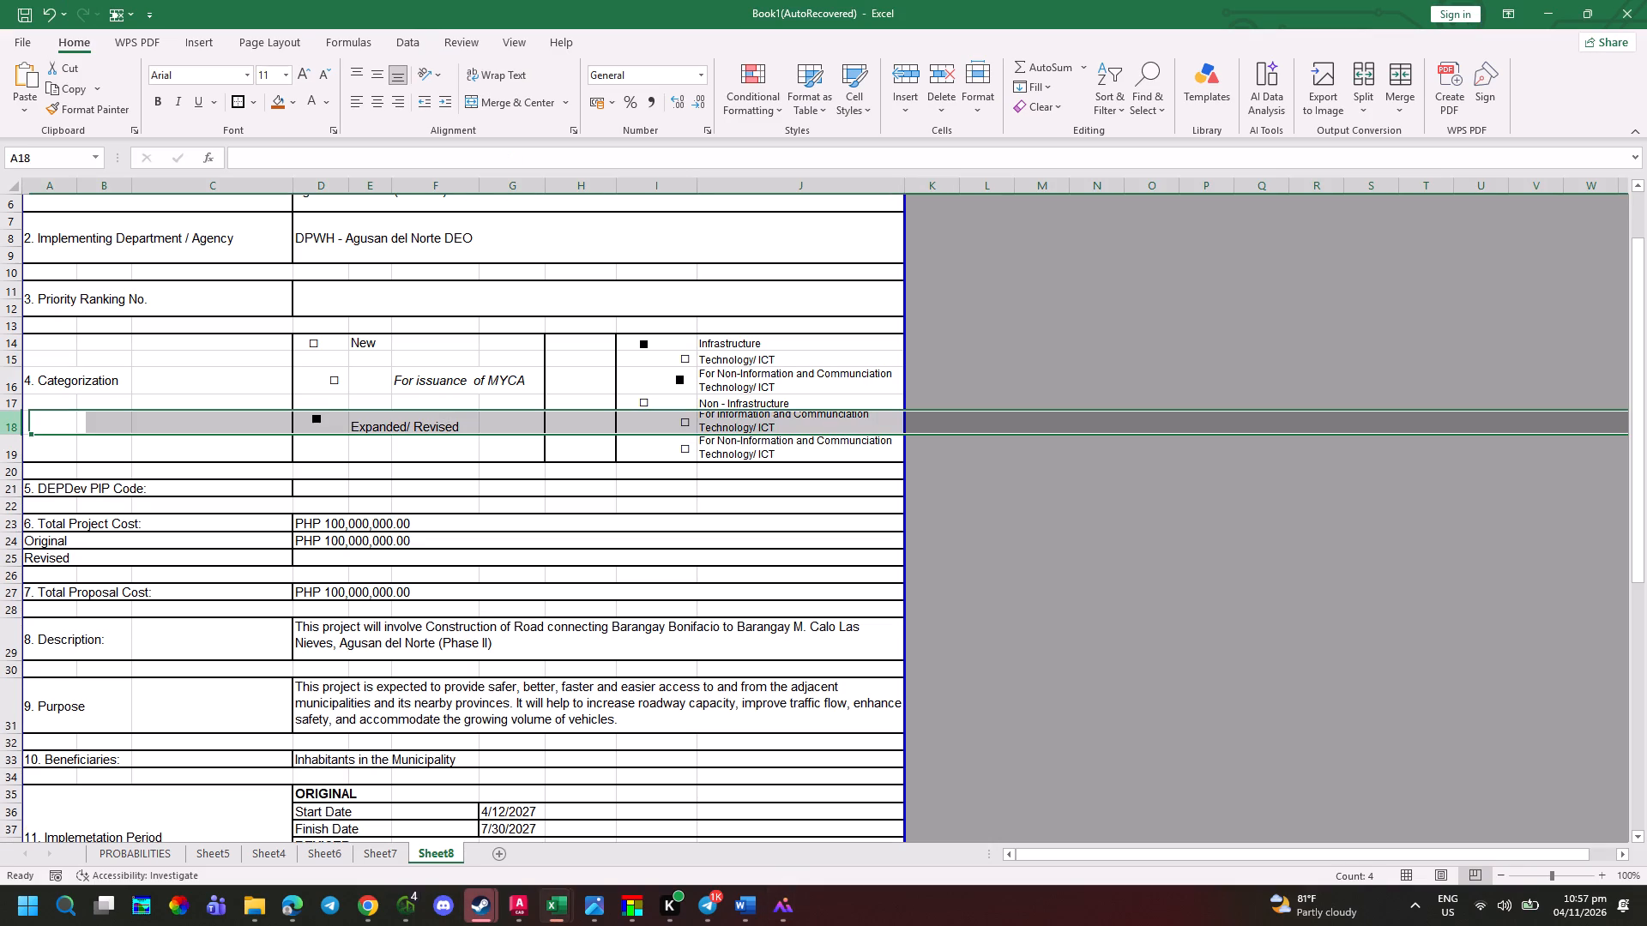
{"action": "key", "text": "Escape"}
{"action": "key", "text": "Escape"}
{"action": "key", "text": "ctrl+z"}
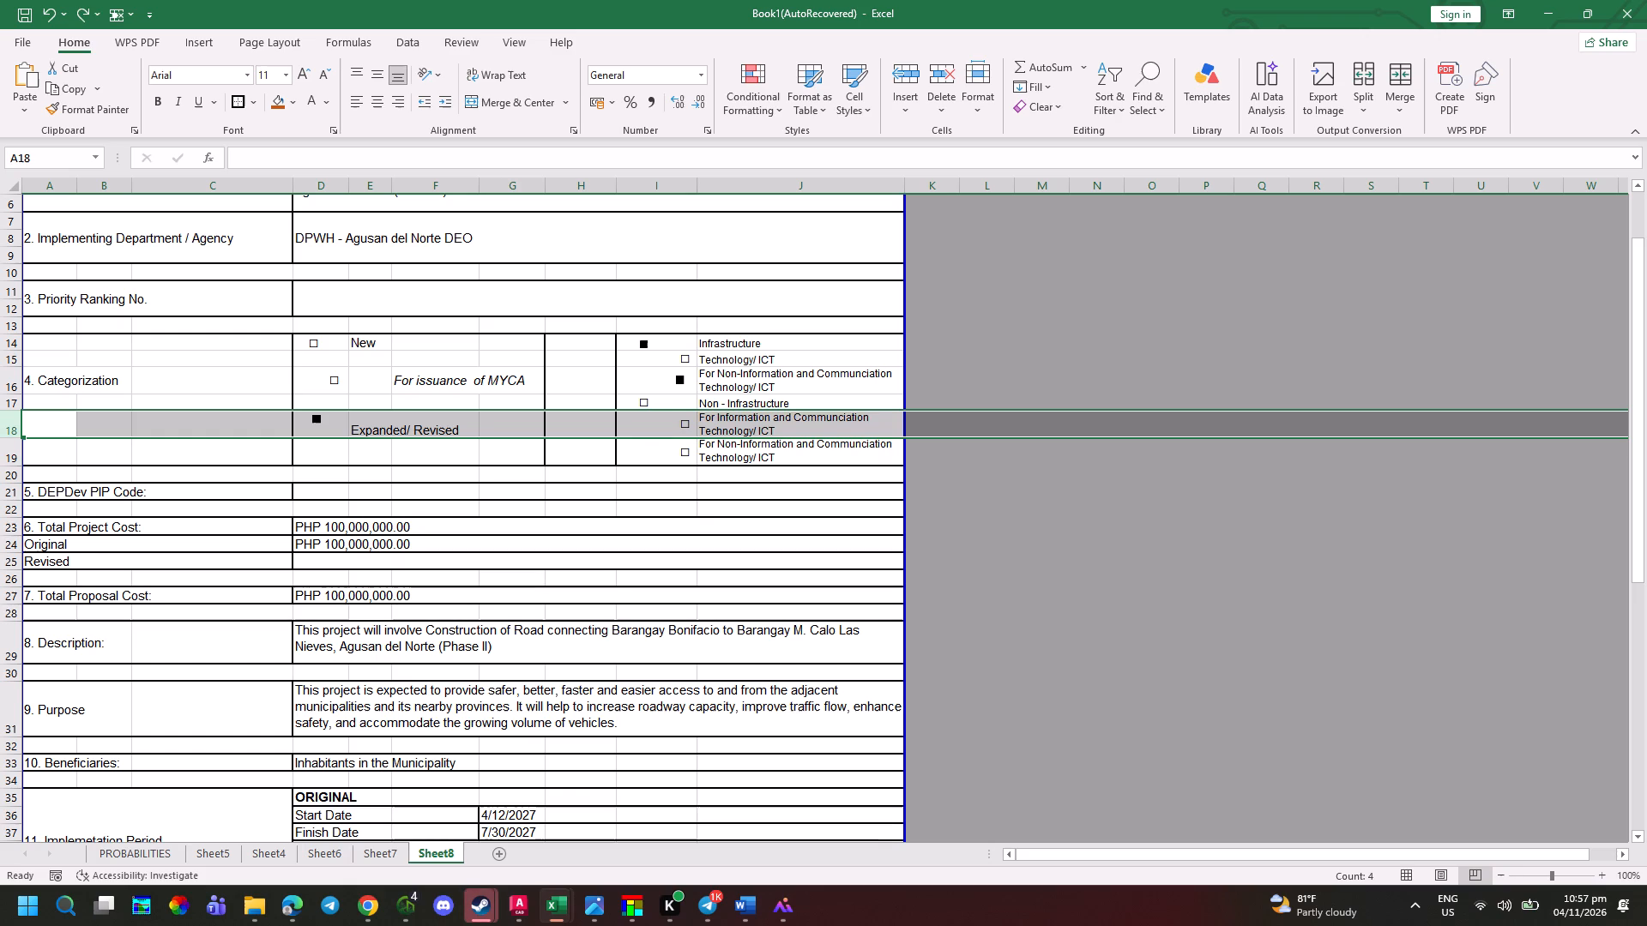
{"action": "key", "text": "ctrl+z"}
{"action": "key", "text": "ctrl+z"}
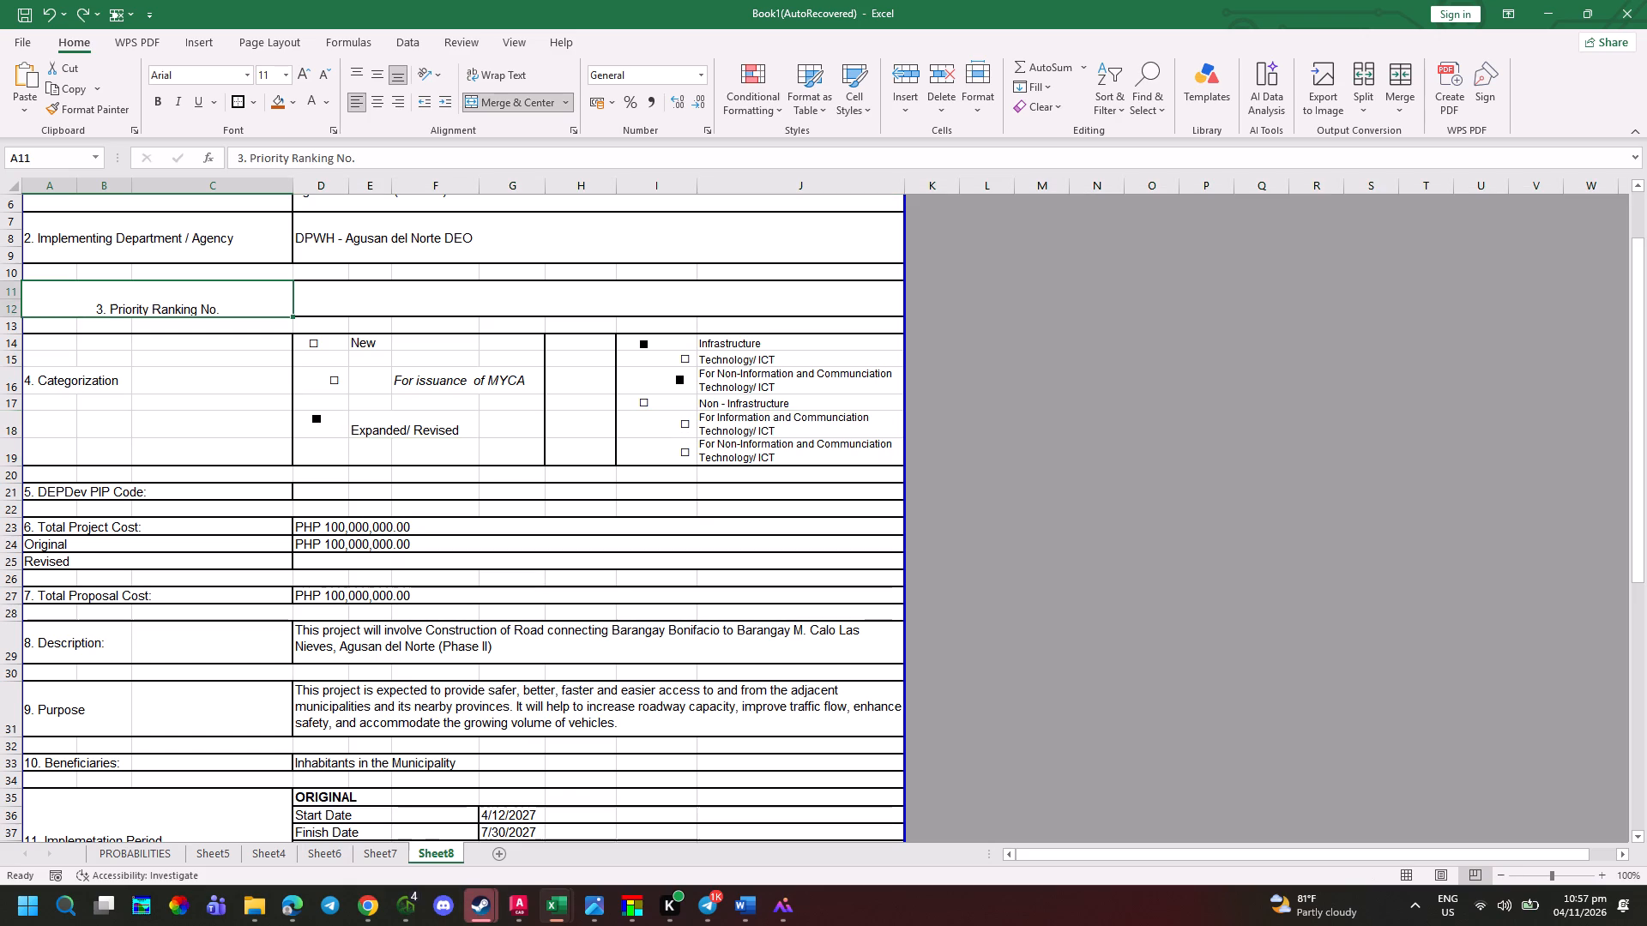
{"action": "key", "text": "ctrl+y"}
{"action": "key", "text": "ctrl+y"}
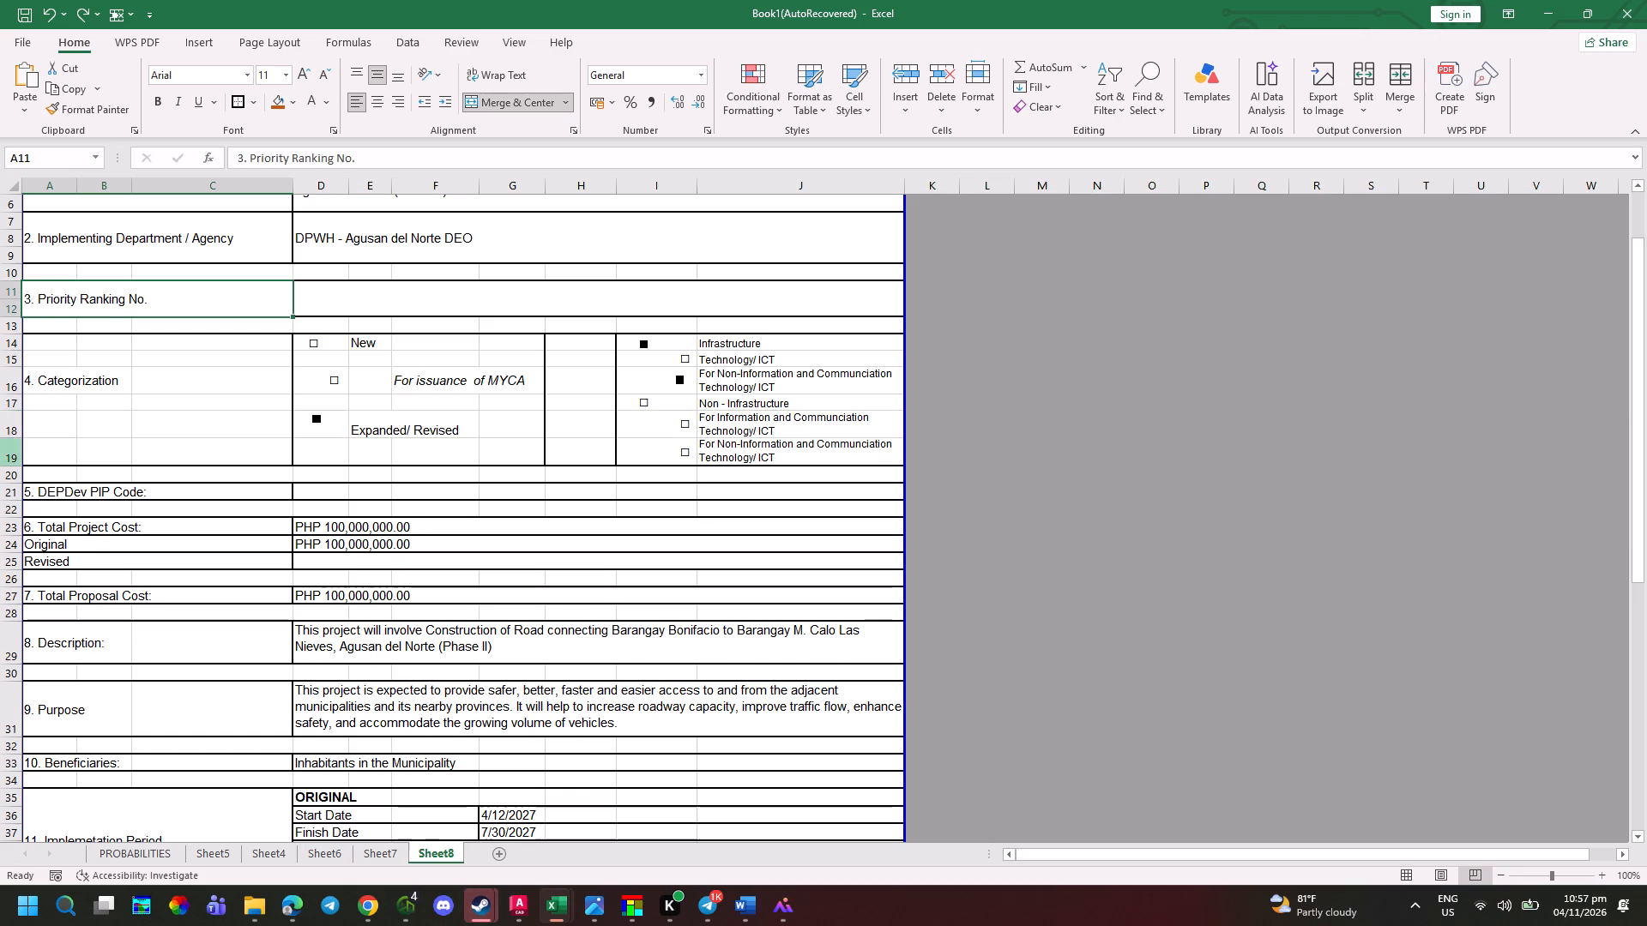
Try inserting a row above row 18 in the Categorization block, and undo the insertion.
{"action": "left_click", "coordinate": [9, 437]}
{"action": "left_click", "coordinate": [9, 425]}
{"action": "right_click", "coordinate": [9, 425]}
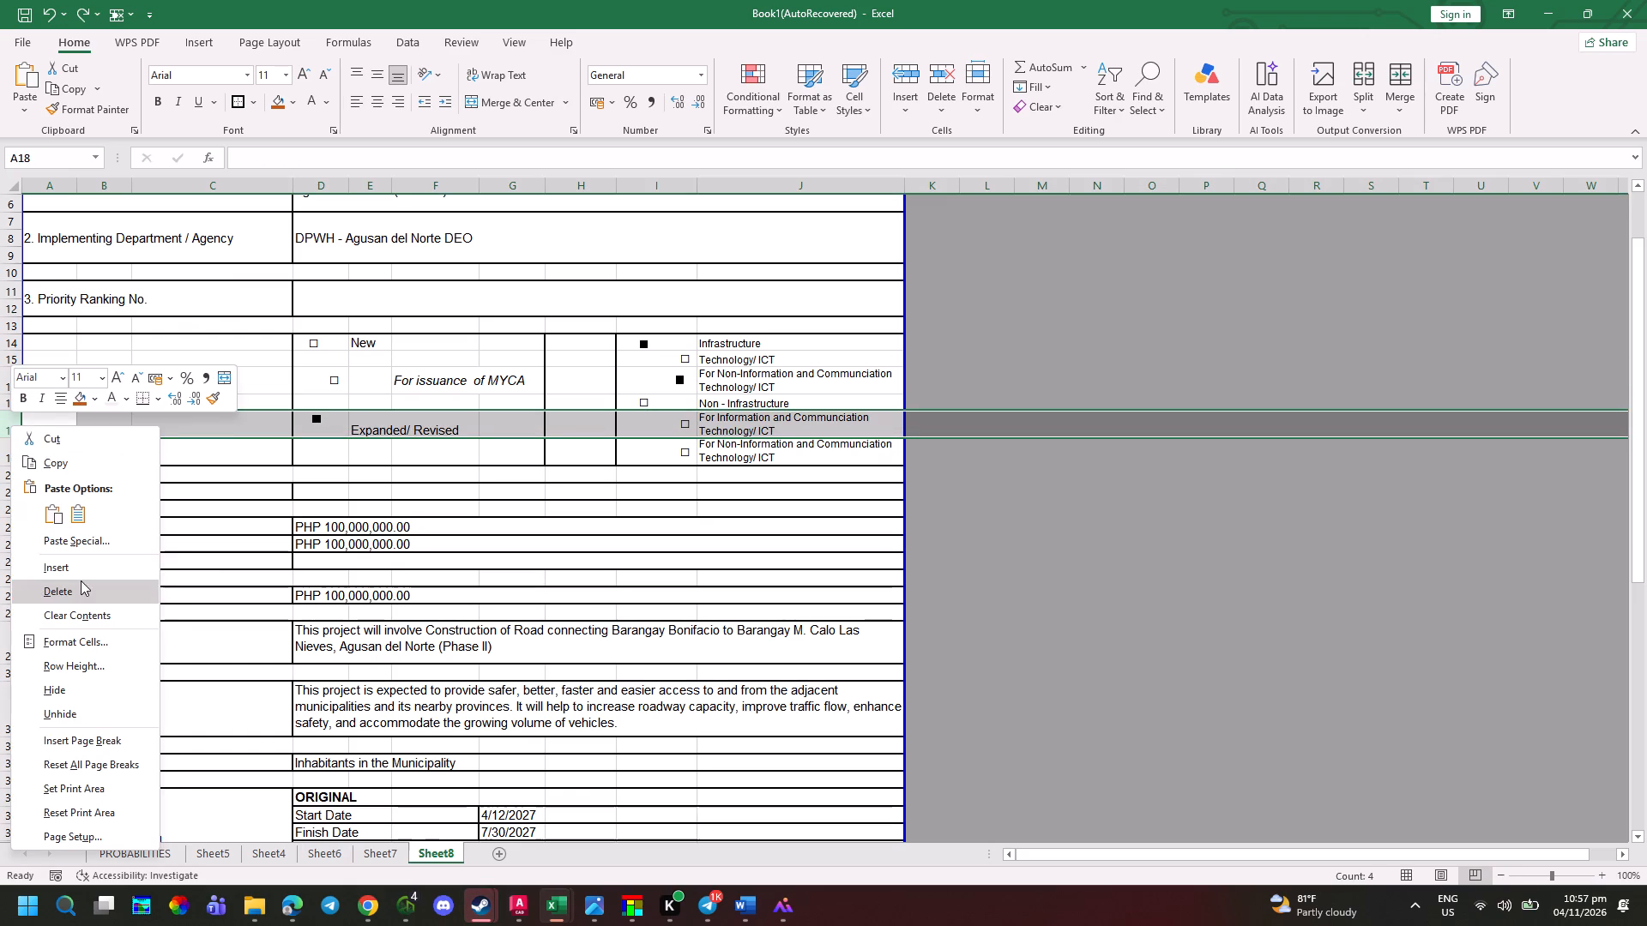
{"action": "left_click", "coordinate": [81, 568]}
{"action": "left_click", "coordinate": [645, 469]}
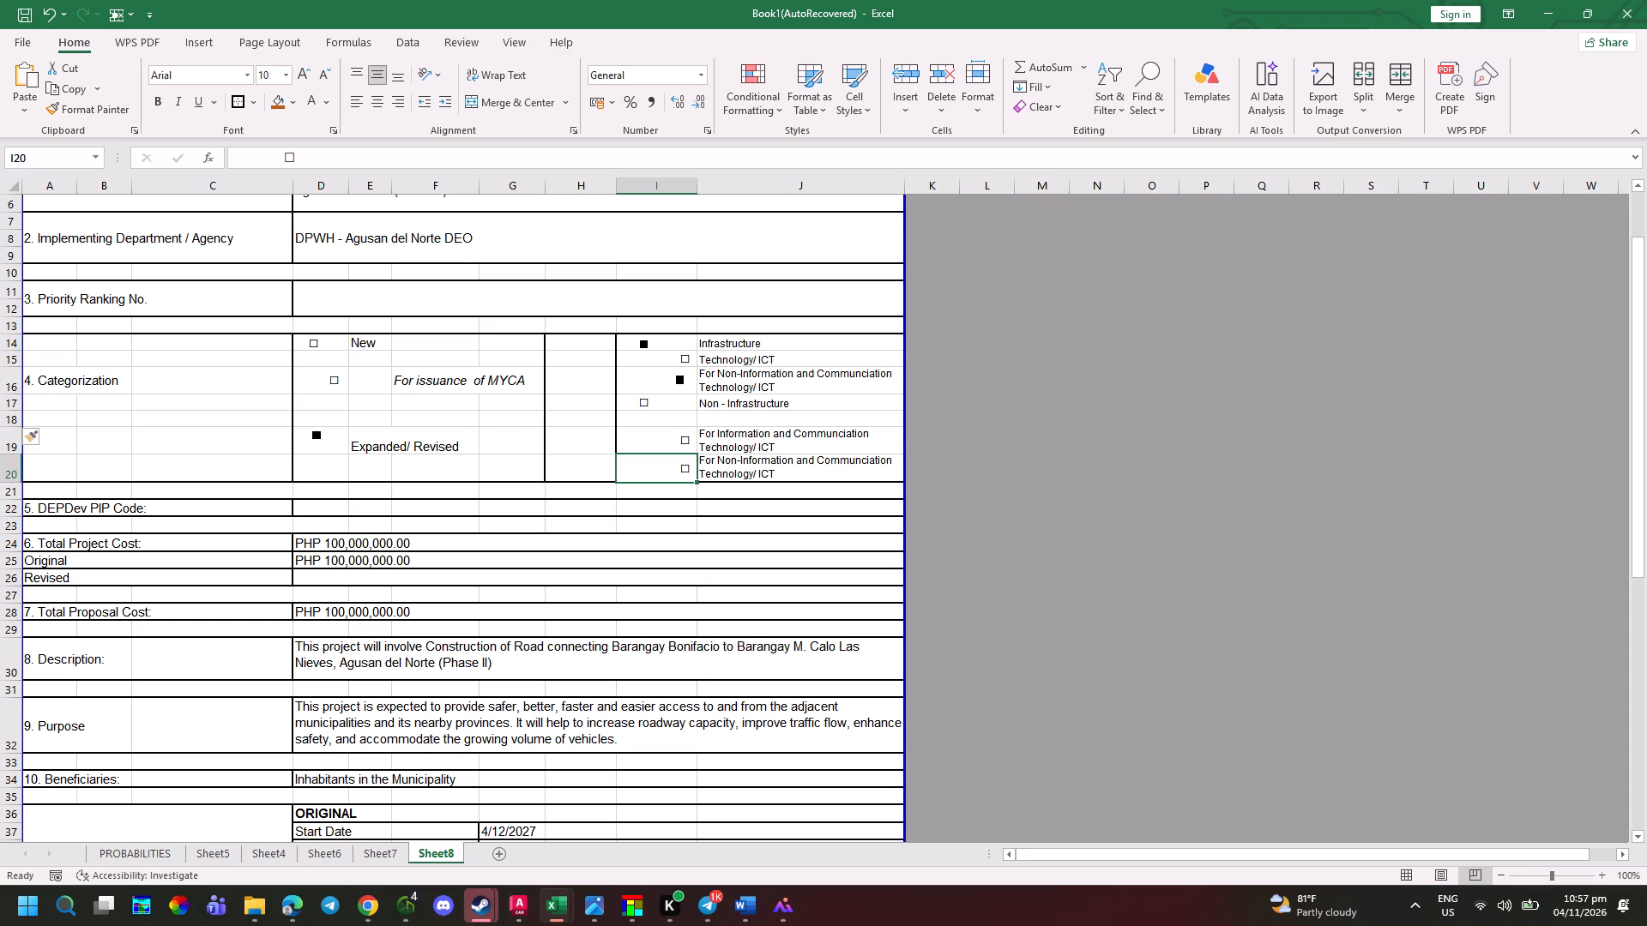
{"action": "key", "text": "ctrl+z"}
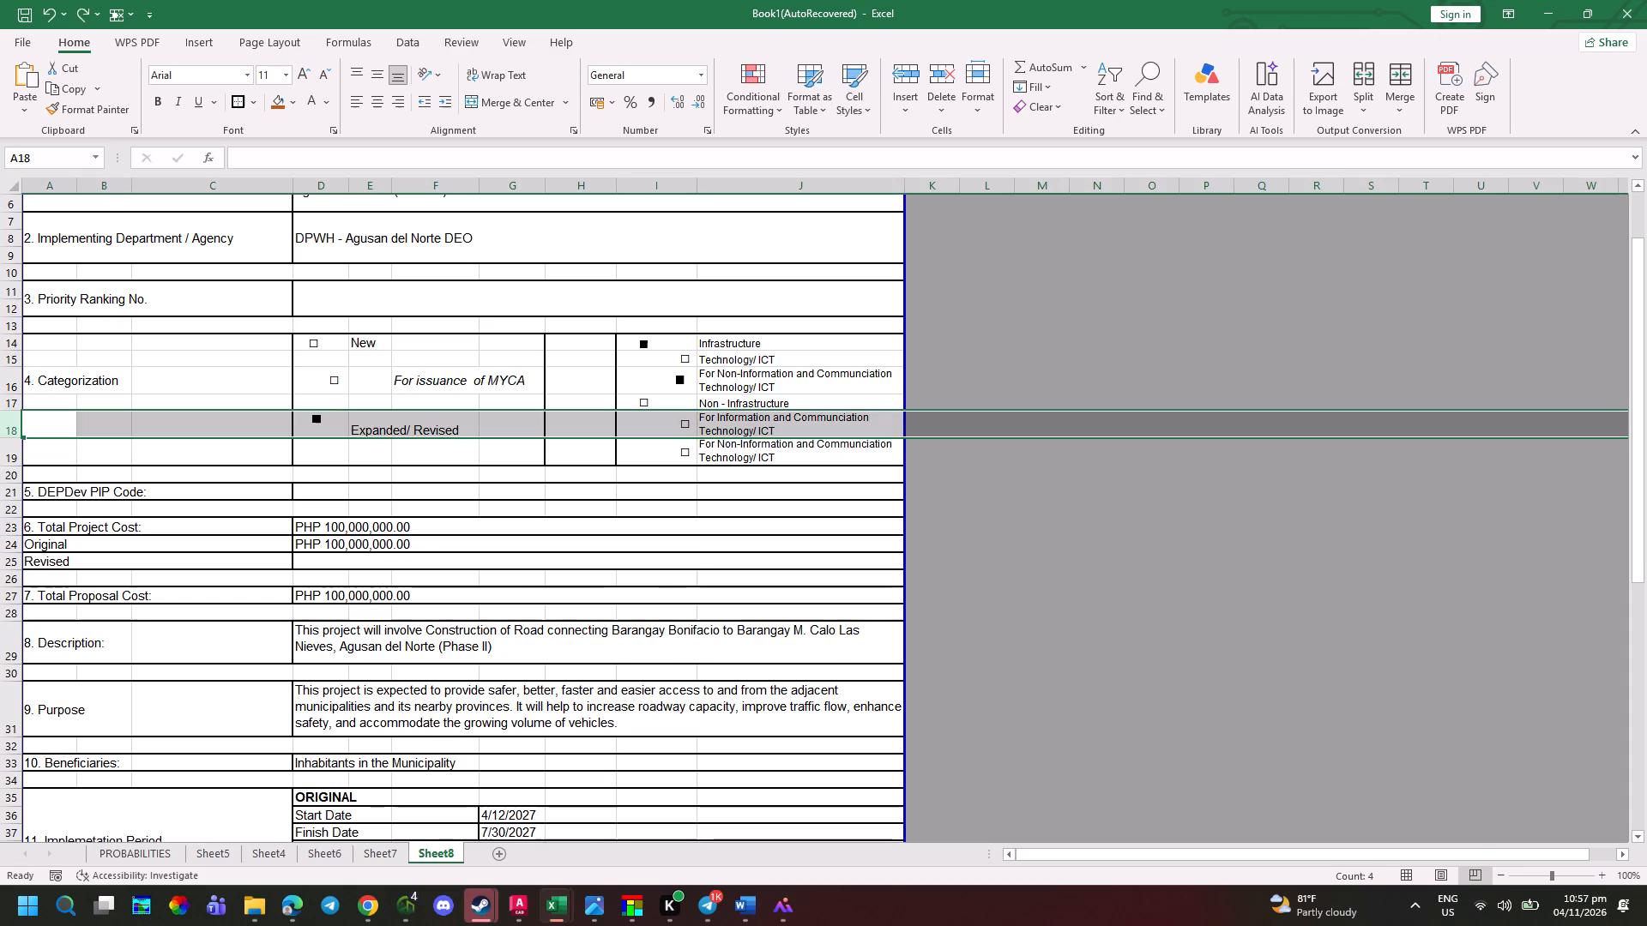
Check the photographed Categorization block and insert a blank row above row 15, below the Infrastructure option.
{"action": "left_click", "coordinate": [581, 536]}
{"action": "key", "text": "alt+Tab"}
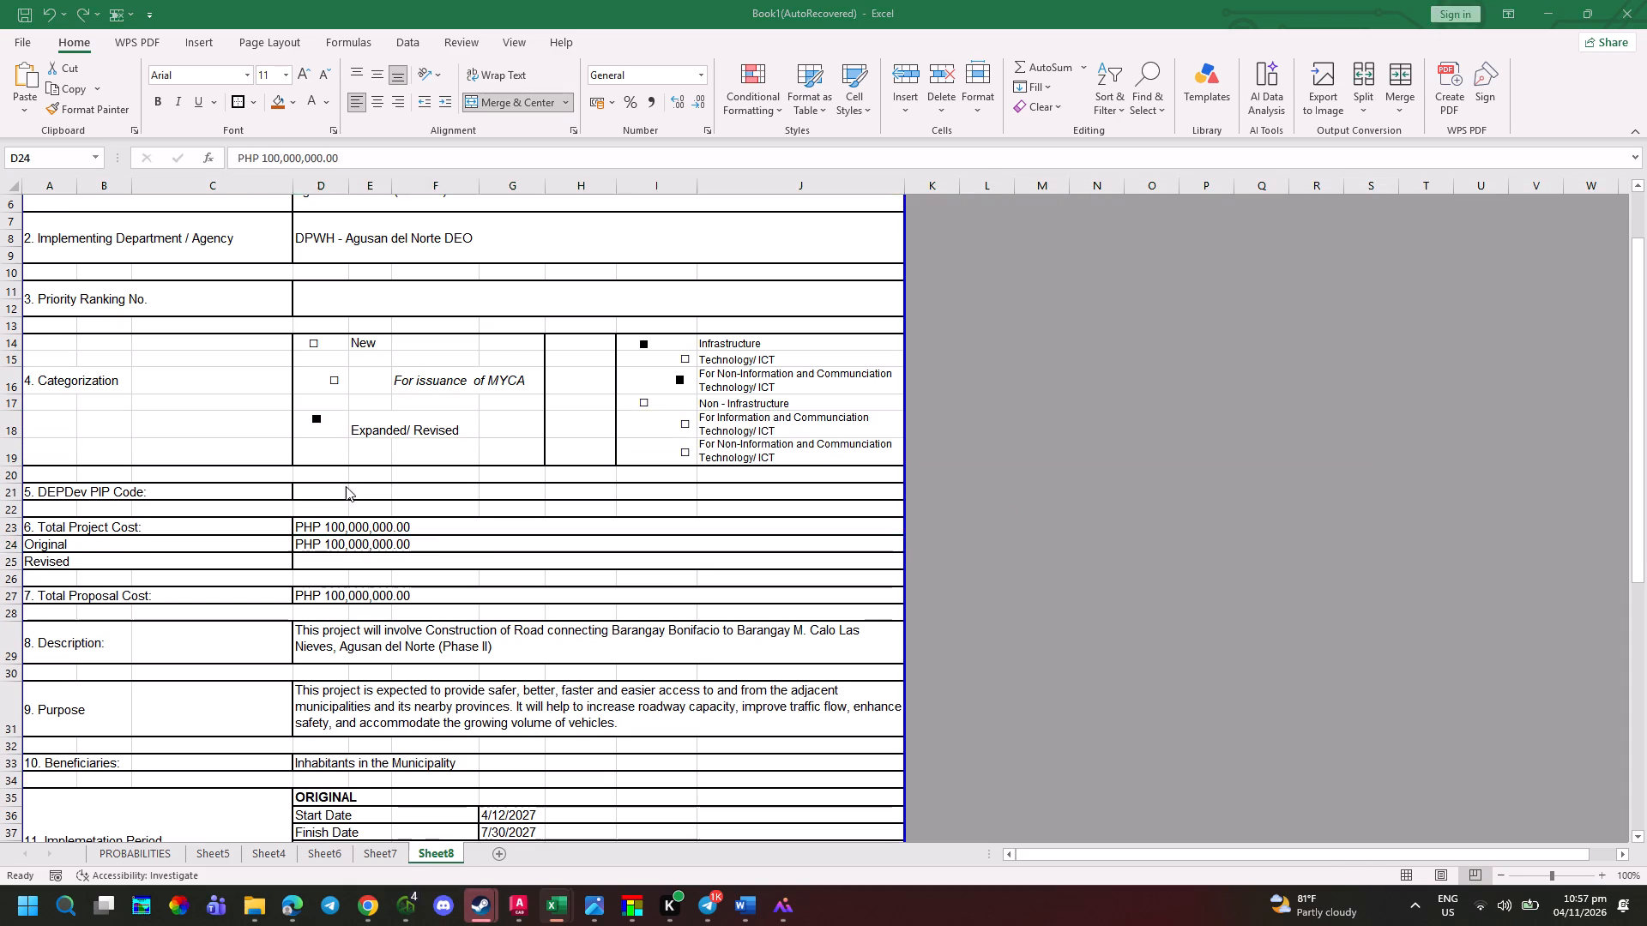
{"action": "key", "text": "alt+Tab"}
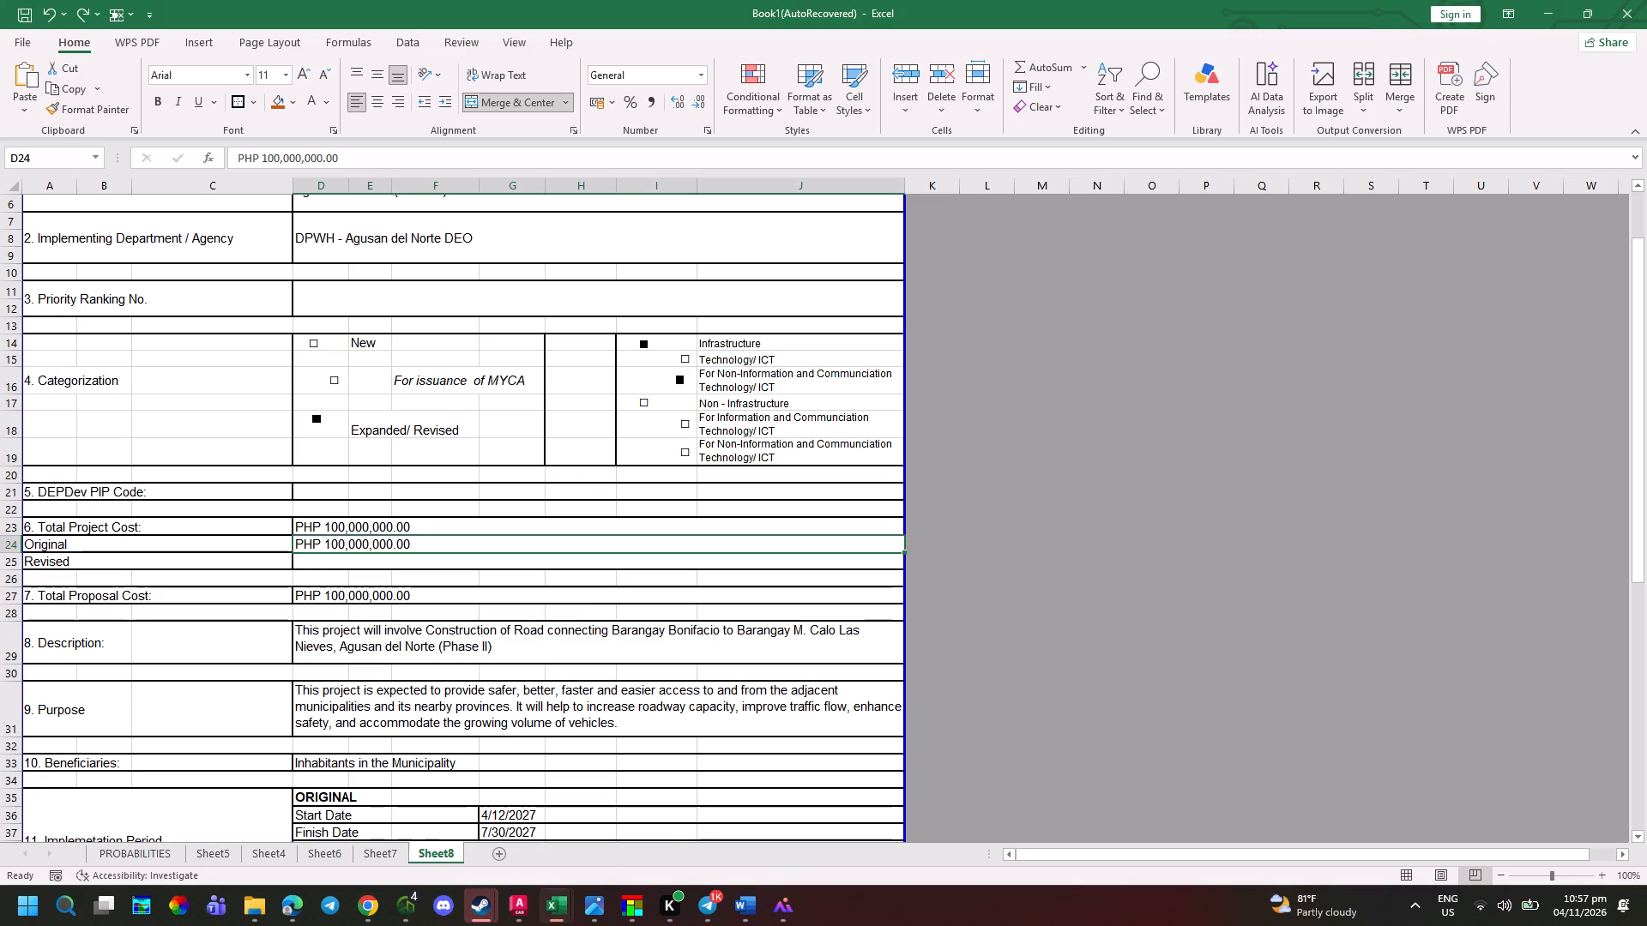
{"action": "key", "text": "alt+Tab"}
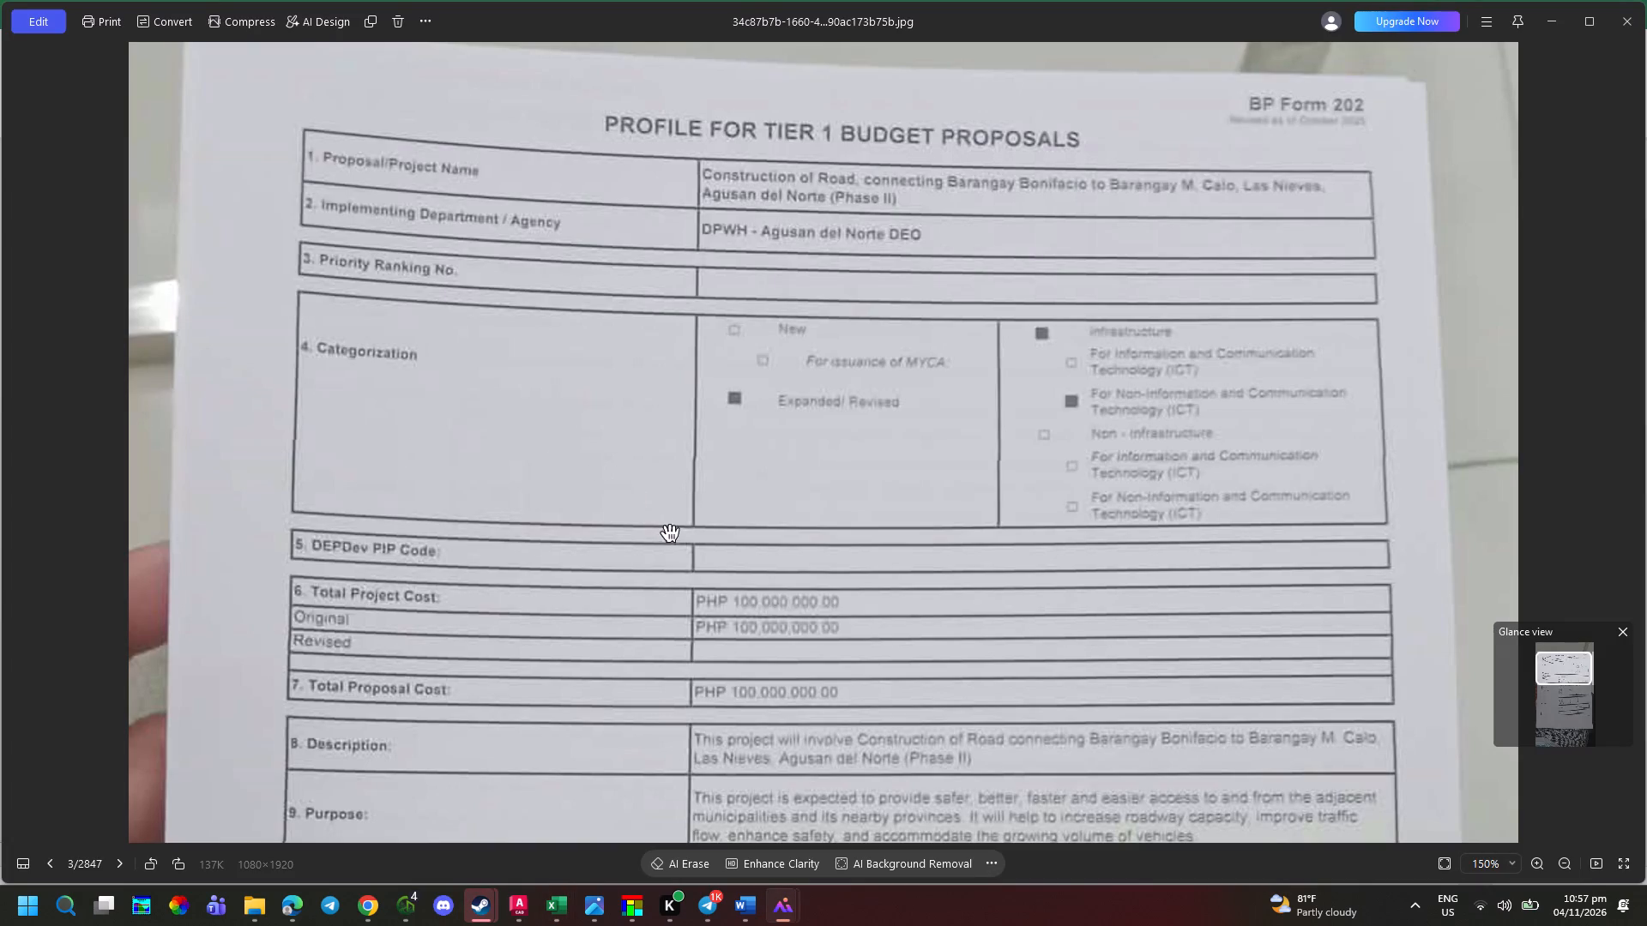
{"action": "key", "text": "alt+Tab"}
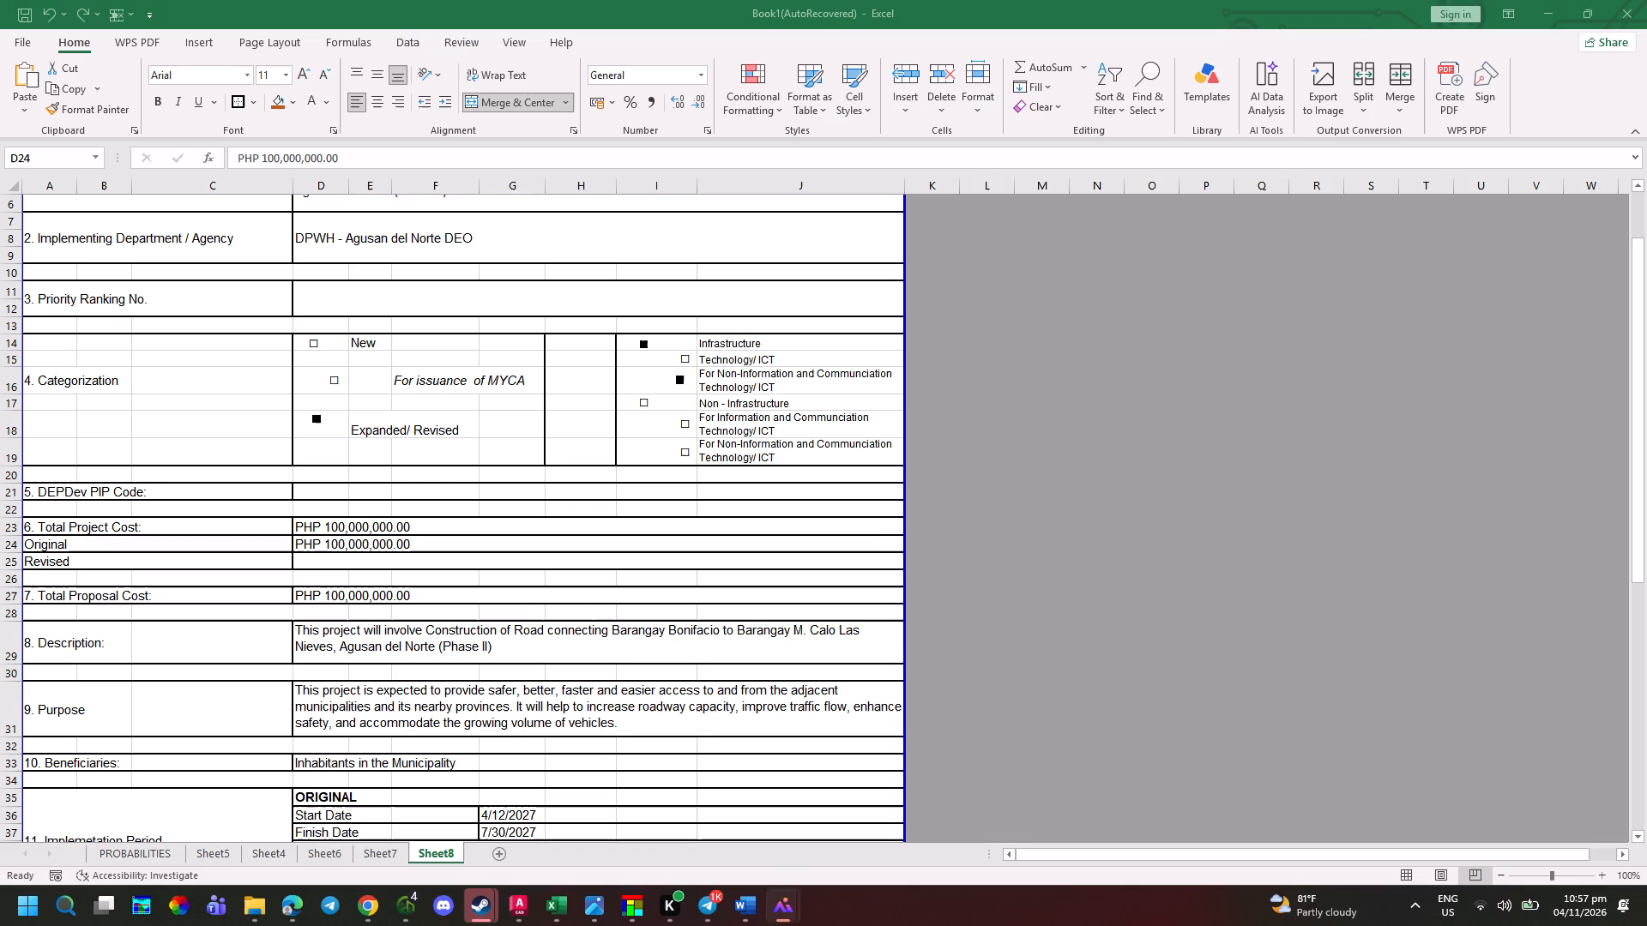
{"action": "left_click", "coordinate": [9, 354]}
{"action": "left_click", "coordinate": [9, 356]}
{"action": "right_click", "coordinate": [9, 356]}
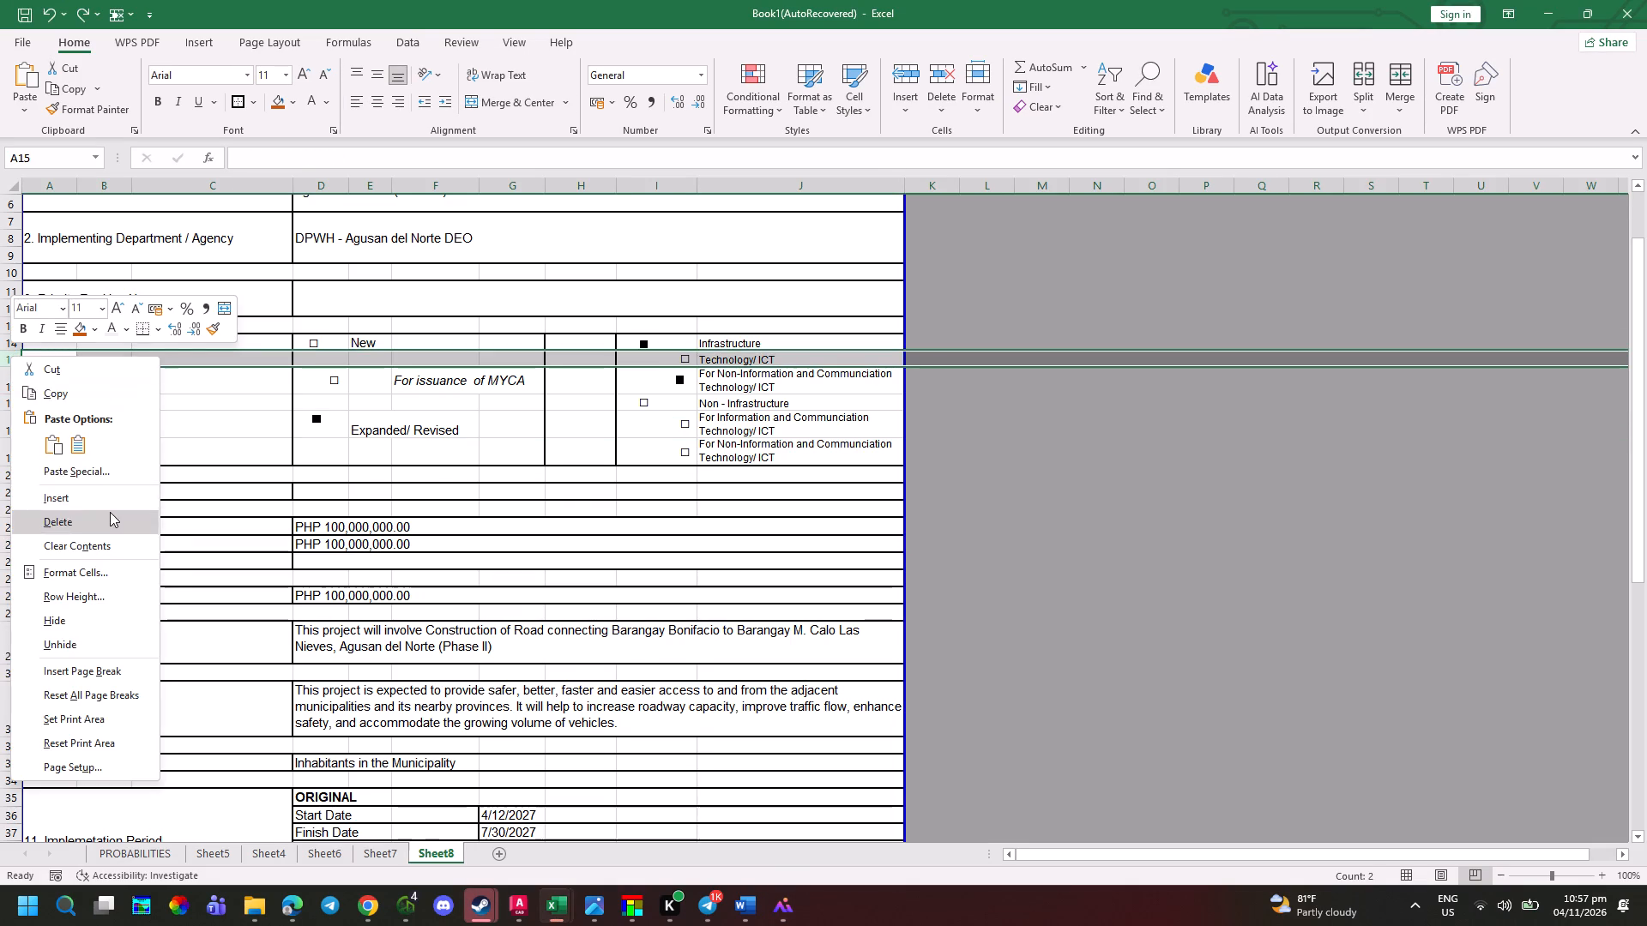
{"action": "left_click", "coordinate": [104, 499]}
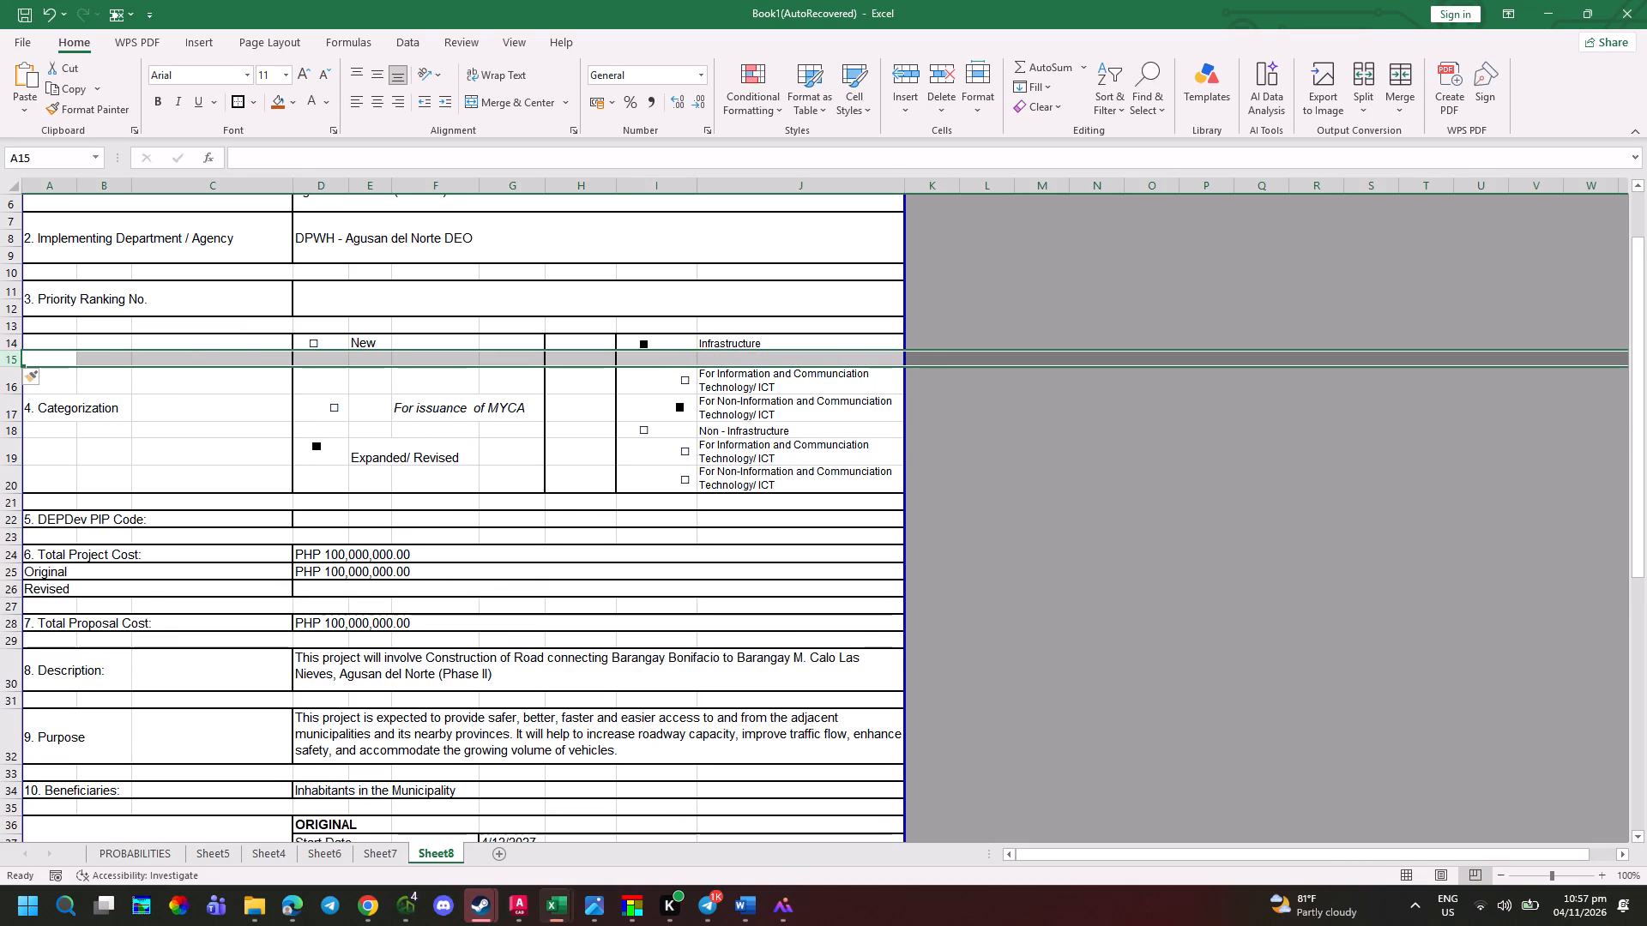
Insert blank spacer rows at rows 17, 19 and 21, between the following Categorization options.
{"action": "left_click", "coordinate": [6, 414]}
{"action": "right_click", "coordinate": [6, 414]}
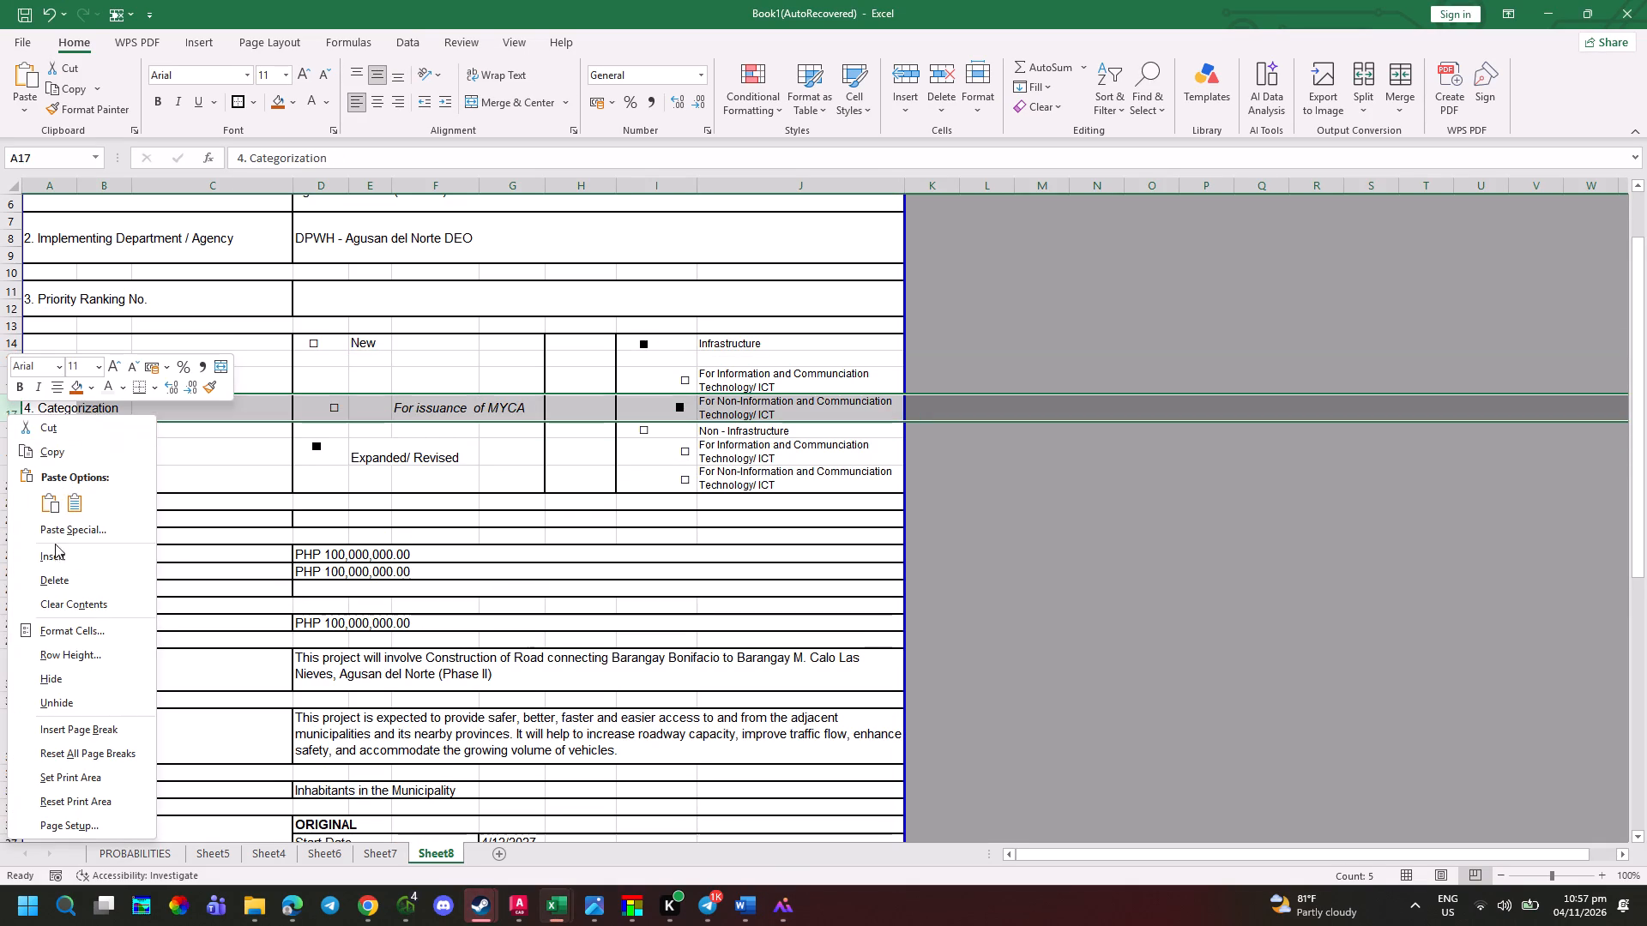
{"action": "left_click", "coordinate": [56, 553]}
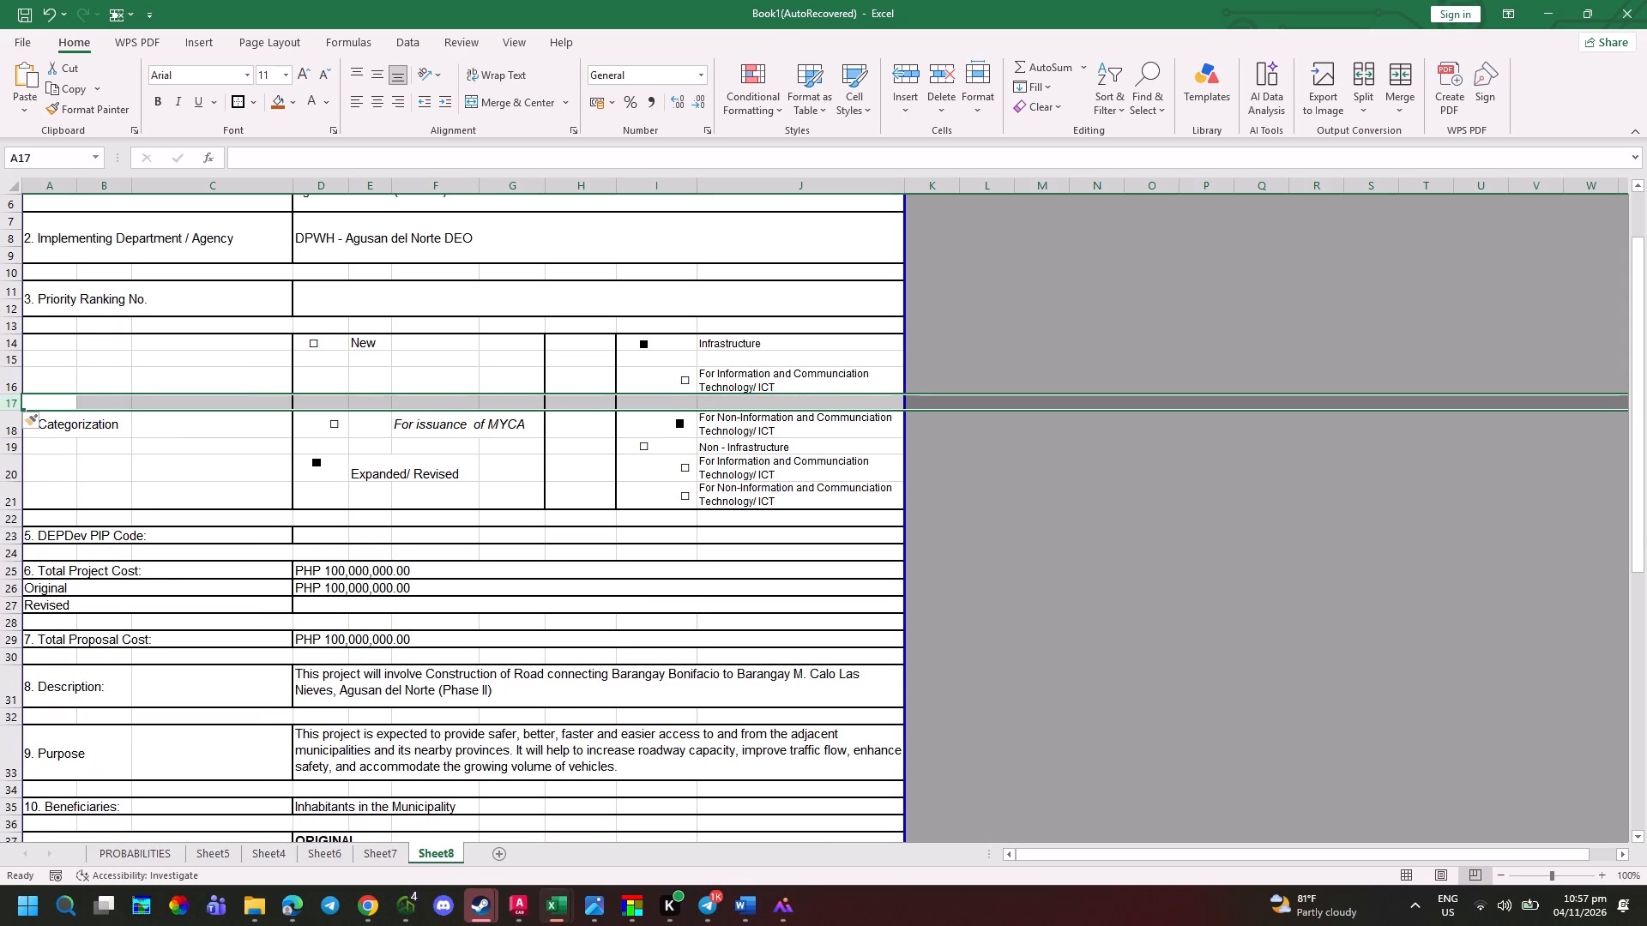
{"action": "left_click", "coordinate": [12, 453]}
{"action": "right_click", "coordinate": [12, 453]}
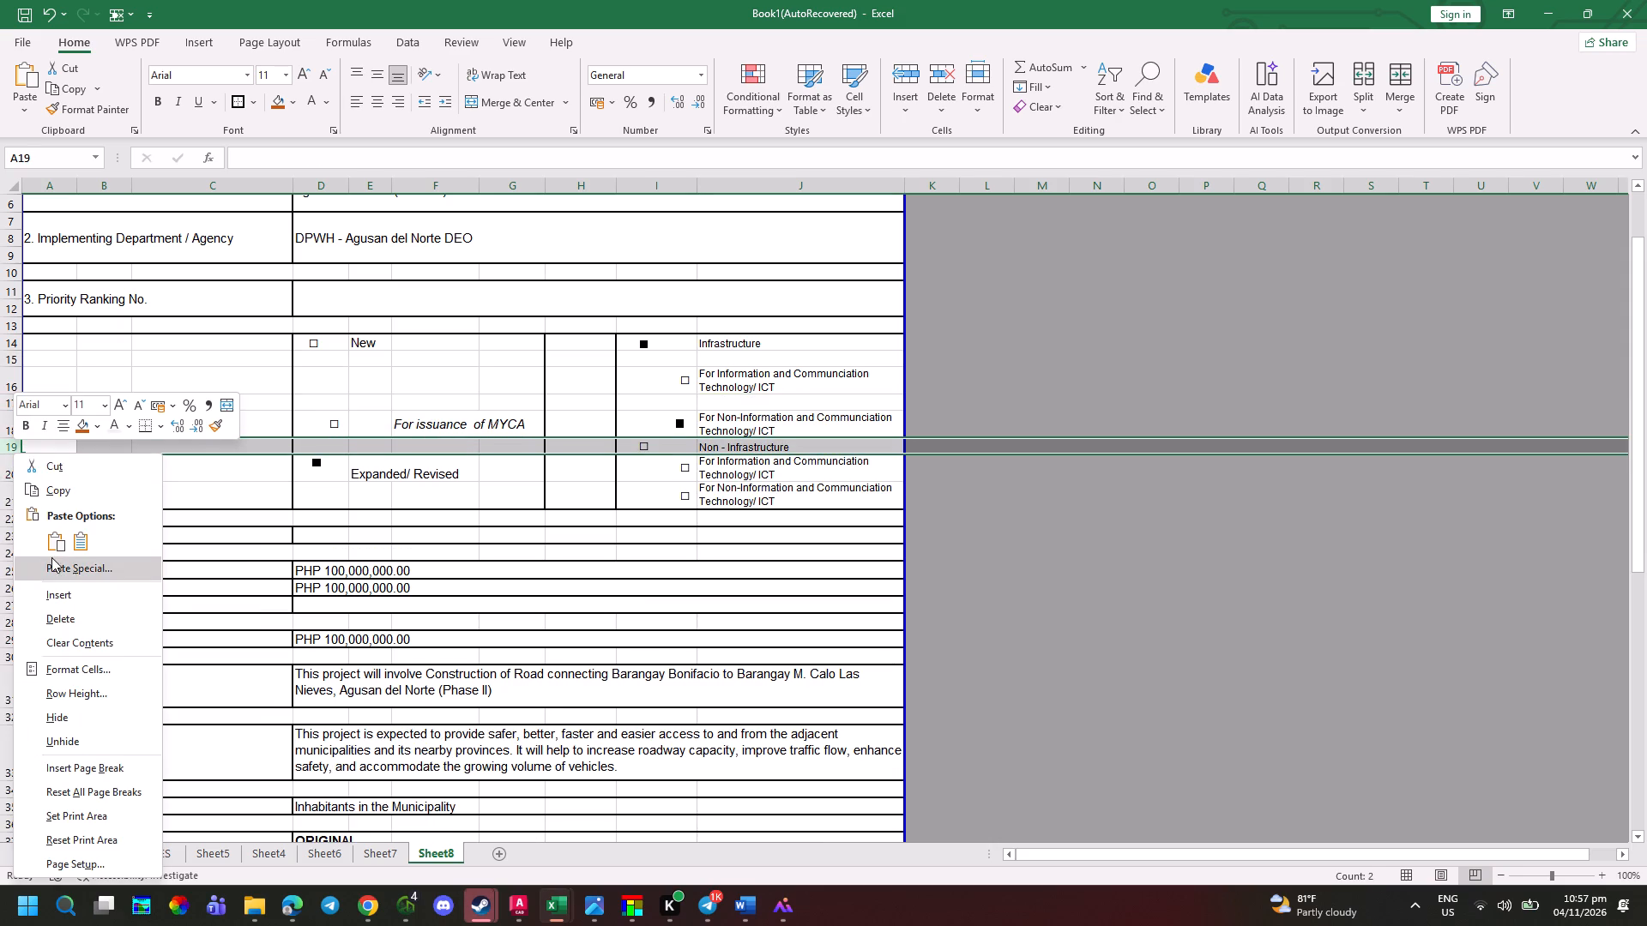
{"action": "left_click", "coordinate": [53, 590]}
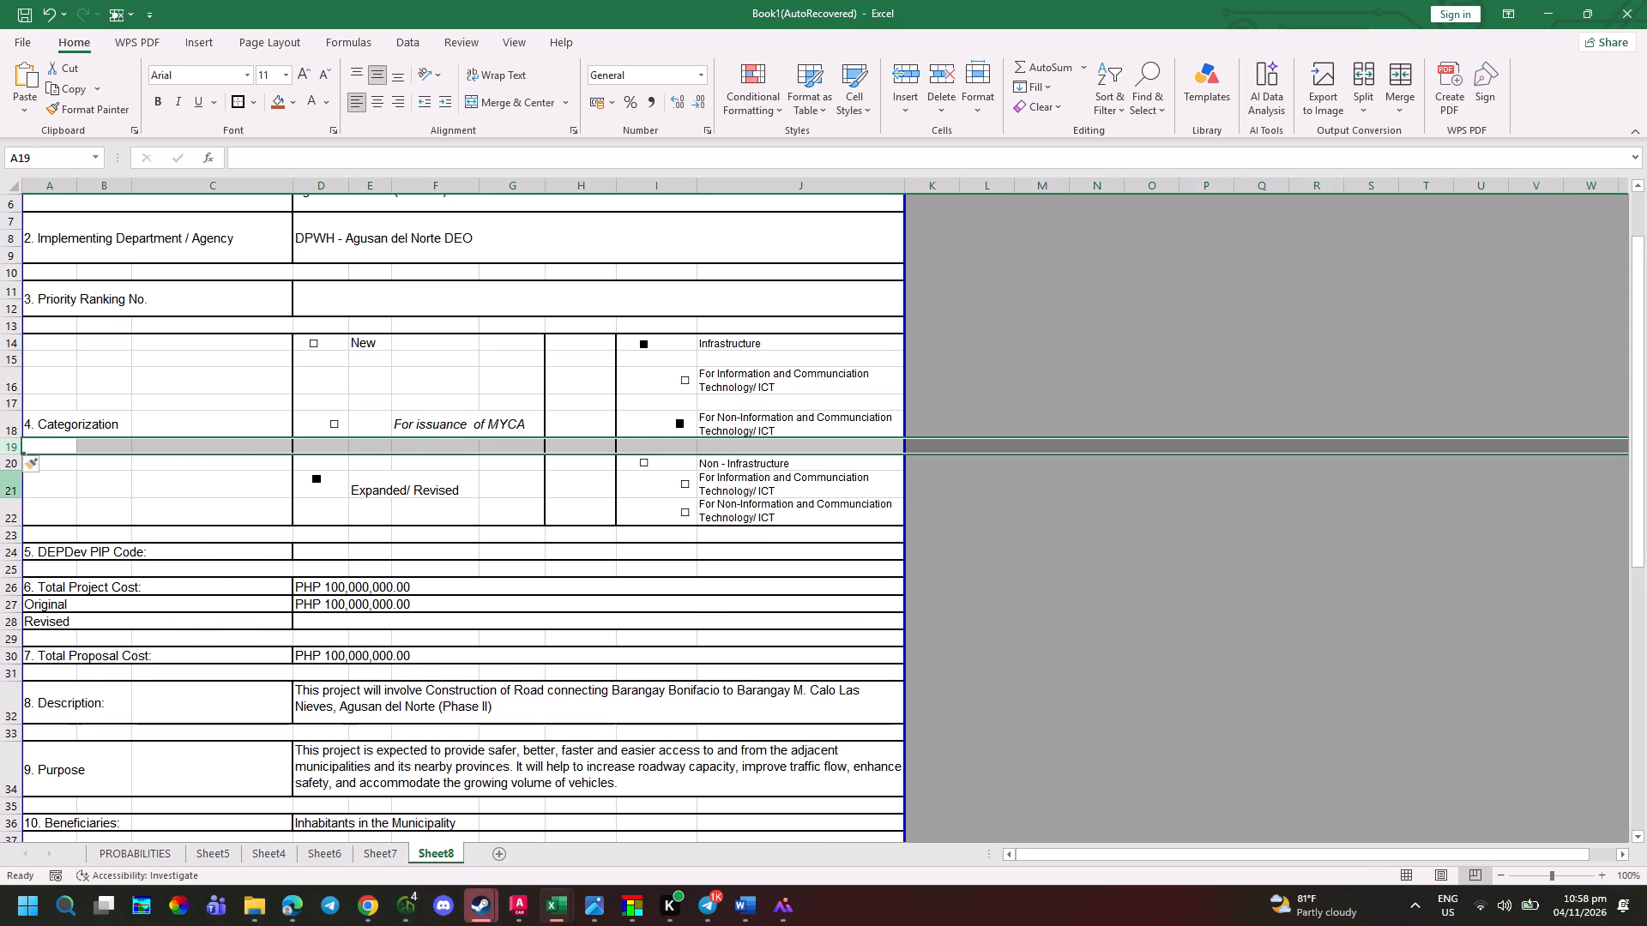
{"action": "left_click", "coordinate": [13, 478]}
{"action": "right_click", "coordinate": [13, 478]}
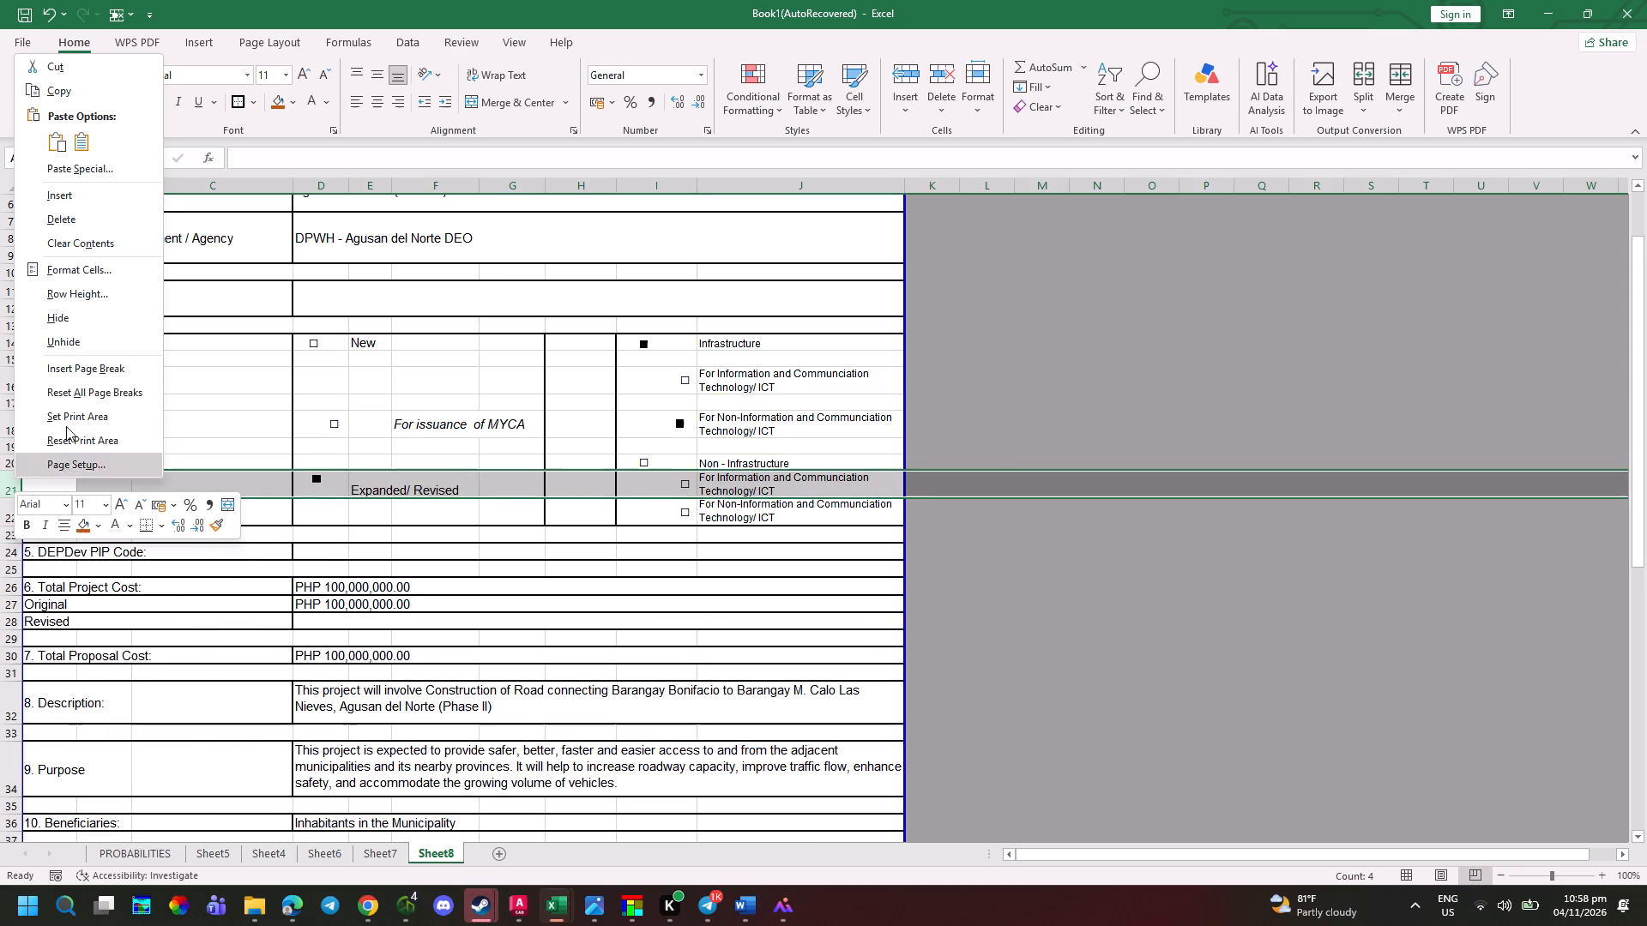
{"action": "left_click", "coordinate": [81, 195]}
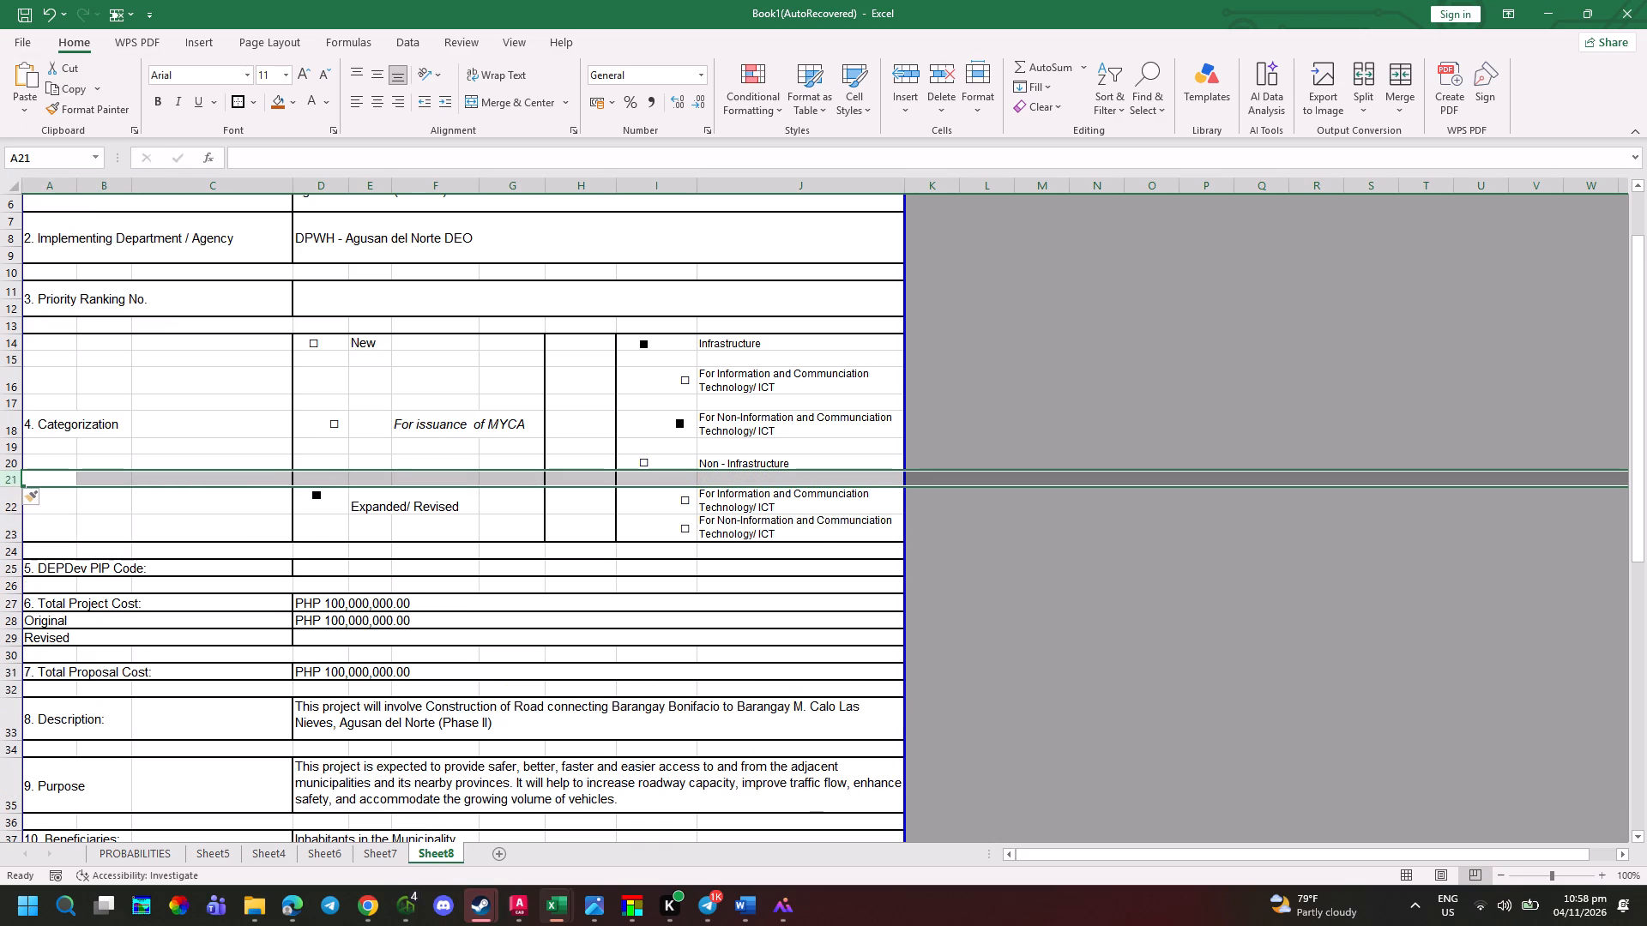
Insert a blank spacer row above row 23, between the last two ICT options in the Categorization block.
{"action": "left_click", "coordinate": [8, 528]}
{"action": "right_click", "coordinate": [8, 528]}
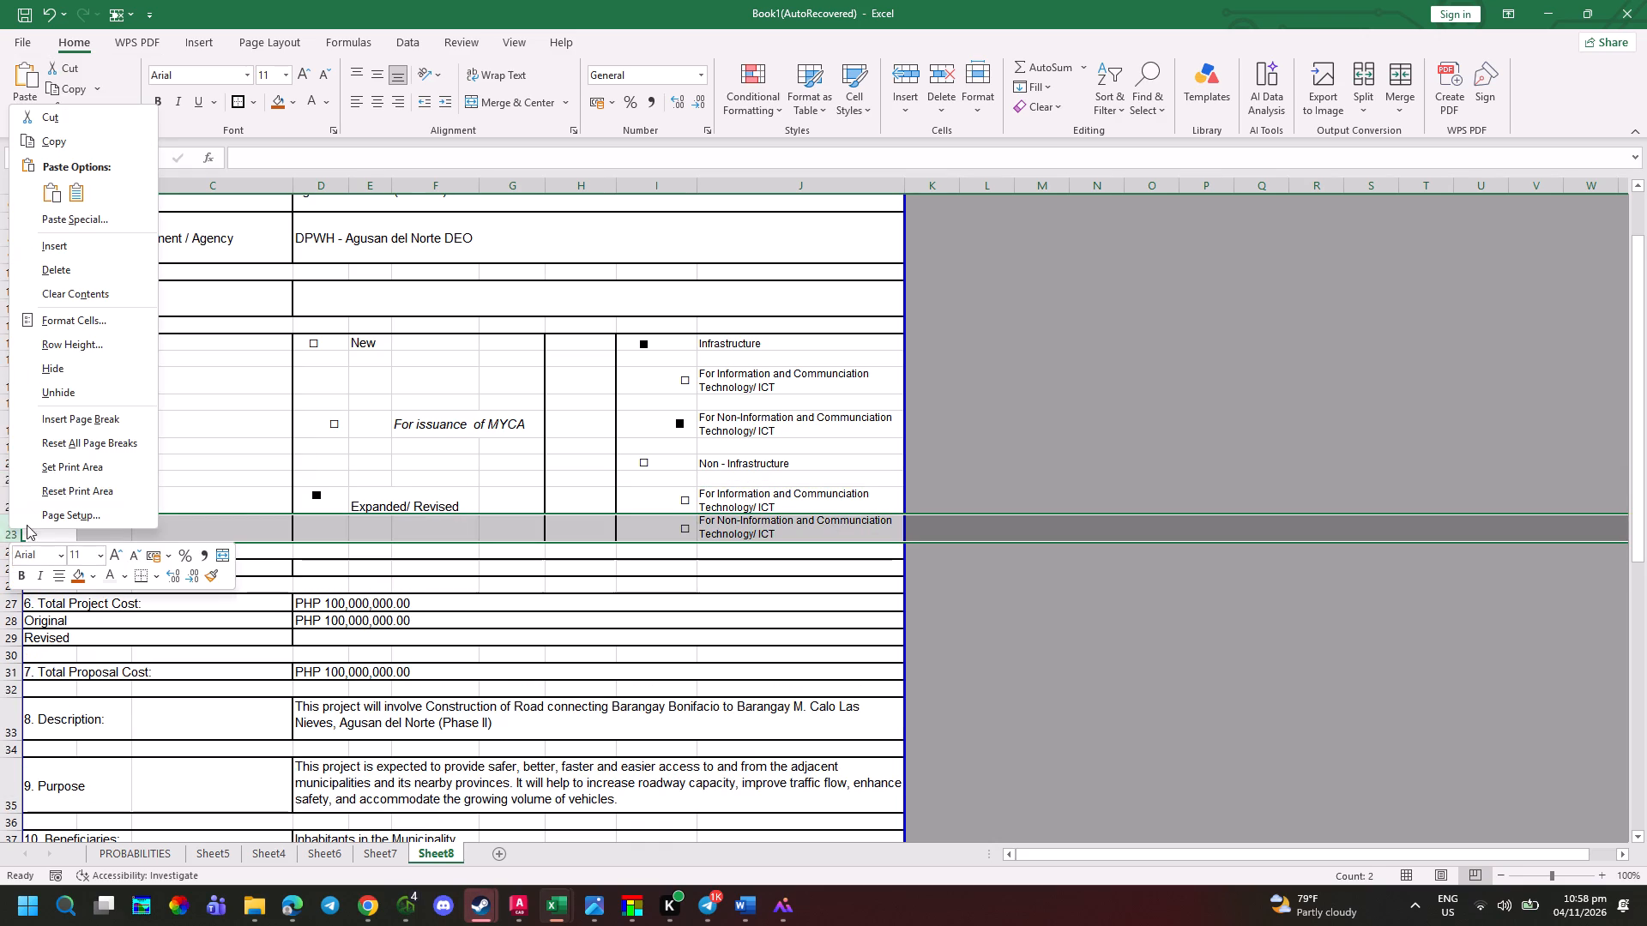
{"action": "left_click", "coordinate": [70, 246]}
{"action": "left_click", "coordinate": [468, 562]}
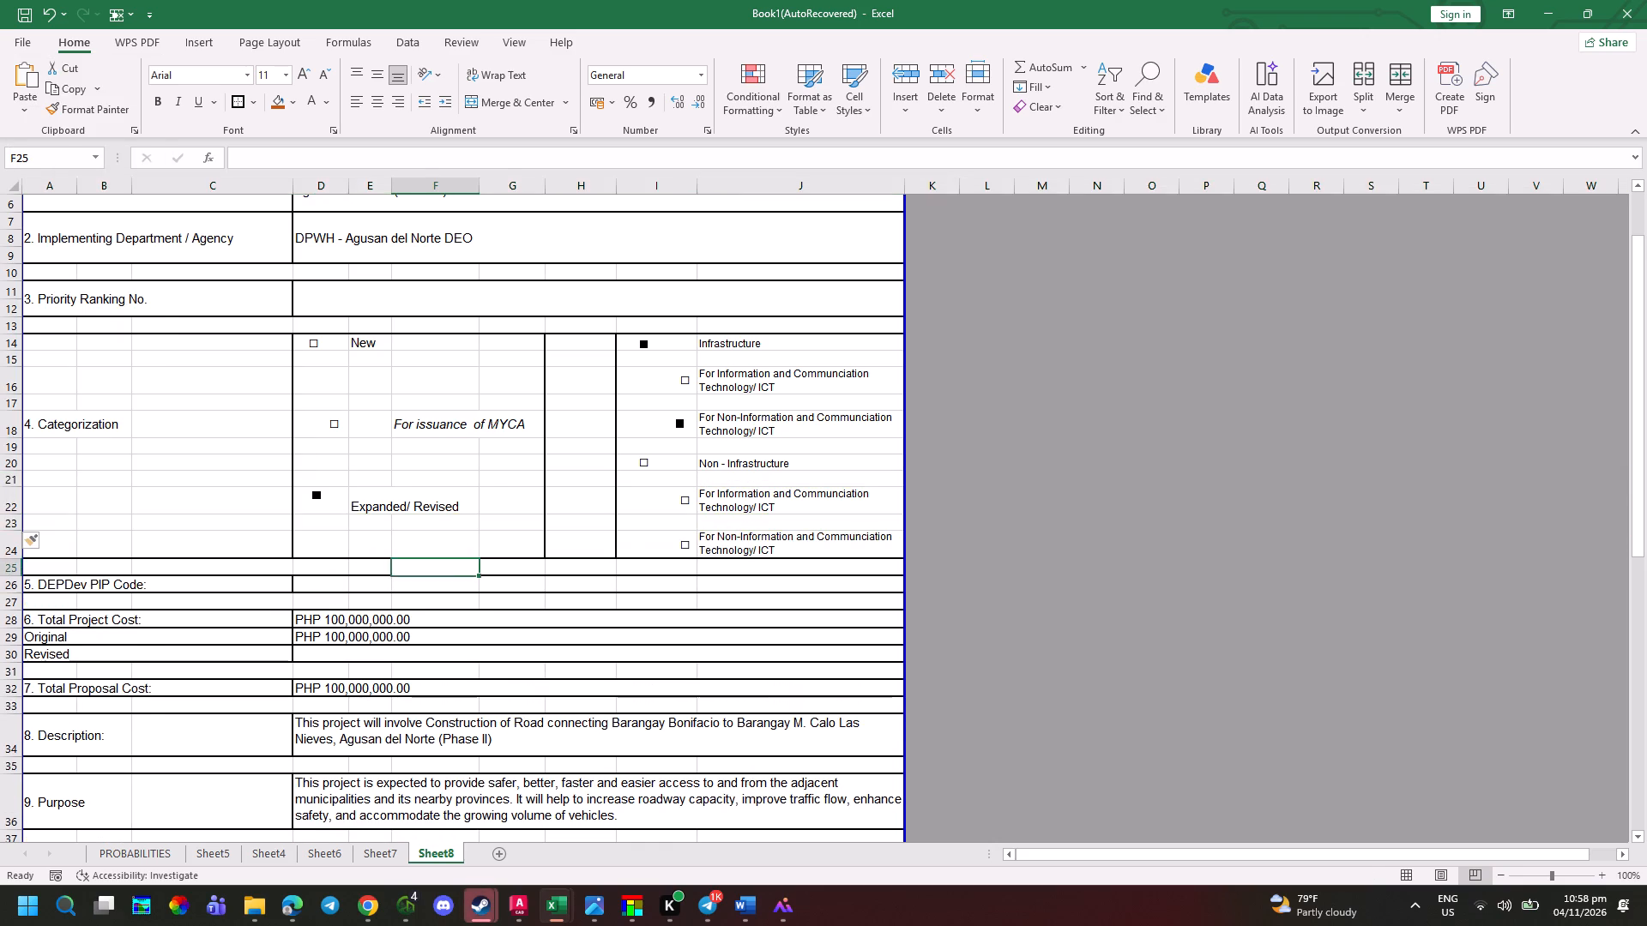
Set the font size of the option labels from Infrastructure to the last ICT option (J14:J24) to 10.
{"action": "left_click_drag", "start_coordinate": [716, 345], "coordinate": [774, 540]}
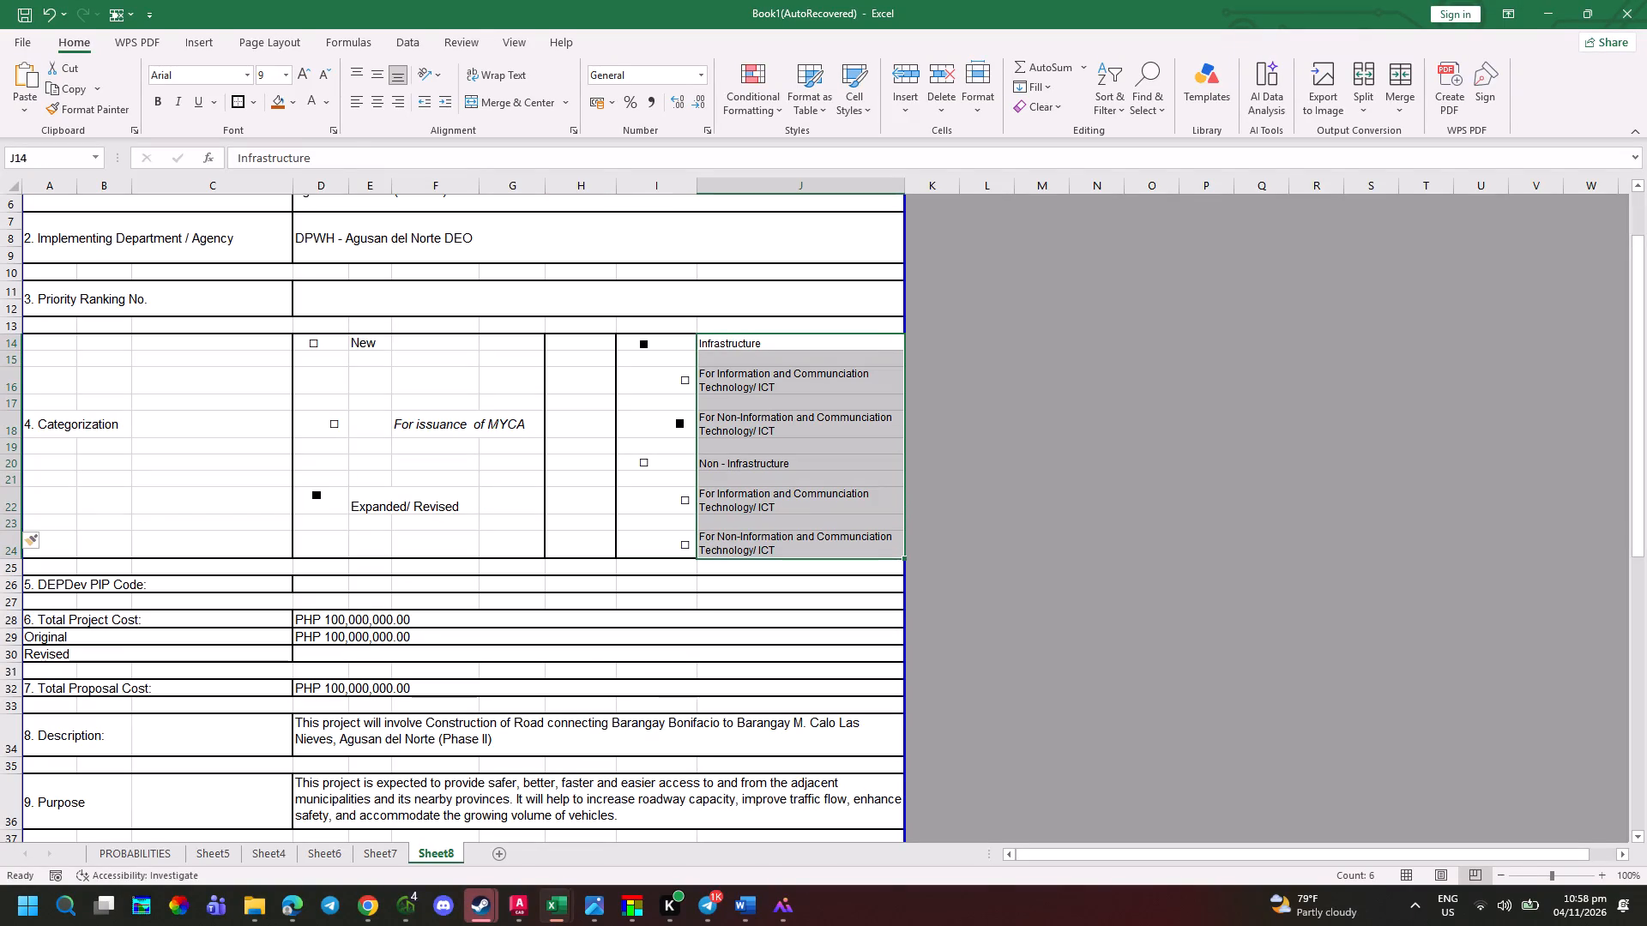
{"action": "left_click", "coordinate": [307, 69]}
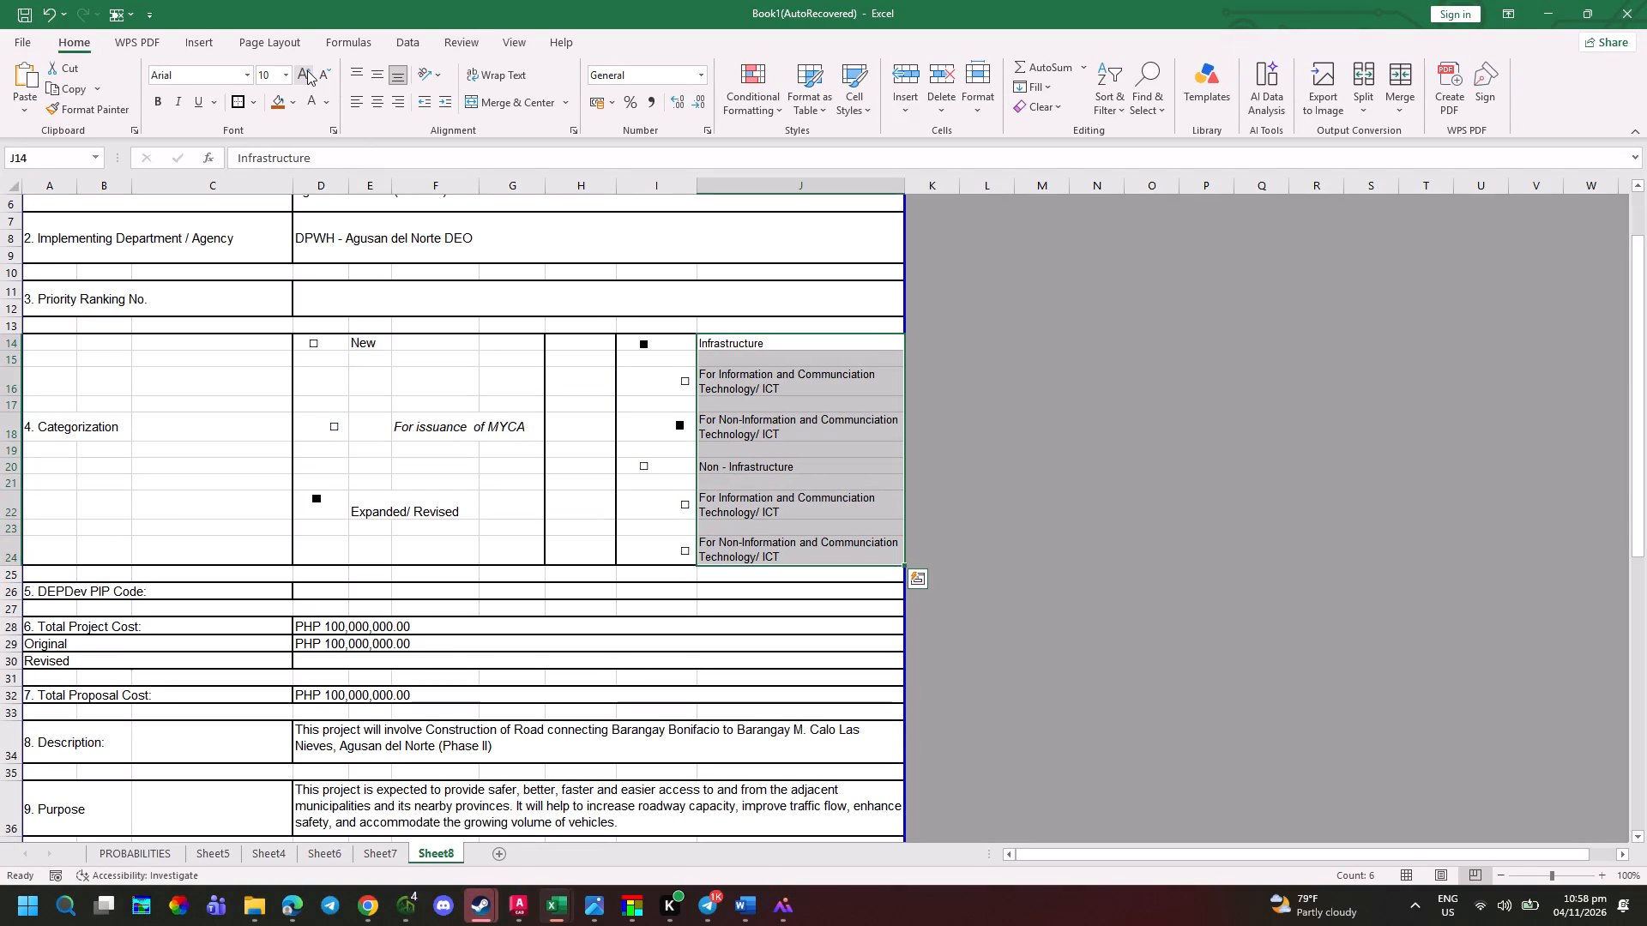
{"action": "left_click", "coordinate": [307, 70]}
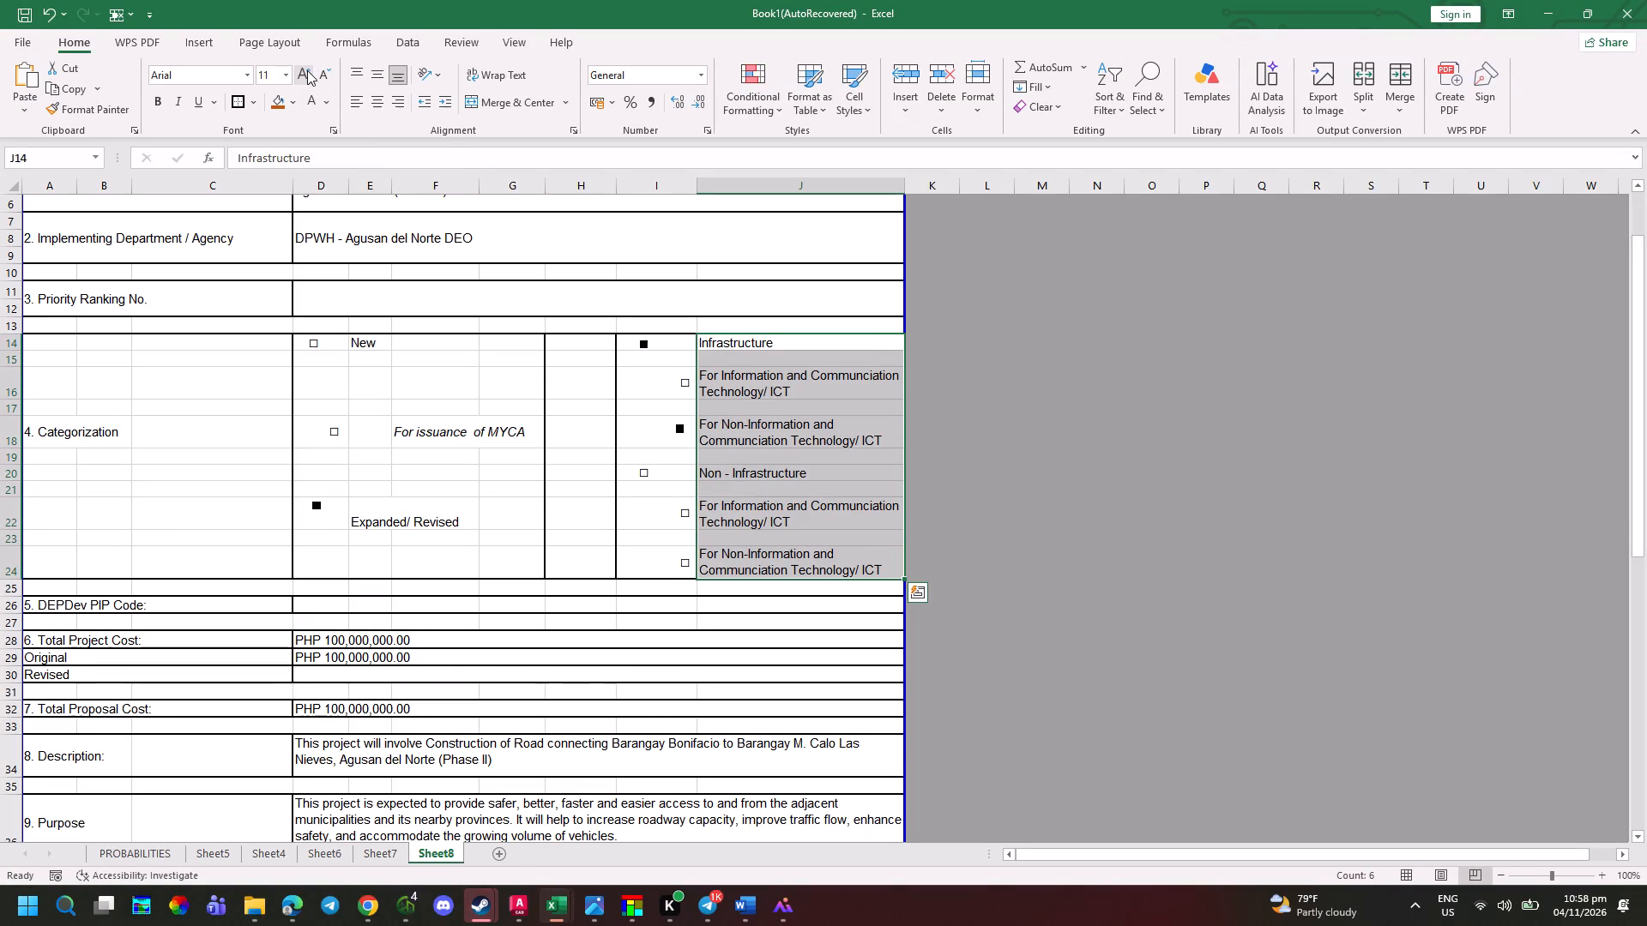
{"action": "left_click", "coordinate": [325, 75]}
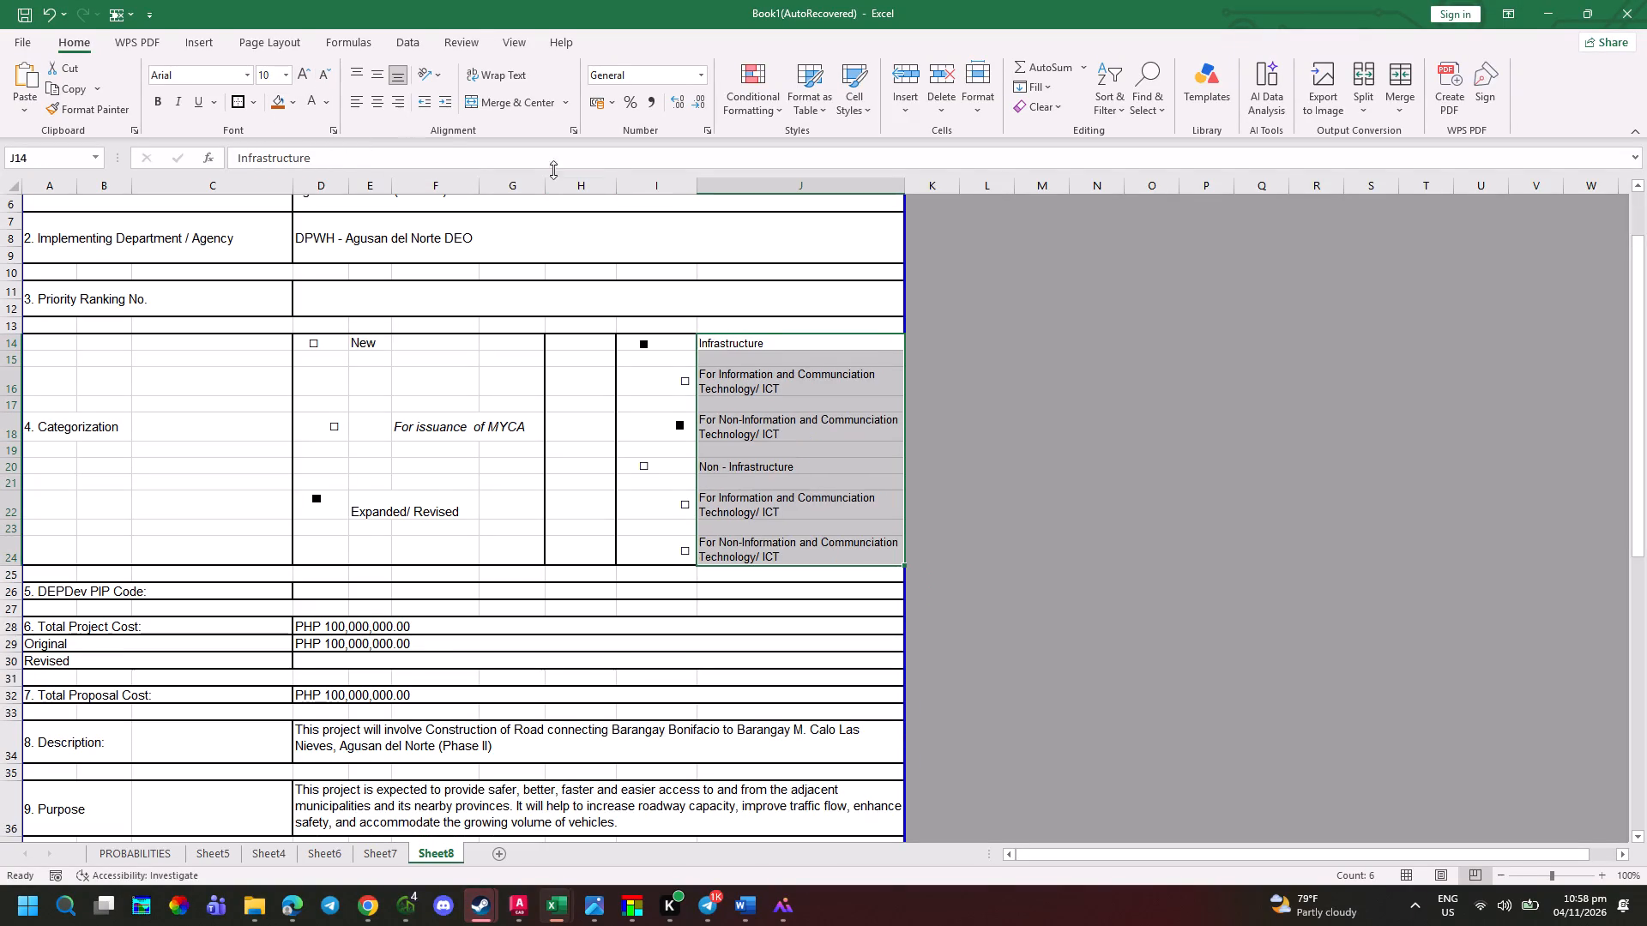
{"action": "left_click_drag", "start_coordinate": [1143, 333], "coordinate": [1156, 331]}
Compare with the photo and nudge row 18's filled square rightward to line up with the ICT checkboxes in column I.
{"action": "key", "text": "alt+Tab"}
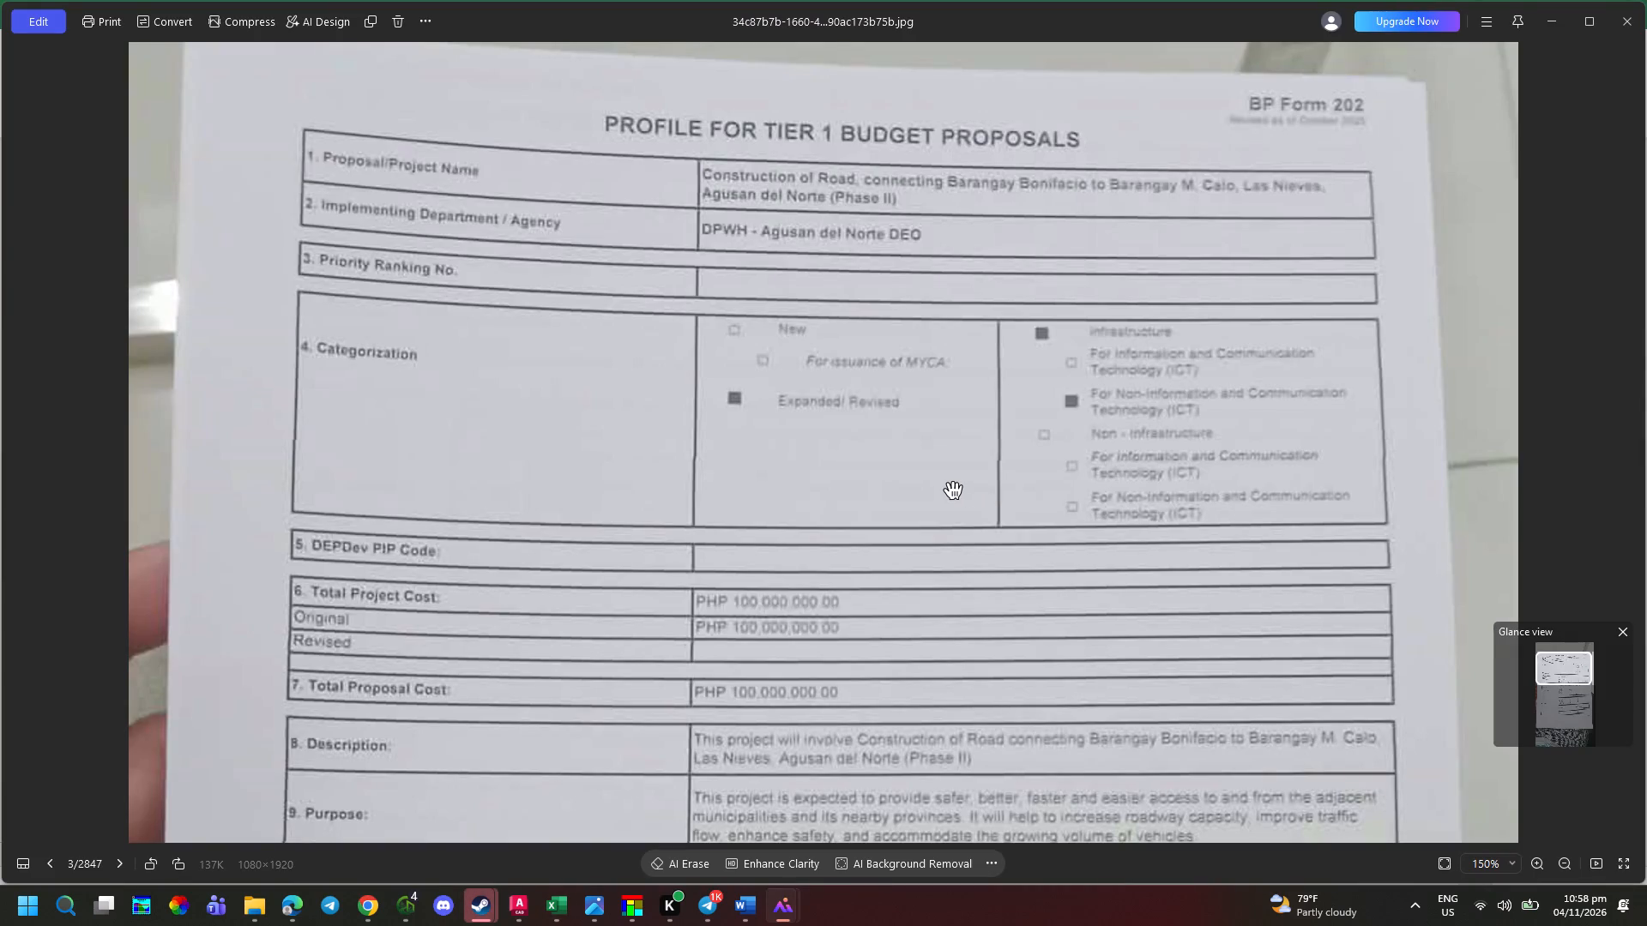
{"action": "key", "text": "alt+Tab"}
{"action": "key", "text": "alt+Tab"}
{"action": "key", "text": "alt+Tab"}
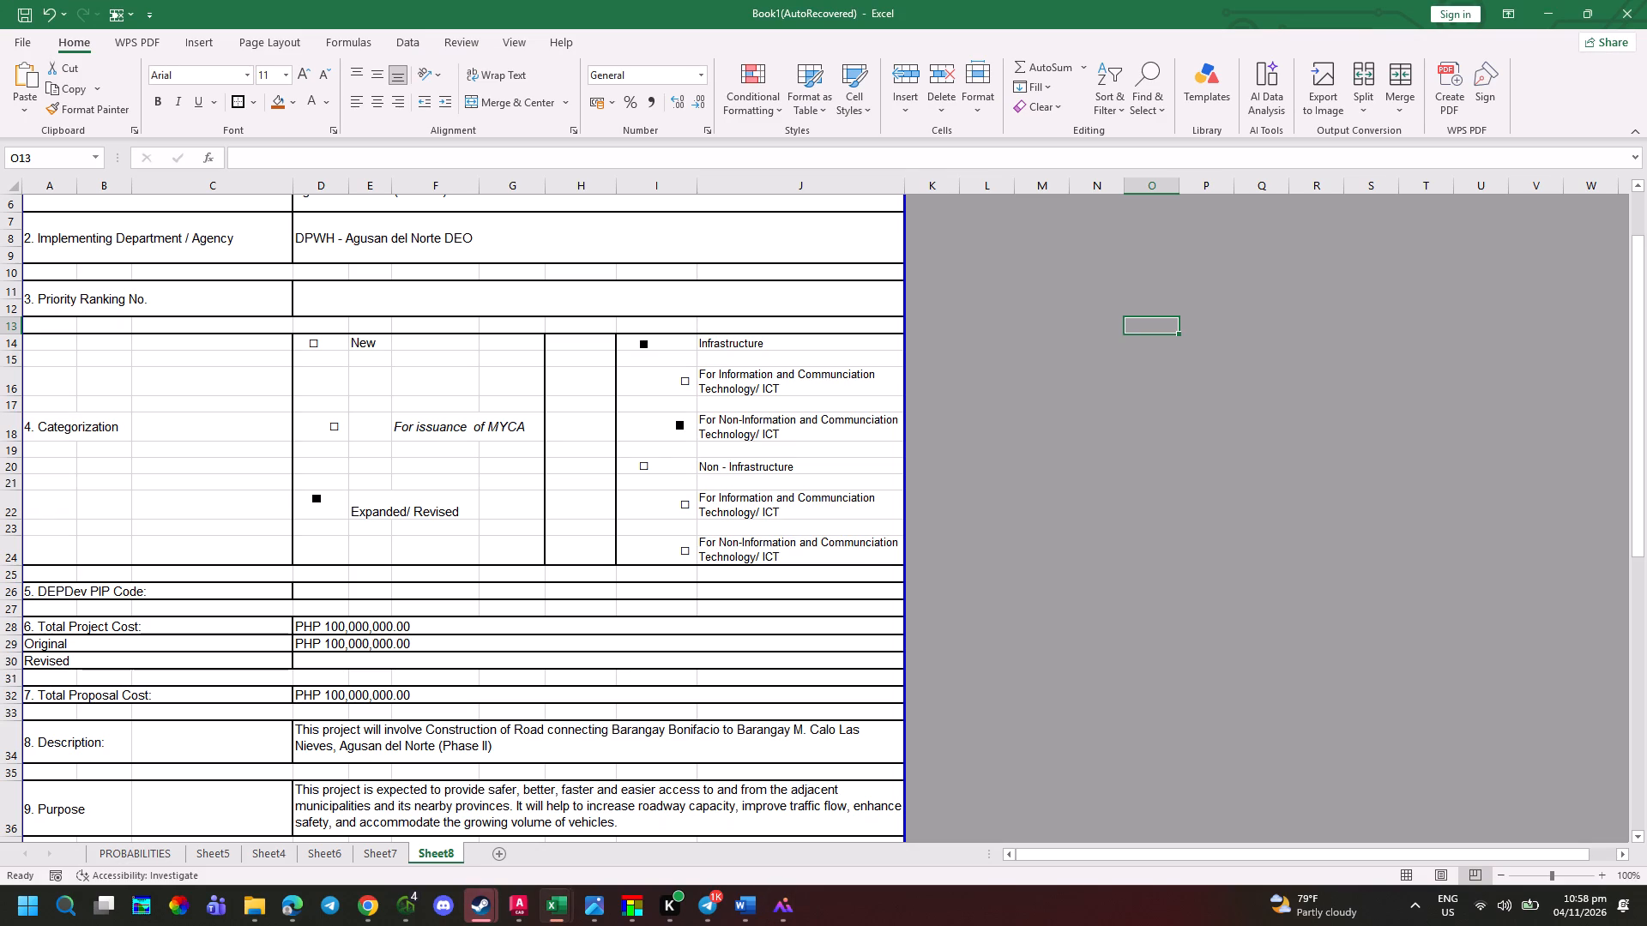
{"action": "left_click", "coordinate": [684, 506]}
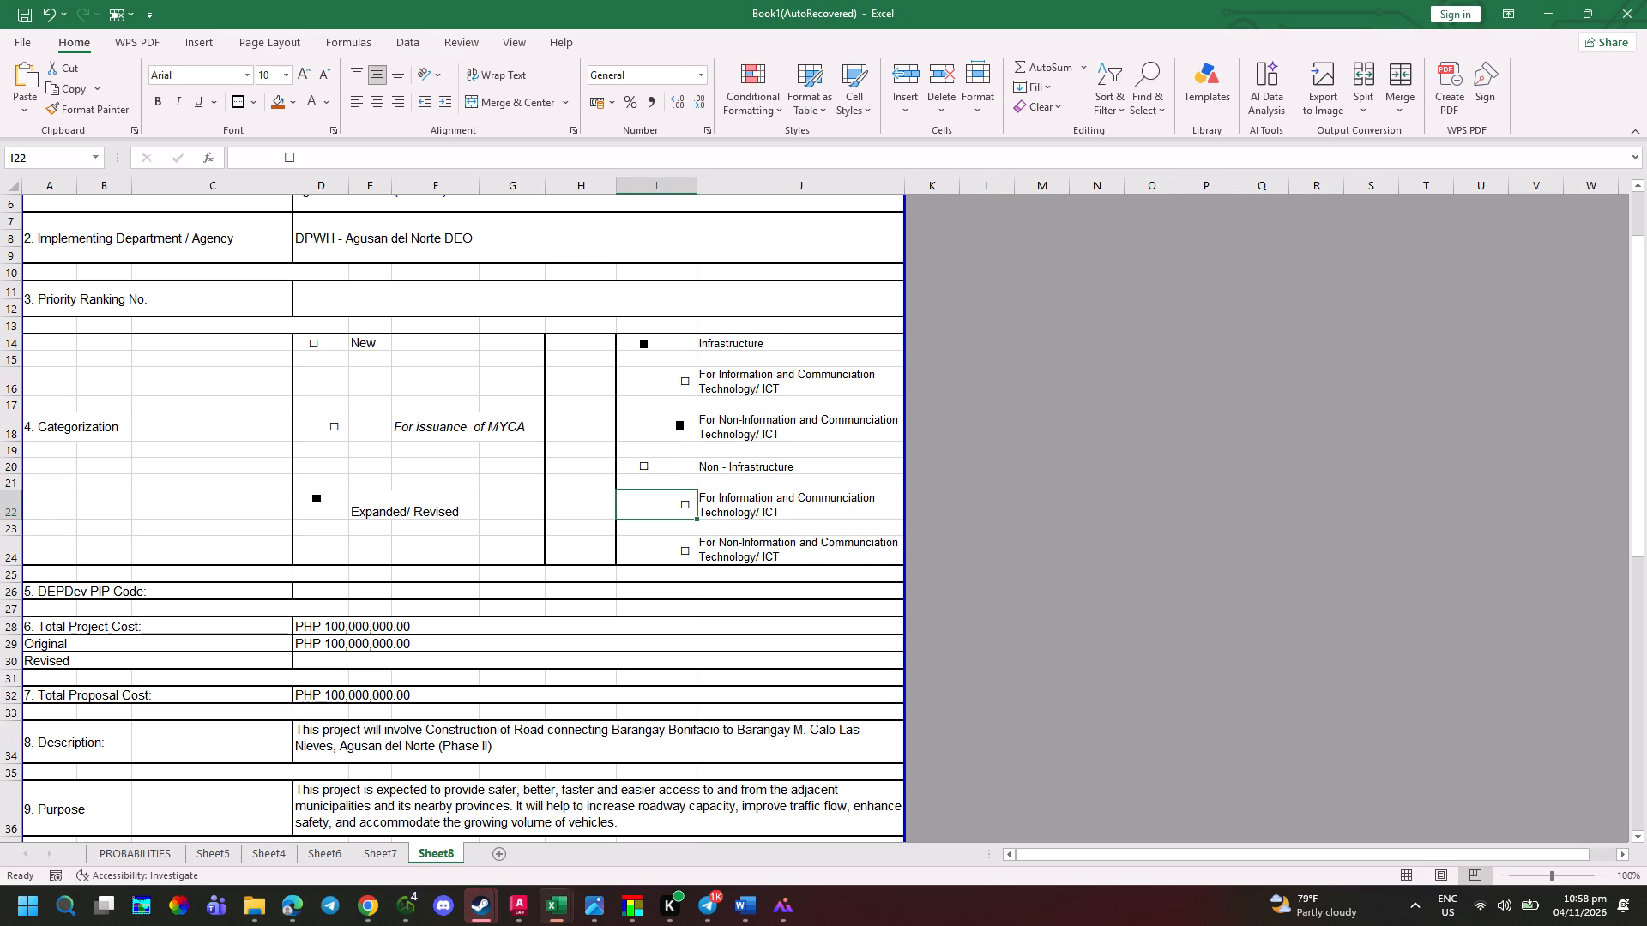
{"action": "left_click", "coordinate": [686, 424]}
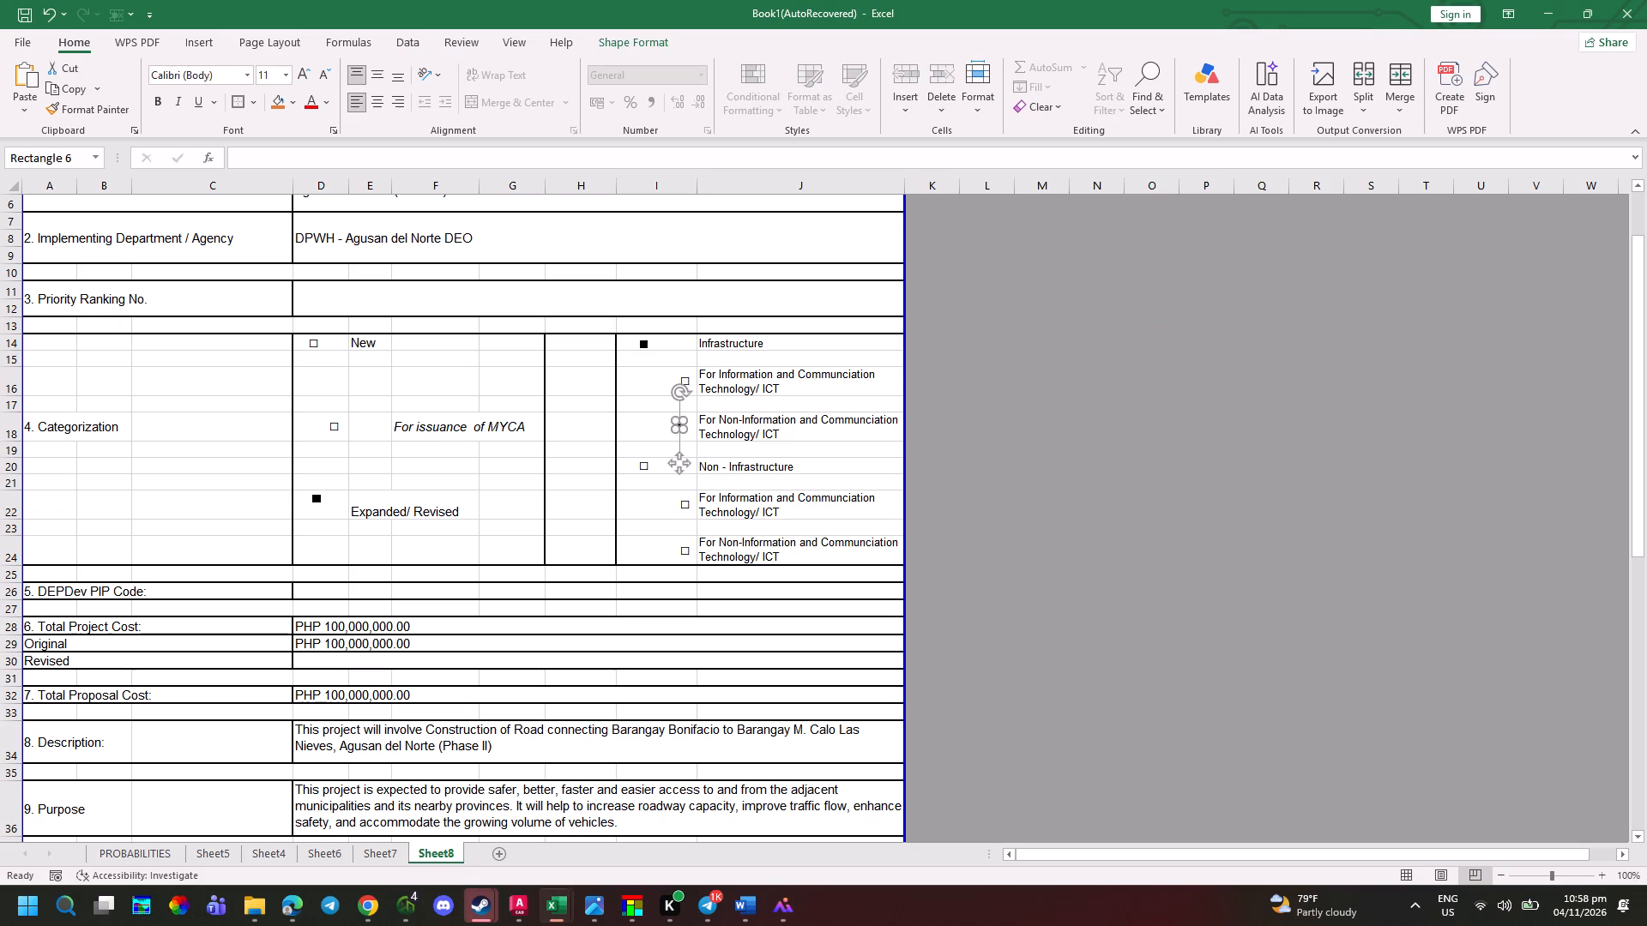
{"action": "key", "text": "Right"}
{"action": "key", "text": "Right"}
{"action": "key", "text": "Right"}
{"action": "key", "text": "Right"}
{"action": "key", "text": "Right"}
{"action": "key", "text": "Right"}
{"action": "key", "text": "Right"}
{"action": "key", "text": "Right"}
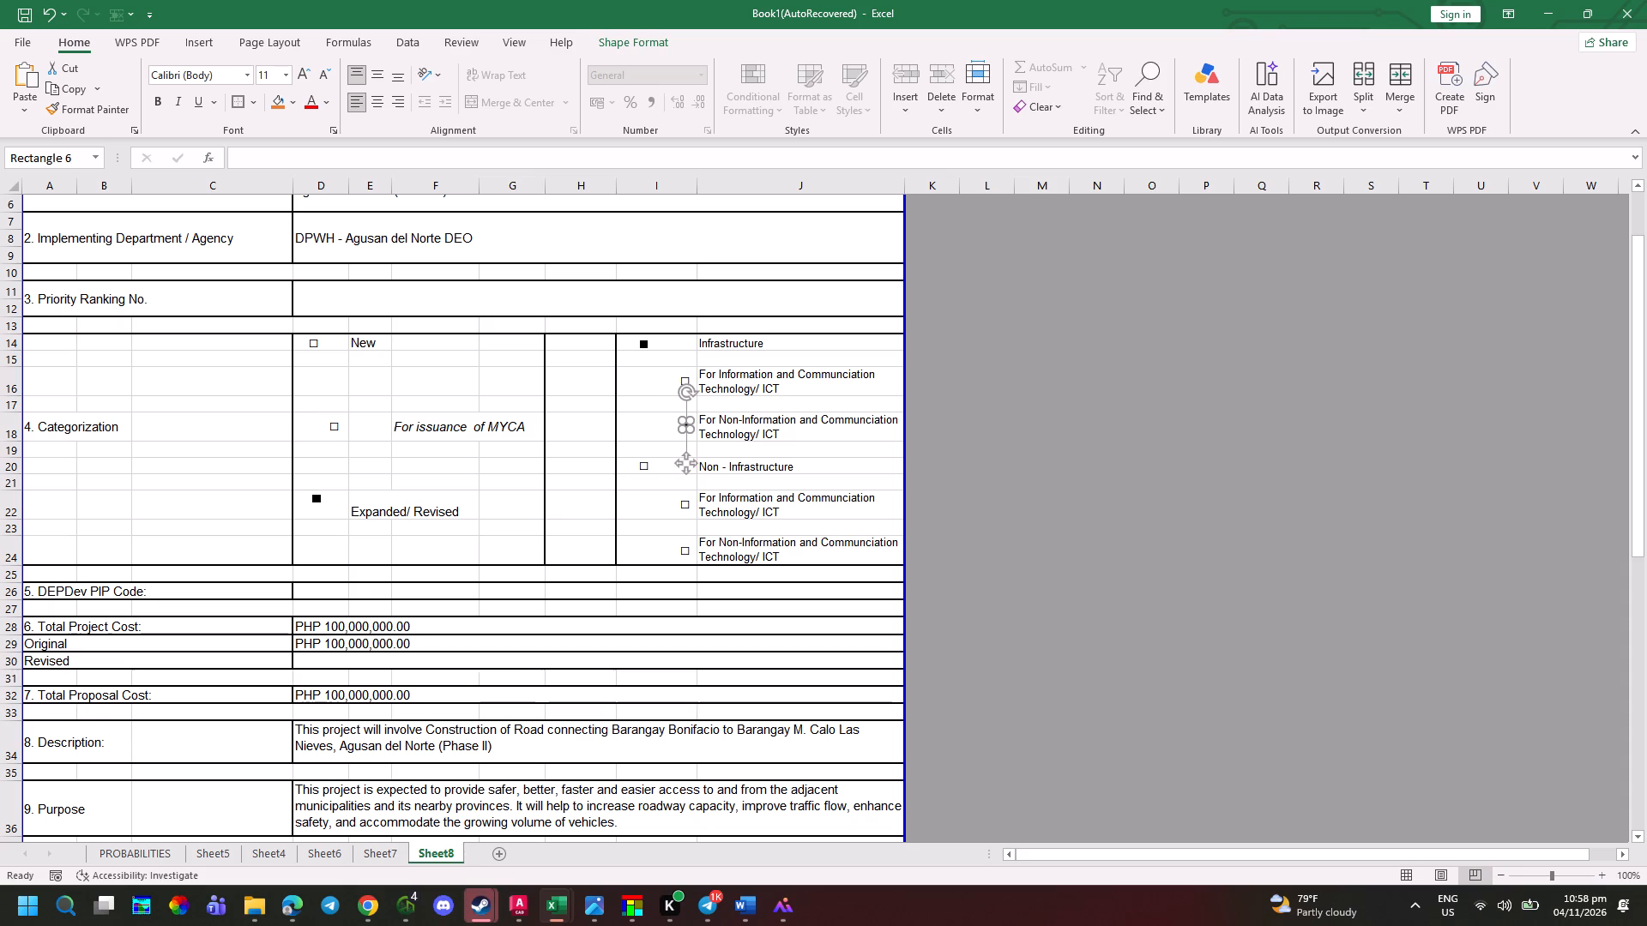
{"action": "left_click", "coordinate": [893, 445]}
{"action": "left_click", "coordinate": [690, 425]}
{"action": "key", "text": "Left"}
{"action": "key", "text": "Left"}
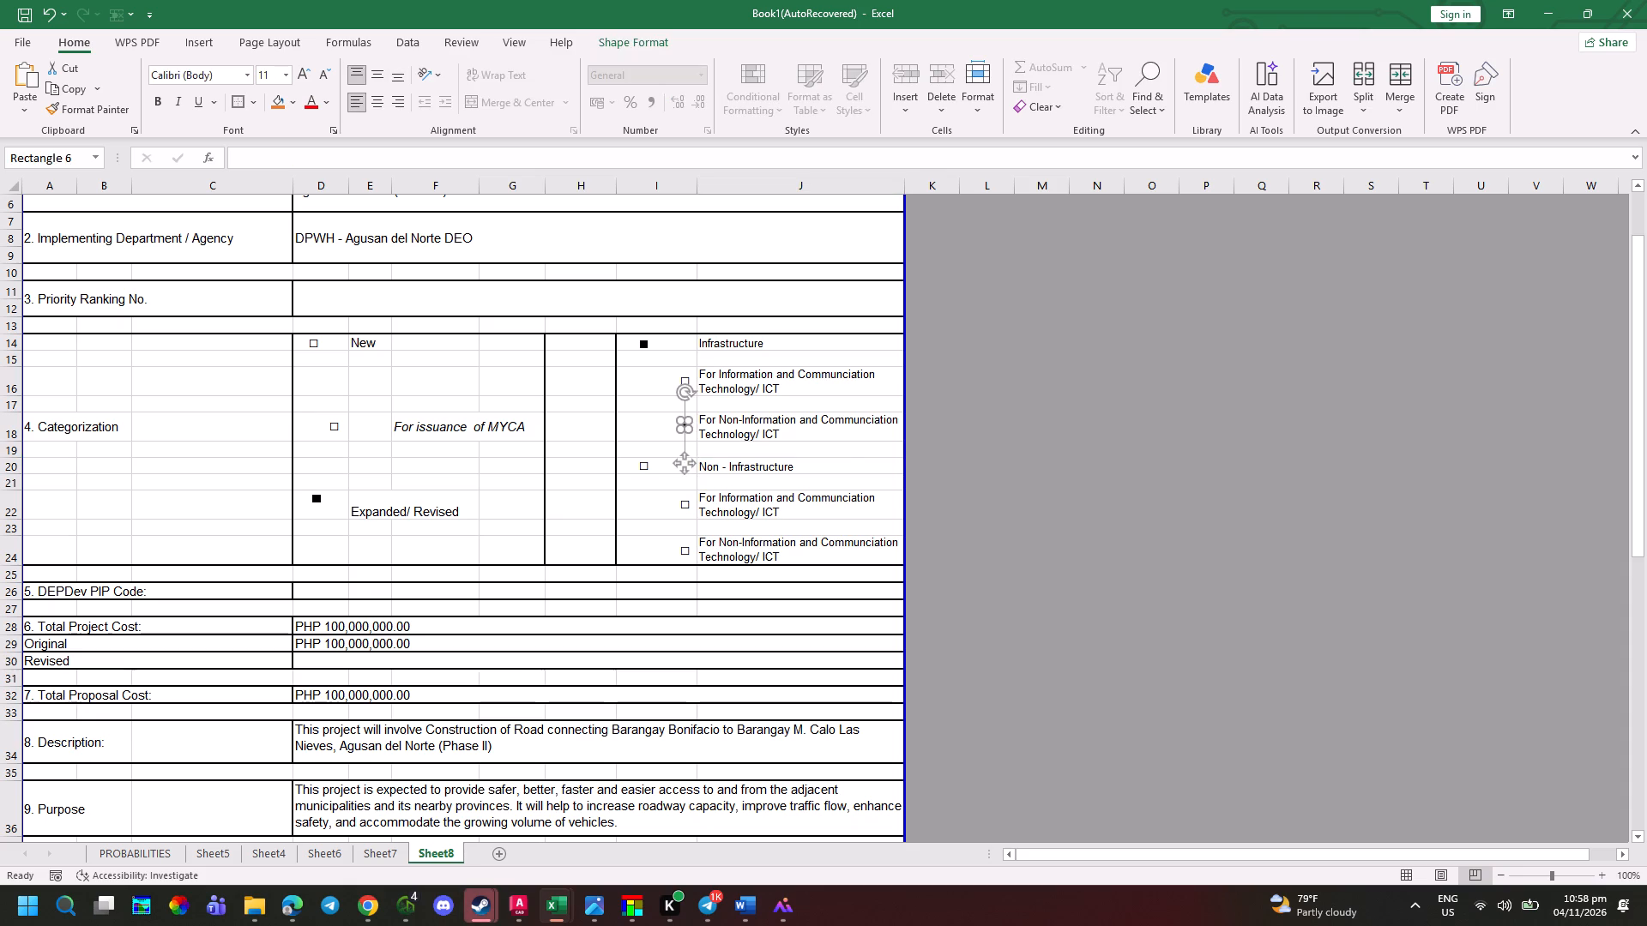
{"action": "left_click", "coordinate": [1004, 465]}
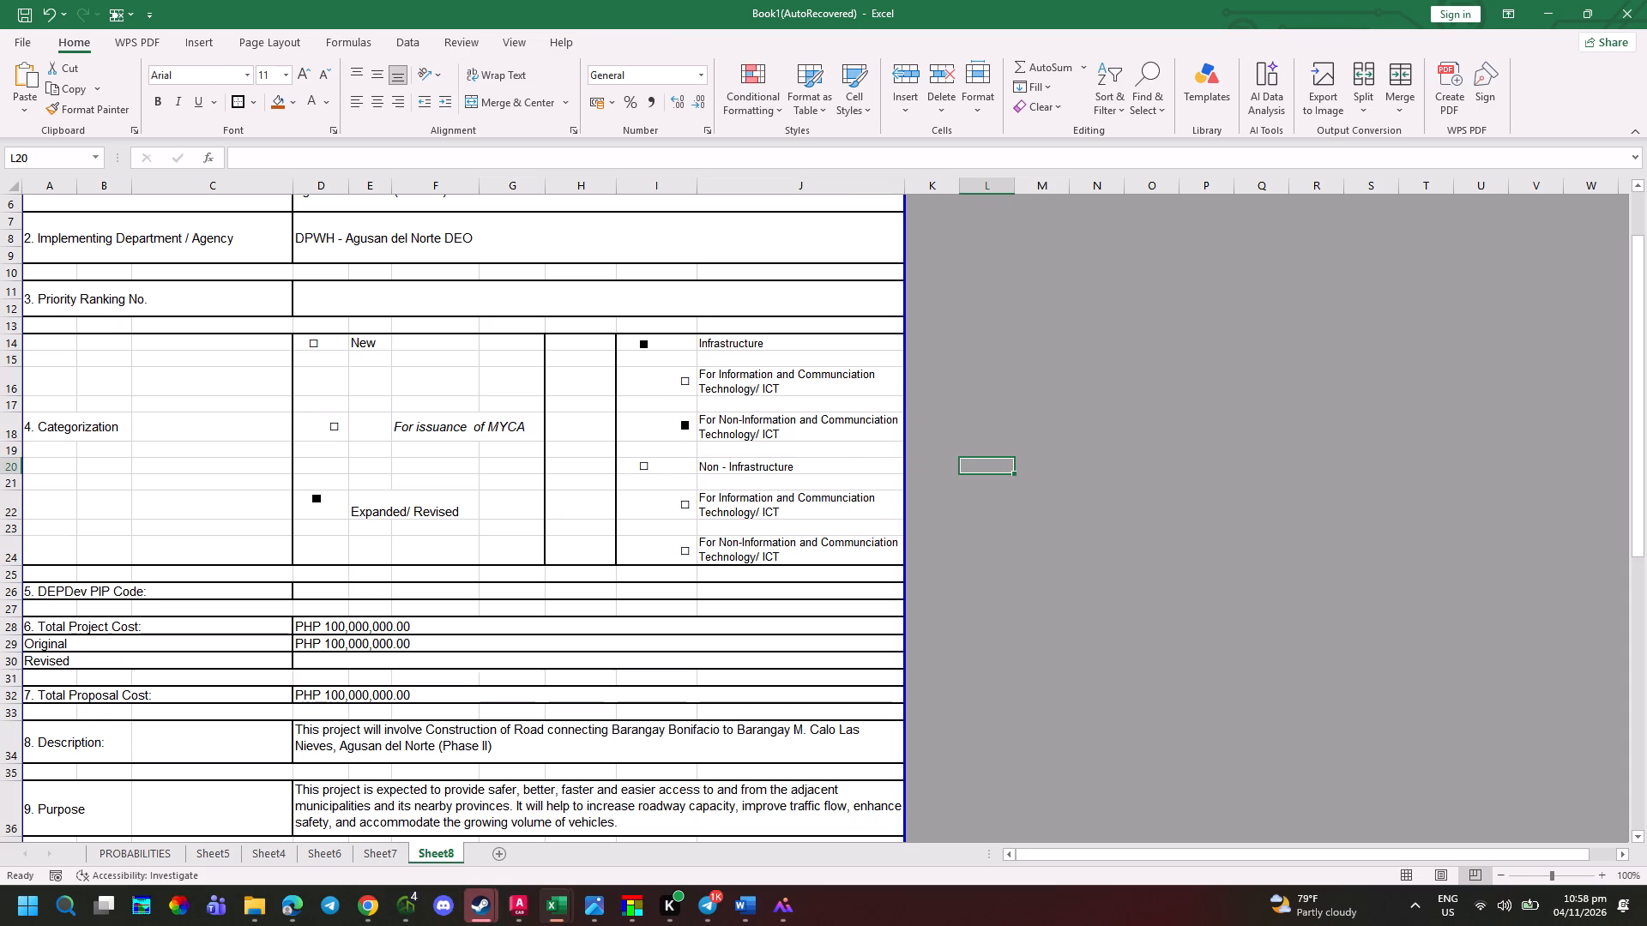
Following the photo, move the "For issuance of MYCA" label and its checkbox from row 18 up to row 16.
{"action": "key", "text": "alt+Tab"}
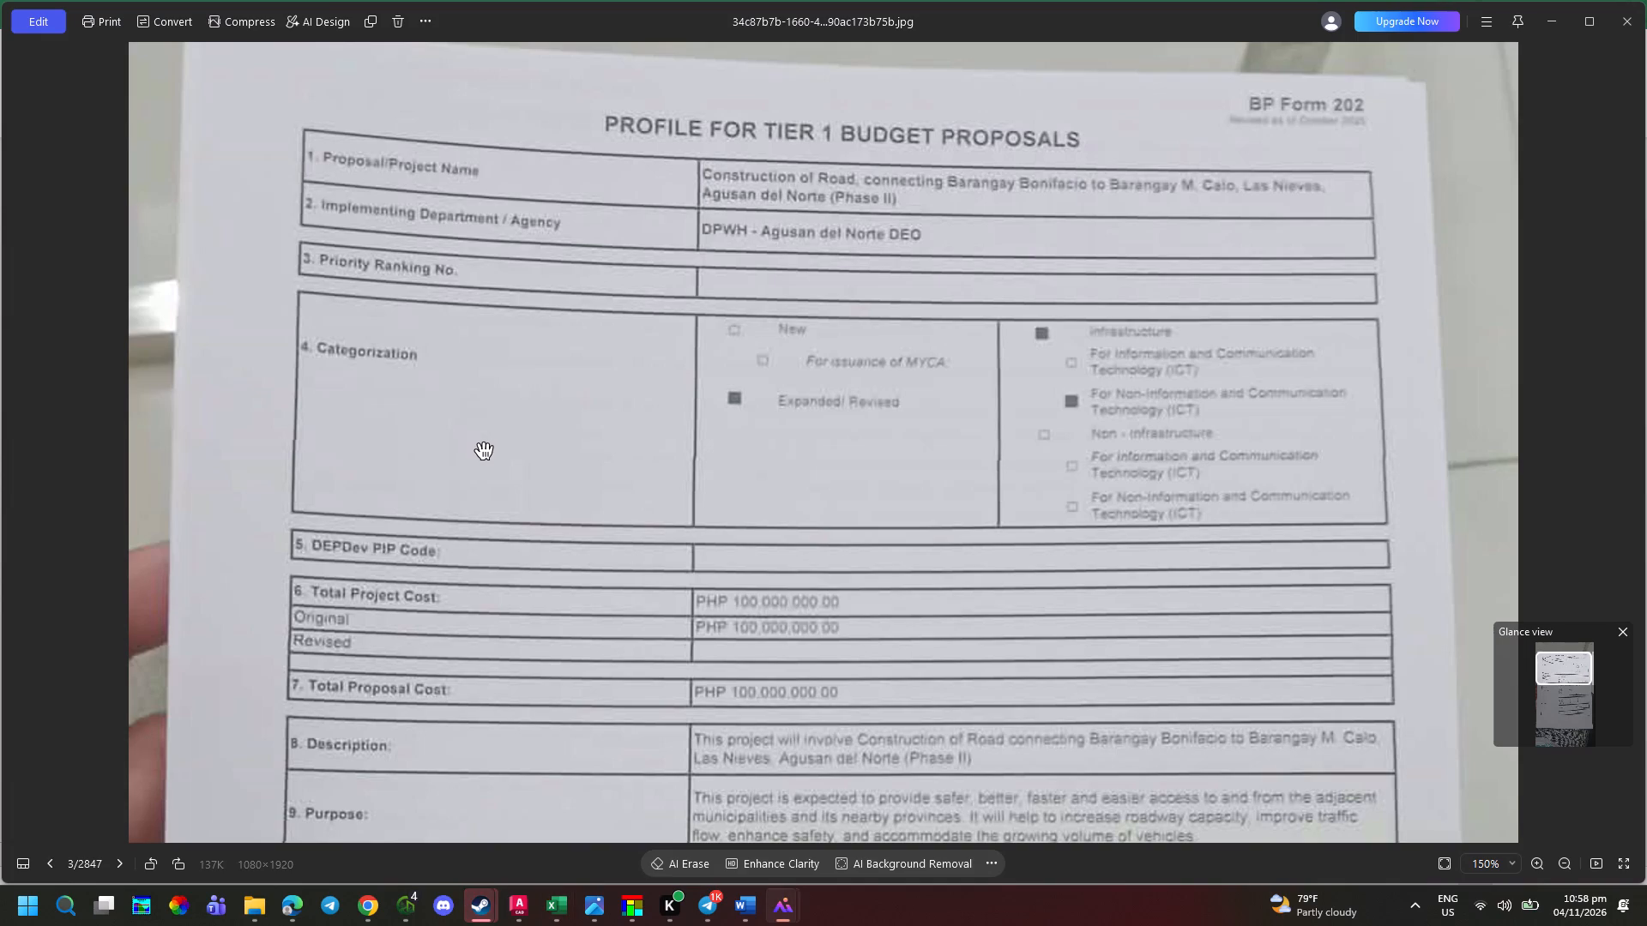
{"action": "key", "text": "alt+Tab"}
{"action": "left_click", "coordinate": [318, 506]}
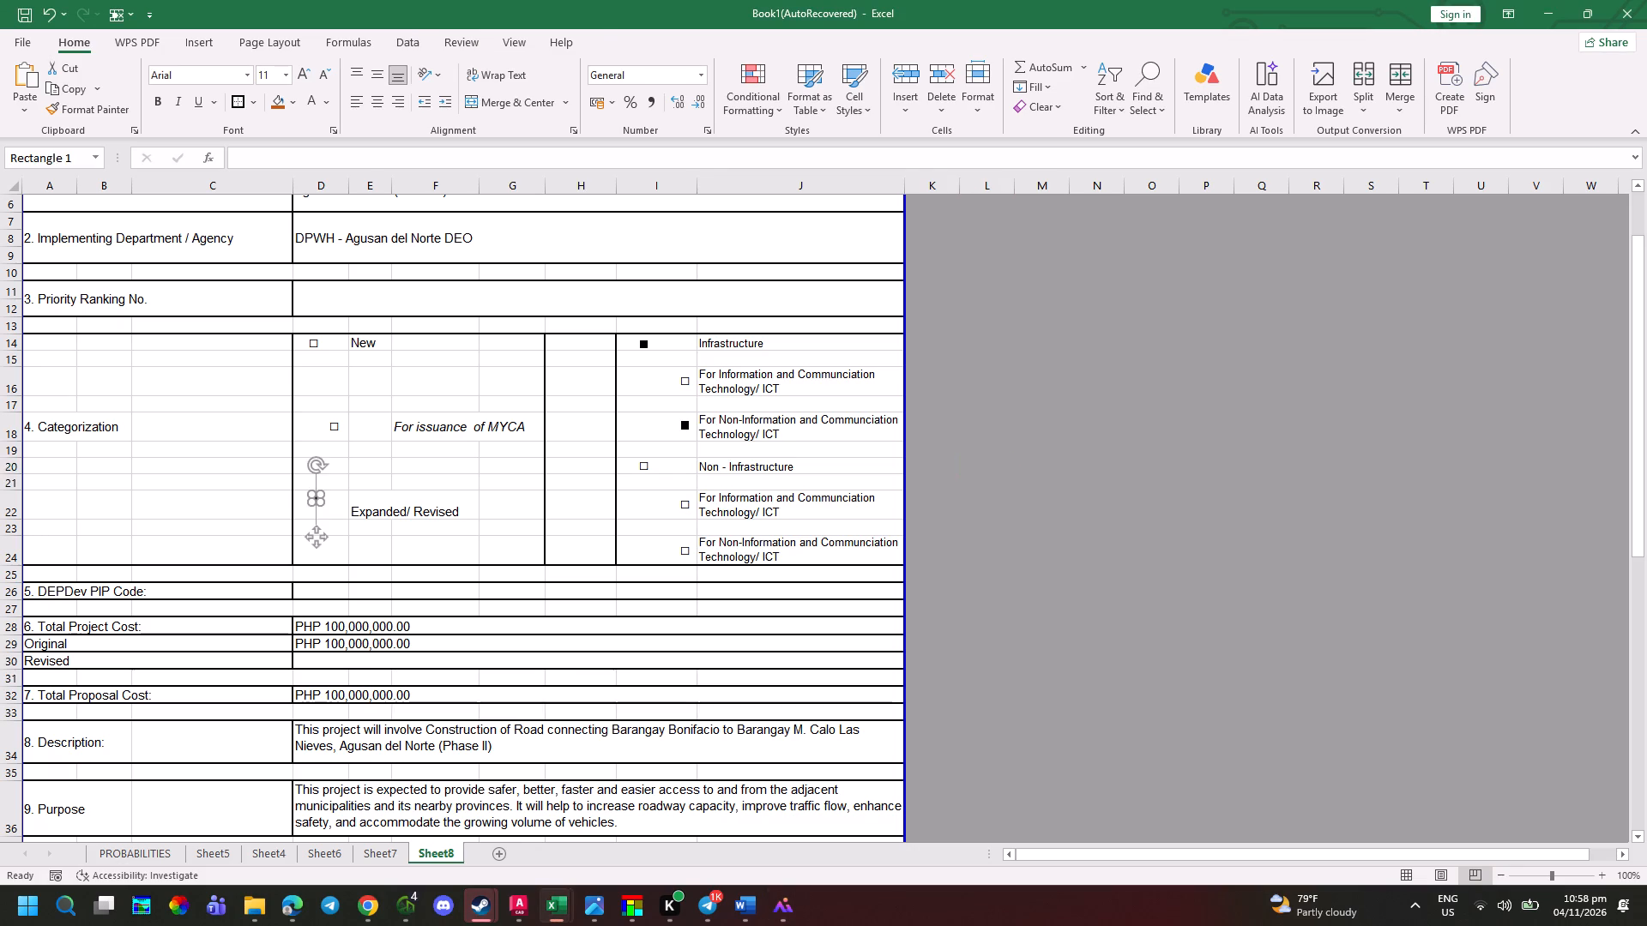
{"action": "key", "text": "alt+Tab"}
{"action": "key", "text": "alt+Tab"}
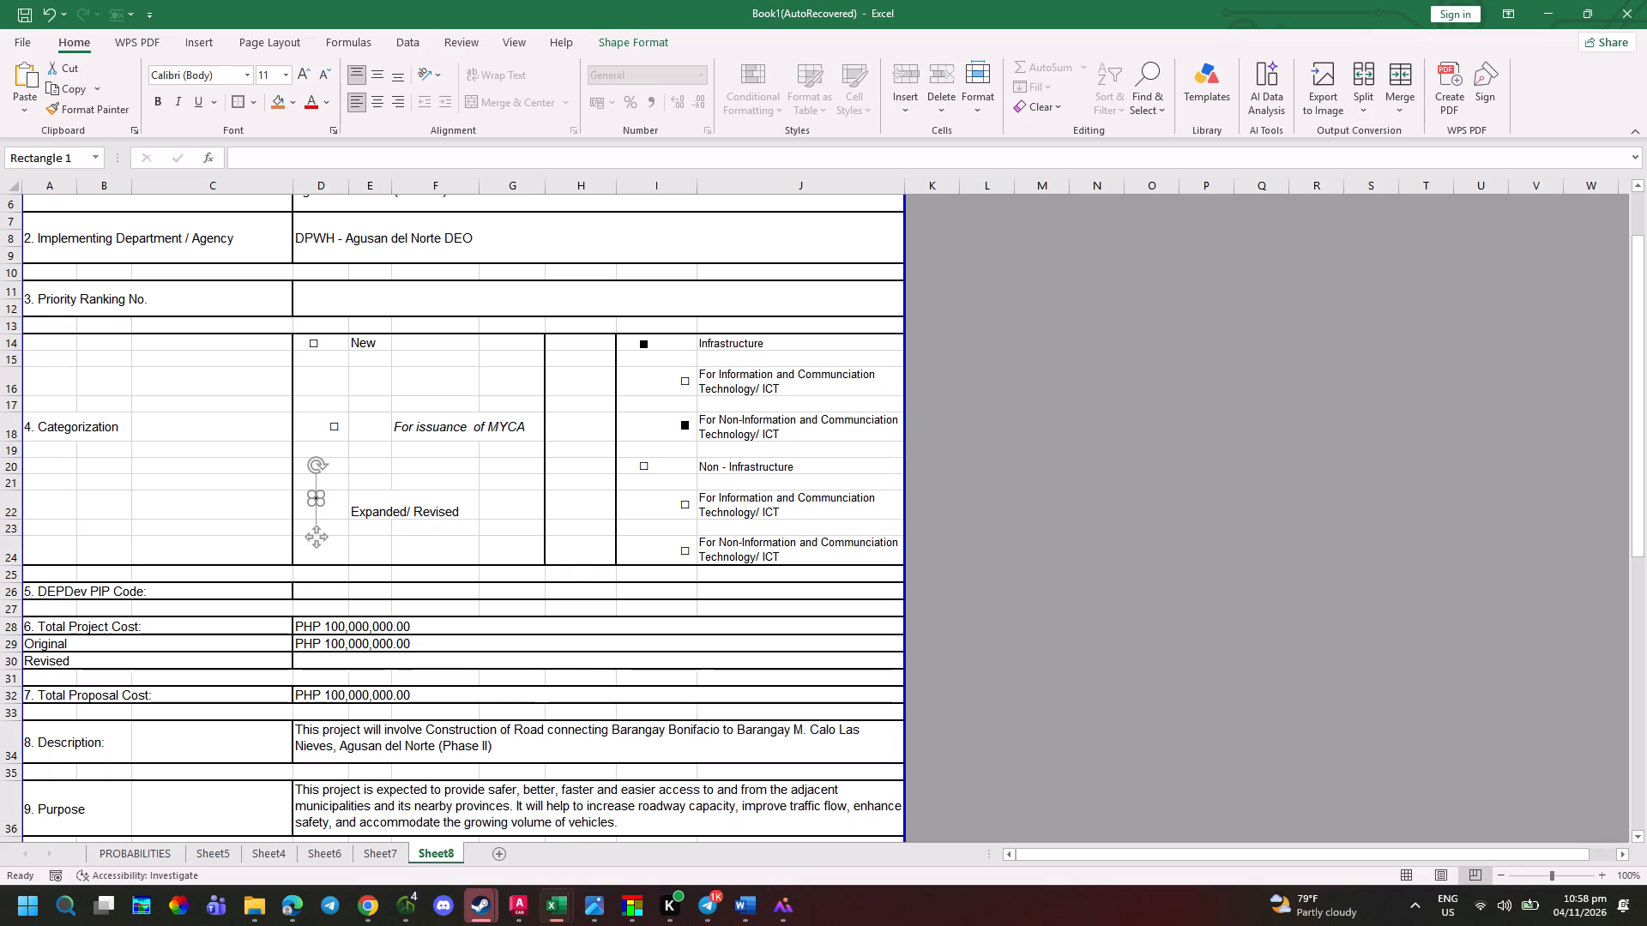
{"action": "left_click_drag", "start_coordinate": [335, 419], "coordinate": [451, 424]}
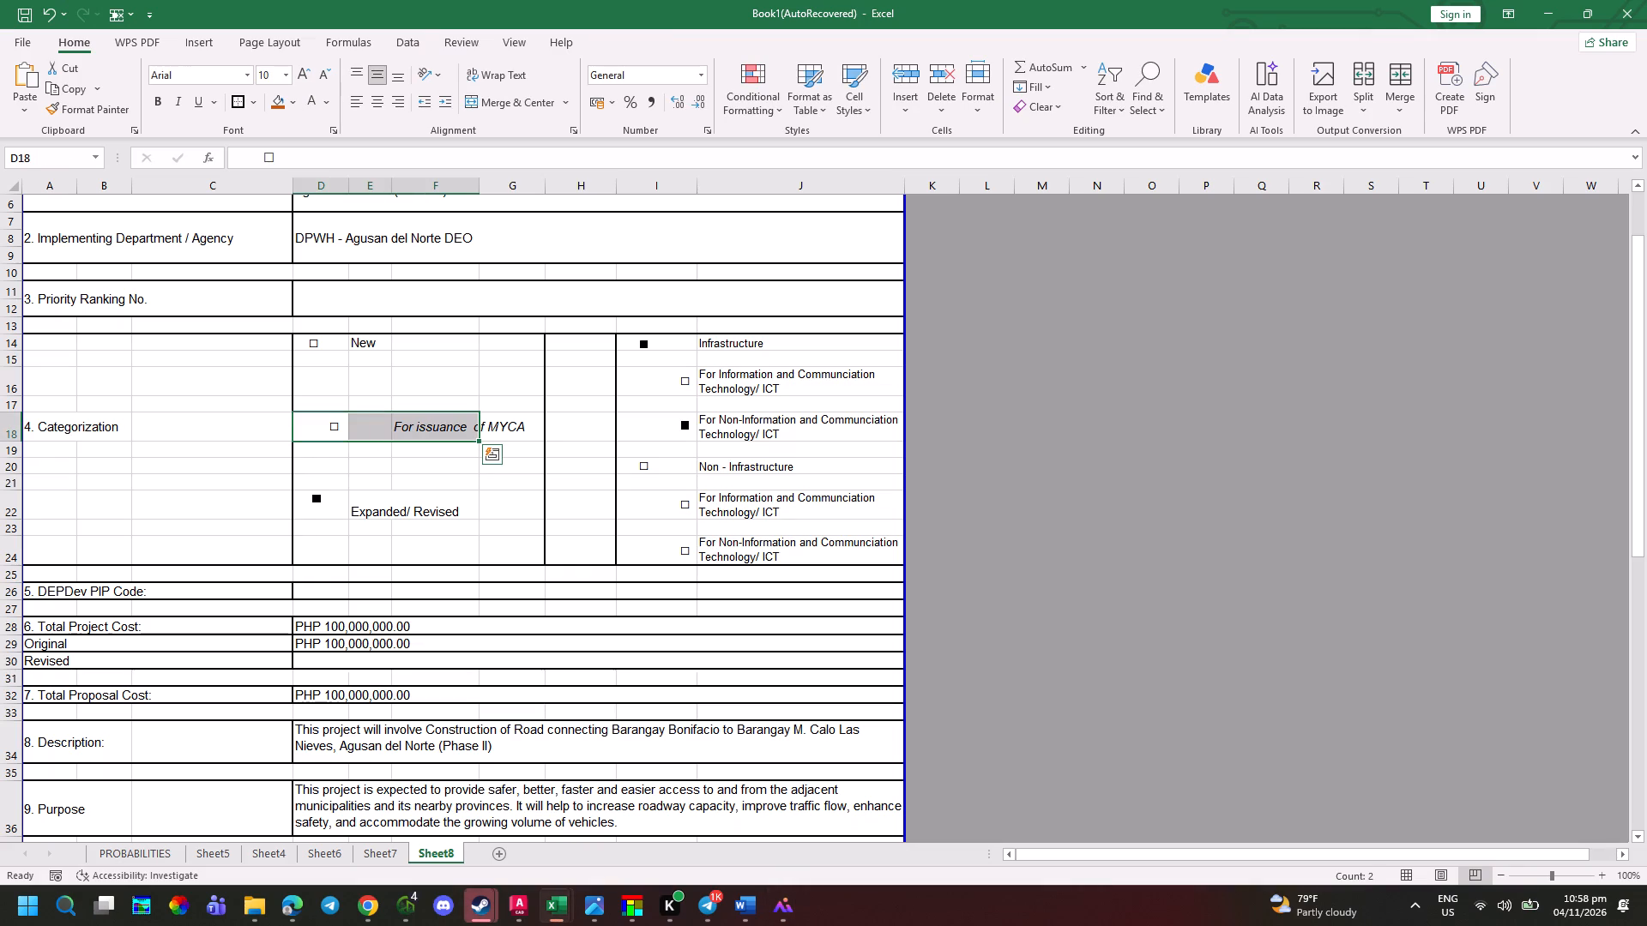
{"action": "left_click_drag", "start_coordinate": [429, 412], "coordinate": [423, 385]}
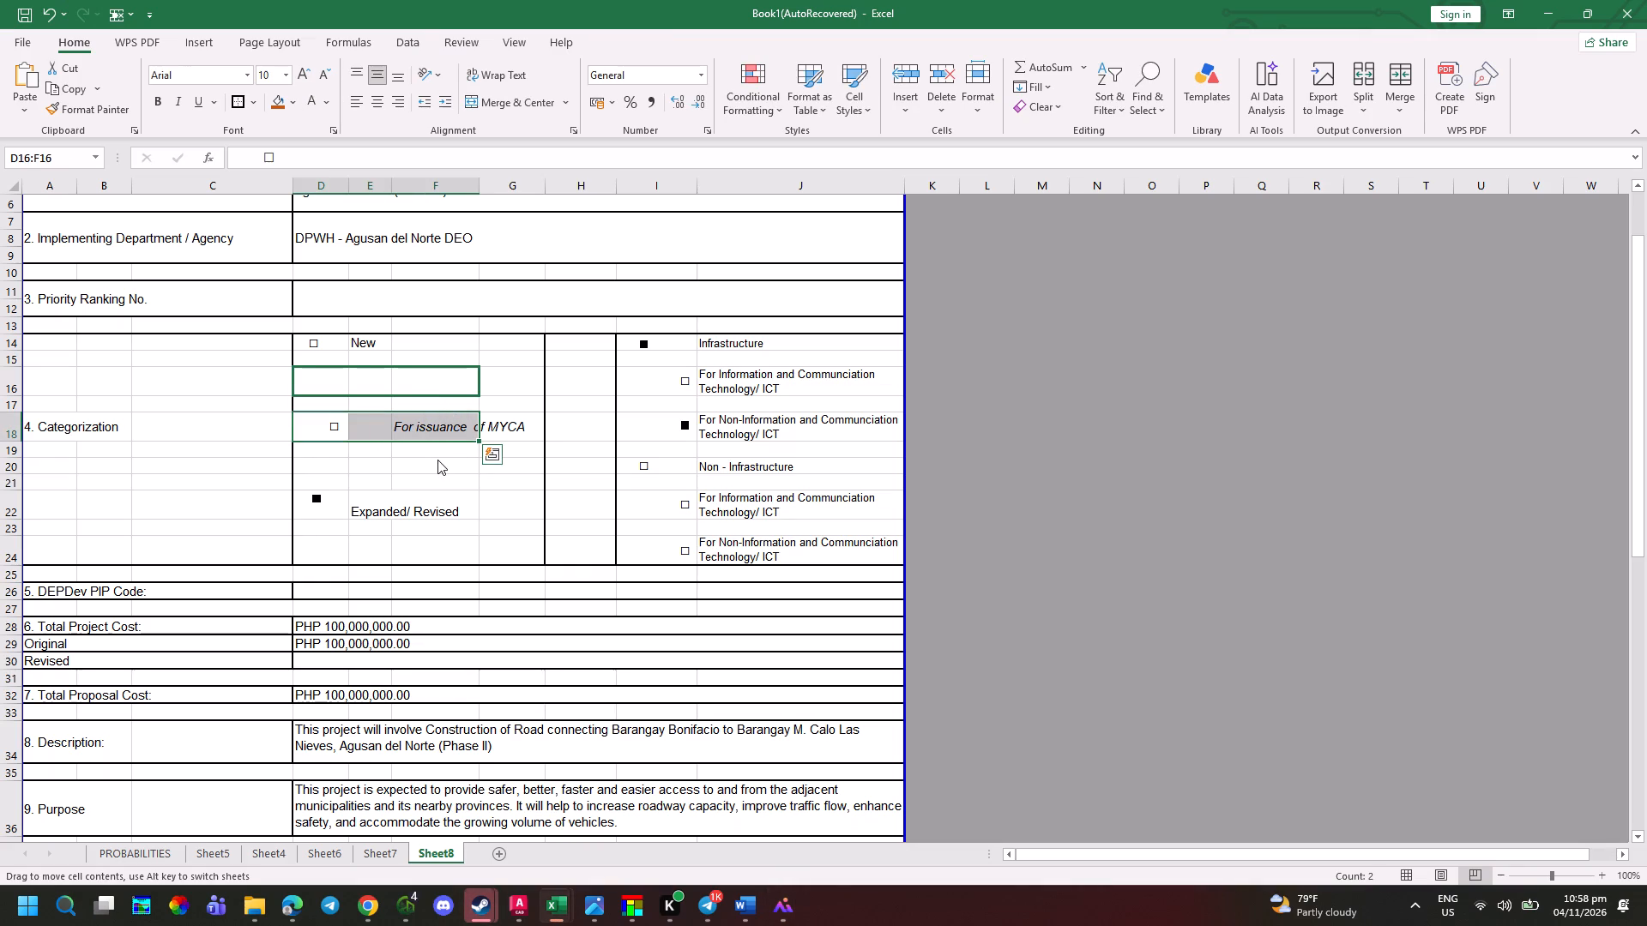
{"action": "key", "text": "alt+Tab"}
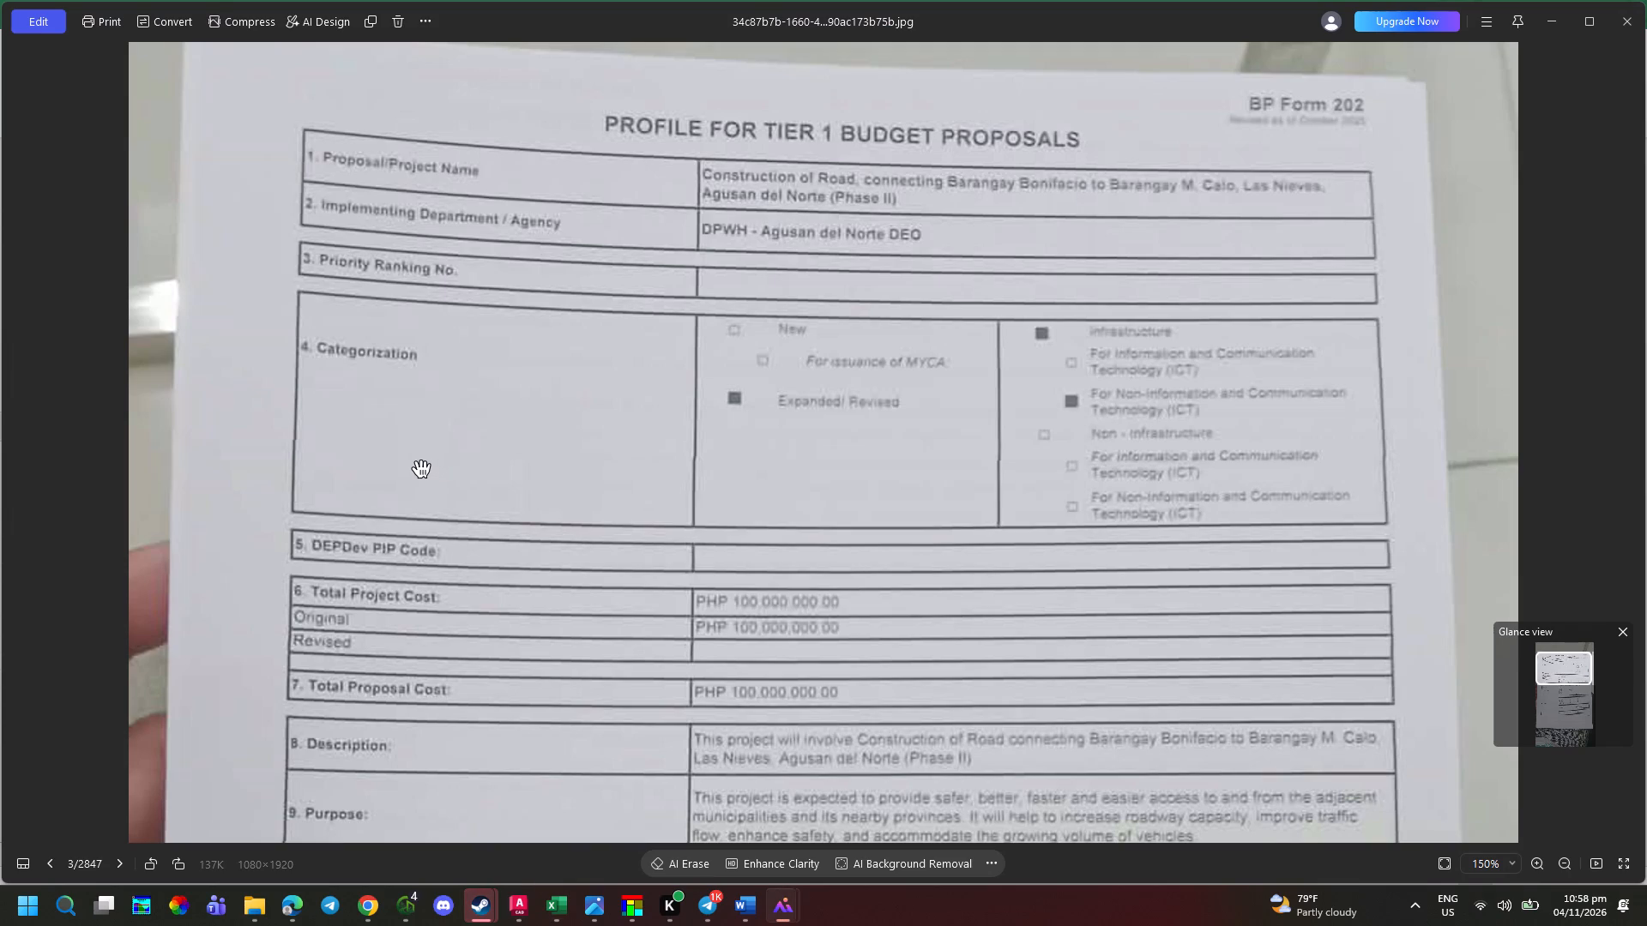
{"action": "key", "text": "alt+Tab"}
{"action": "left_click", "coordinate": [376, 474]}
{"action": "left_click", "coordinate": [831, 494]}
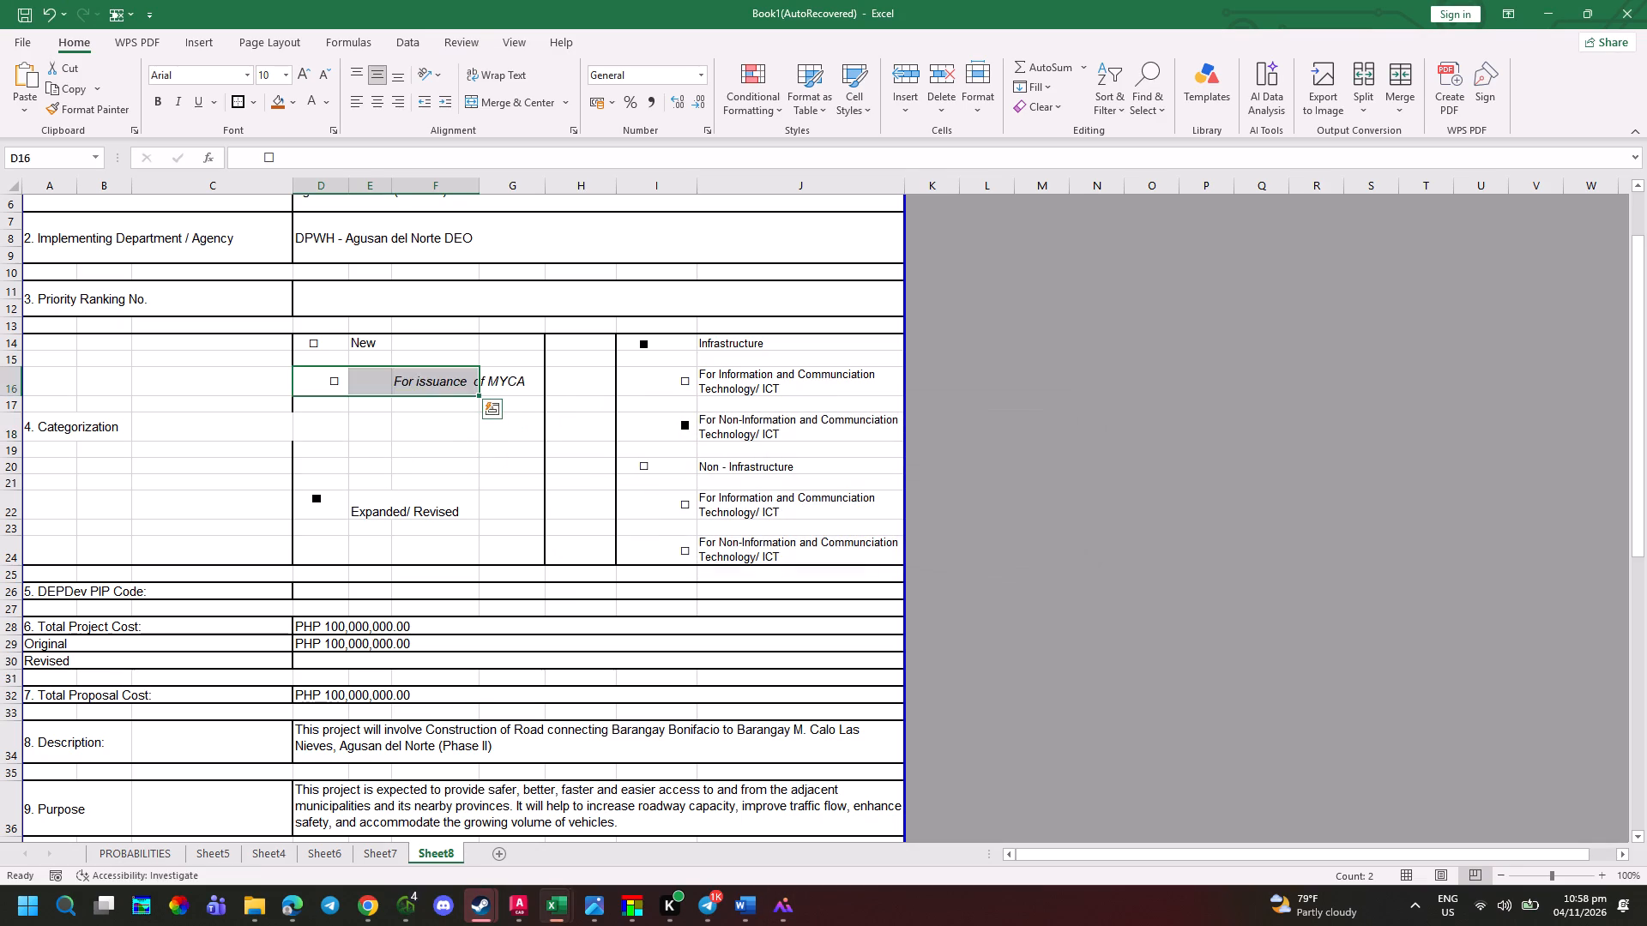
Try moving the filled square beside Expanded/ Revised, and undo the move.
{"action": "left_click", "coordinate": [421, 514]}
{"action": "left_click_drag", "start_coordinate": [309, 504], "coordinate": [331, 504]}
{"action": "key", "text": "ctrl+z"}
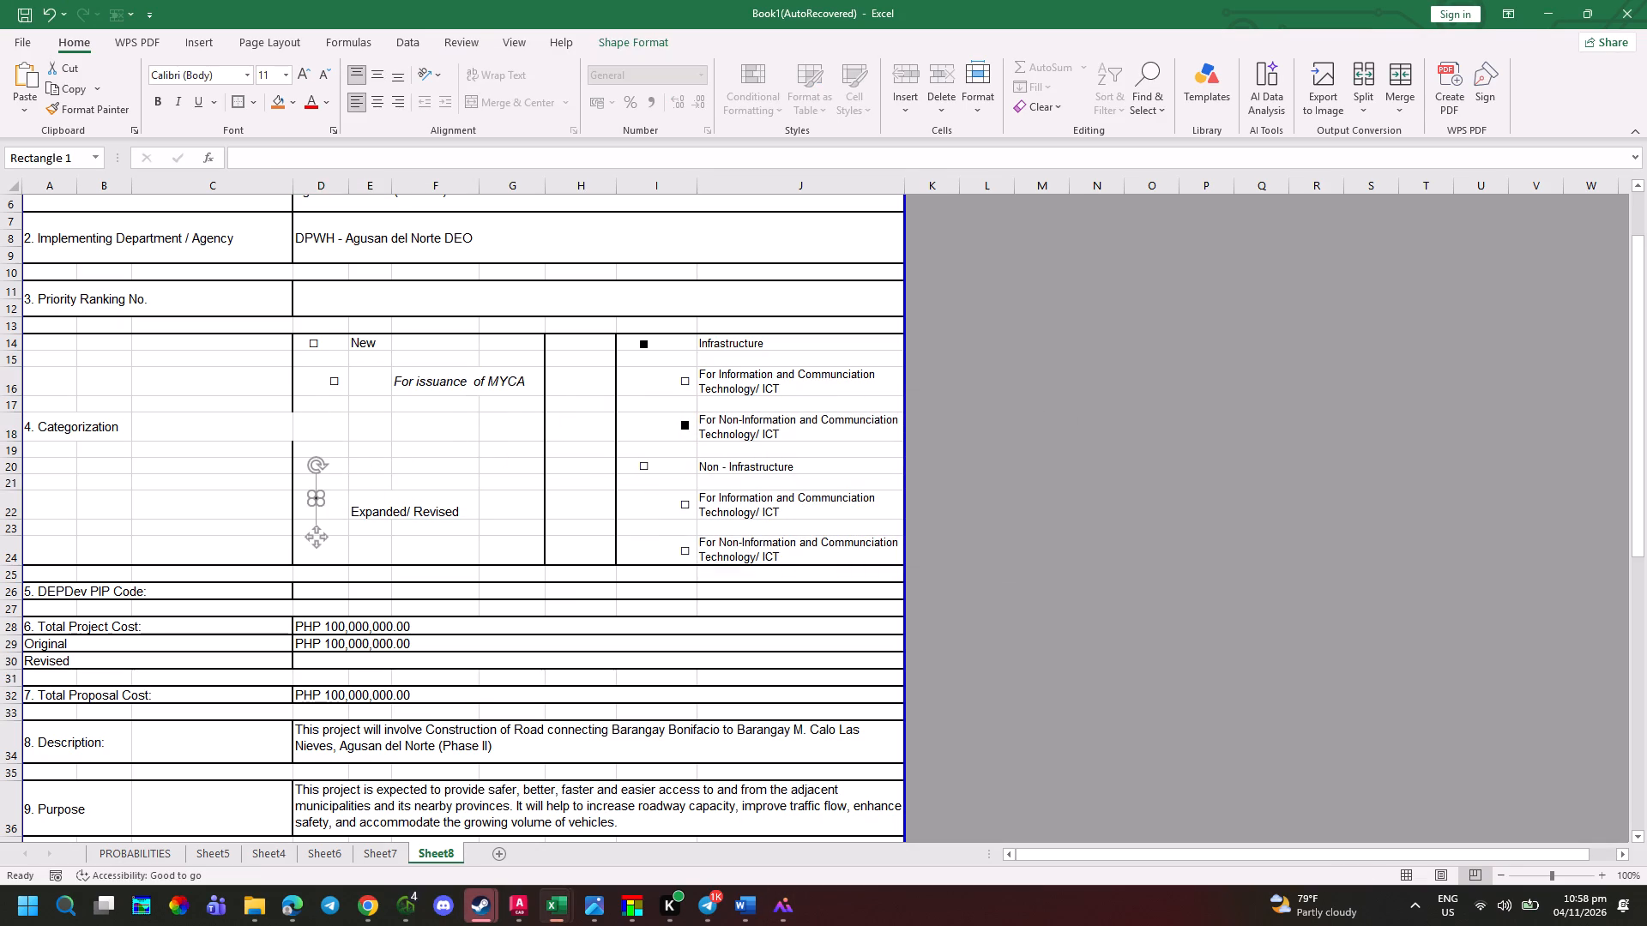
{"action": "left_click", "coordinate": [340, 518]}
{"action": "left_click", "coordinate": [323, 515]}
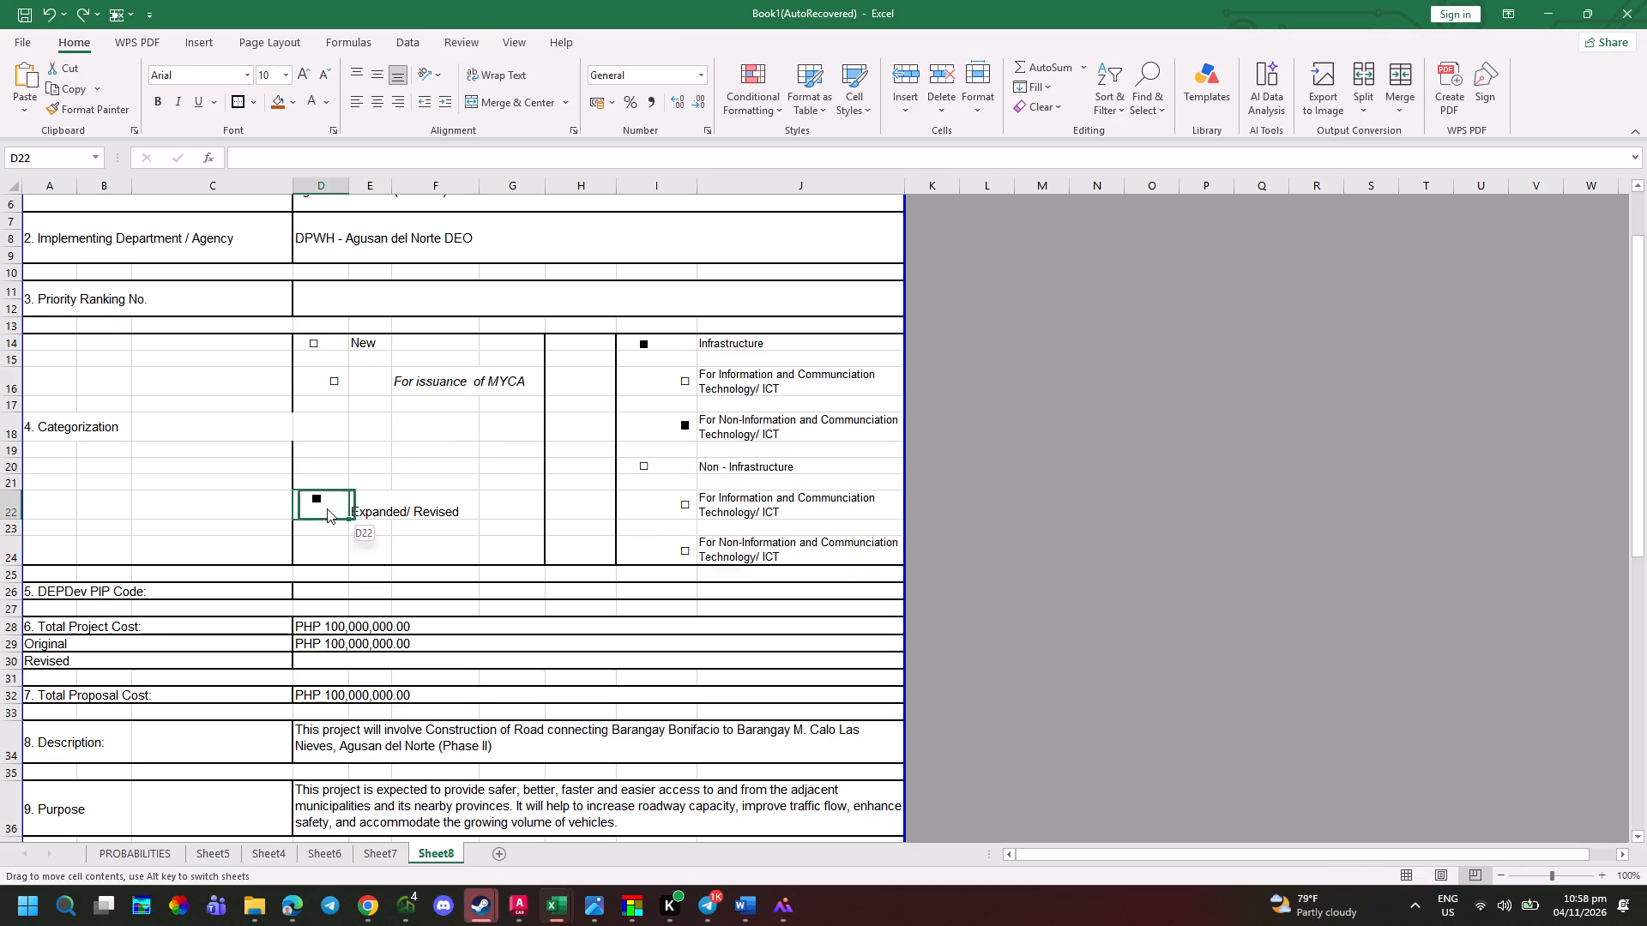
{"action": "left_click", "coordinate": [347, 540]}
Move the Expanded/ Revised cells with their filled square from rows 22–23 up to rows 18–19.
{"action": "left_click_drag", "start_coordinate": [326, 520], "coordinate": [425, 501]}
{"action": "left_click_drag", "start_coordinate": [424, 492], "coordinate": [419, 415]}
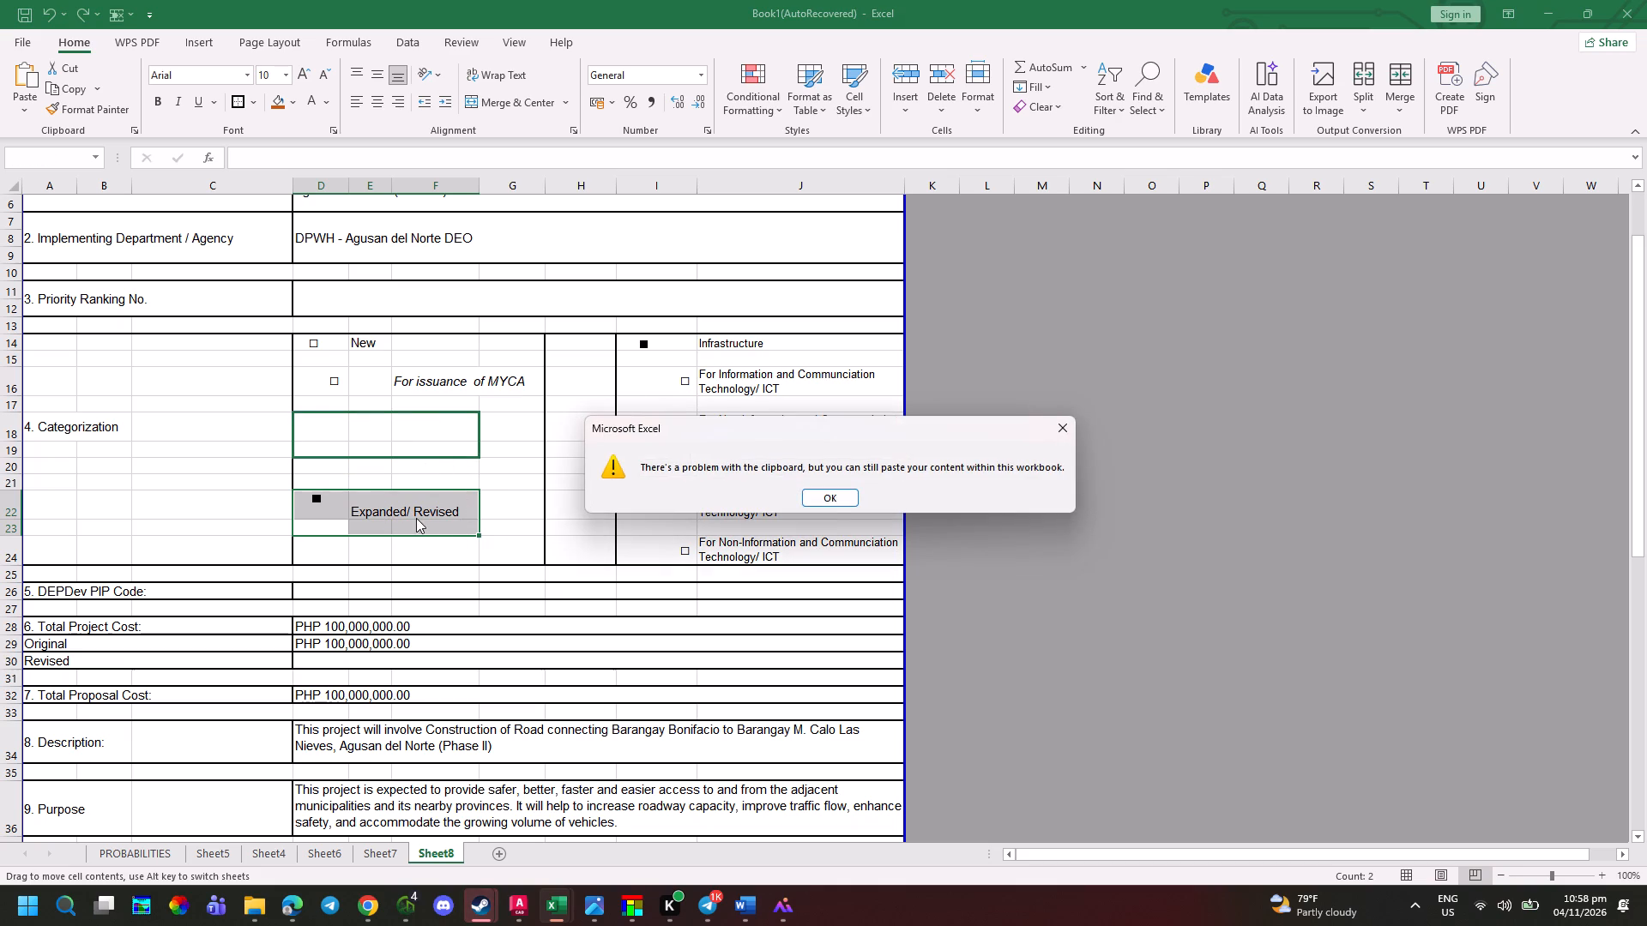
{"action": "left_click", "coordinate": [829, 496]}
{"action": "key", "text": "Escape"}
{"action": "left_click", "coordinate": [393, 502]}
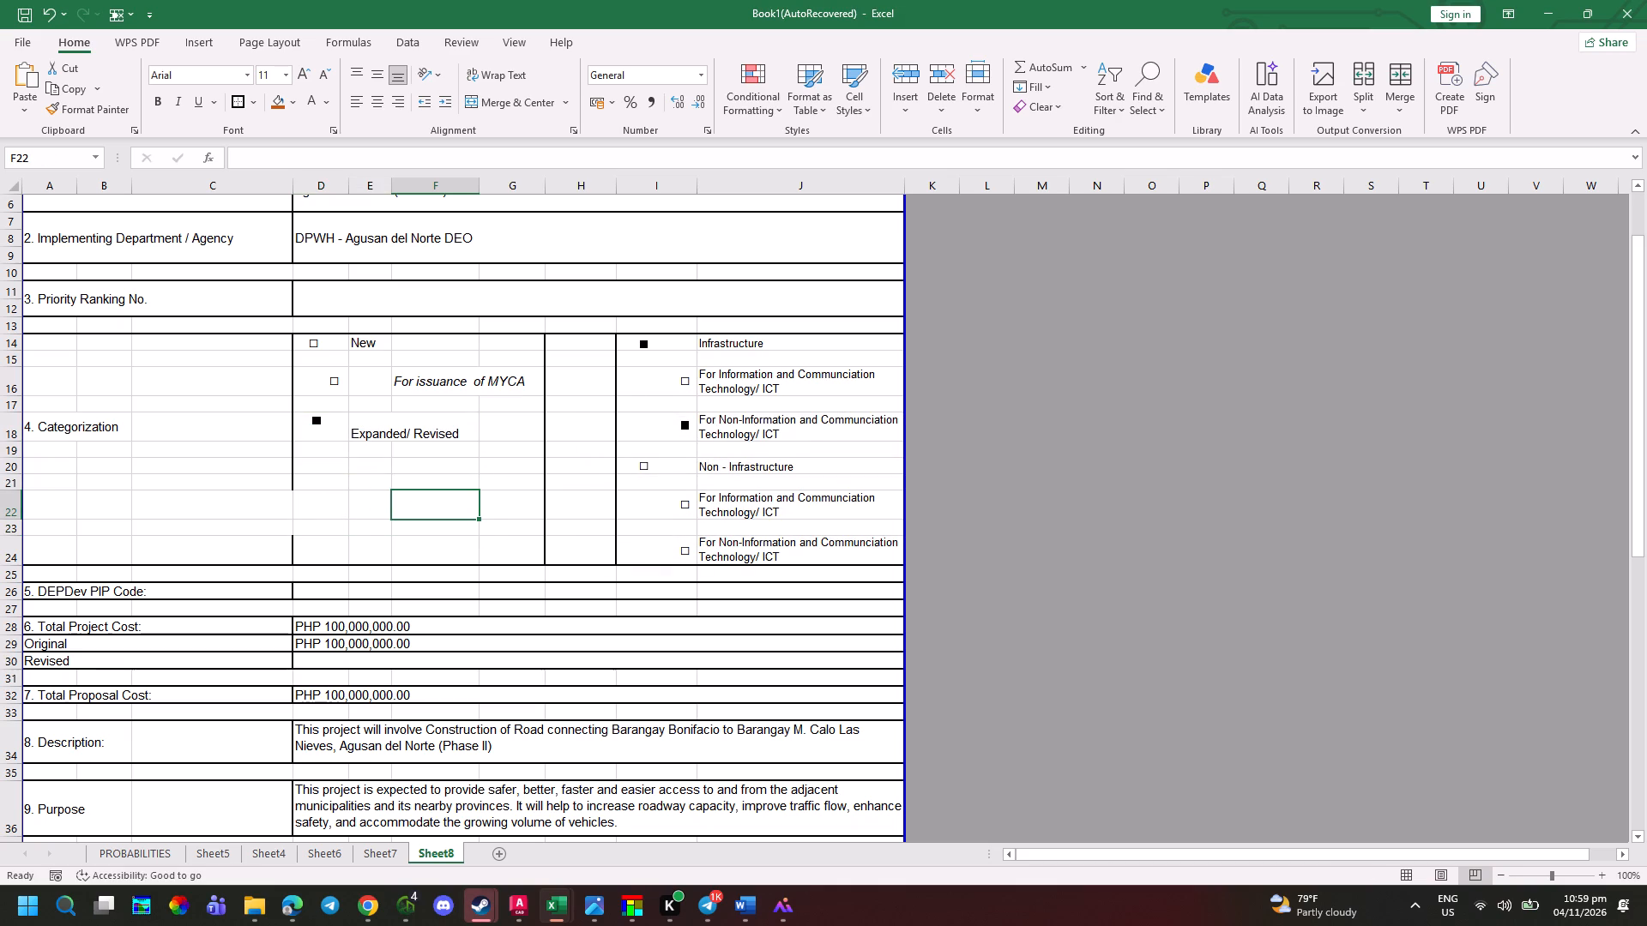
Check the photo and nudge the filled square down slightly to line up with the Expanded/ Revised label.
{"action": "key", "text": "alt+Tab"}
{"action": "key", "text": "alt+Tab"}
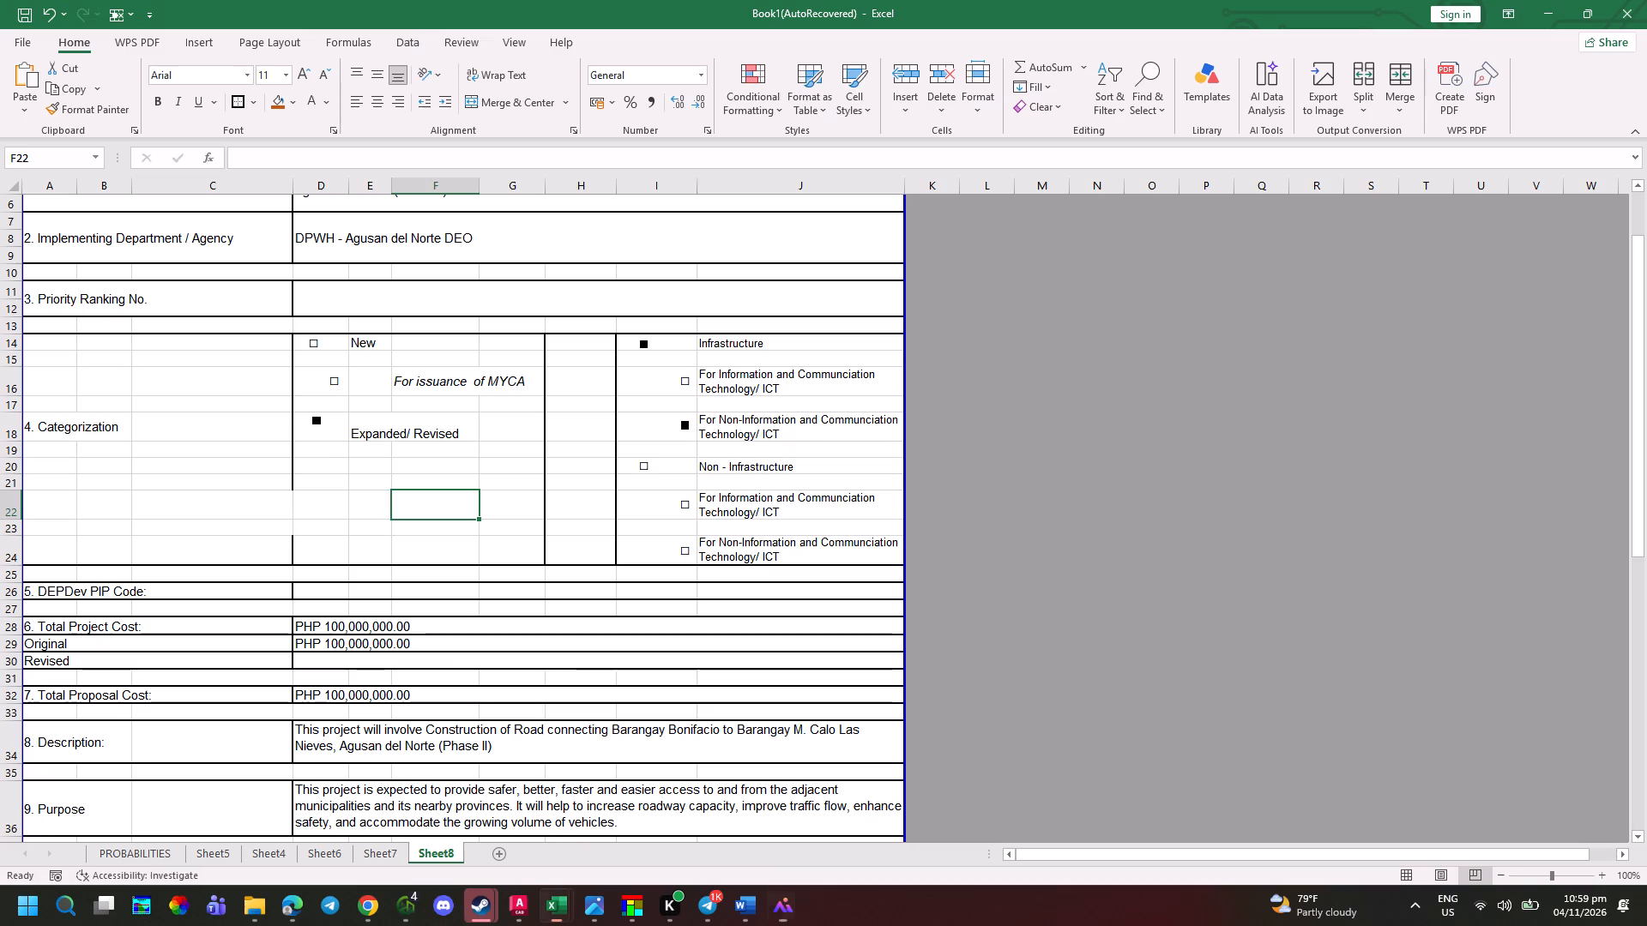
{"action": "left_click", "coordinate": [319, 424]}
{"action": "key", "text": "Down"}
{"action": "key", "text": "Down"}
{"action": "key", "text": "Down"}
{"action": "key", "text": "Down"}
{"action": "key", "text": "Down"}
{"action": "key", "text": "Down"}
{"action": "key", "text": "Down"}
{"action": "key", "text": "Down"}
{"action": "key", "text": "Down"}
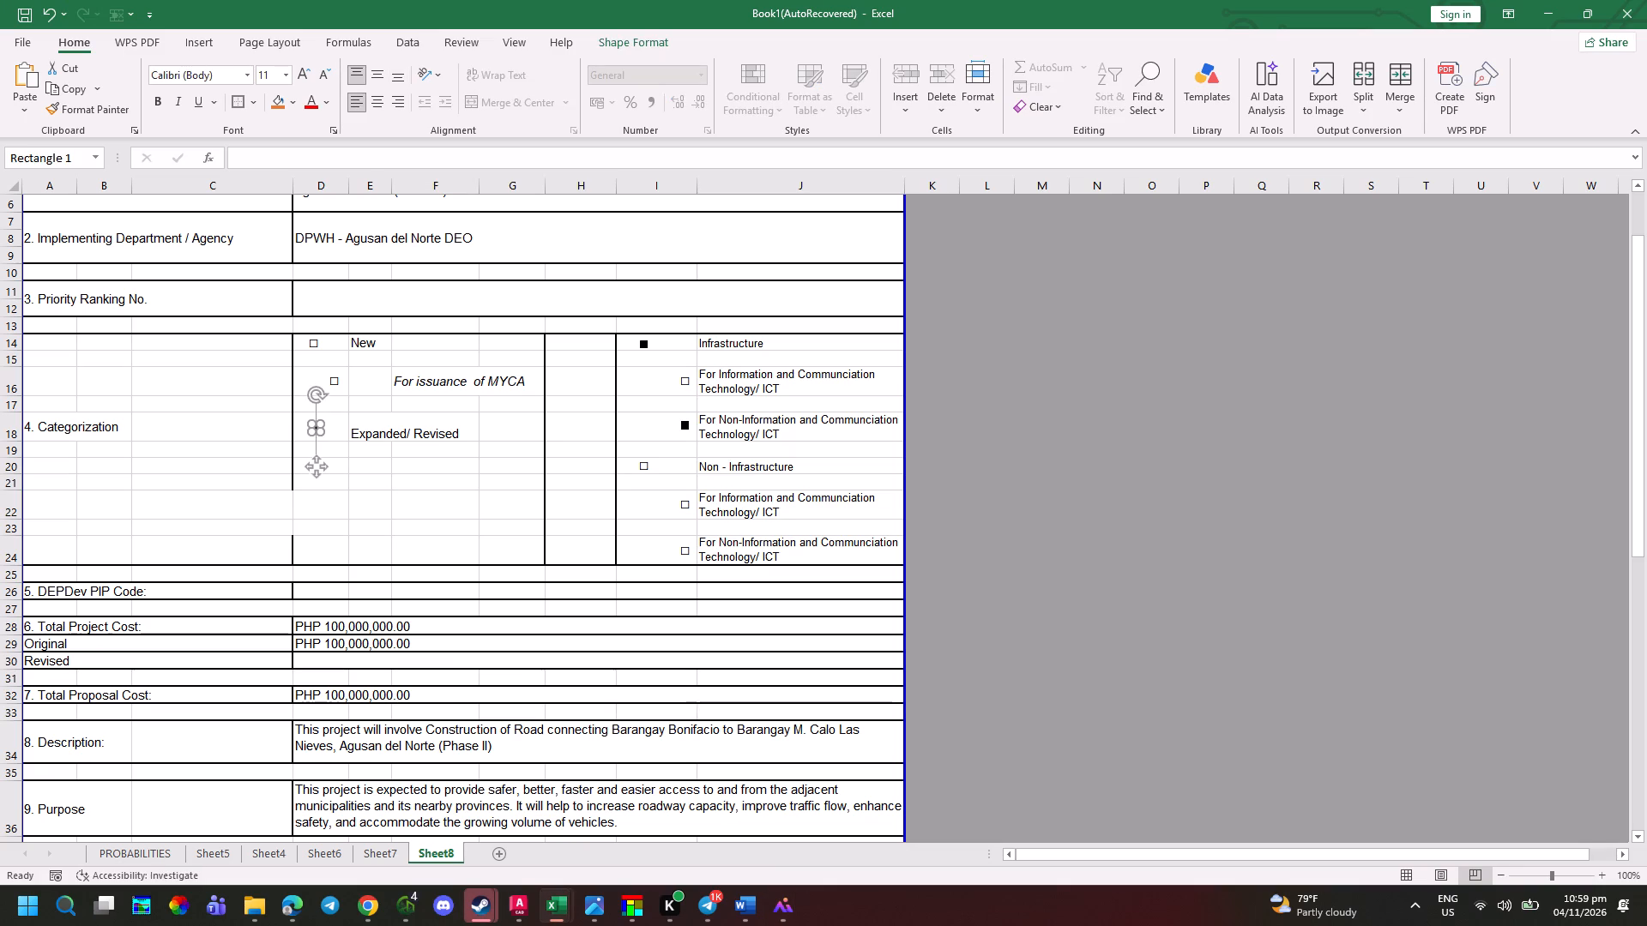
{"action": "key", "text": "Up"}
{"action": "key", "text": "Up"}
{"action": "key", "text": "Up"}
{"action": "key", "text": "Up"}
{"action": "left_click", "coordinate": [371, 458]}
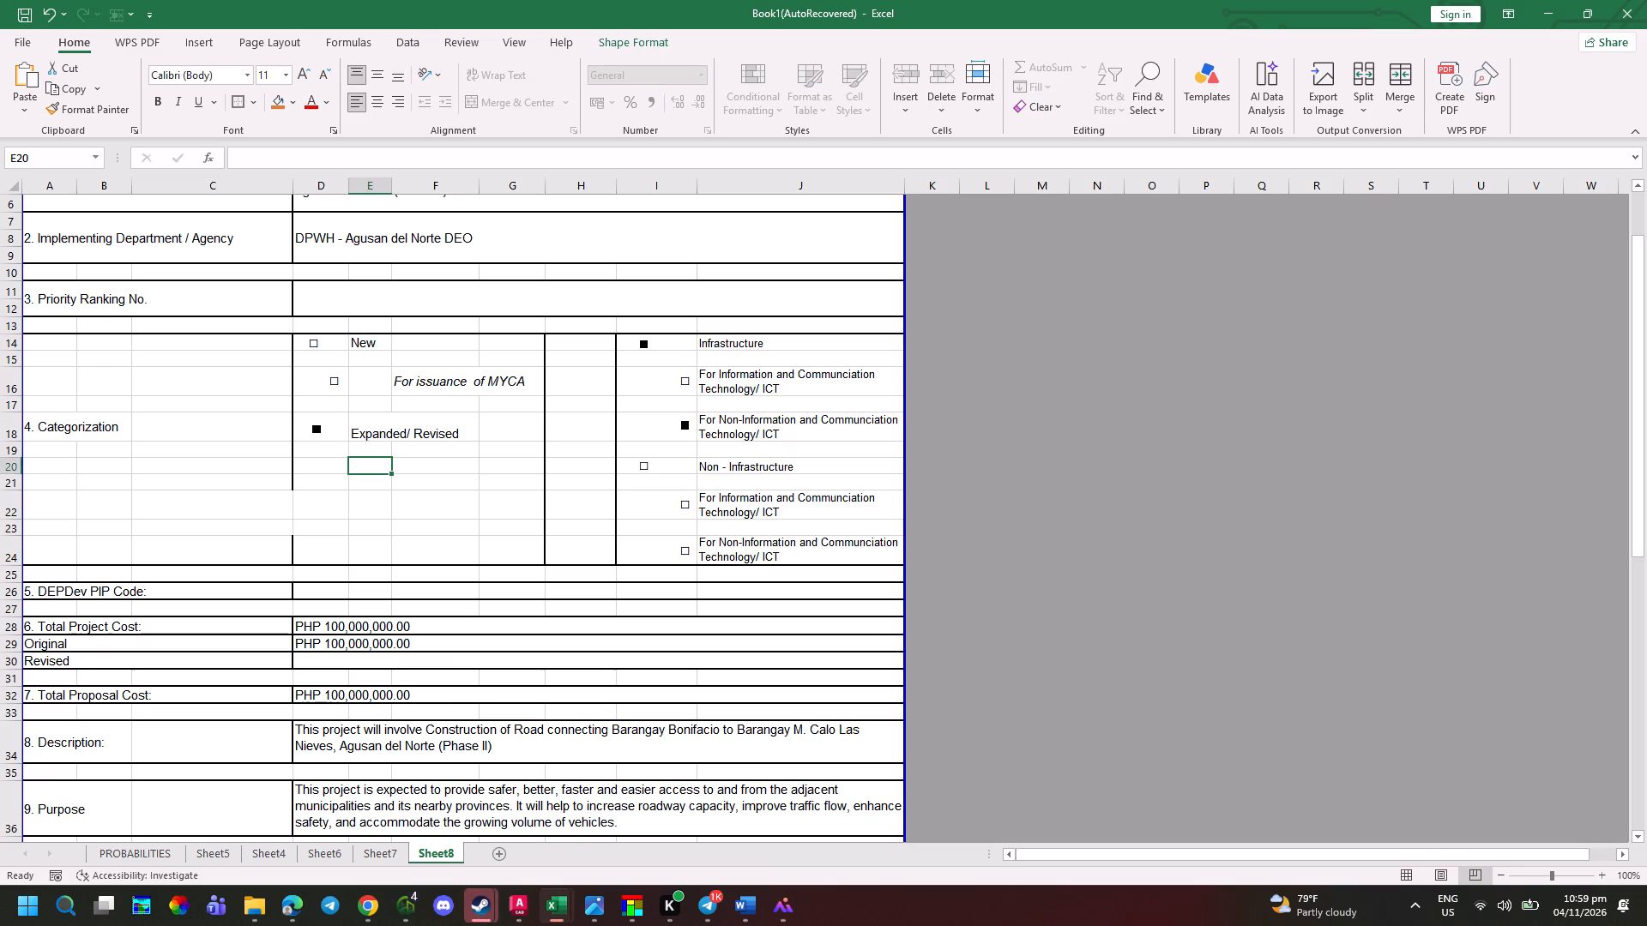
Following the photo, move the "4. Categorization" label from row 18 up to cell A16.
{"action": "key", "text": "alt+Tab"}
{"action": "key", "text": "alt+Tab"}
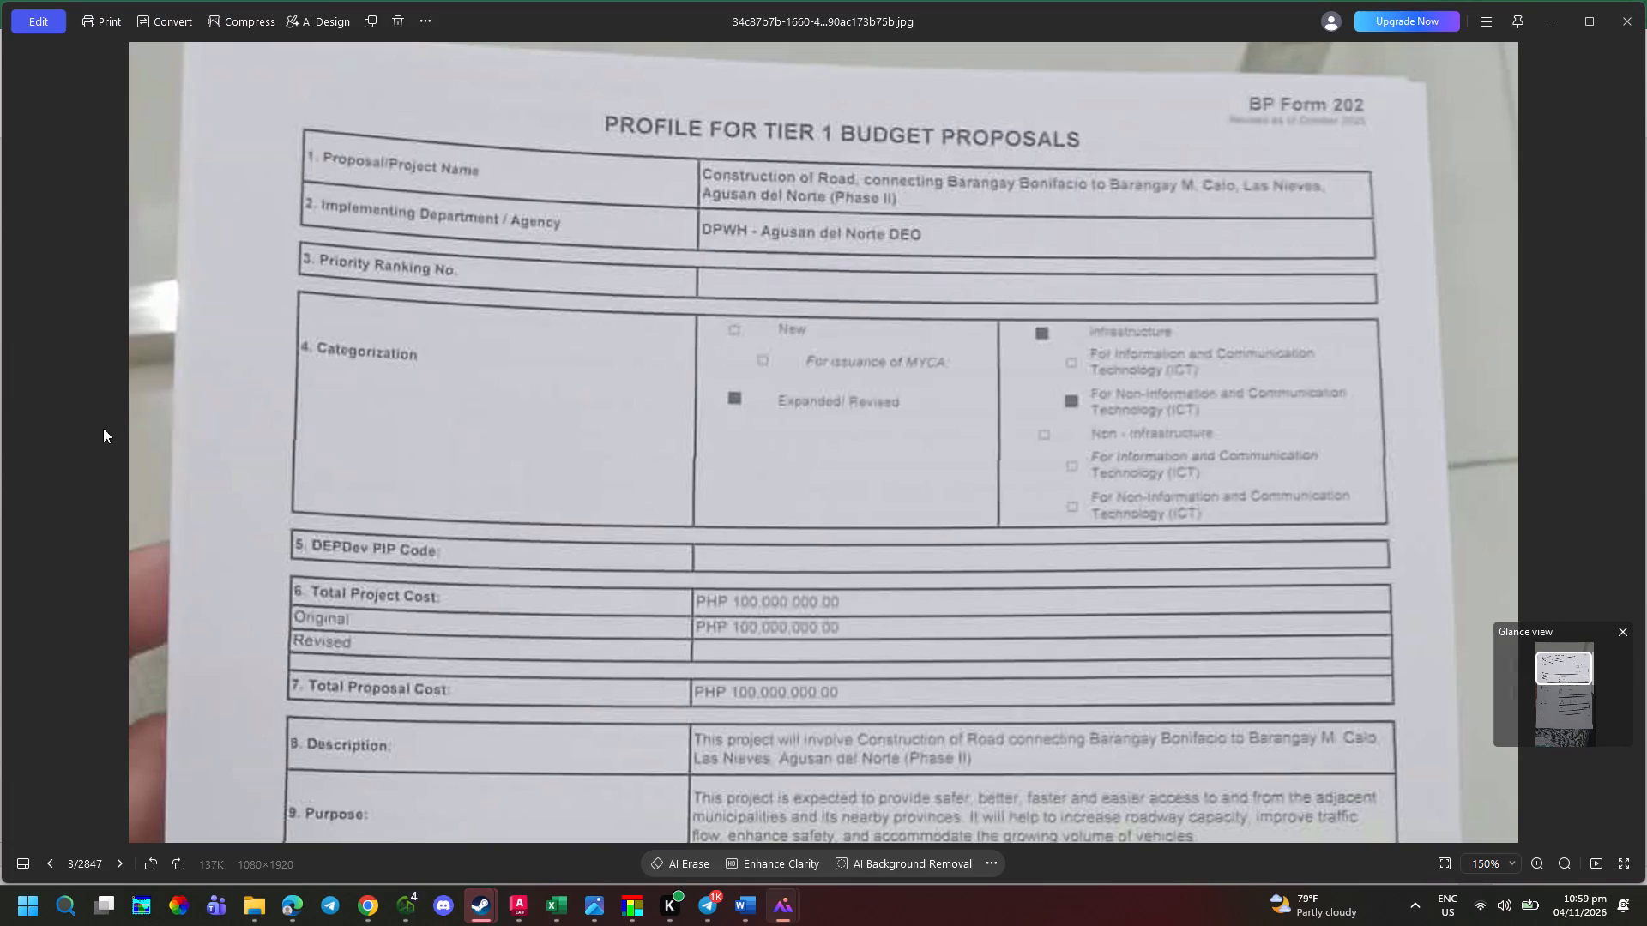
{"action": "left_click", "coordinate": [100, 425]}
{"action": "left_click", "coordinate": [64, 425]}
{"action": "left_click_drag", "start_coordinate": [62, 413], "coordinate": [65, 383]}
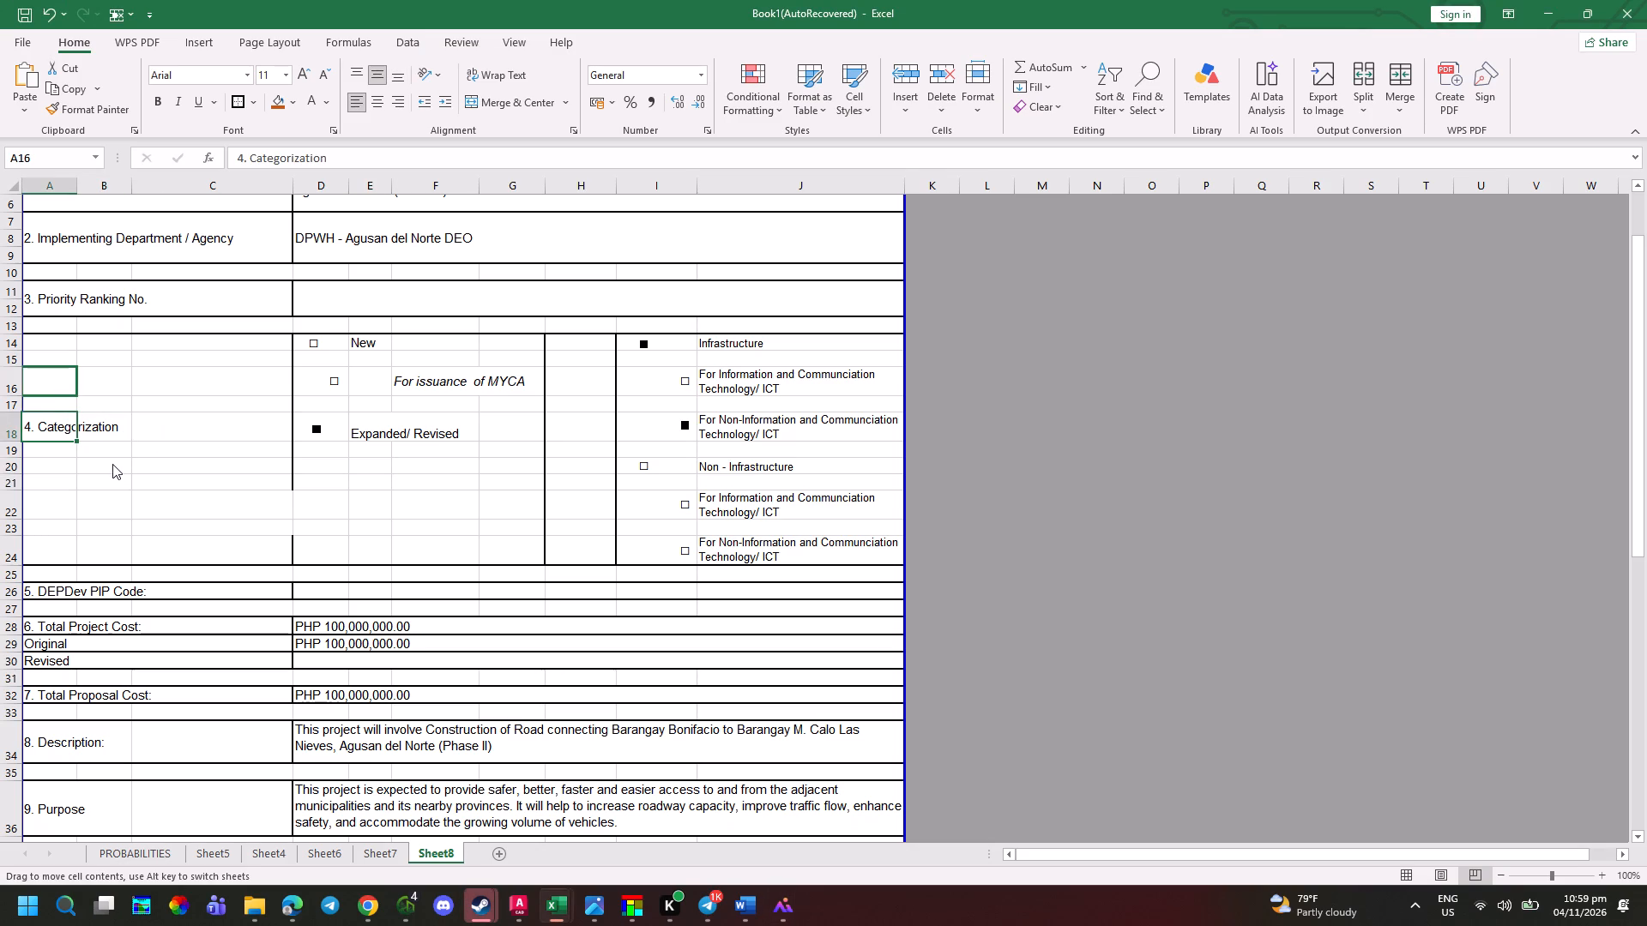
{"action": "key", "text": "Return"}
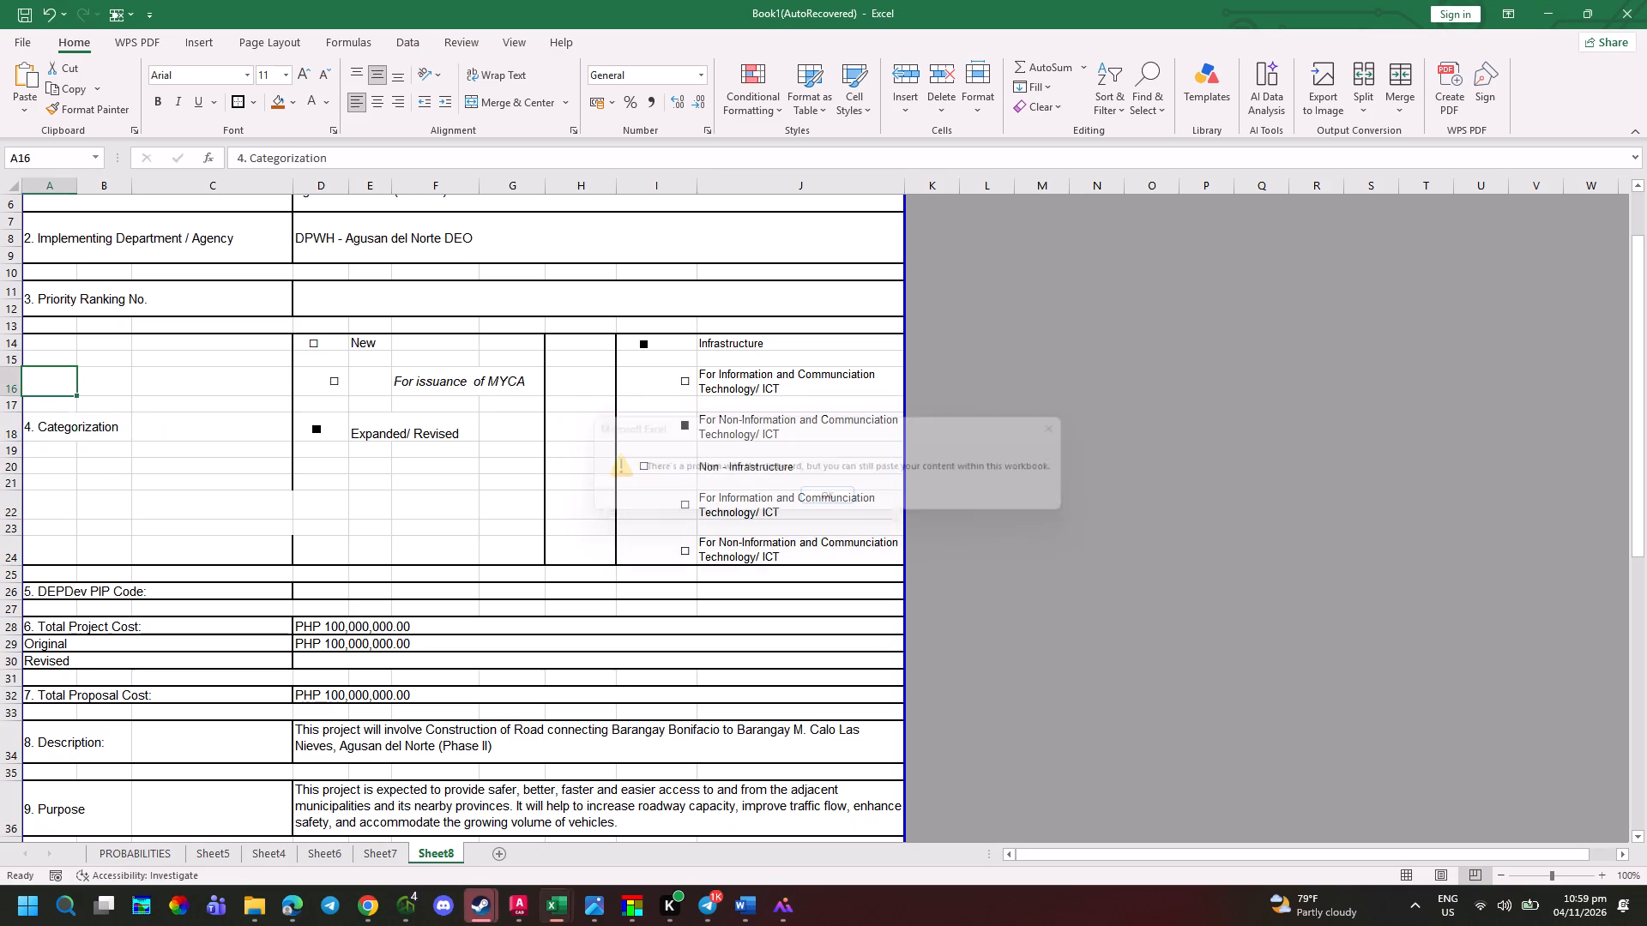
Reapply the outside border around the New, MYCA and Expanded/ Revised block (D14:G24).
{"action": "left_click_drag", "start_coordinate": [499, 562], "coordinate": [314, 342]}
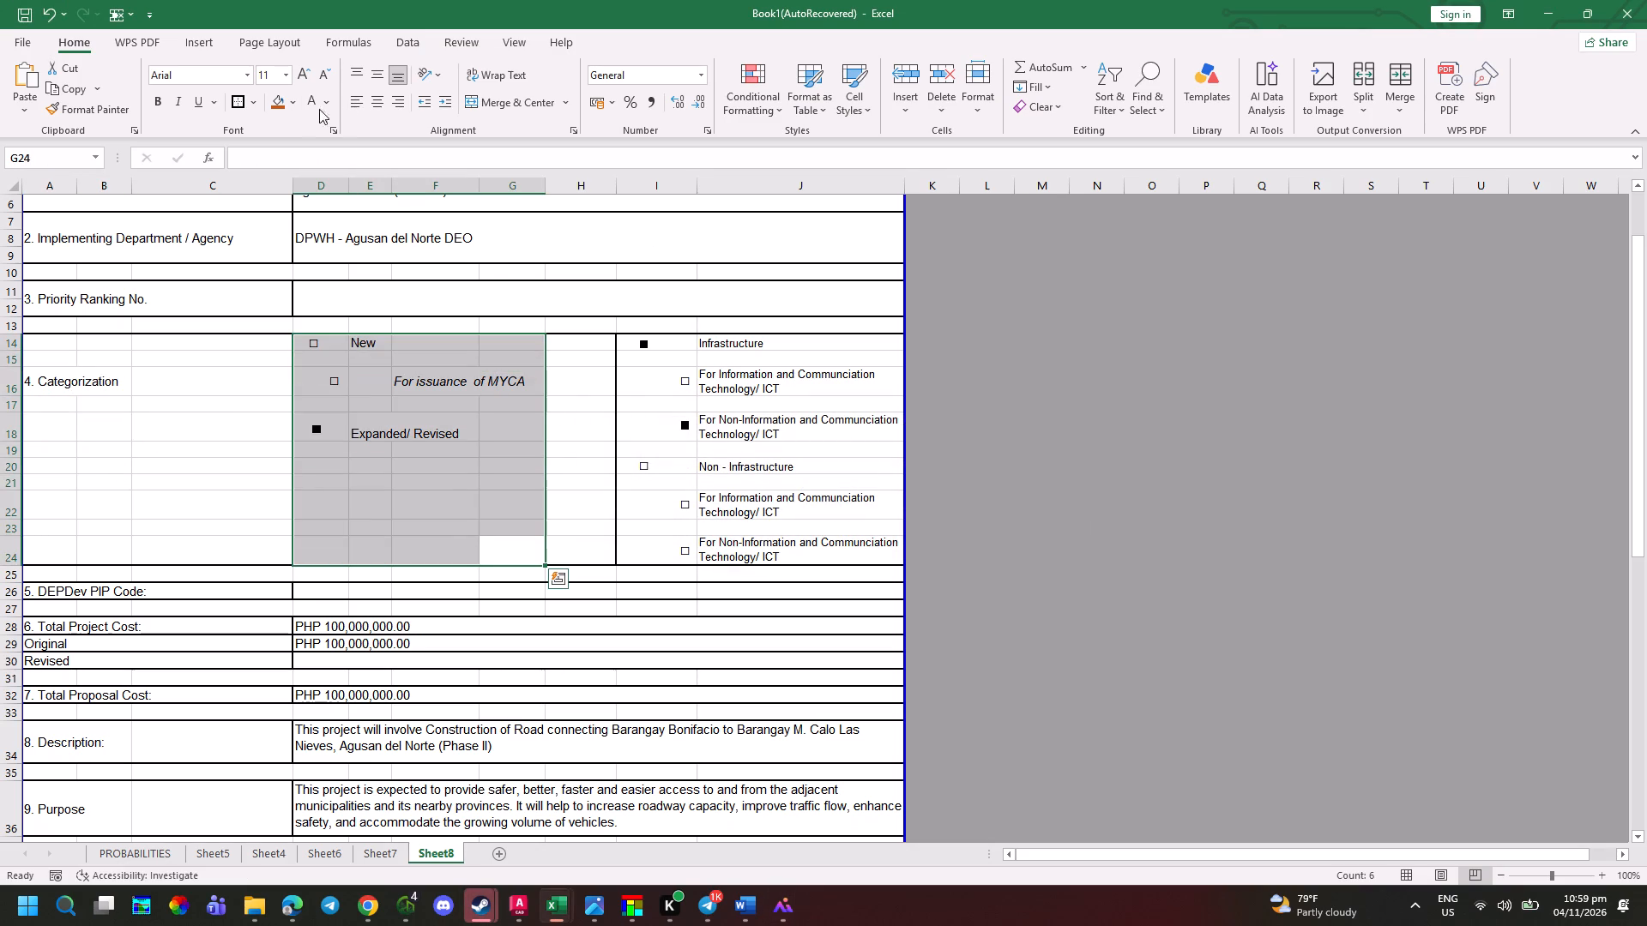
{"action": "left_click", "coordinate": [244, 104]}
{"action": "left_click", "coordinate": [769, 593]}
Move the section 13 Financial and Physical Details text from A70:C75 down to A96:C101, below the page break.
{"action": "scroll", "coordinate": [827, 562], "scroll_direction": "down", "scroll_amount": 8}
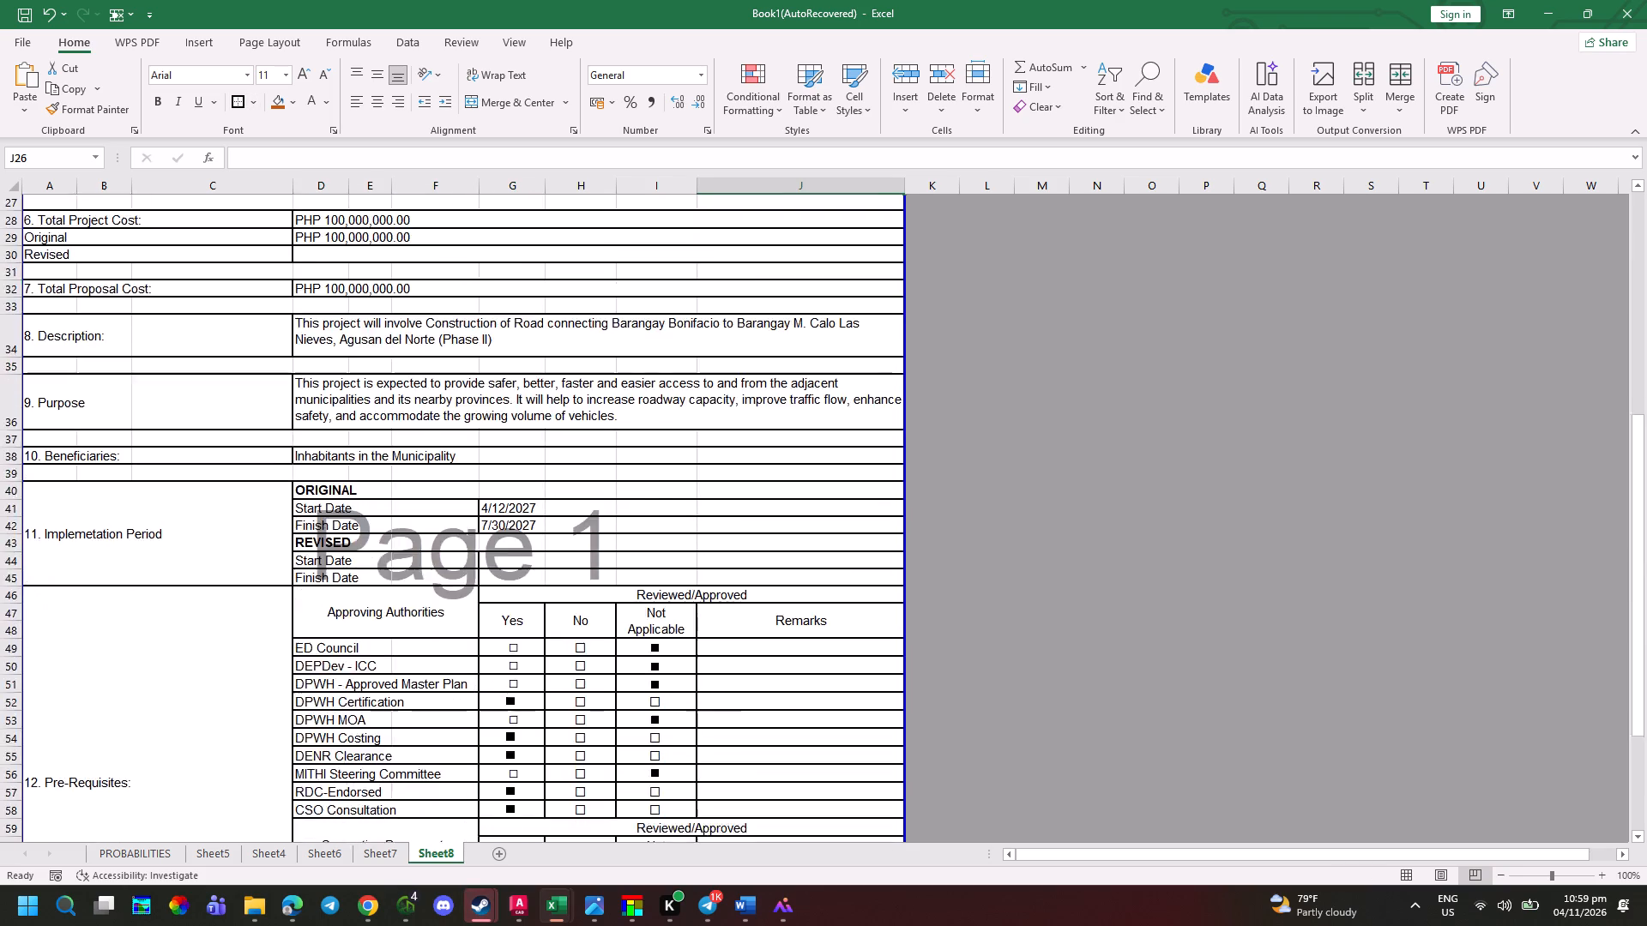
{"action": "scroll", "coordinate": [606, 550], "scroll_direction": "down", "scroll_amount": 7}
{"action": "scroll", "coordinate": [546, 590], "scroll_direction": "up", "scroll_amount": 3}
{"action": "scroll", "coordinate": [227, 508], "scroll_direction": "up", "scroll_amount": 1}
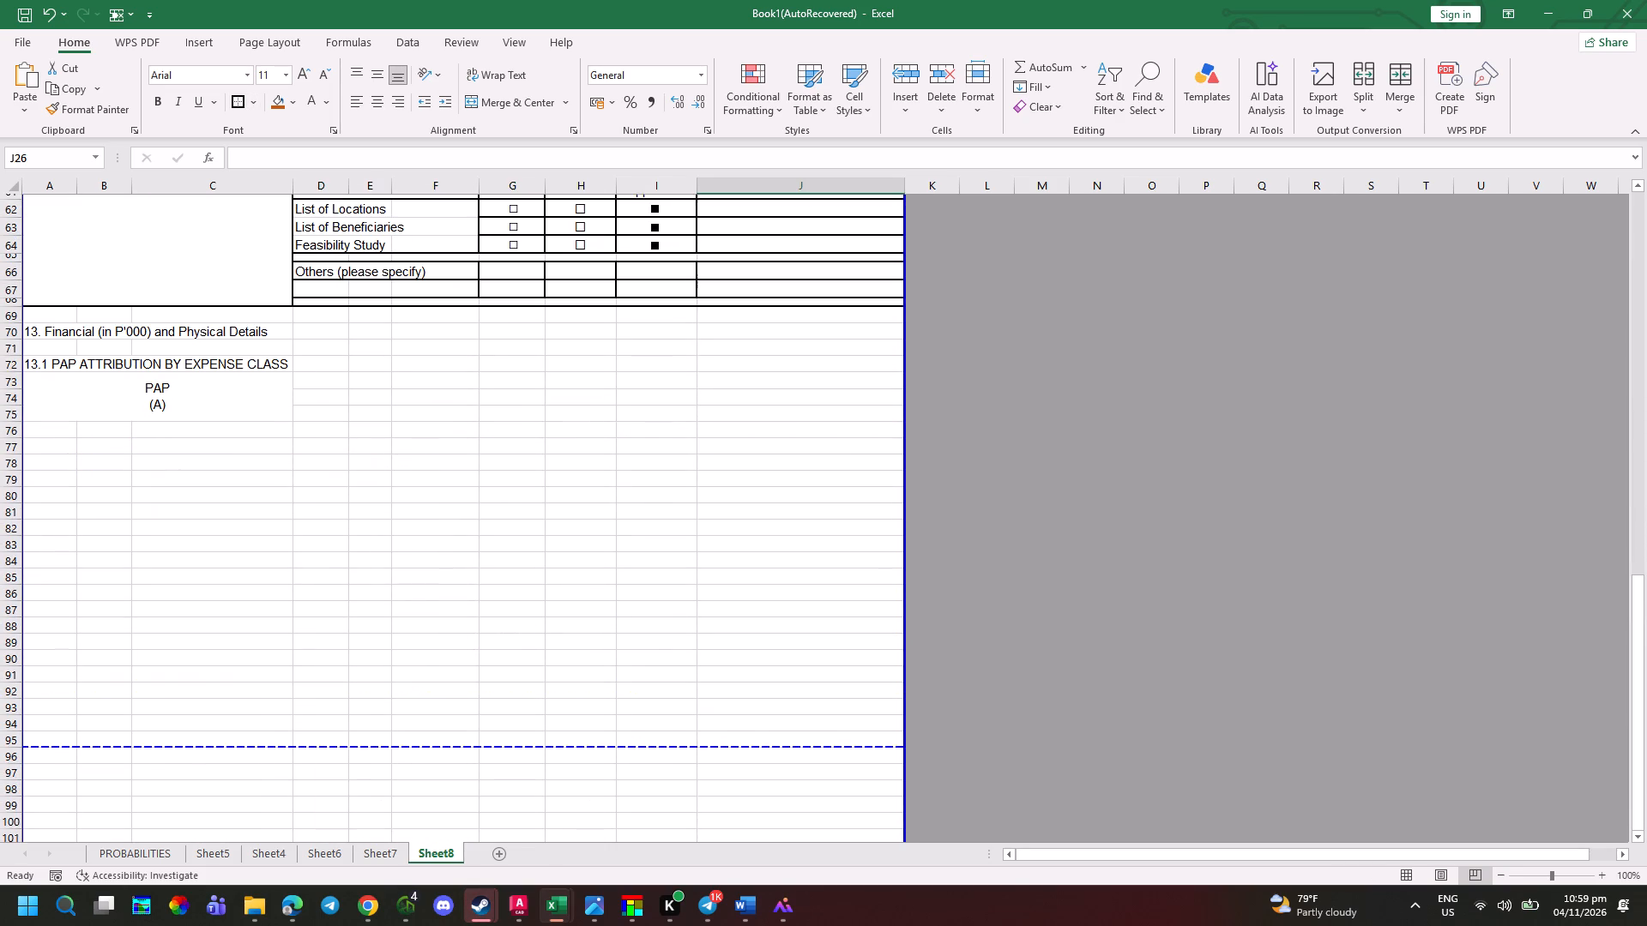
{"action": "left_click_drag", "start_coordinate": [86, 349], "coordinate": [174, 389]}
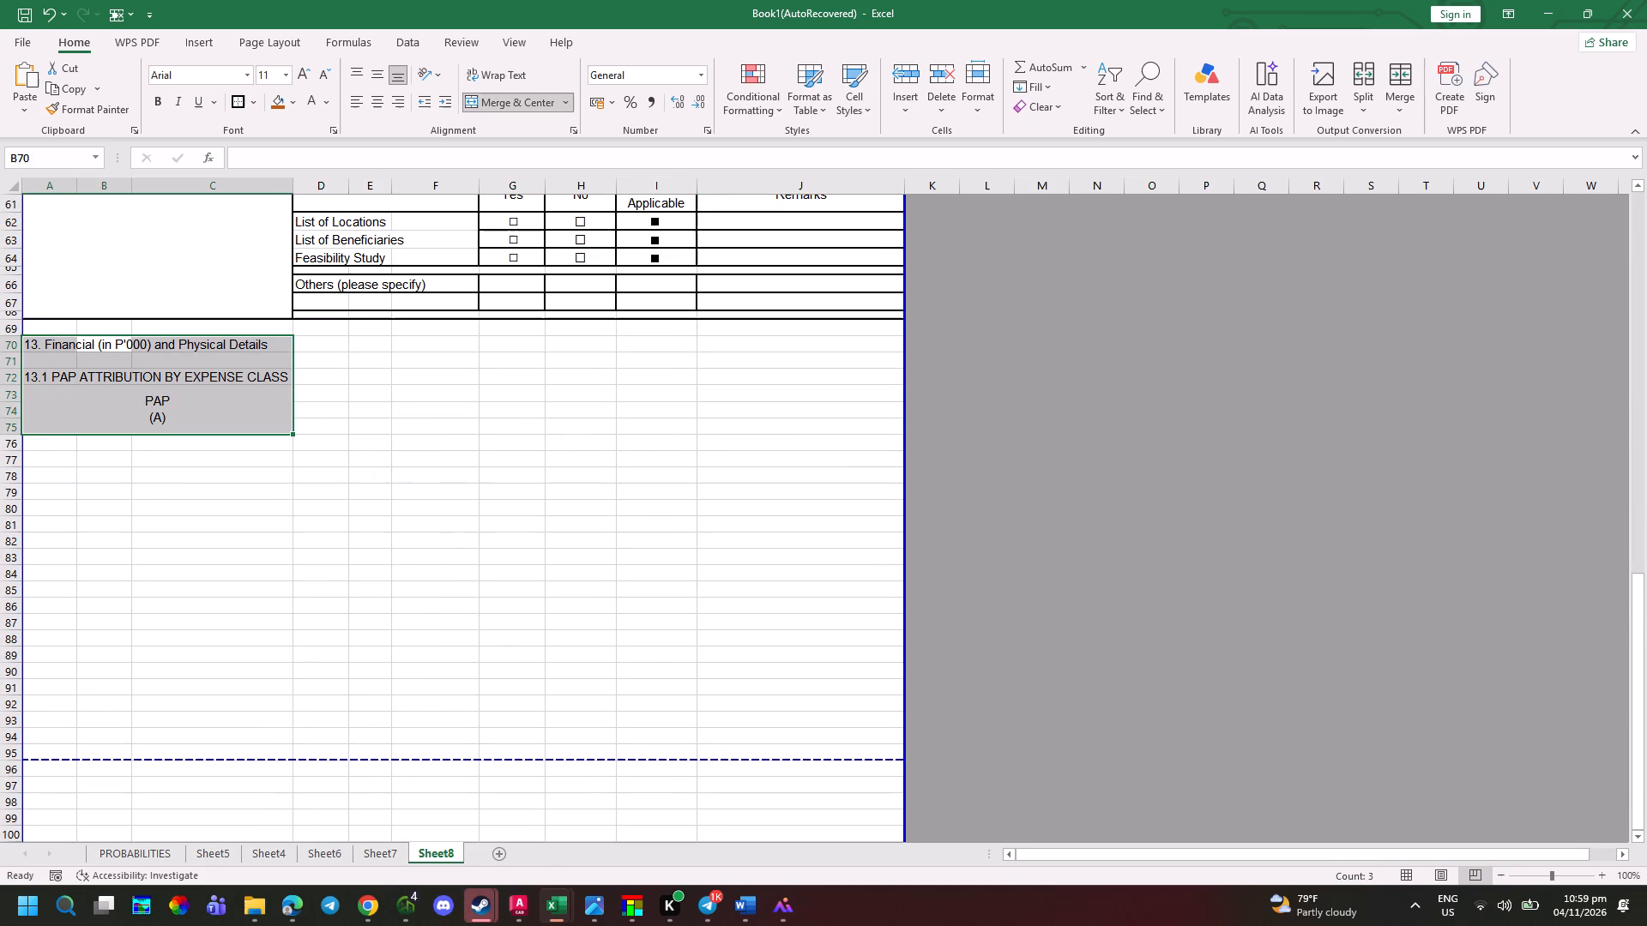
{"action": "left_click_drag", "start_coordinate": [169, 436], "coordinate": [224, 815]}
{"action": "scroll", "coordinate": [434, 505], "scroll_direction": "up", "scroll_amount": 3}
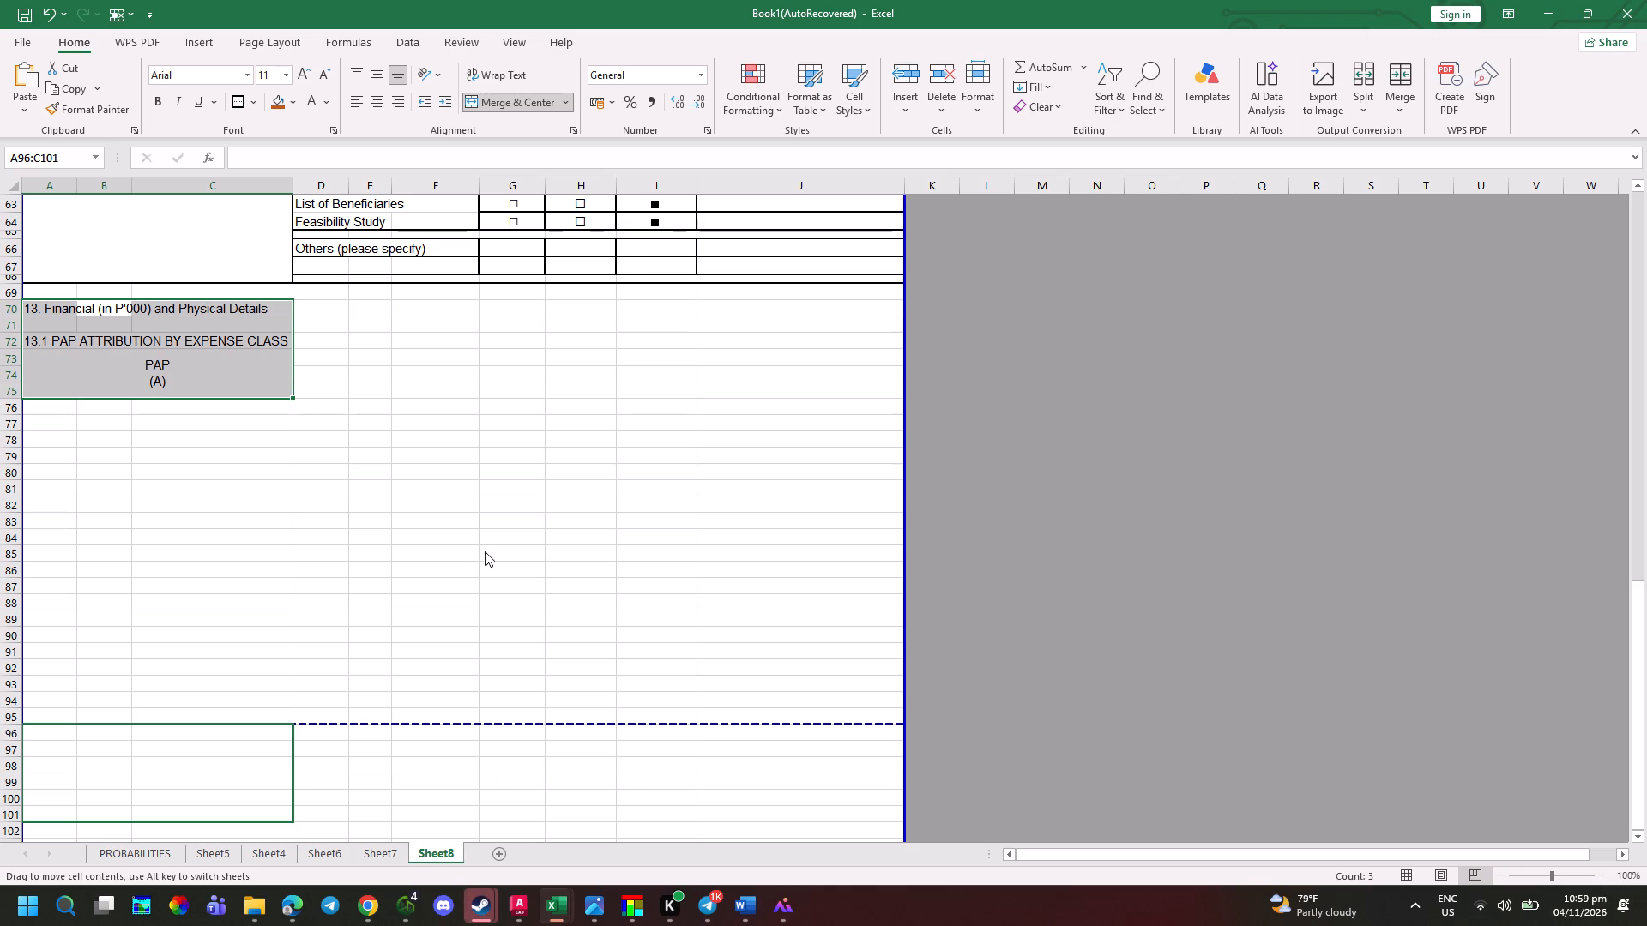
{"action": "left_click", "coordinate": [811, 495]}
Check the layout against the photo and insert a blank row above the "5. DEPDev PIP Code:" row at row 26.
{"action": "scroll", "coordinate": [526, 446], "scroll_direction": "up", "scroll_amount": 4}
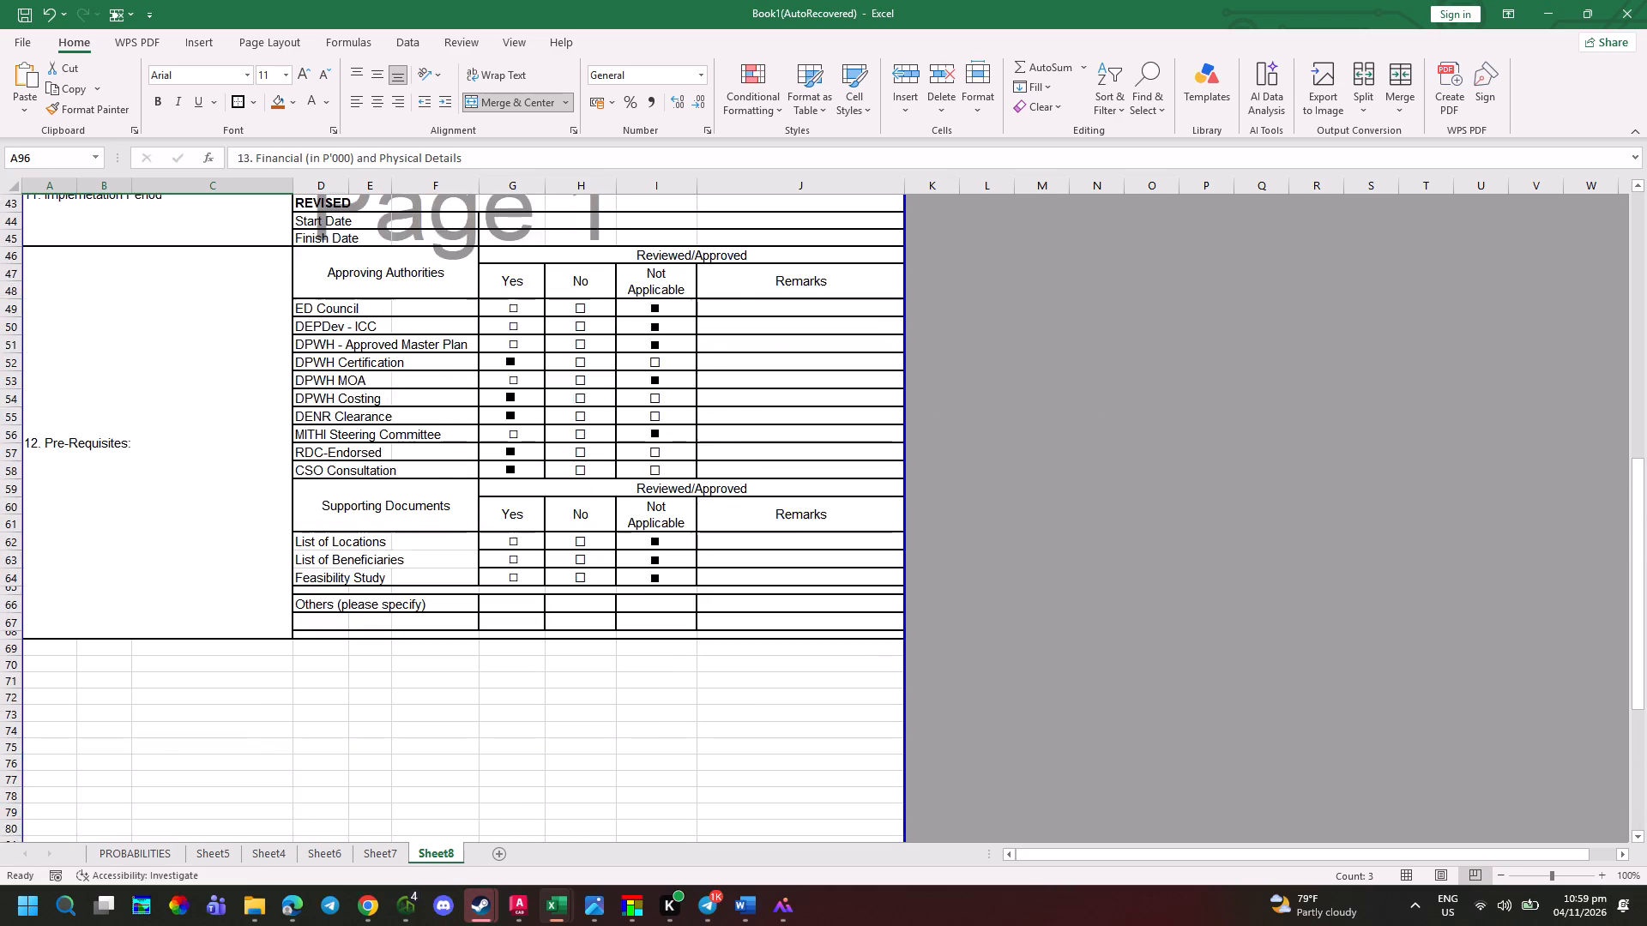
{"action": "scroll", "coordinate": [323, 466], "scroll_direction": "up", "scroll_amount": 2}
{"action": "scroll", "coordinate": [241, 457], "scroll_direction": "up", "scroll_amount": 2}
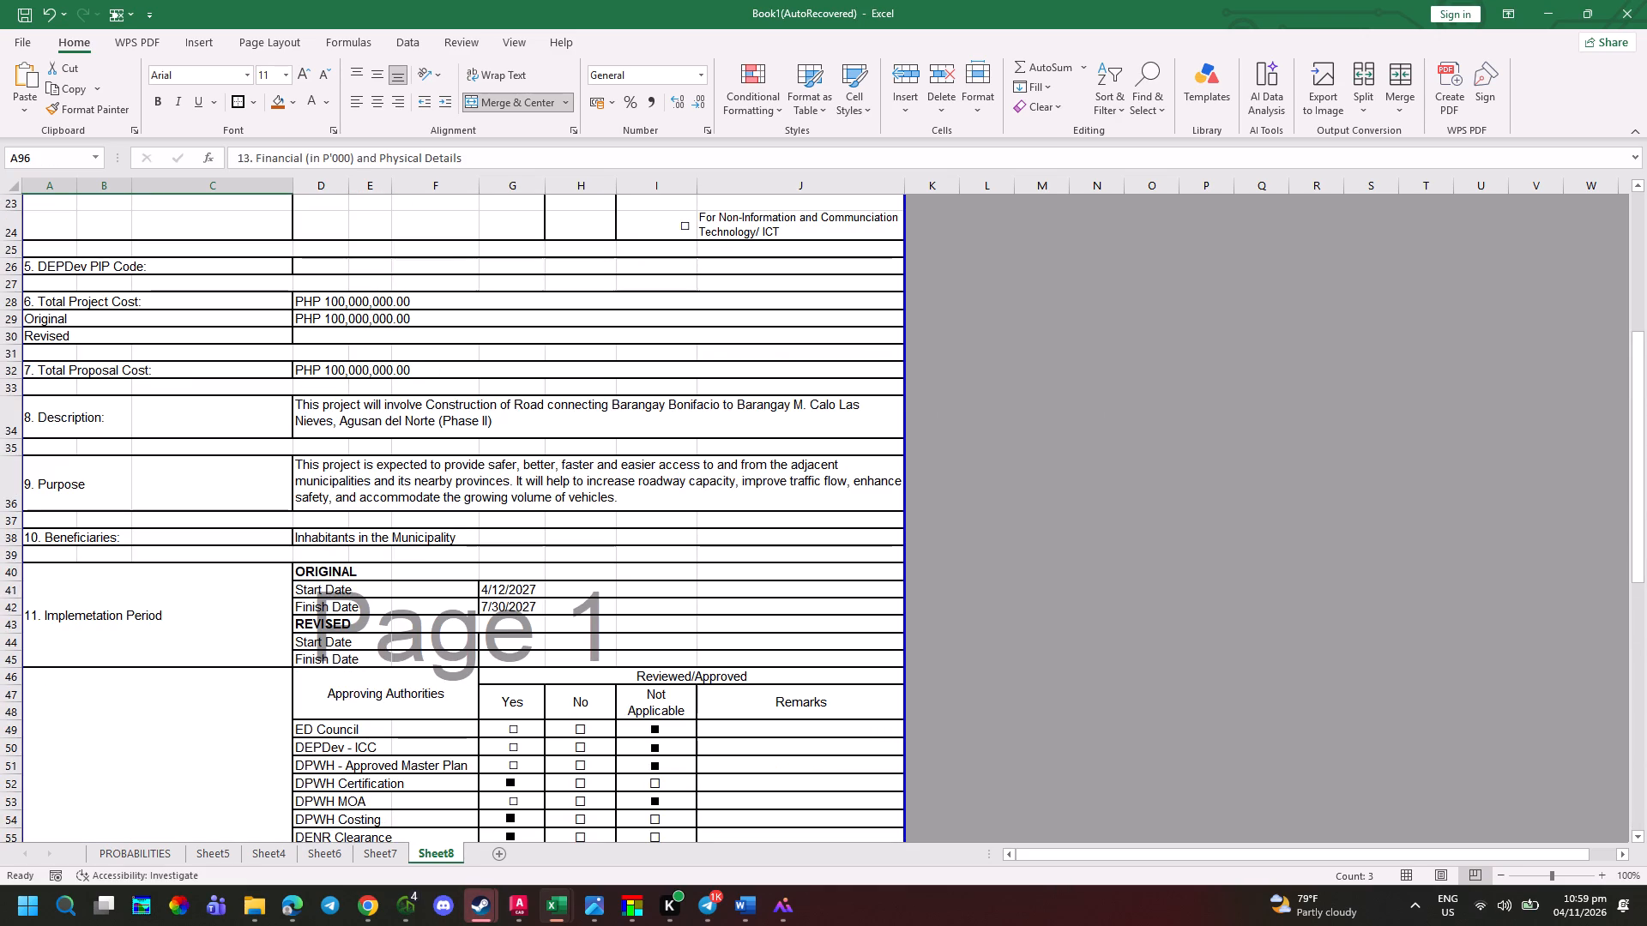
{"action": "key", "text": "alt+Tab"}
{"action": "scroll", "coordinate": [382, 485], "scroll_direction": "down", "scroll_amount": 2}
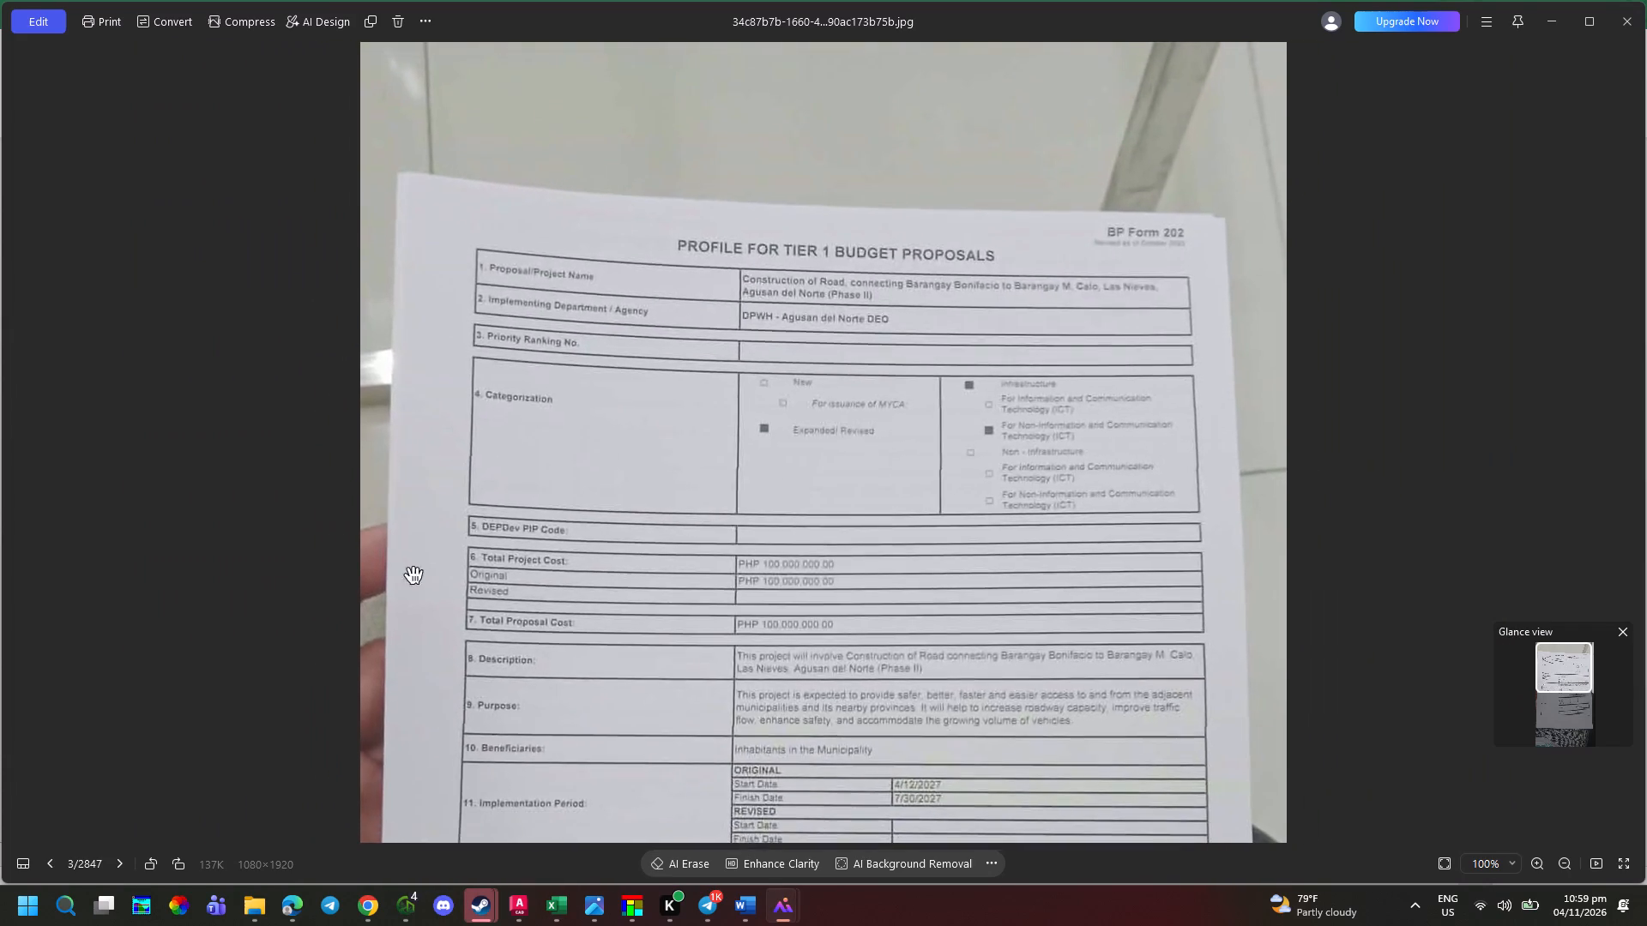
{"action": "scroll", "coordinate": [426, 648], "scroll_direction": "up", "scroll_amount": 3}
{"action": "key", "text": "alt+Tab"}
{"action": "key", "text": "Tab"}
{"action": "scroll", "coordinate": [139, 508], "scroll_direction": "up", "scroll_amount": 3}
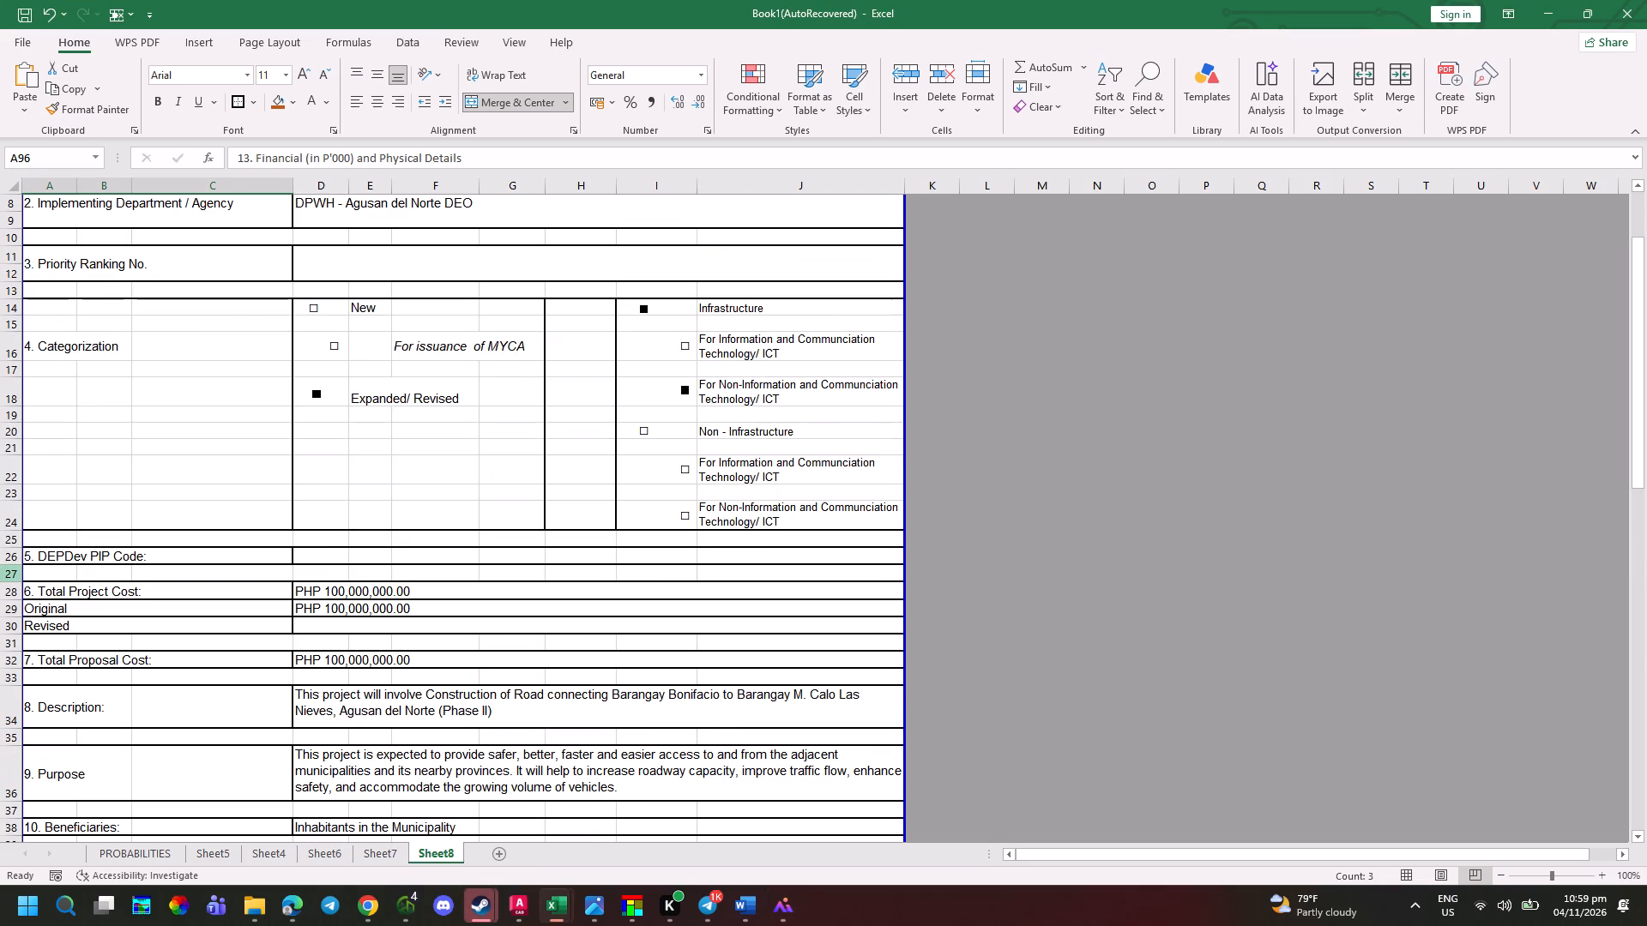
{"action": "key", "text": "alt+Tab"}
{"action": "key", "text": "alt+Tab"}
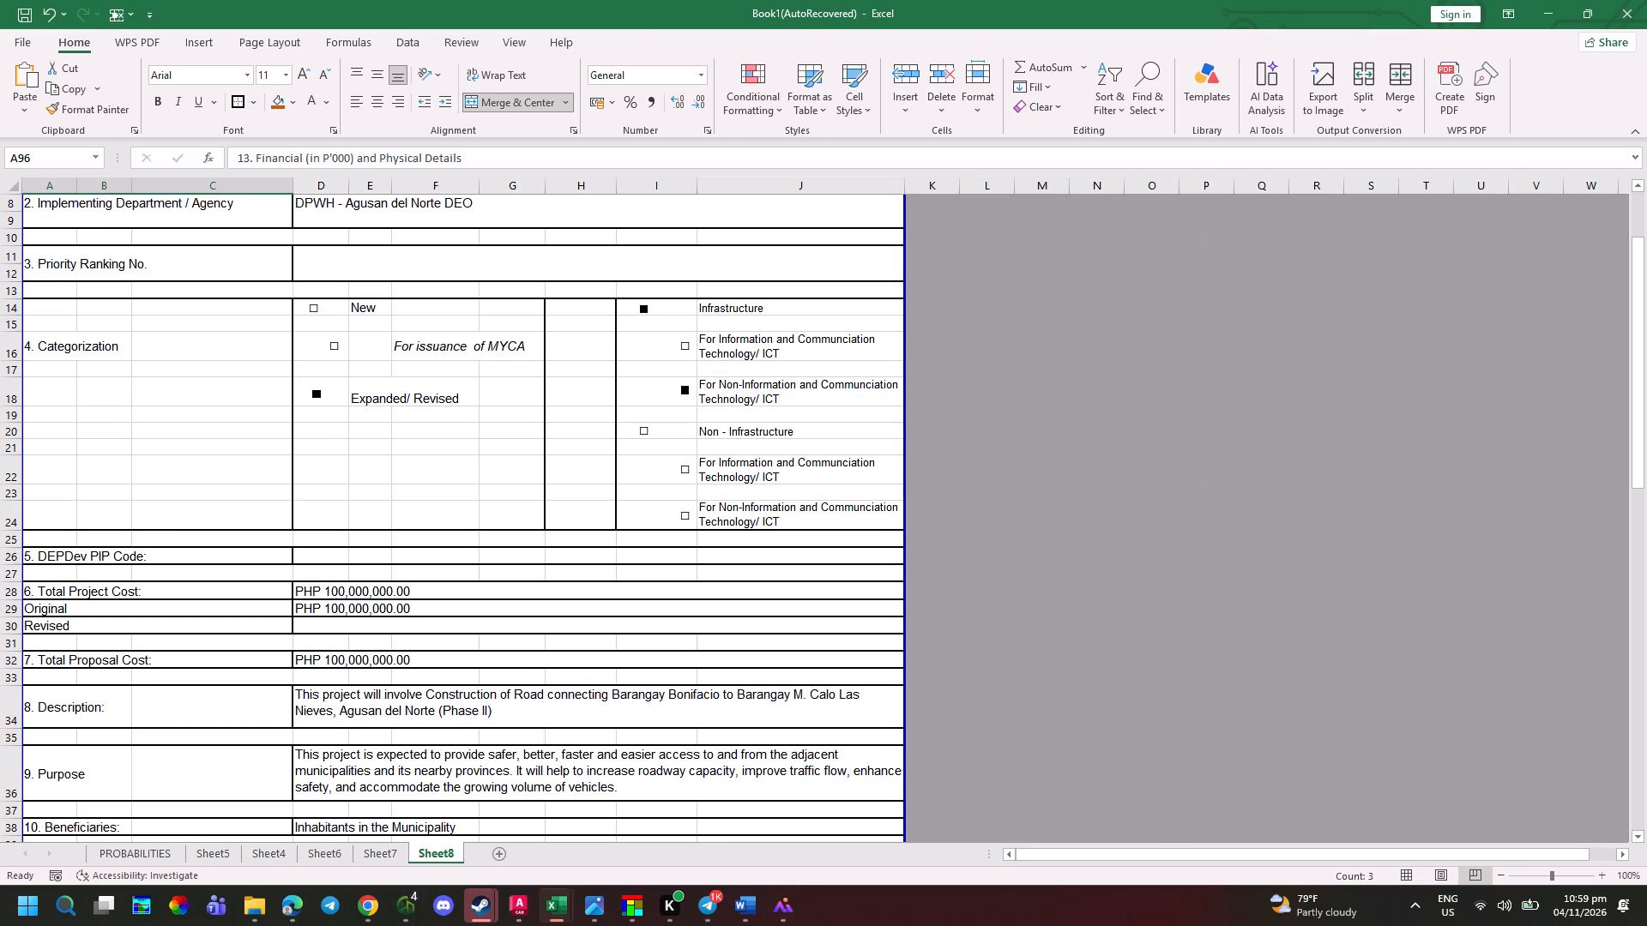
{"action": "left_click", "coordinate": [14, 557]}
{"action": "right_click", "coordinate": [14, 557]}
{"action": "left_click", "coordinate": [72, 281]}
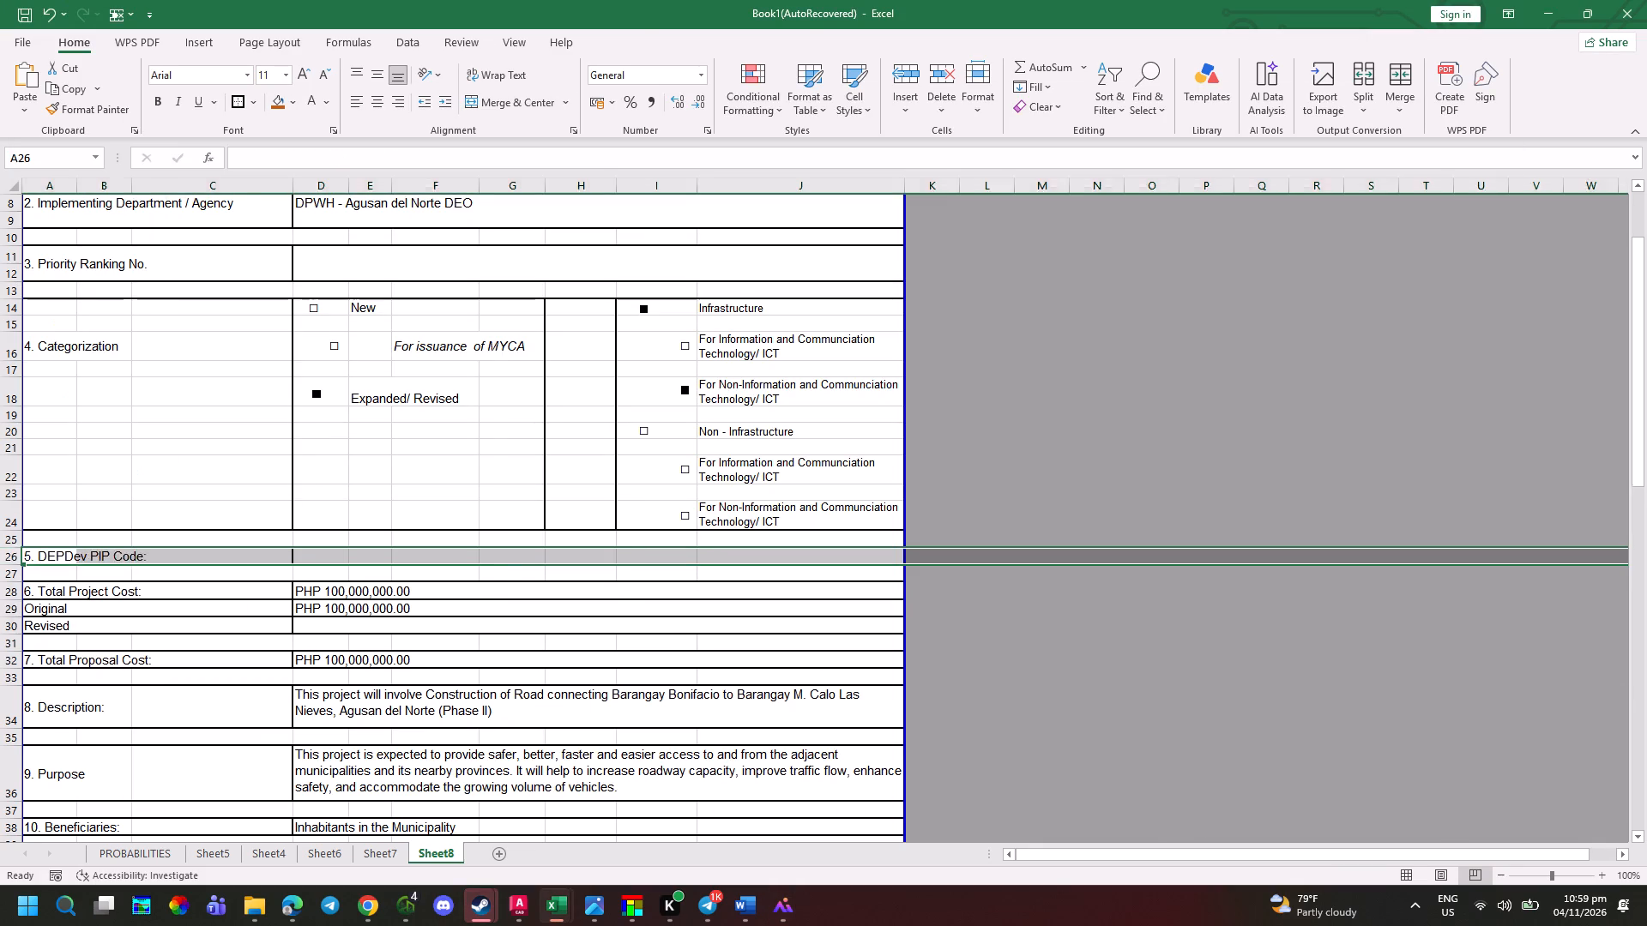
Merge A26:C27 for the DEPDev PIP Code label and D26:J27 for its value cell.
{"action": "left_click", "coordinate": [70, 623]}
{"action": "left_click_drag", "start_coordinate": [69, 571], "coordinate": [201, 562]}
{"action": "left_click", "coordinate": [522, 98]}
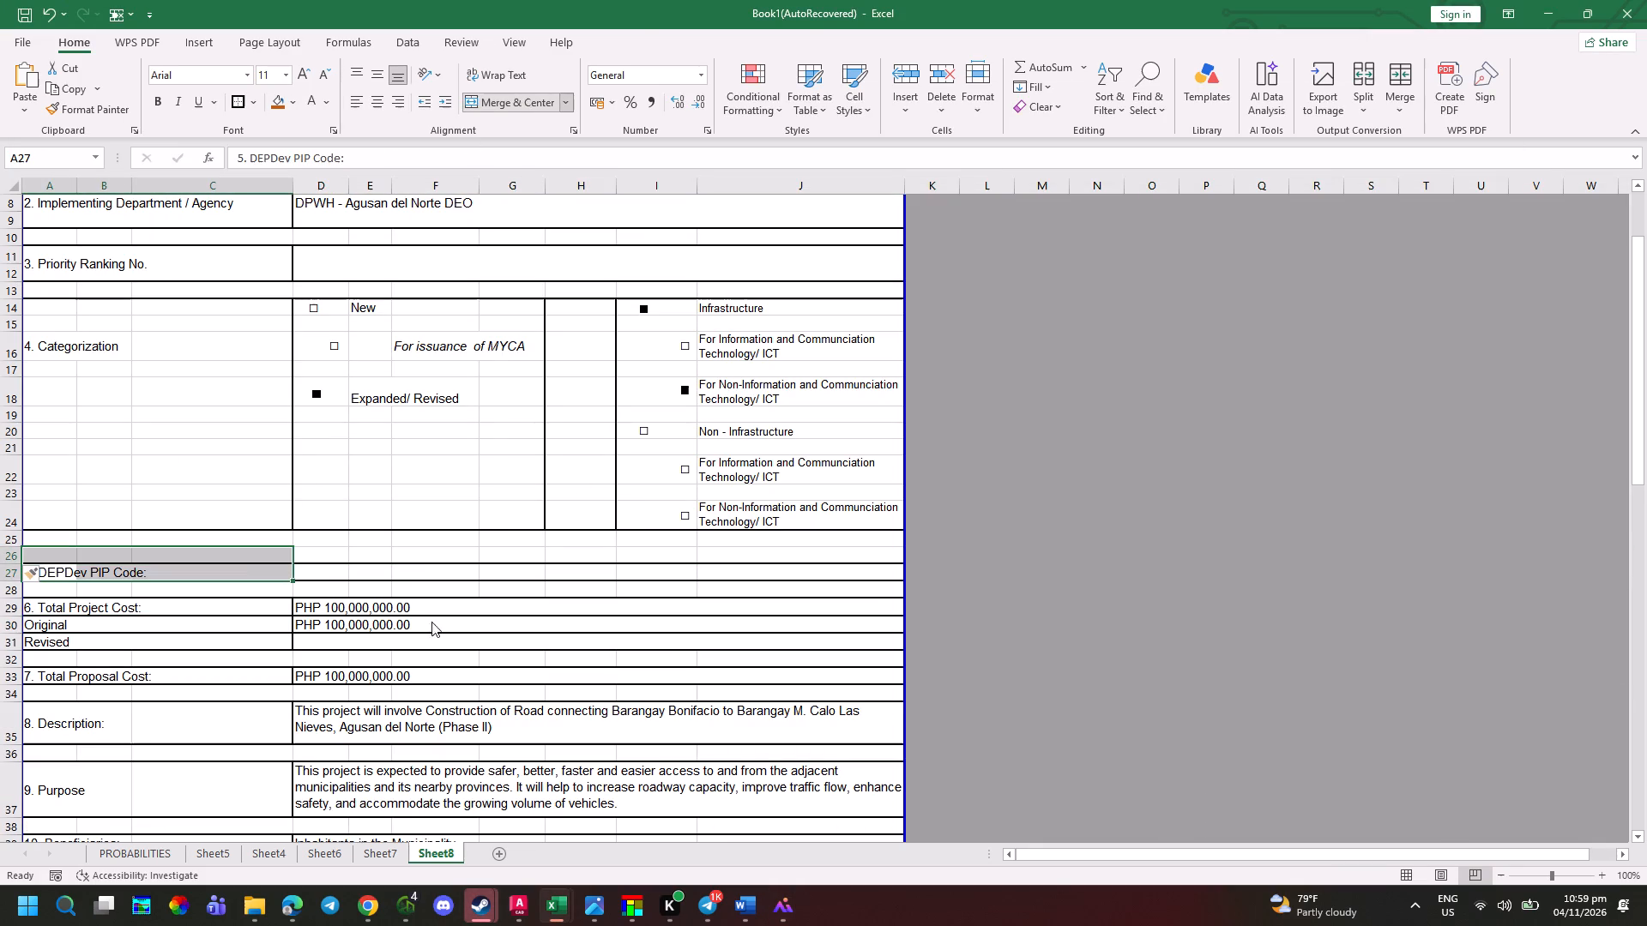
{"action": "left_click_drag", "start_coordinate": [311, 556], "coordinate": [383, 580]}
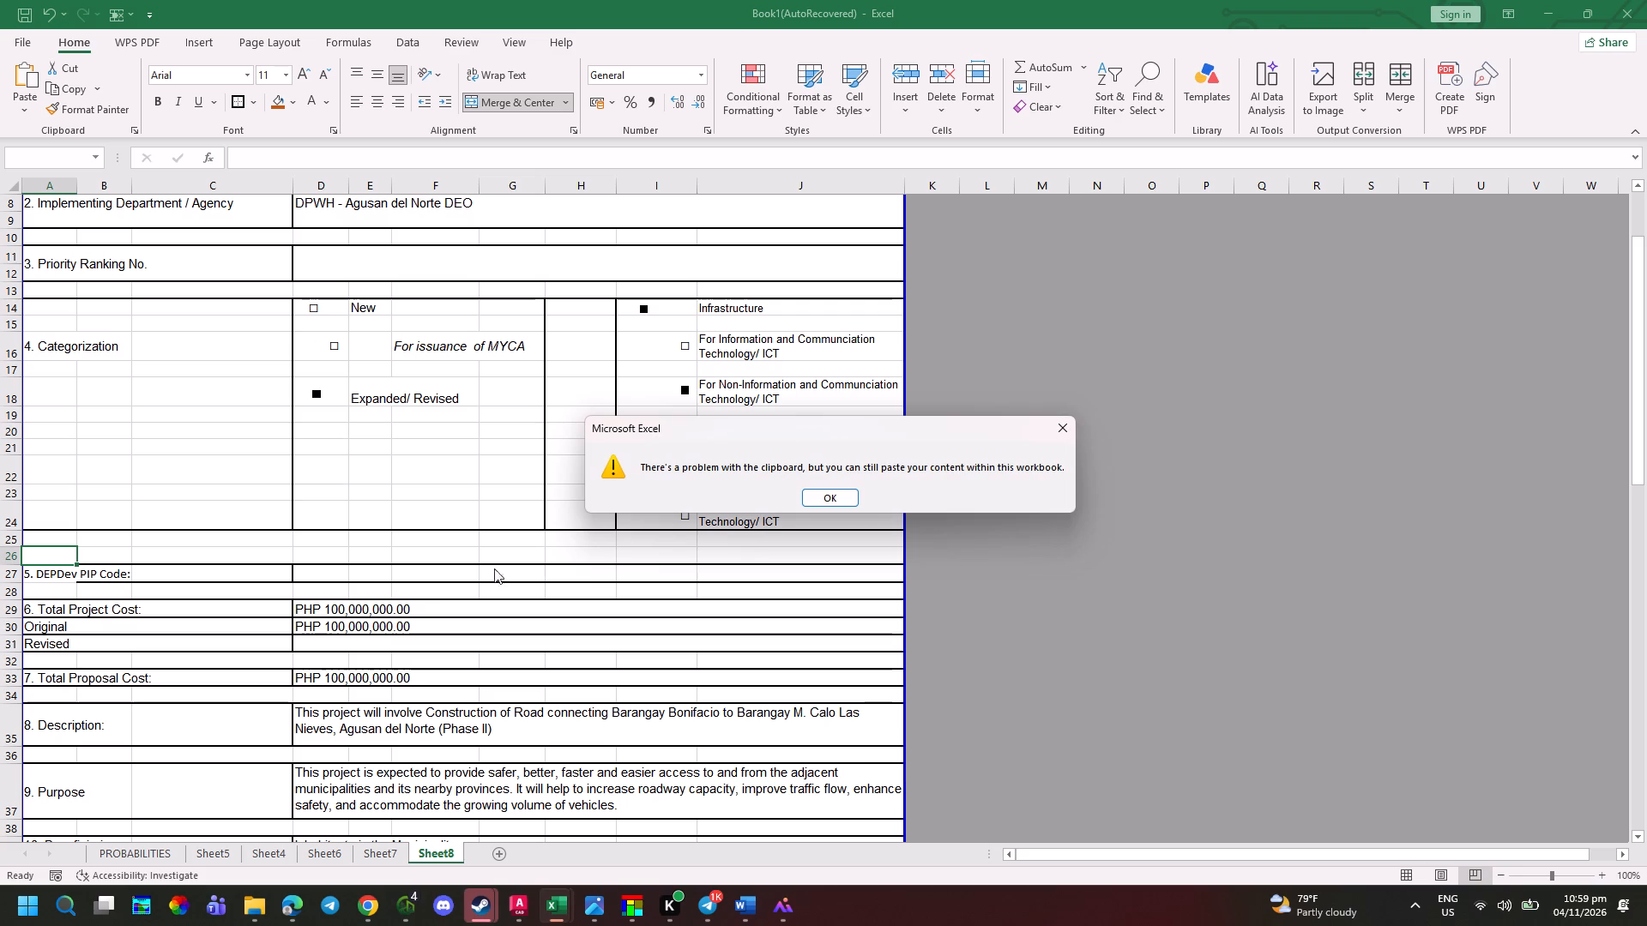
{"action": "key", "text": "Return"}
{"action": "left_click_drag", "start_coordinate": [317, 561], "coordinate": [691, 576]}
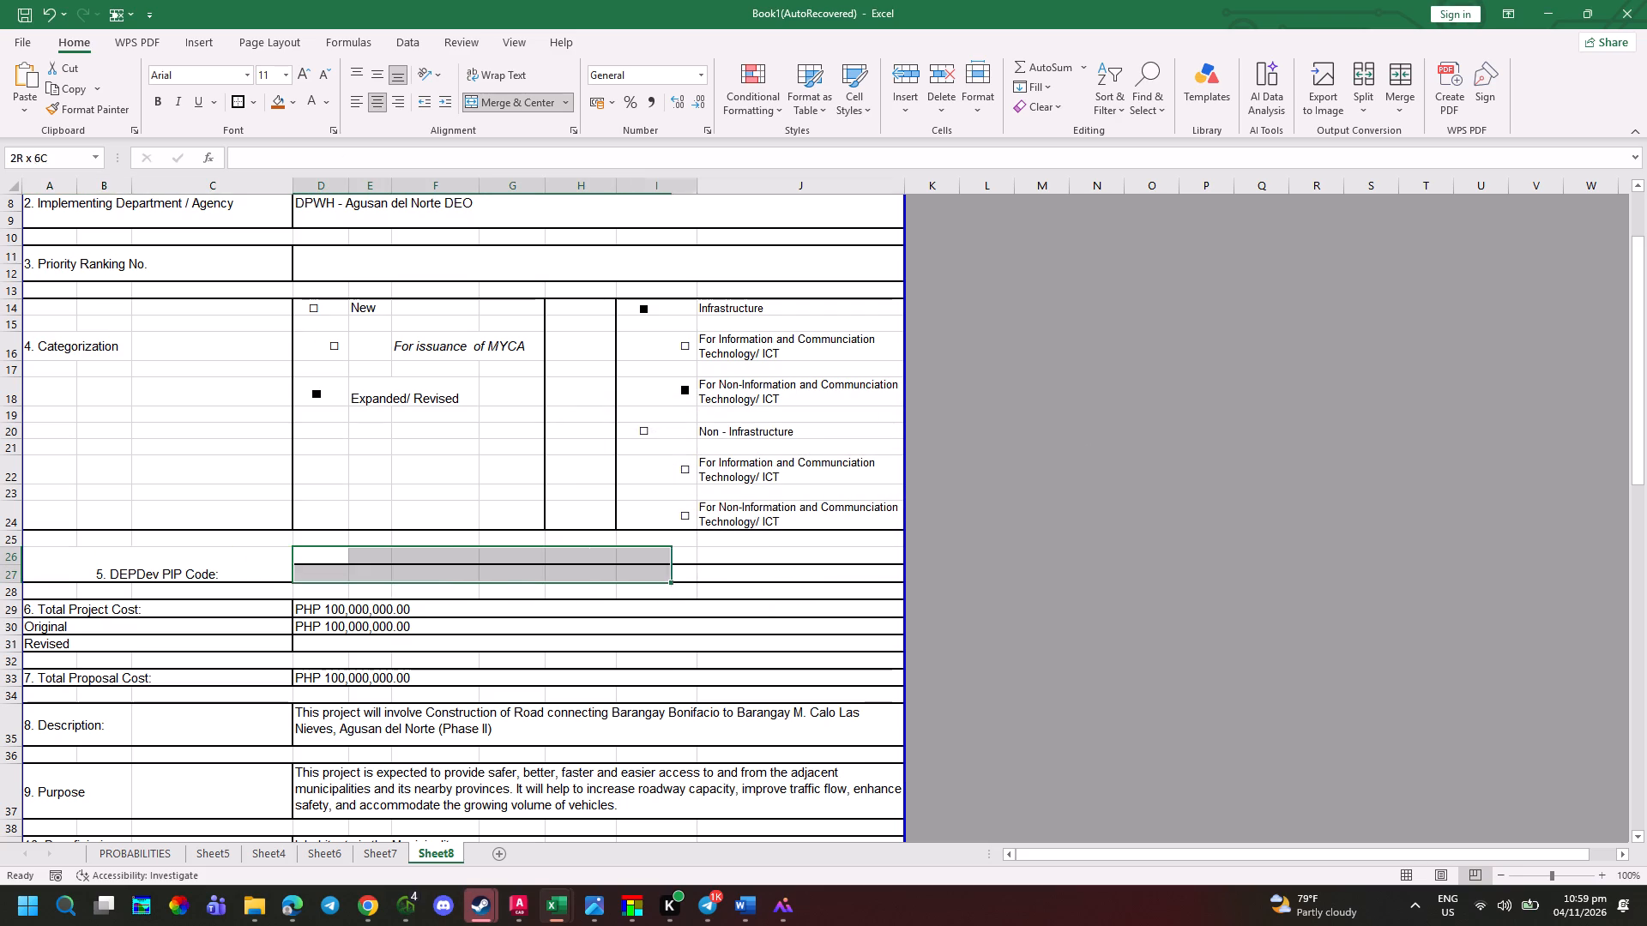
{"action": "left_click_drag", "start_coordinate": [691, 576], "coordinate": [844, 577]}
{"action": "left_click", "coordinate": [506, 93]}
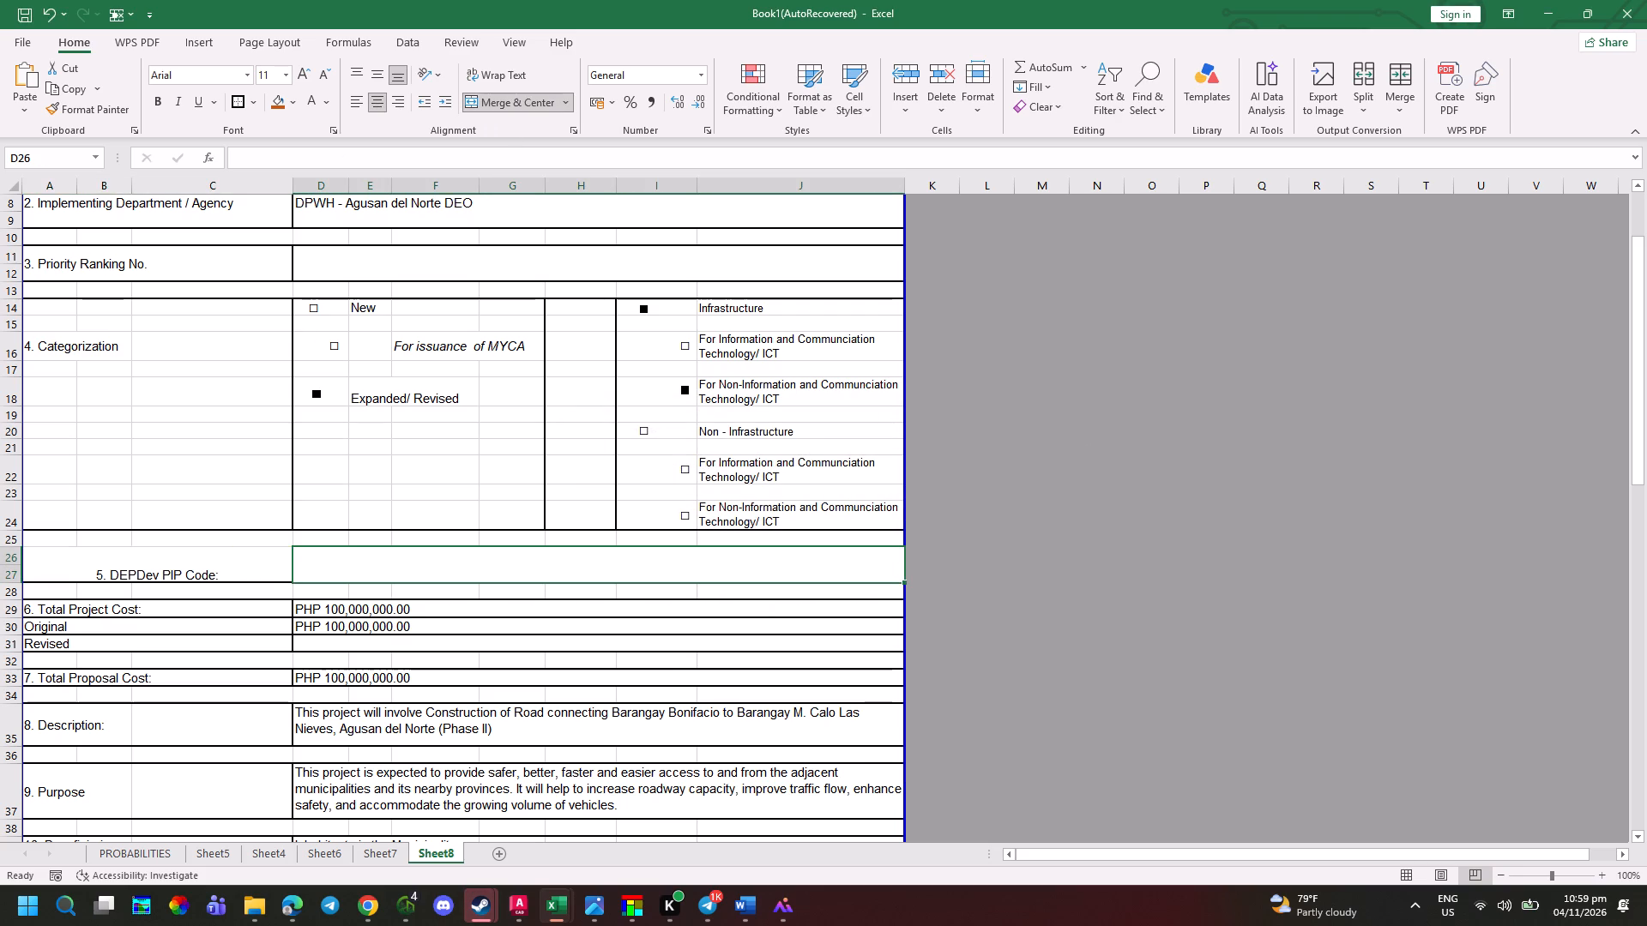
Apply outside borders to both merged DEPDev PIP Code cells, and left-align and vertically centre the label.
{"action": "left_click", "coordinate": [212, 580]}
{"action": "left_click", "coordinate": [239, 106]}
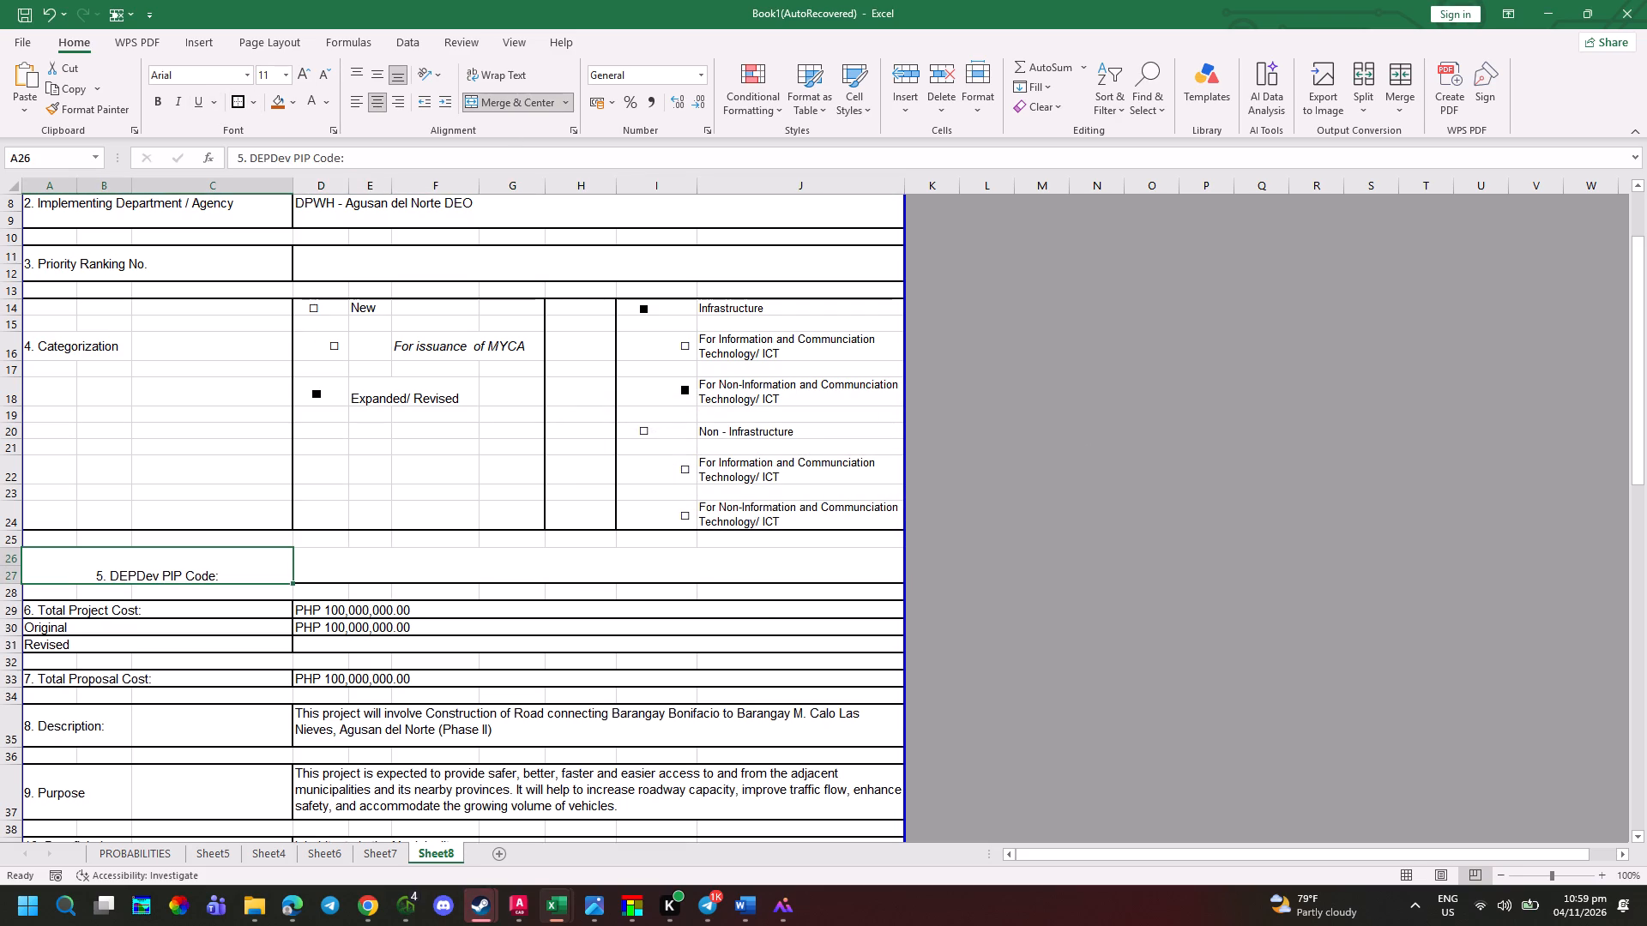
{"action": "left_click", "coordinate": [437, 554]}
{"action": "left_click", "coordinate": [241, 105]}
{"action": "left_click", "coordinate": [214, 556]}
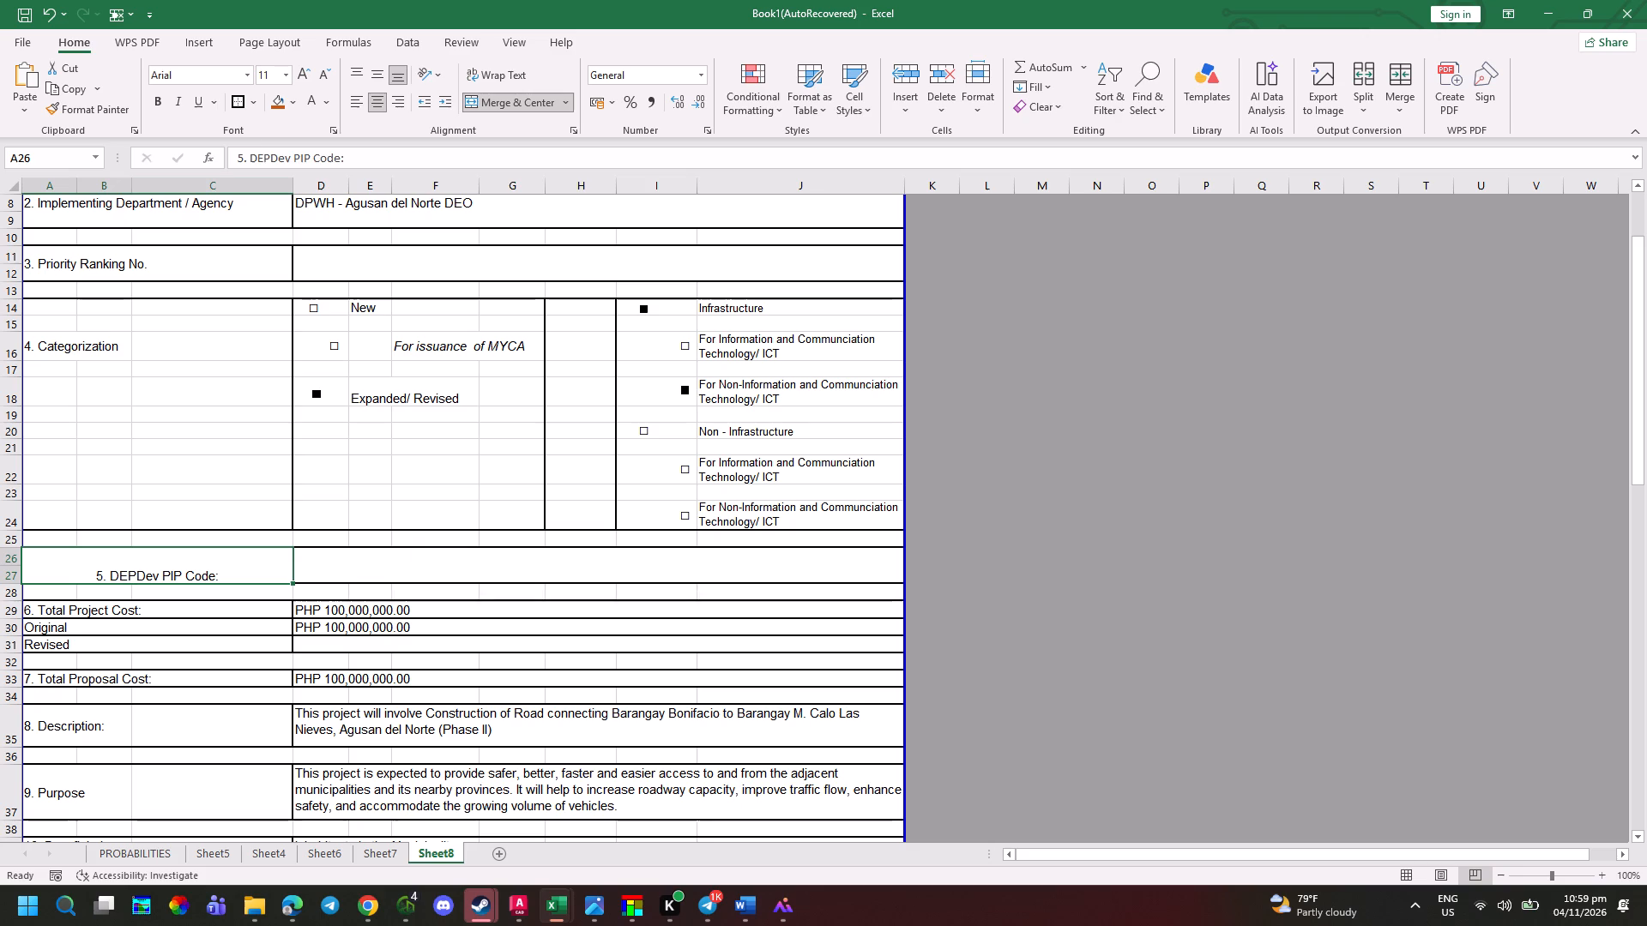
{"action": "left_click", "coordinate": [357, 94]}
{"action": "left_click", "coordinate": [384, 71]}
{"action": "left_click", "coordinate": [405, 682]}
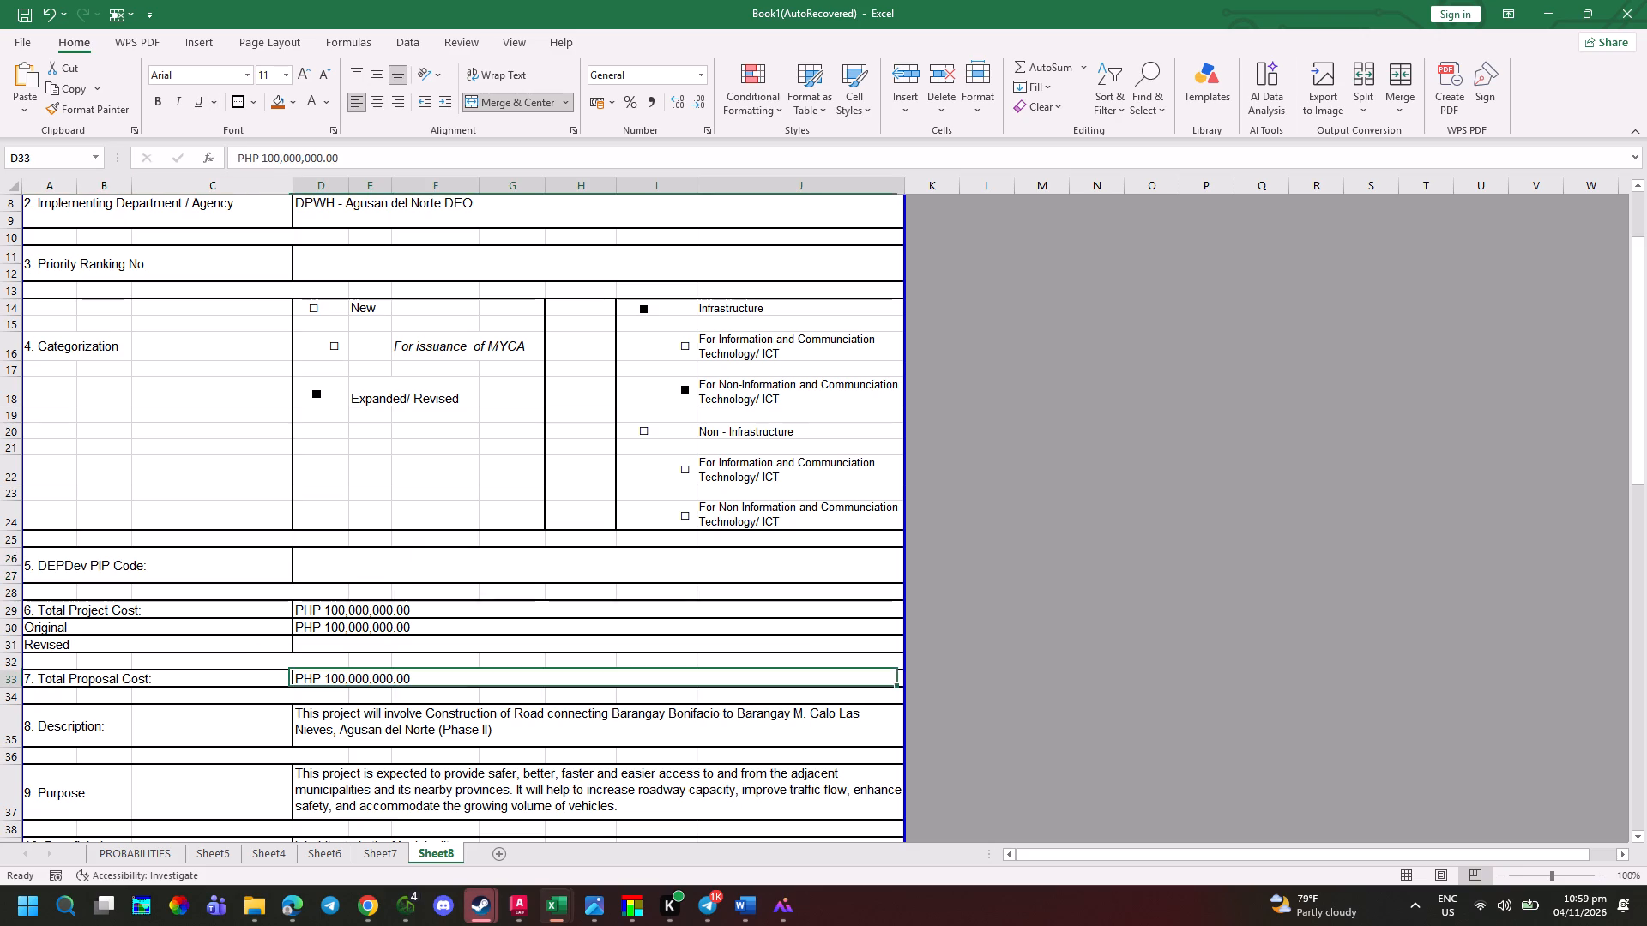
After checking the photo, insert a blank row above each of the Total Project Cost, Original and Revised rows.
{"action": "scroll", "coordinate": [262, 688], "scroll_direction": "down", "scroll_amount": 1}
{"action": "key", "text": "alt+Tab"}
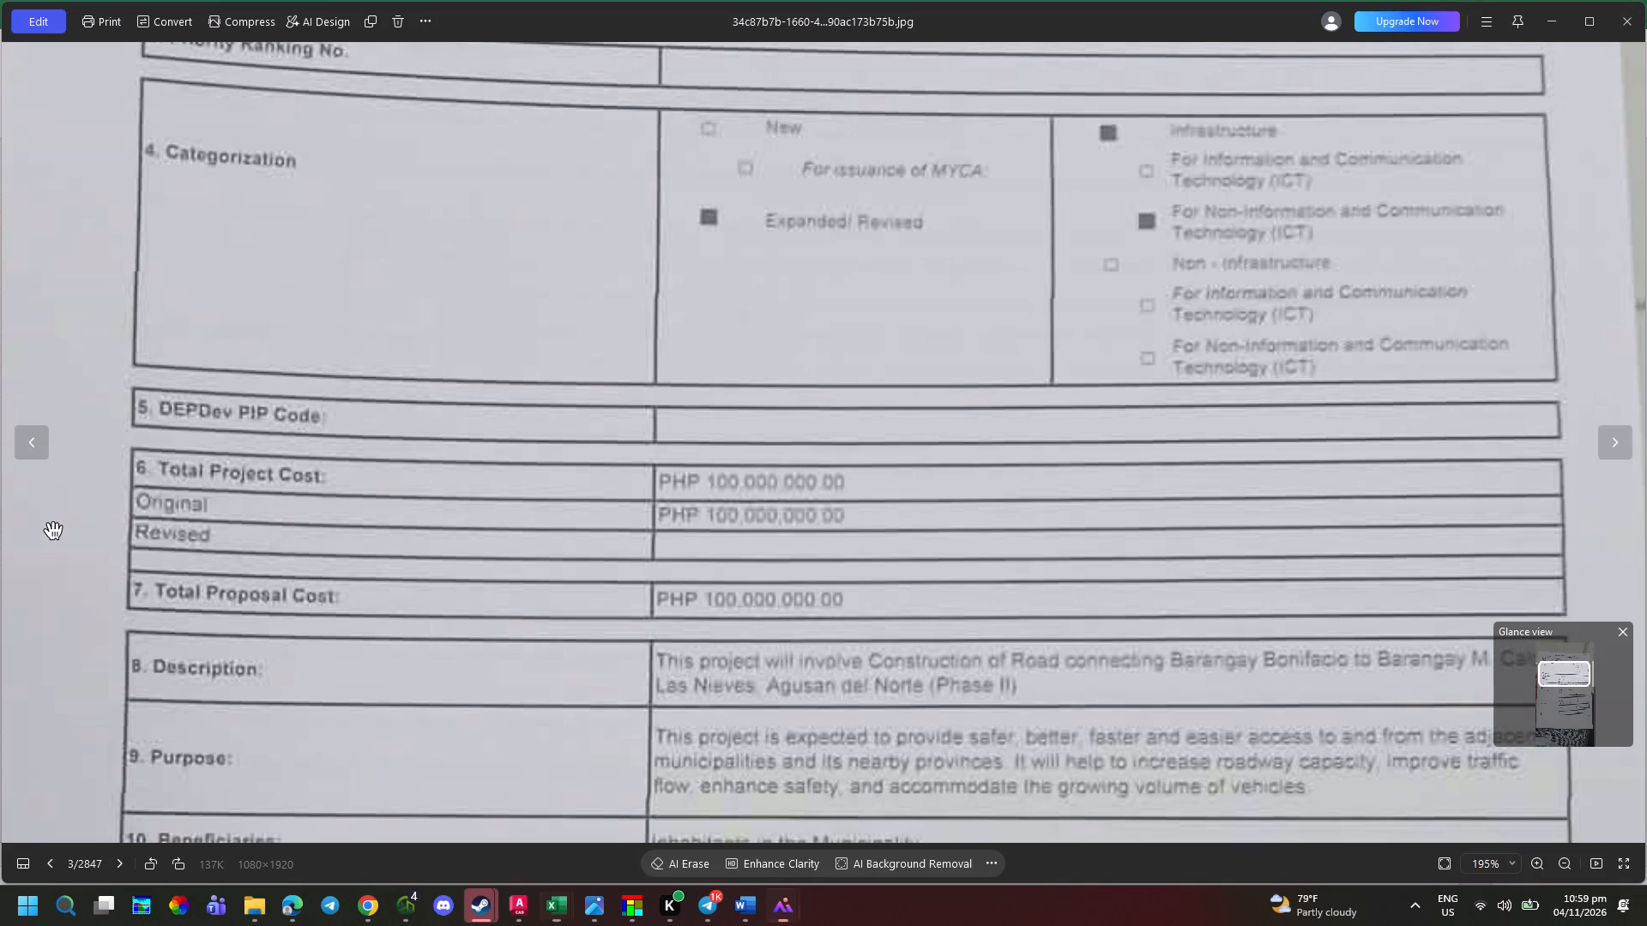
{"action": "key", "text": "alt+Tab"}
{"action": "left_click", "coordinate": [13, 525]}
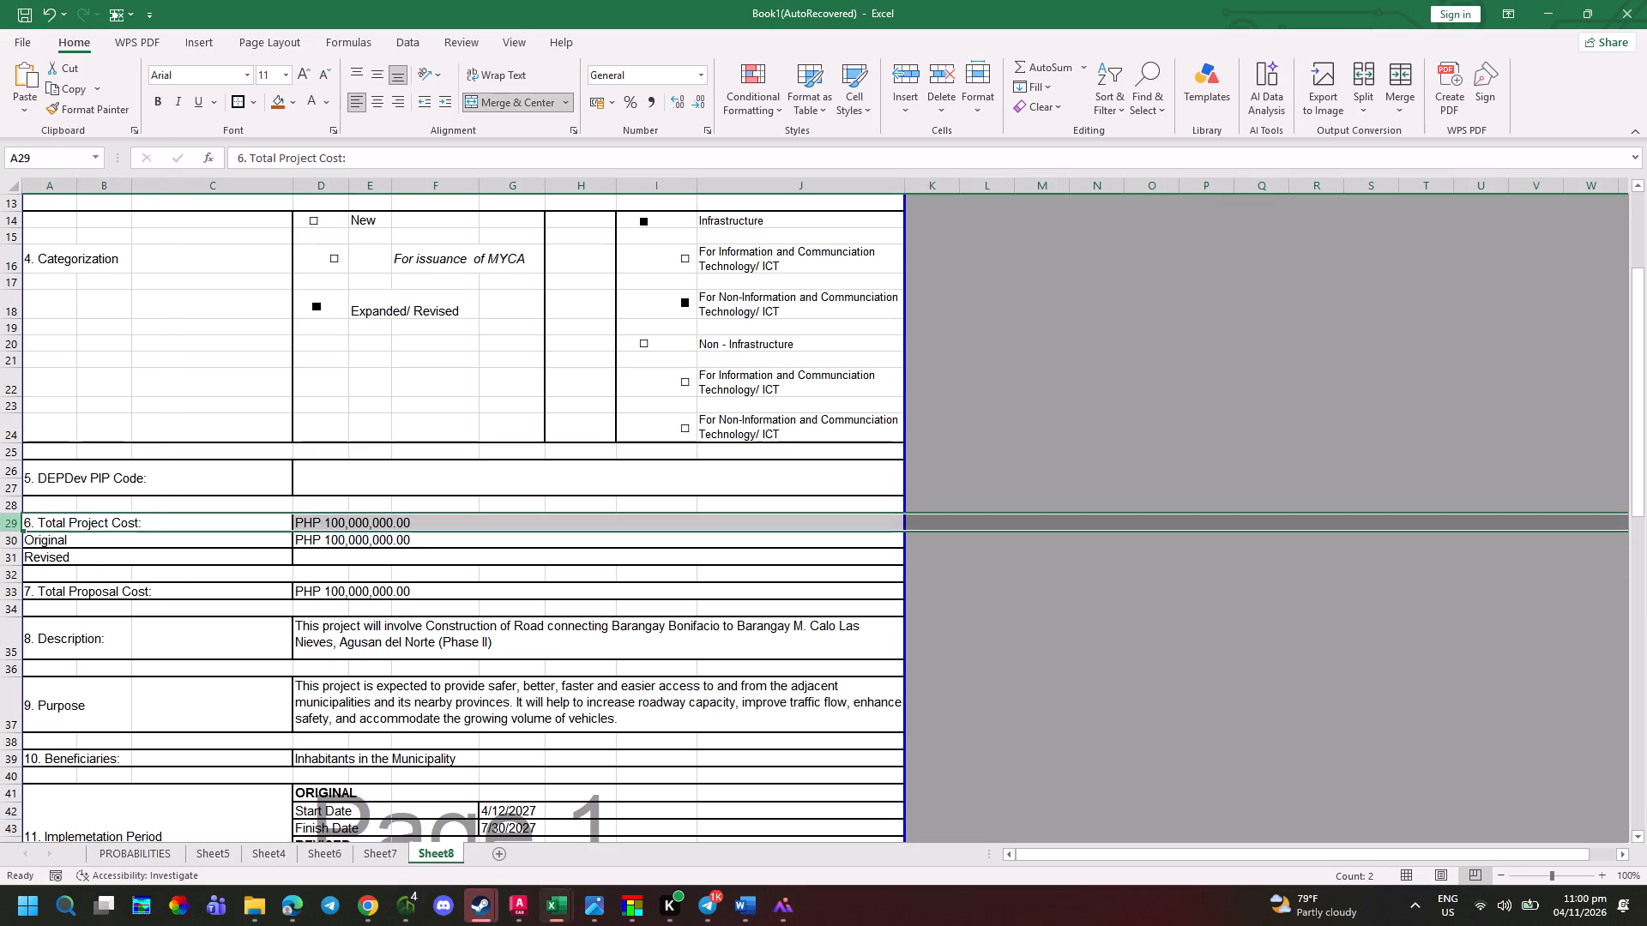
{"action": "right_click", "coordinate": [13, 525]}
{"action": "left_click", "coordinate": [73, 238]}
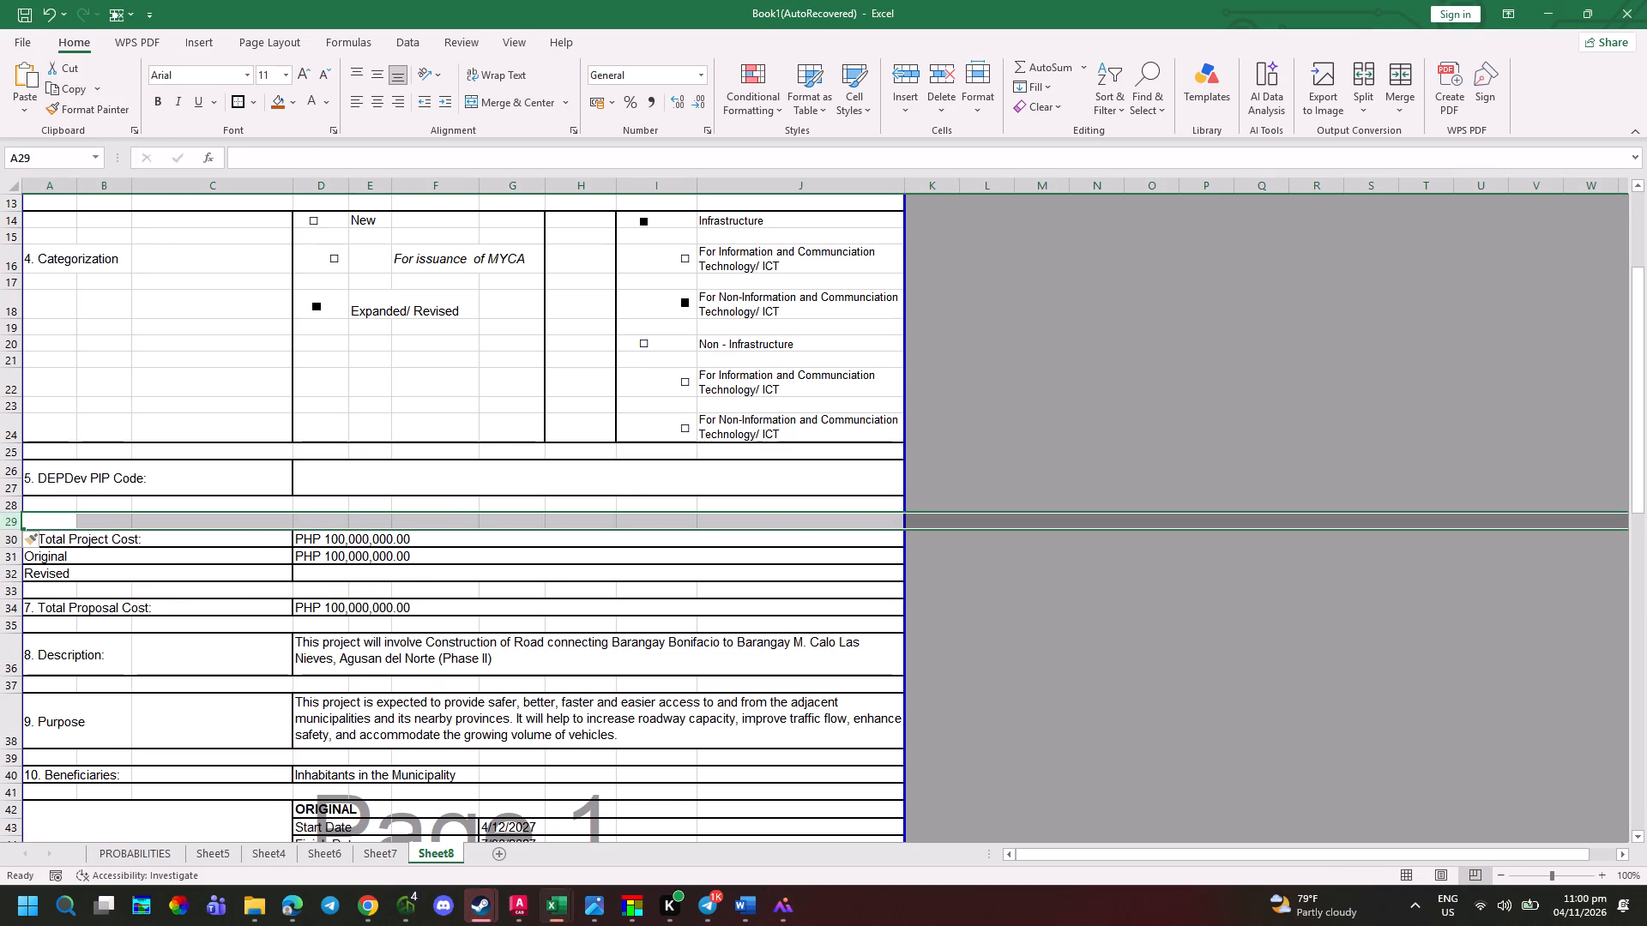
{"action": "left_click", "coordinate": [11, 561]}
{"action": "left_click", "coordinate": [5, 559]}
{"action": "right_click", "coordinate": [5, 559]}
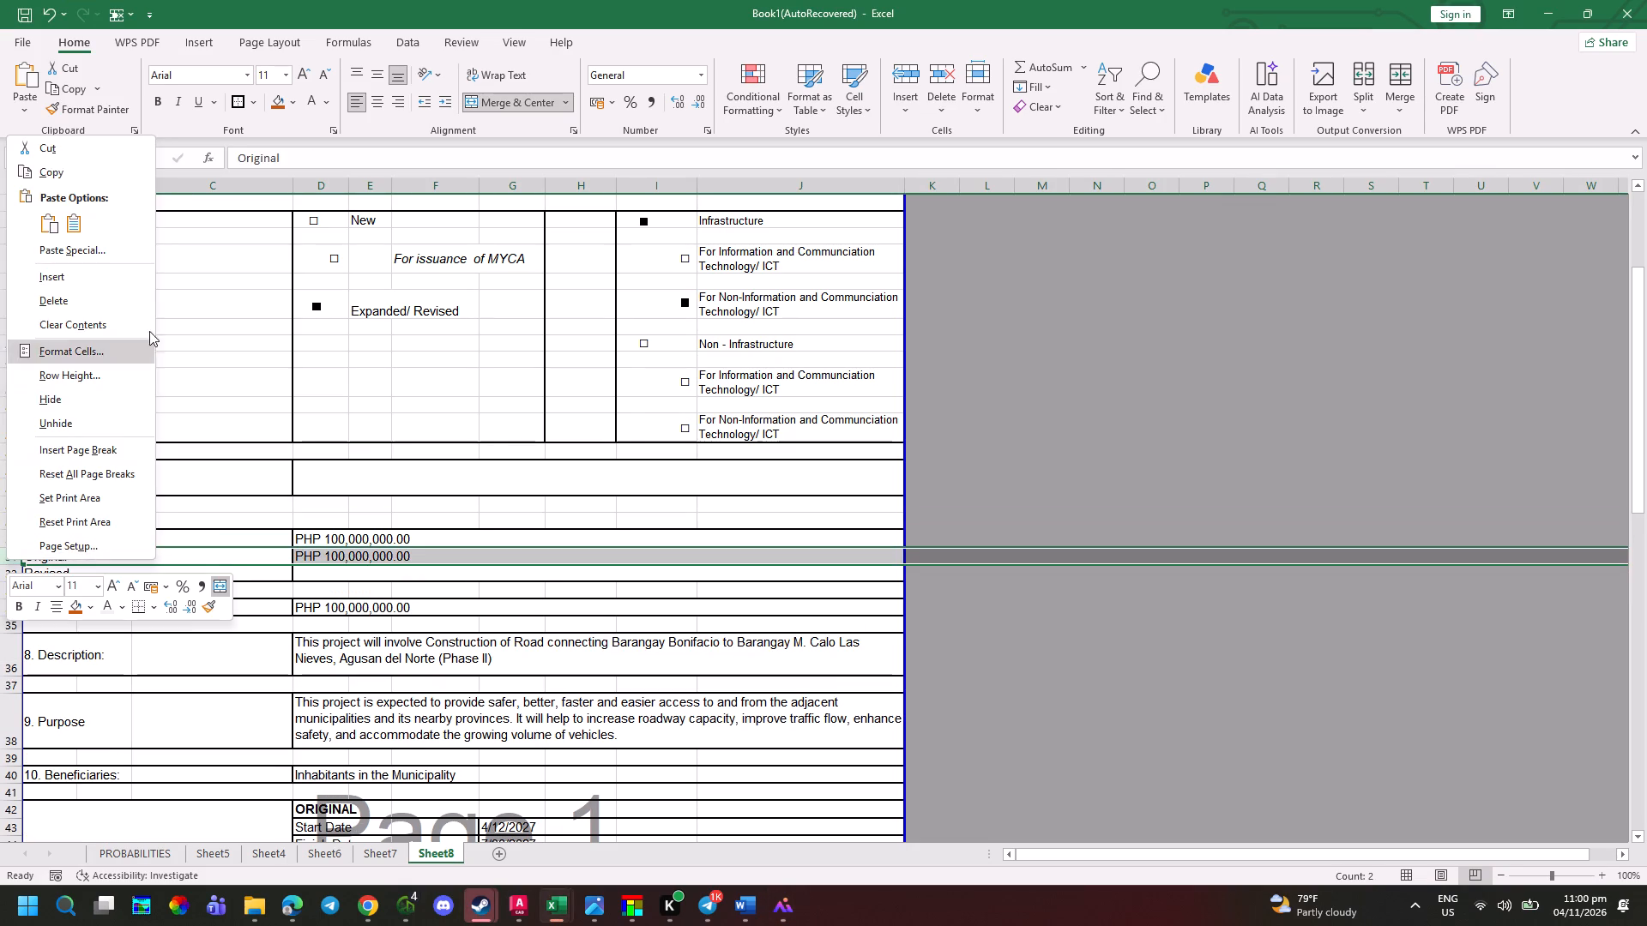
{"action": "left_click", "coordinate": [69, 281]}
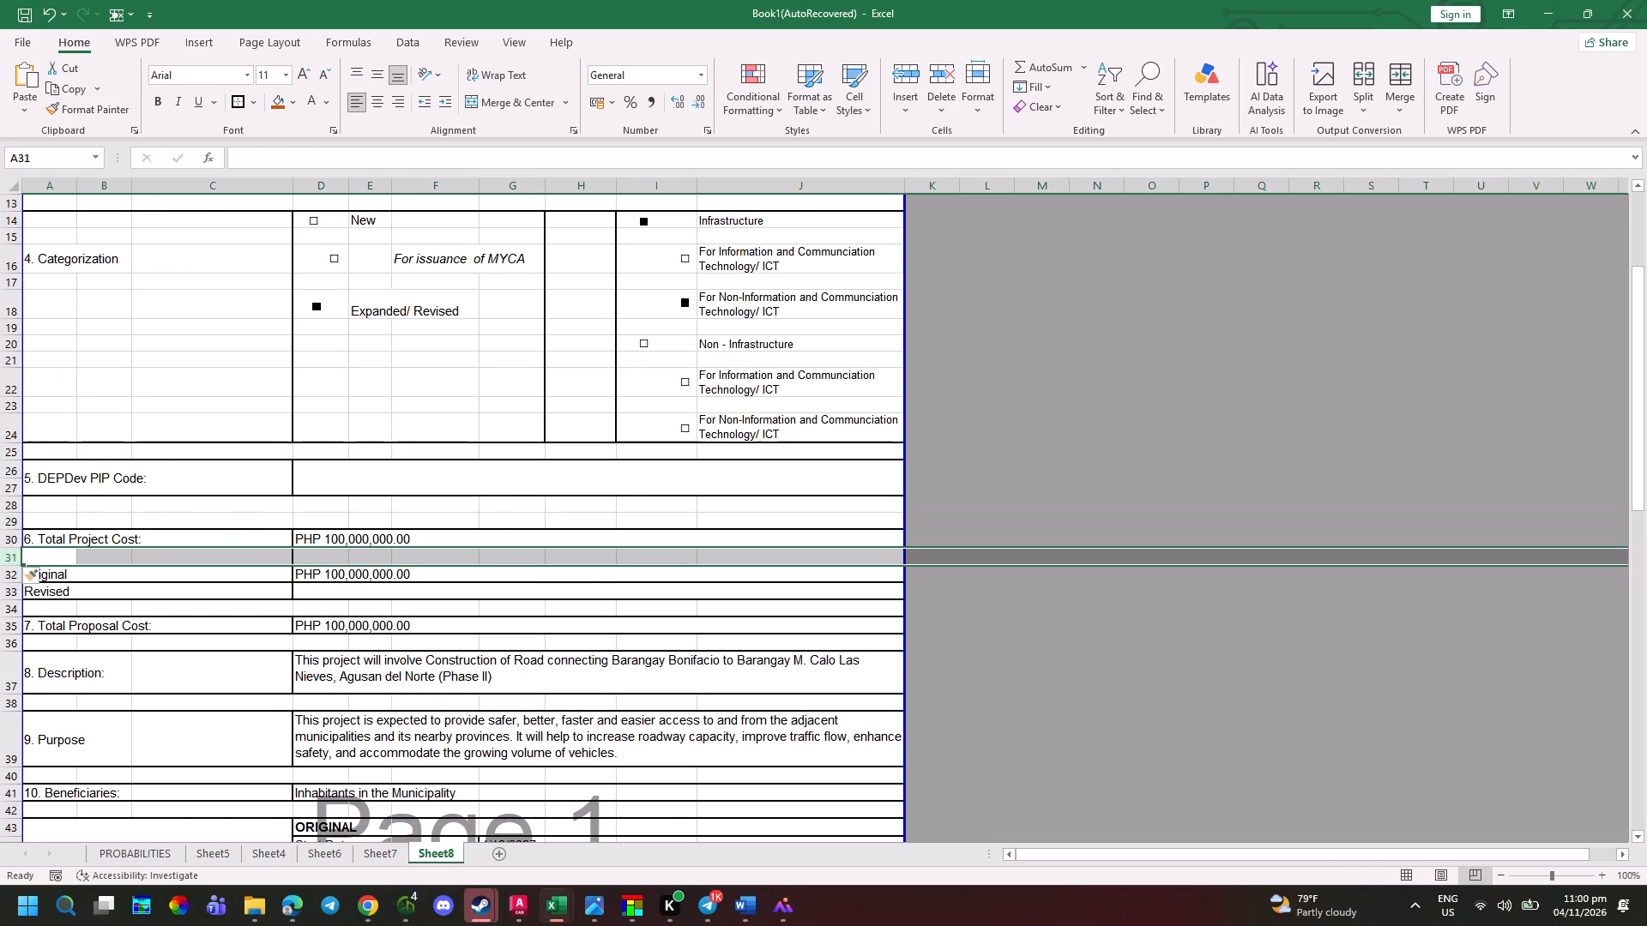
{"action": "left_click", "coordinate": [3, 597]}
{"action": "left_click", "coordinate": [9, 592]}
{"action": "right_click", "coordinate": [9, 592]}
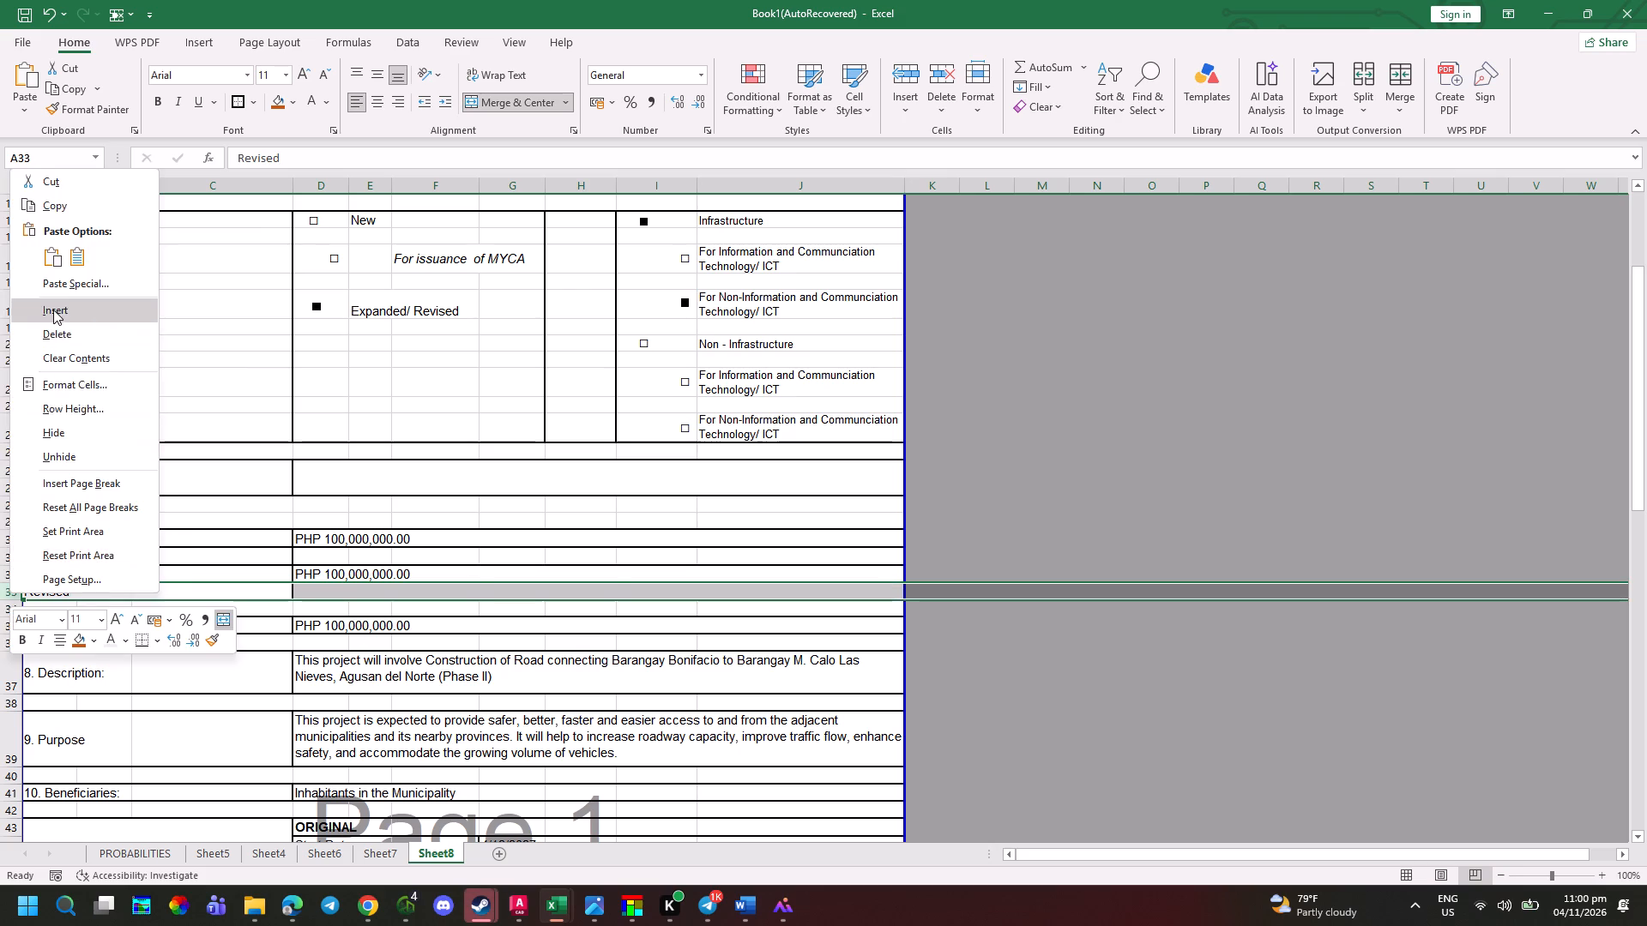
{"action": "left_click", "coordinate": [53, 309]}
Merge D29:J30 for the Total Project Cost amount and A29:C30 for its label.
{"action": "left_click_drag", "start_coordinate": [67, 515], "coordinate": [269, 536]}
{"action": "left_click", "coordinate": [516, 105]}
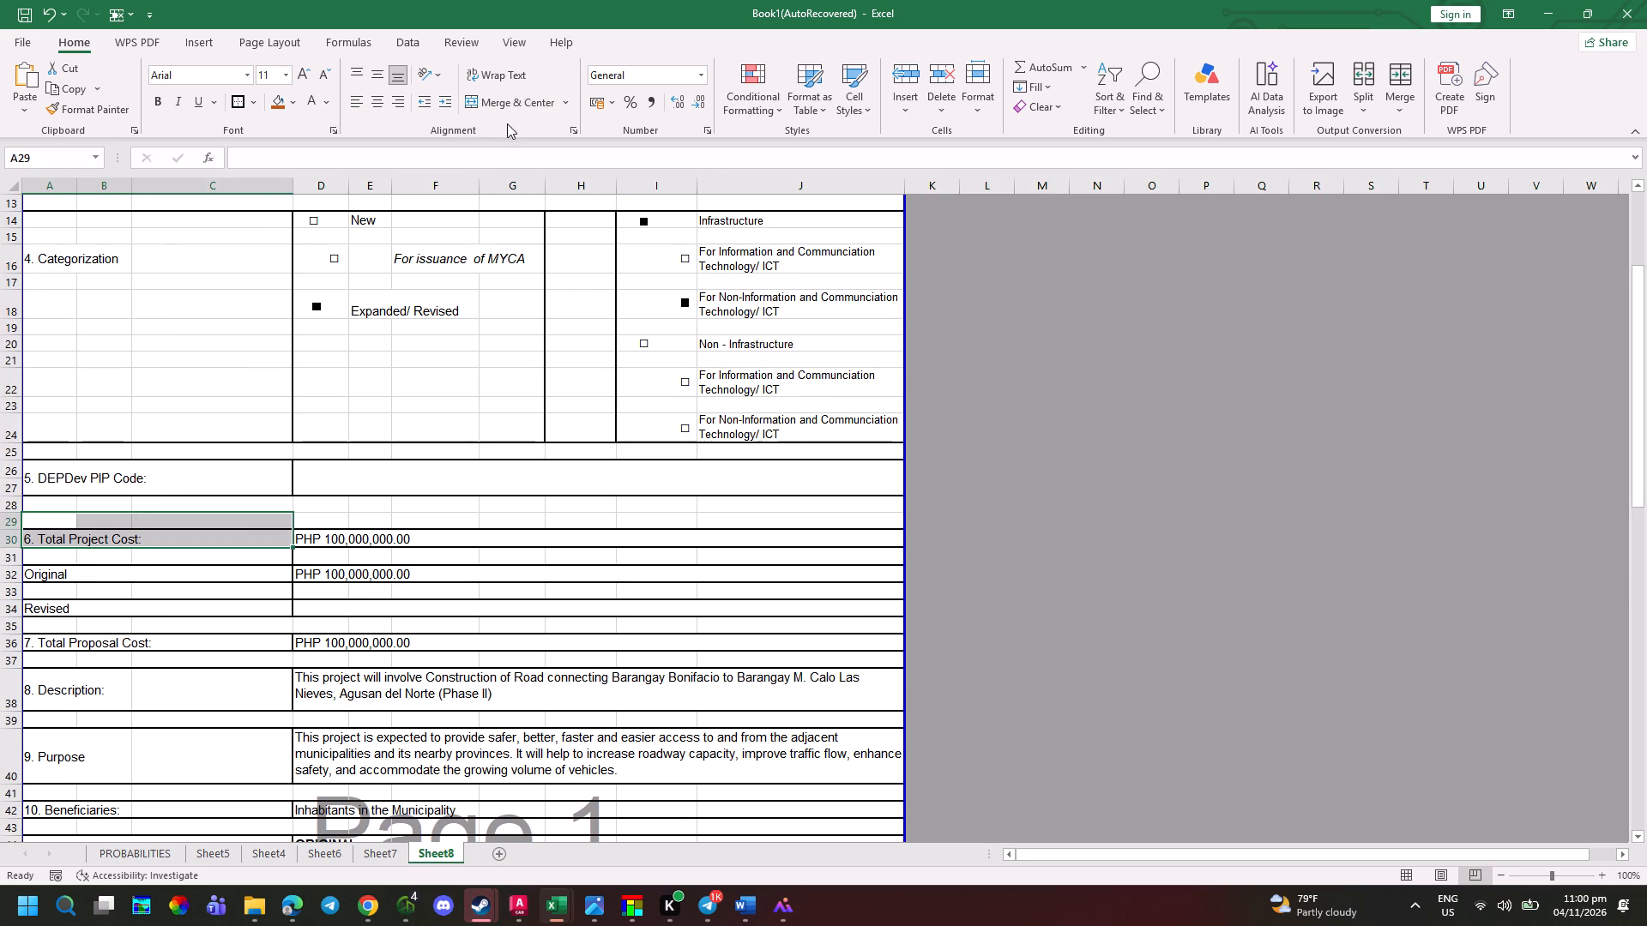
{"action": "left_click_drag", "start_coordinate": [323, 523], "coordinate": [483, 540]}
{"action": "left_click", "coordinate": [488, 102]}
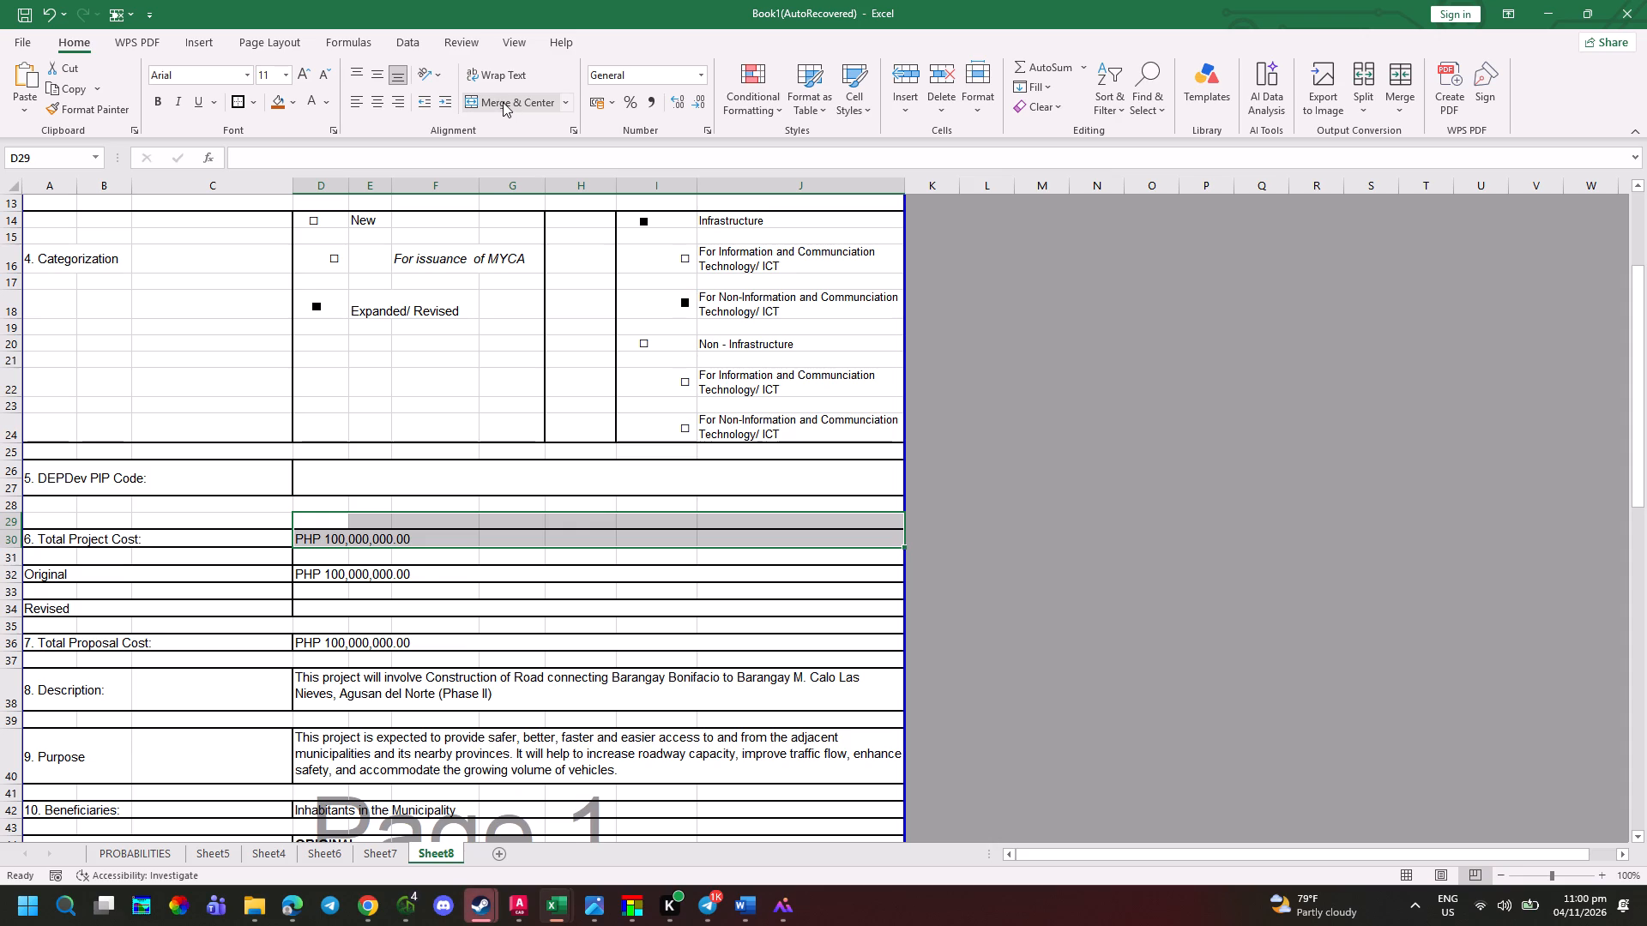
{"action": "left_click", "coordinate": [510, 105]}
{"action": "left_click", "coordinate": [233, 525]}
{"action": "left_click_drag", "start_coordinate": [54, 528], "coordinate": [100, 528]}
{"action": "key", "text": "Return"}
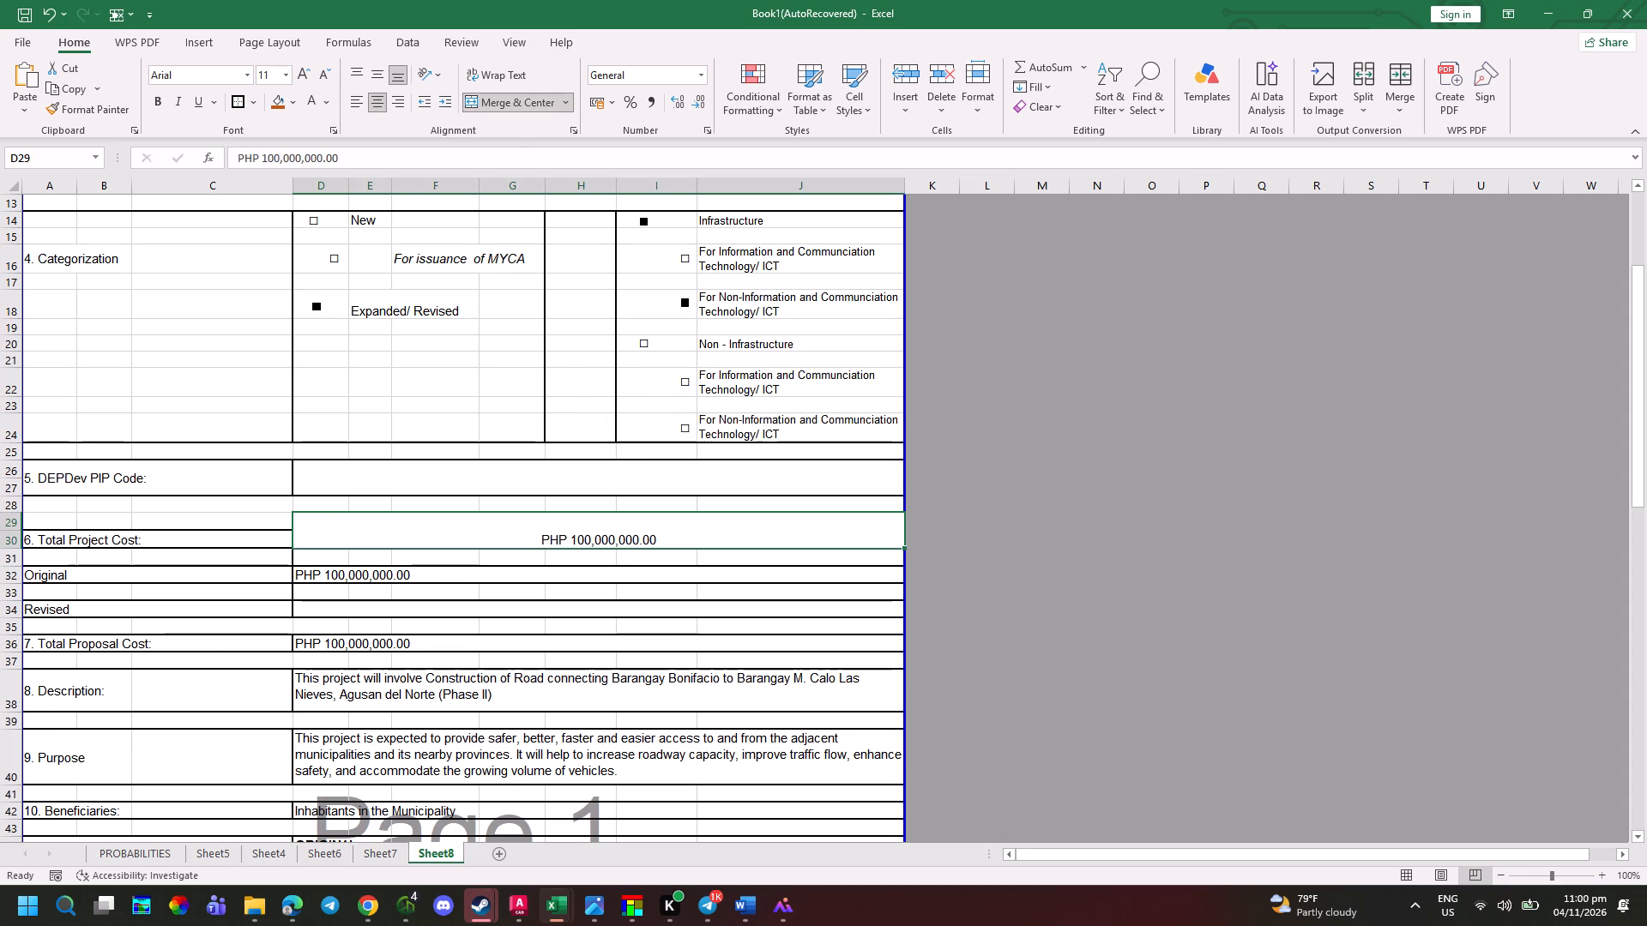
{"action": "left_click_drag", "start_coordinate": [41, 532], "coordinate": [207, 527]}
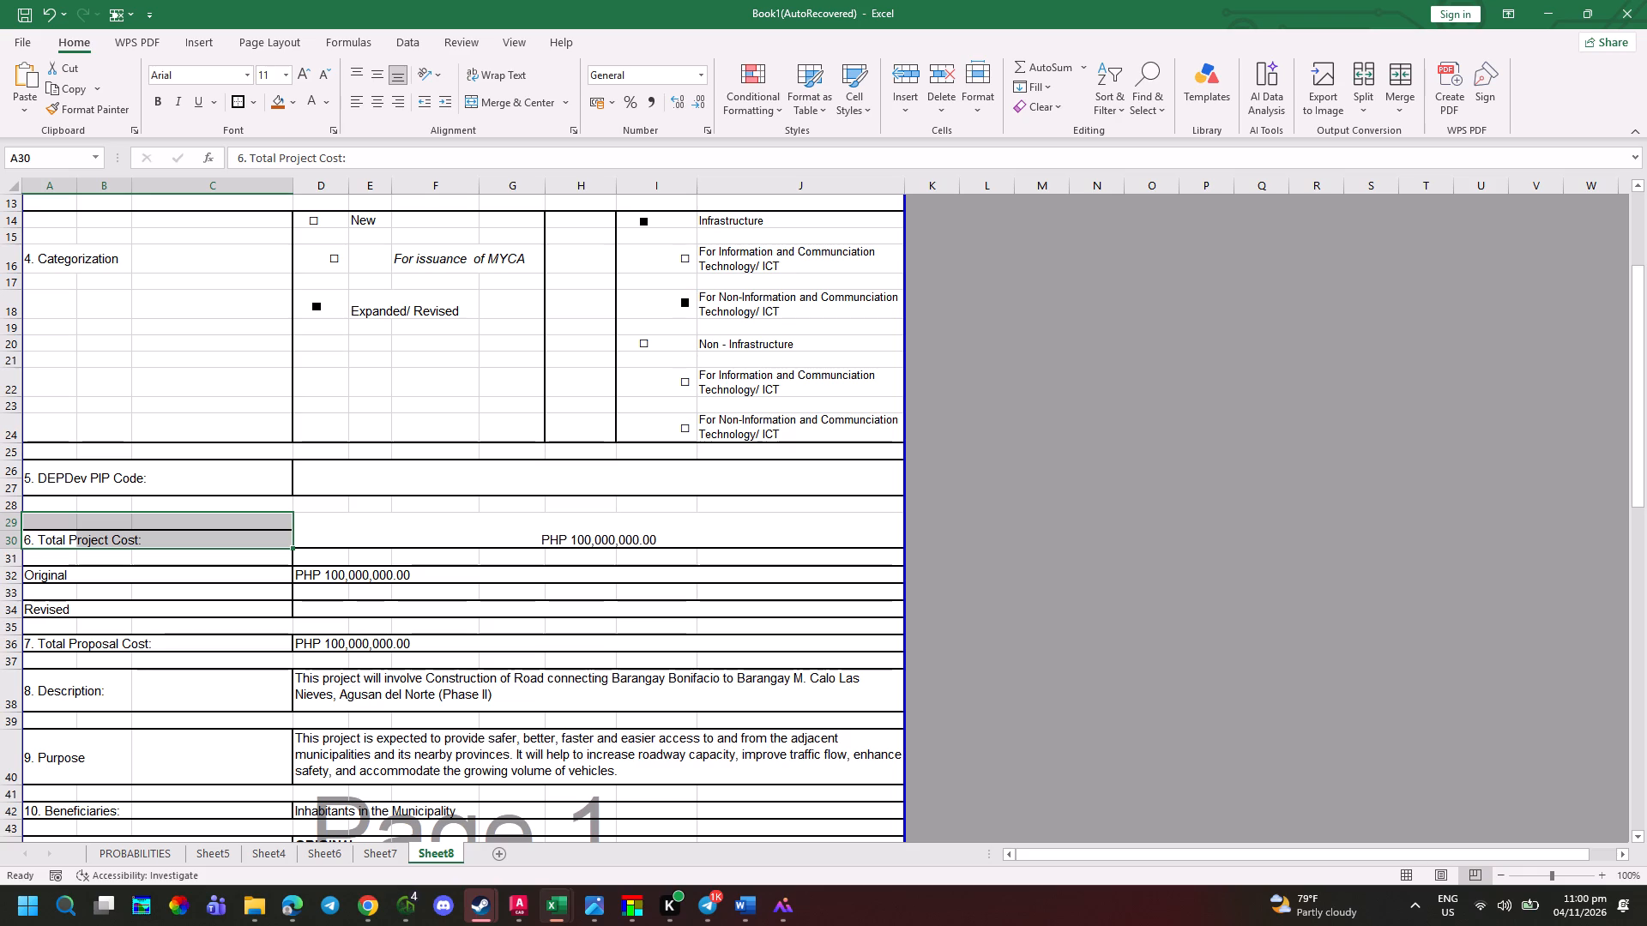
{"action": "left_click", "coordinate": [500, 110]}
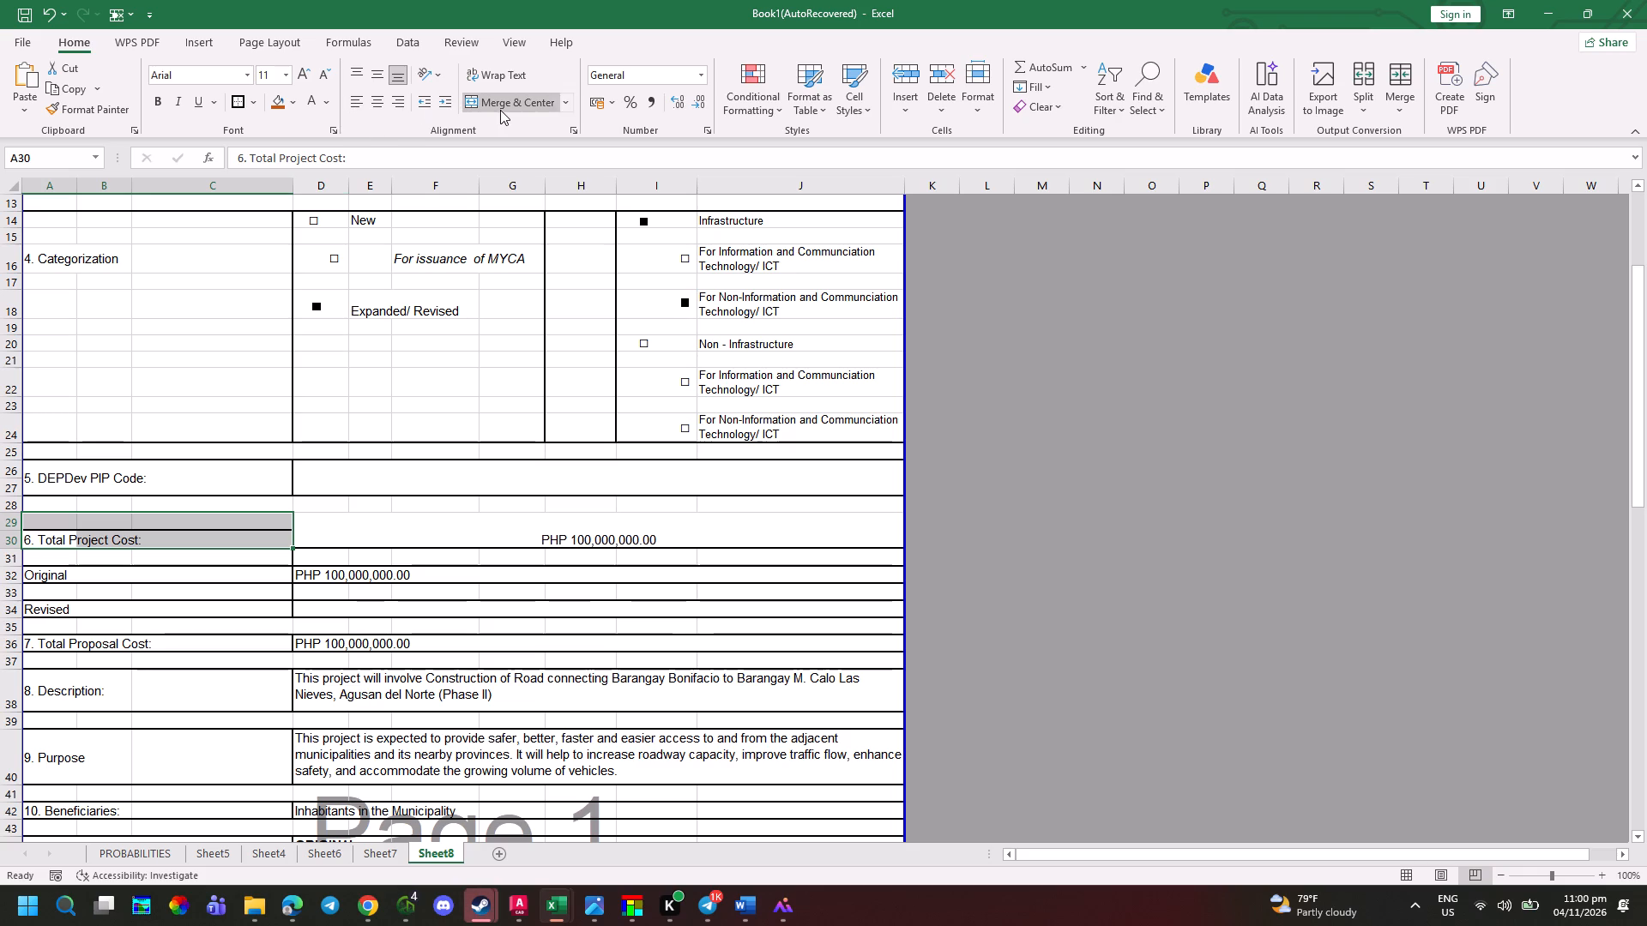
{"action": "left_click", "coordinate": [323, 538]}
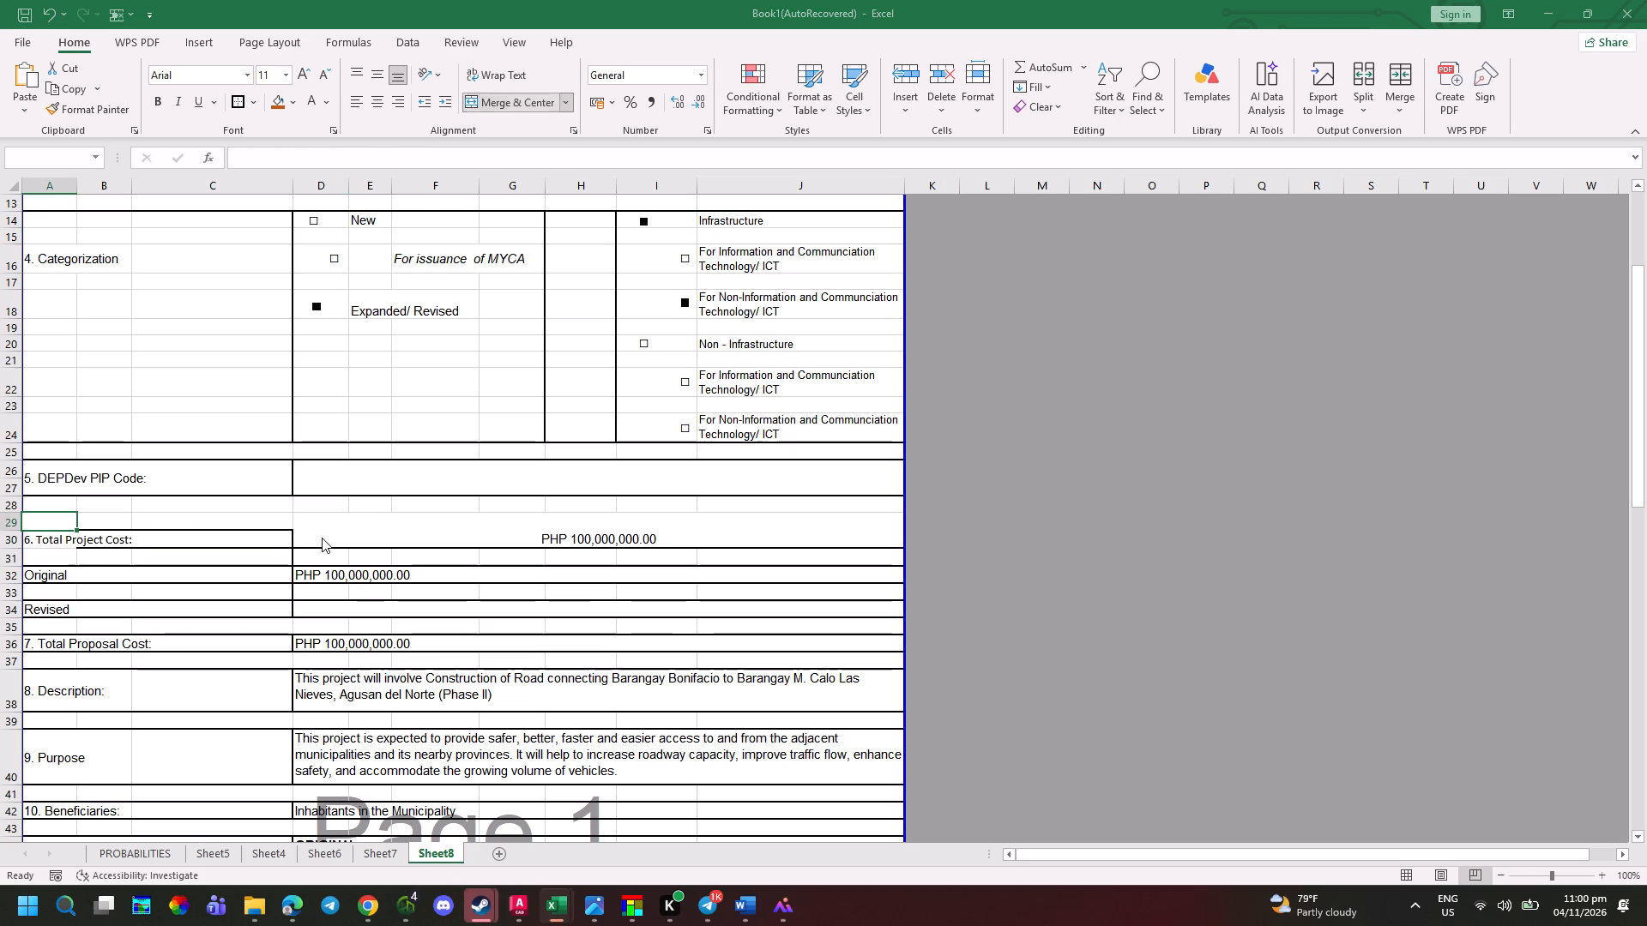
{"action": "left_click", "coordinate": [322, 537]}
{"action": "double_click", "coordinate": [851, 488]}
Left-align and vertically centre the merged Total Project Cost amount and label cells, applying an outside border to each.
{"action": "left_click", "coordinate": [493, 546]}
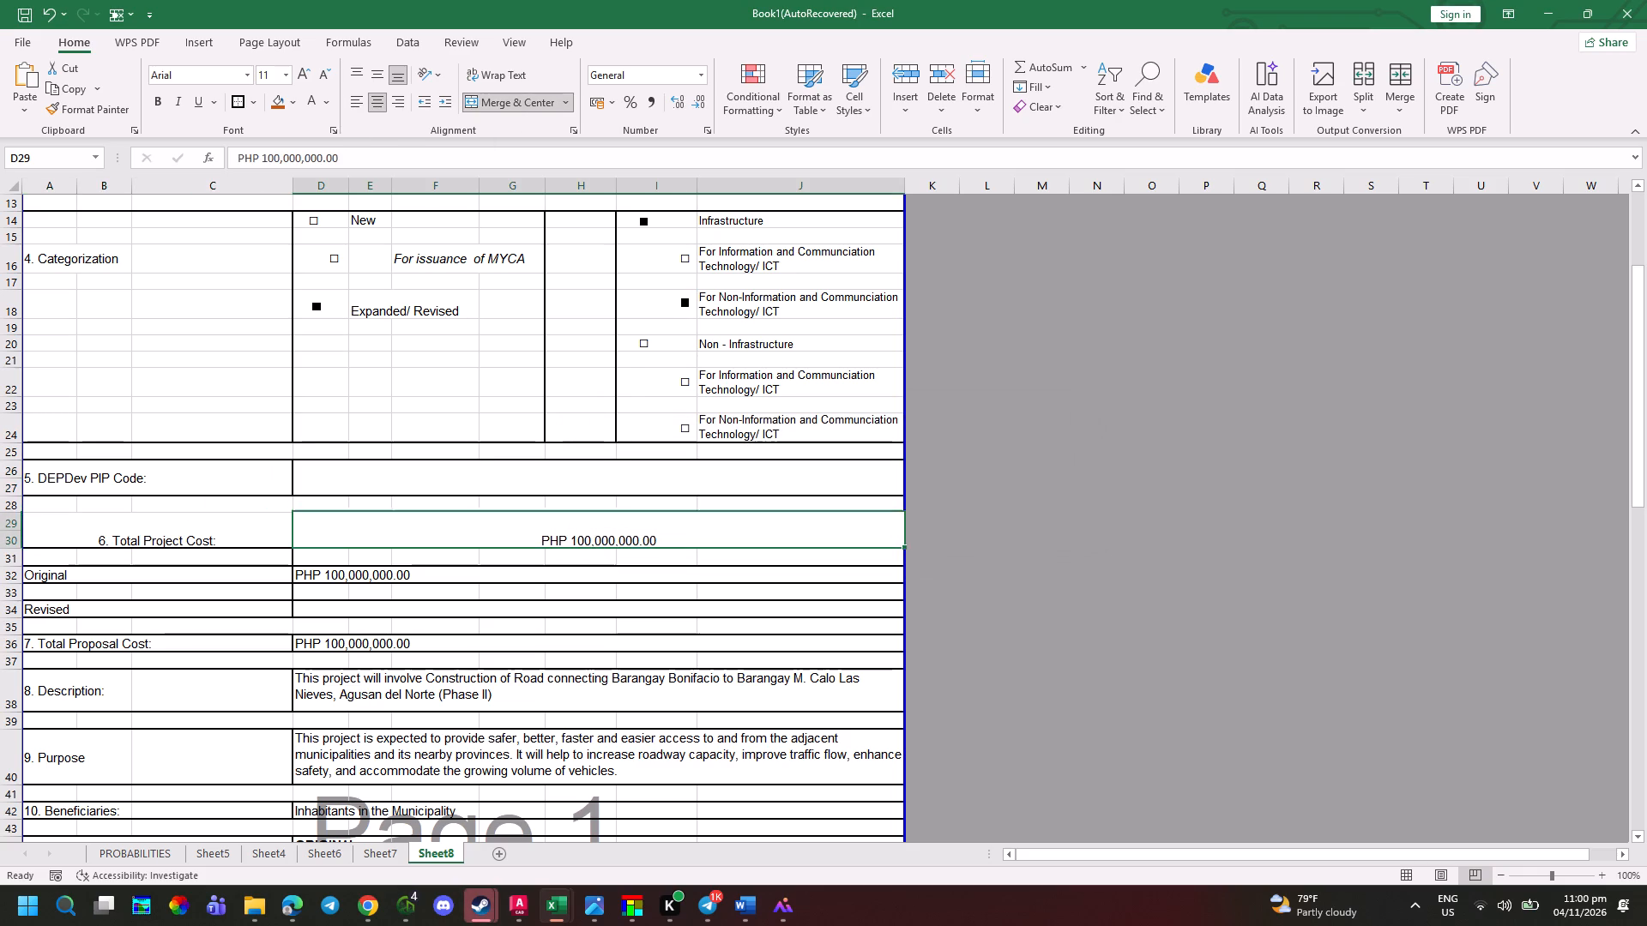
{"action": "left_click", "coordinate": [354, 99]}
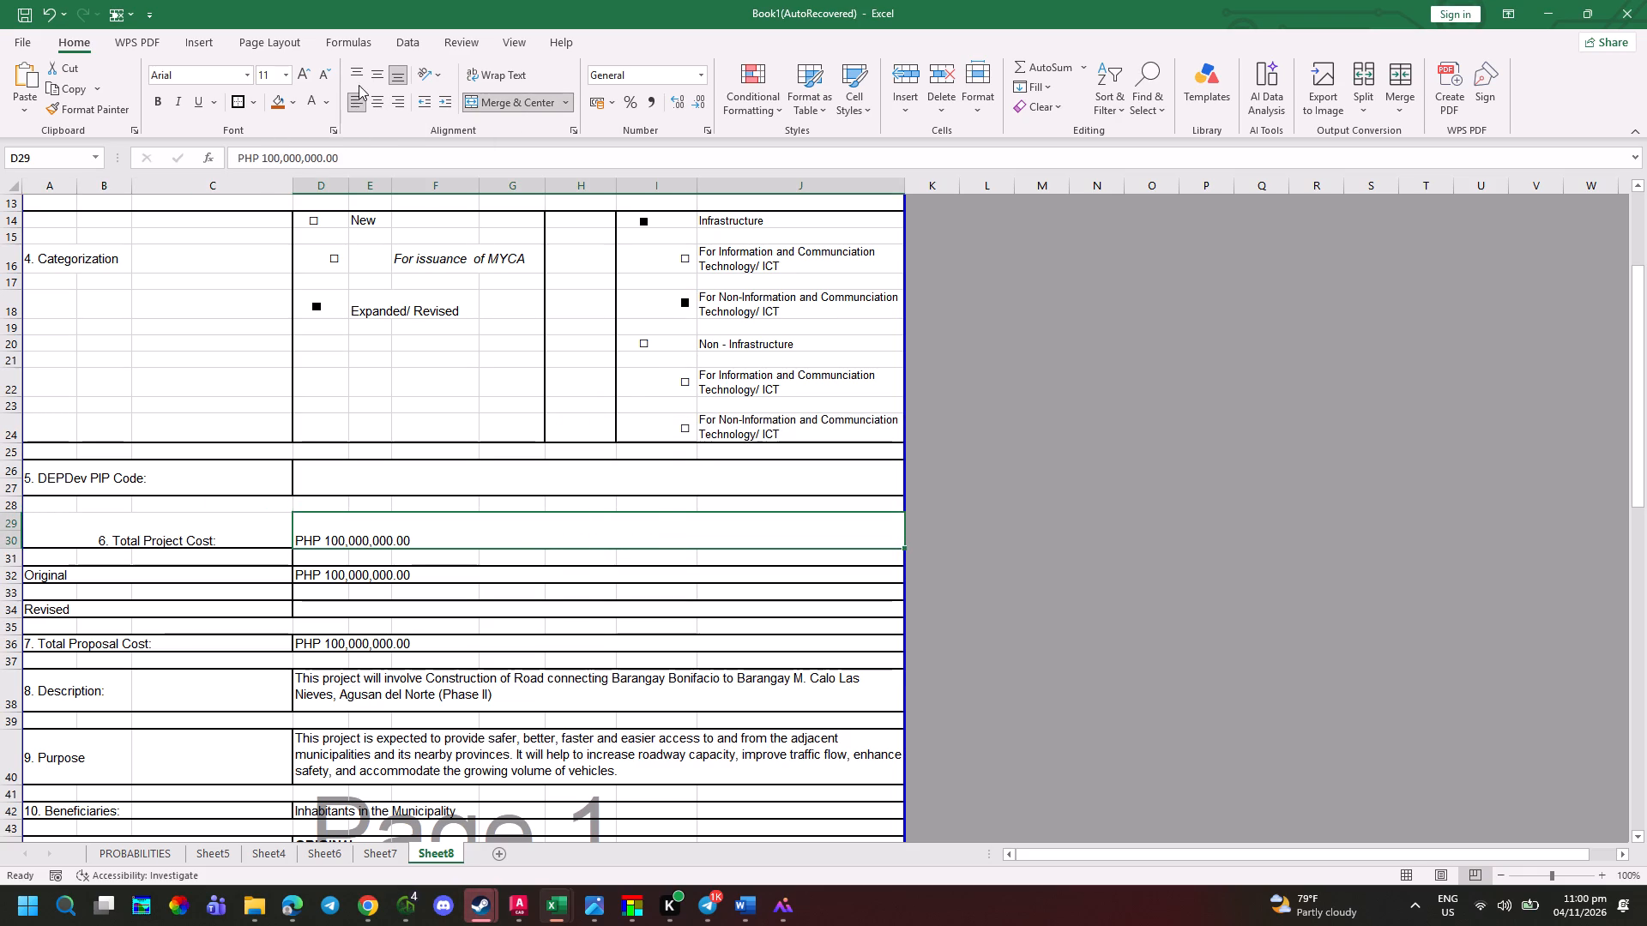
{"action": "left_click", "coordinate": [376, 75]}
{"action": "left_click", "coordinate": [240, 104]}
{"action": "left_click", "coordinate": [184, 547]}
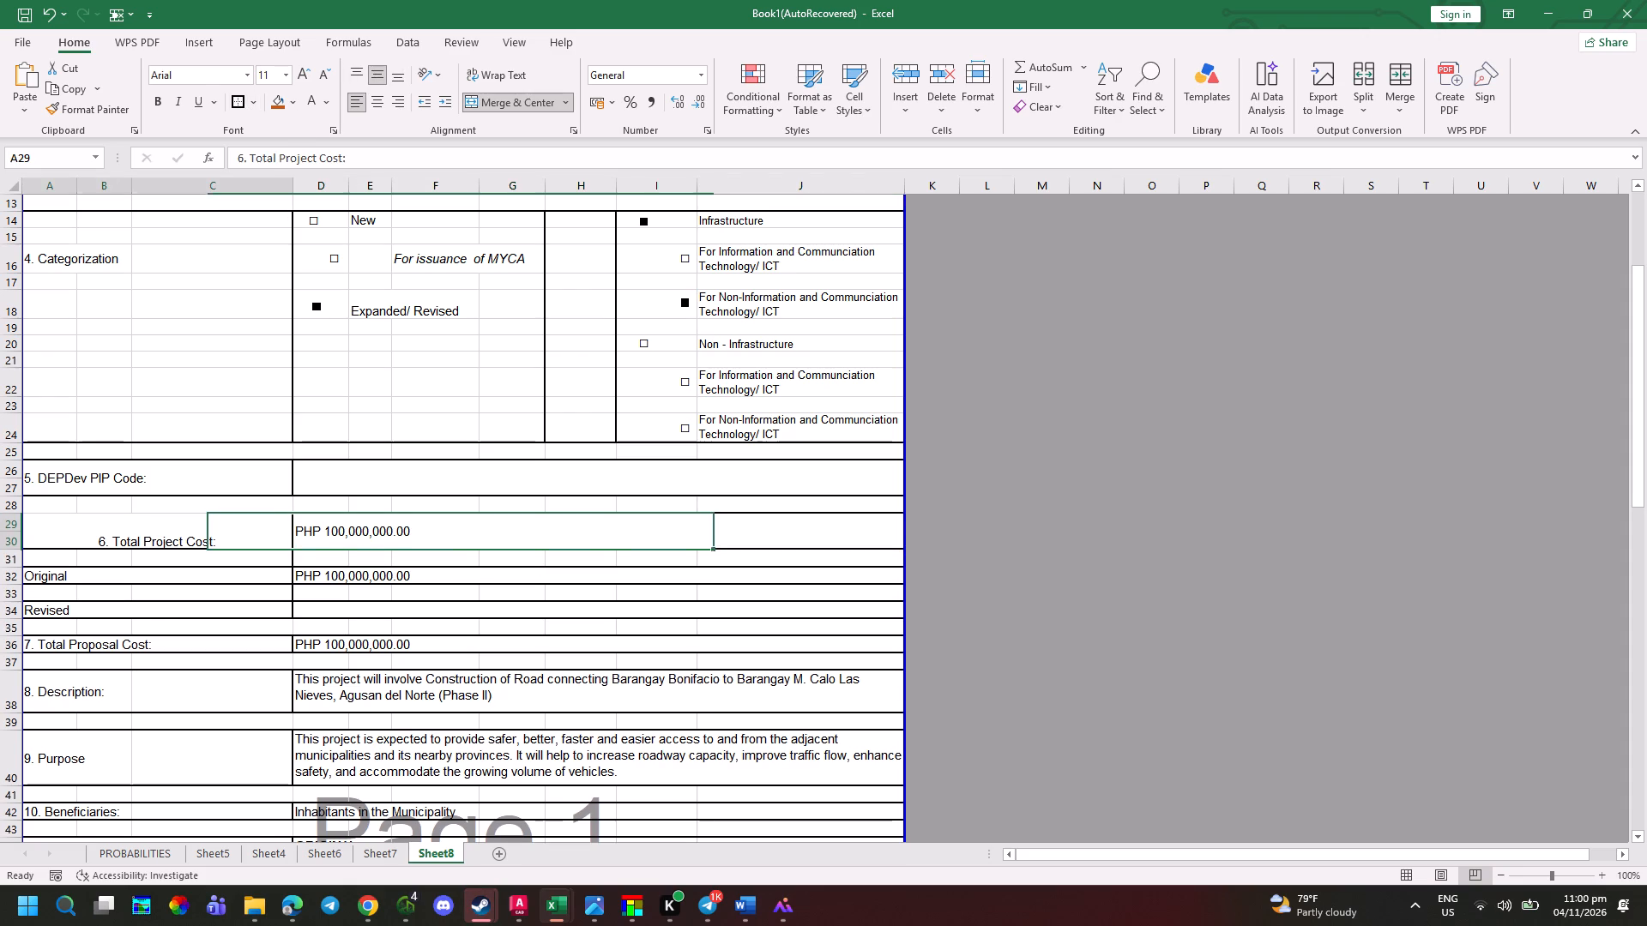
{"action": "left_click", "coordinate": [358, 103]}
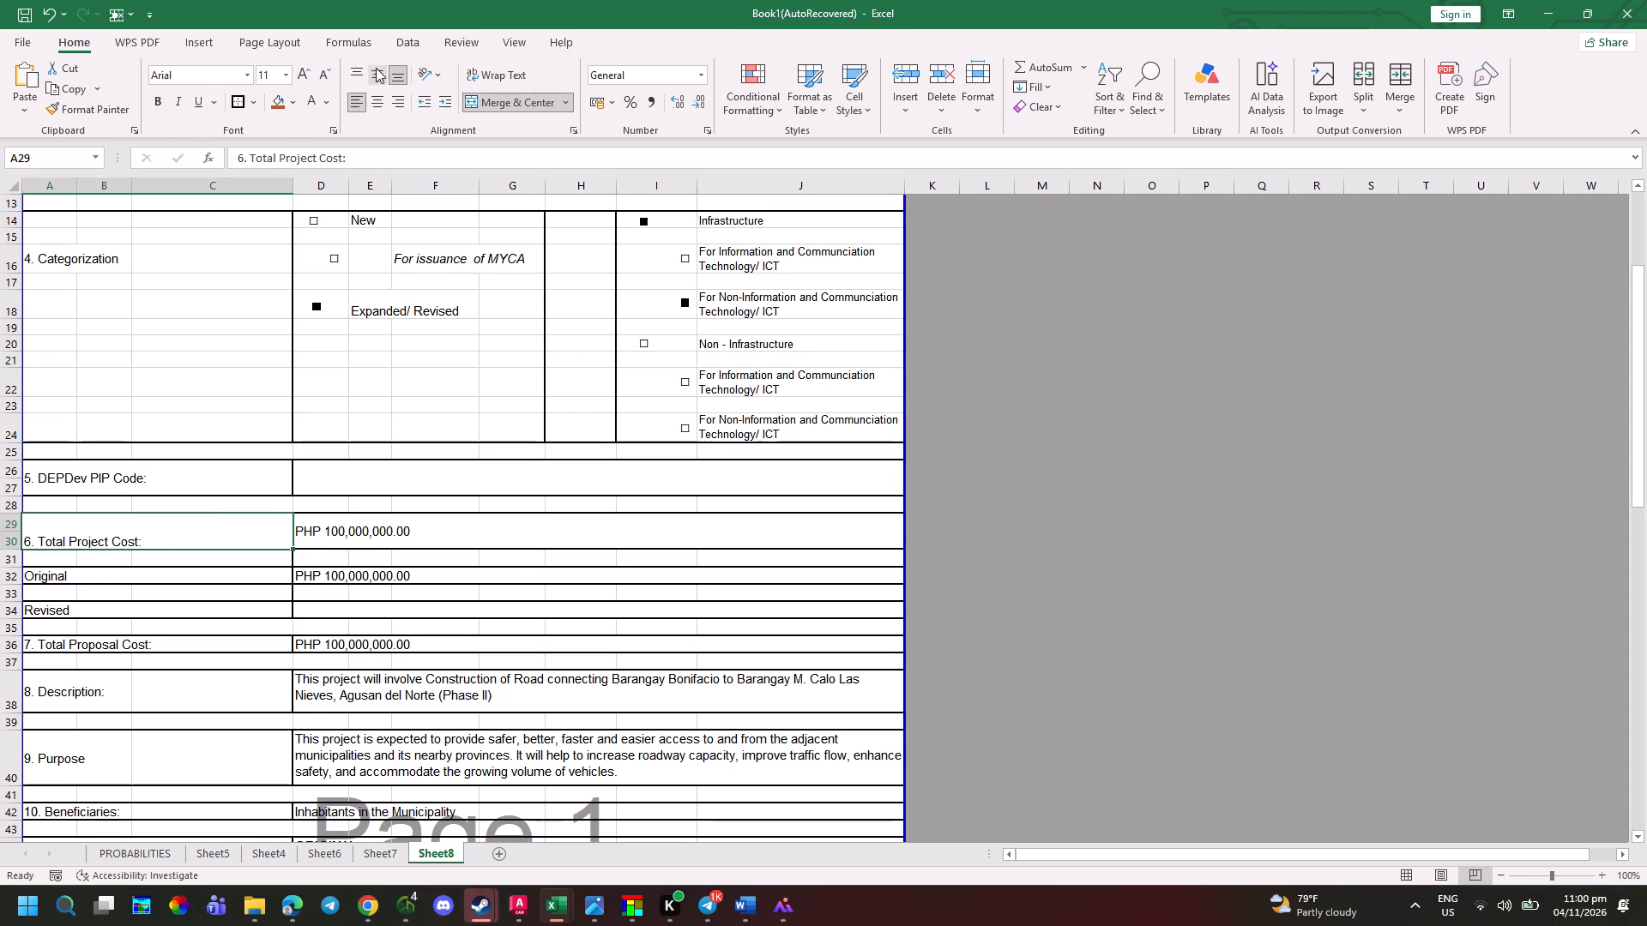
{"action": "left_click", "coordinate": [376, 68]}
{"action": "left_click", "coordinate": [234, 106]}
{"action": "left_click", "coordinate": [397, 547]}
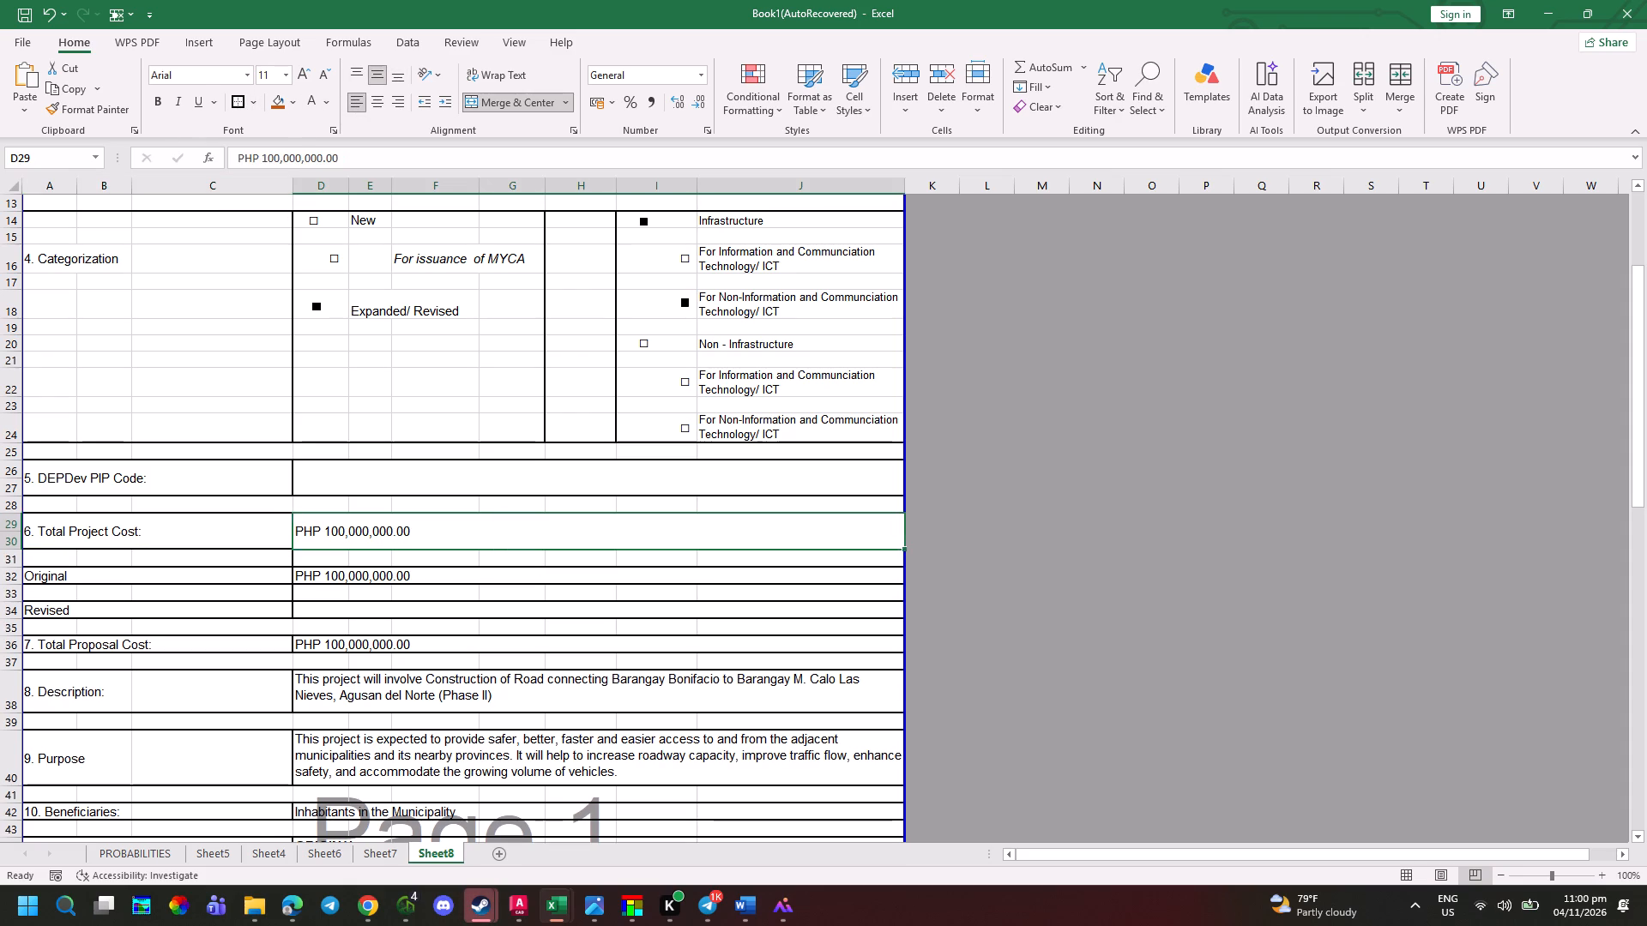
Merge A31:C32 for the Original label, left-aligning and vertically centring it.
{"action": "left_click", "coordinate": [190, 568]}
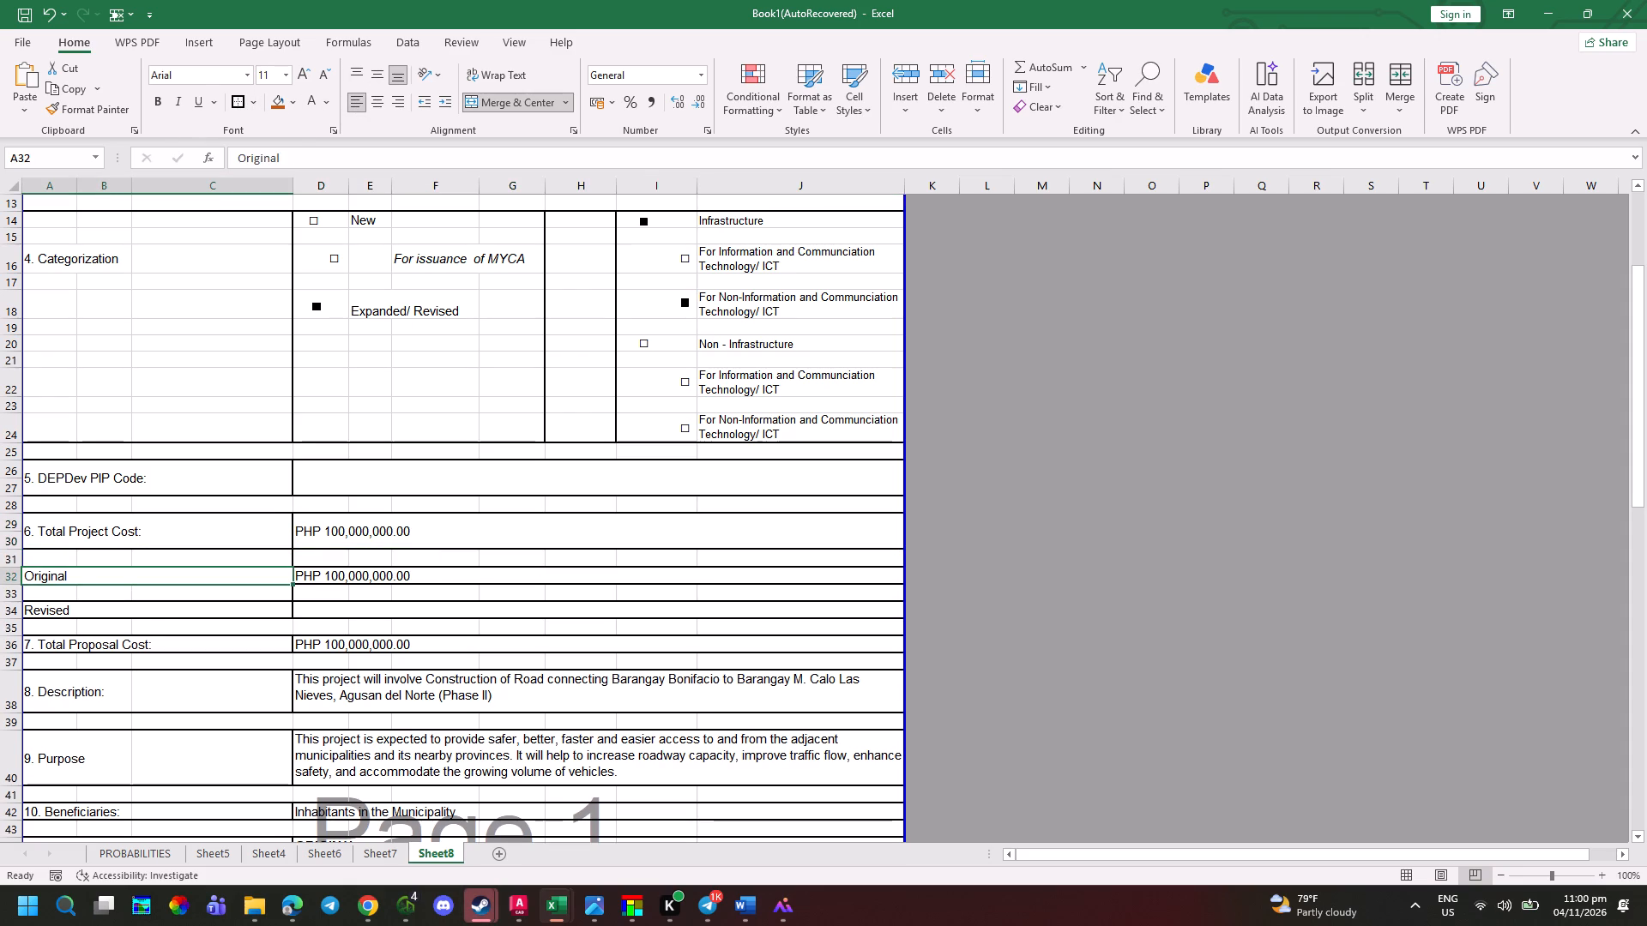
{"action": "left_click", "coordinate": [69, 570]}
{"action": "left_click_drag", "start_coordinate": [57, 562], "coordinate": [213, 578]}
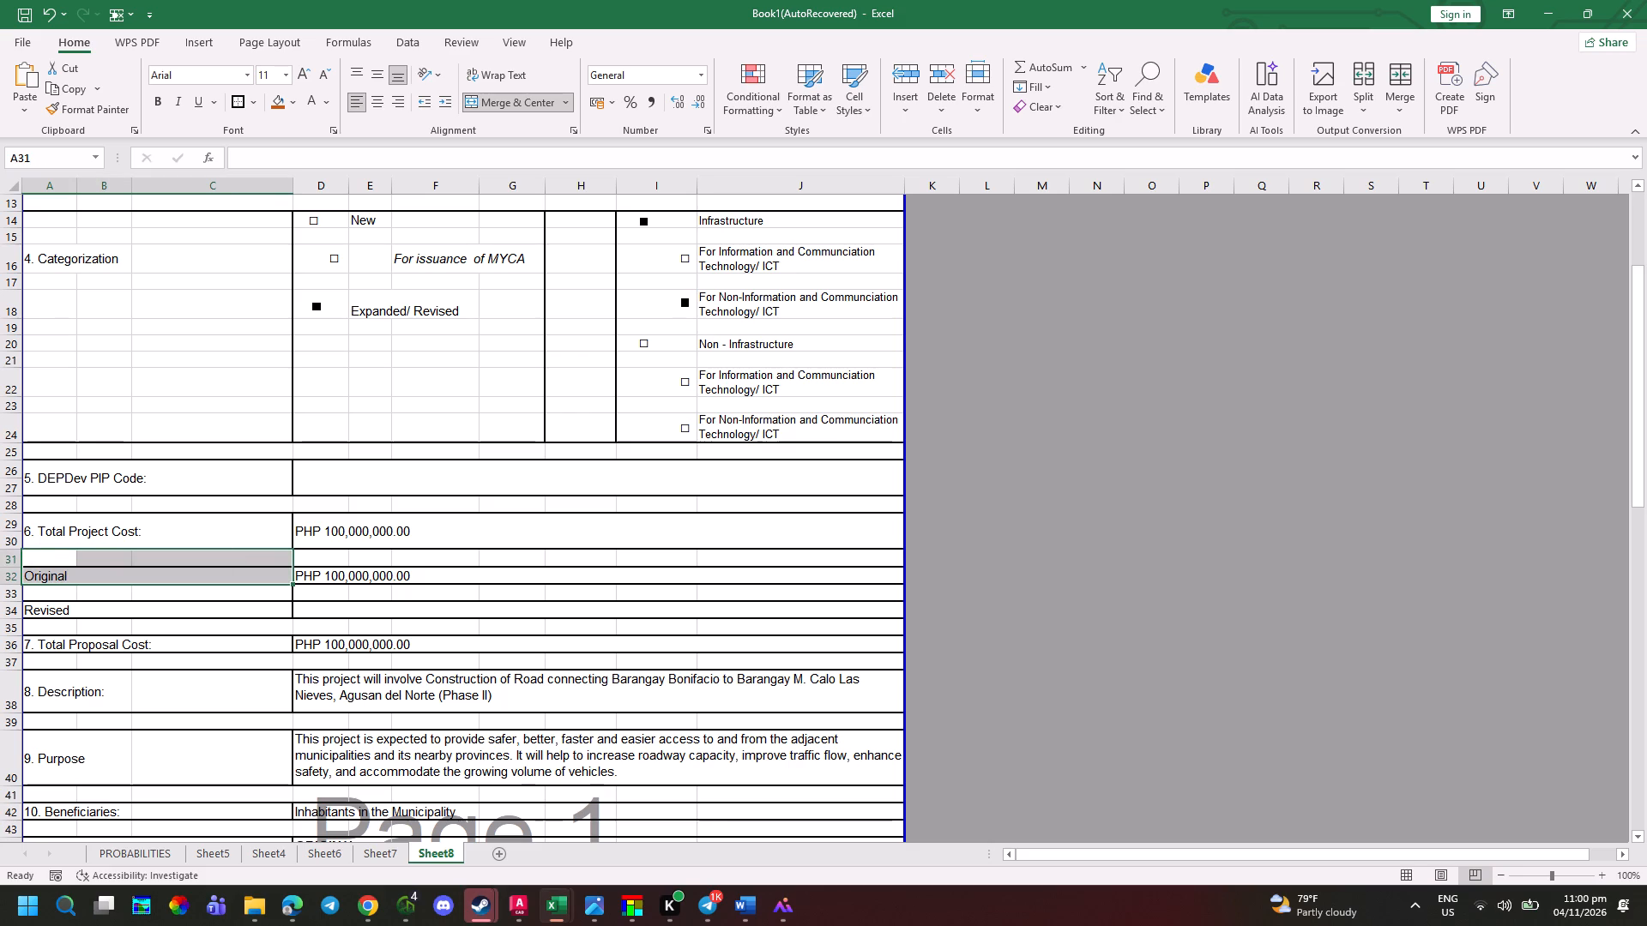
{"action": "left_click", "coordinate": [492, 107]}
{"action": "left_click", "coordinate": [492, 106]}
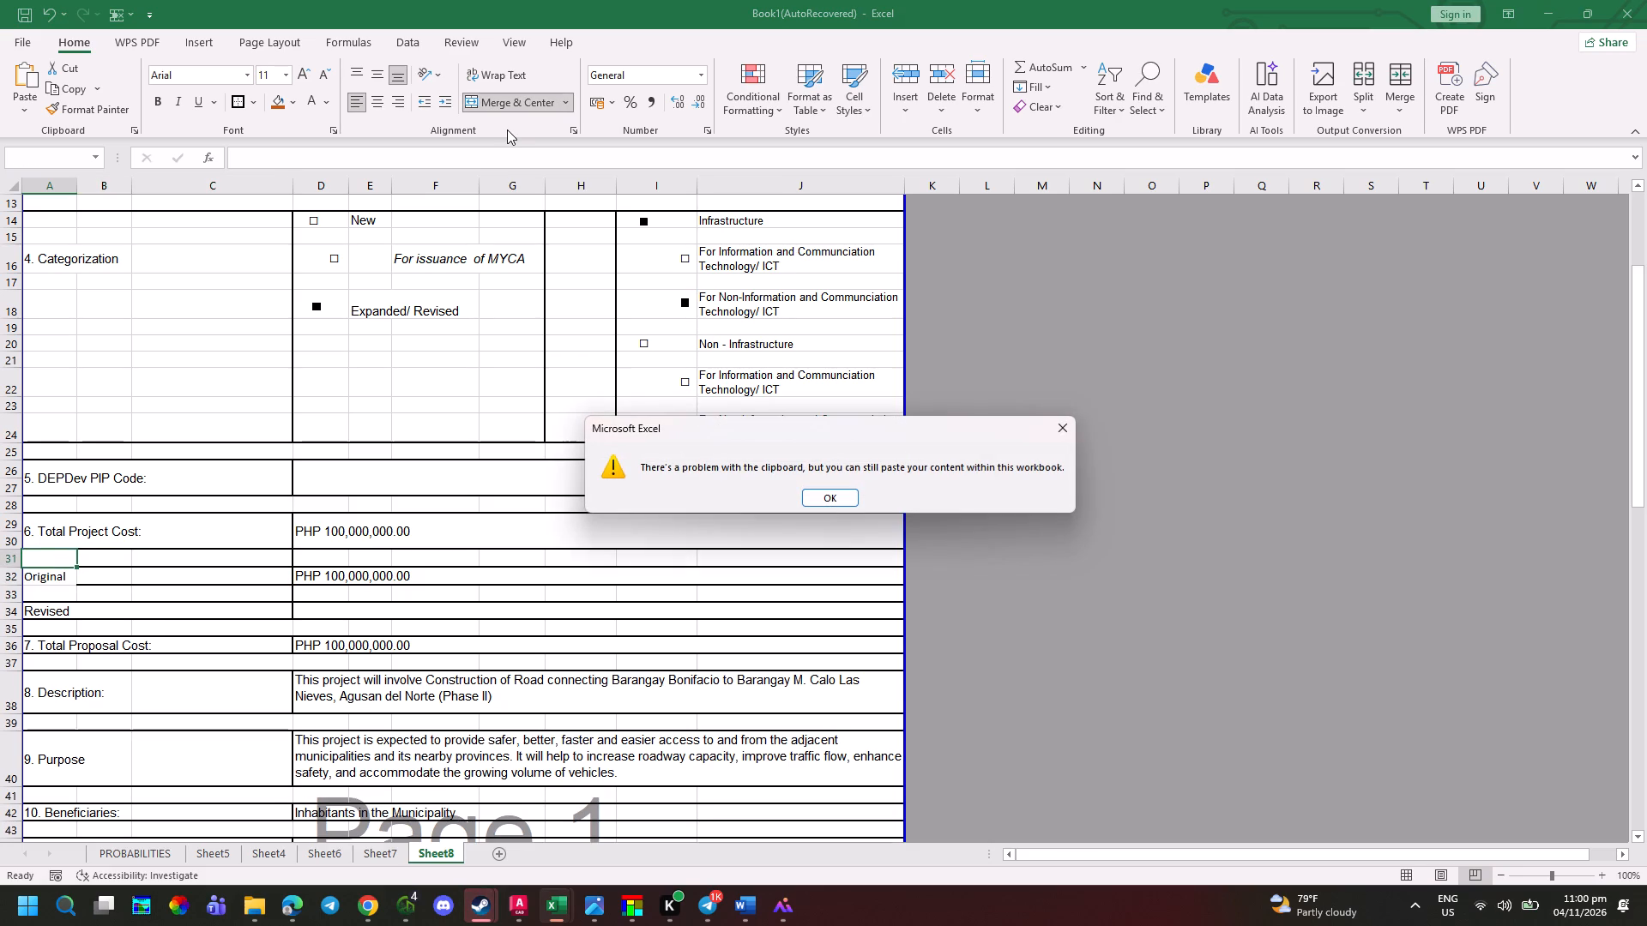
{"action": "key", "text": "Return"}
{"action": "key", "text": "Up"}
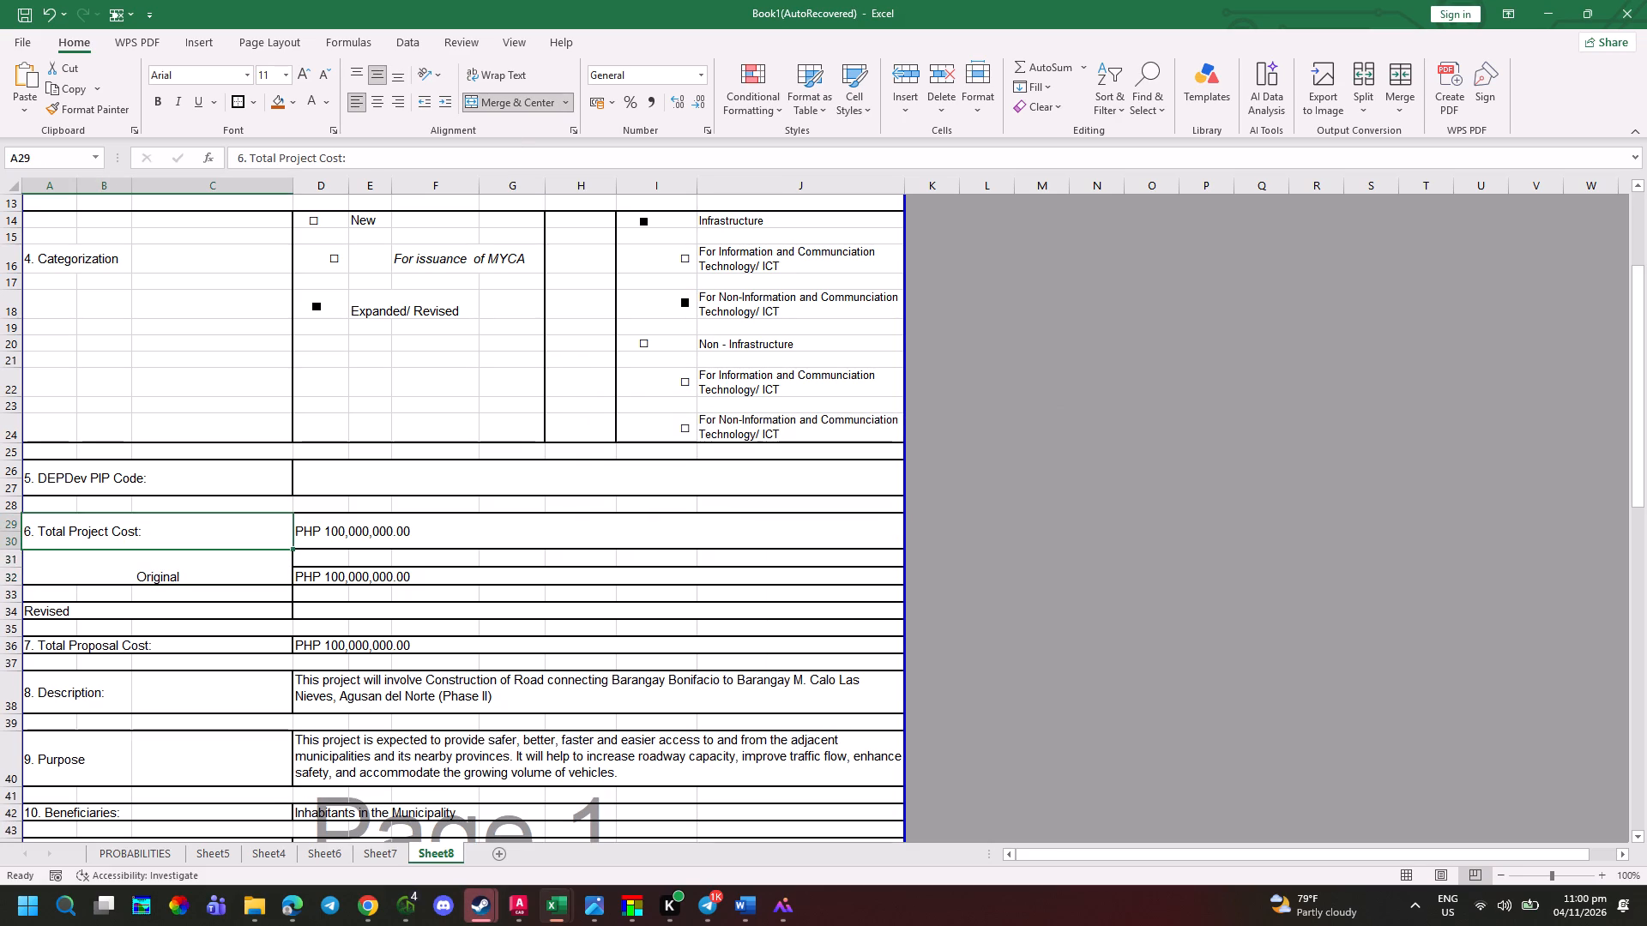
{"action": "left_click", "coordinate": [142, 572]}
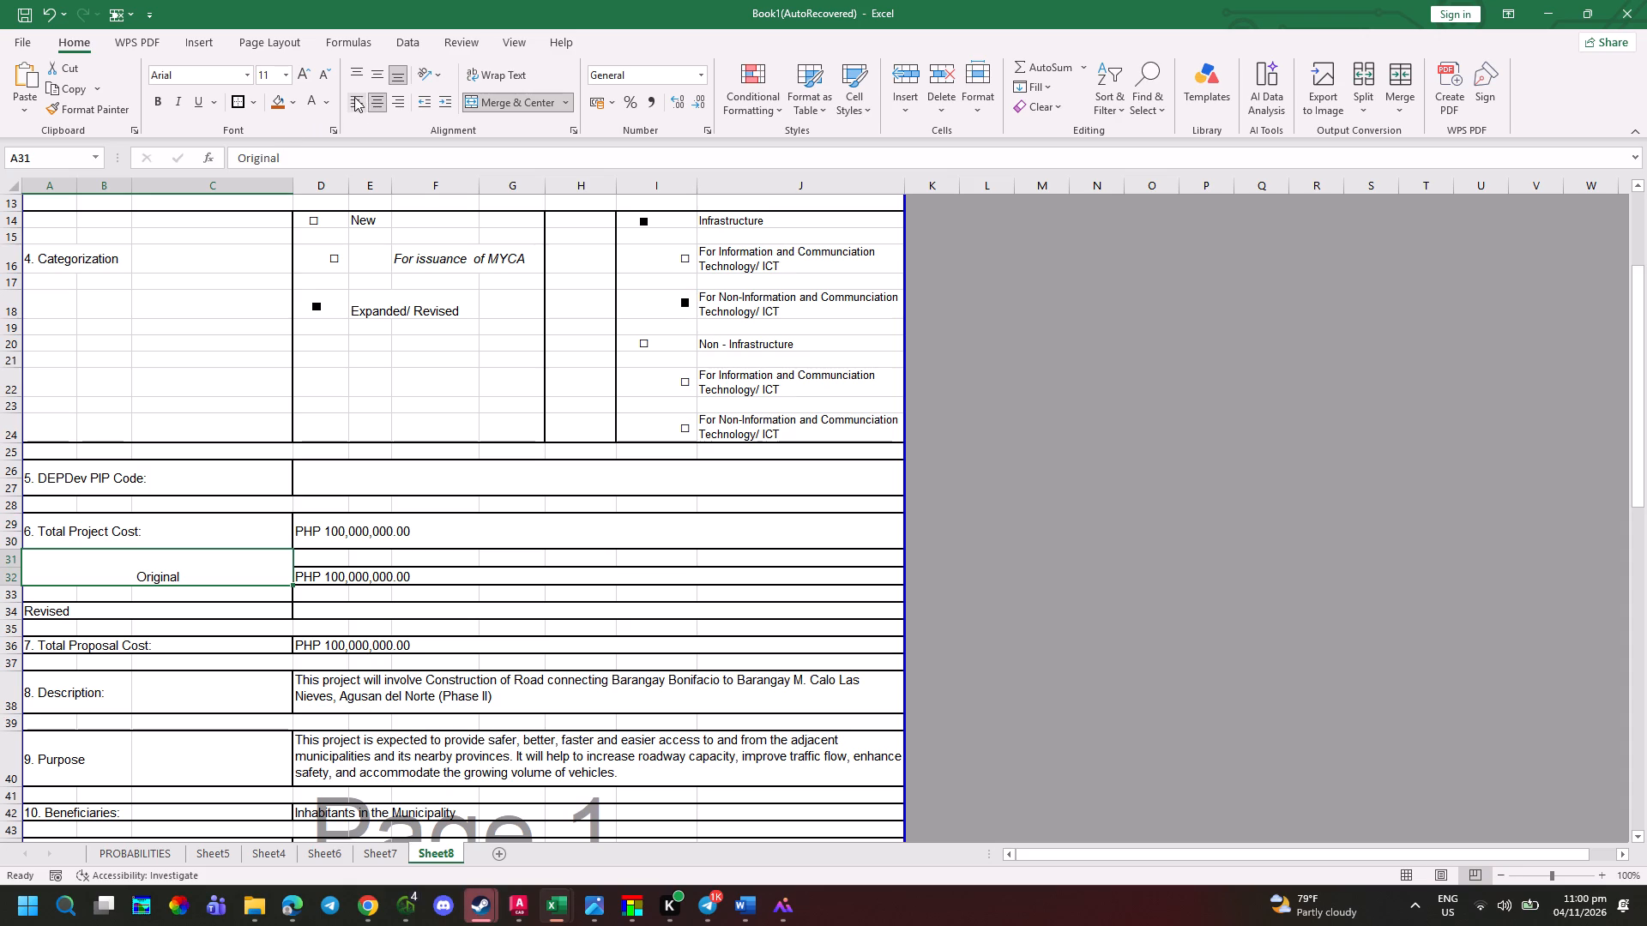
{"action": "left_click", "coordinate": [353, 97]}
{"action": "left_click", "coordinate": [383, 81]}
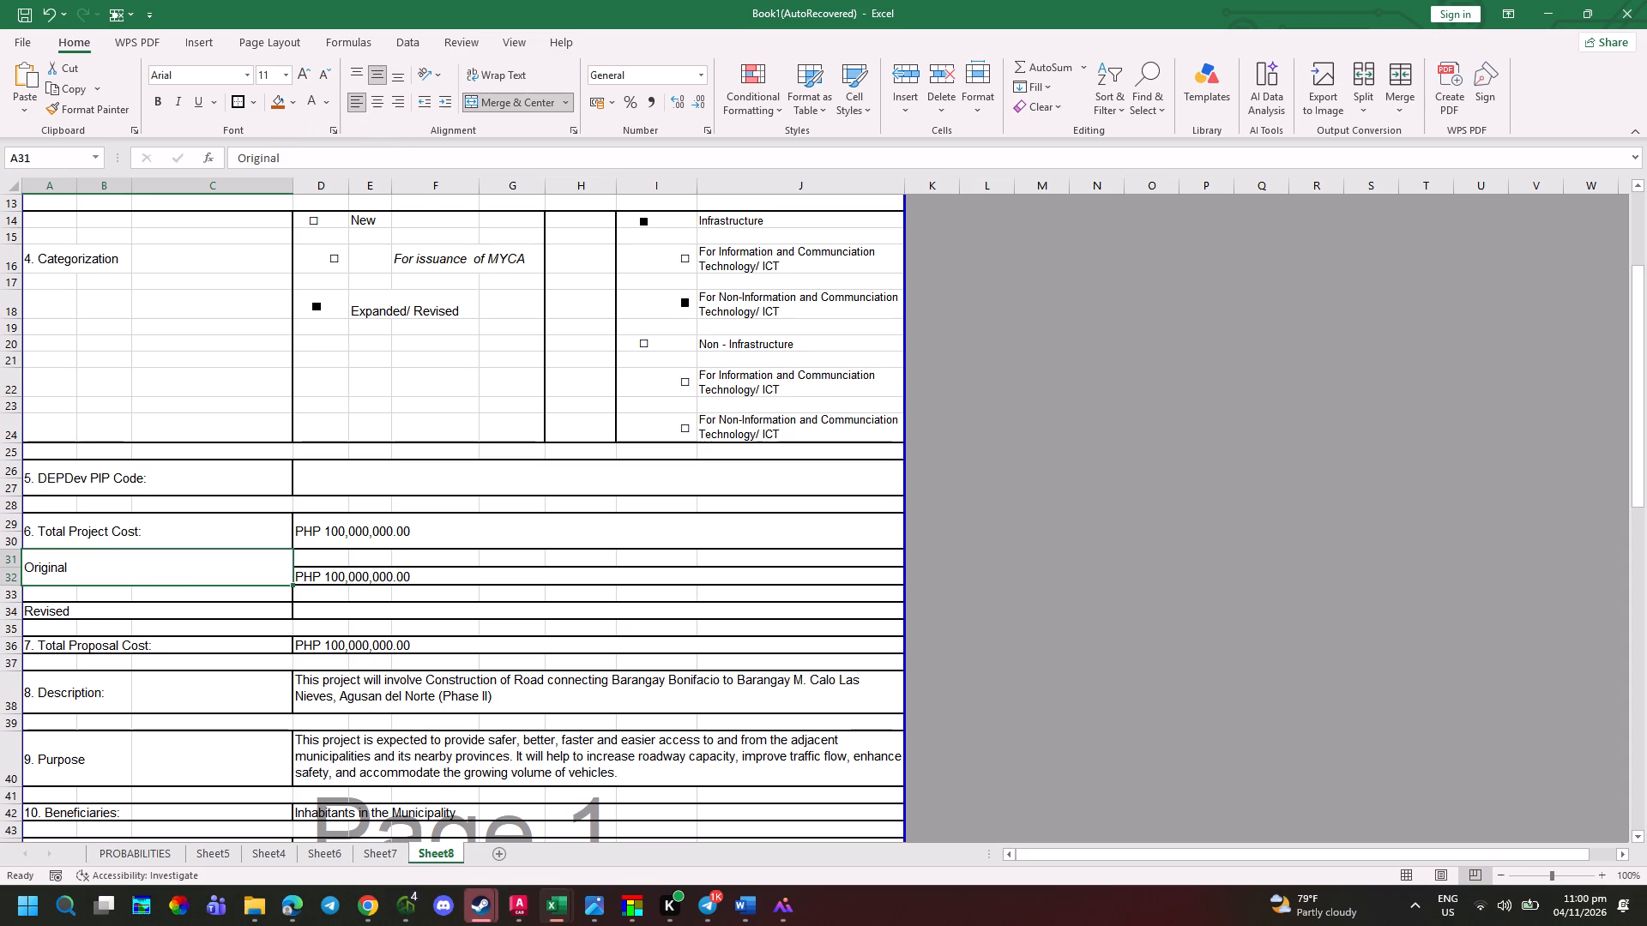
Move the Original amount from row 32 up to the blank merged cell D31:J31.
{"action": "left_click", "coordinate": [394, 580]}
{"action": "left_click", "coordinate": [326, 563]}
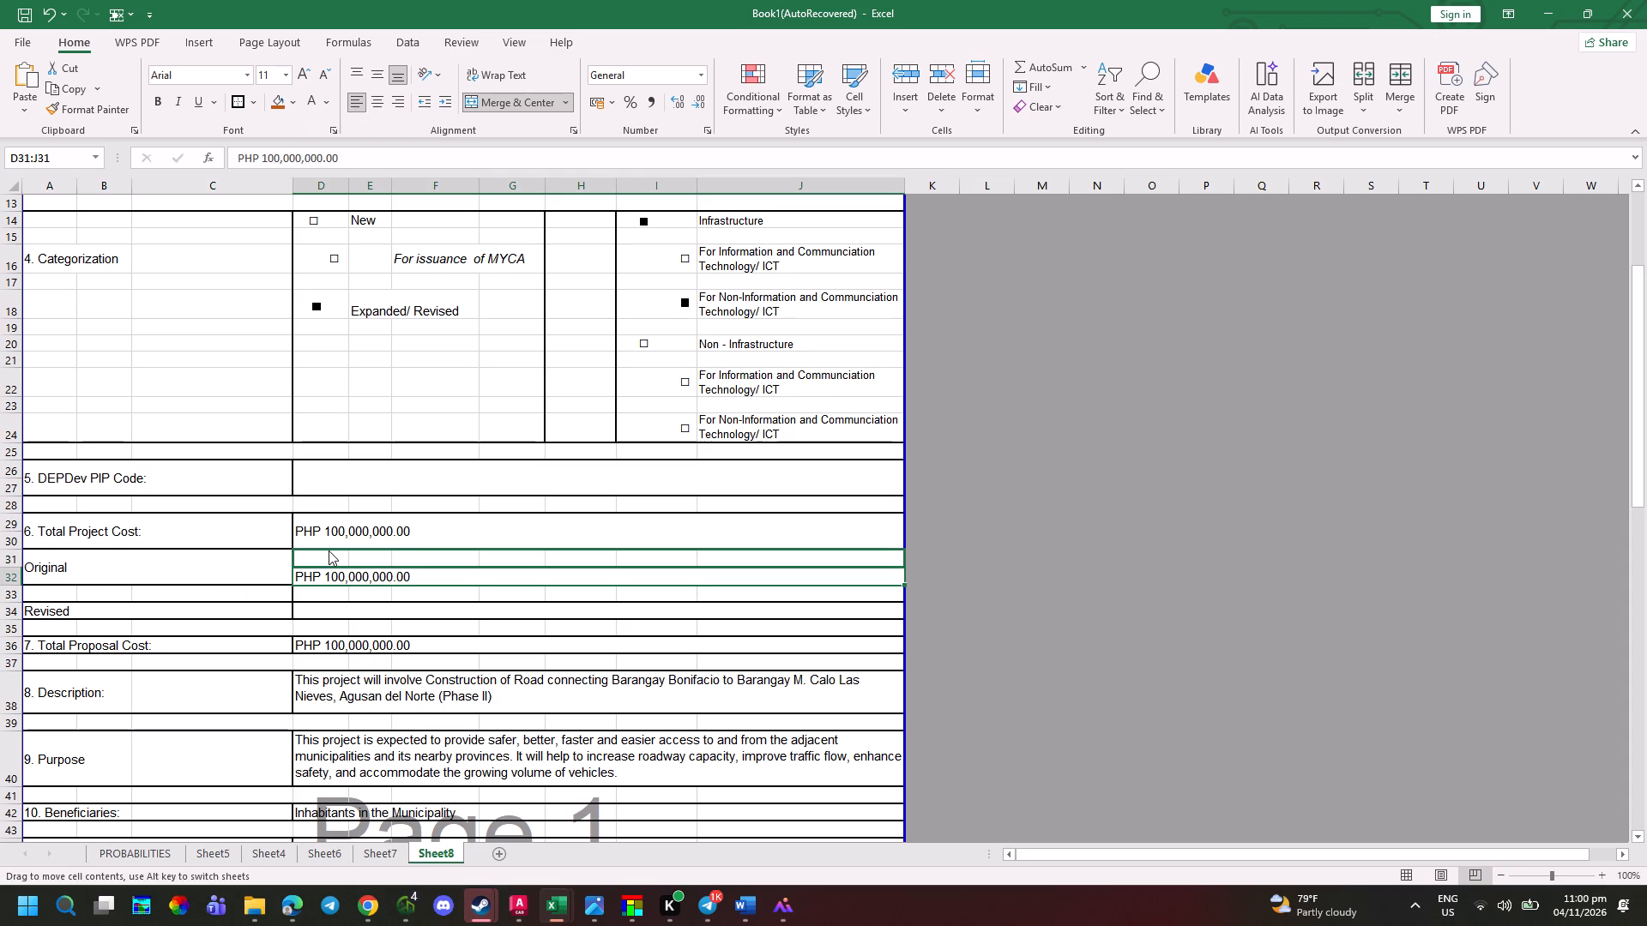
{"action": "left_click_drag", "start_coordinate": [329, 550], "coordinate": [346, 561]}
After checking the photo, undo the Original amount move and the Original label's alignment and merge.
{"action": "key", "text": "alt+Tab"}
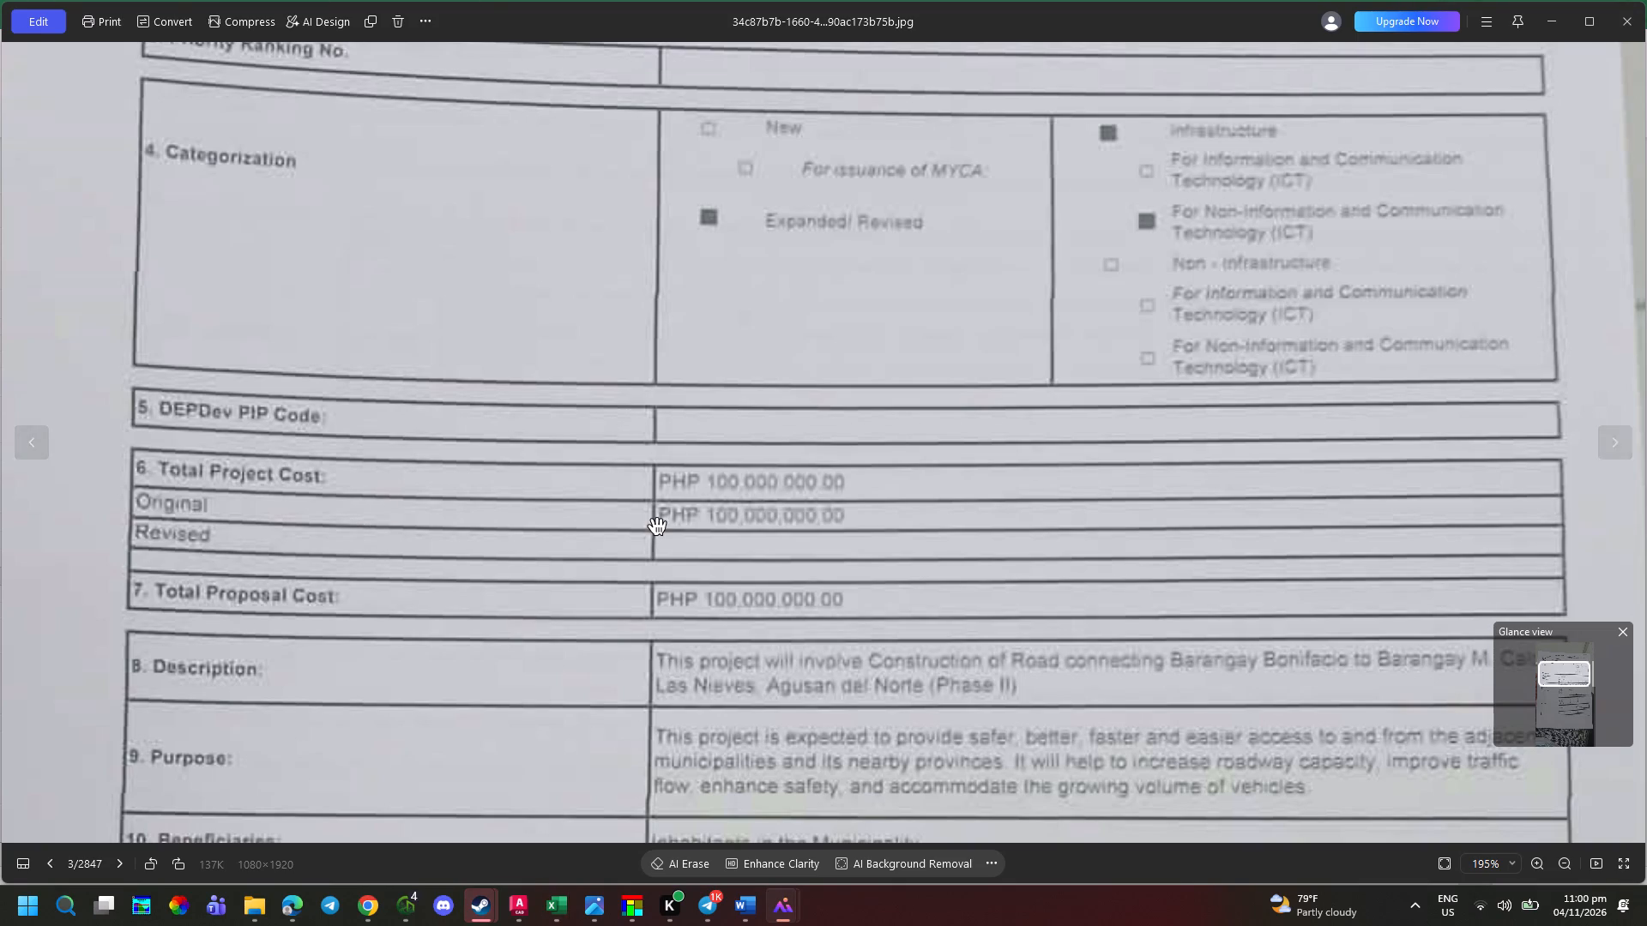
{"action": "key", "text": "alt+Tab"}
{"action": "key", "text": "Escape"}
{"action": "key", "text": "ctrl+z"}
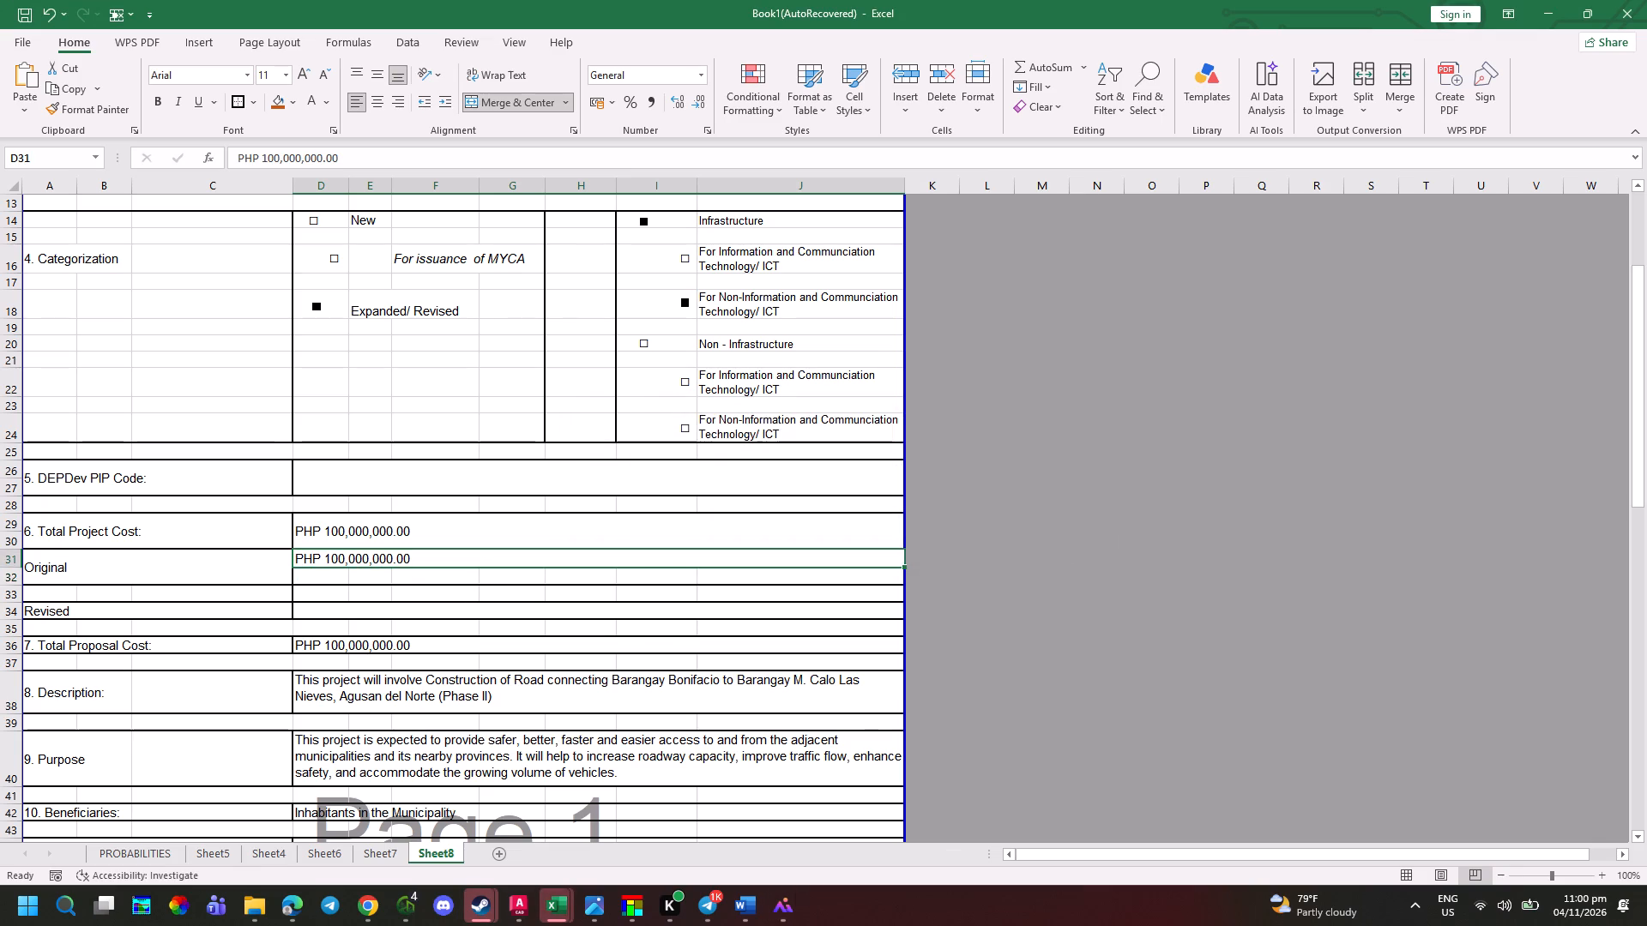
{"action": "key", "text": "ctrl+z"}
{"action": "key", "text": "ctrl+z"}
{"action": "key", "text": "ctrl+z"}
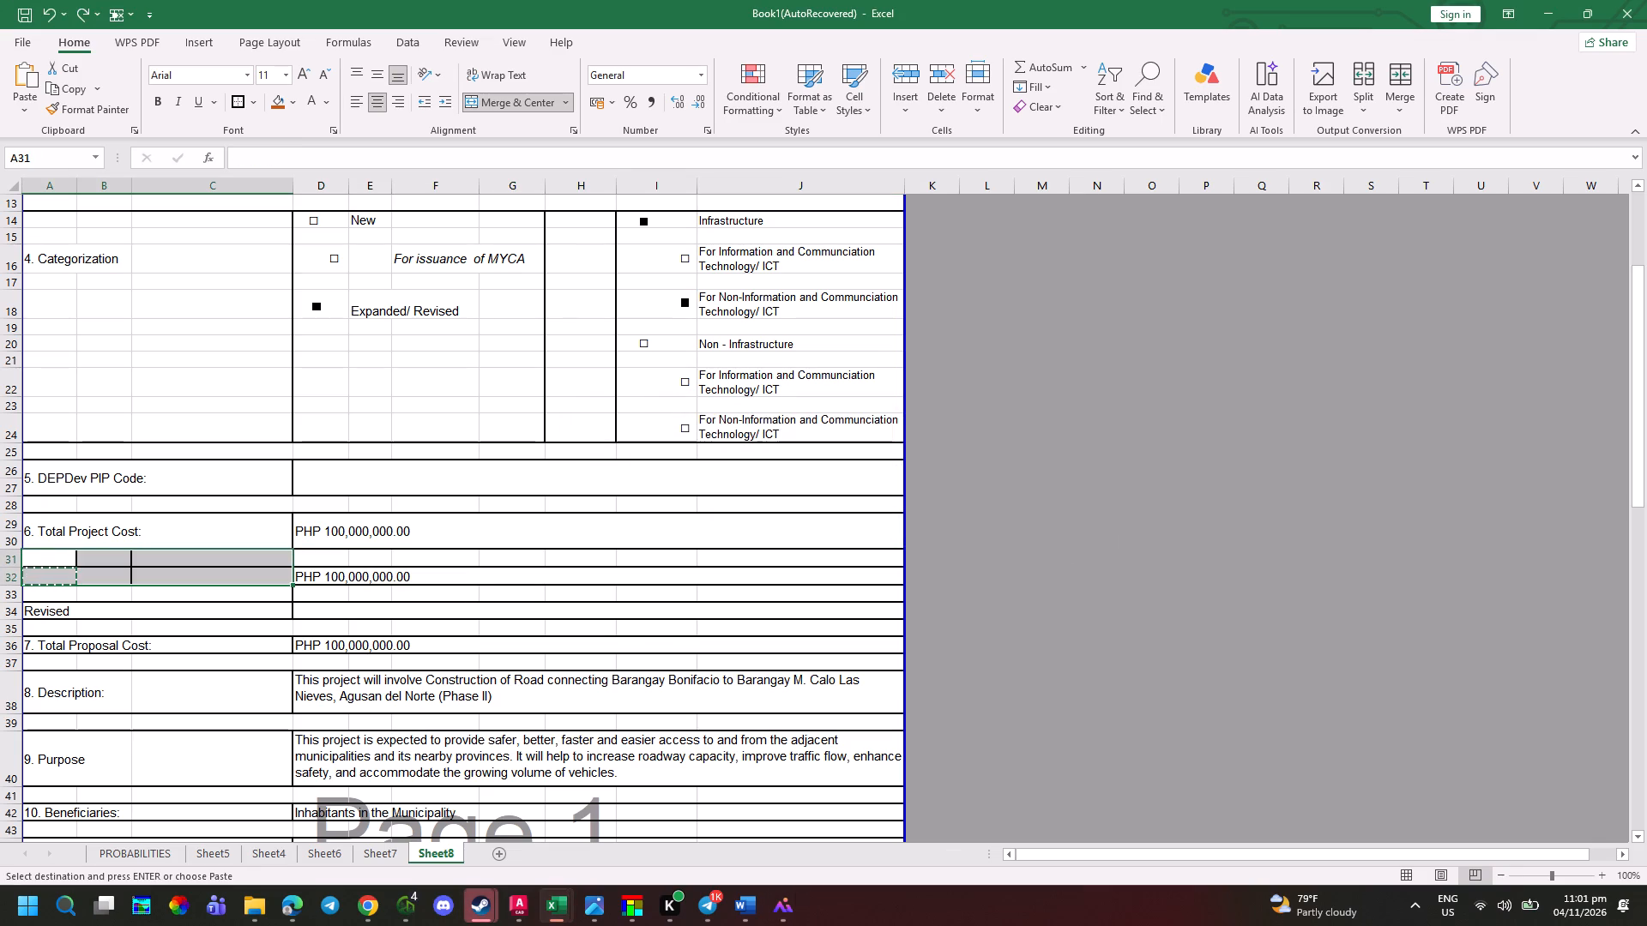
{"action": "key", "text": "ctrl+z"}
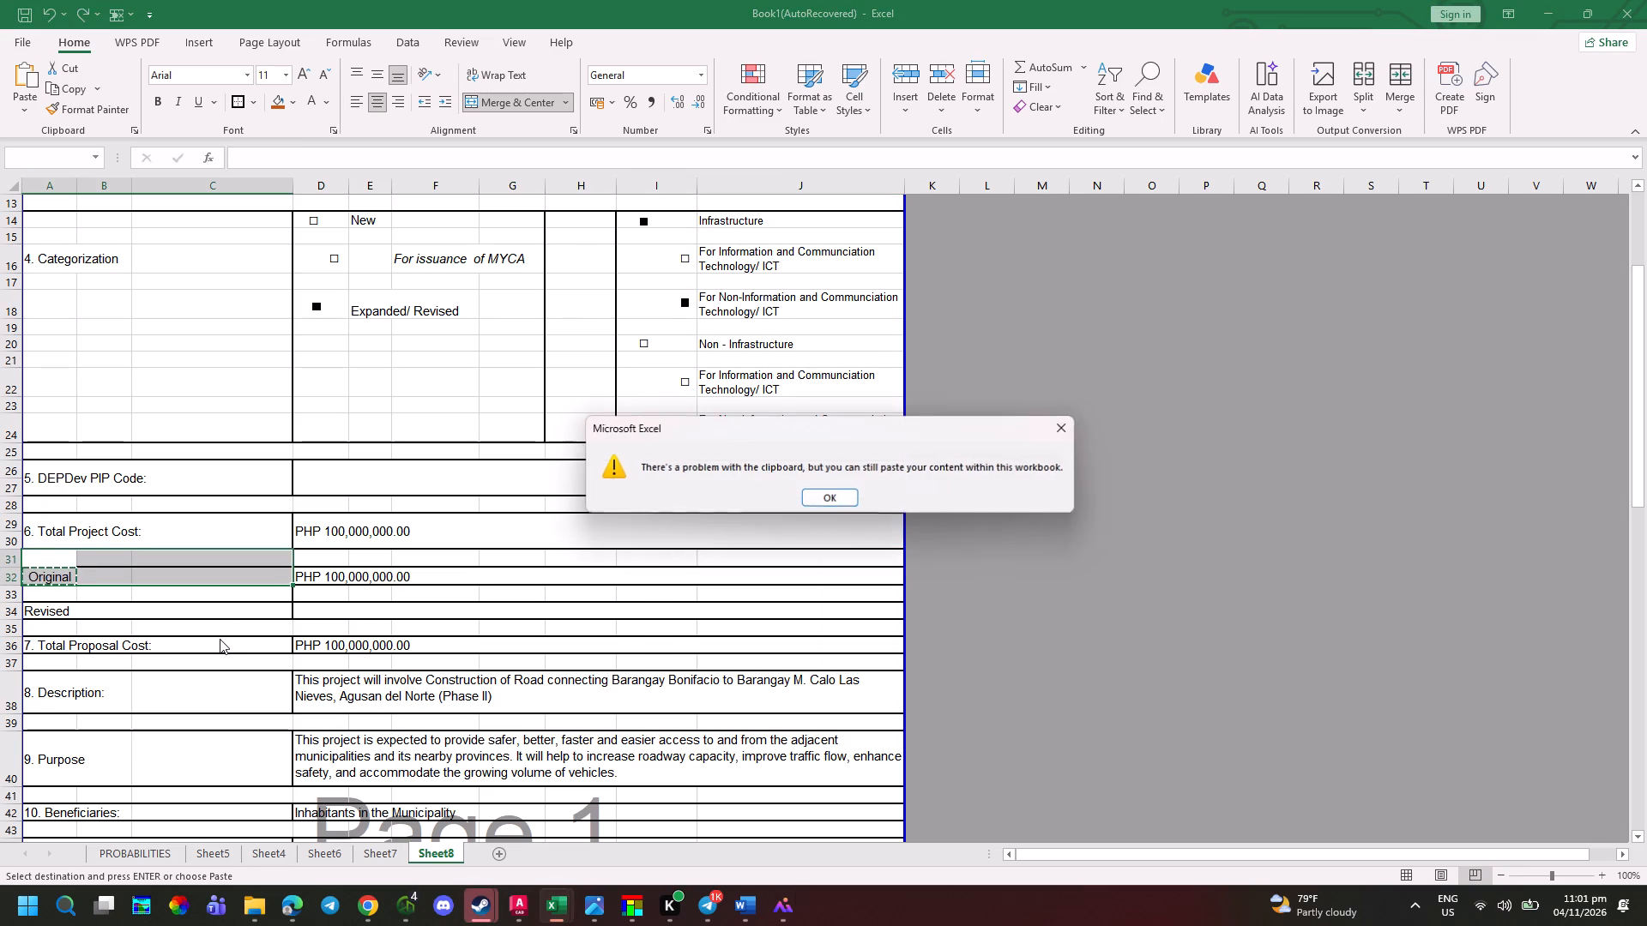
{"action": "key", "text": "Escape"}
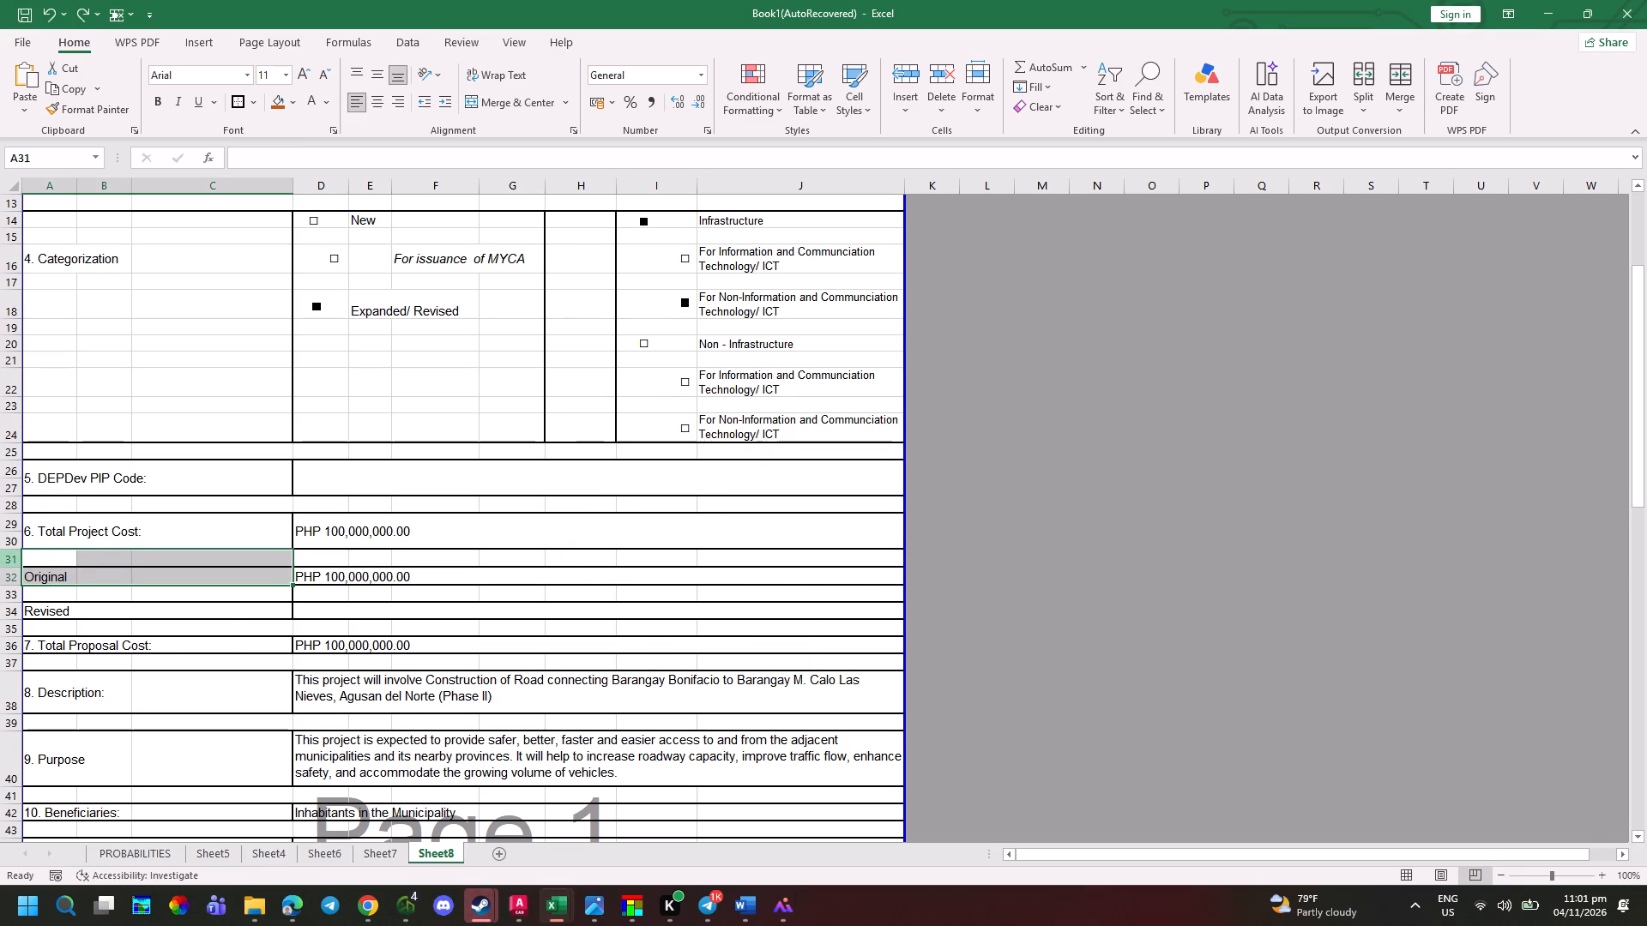
Delete the blank rows above the Original and Revised rows.
{"action": "left_click", "coordinate": [8, 558]}
{"action": "right_click", "coordinate": [8, 558]}
{"action": "left_click", "coordinate": [62, 294]}
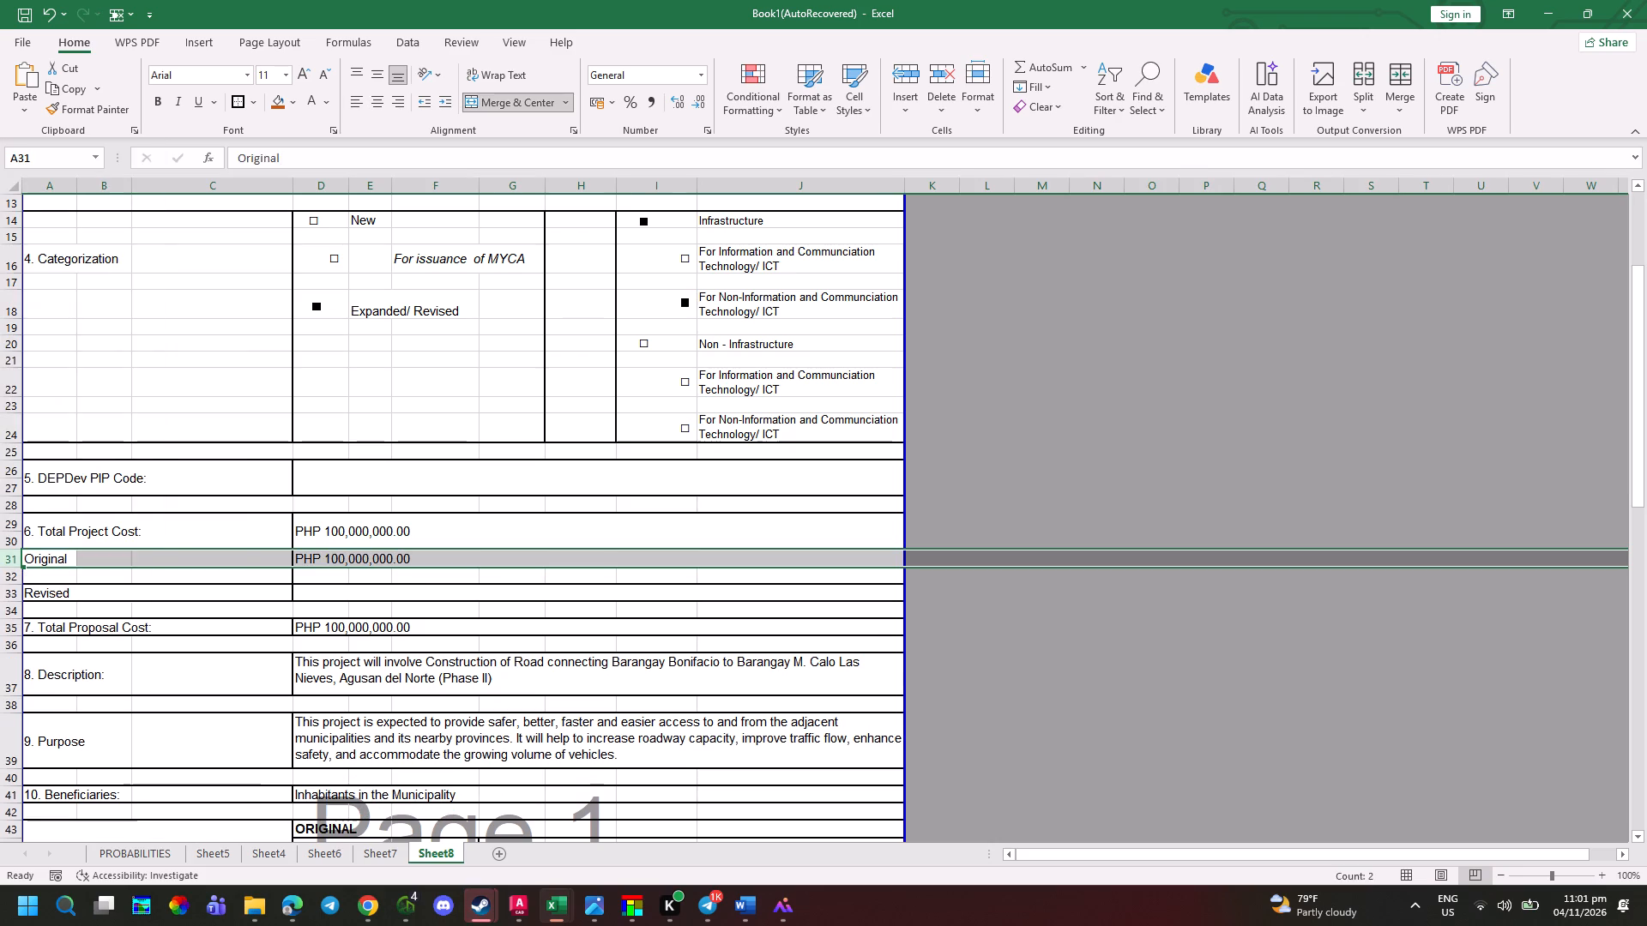
{"action": "left_click", "coordinate": [175, 623]}
{"action": "left_click", "coordinate": [13, 570]}
{"action": "left_click", "coordinate": [5, 578]}
{"action": "right_click", "coordinate": [5, 578]}
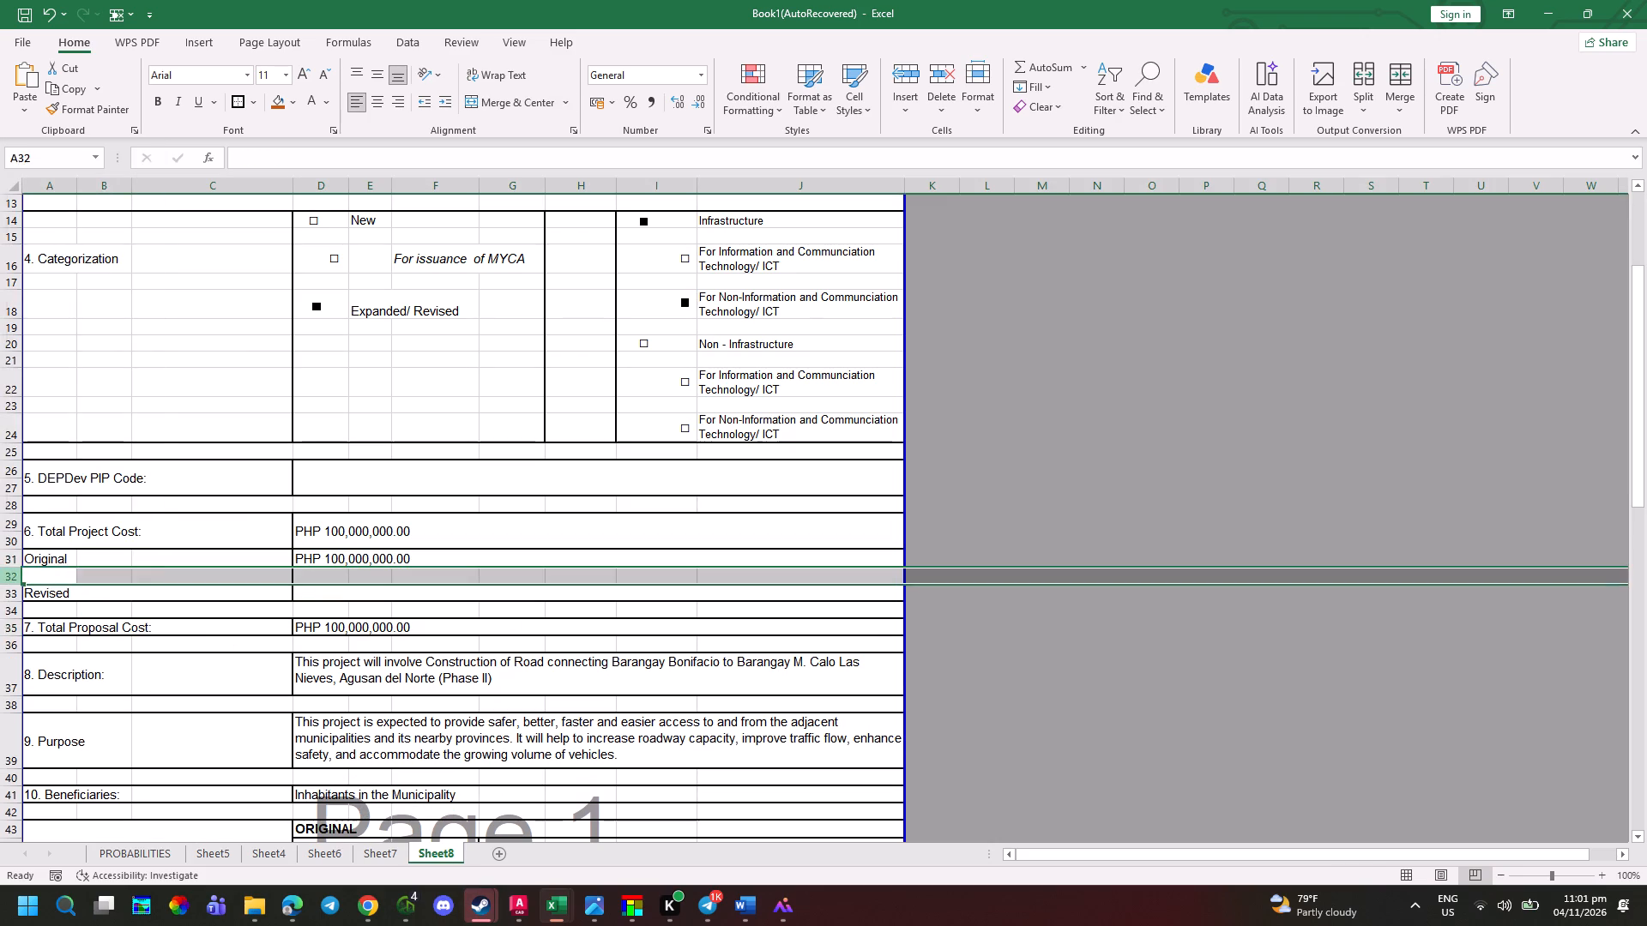
{"action": "left_click", "coordinate": [89, 319]}
{"action": "left_click", "coordinate": [335, 628]}
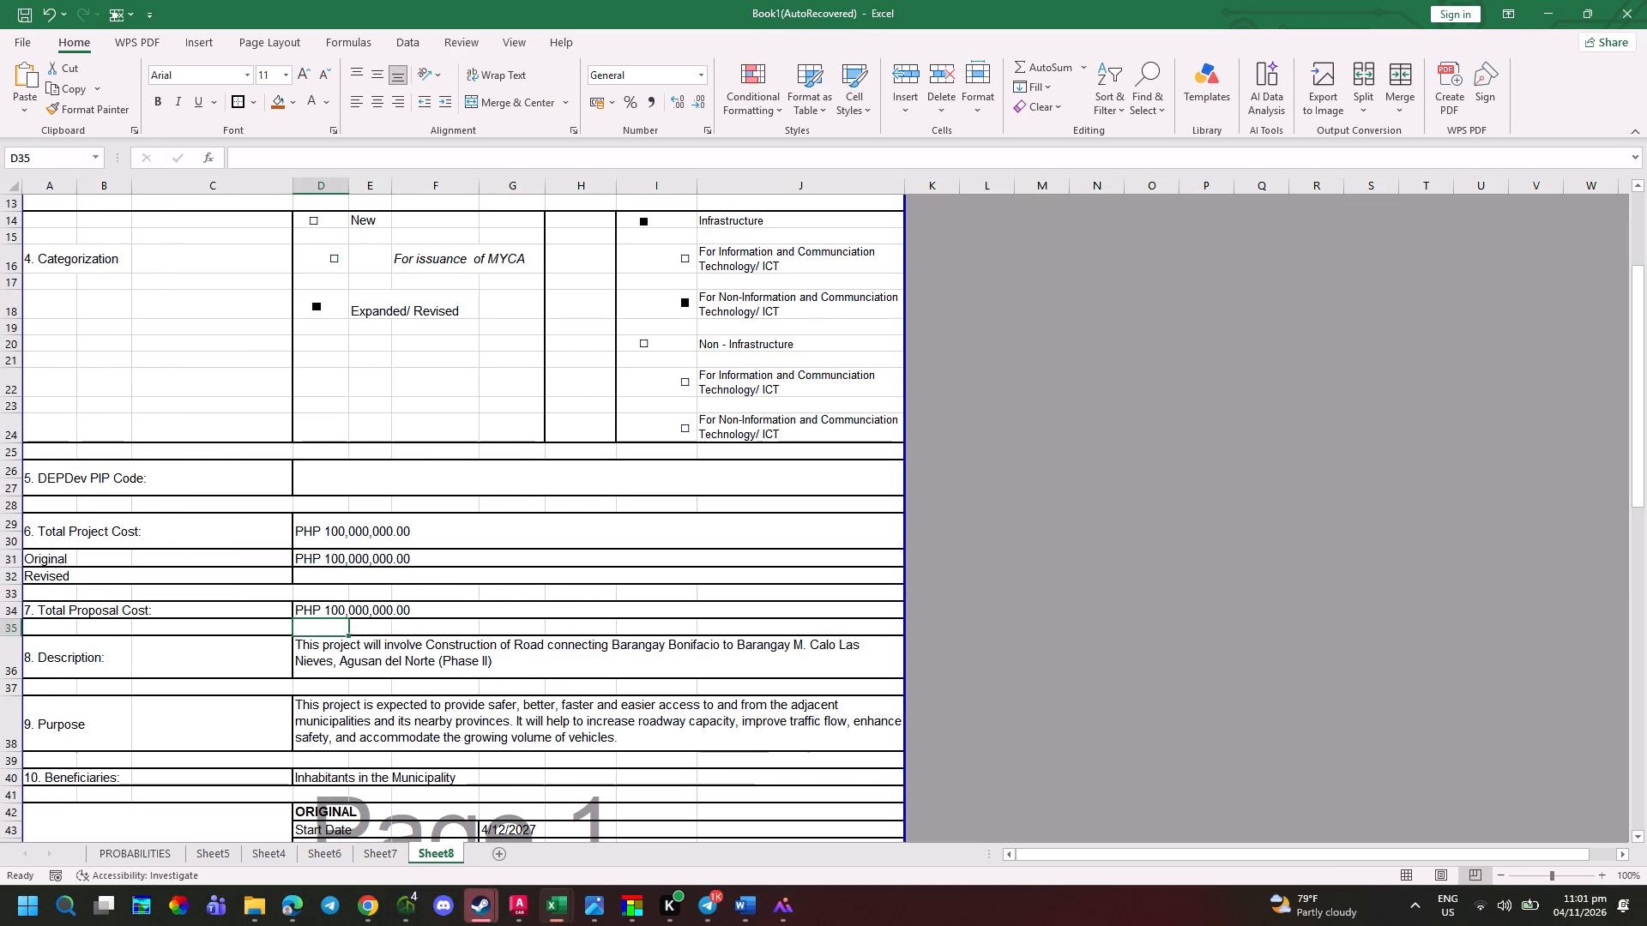
Check the cost rows against the photo and insert a blank row above the Total Proposal Cost row.
{"action": "key", "text": "alt+Tab"}
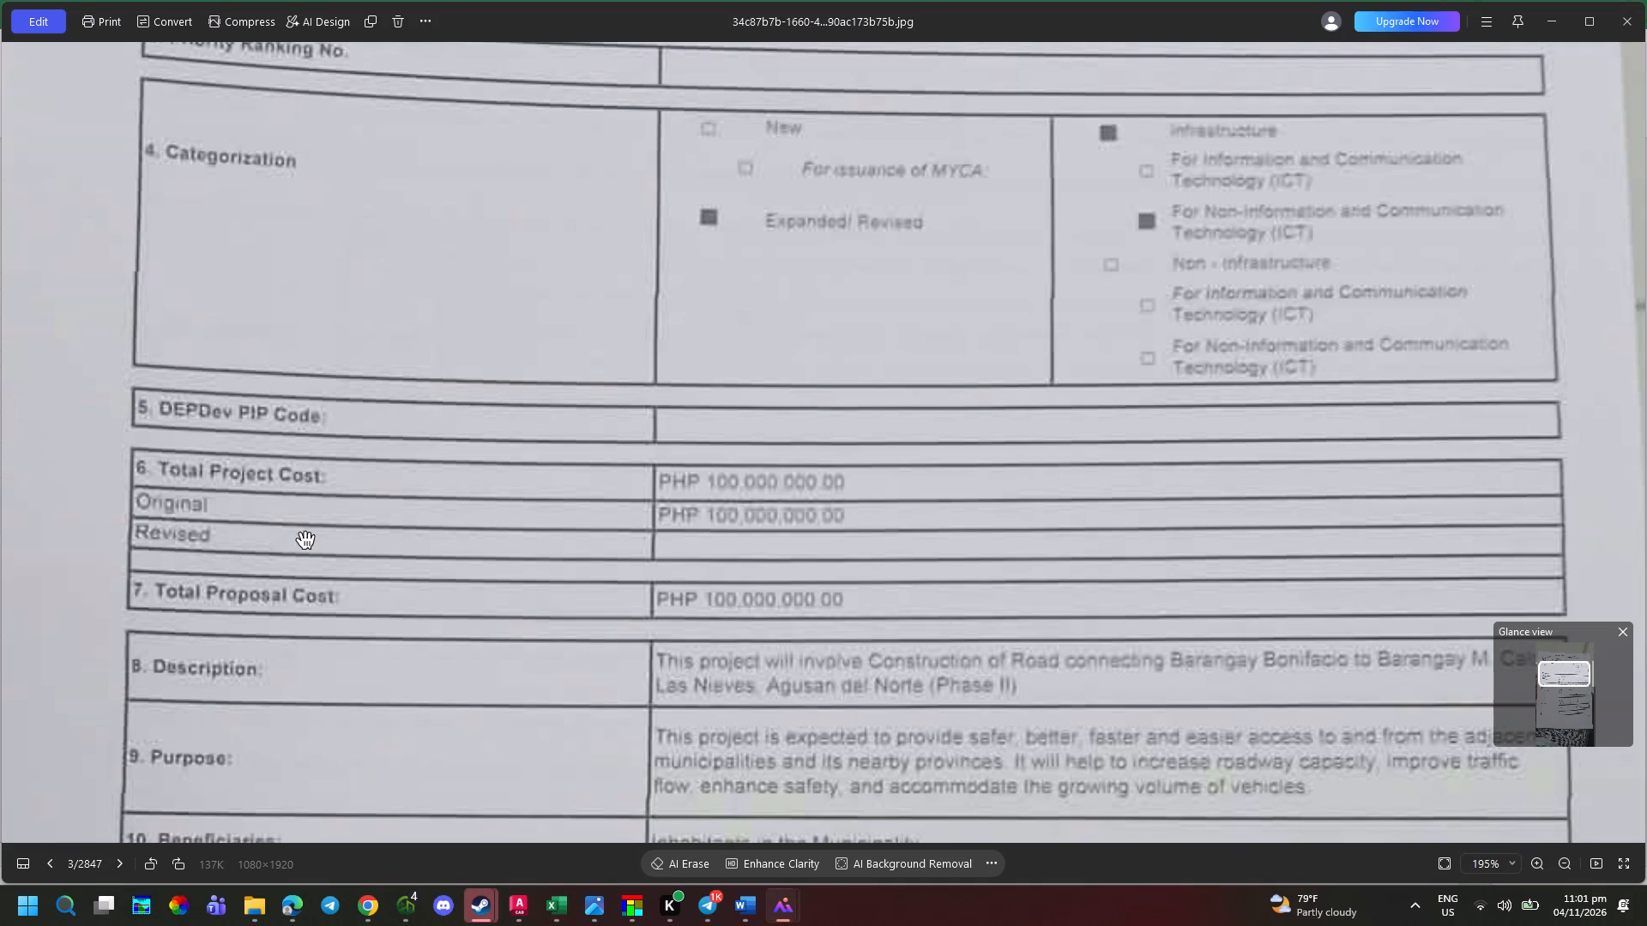
{"action": "key", "text": "alt+Tab"}
{"action": "key", "text": "alt+Tab"}
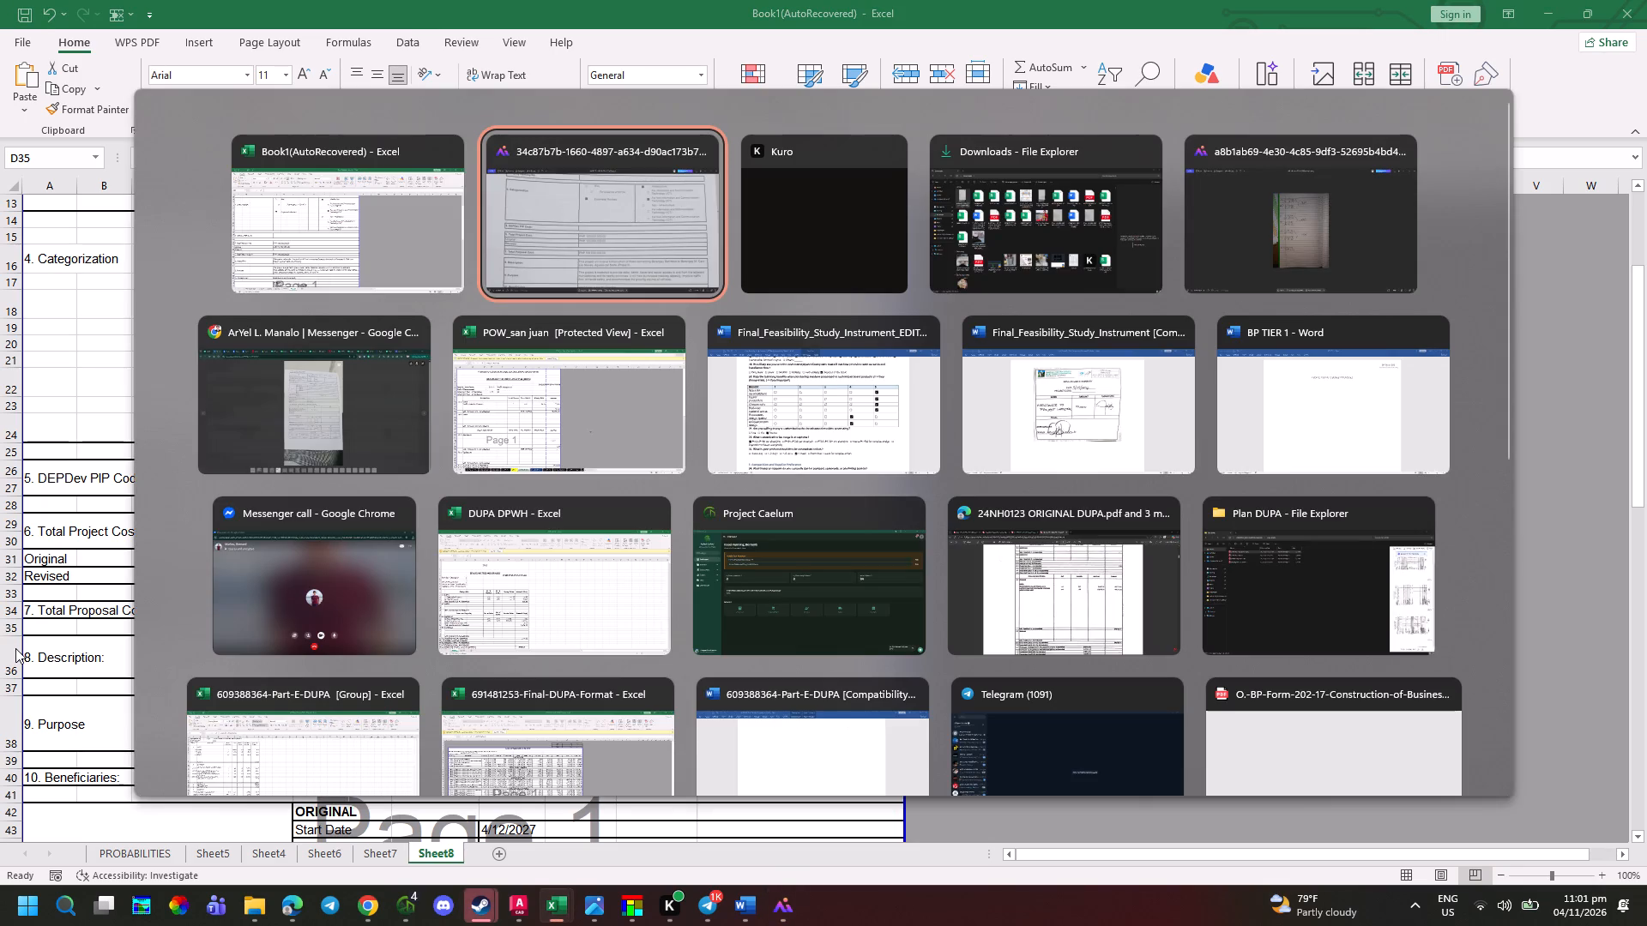
{"action": "left_click", "coordinate": [524, 262]}
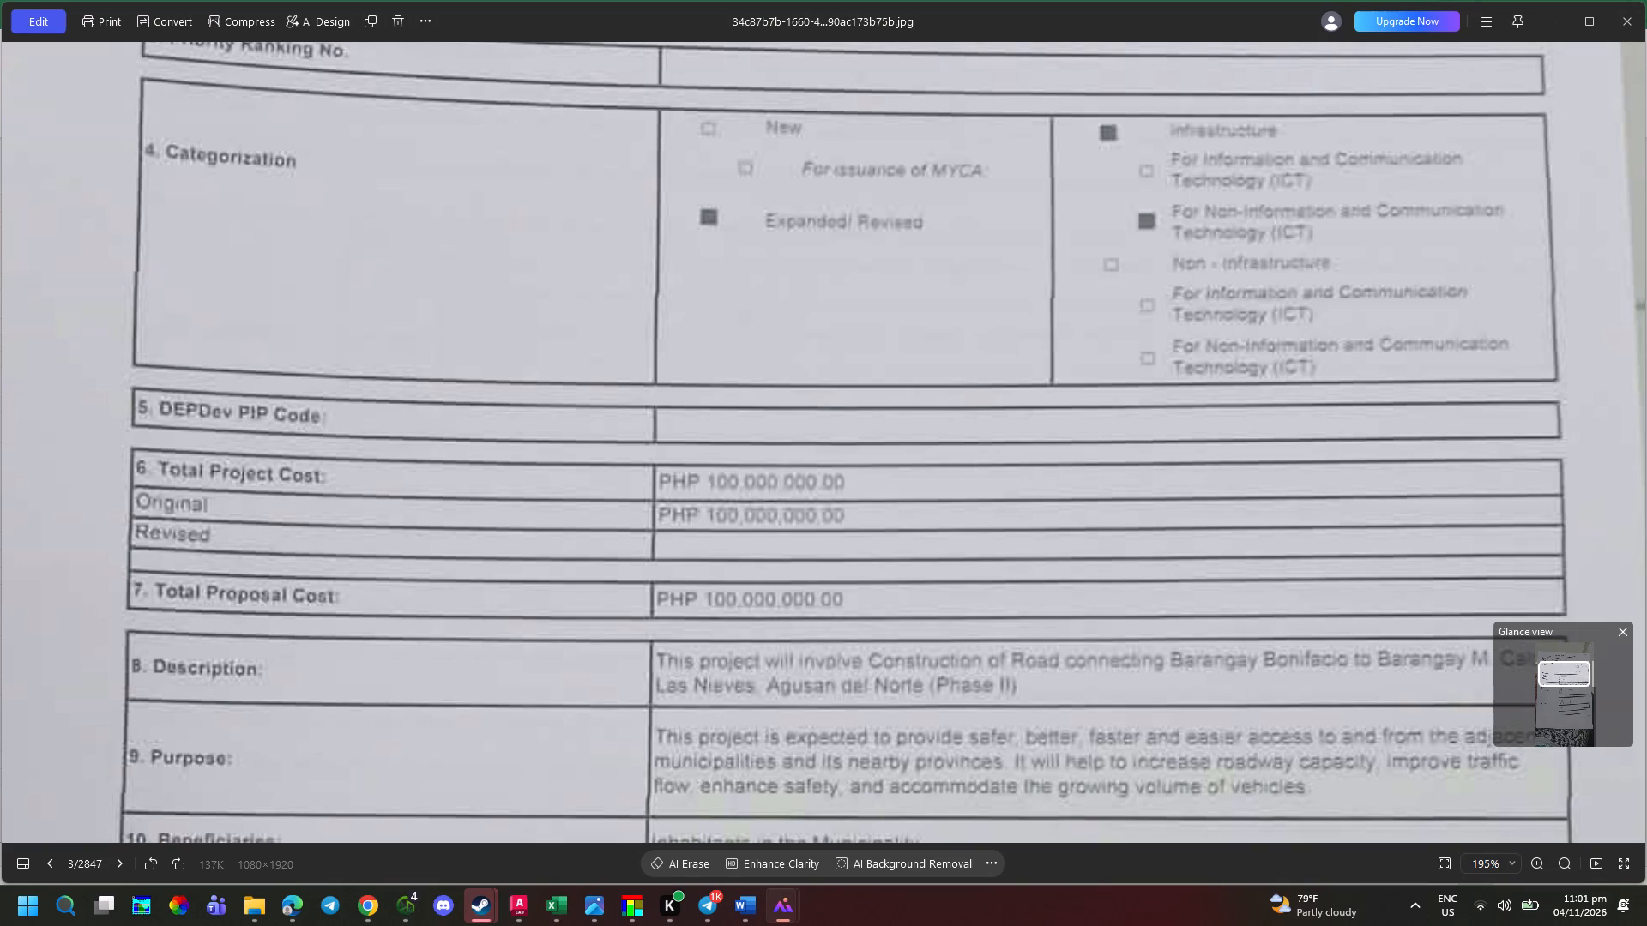
{"action": "key", "text": "alt+Tab"}
{"action": "key", "text": "alt+Tab"}
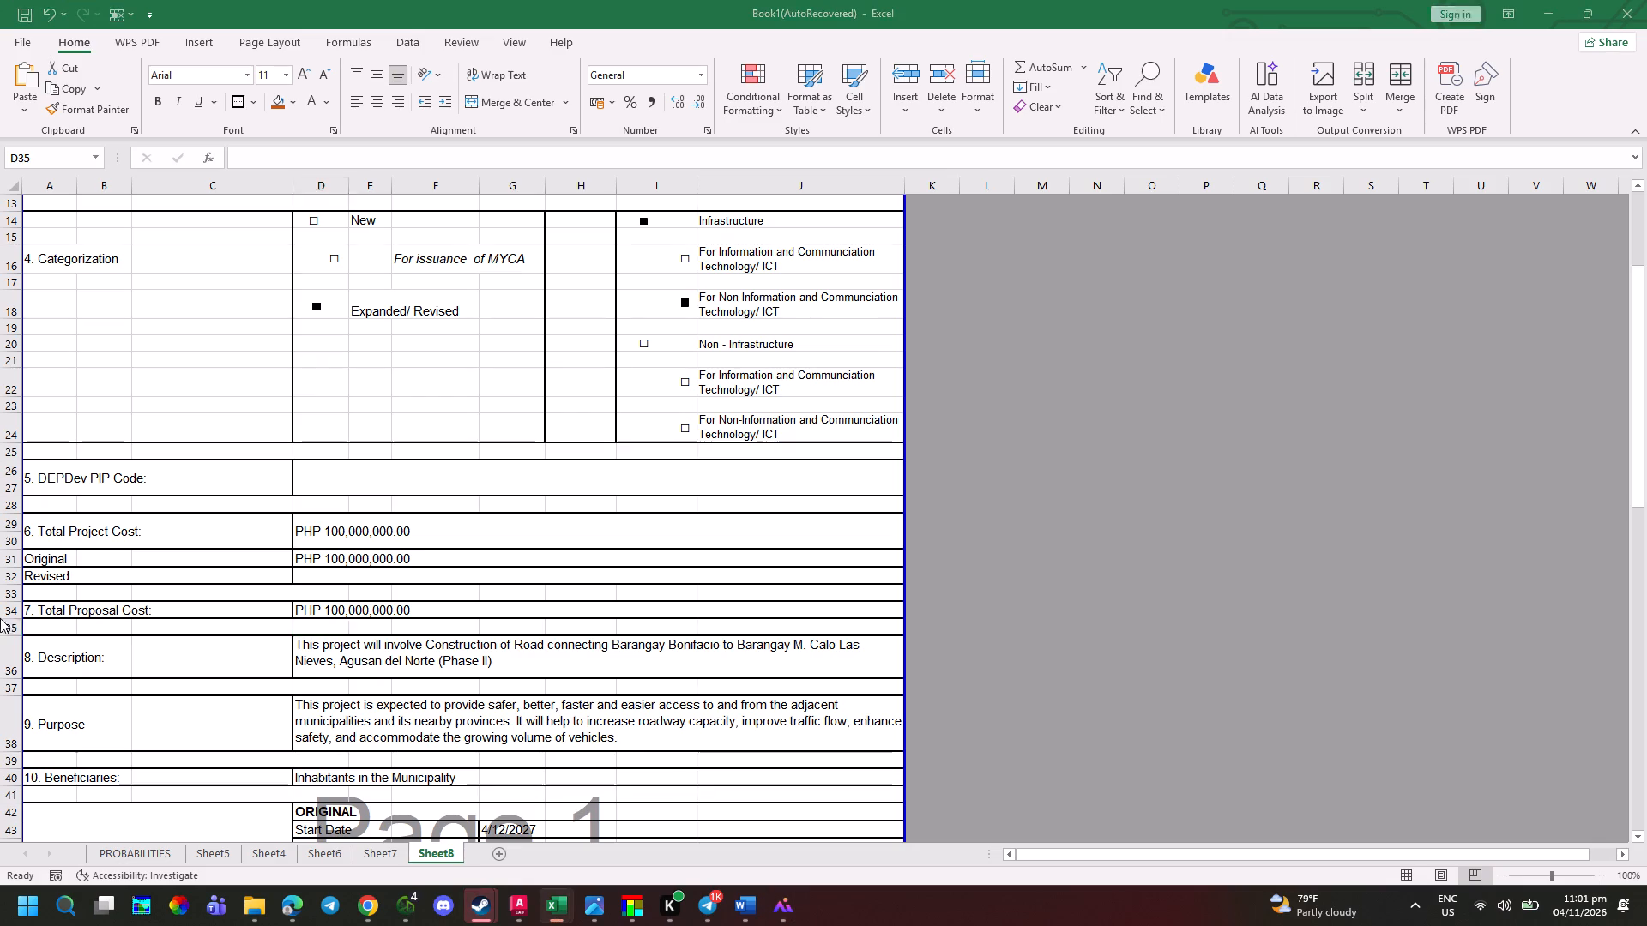
{"action": "key", "text": "alt+Tab"}
{"action": "left_click", "coordinate": [11, 610]}
{"action": "right_click", "coordinate": [11, 610]}
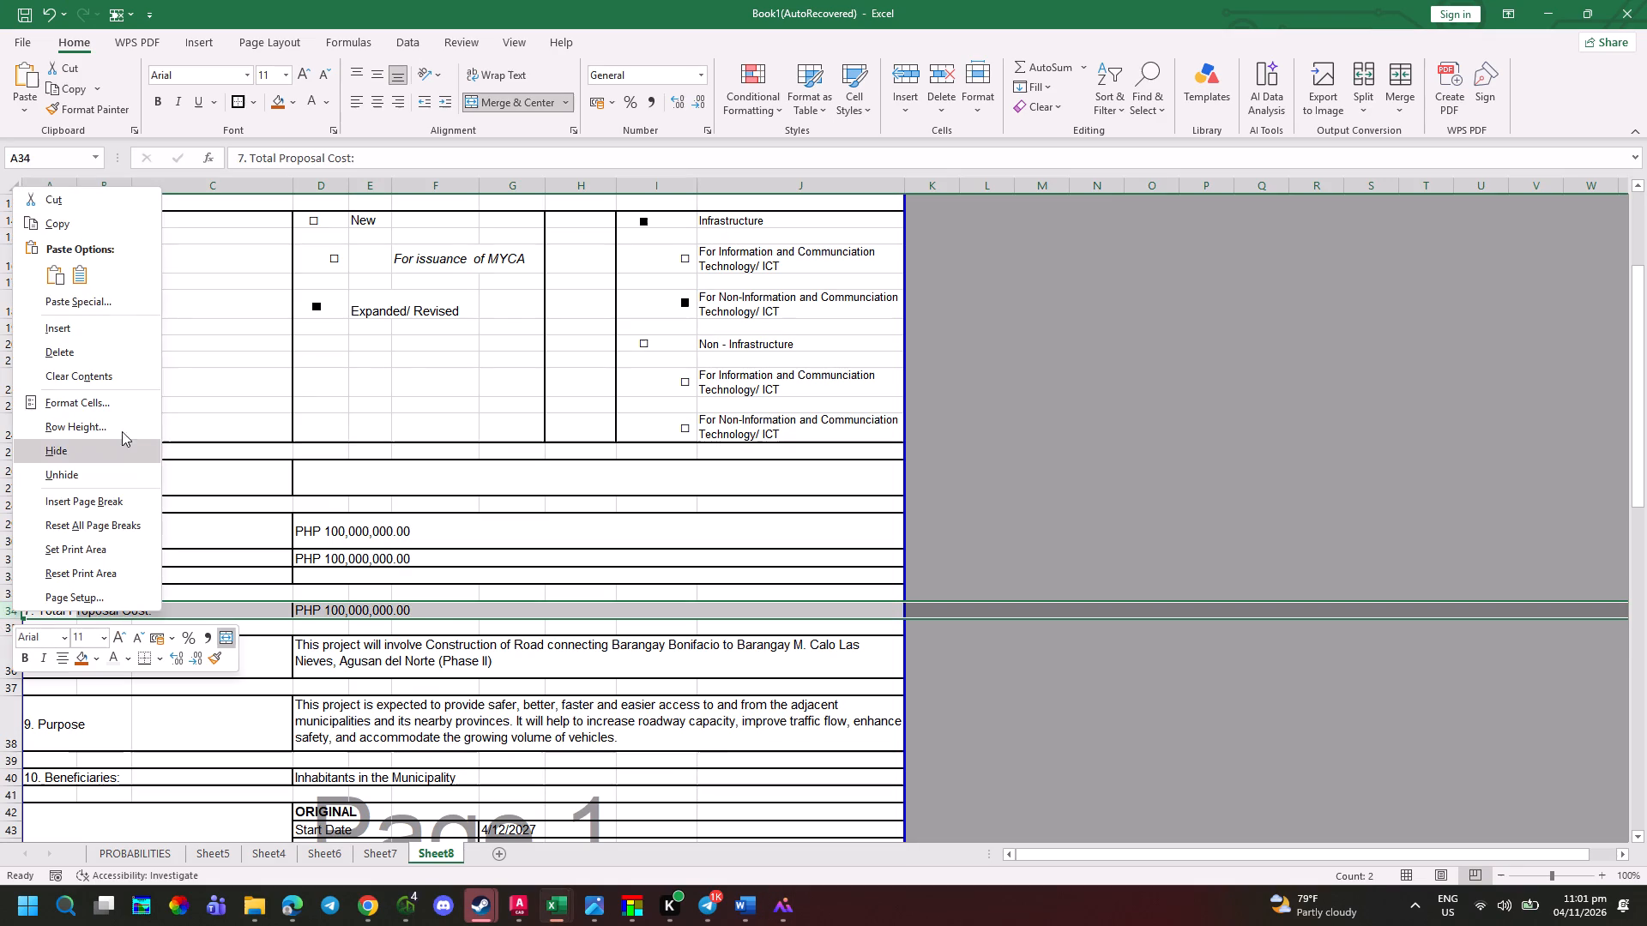
{"action": "left_click", "coordinate": [59, 326]}
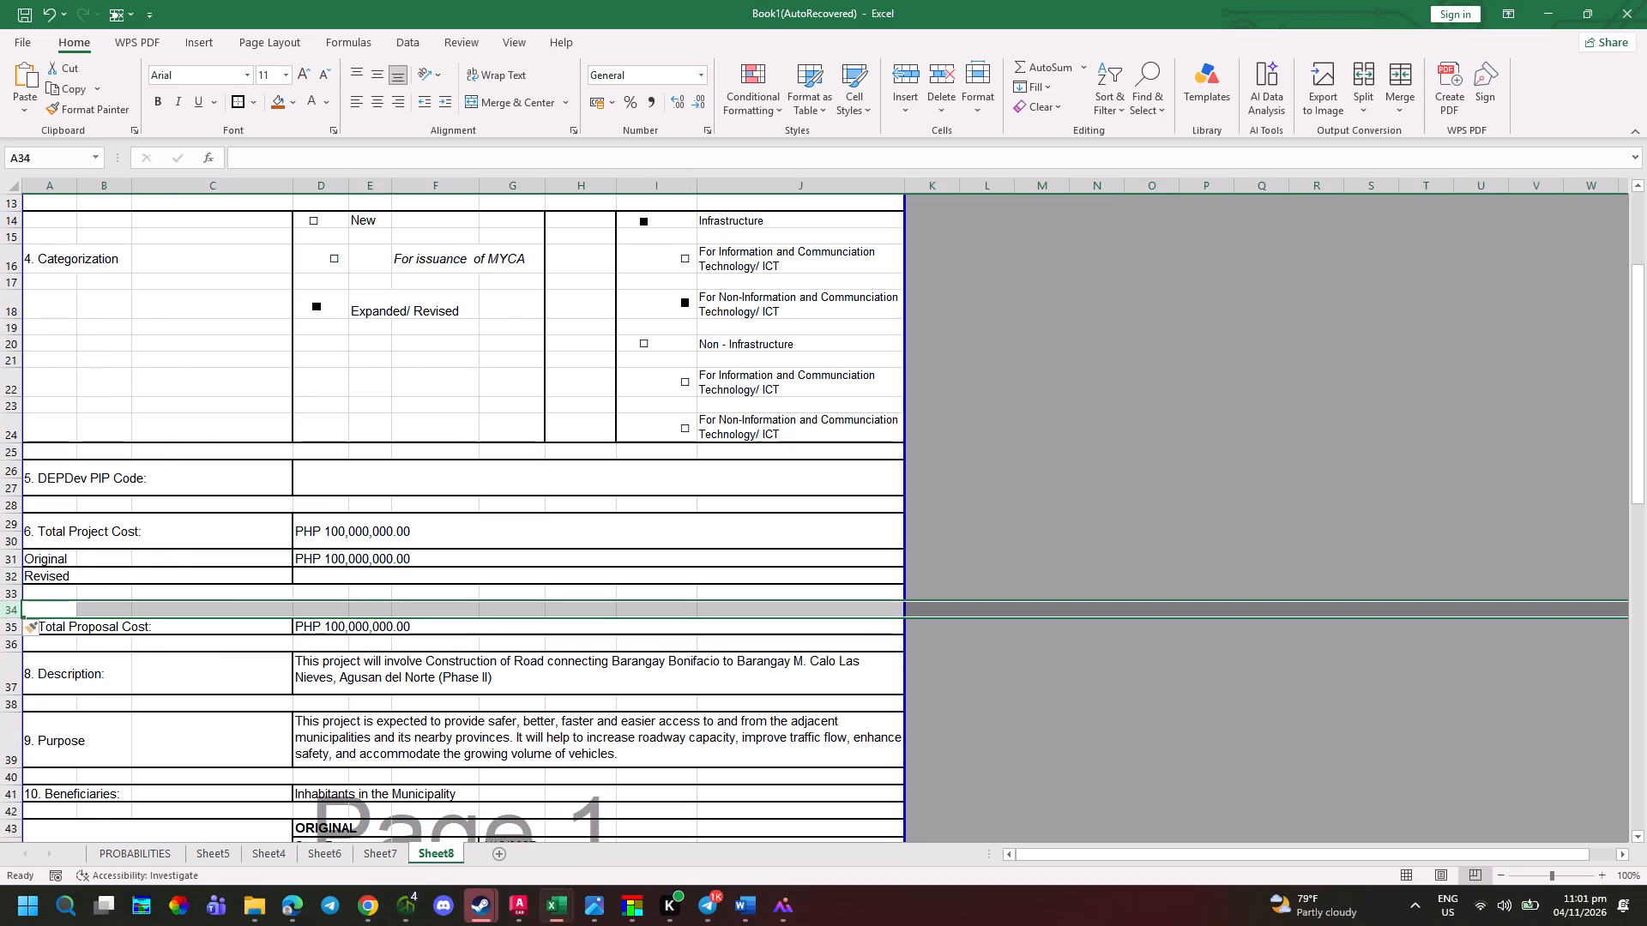
Merge A34:C35 for the Total Proposal Cost label, left-aligning and vertically centring it.
{"action": "left_click_drag", "start_coordinate": [59, 609], "coordinate": [206, 621]}
{"action": "double_click", "coordinate": [501, 111]}
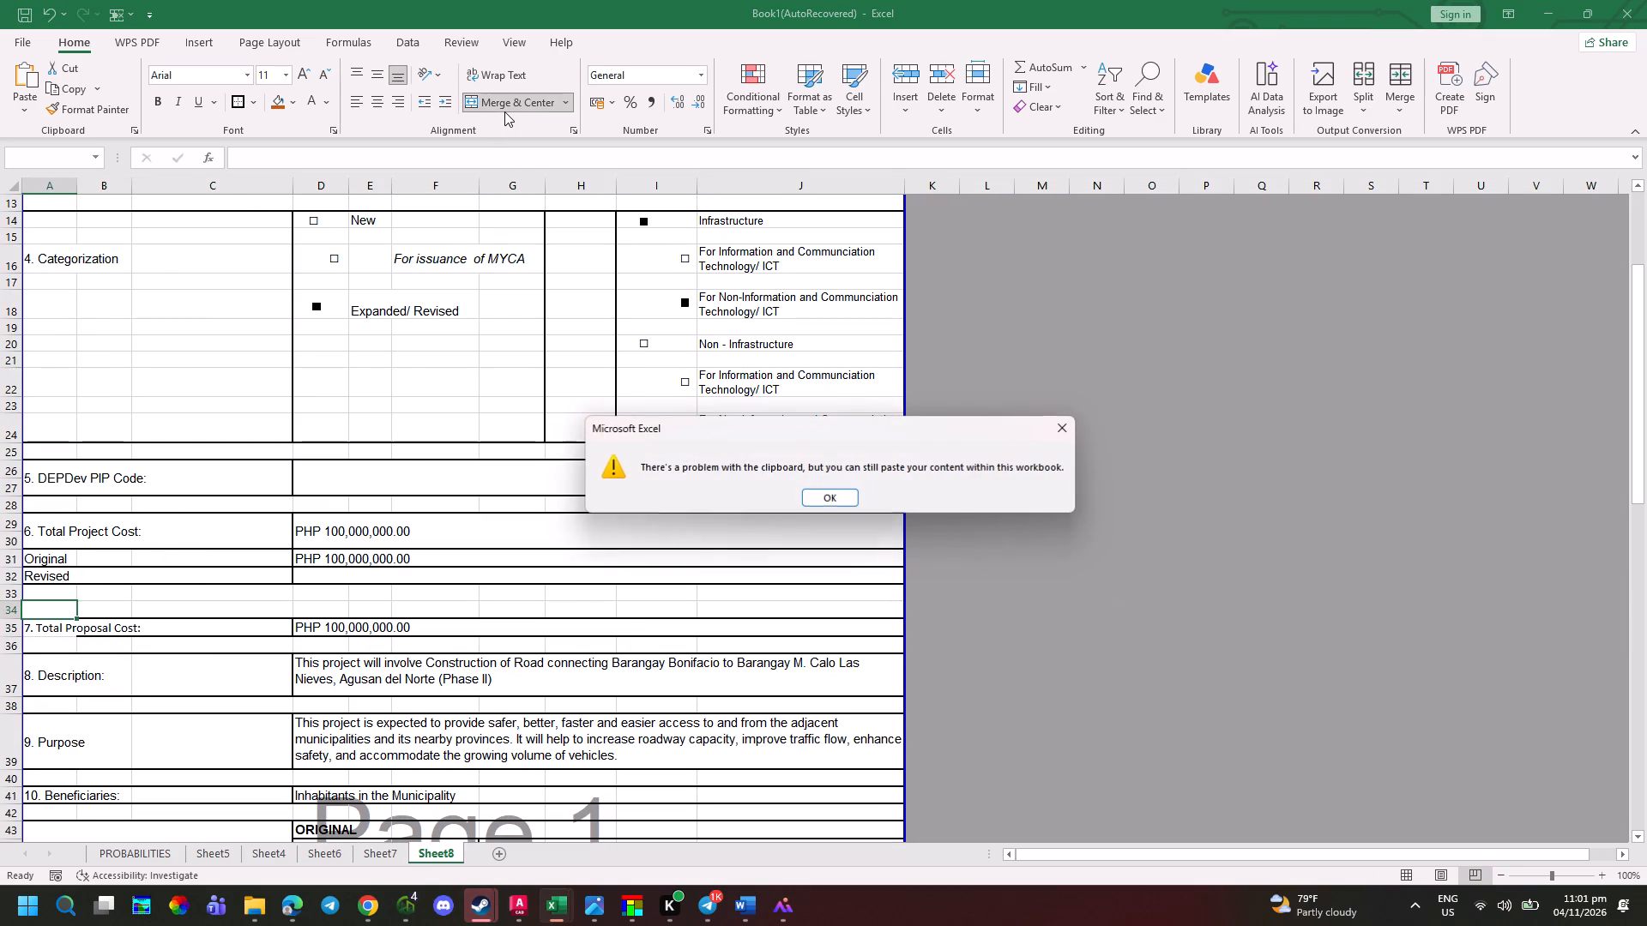
{"action": "left_click", "coordinate": [833, 487]}
{"action": "left_click", "coordinate": [834, 507]}
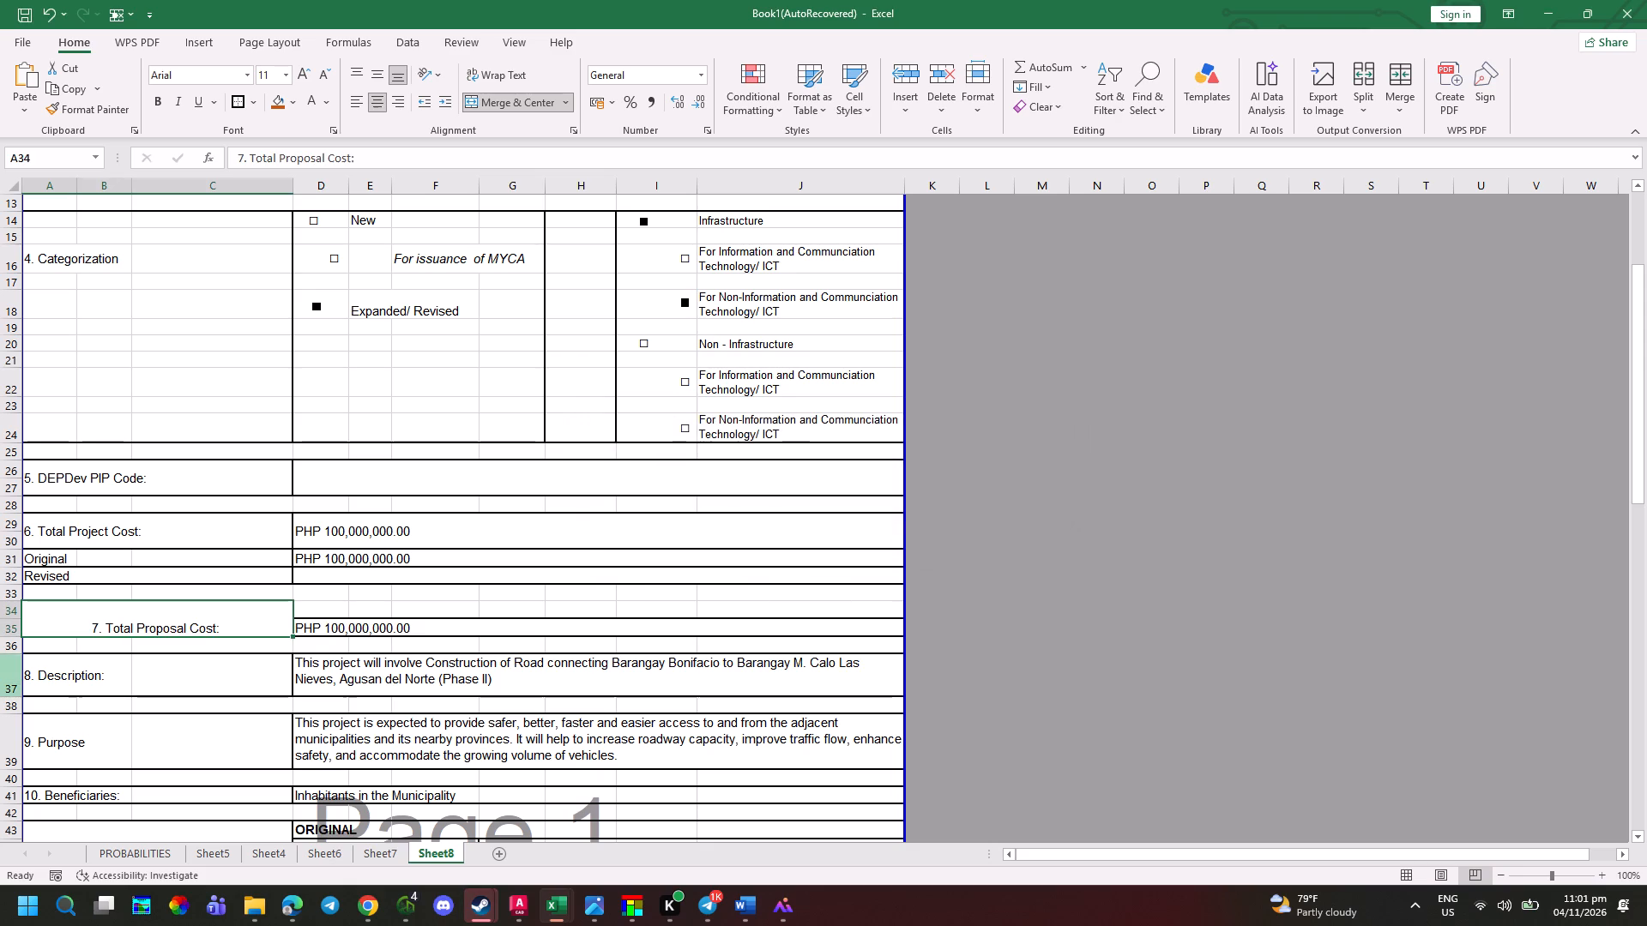
{"action": "left_click", "coordinate": [375, 69]}
{"action": "left_click", "coordinate": [350, 105]}
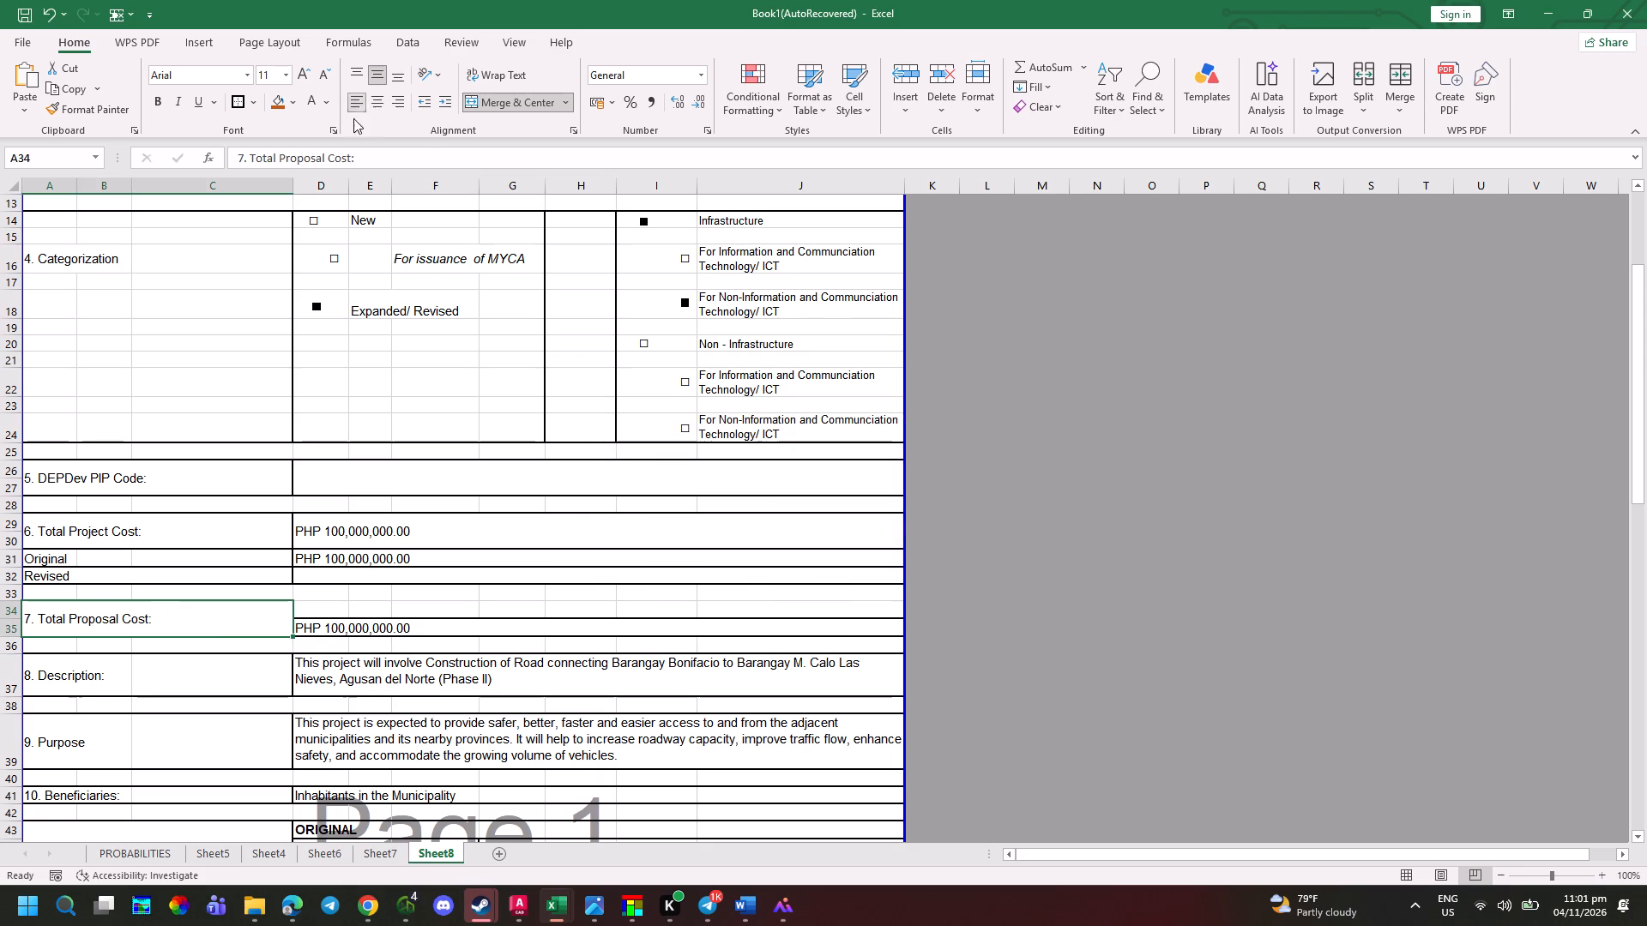
Merge D34:J35 for the Total Proposal Cost amount, left-aligning and vertically centring it.
{"action": "left_click_drag", "start_coordinate": [327, 617], "coordinate": [553, 626]}
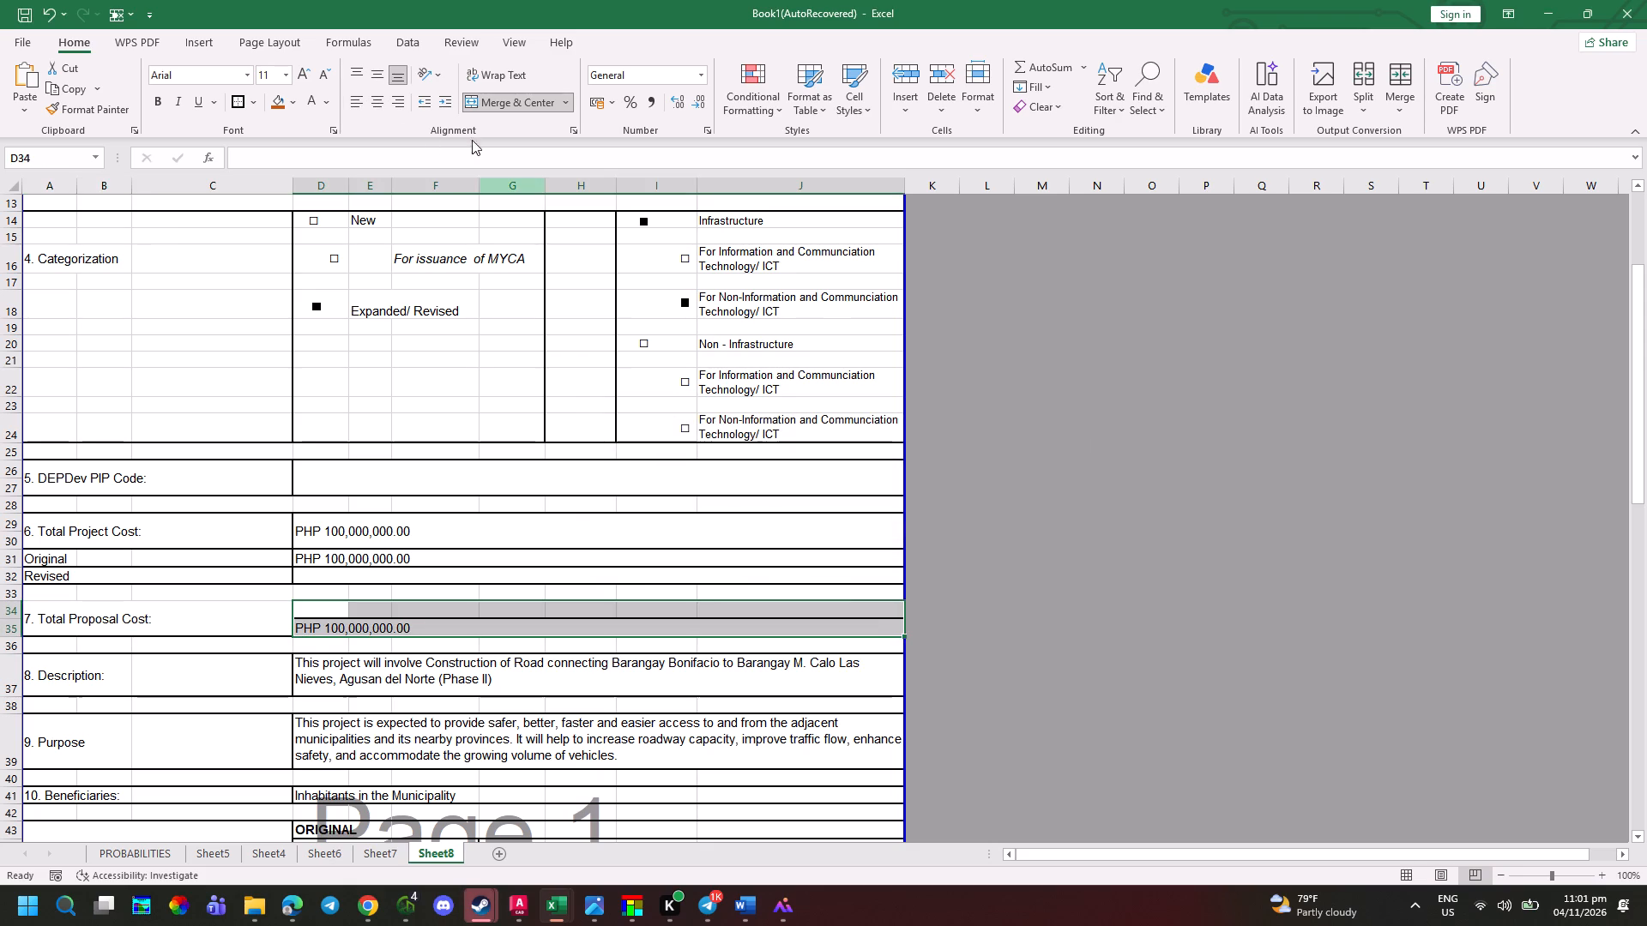
{"action": "left_click", "coordinate": [503, 109]}
{"action": "left_click", "coordinate": [500, 106]}
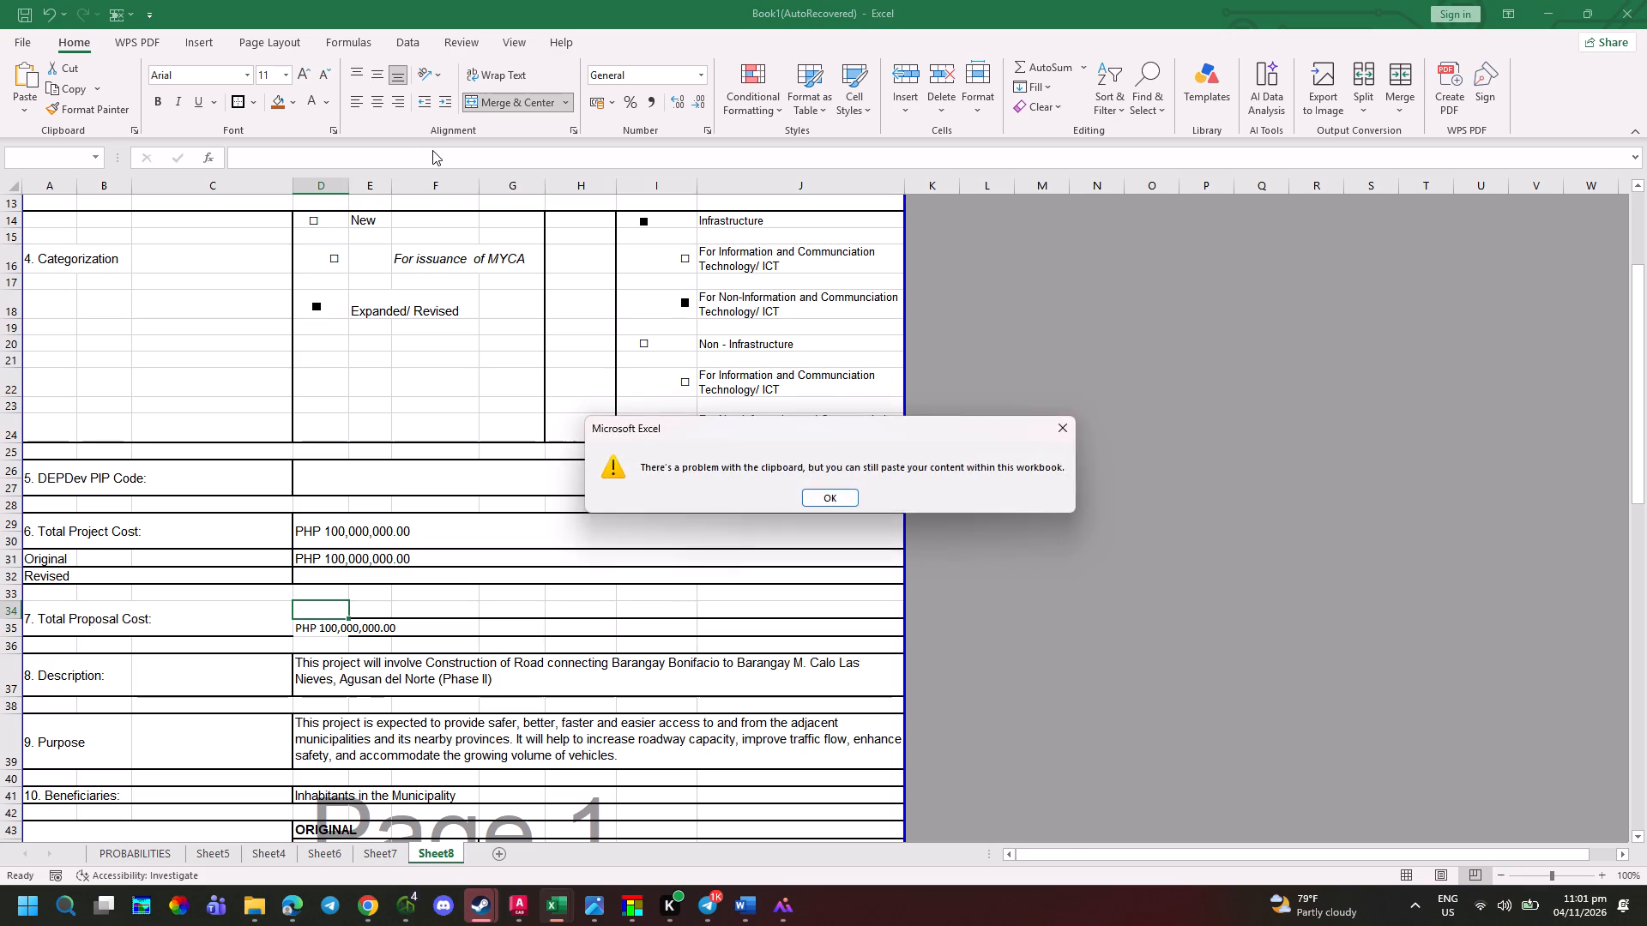
{"action": "key", "text": "Return"}
{"action": "left_click", "coordinate": [359, 108]}
{"action": "left_click", "coordinate": [383, 70]}
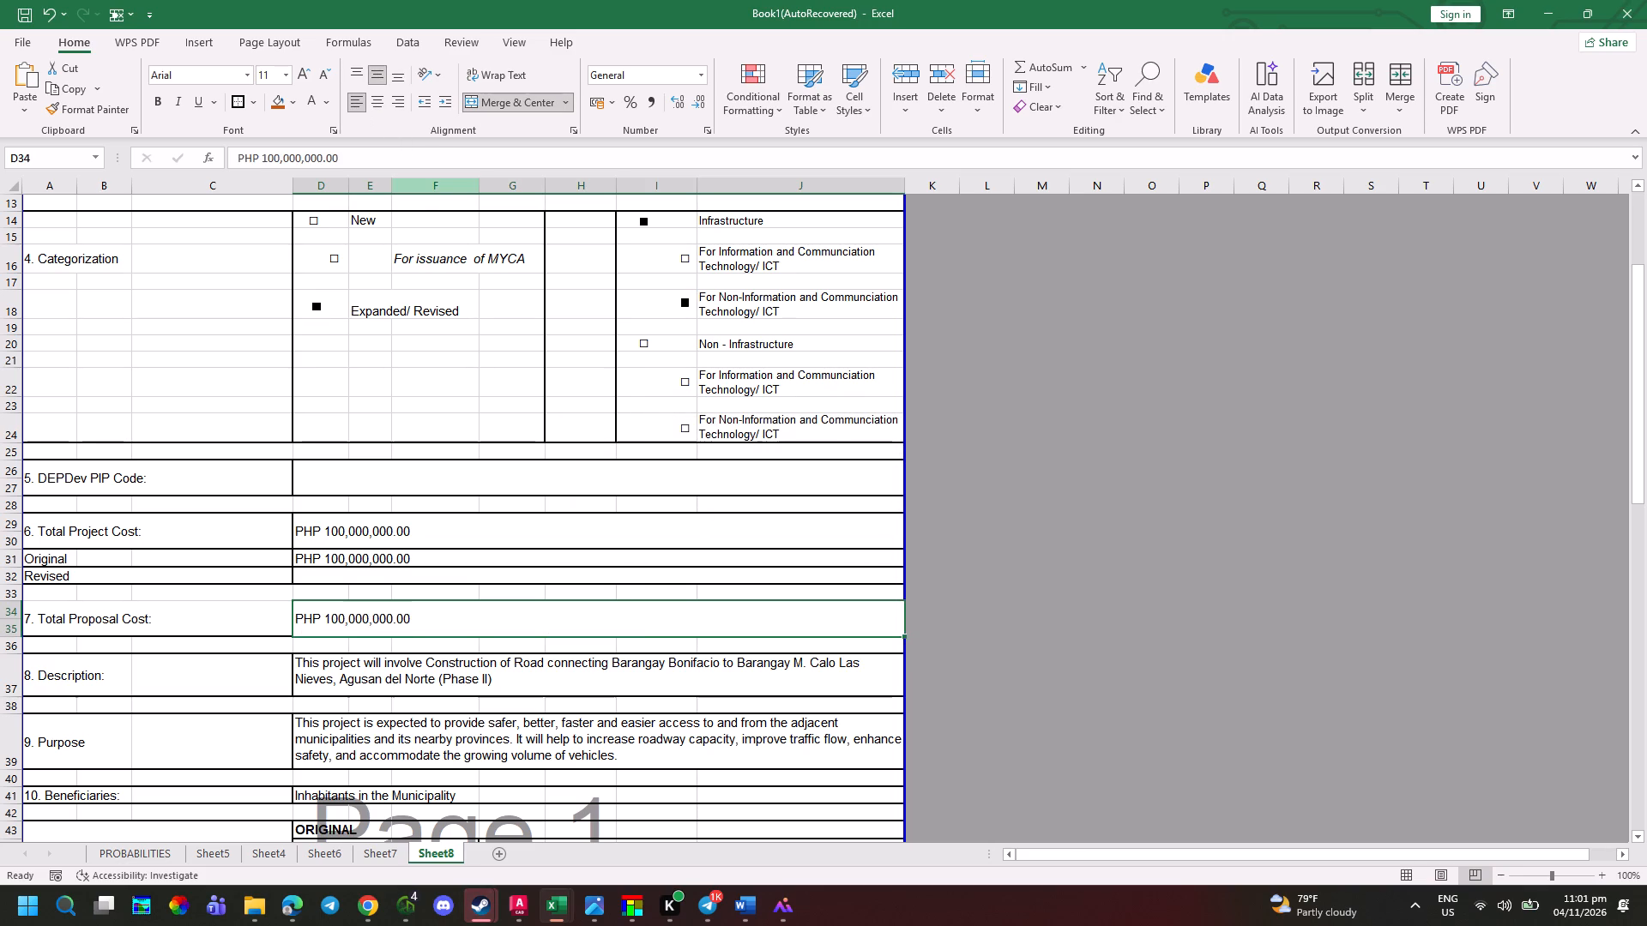
{"action": "left_click", "coordinate": [583, 583]}
Apply outside borders to the merged Total Proposal Cost label and amount cells.
{"action": "left_click", "coordinate": [240, 617]}
{"action": "left_click", "coordinate": [237, 107]}
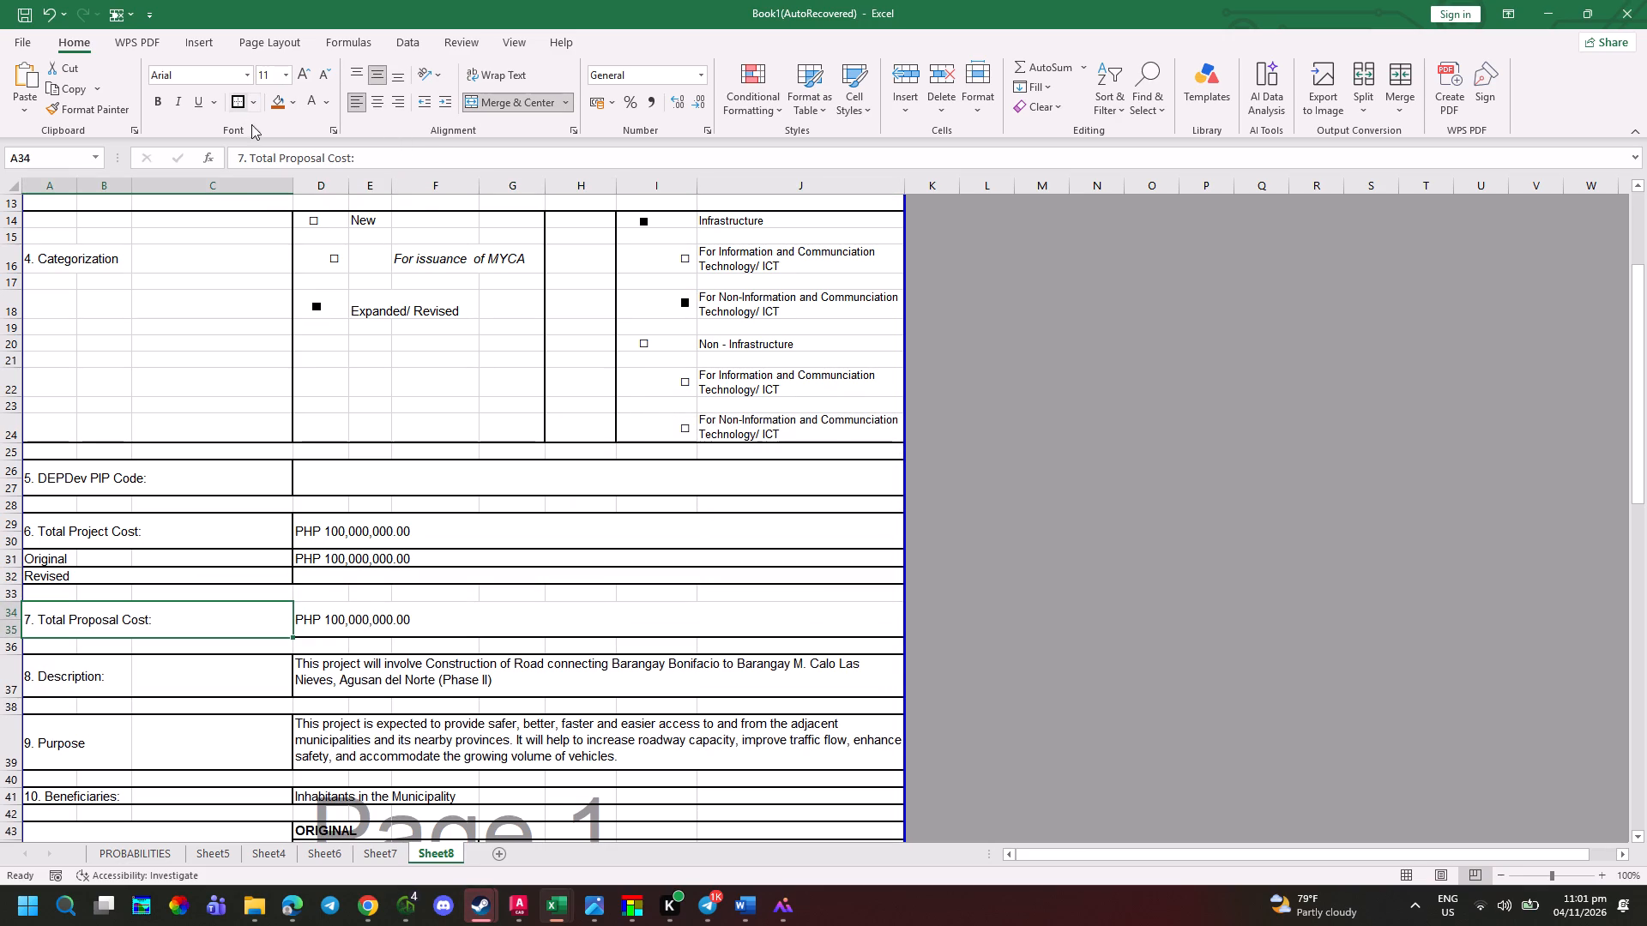
{"action": "left_click", "coordinate": [467, 621]}
{"action": "left_click", "coordinate": [239, 103]}
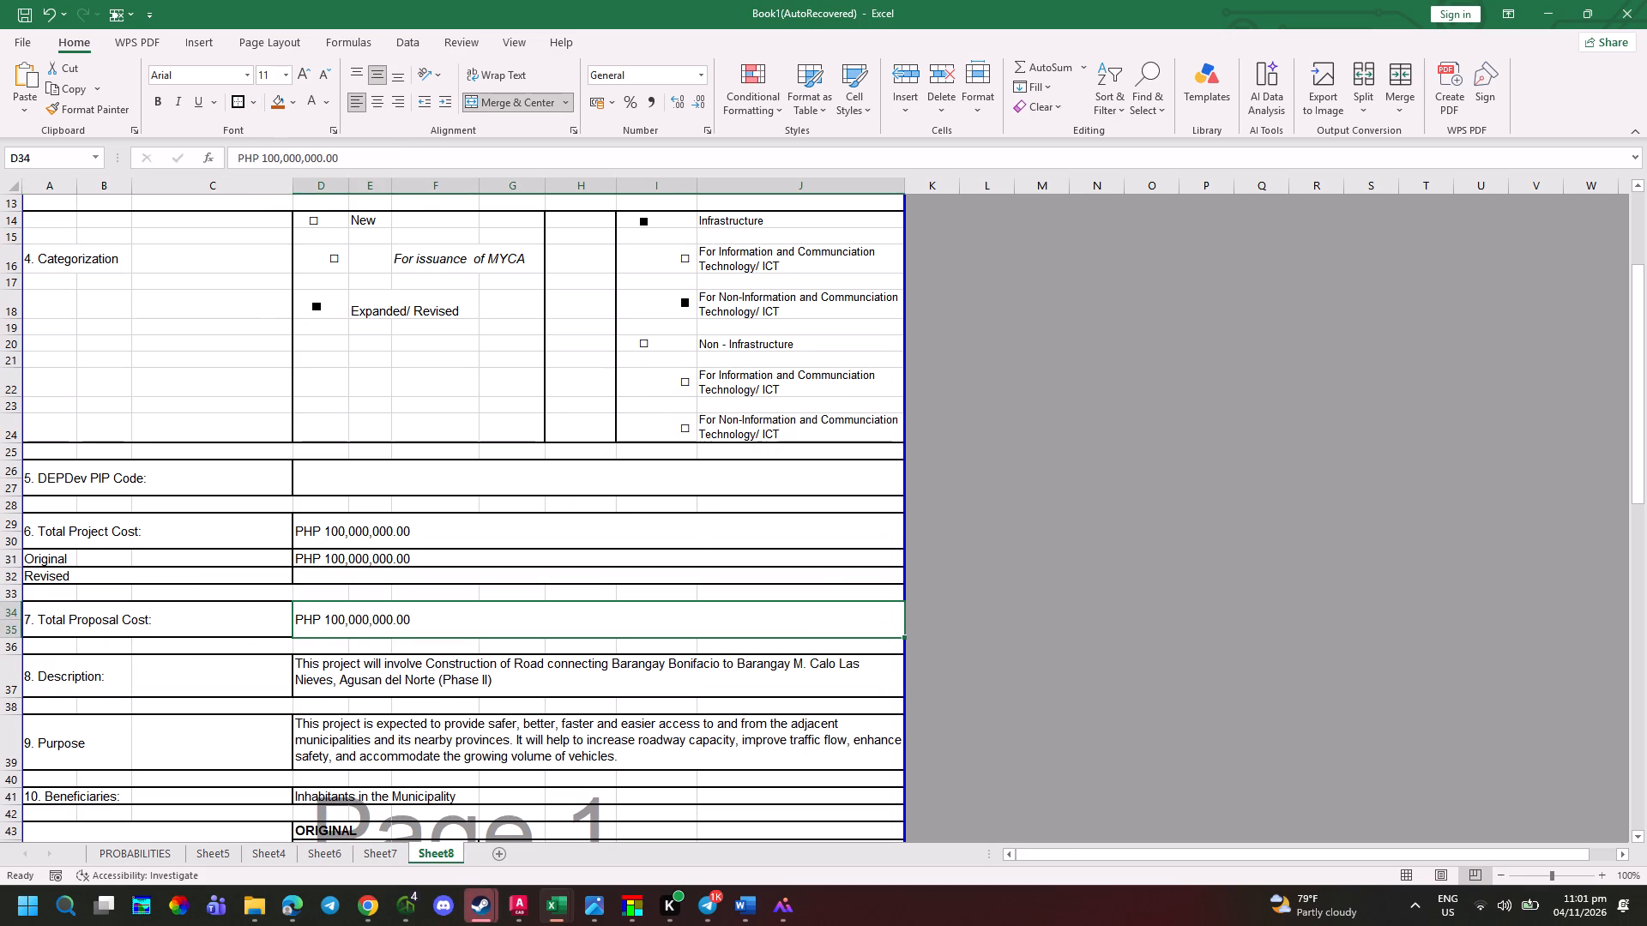
After checking the photo, insert a blank row above the 9. Purpose row.
{"action": "scroll", "coordinate": [502, 557], "scroll_direction": "down", "scroll_amount": 3}
{"action": "key", "text": "alt+Tab"}
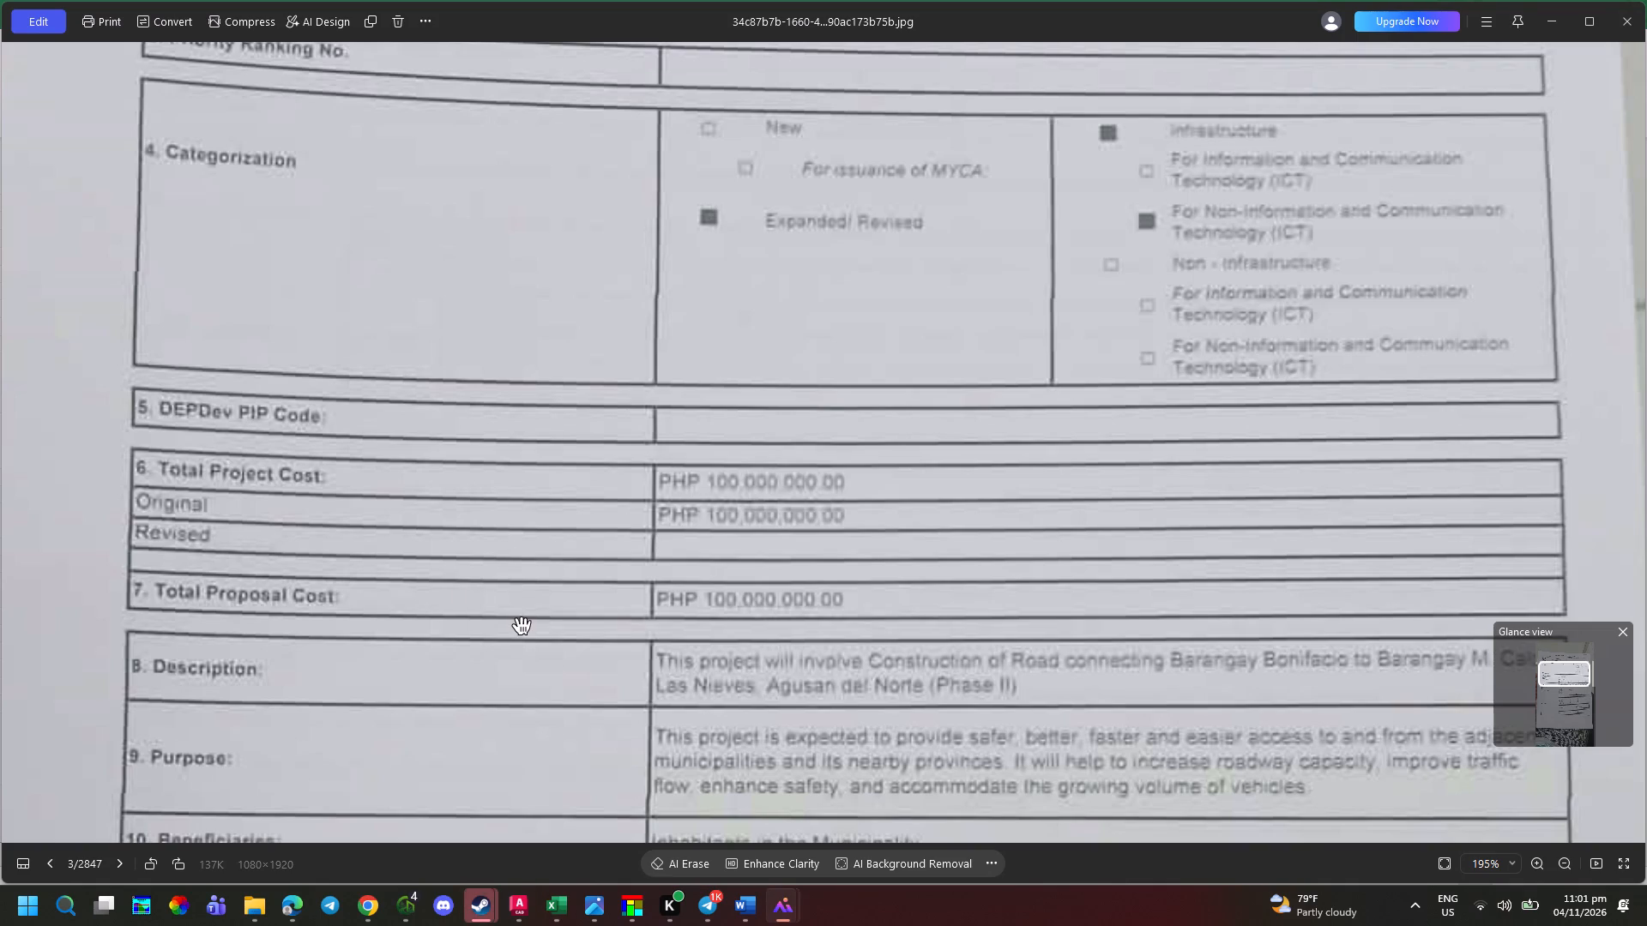
{"action": "scroll", "coordinate": [530, 630], "scroll_direction": "down", "scroll_amount": 1}
{"action": "key", "text": "alt+Tab"}
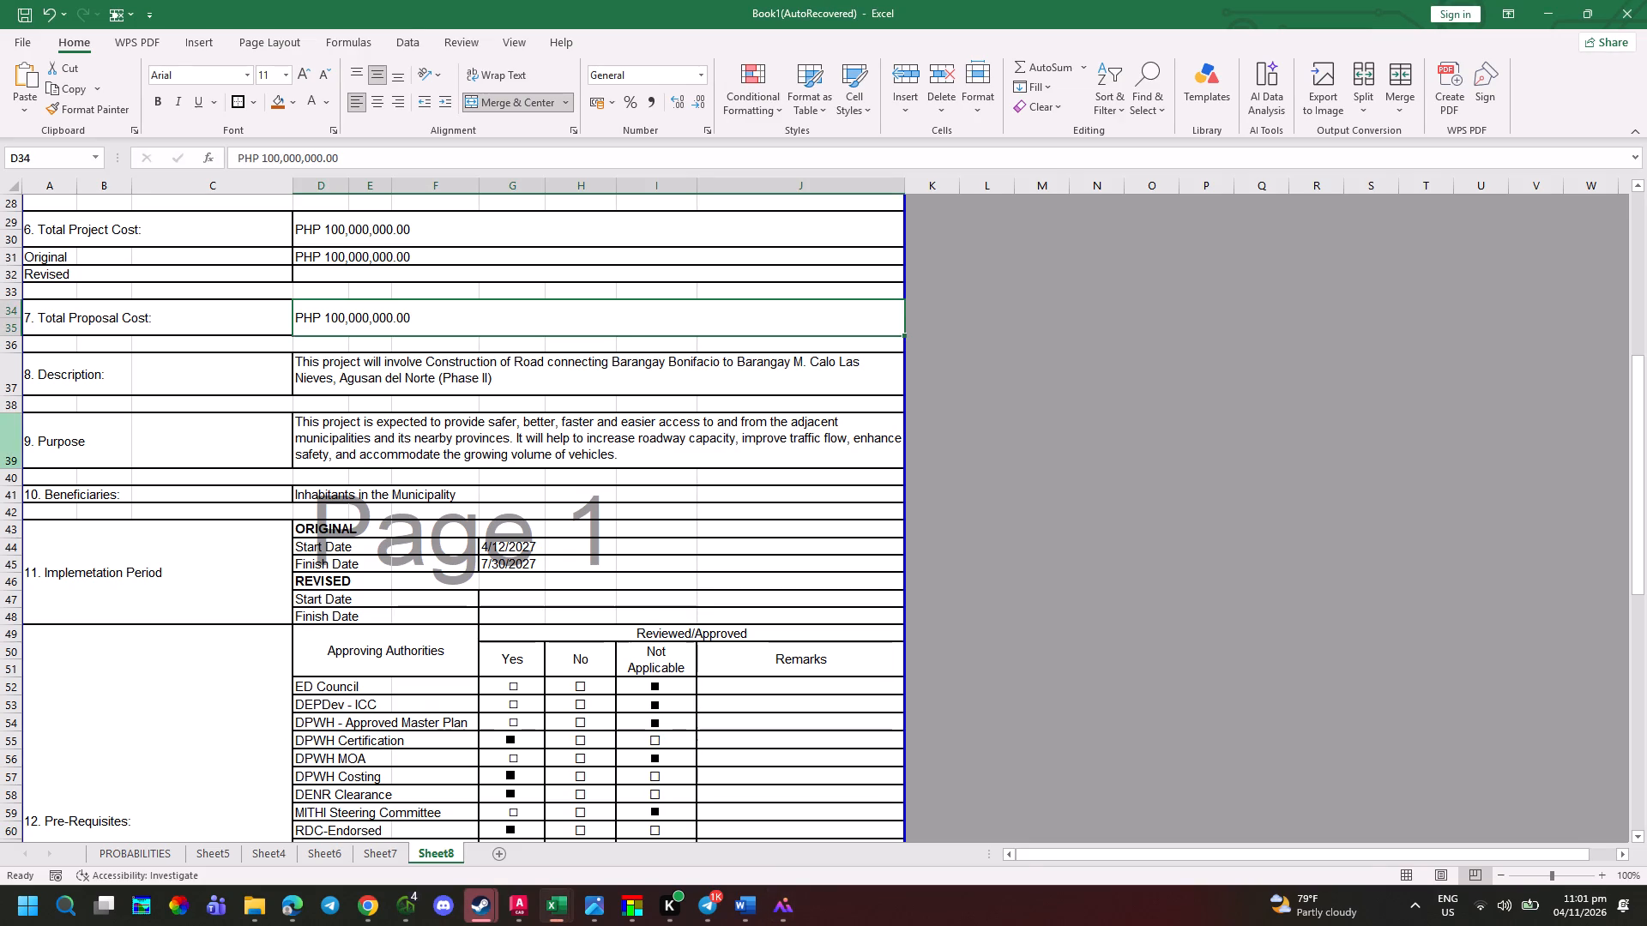
{"action": "left_click", "coordinate": [13, 442]}
{"action": "right_click", "coordinate": [13, 442]}
{"action": "left_click", "coordinate": [95, 582]}
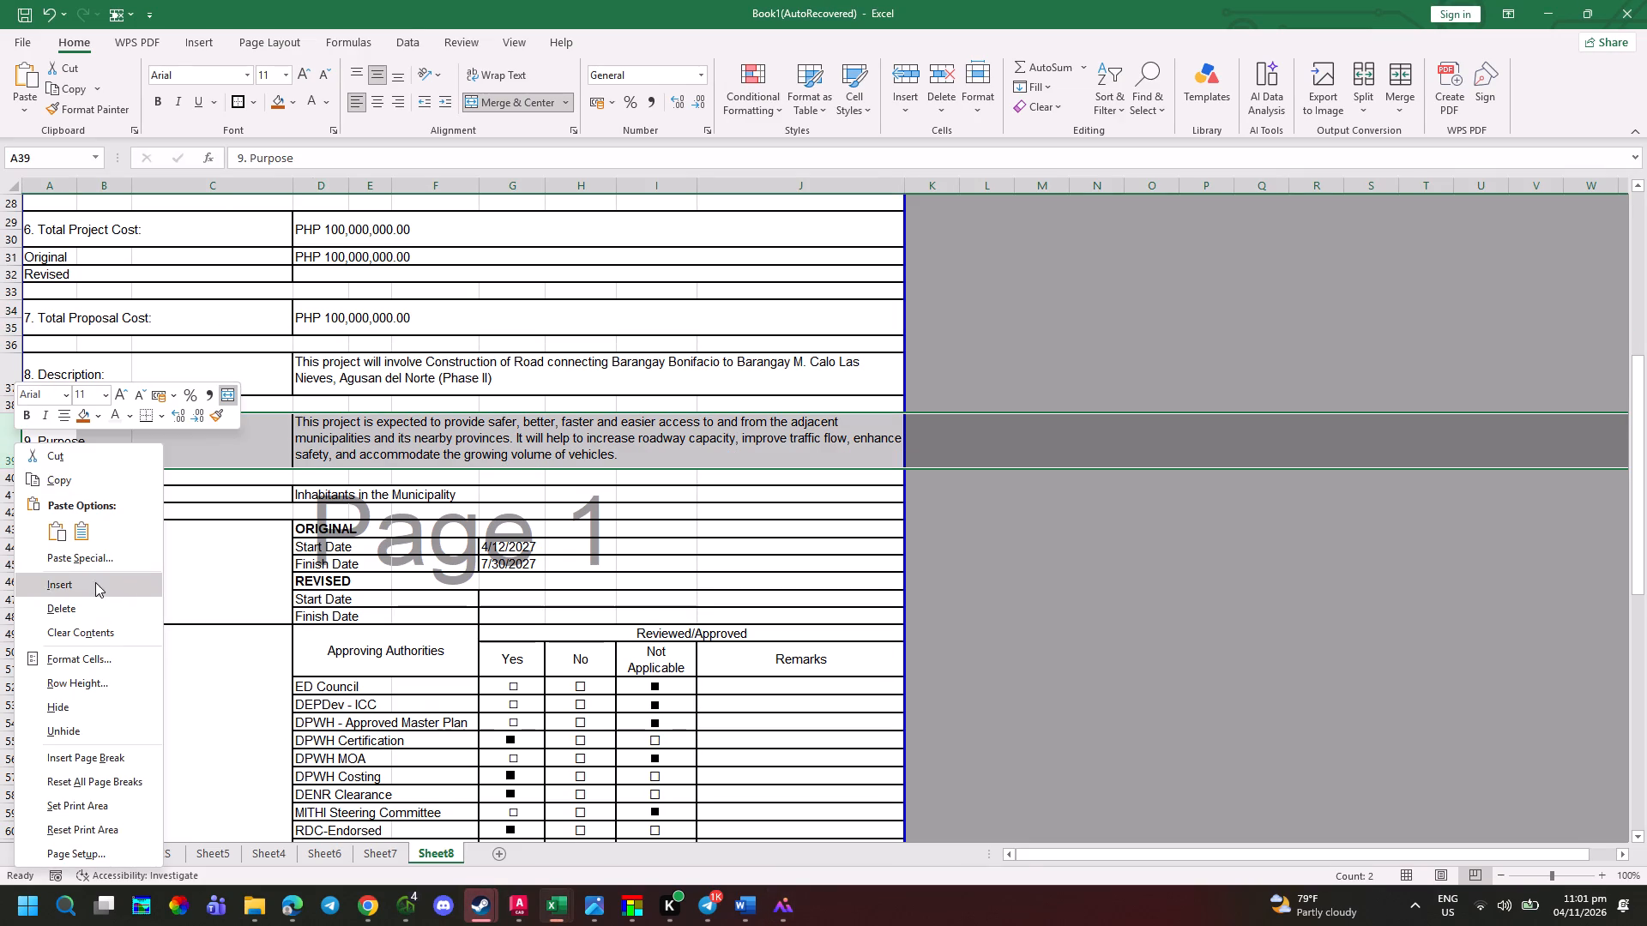
{"action": "left_click", "coordinate": [190, 520]}
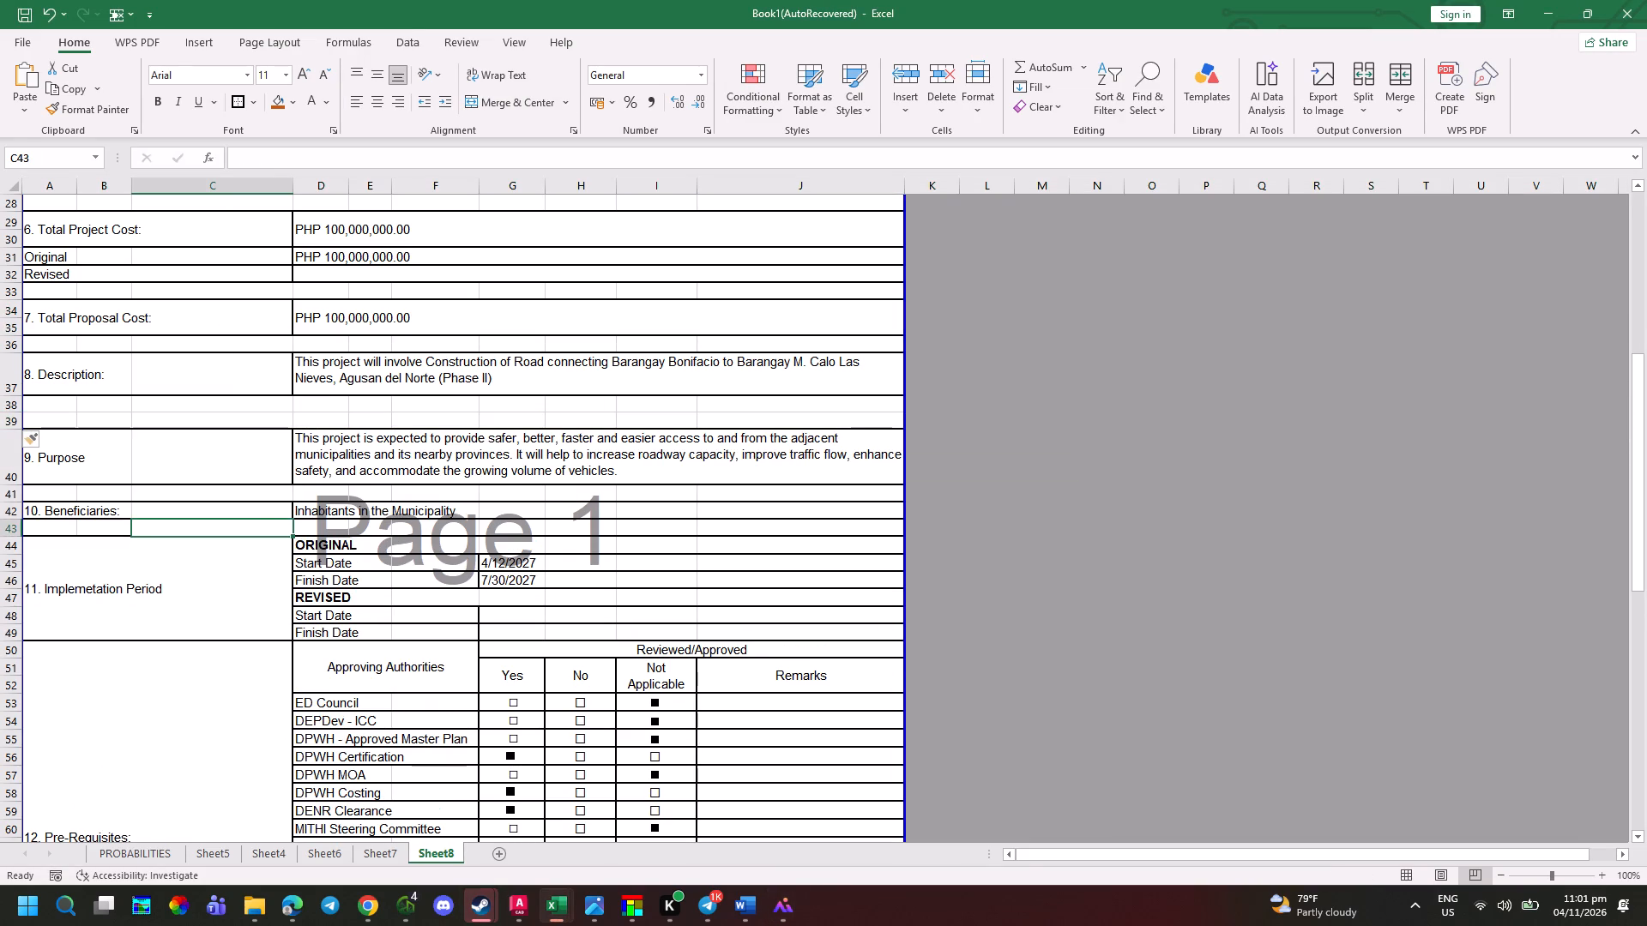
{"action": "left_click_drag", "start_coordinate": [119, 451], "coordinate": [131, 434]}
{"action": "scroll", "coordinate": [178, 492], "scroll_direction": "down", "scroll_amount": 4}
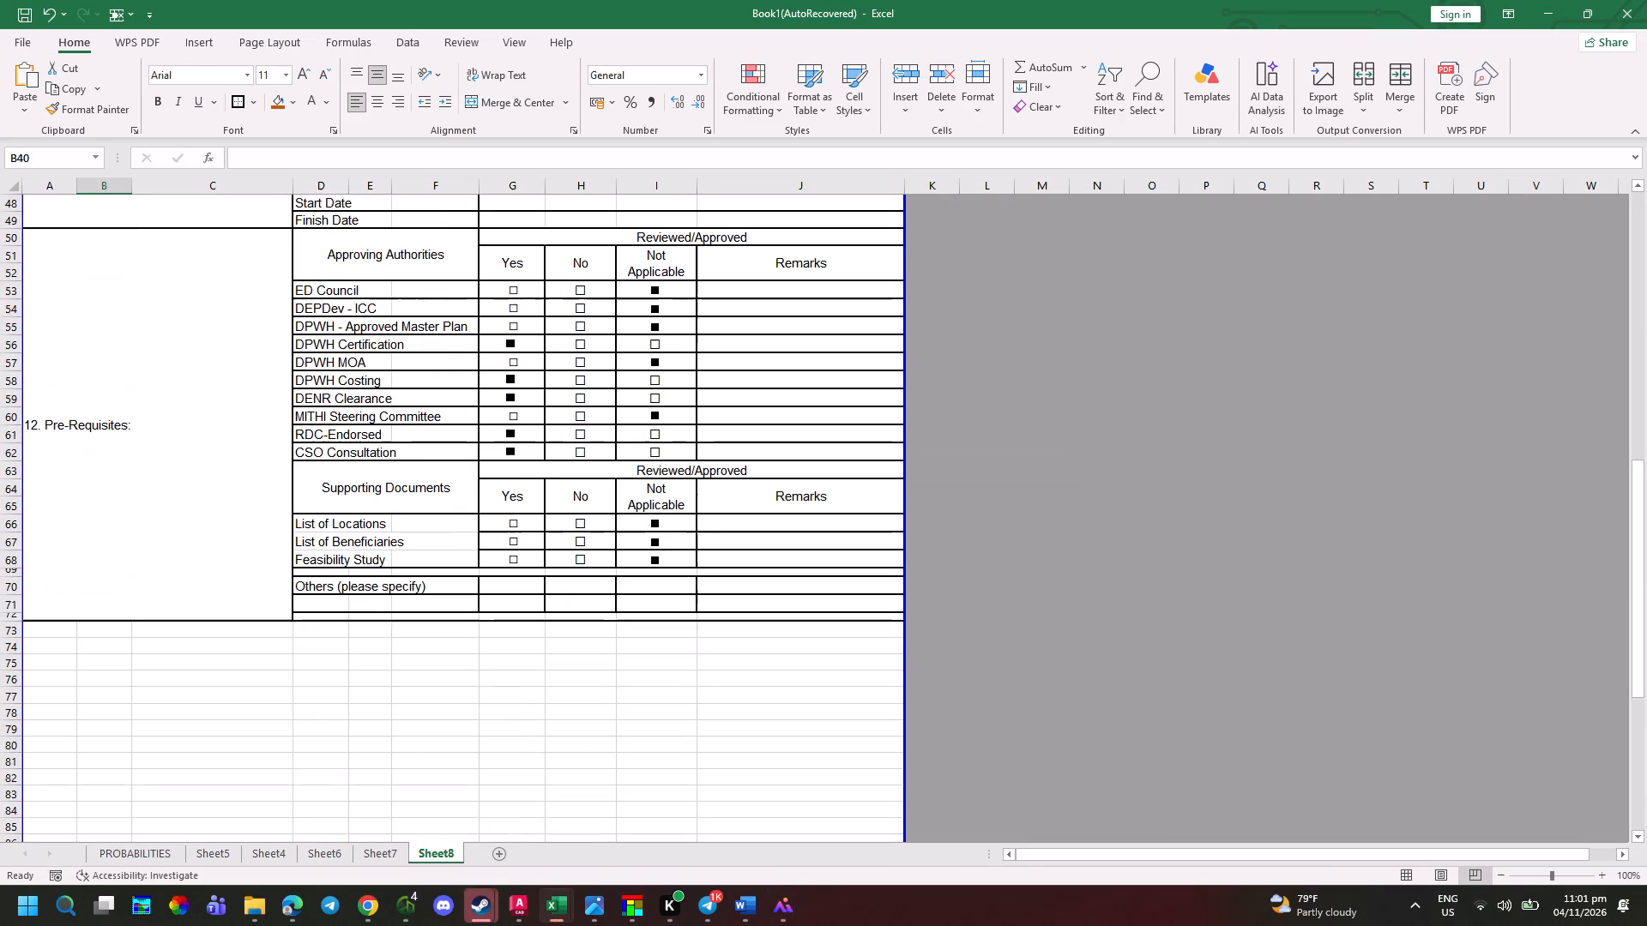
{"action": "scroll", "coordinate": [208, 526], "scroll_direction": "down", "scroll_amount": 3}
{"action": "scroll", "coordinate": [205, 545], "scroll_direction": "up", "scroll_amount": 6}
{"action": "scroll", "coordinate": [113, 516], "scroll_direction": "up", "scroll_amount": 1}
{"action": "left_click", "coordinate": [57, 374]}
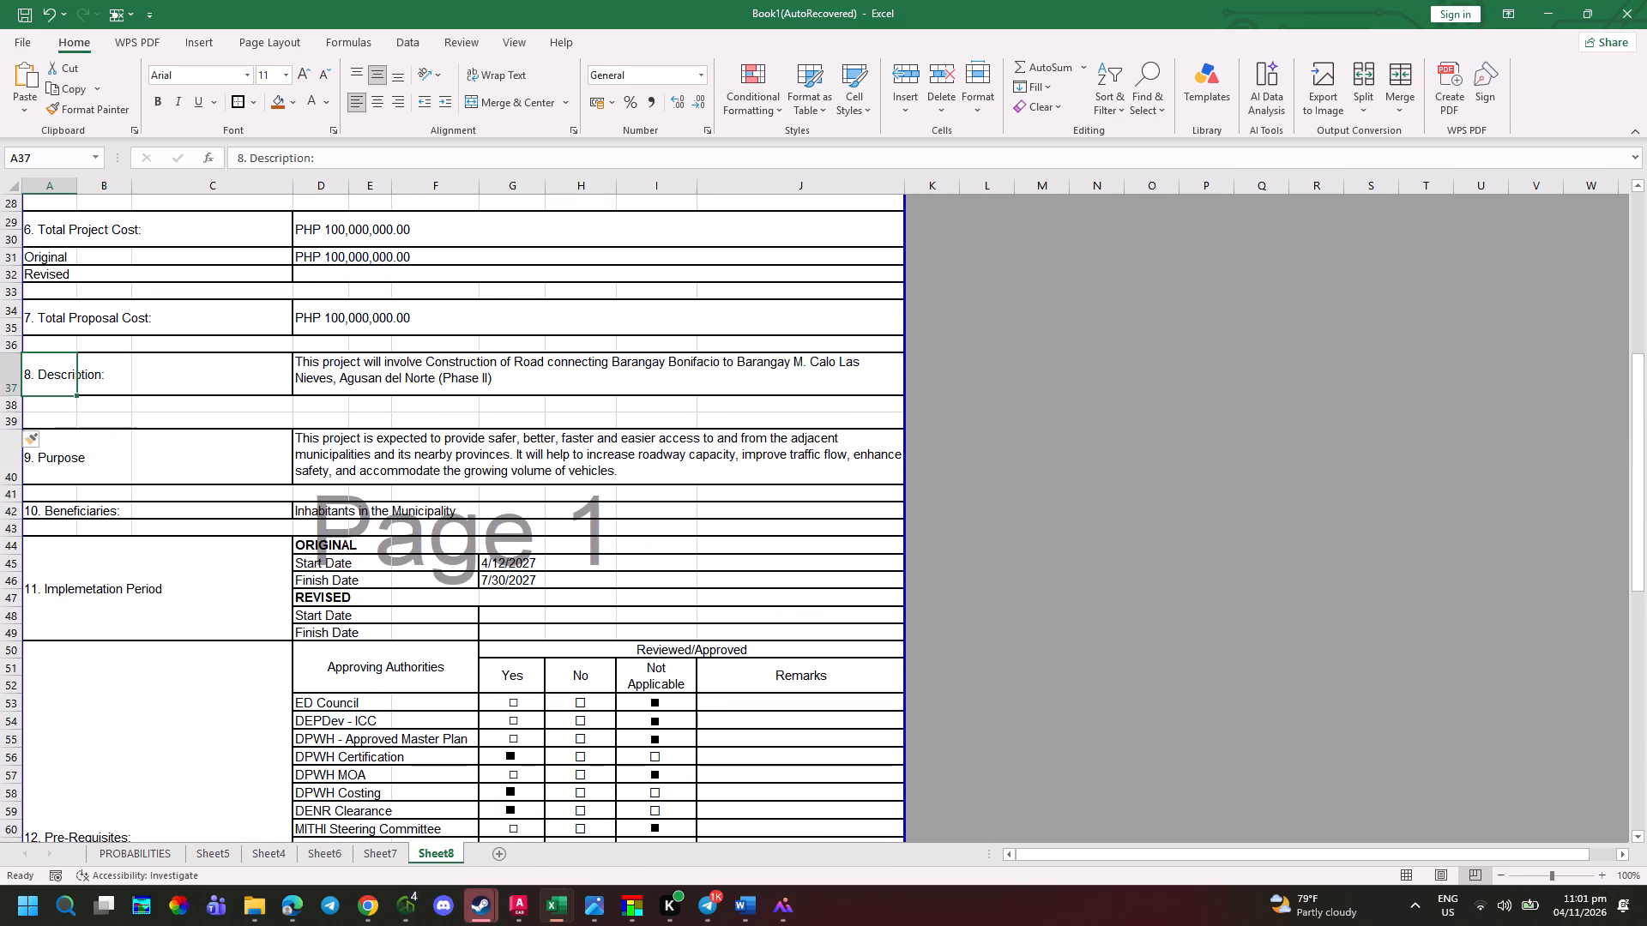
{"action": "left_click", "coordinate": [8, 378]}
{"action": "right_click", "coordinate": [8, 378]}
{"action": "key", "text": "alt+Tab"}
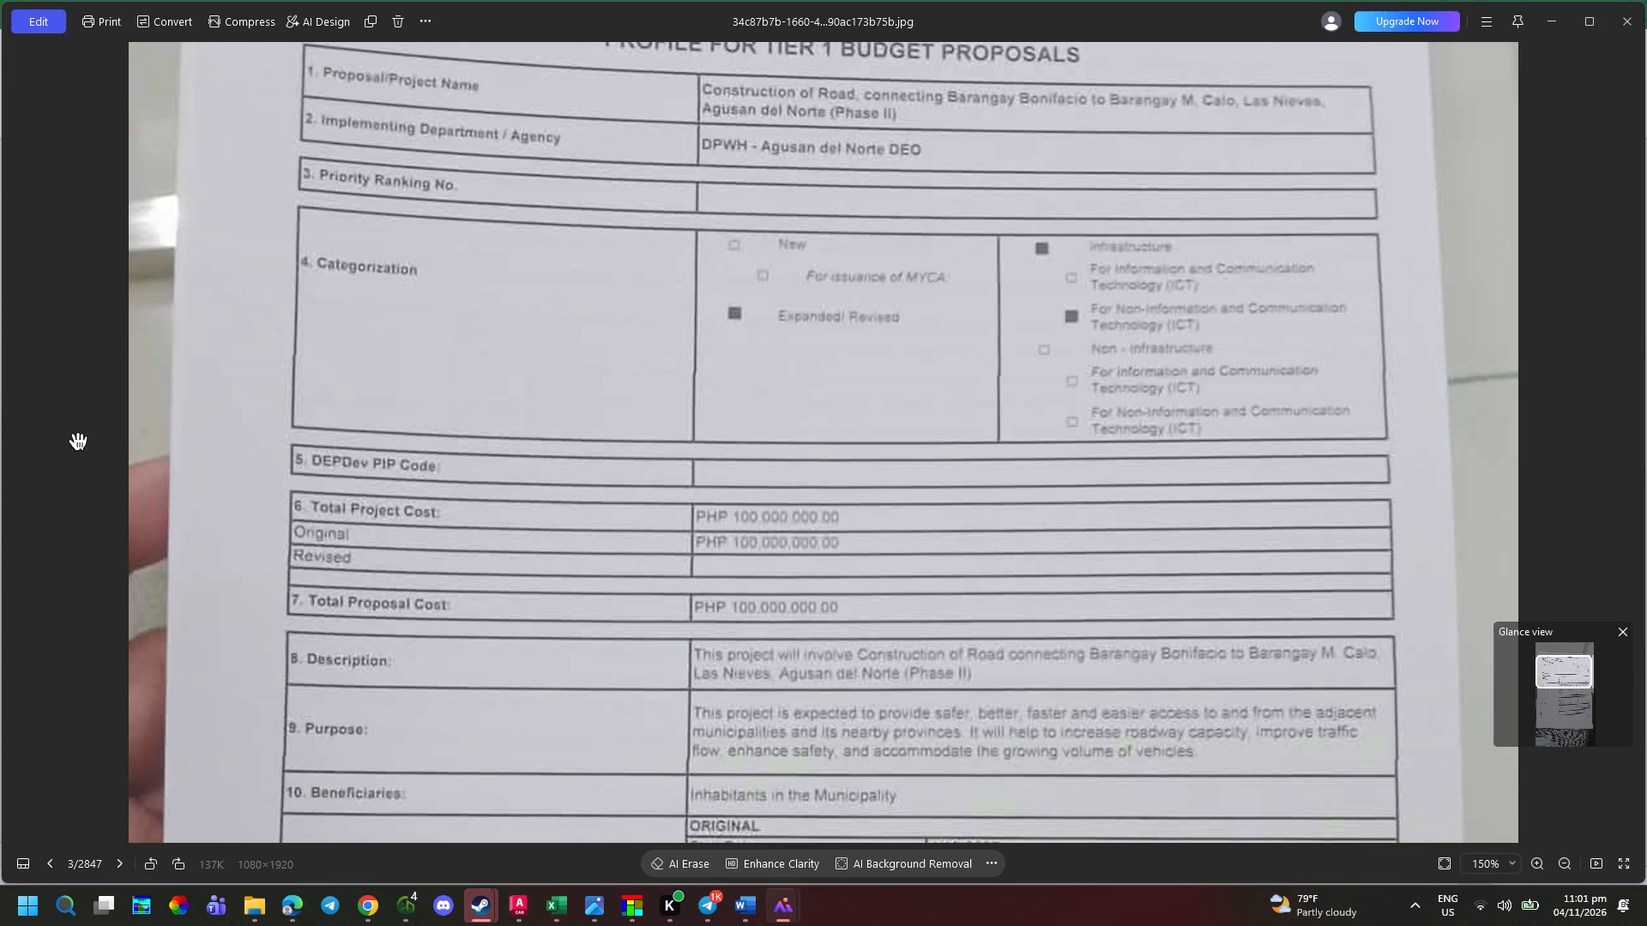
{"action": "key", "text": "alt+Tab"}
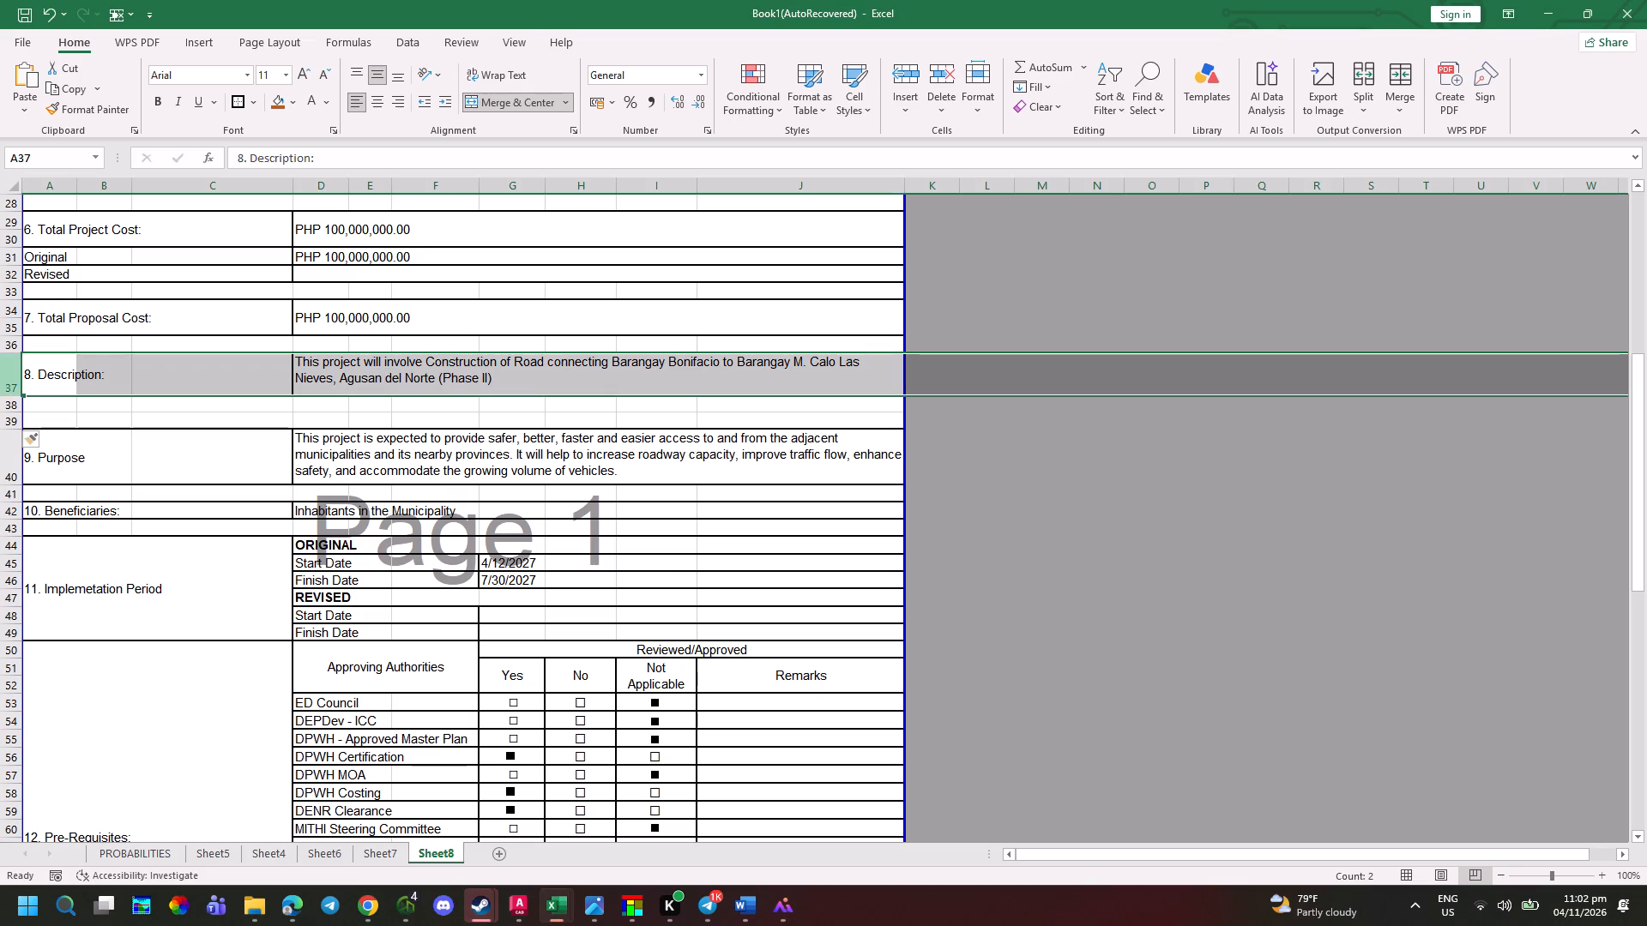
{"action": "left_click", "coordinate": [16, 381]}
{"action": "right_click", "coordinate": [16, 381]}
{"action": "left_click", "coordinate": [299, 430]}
Merge A37:C38 for the 8. Description label and D37:J38 for its project description text.
{"action": "left_click_drag", "start_coordinate": [63, 397], "coordinate": [137, 381]}
{"action": "left_click_drag", "start_coordinate": [58, 406], "coordinate": [209, 365]}
{"action": "left_click", "coordinate": [496, 96]}
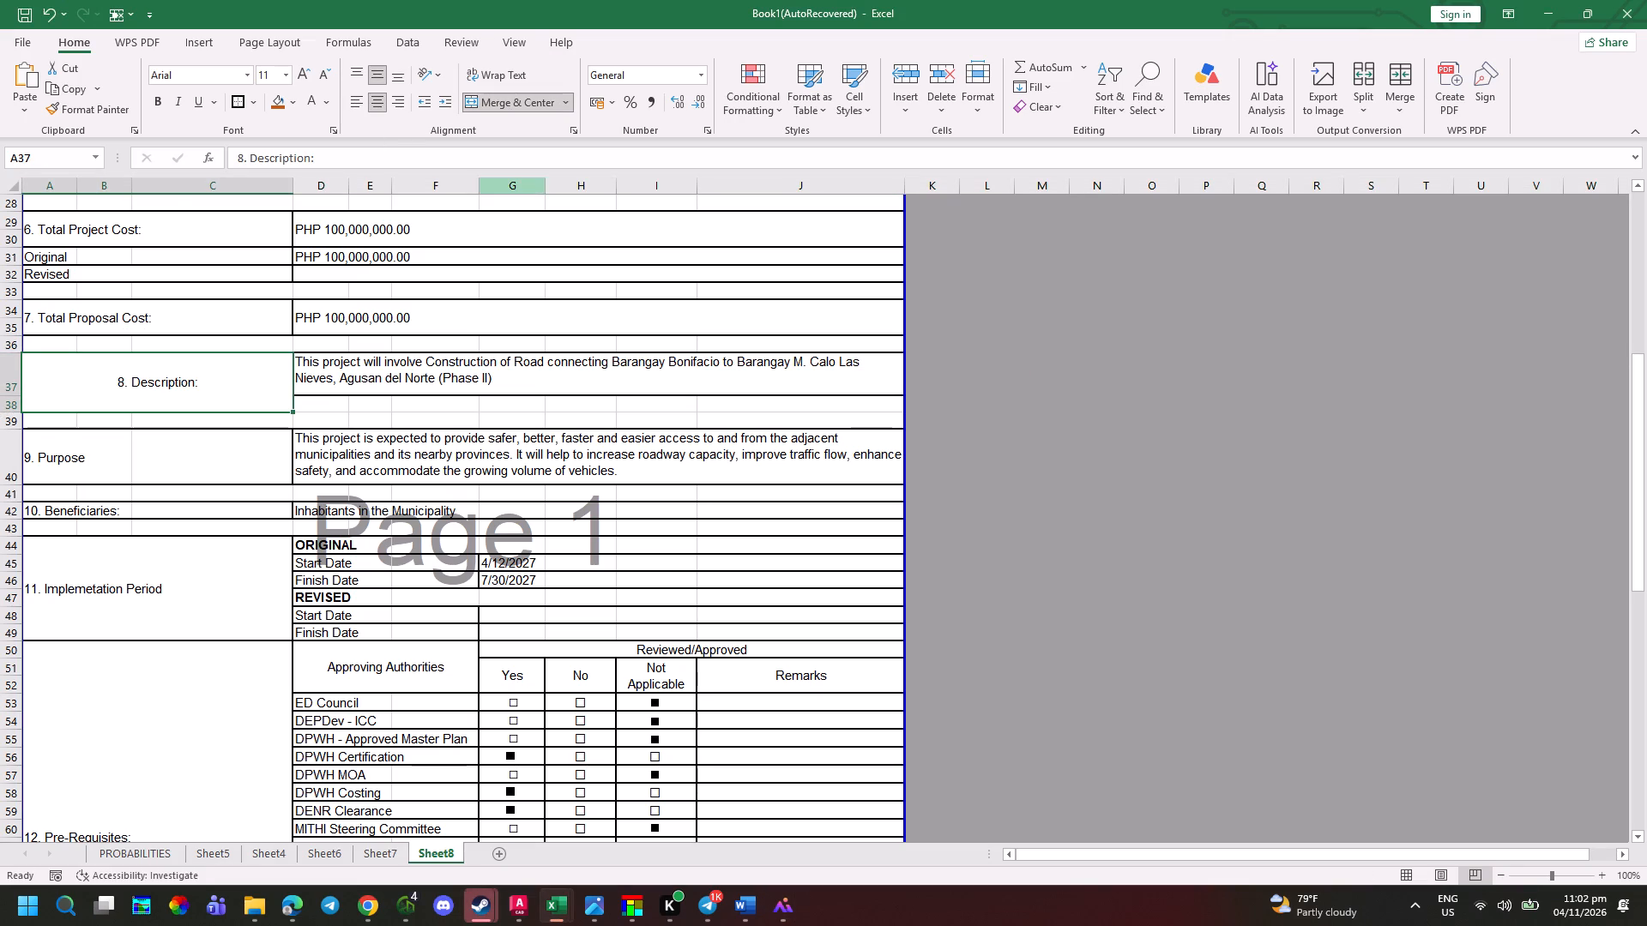
{"action": "left_click_drag", "start_coordinate": [312, 396], "coordinate": [456, 367]}
{"action": "left_click", "coordinate": [499, 111]}
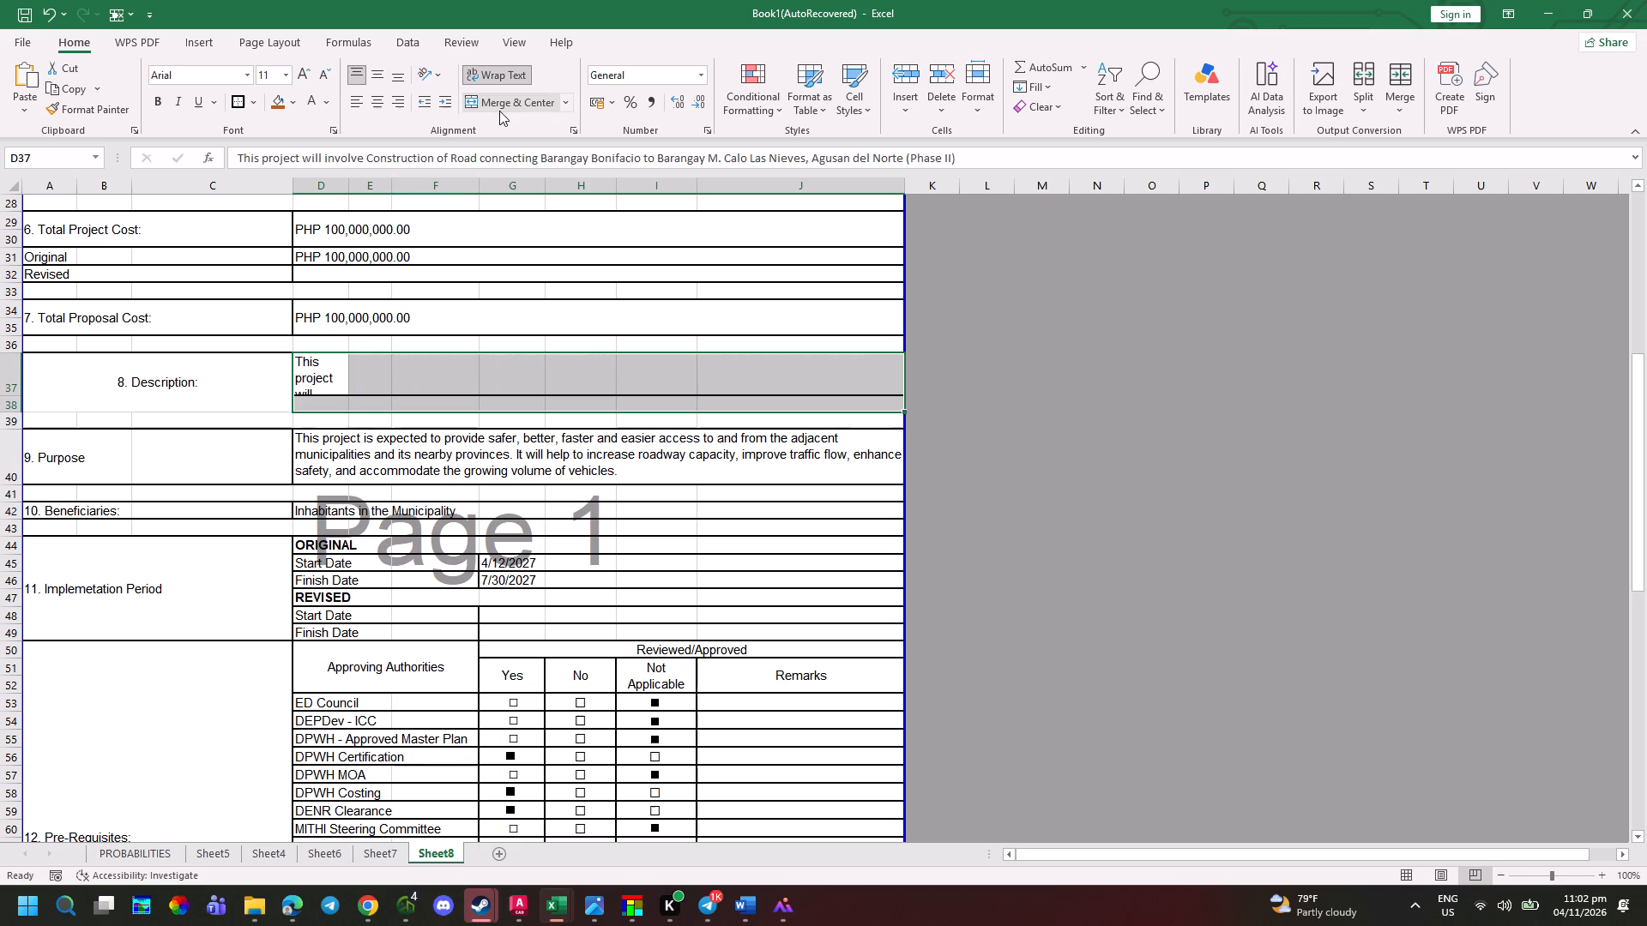
{"action": "left_click", "coordinate": [499, 111]}
Apply outside borders to the merged 8. Description label and text cells.
{"action": "left_click_drag", "start_coordinate": [210, 394], "coordinate": [324, 388]}
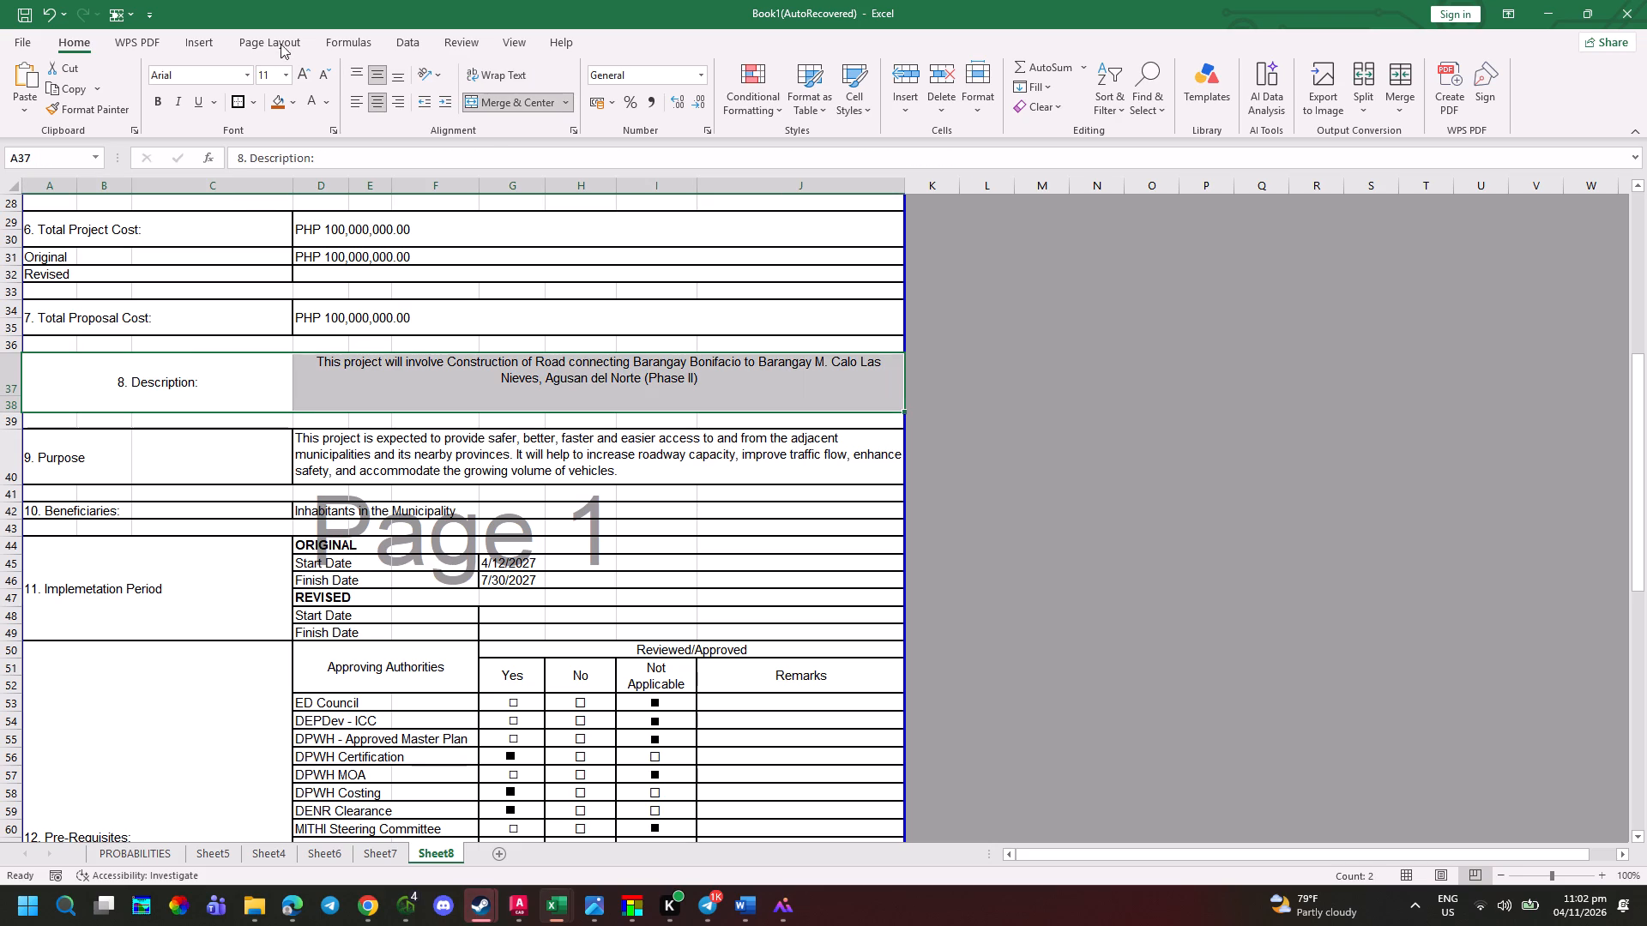
{"action": "left_click", "coordinate": [241, 100]}
{"action": "left_click", "coordinate": [329, 402]}
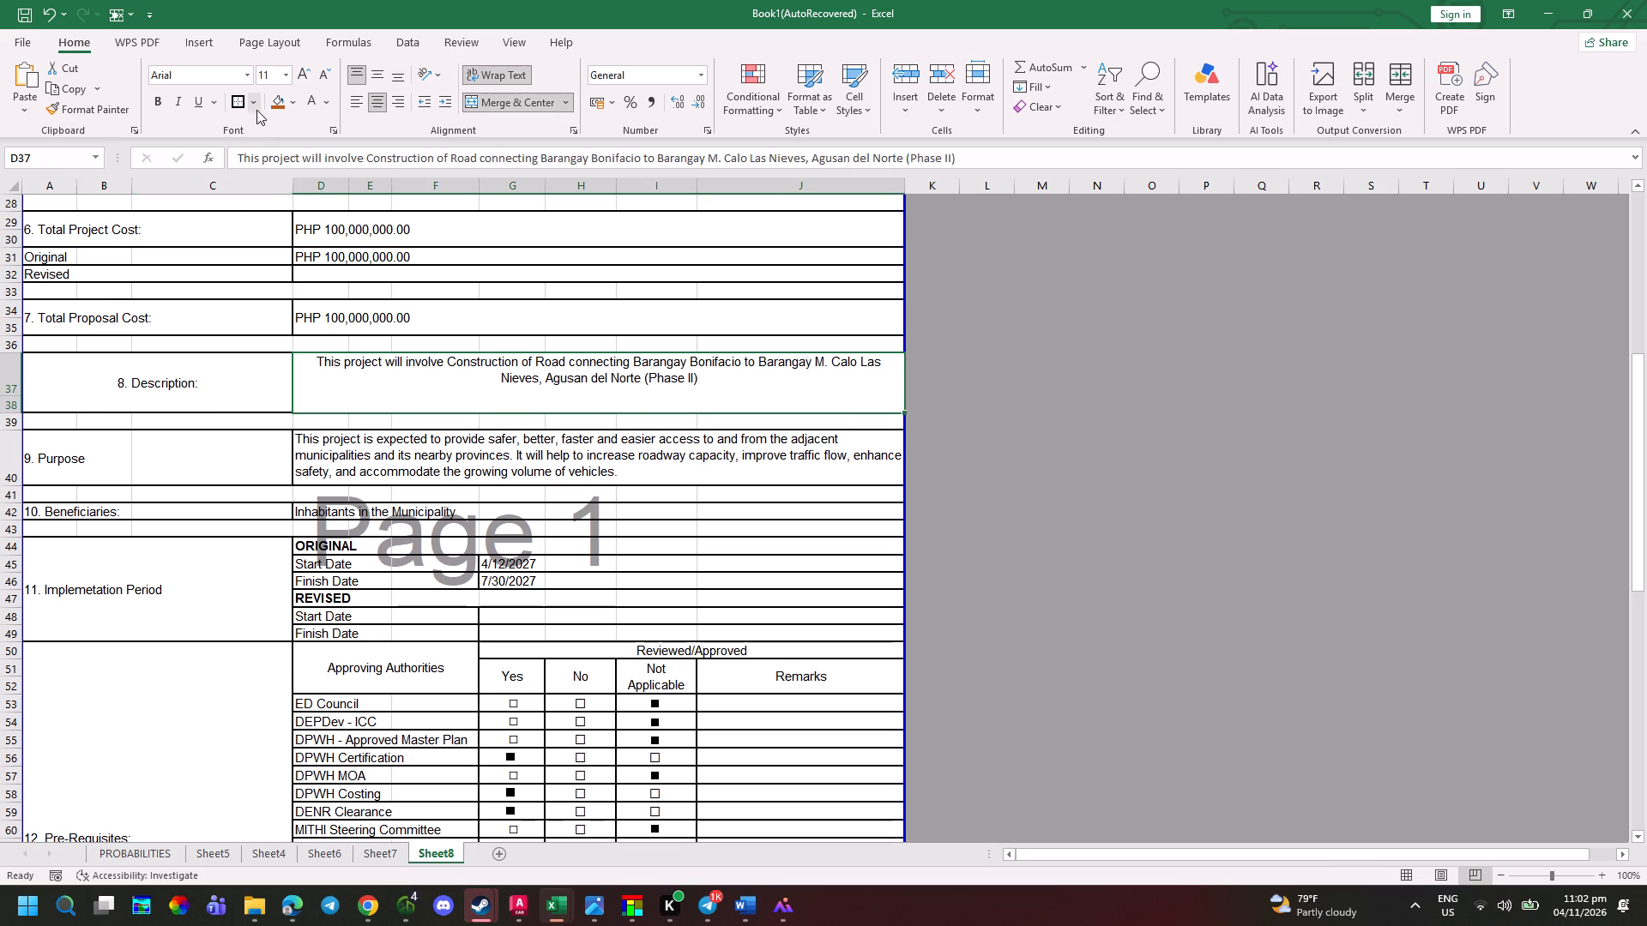
{"action": "left_click", "coordinate": [238, 107]}
Left-align the merged 8. Description label and text, and vertically centre the text.
{"action": "left_click", "coordinate": [195, 369]}
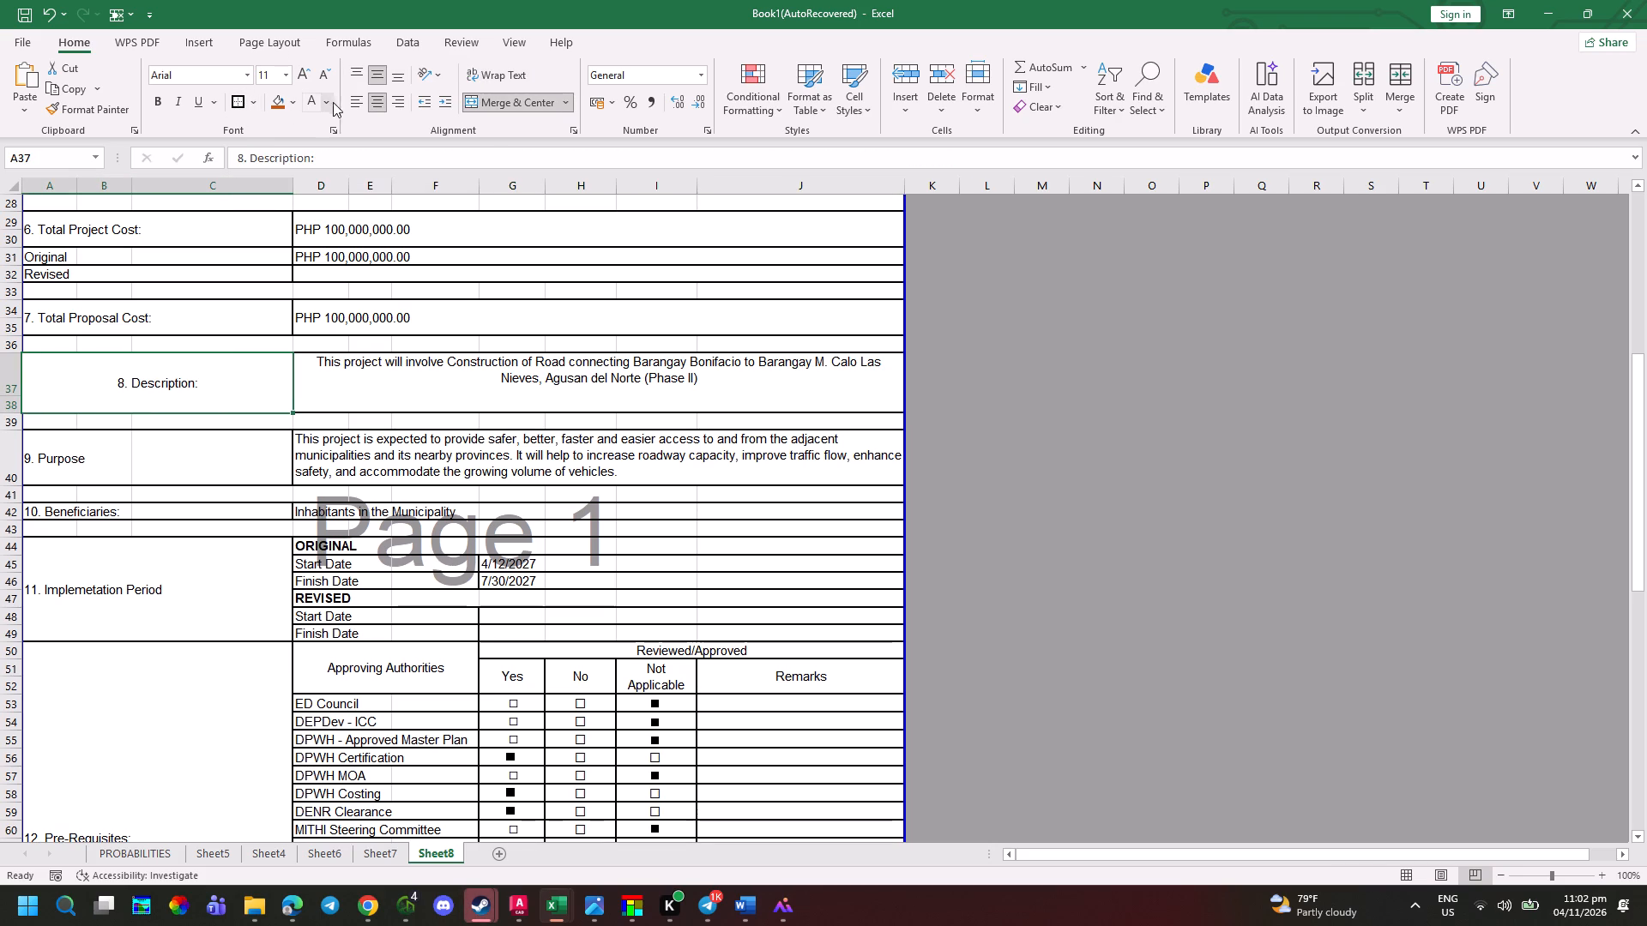
{"action": "left_click", "coordinate": [354, 102]}
{"action": "left_click", "coordinate": [382, 400]}
{"action": "left_click", "coordinate": [360, 100]}
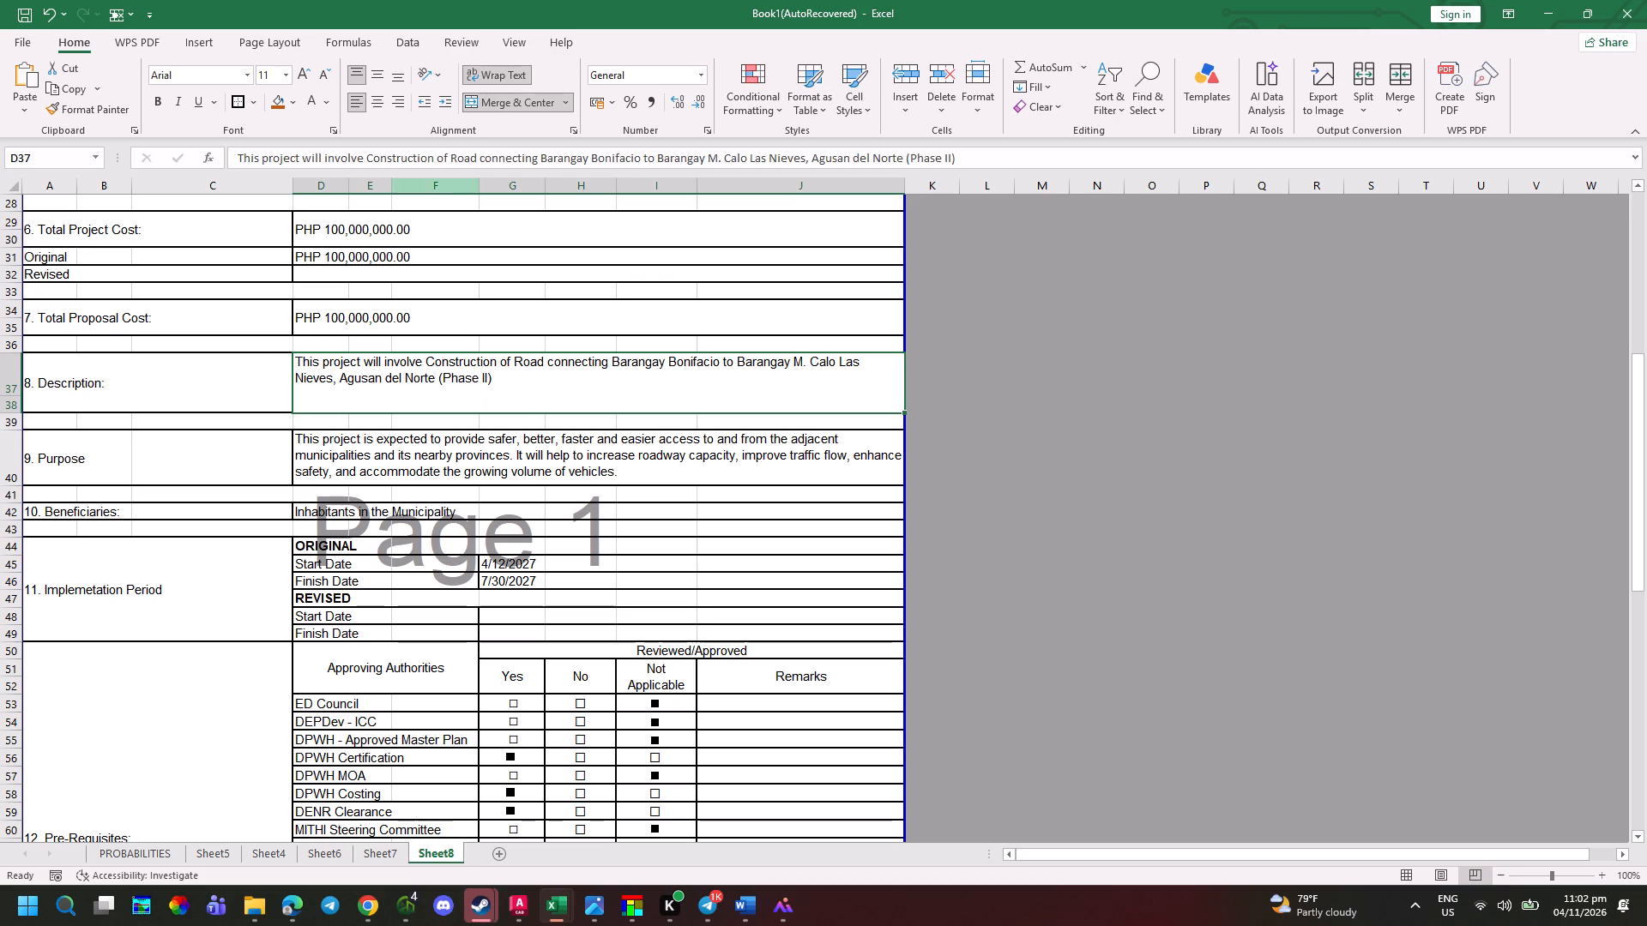
{"action": "left_click", "coordinate": [708, 499]}
{"action": "left_click", "coordinate": [385, 396]}
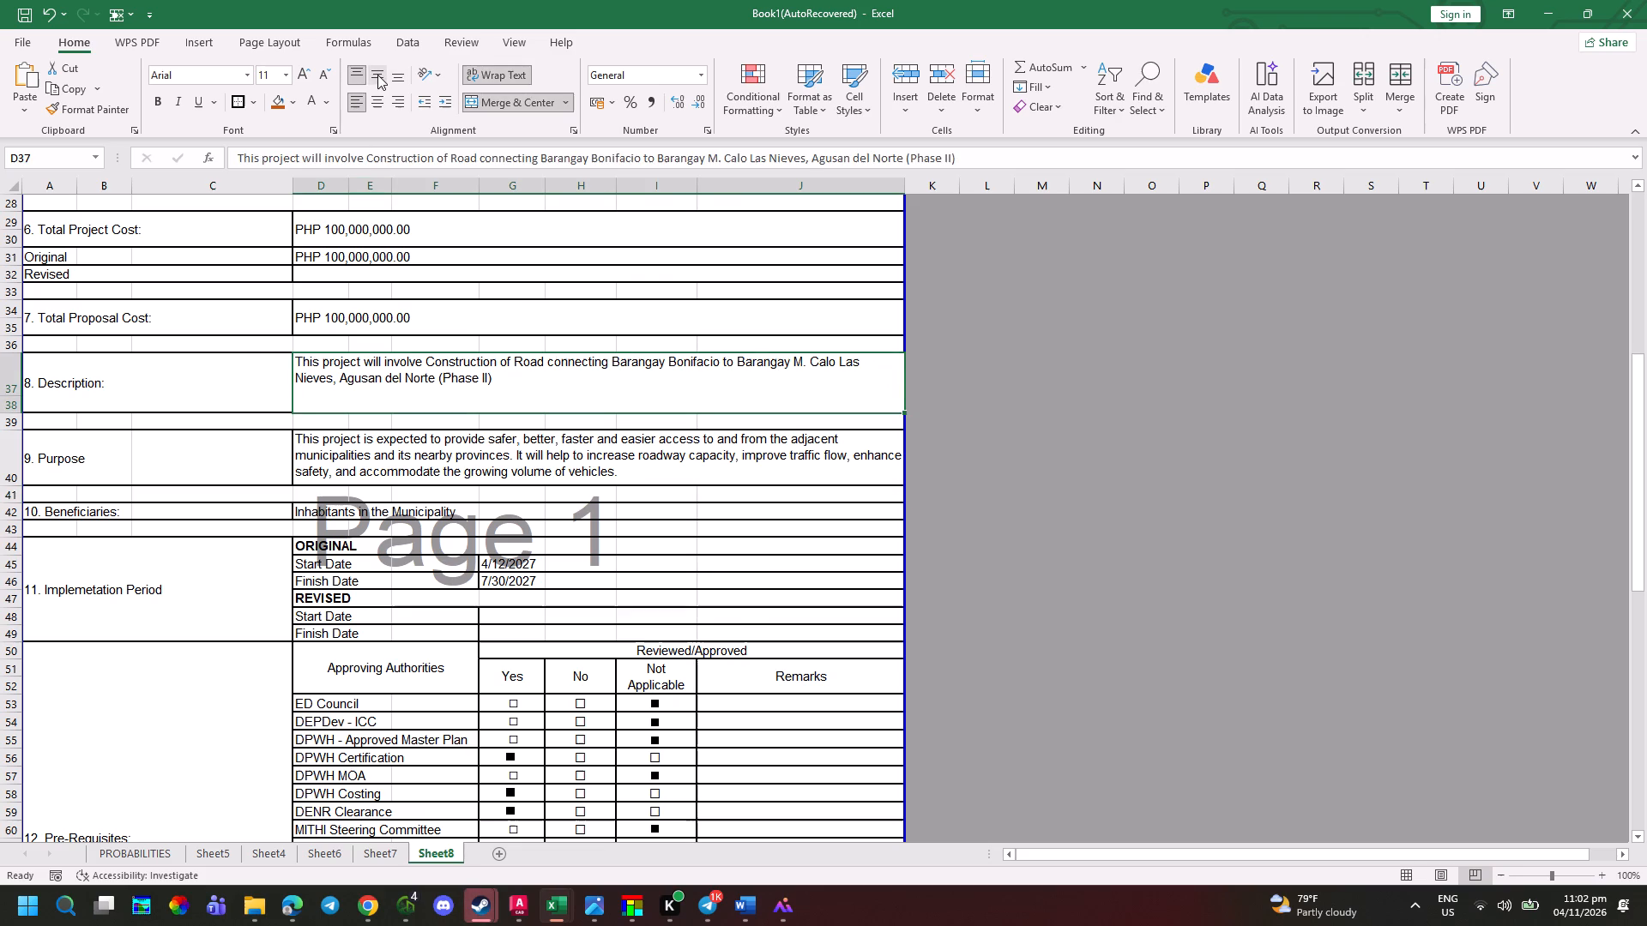
{"action": "left_click", "coordinate": [377, 75]}
{"action": "left_click", "coordinate": [669, 484]}
Increase the height of row 40 to give the 9. Purpose text more room below it.
{"action": "left_click", "coordinate": [425, 460]}
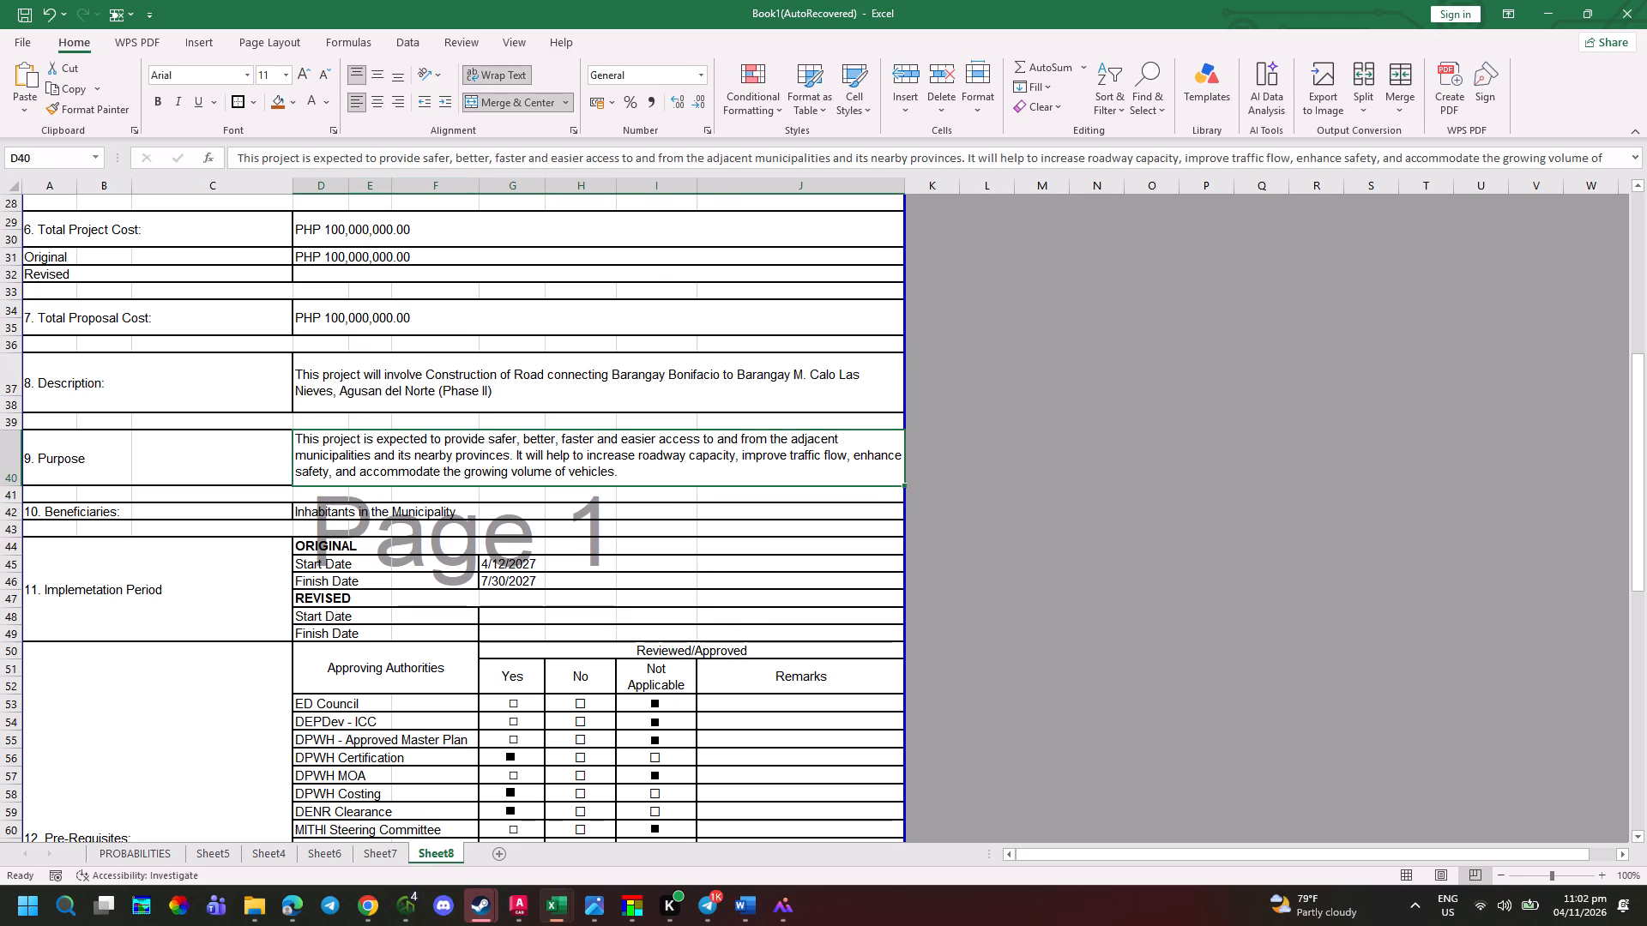
{"action": "left_click", "coordinate": [9, 461]}
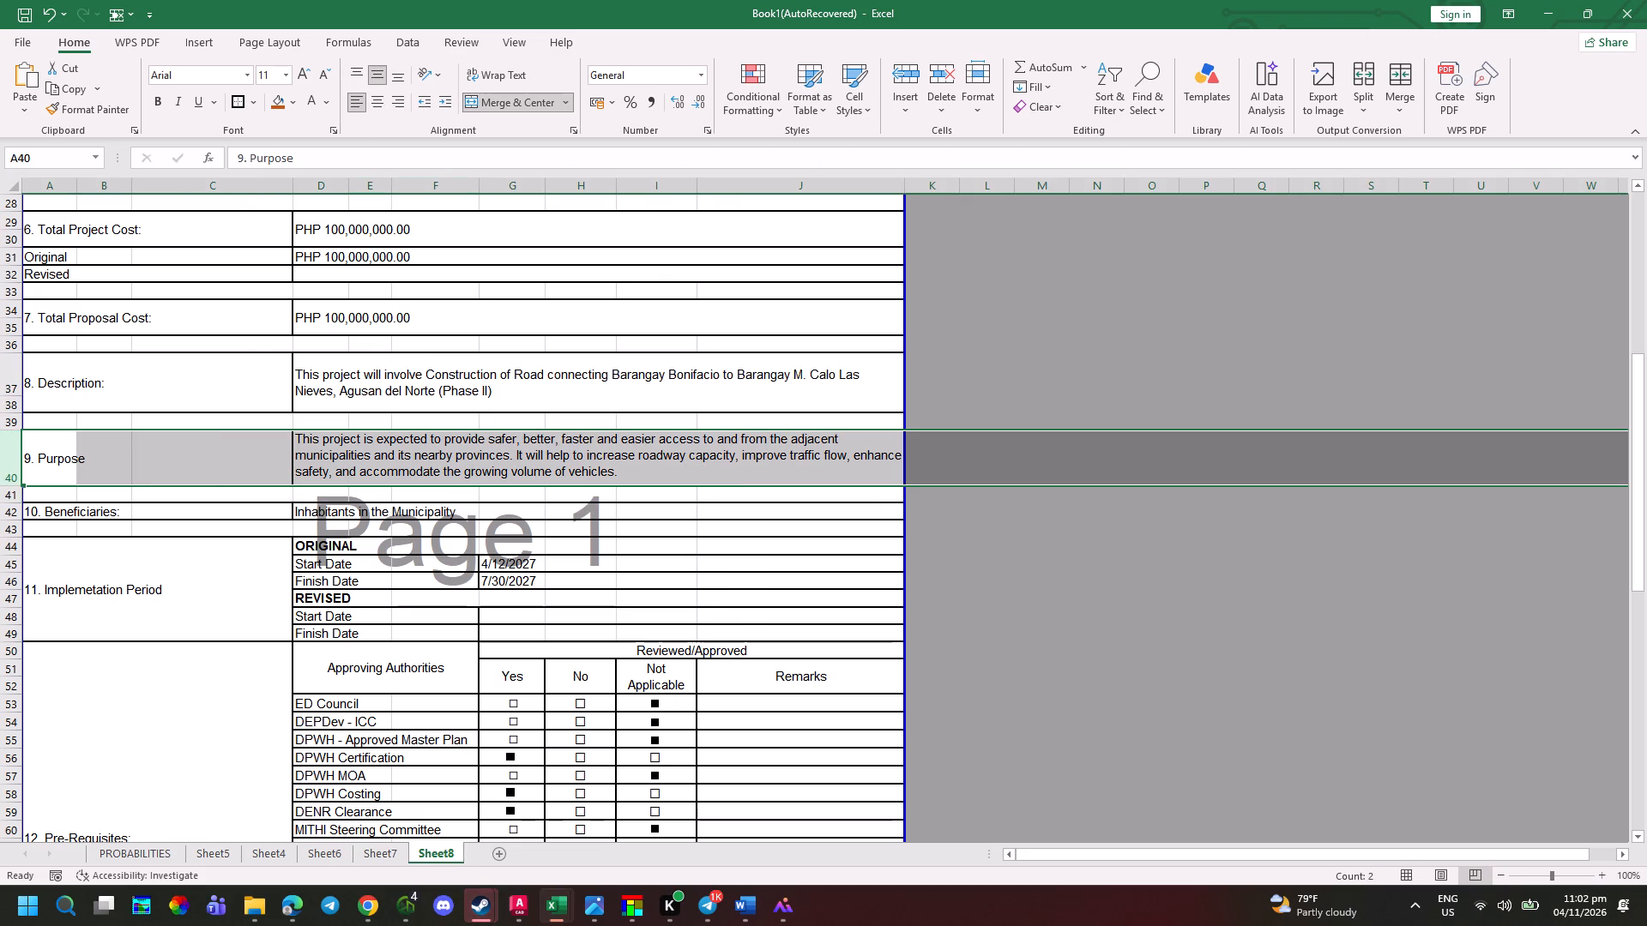
{"action": "left_click_drag", "start_coordinate": [11, 486], "coordinate": [16, 506]}
{"action": "scroll", "coordinate": [59, 516], "scroll_direction": "down", "scroll_amount": 2}
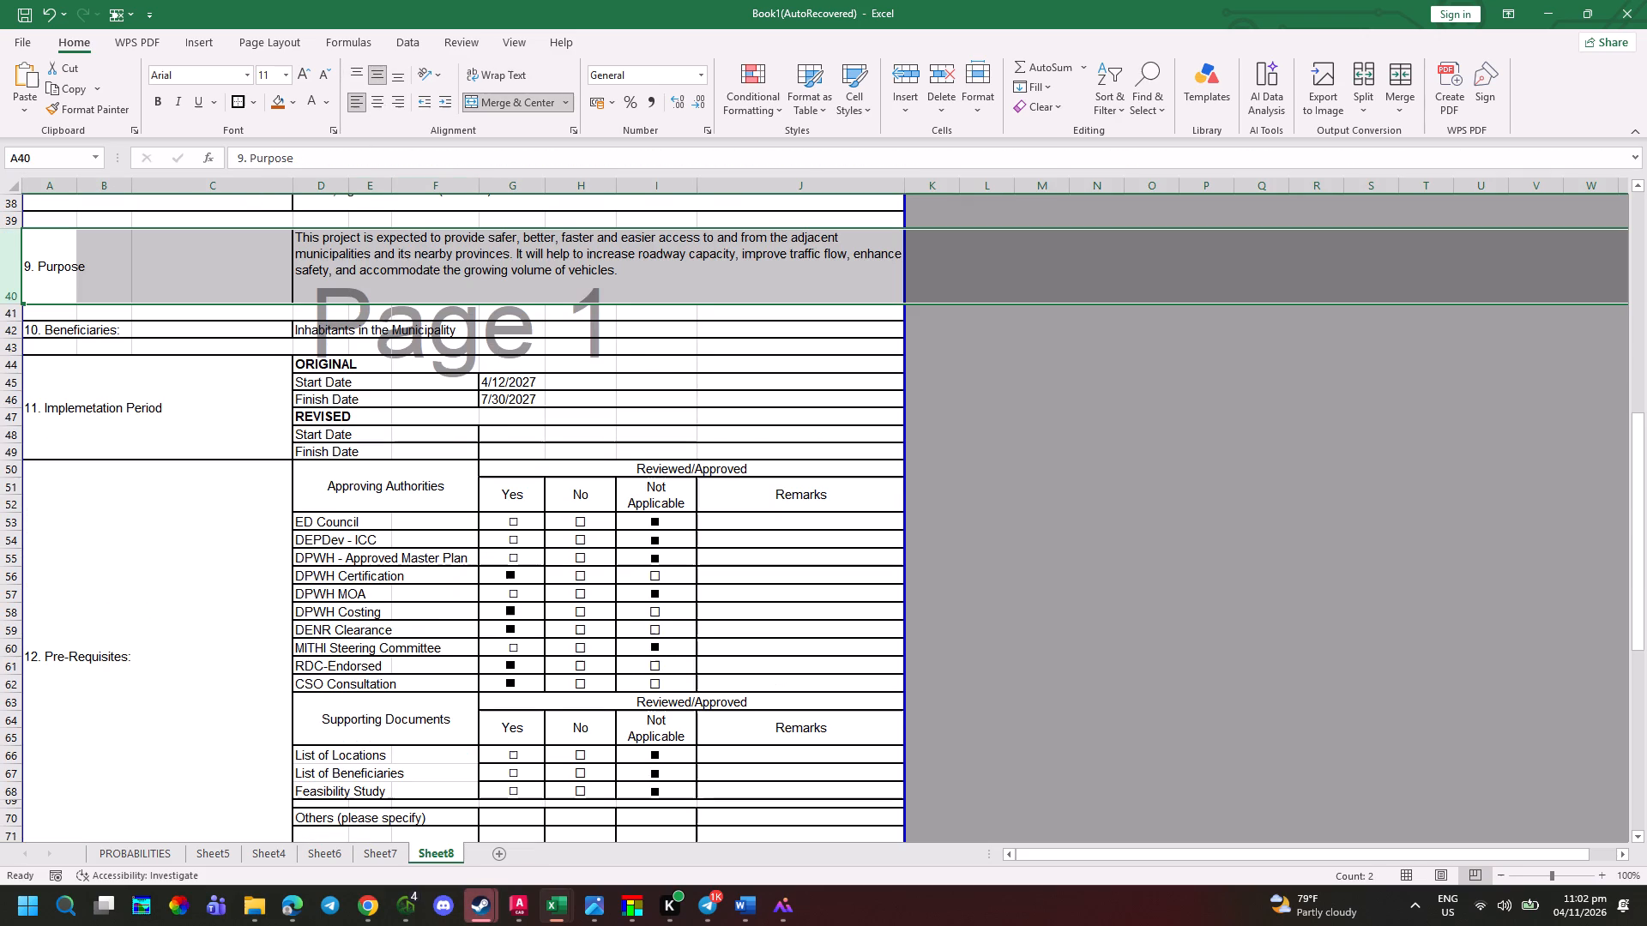
{"action": "scroll", "coordinate": [314, 518], "scroll_direction": "down", "scroll_amount": 3}
{"action": "scroll", "coordinate": [410, 539], "scroll_direction": "down", "scroll_amount": 2}
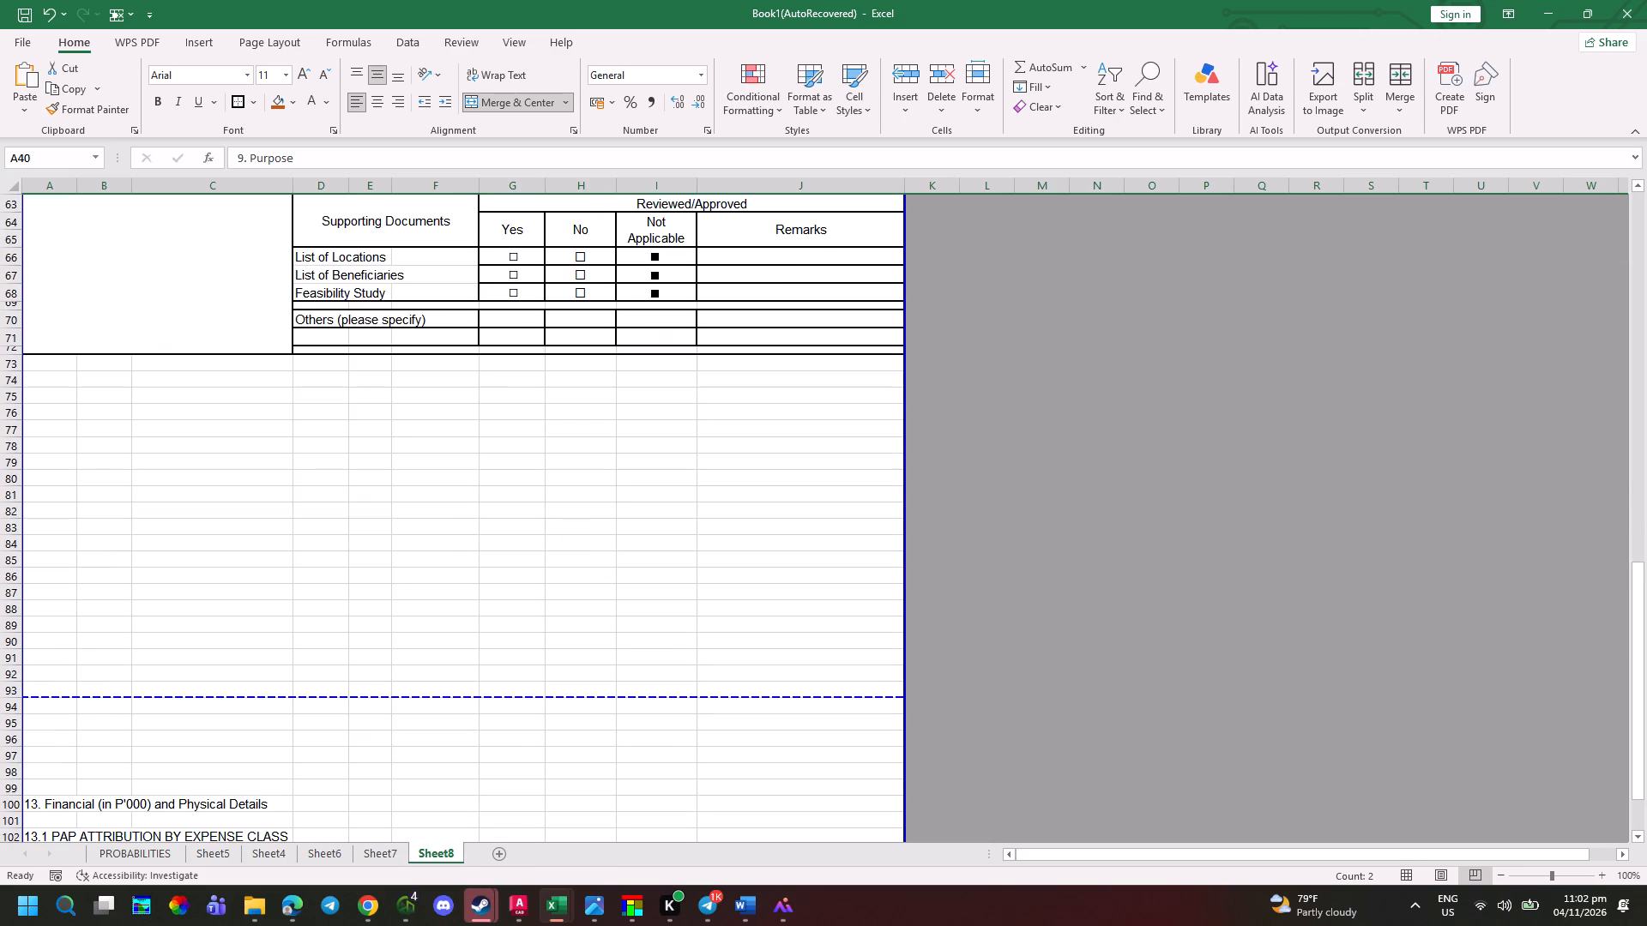
{"action": "scroll", "coordinate": [348, 533], "scroll_direction": "up", "scroll_amount": 2}
{"action": "scroll", "coordinate": [168, 609], "scroll_direction": "up", "scroll_amount": 4}
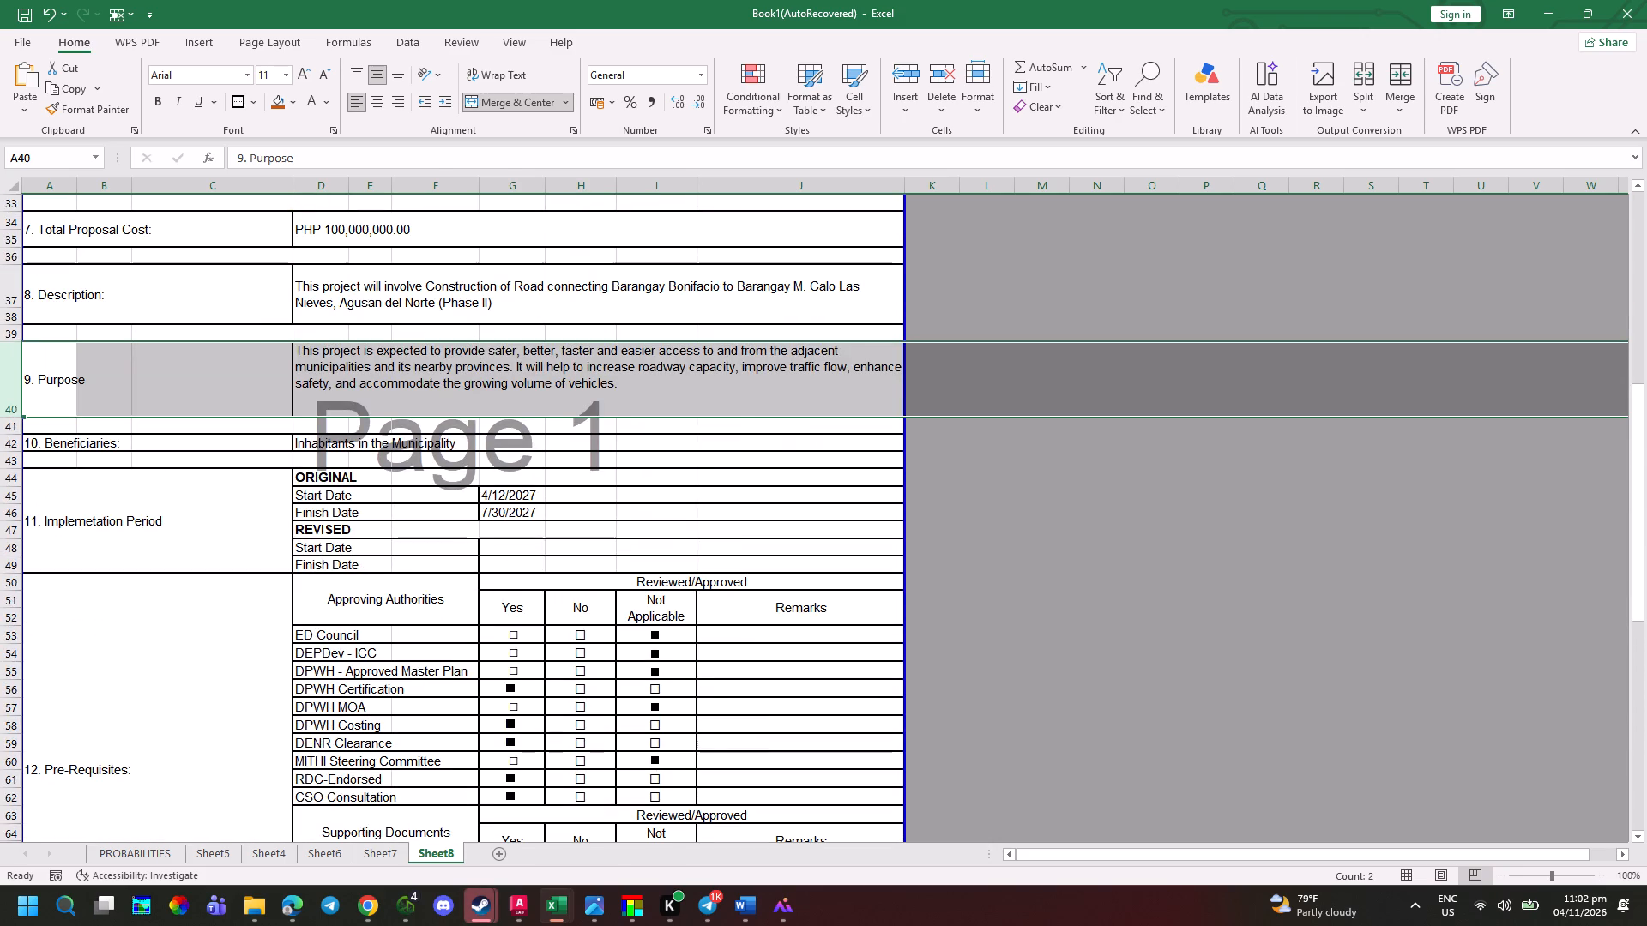
After checking the photo, insert two blank rows above the 10. Beneficiaries row.
{"action": "left_click", "coordinate": [117, 616]}
{"action": "key", "text": "alt+Tab"}
{"action": "scroll", "coordinate": [178, 573], "scroll_direction": "down", "scroll_amount": 3}
{"action": "scroll", "coordinate": [512, 657], "scroll_direction": "up", "scroll_amount": 2}
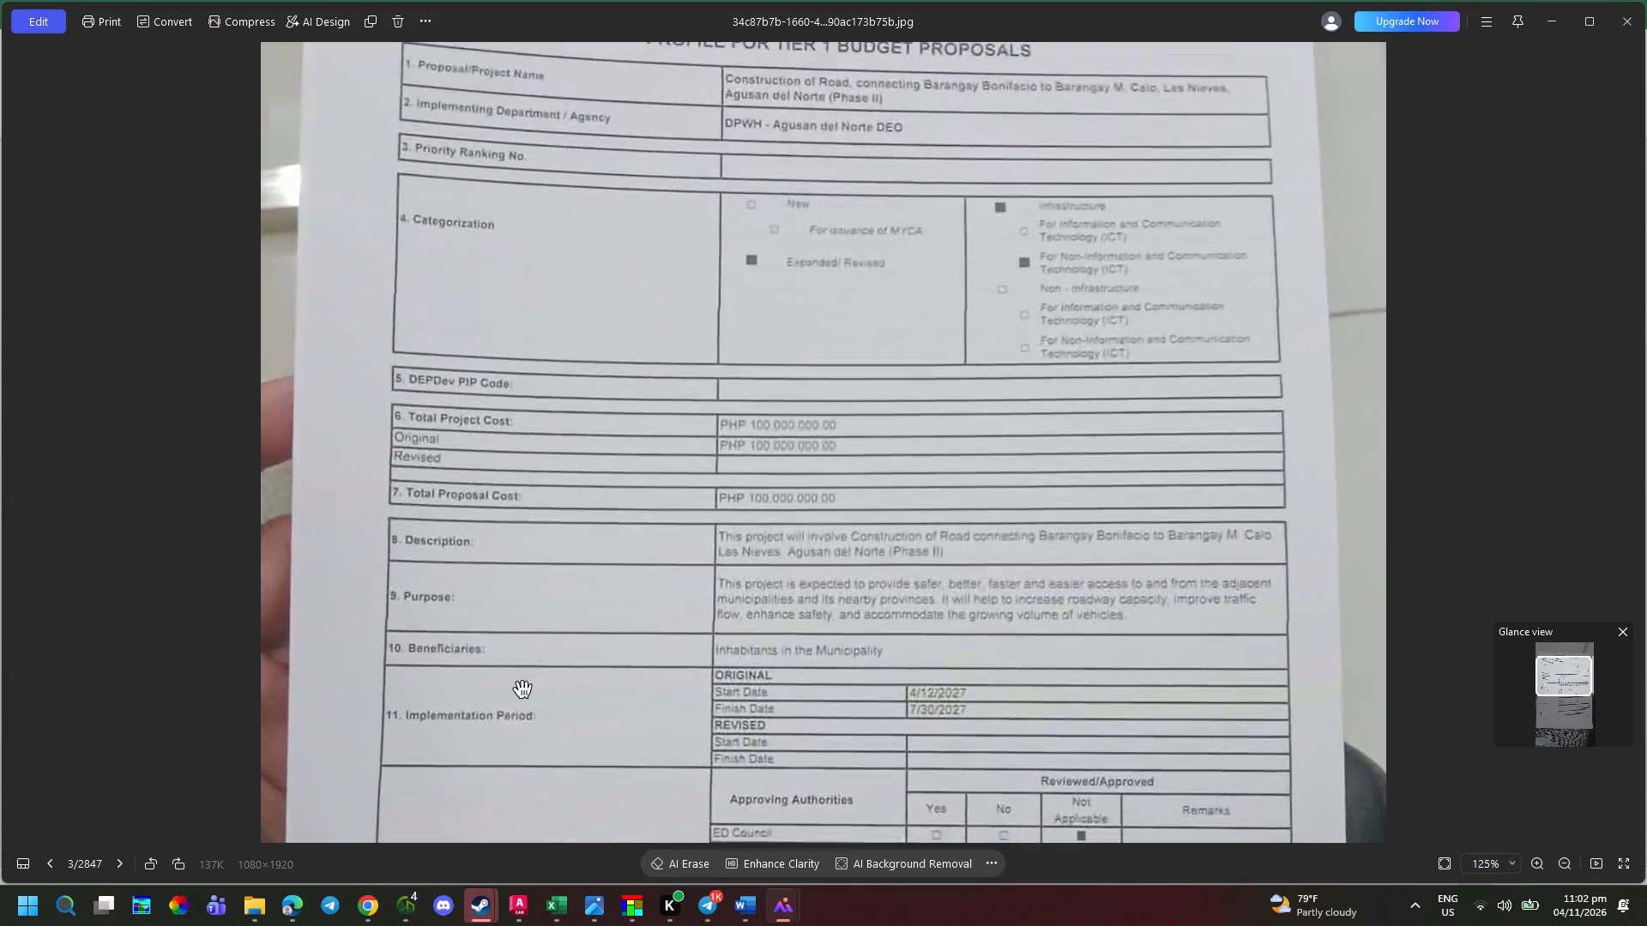
{"action": "scroll", "coordinate": [522, 689], "scroll_direction": "up", "scroll_amount": 1}
{"action": "key", "text": "alt+Tab"}
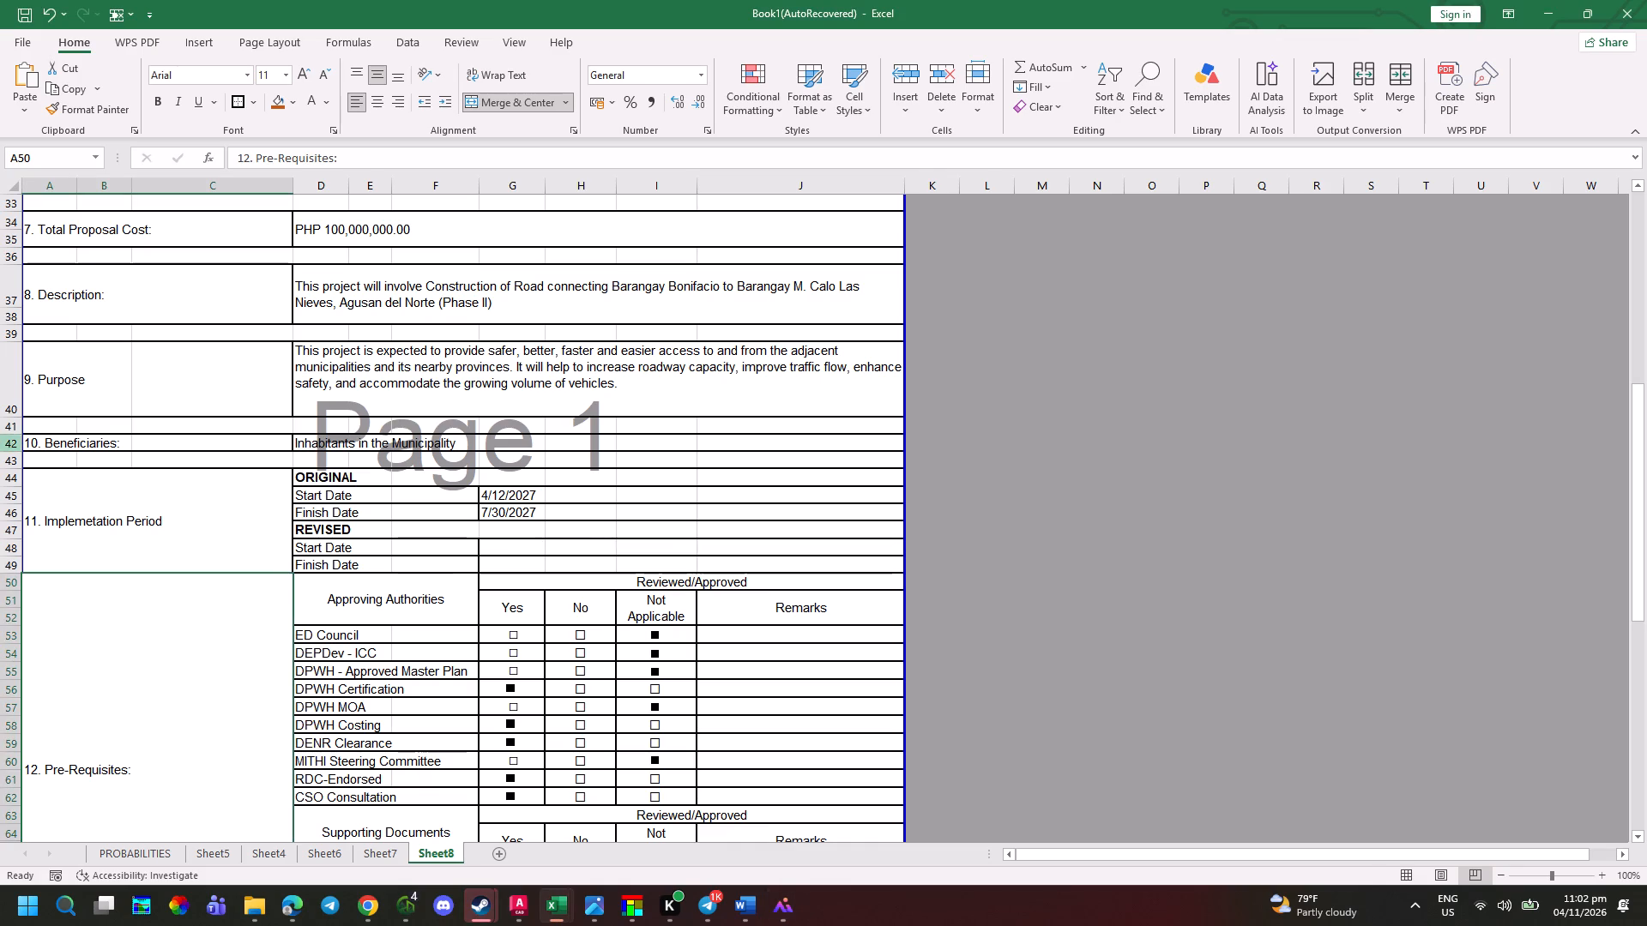
{"action": "left_click", "coordinate": [12, 442]}
{"action": "right_click", "coordinate": [12, 443]}
{"action": "left_click", "coordinate": [85, 586]}
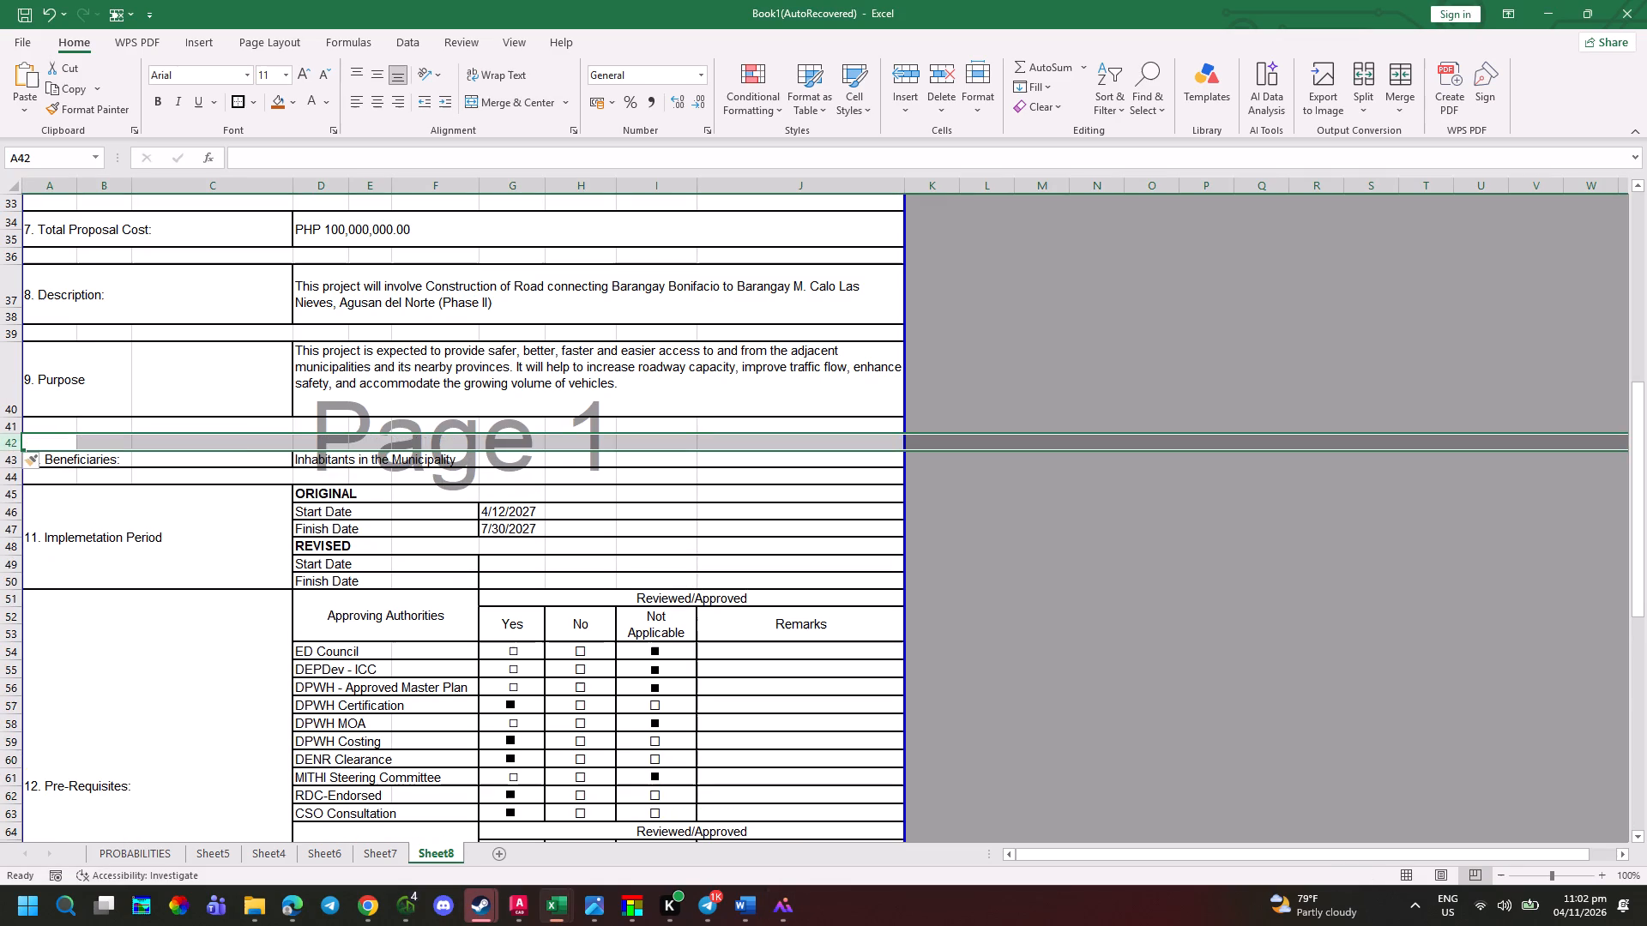
{"action": "right_click", "coordinate": [9, 456]}
{"action": "left_click", "coordinate": [75, 589]}
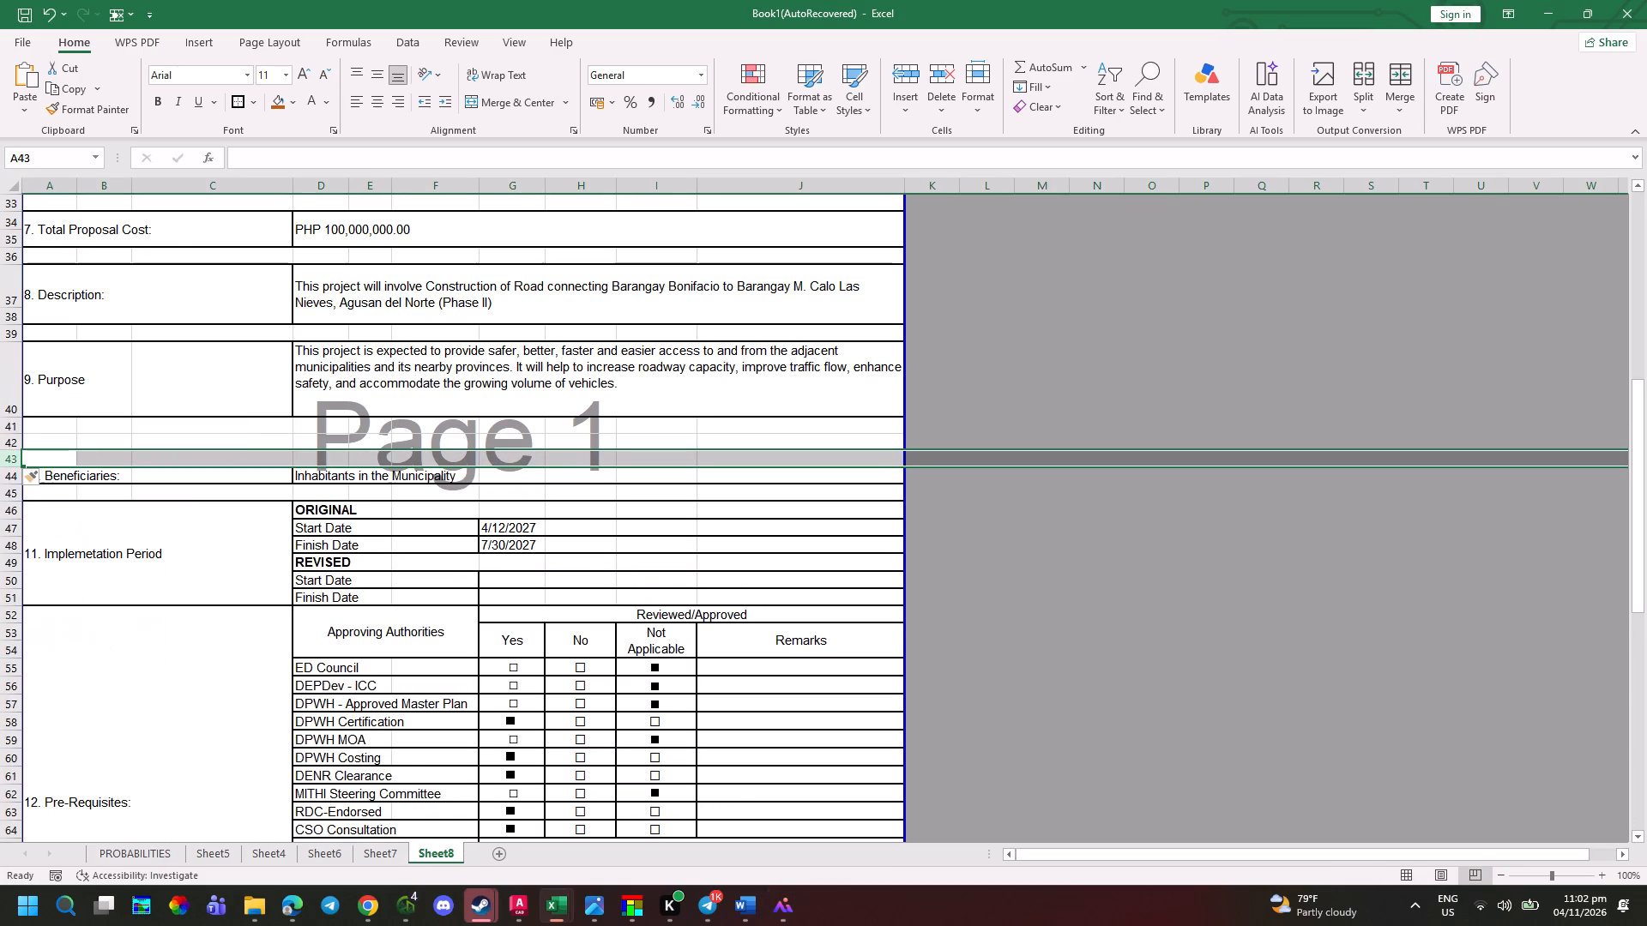
Move the 10. Beneficiaries label and its text up from row 44 to row 42, across columns A to J.
{"action": "left_click", "coordinate": [66, 477]}
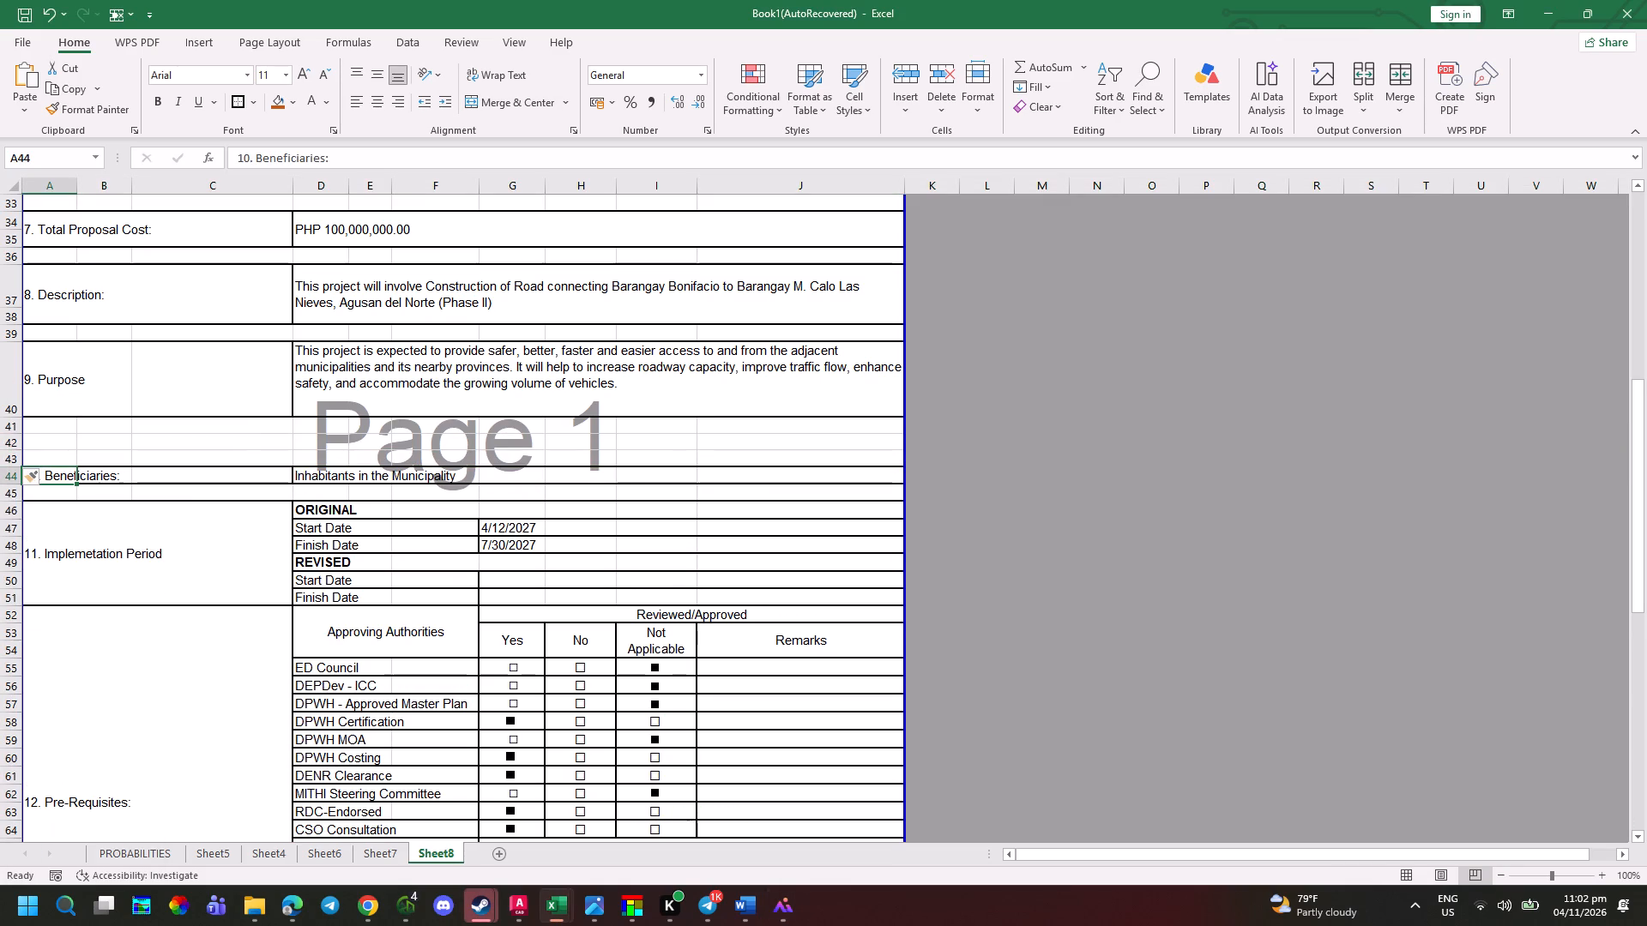
{"action": "left_click", "coordinate": [59, 478]}
{"action": "left_click", "coordinate": [191, 582]}
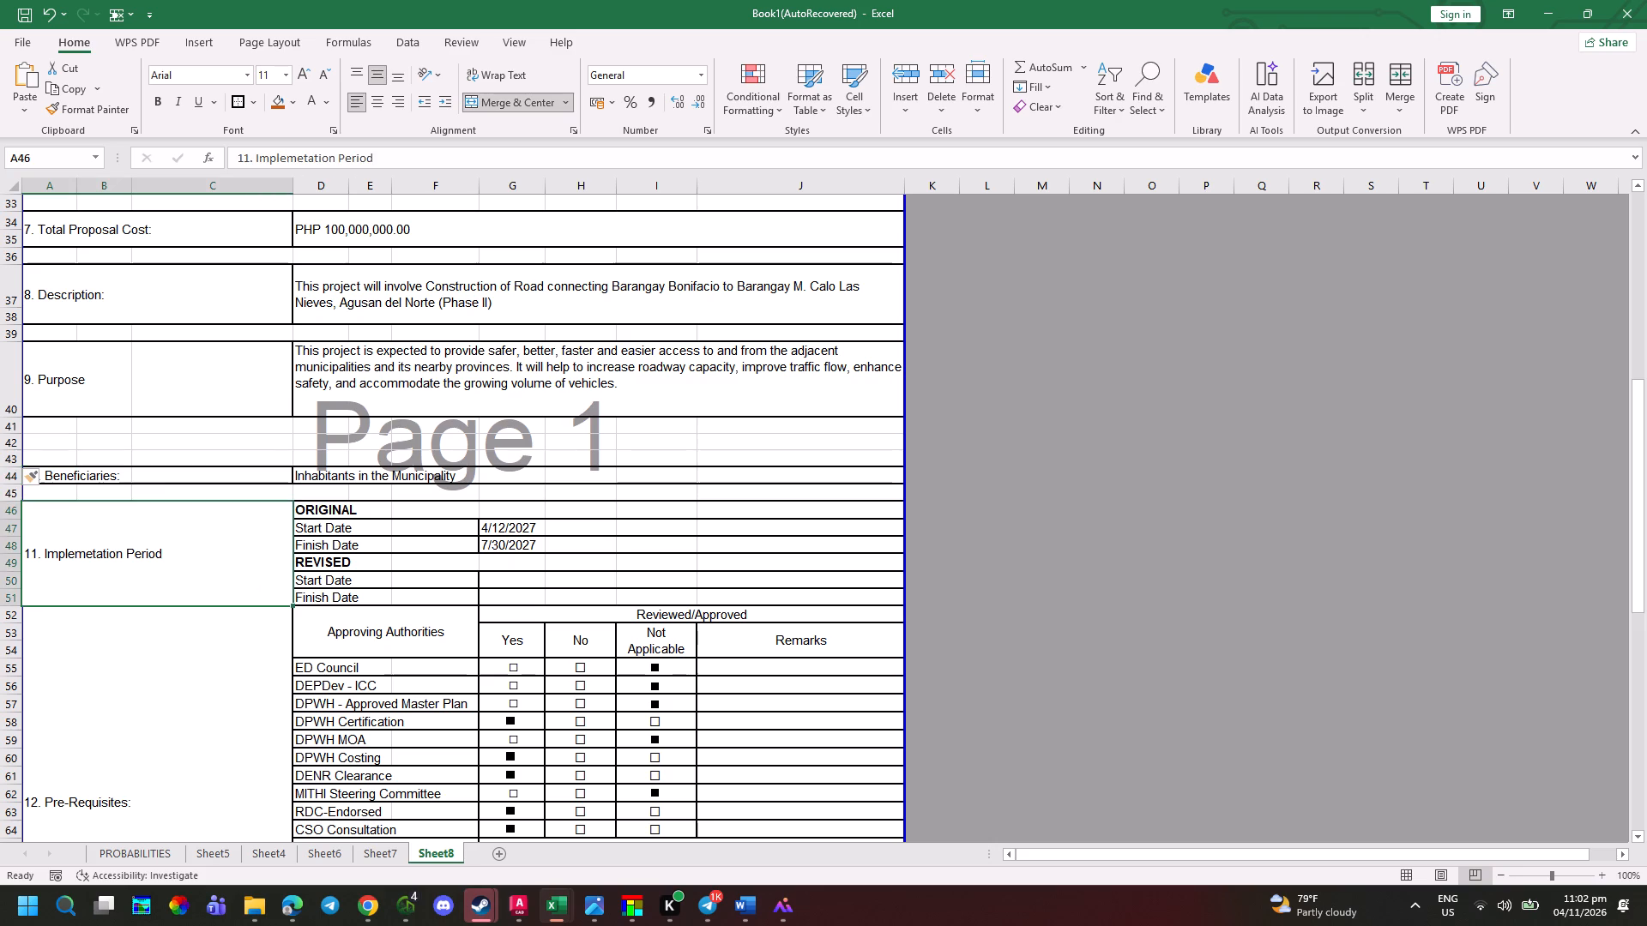
{"action": "left_click_drag", "start_coordinate": [39, 475], "coordinate": [795, 466]}
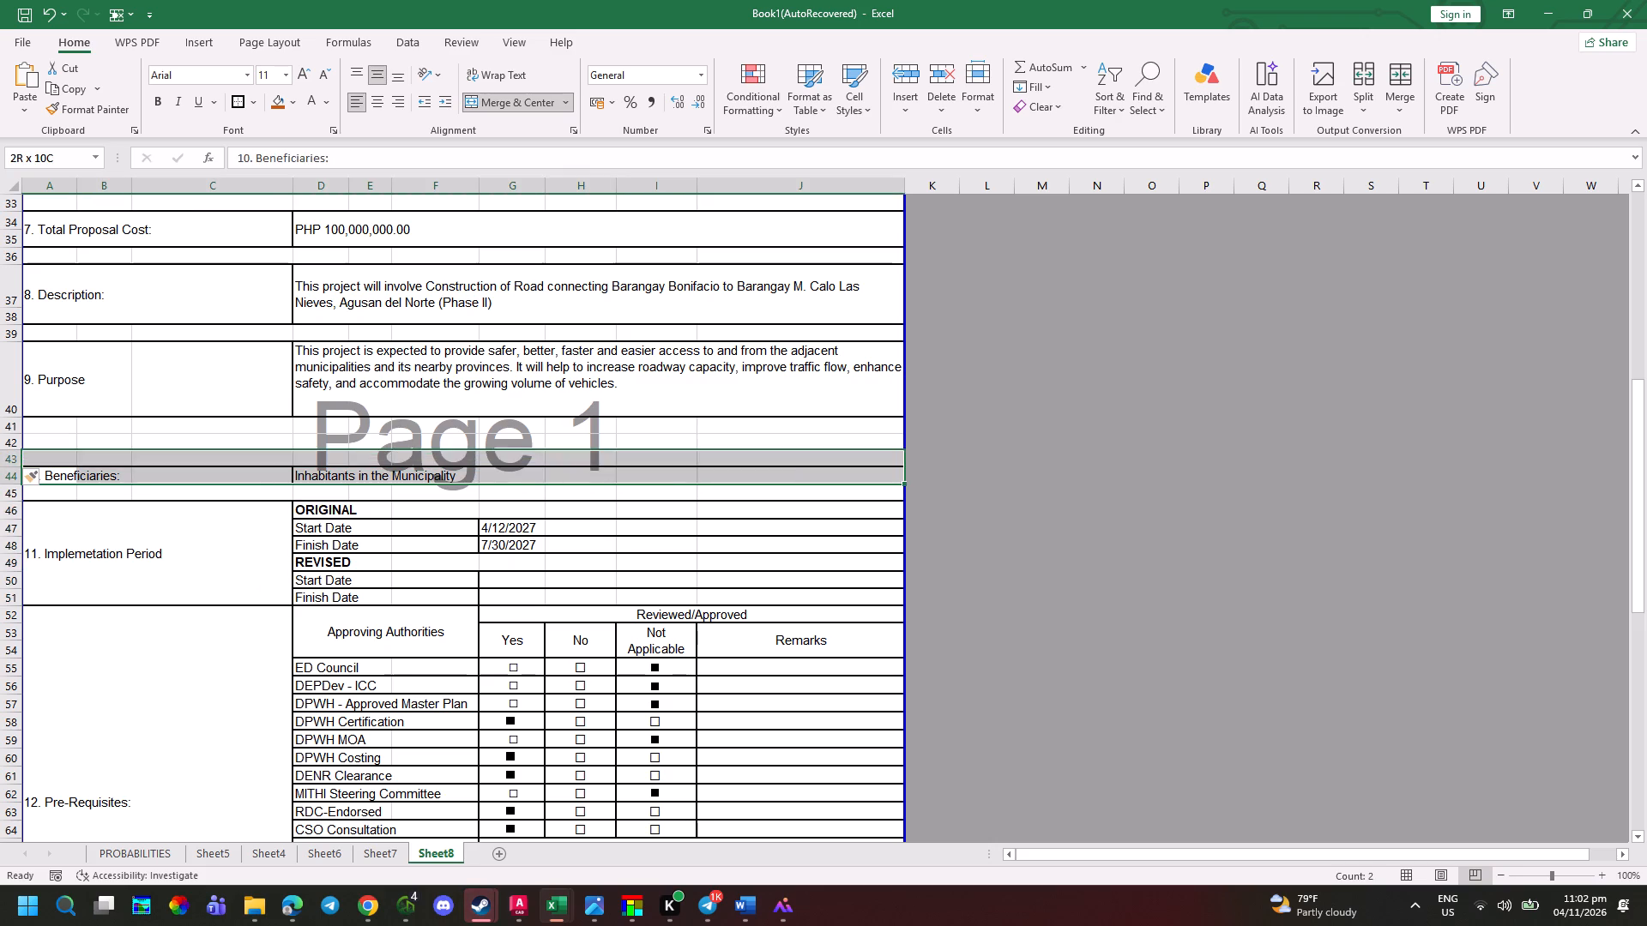
{"action": "left_click_drag", "start_coordinate": [795, 466], "coordinate": [798, 476]}
{"action": "left_click_drag", "start_coordinate": [775, 467], "coordinate": [766, 443]}
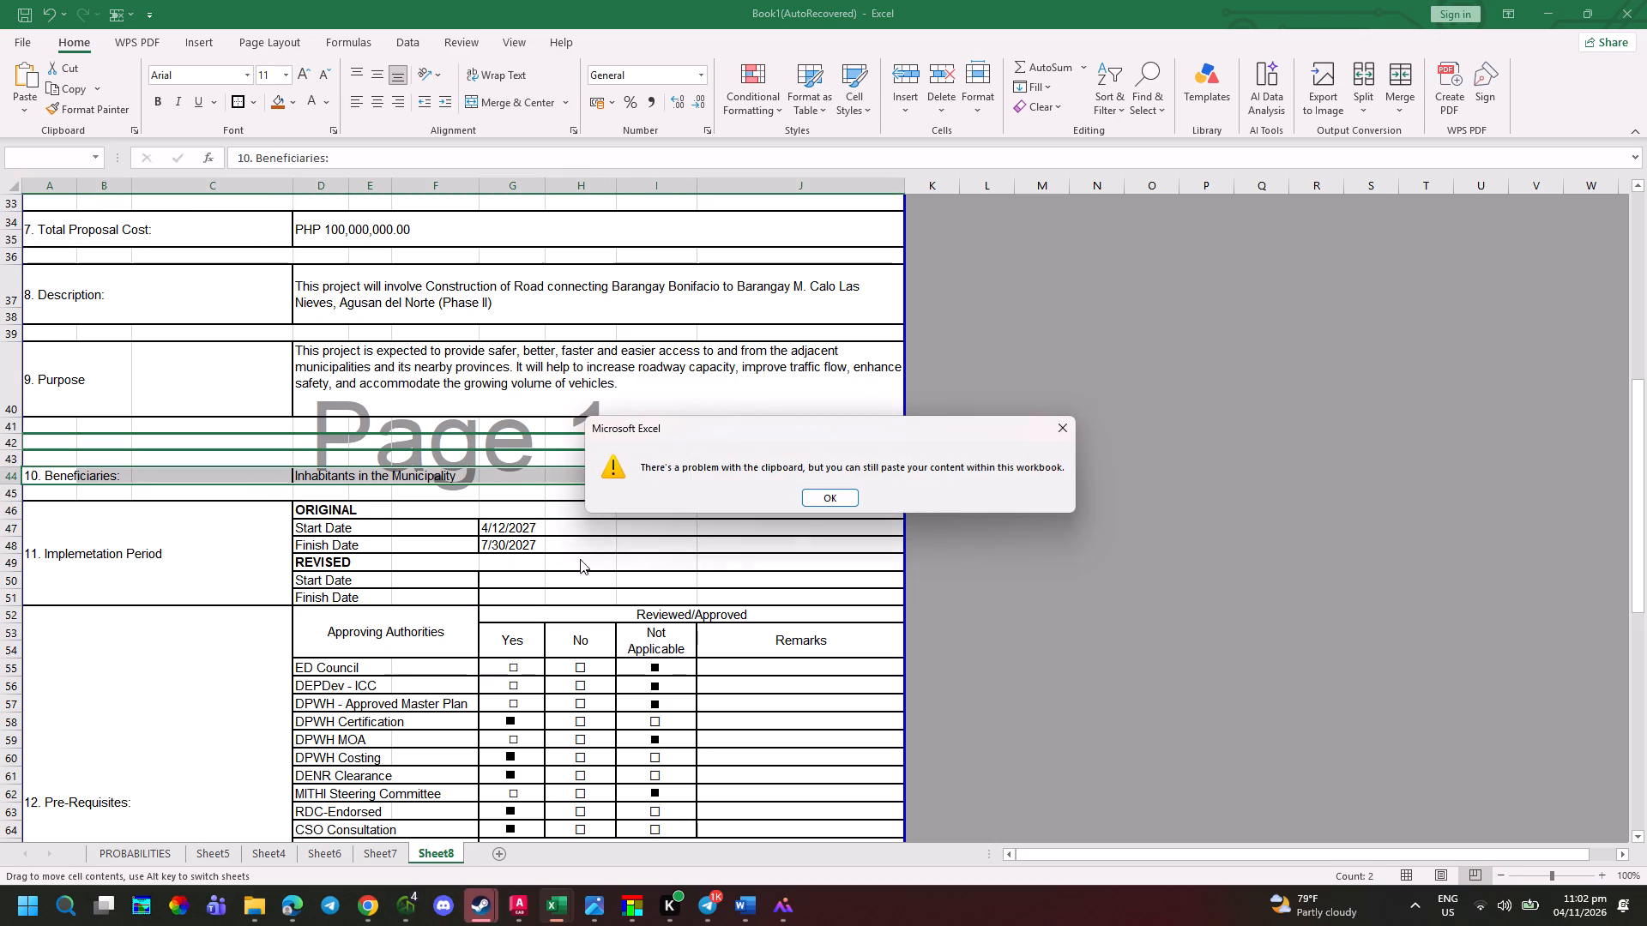
{"action": "key", "text": "Return"}
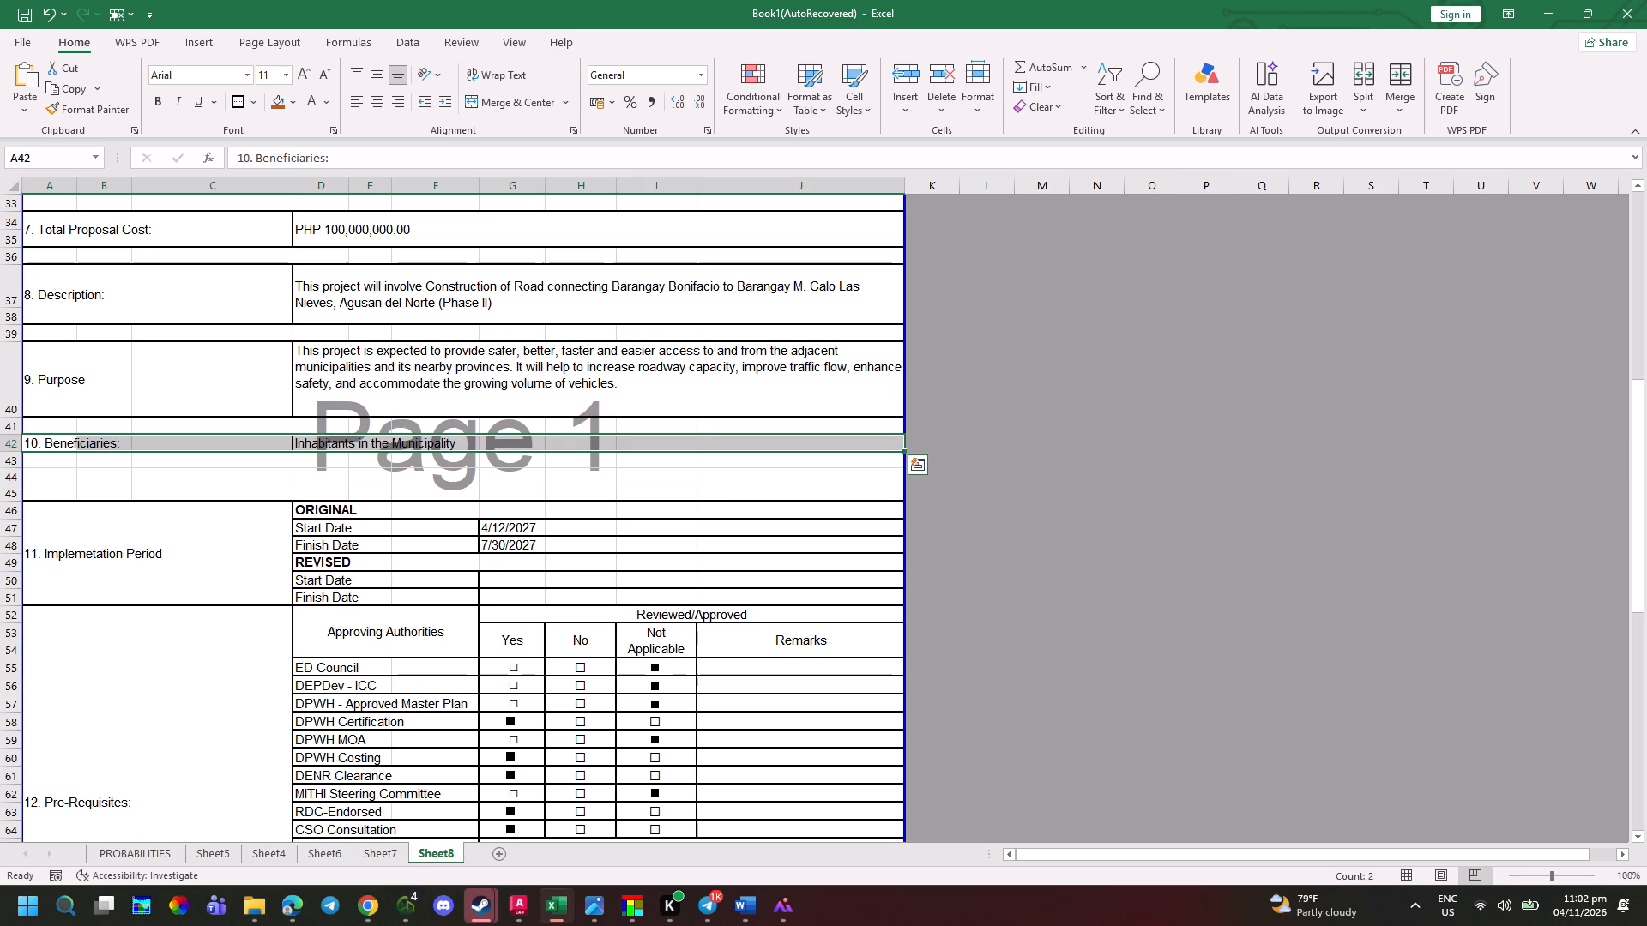
Merge A42:C44 for the 10. Beneficiaries label and D42:J44 for its text.
{"action": "left_click_drag", "start_coordinate": [44, 446], "coordinate": [189, 472]}
{"action": "left_click", "coordinate": [521, 104]}
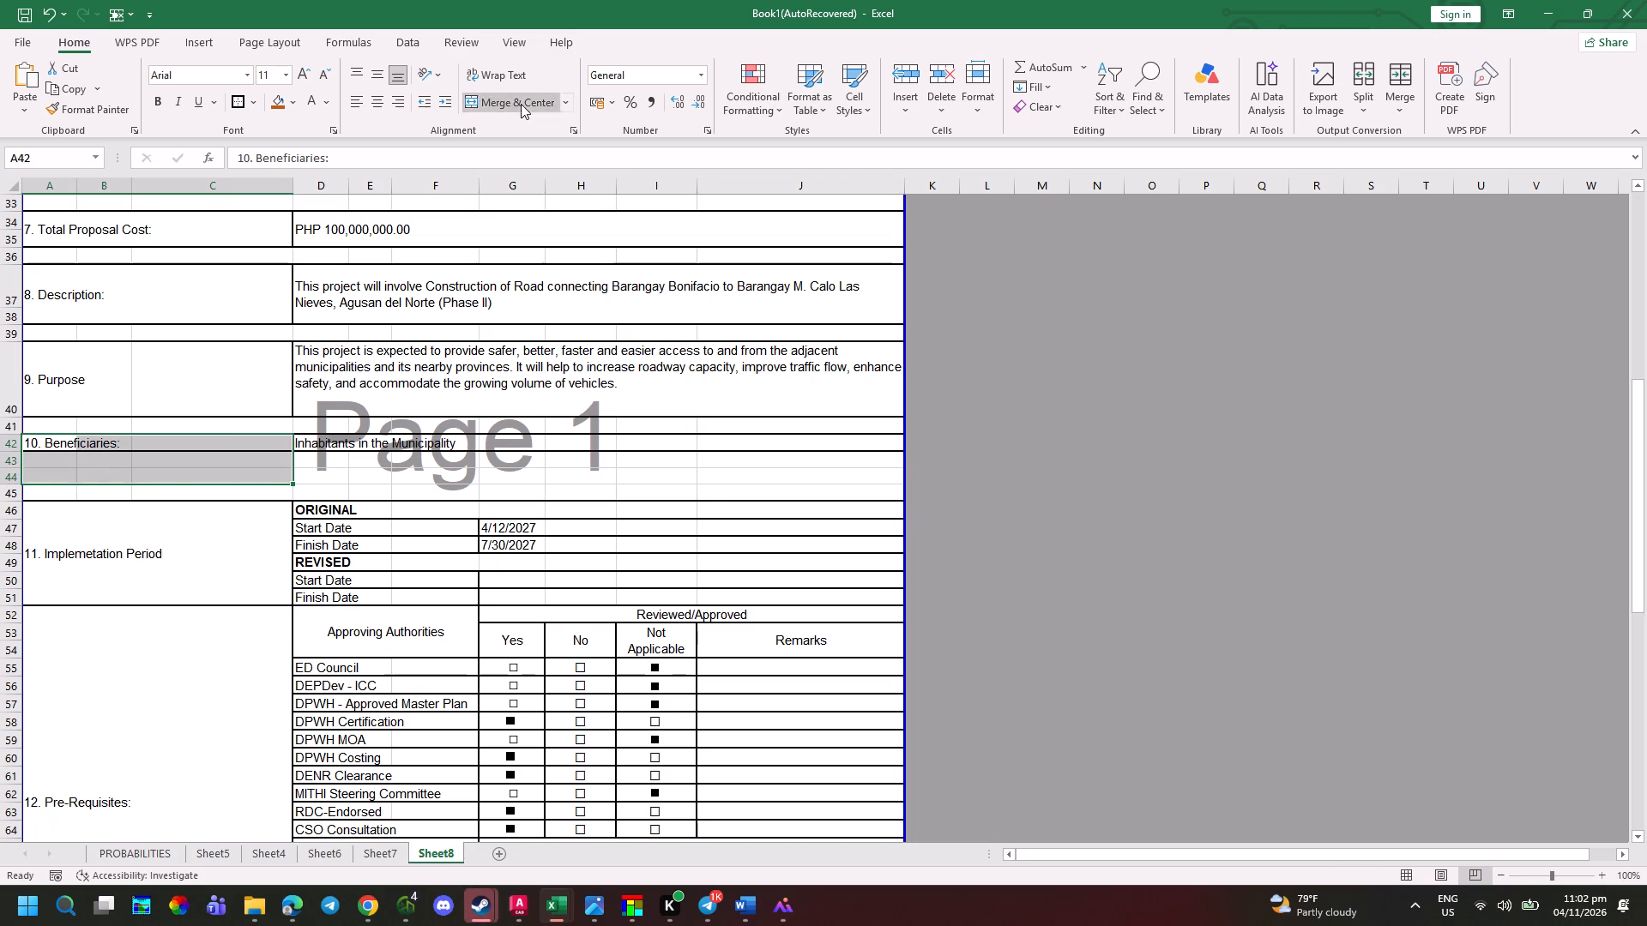
{"action": "left_click_drag", "start_coordinate": [331, 442], "coordinate": [771, 471]}
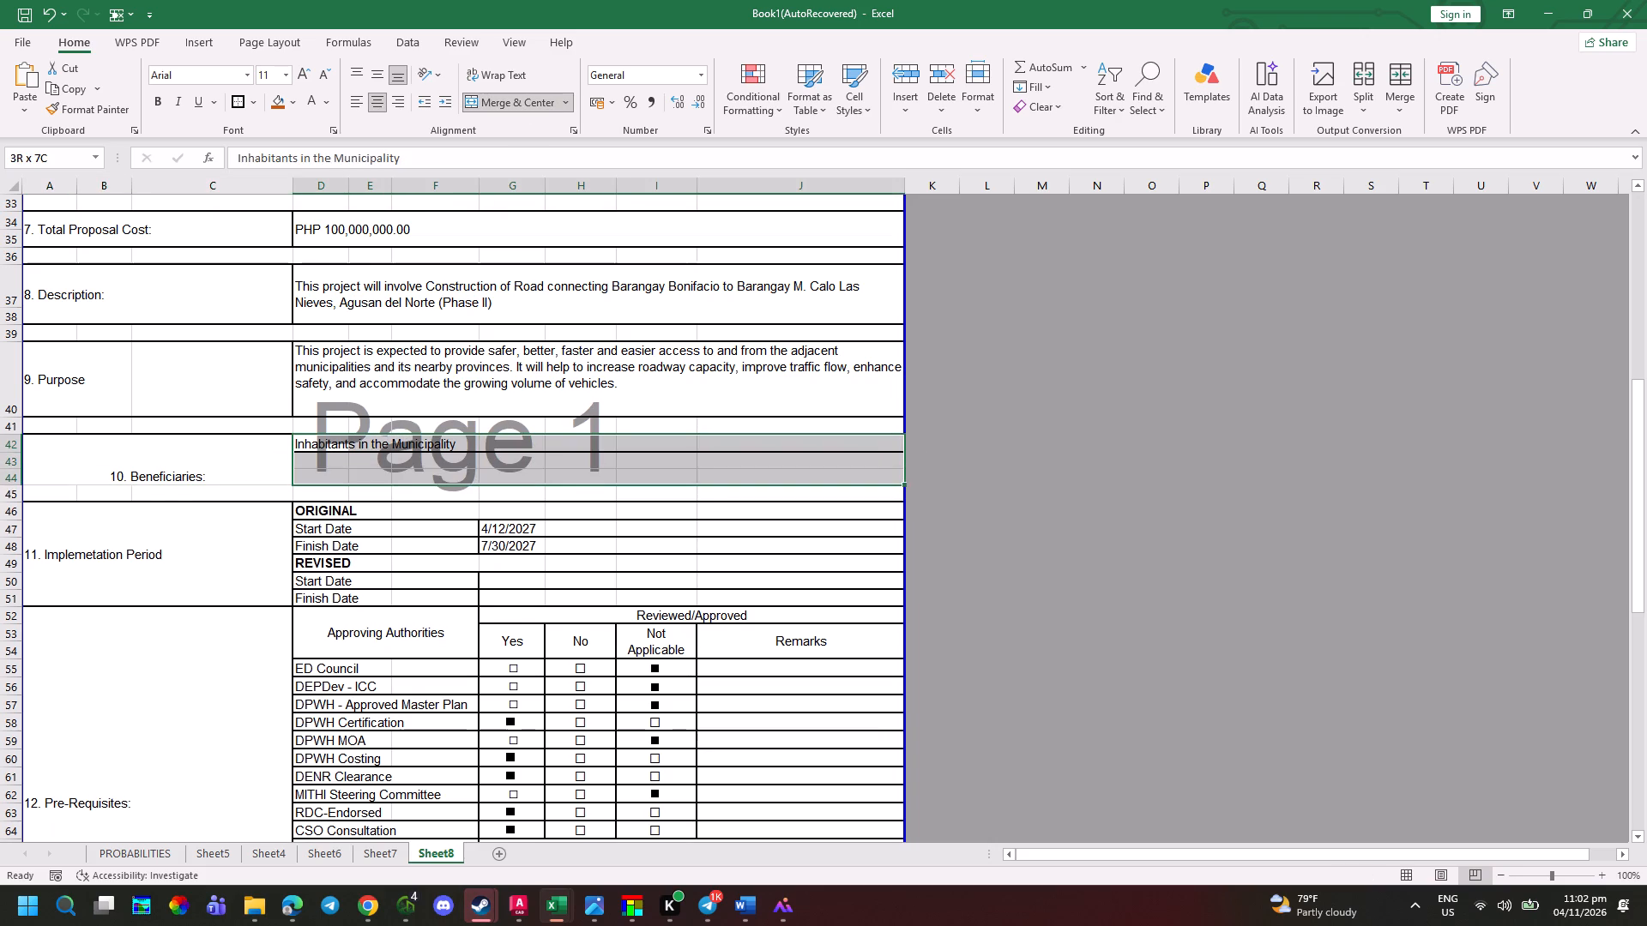
{"action": "left_click_drag", "start_coordinate": [771, 471], "coordinate": [782, 472]}
{"action": "left_click", "coordinate": [523, 107]}
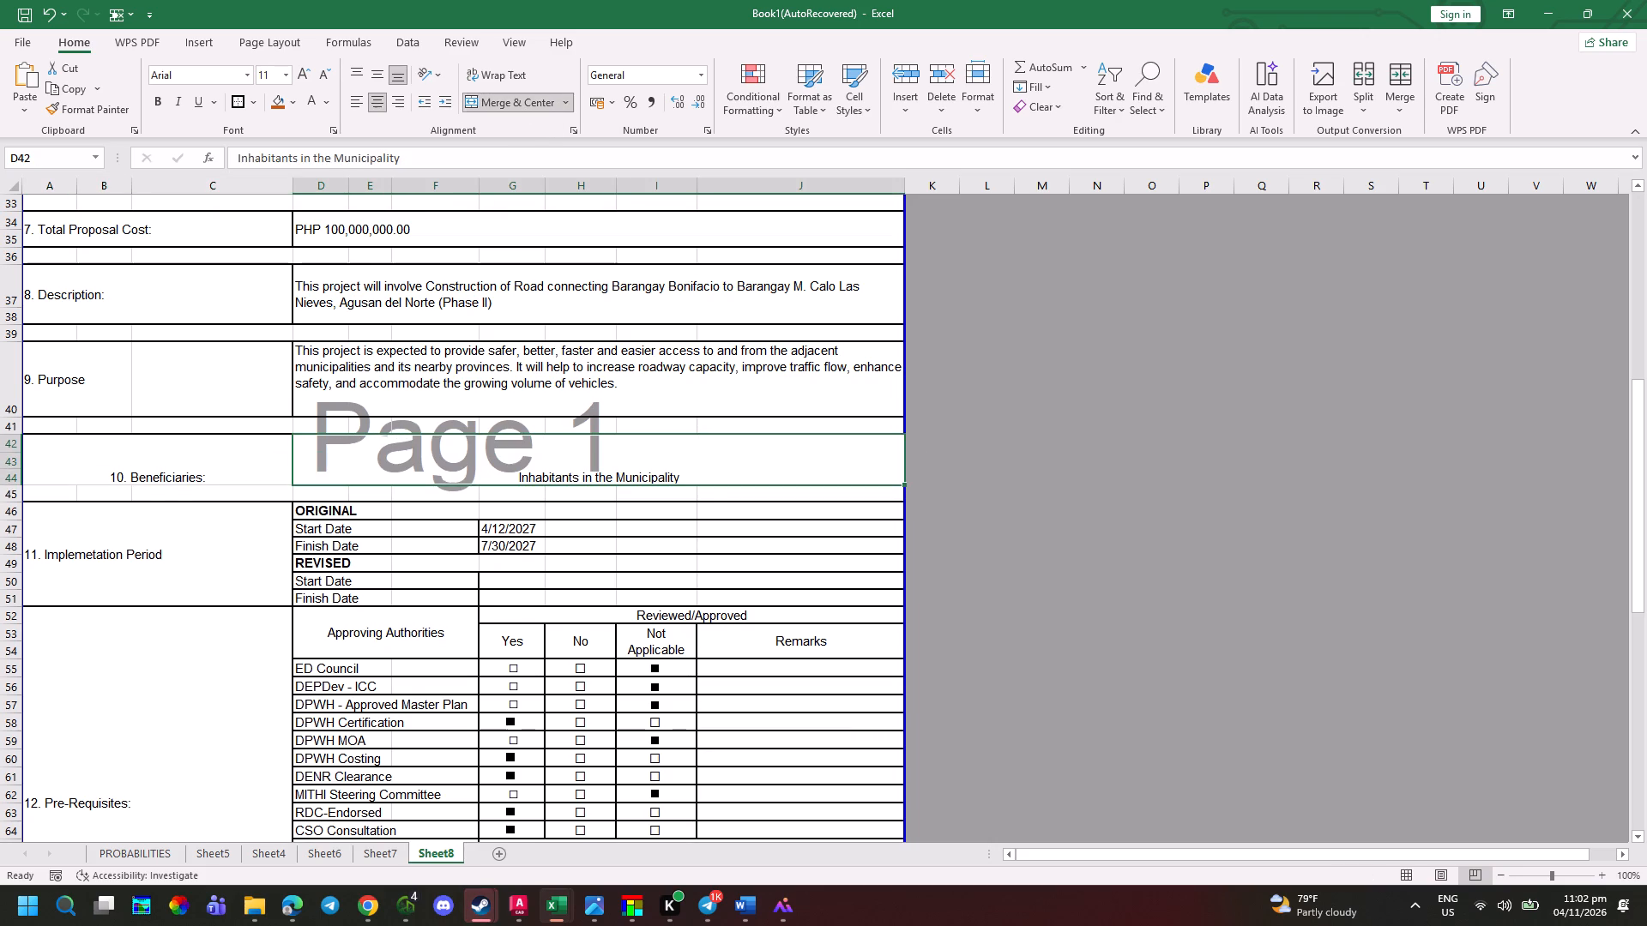
Left-align and vertically centre the merged 10. Beneficiaries label and text cells.
{"action": "left_click", "coordinate": [362, 109]}
{"action": "left_click", "coordinate": [371, 76]}
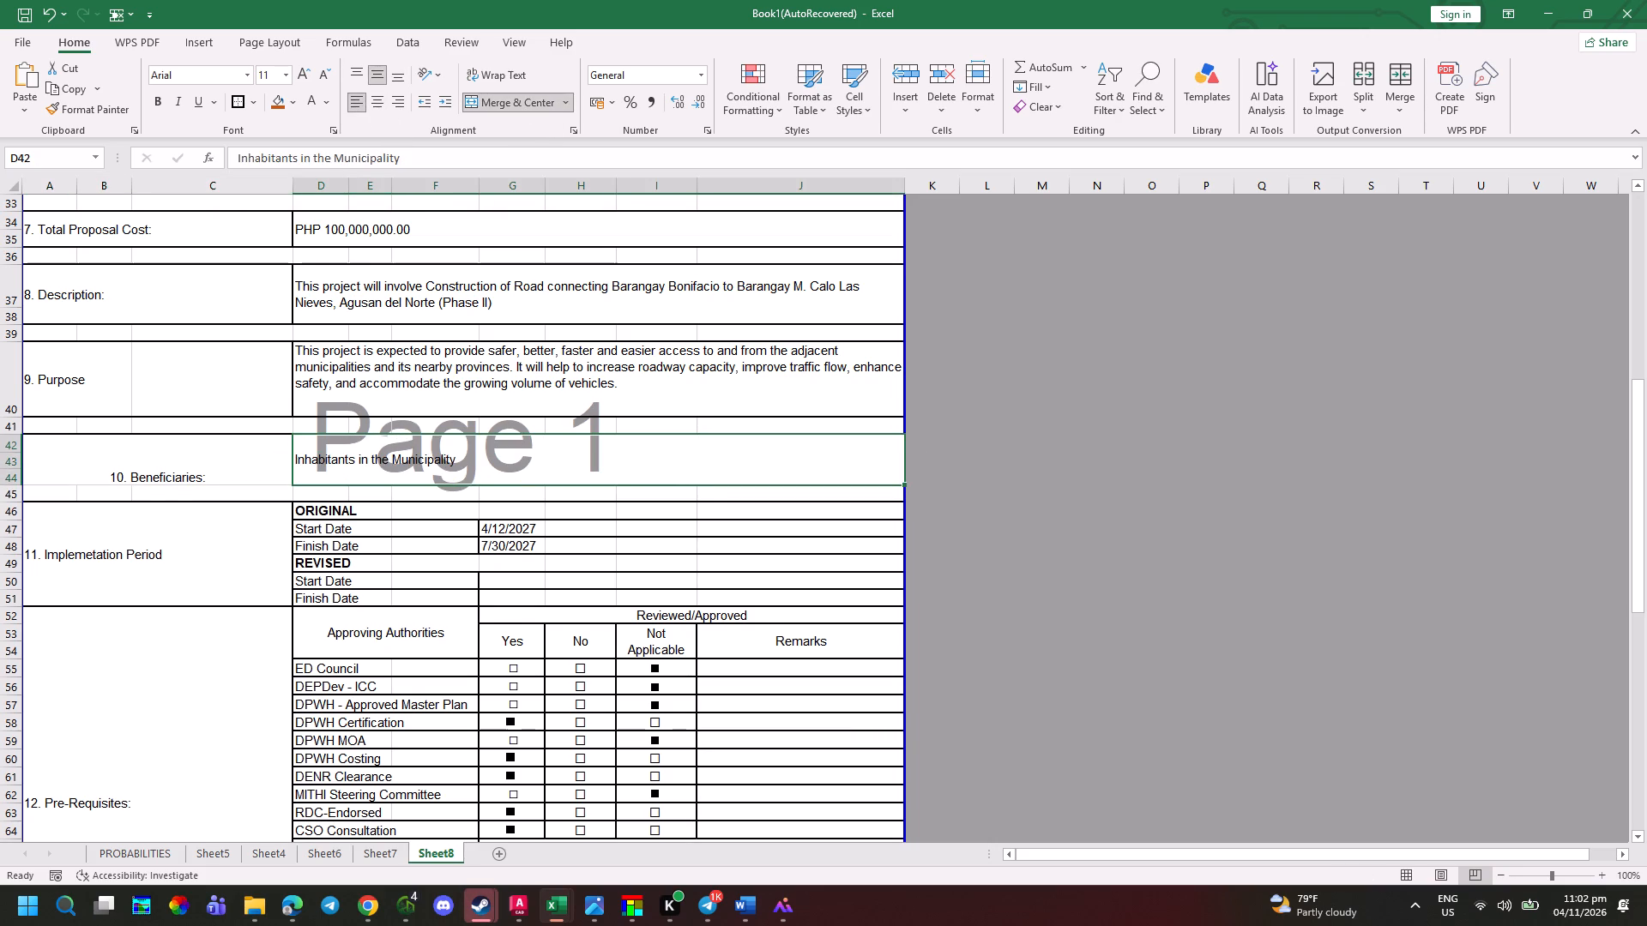
{"action": "left_click", "coordinate": [190, 429]}
{"action": "left_click", "coordinate": [209, 460]}
{"action": "left_click", "coordinate": [375, 76]}
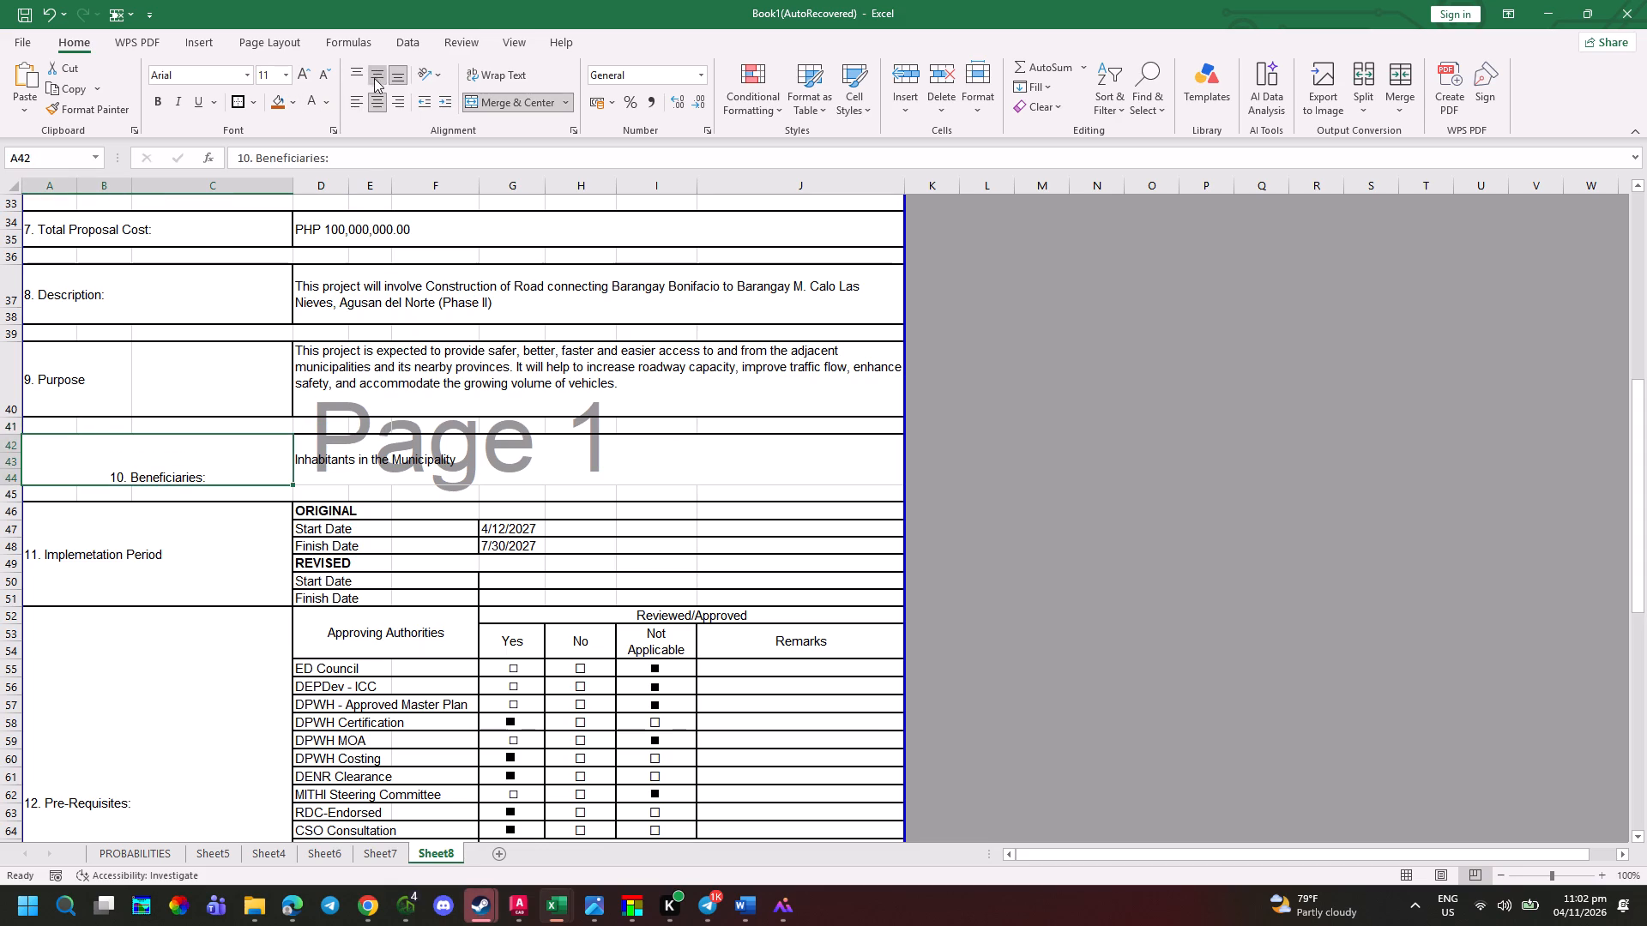
{"action": "left_click", "coordinate": [360, 97]}
Apply outside borders to the merged 10. Beneficiaries label and text cells.
{"action": "left_click", "coordinate": [224, 92]}
{"action": "left_click", "coordinate": [235, 102]}
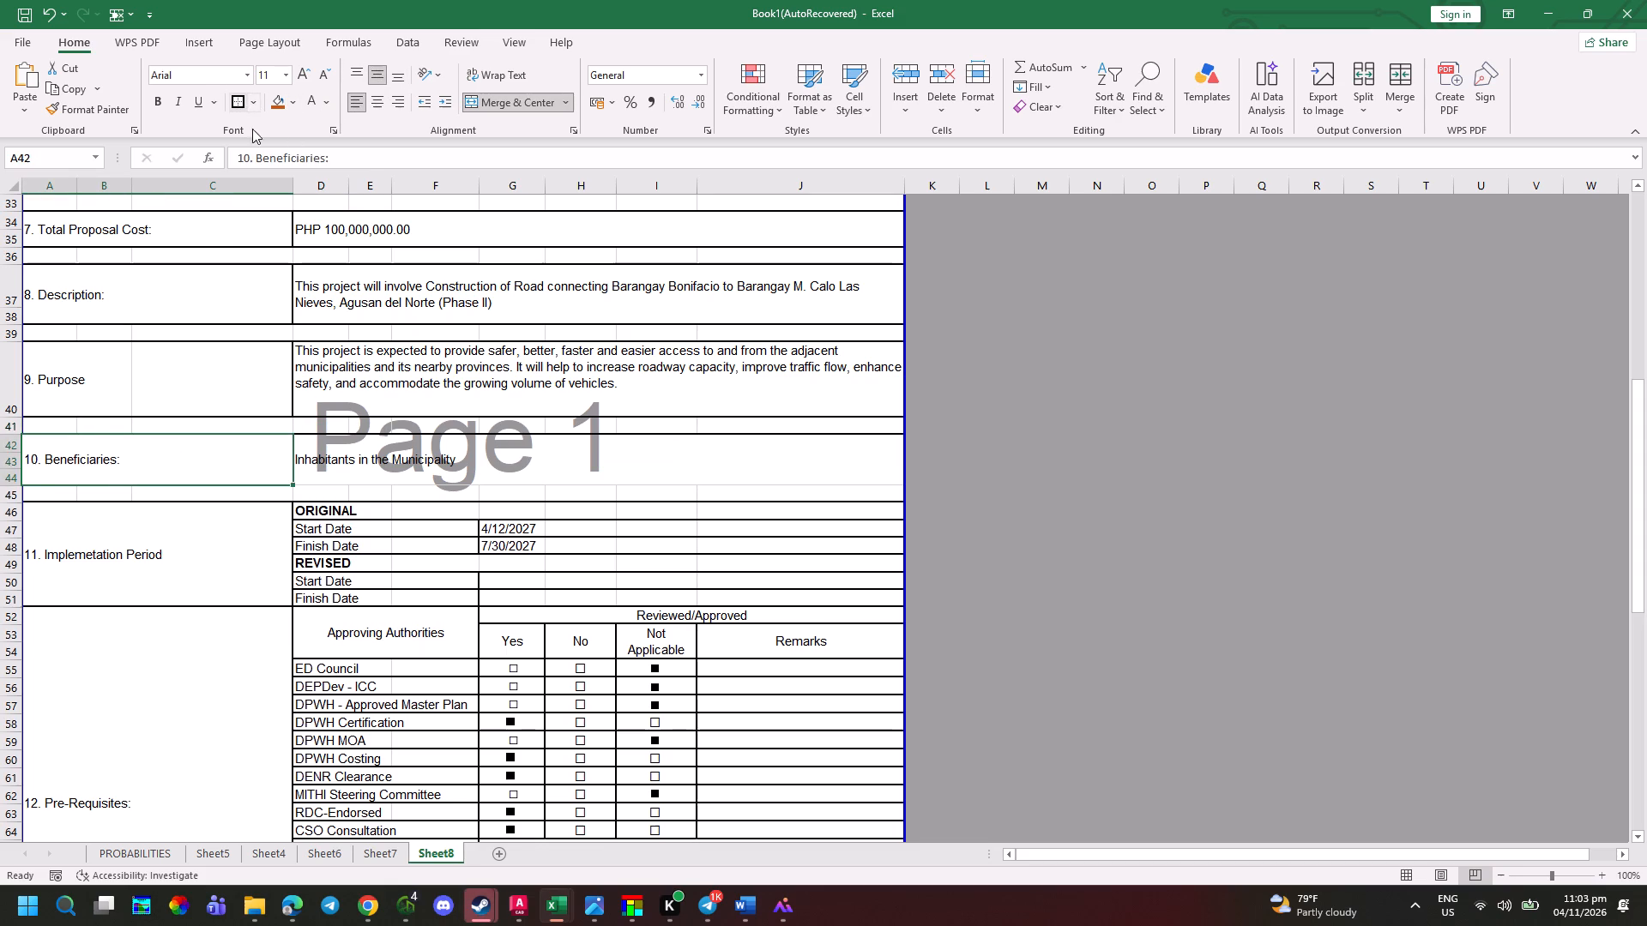
{"action": "left_click", "coordinate": [390, 456]}
{"action": "left_click", "coordinate": [239, 100]}
Compare the sheet with the photo and shrink row 44 to reduce the height of the 10. Beneficiaries block.
{"action": "scroll", "coordinate": [296, 553], "scroll_direction": "down", "scroll_amount": 2}
{"action": "left_click", "coordinate": [1017, 502]}
{"action": "scroll", "coordinate": [939, 503], "scroll_direction": "down", "scroll_amount": 2}
{"action": "scroll", "coordinate": [829, 542], "scroll_direction": "down", "scroll_amount": 2}
{"action": "scroll", "coordinate": [750, 562], "scroll_direction": "up", "scroll_amount": 1}
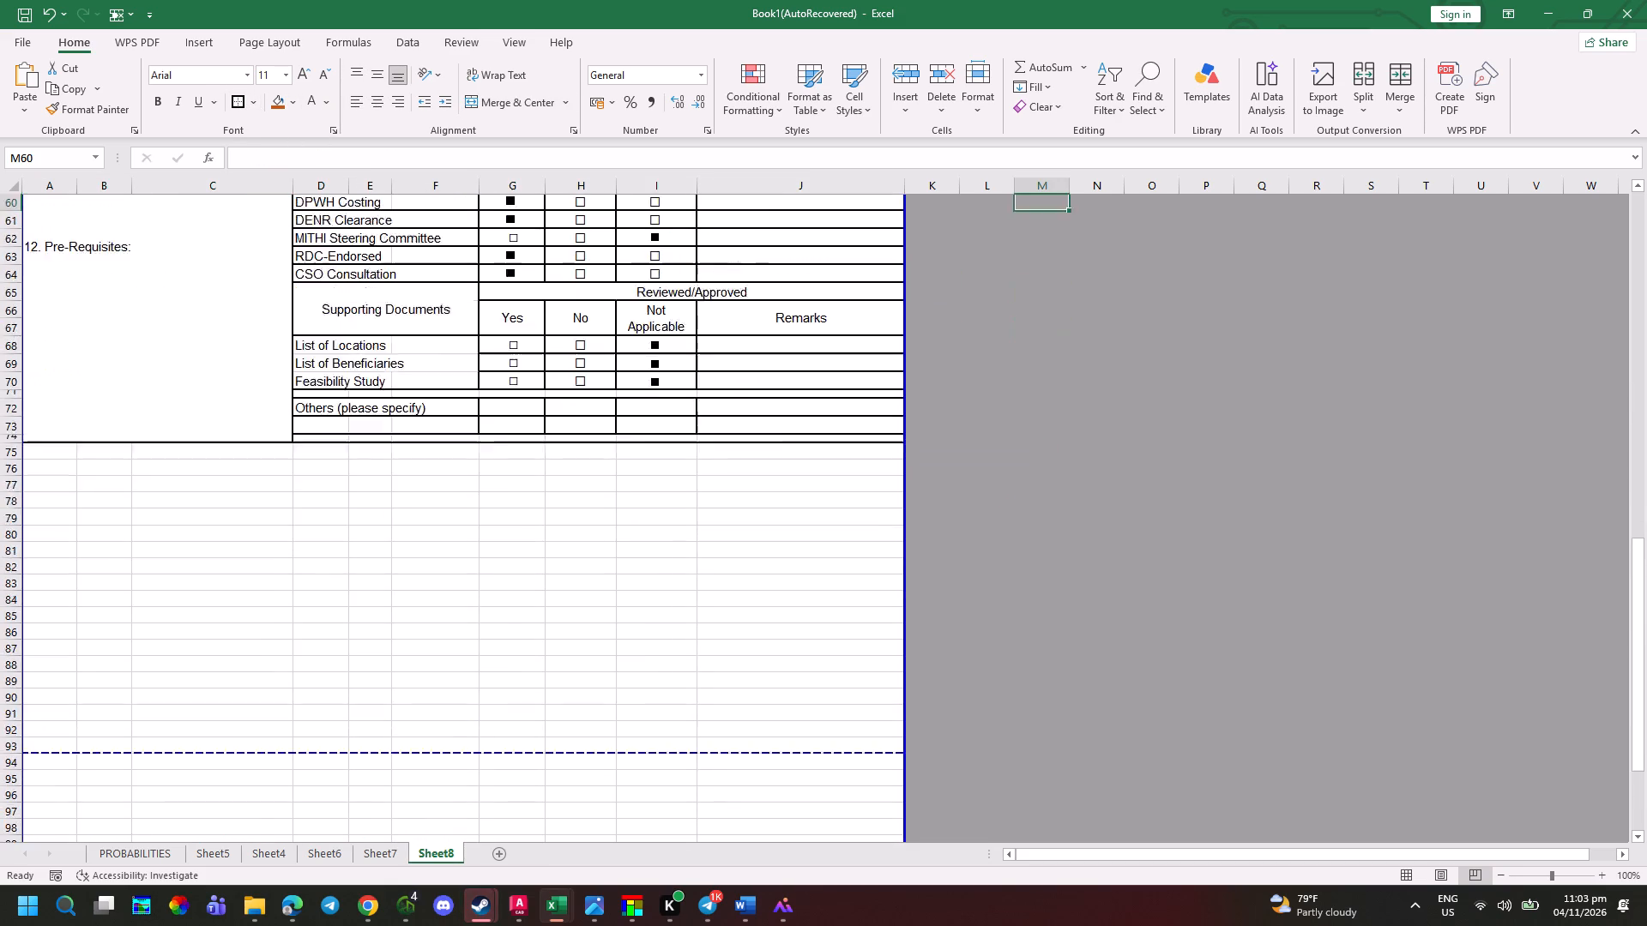
{"action": "scroll", "coordinate": [736, 575], "scroll_direction": "up", "scroll_amount": 1}
{"action": "scroll", "coordinate": [497, 614], "scroll_direction": "up", "scroll_amount": 3}
{"action": "key", "text": "alt+Tab"}
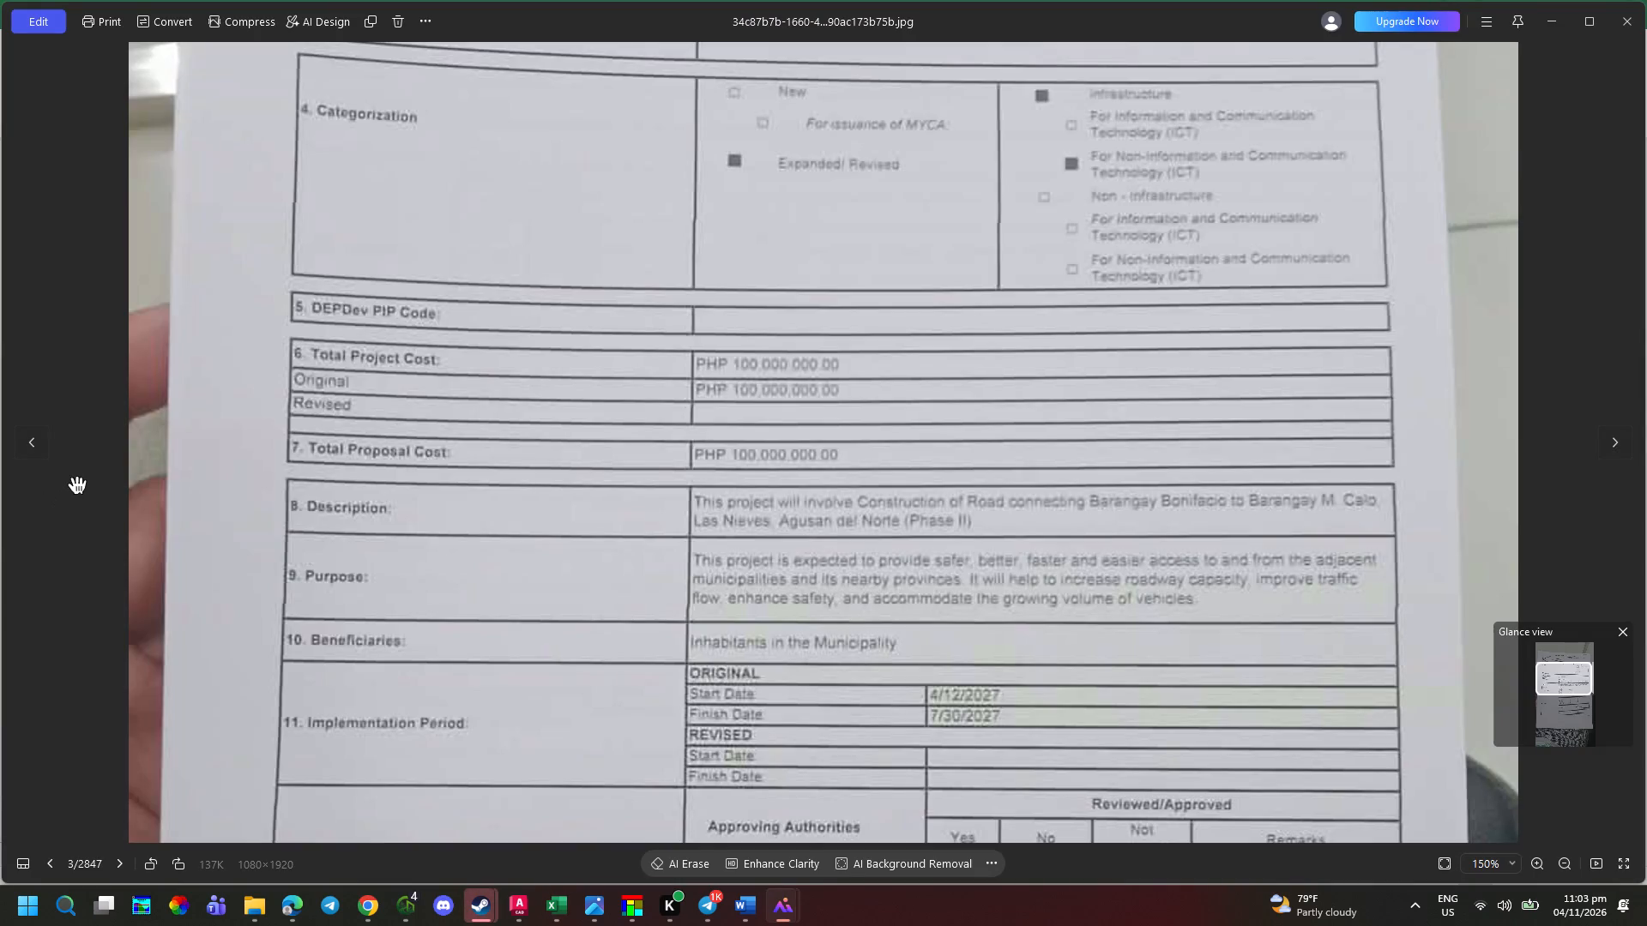
{"action": "scroll", "coordinate": [71, 474], "scroll_direction": "down", "scroll_amount": 2}
{"action": "scroll", "coordinate": [501, 652], "scroll_direction": "up", "scroll_amount": 3}
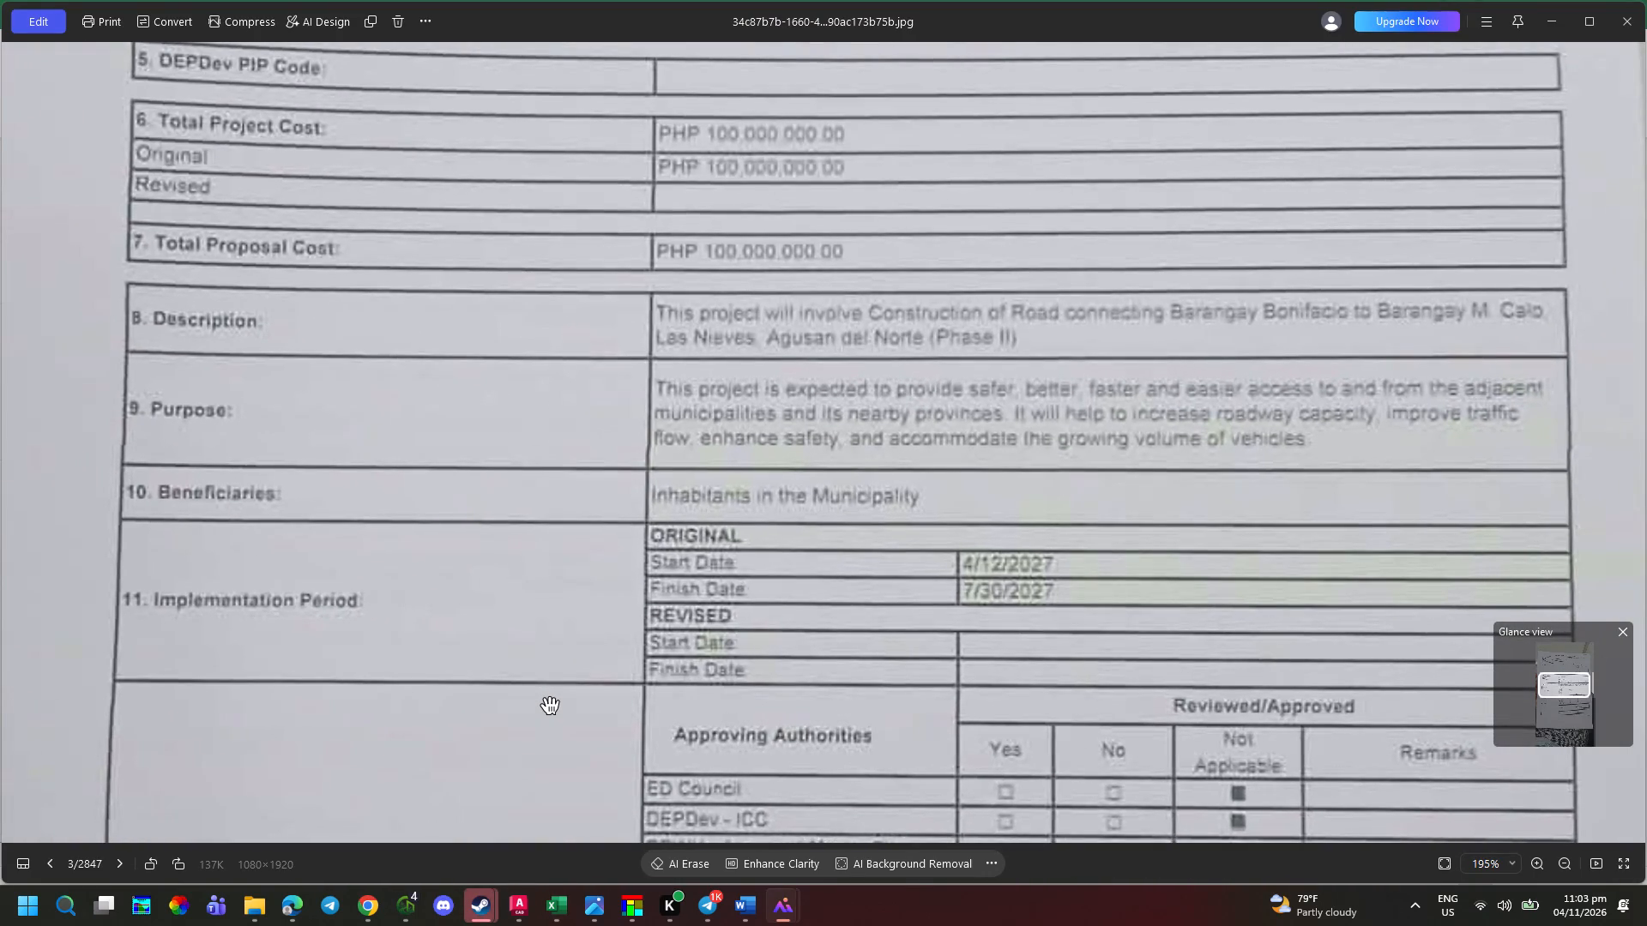
{"action": "key", "text": "alt+Tab"}
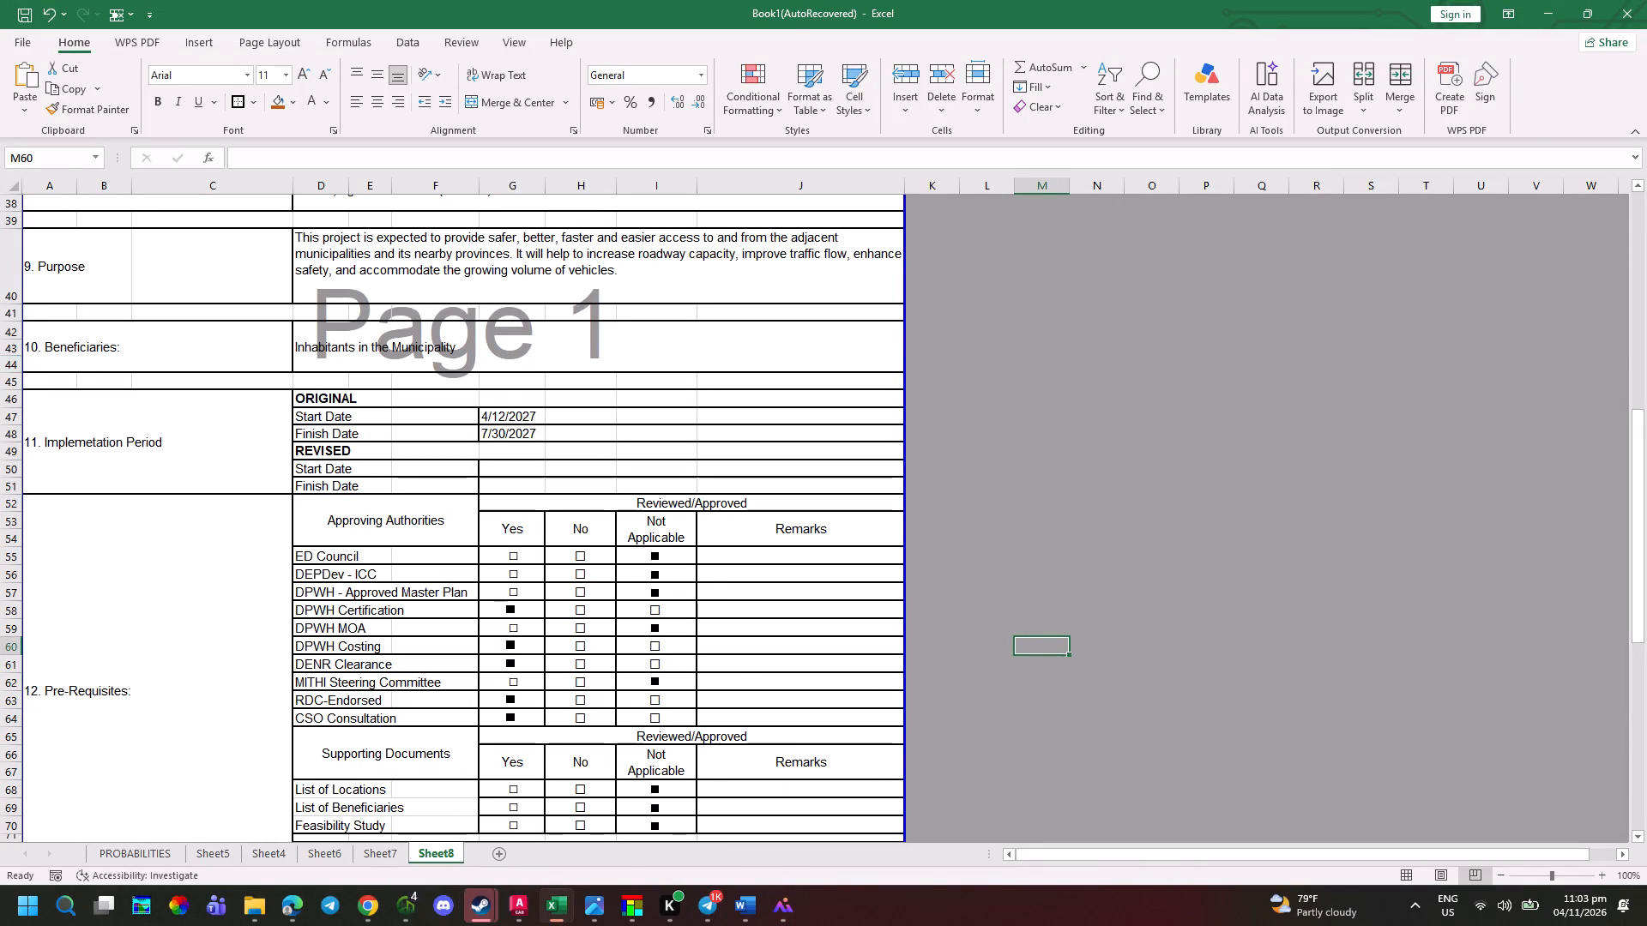
{"action": "left_click_drag", "start_coordinate": [16, 369], "coordinate": [14, 359]}
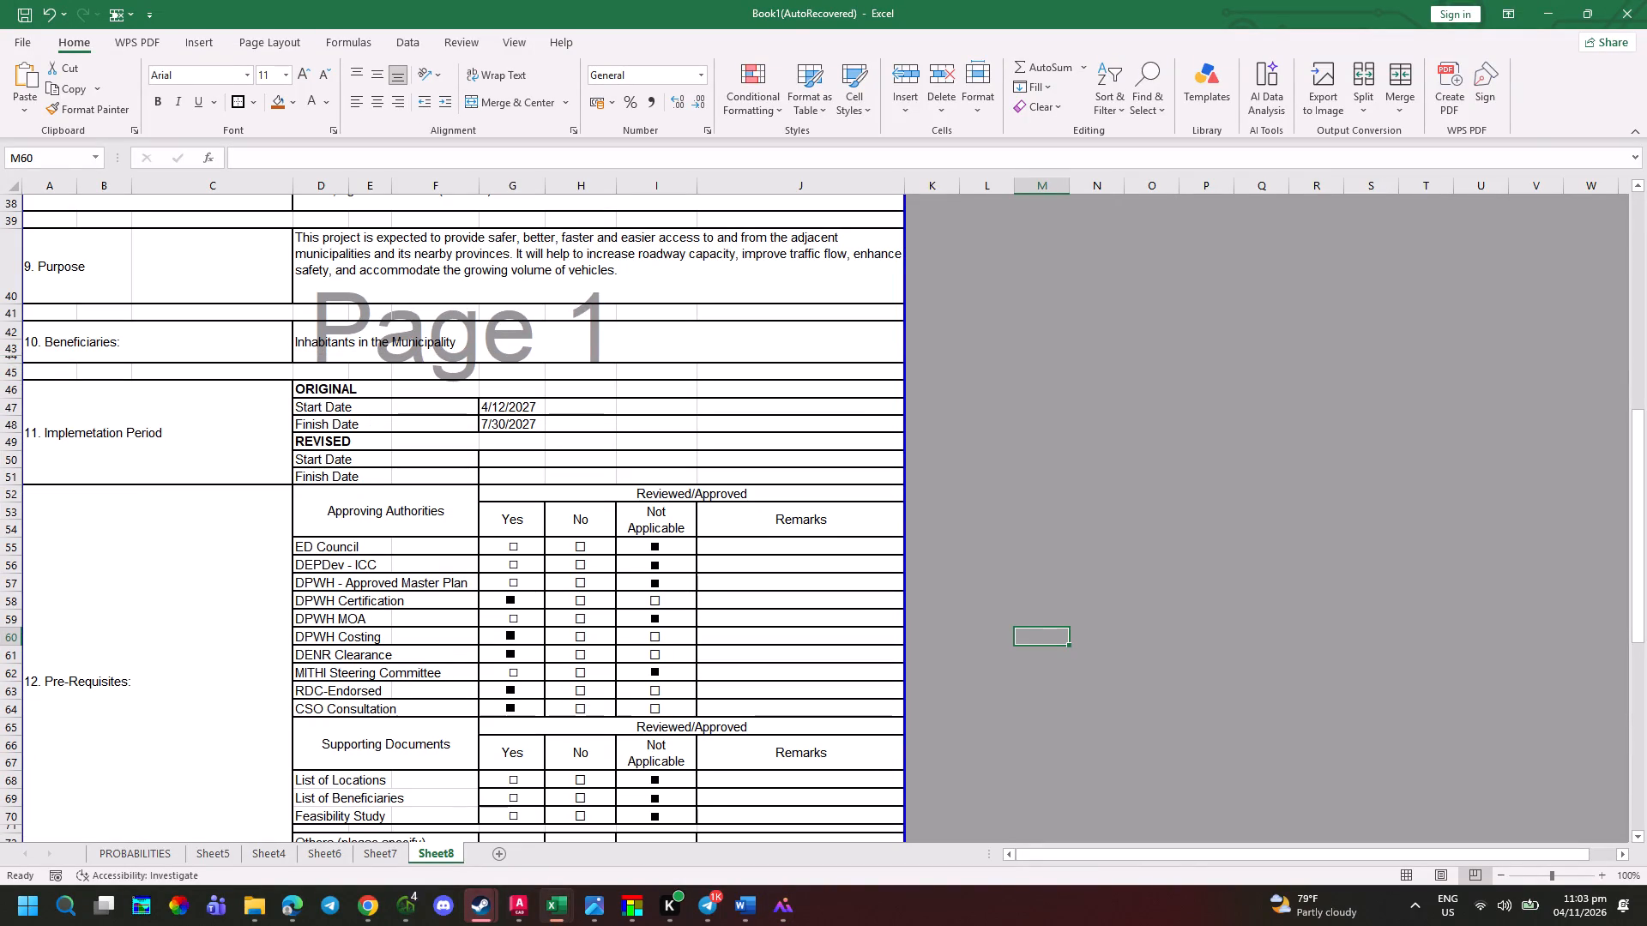
Compare the layout of sections 11 and 12 in the sheet with the photographed form.
{"action": "scroll", "coordinate": [499, 716], "scroll_direction": "up", "scroll_amount": 4, "text": "ctrl"}
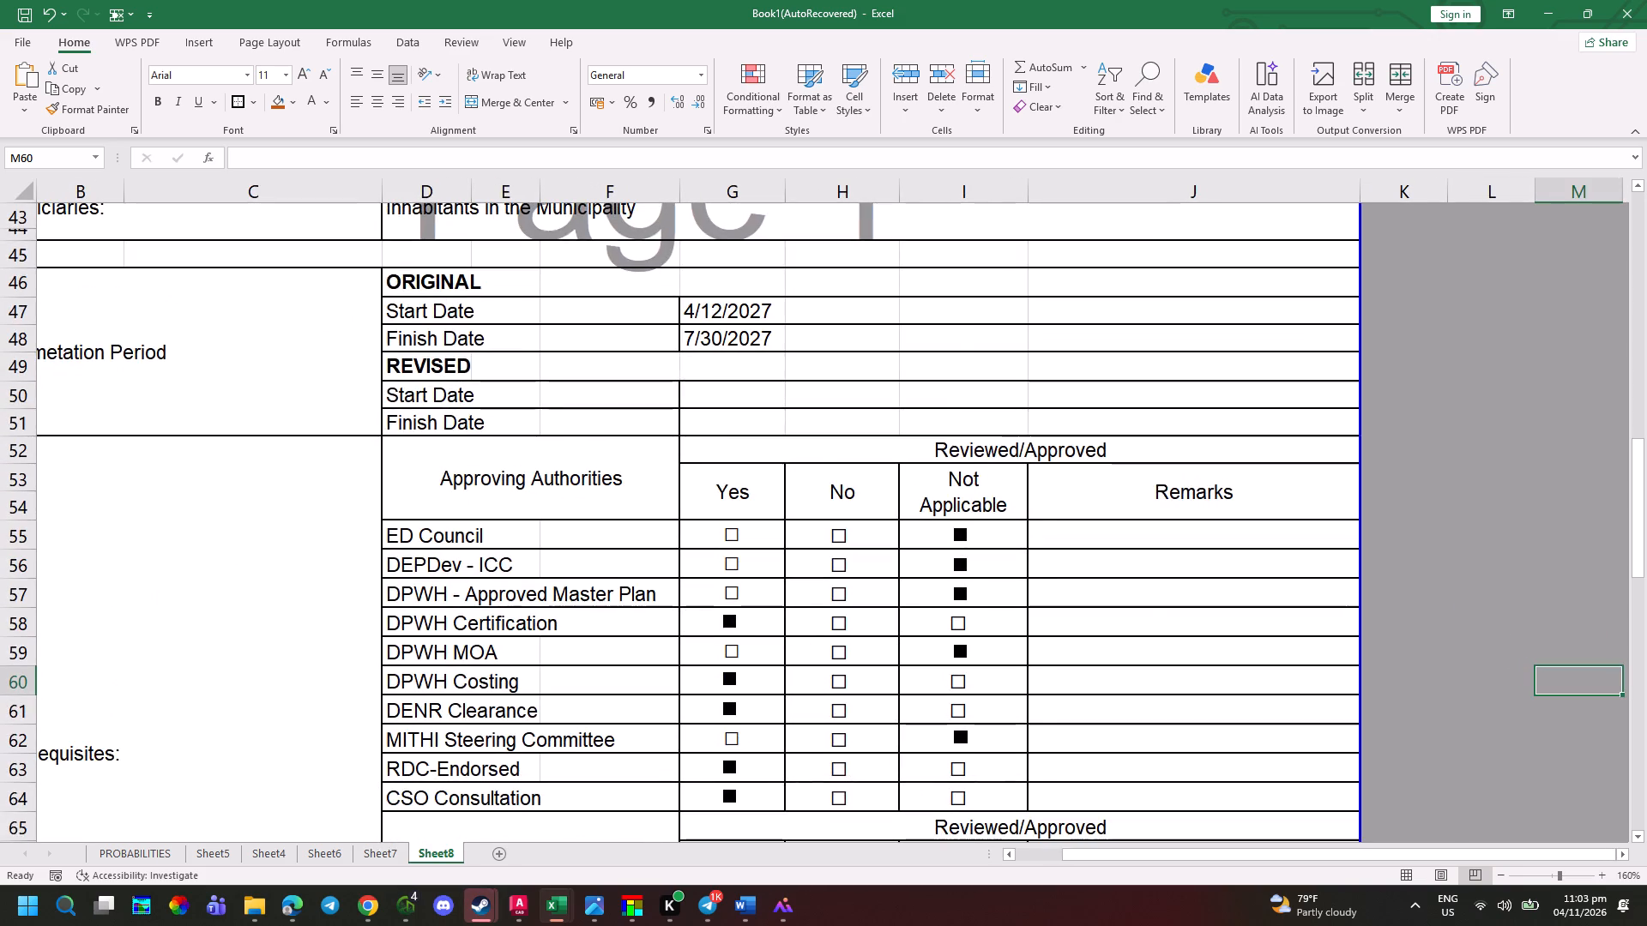
{"action": "scroll", "coordinate": [568, 641], "scroll_direction": "down", "scroll_amount": 2}
{"action": "key", "text": "alt+Tab"}
{"action": "scroll", "coordinate": [538, 571], "scroll_direction": "down", "scroll_amount": 3}
{"action": "left_click_drag", "start_coordinate": [711, 671], "coordinate": [698, 662]}
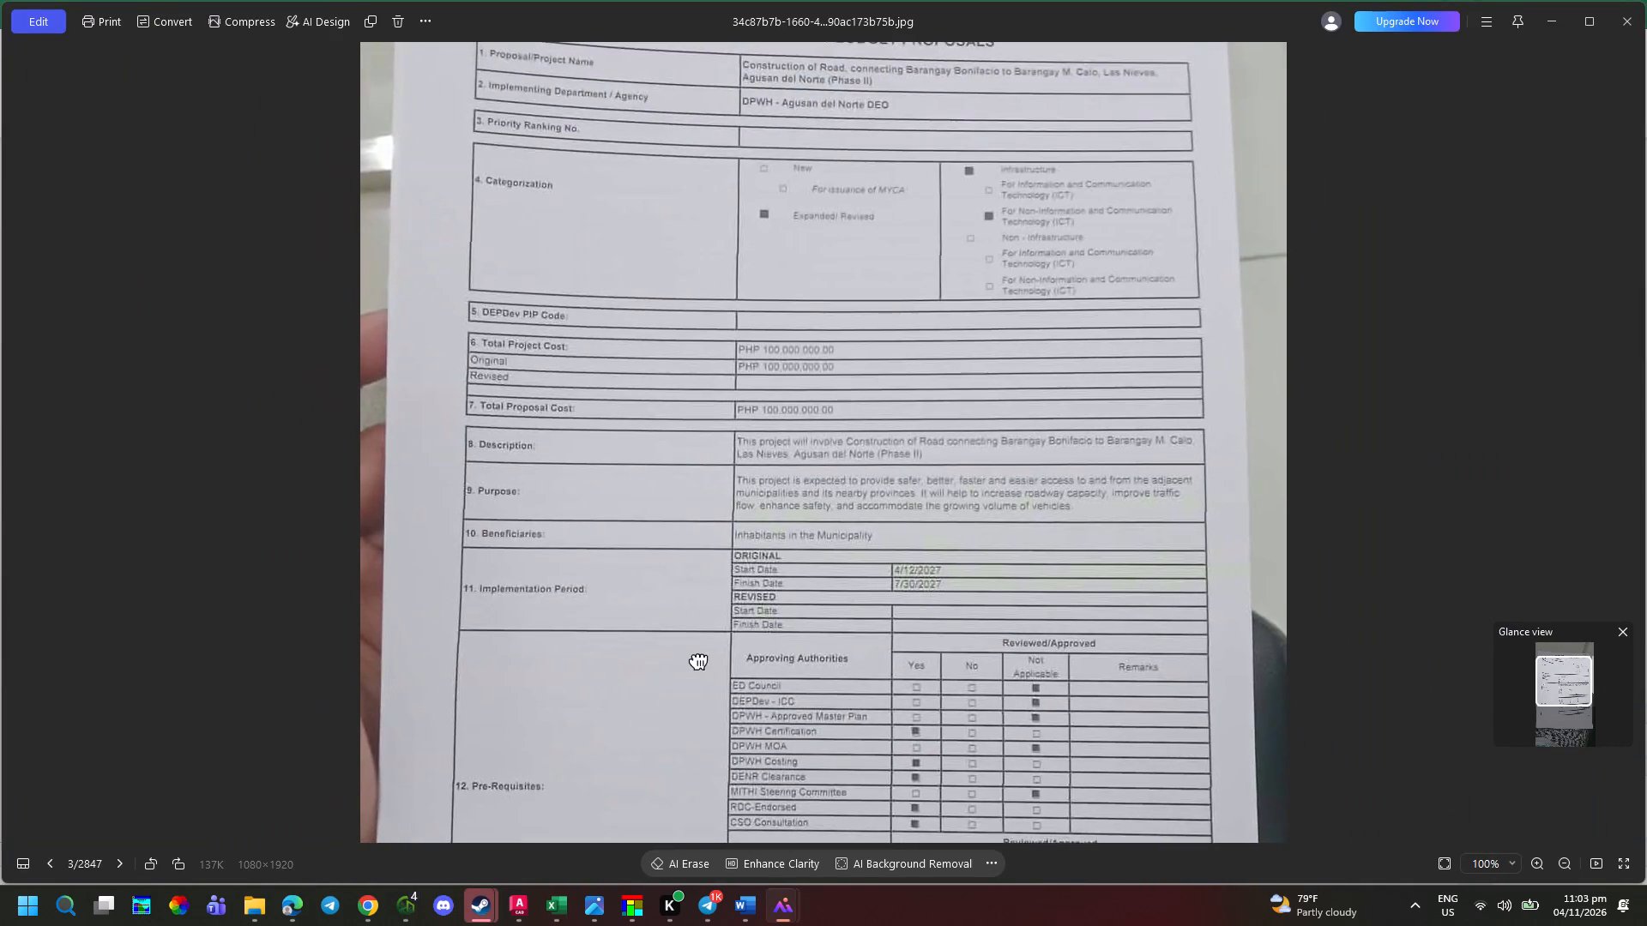
{"action": "left_click_drag", "start_coordinate": [698, 662], "coordinate": [682, 466]}
{"action": "key", "text": "alt+Tab"}
{"action": "scroll", "coordinate": [514, 587], "scroll_direction": "up", "scroll_amount": 2}
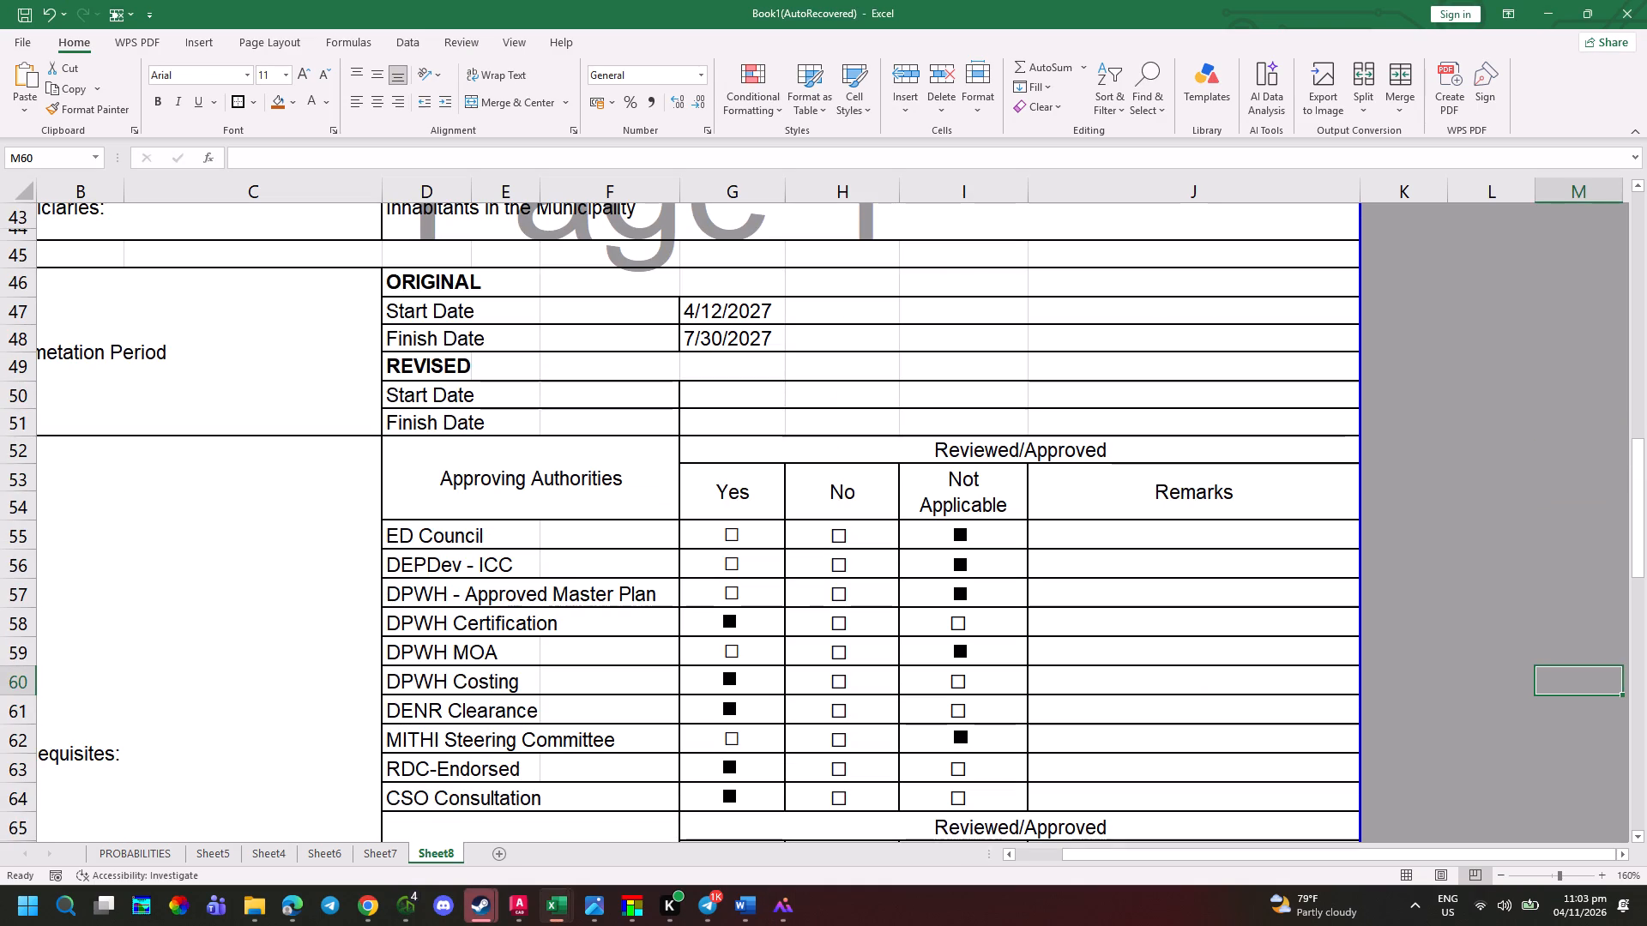
{"action": "key", "text": "alt+Tab"}
{"action": "key", "text": "alt+Tab"}
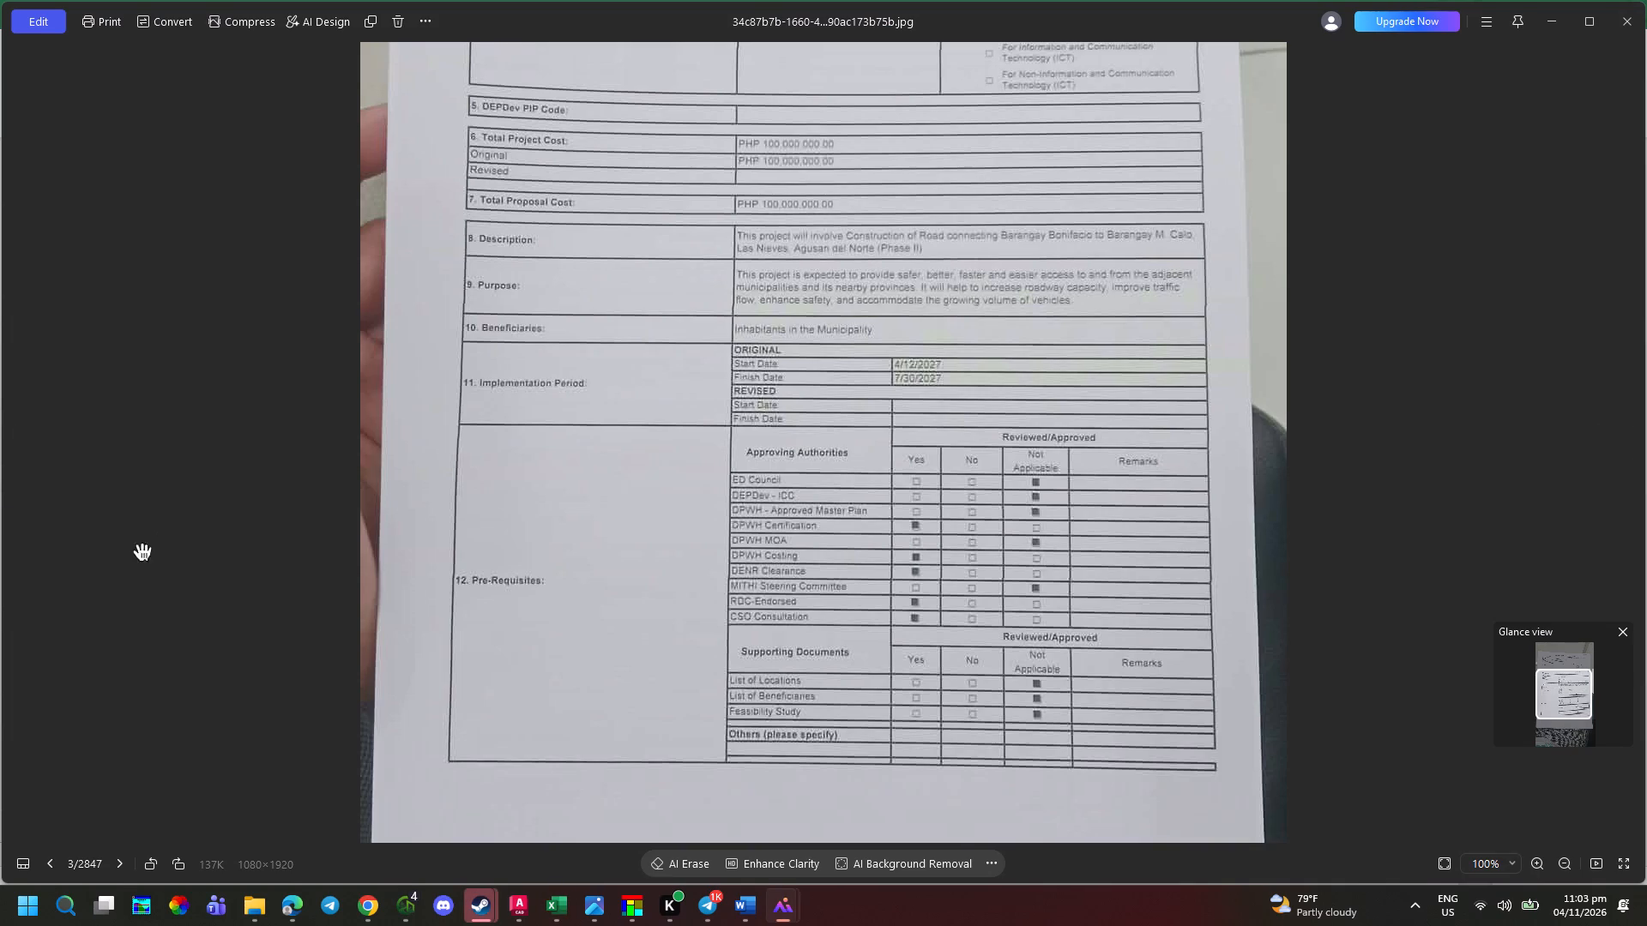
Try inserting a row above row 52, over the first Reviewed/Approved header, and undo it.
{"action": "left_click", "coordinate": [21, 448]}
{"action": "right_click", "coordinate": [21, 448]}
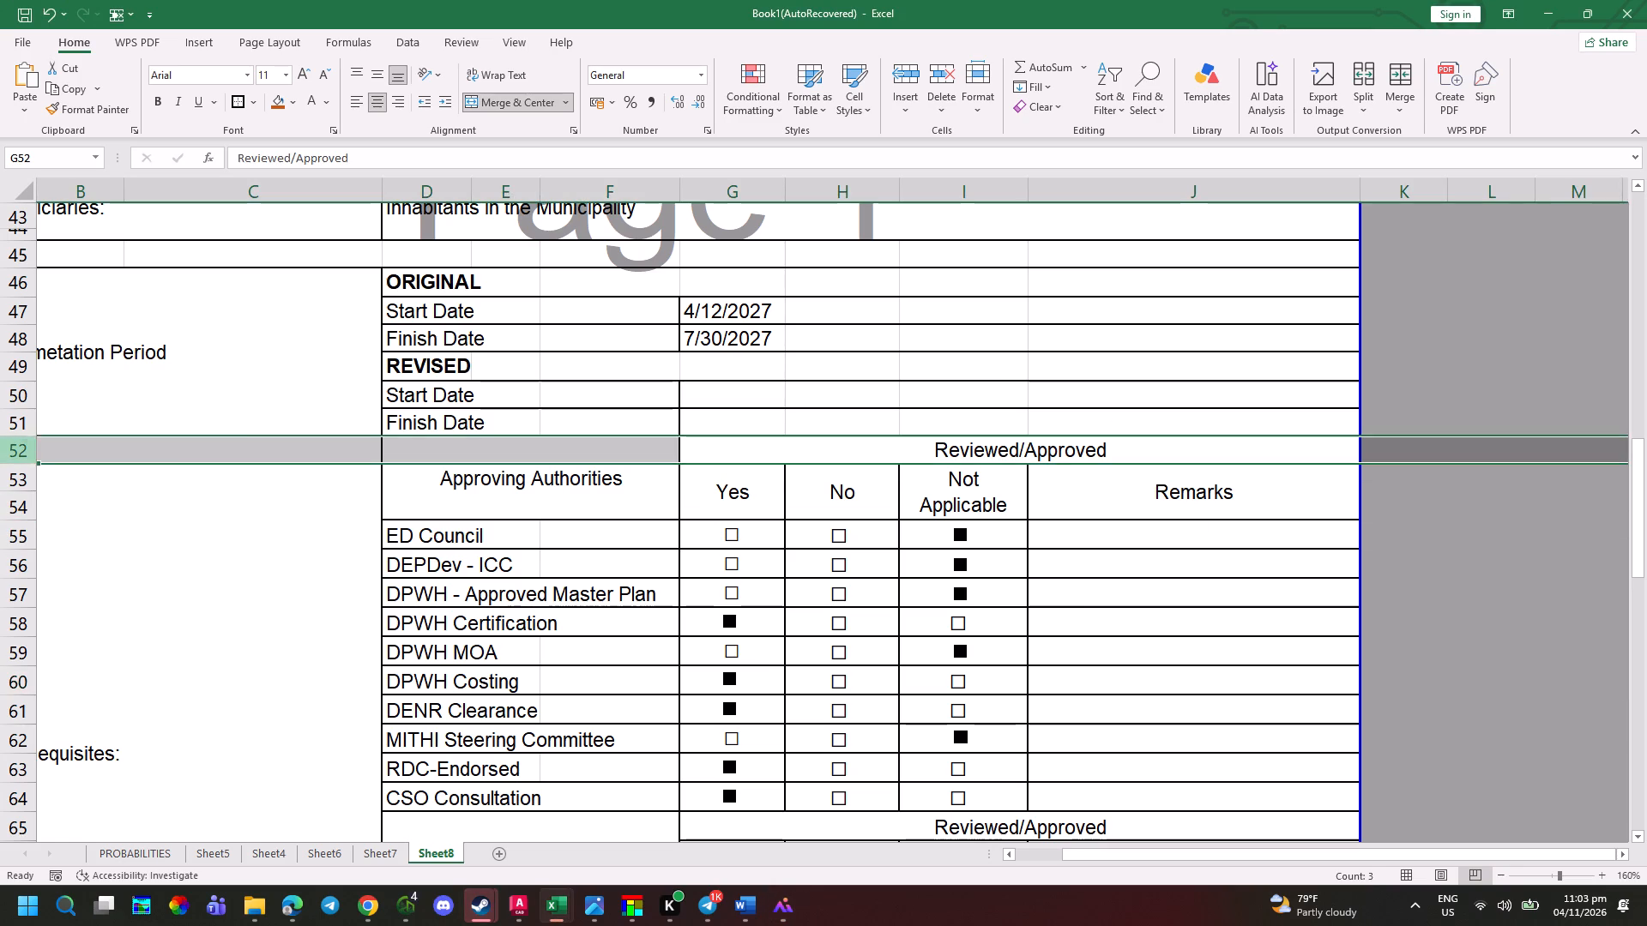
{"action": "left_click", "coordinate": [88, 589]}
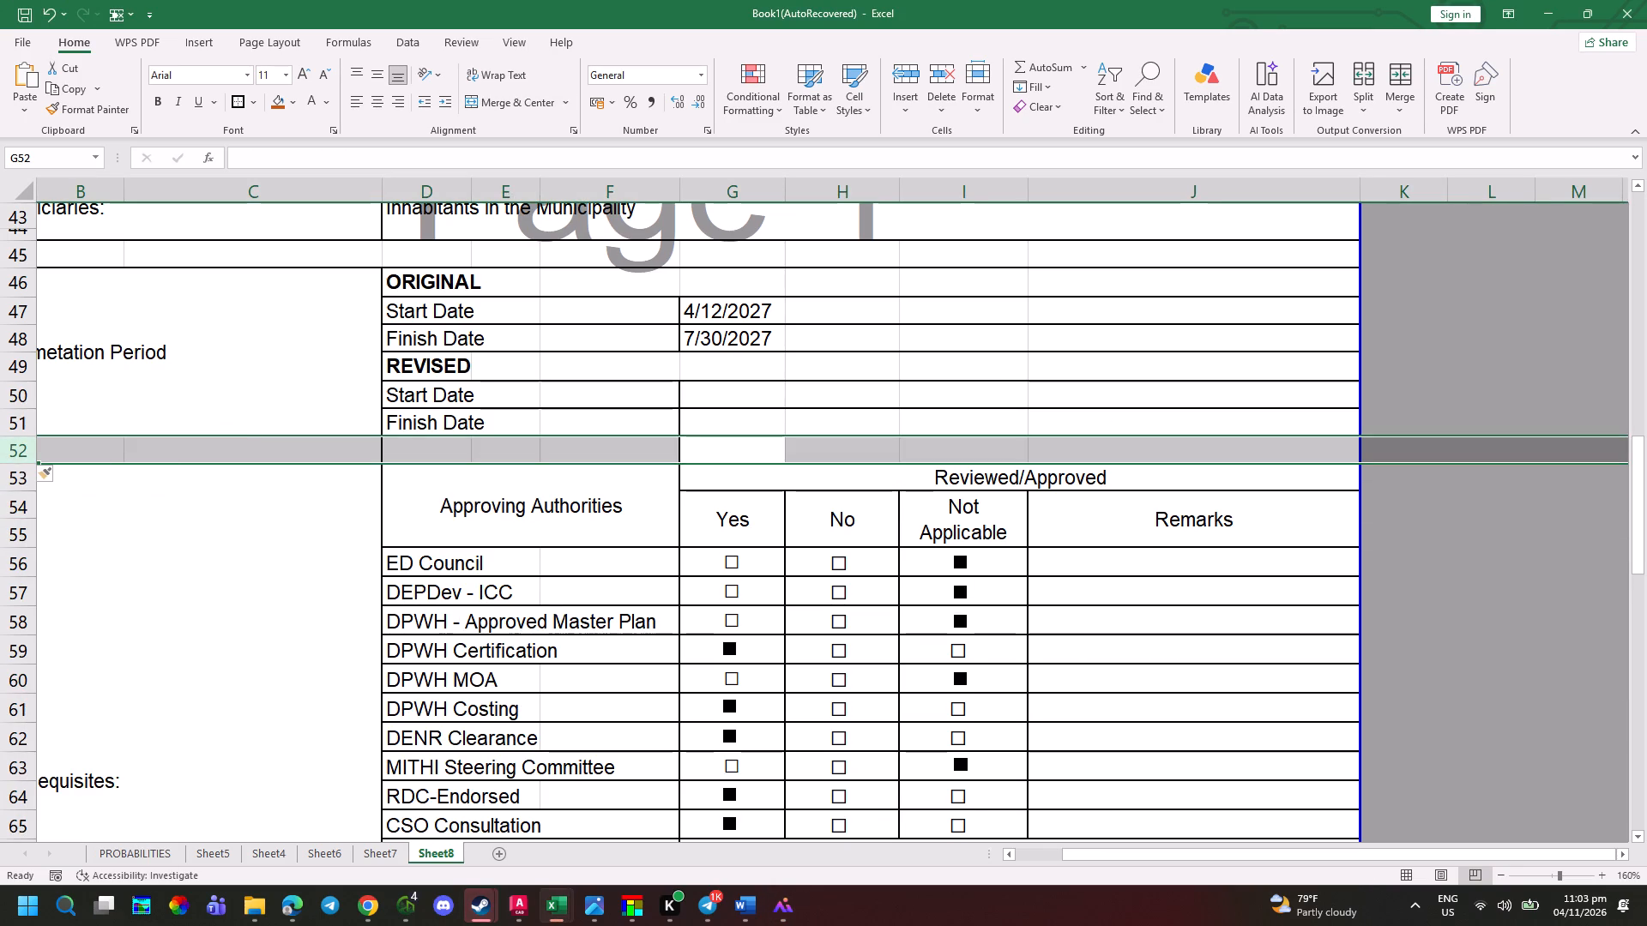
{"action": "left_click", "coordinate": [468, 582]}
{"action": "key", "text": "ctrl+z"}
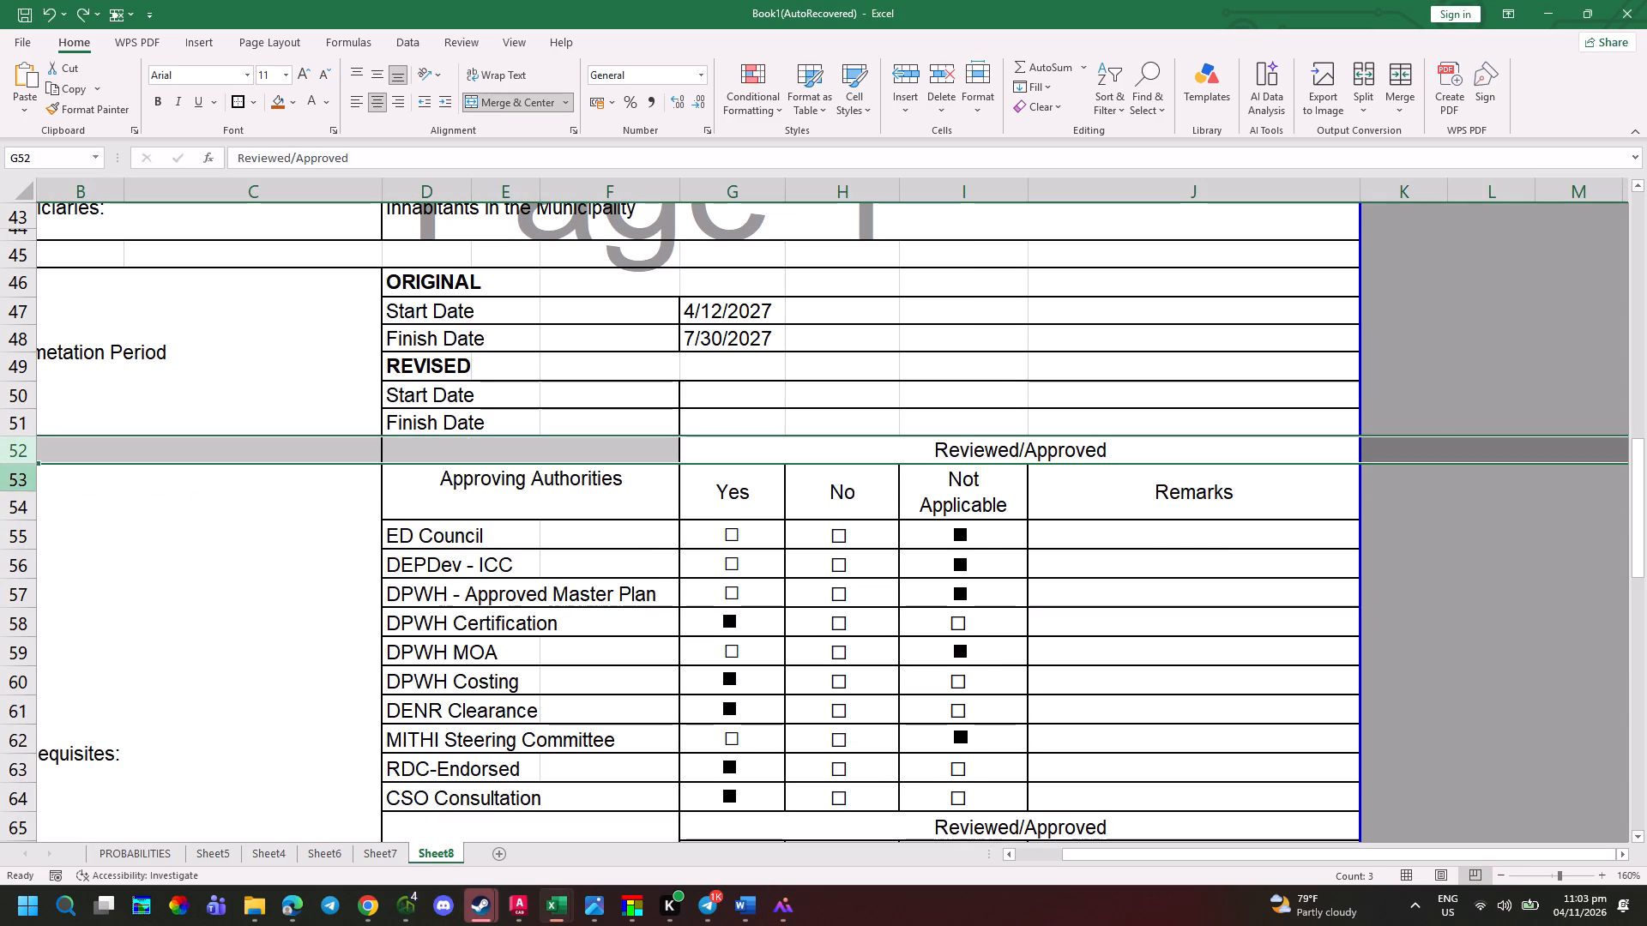
Insert a row above row 53, directly beneath the first Reviewed/Approved header.
{"action": "left_click", "coordinate": [32, 479]}
{"action": "right_click", "coordinate": [26, 484]}
{"action": "left_click", "coordinate": [97, 197]}
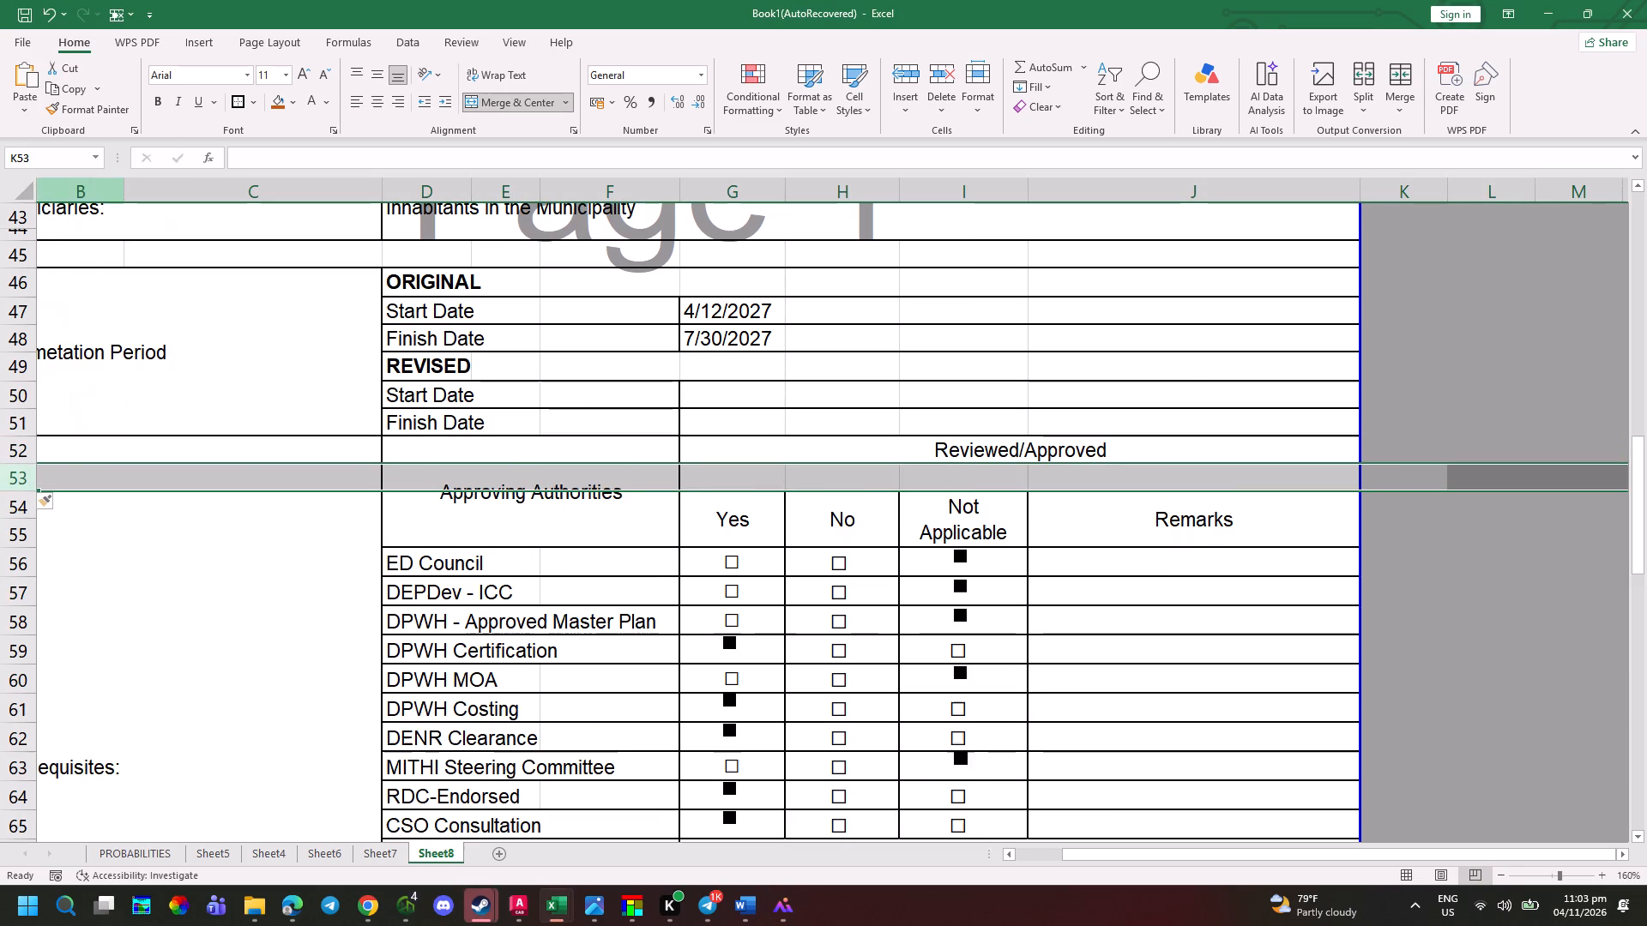
Merge and centre G52:J53 for the Approving Authorities table's Reviewed/Approved header and centre its text vertically.
{"action": "left_click_drag", "start_coordinate": [866, 517], "coordinate": [873, 522]}
{"action": "left_click_drag", "start_coordinate": [781, 449], "coordinate": [832, 473]}
{"action": "left_click", "coordinate": [504, 99]}
{"action": "left_click", "coordinate": [516, 104]}
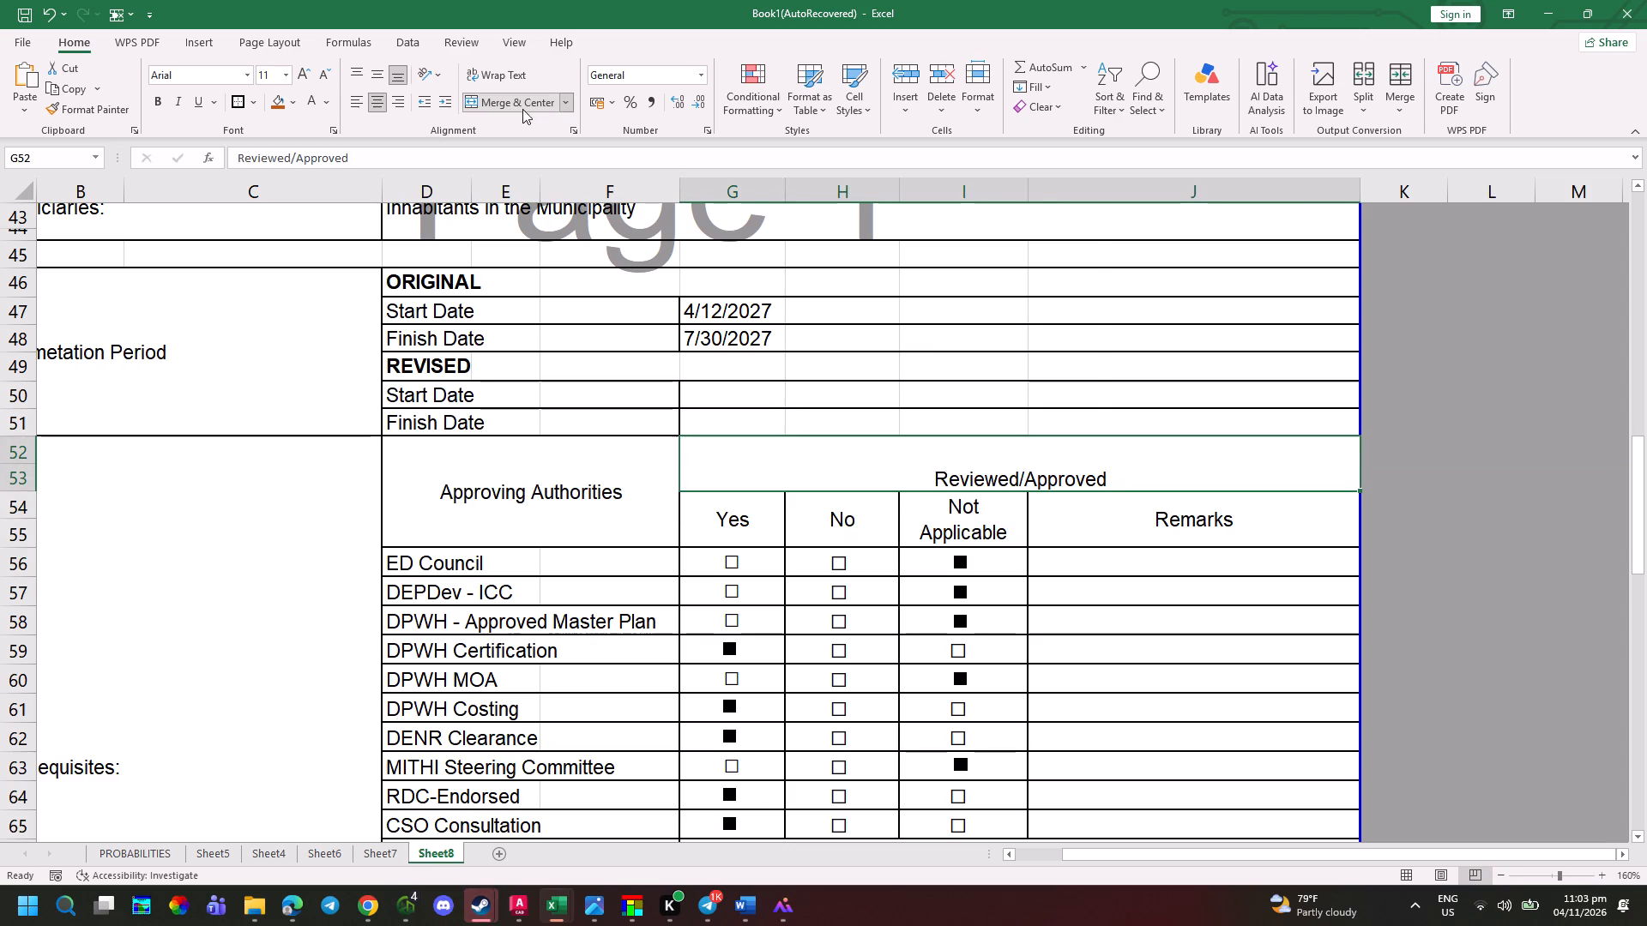
{"action": "left_click", "coordinate": [373, 73]}
{"action": "left_click_drag", "start_coordinate": [1008, 603], "coordinate": [1035, 613]}
{"action": "key", "text": "alt+Tab"}
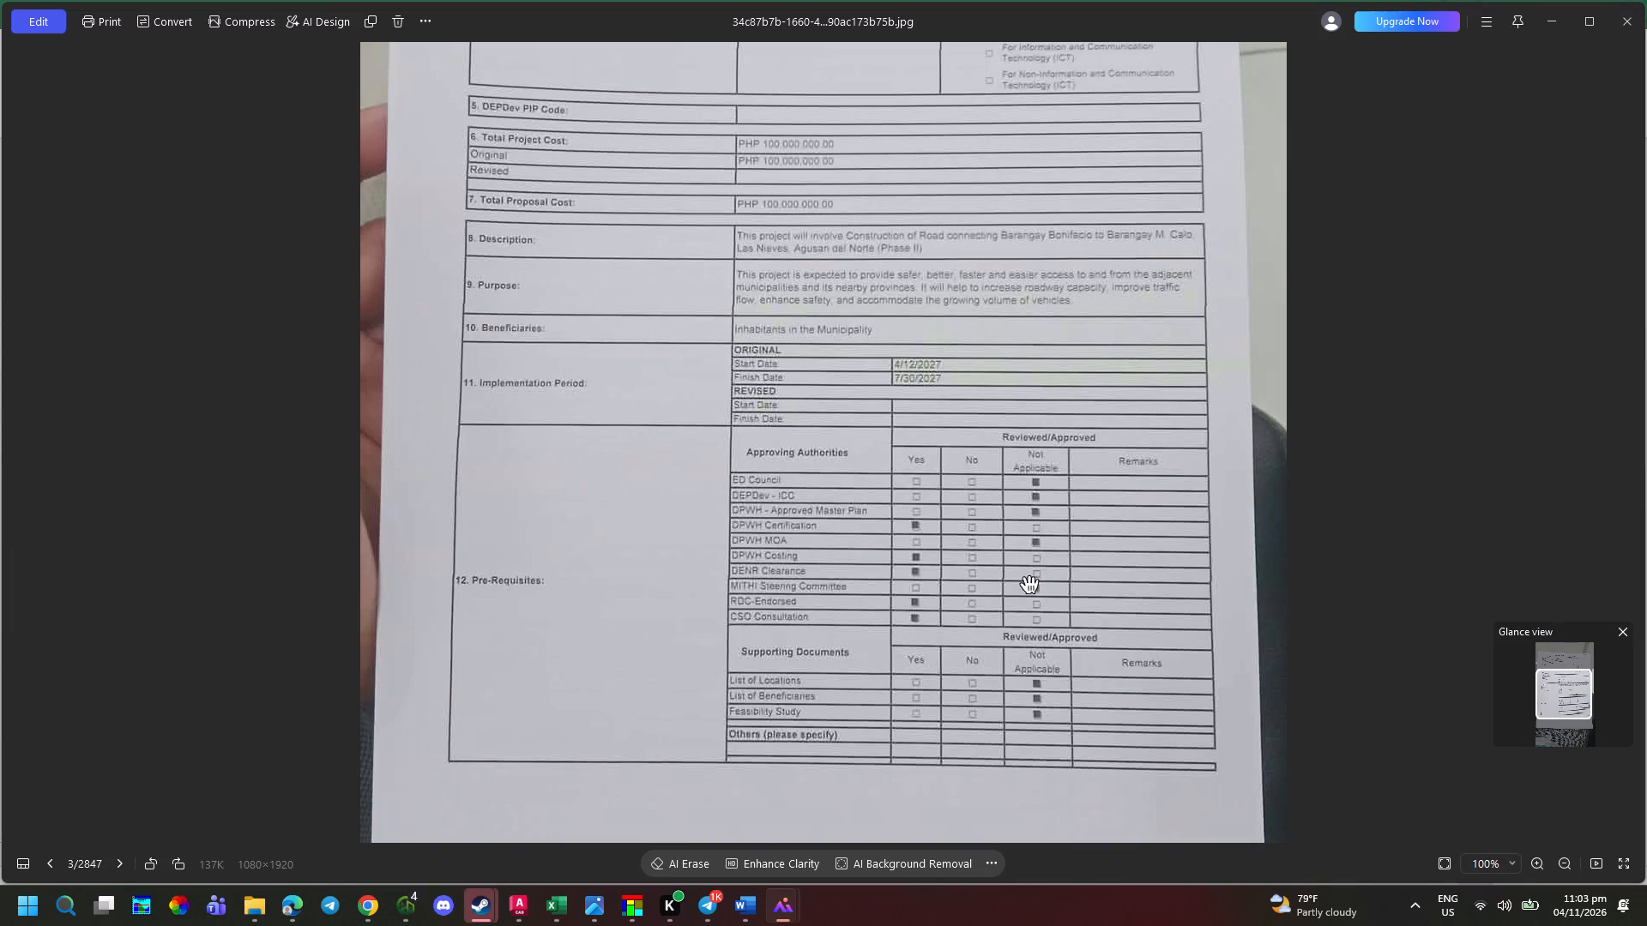
{"action": "key", "text": "alt+Tab"}
Insert a row above row 67, directly beneath the Supporting Documents table's Reviewed/Approved header.
{"action": "scroll", "coordinate": [1220, 622], "scroll_direction": "down", "scroll_amount": 2}
{"action": "left_click", "coordinate": [19, 597]}
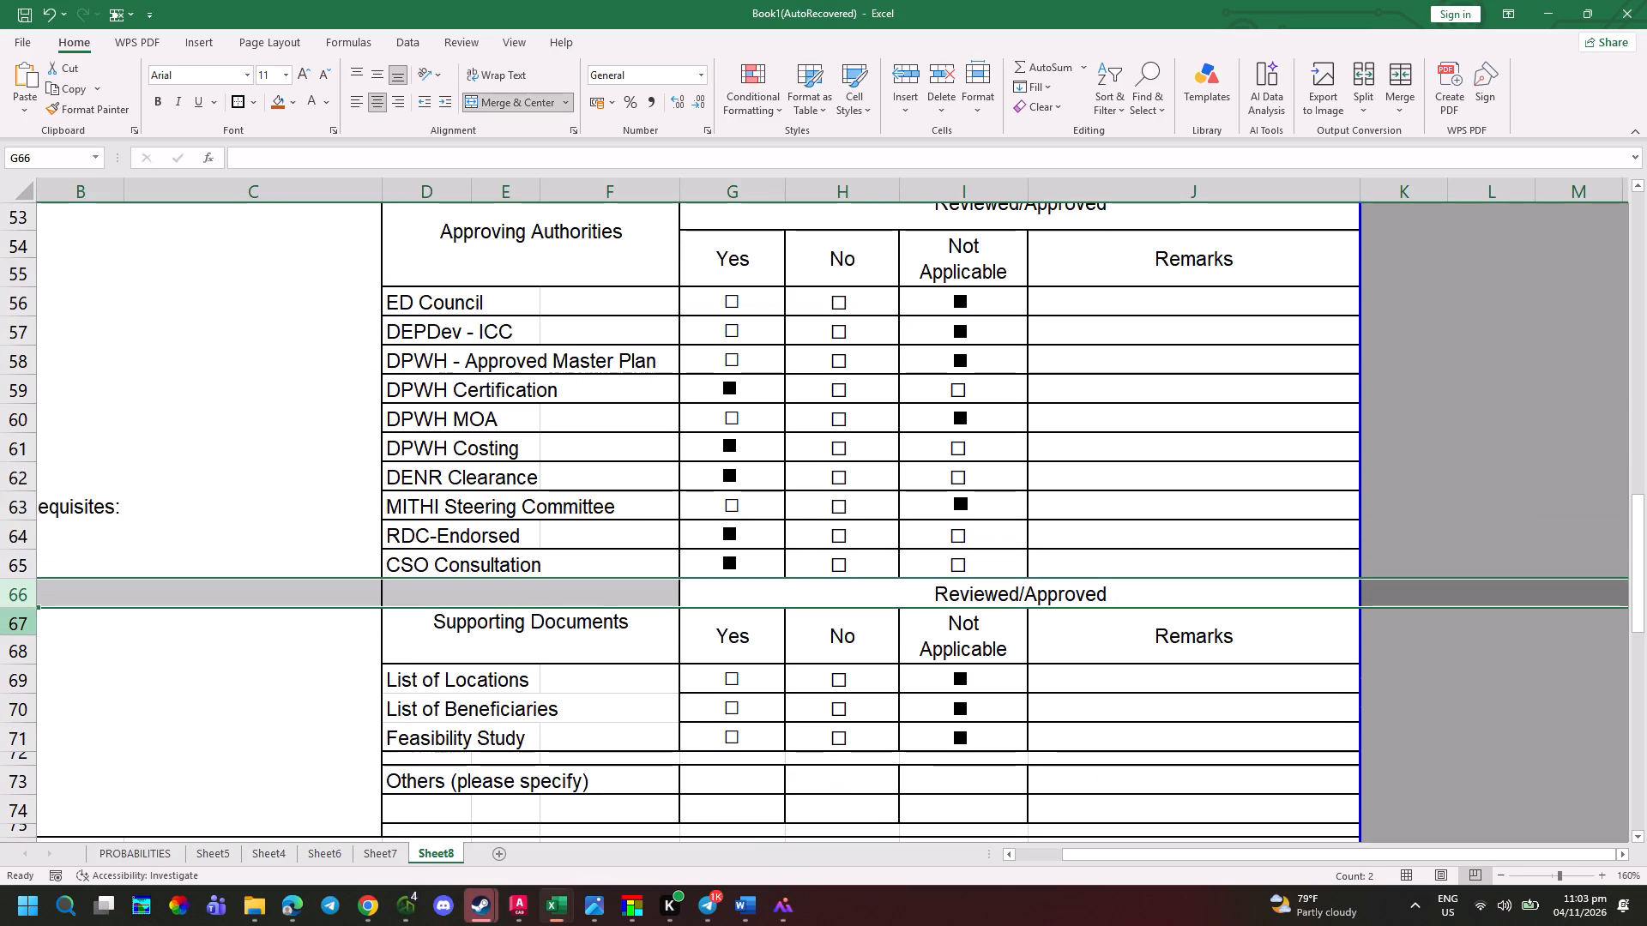
{"action": "left_click", "coordinate": [21, 616]}
{"action": "right_click", "coordinate": [21, 616]}
{"action": "left_click", "coordinate": [87, 332]}
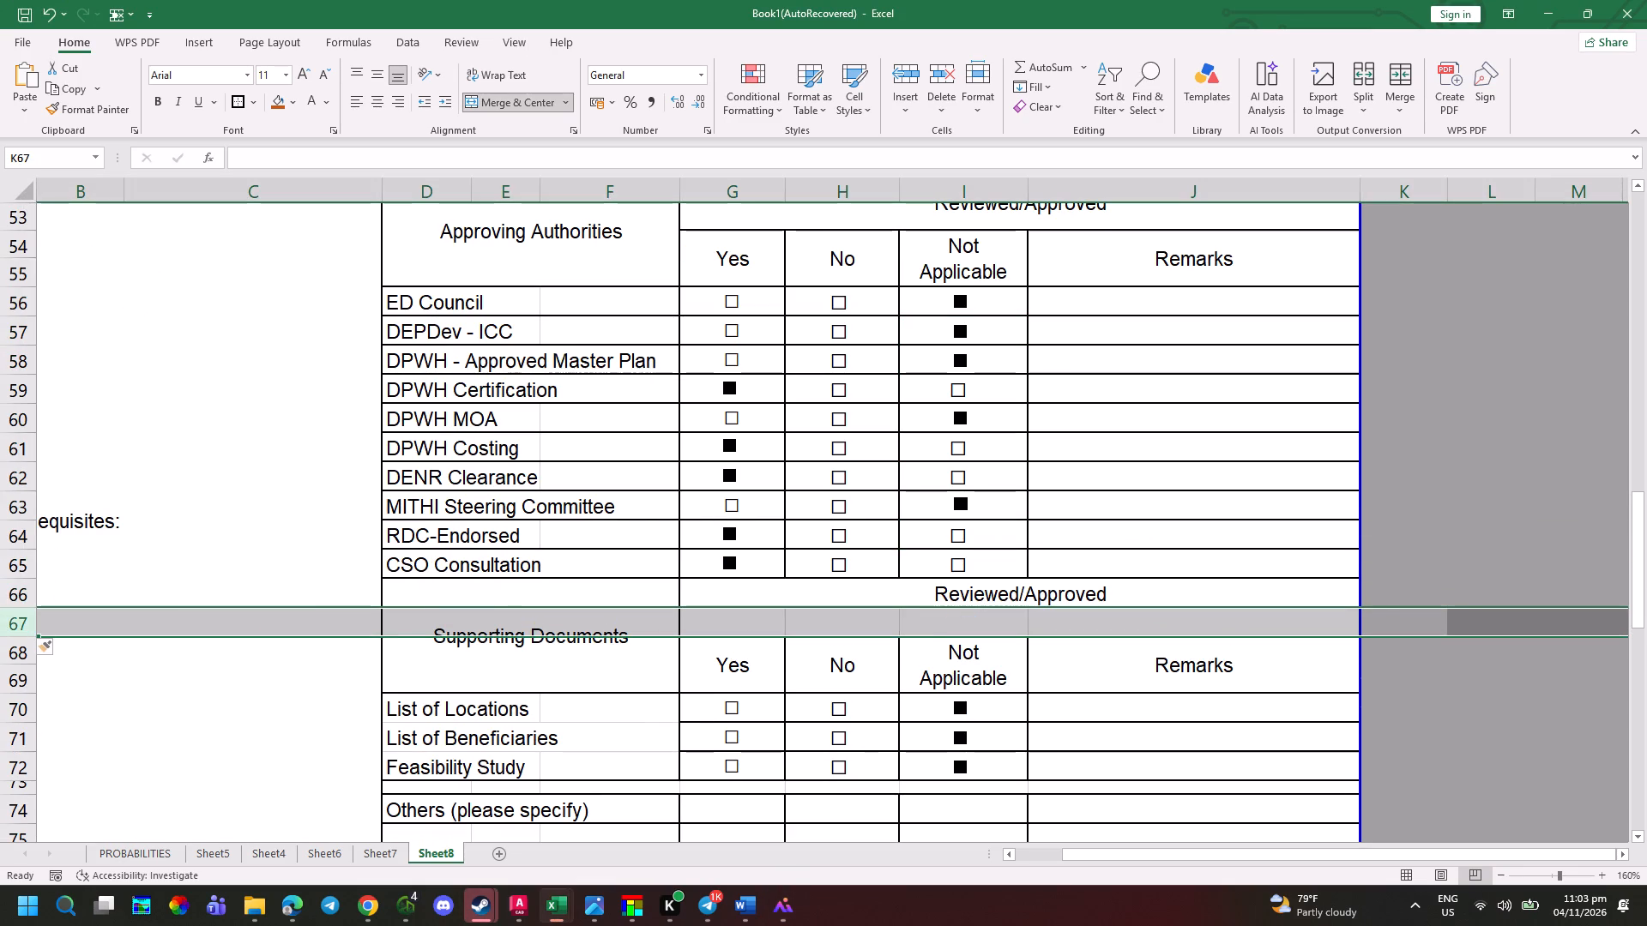
Merge and centre G66:J67 with borders for the Supporting Documents table's Reviewed/Approved header and centre its text vertically.
{"action": "left_click_drag", "start_coordinate": [745, 603], "coordinate": [956, 627]}
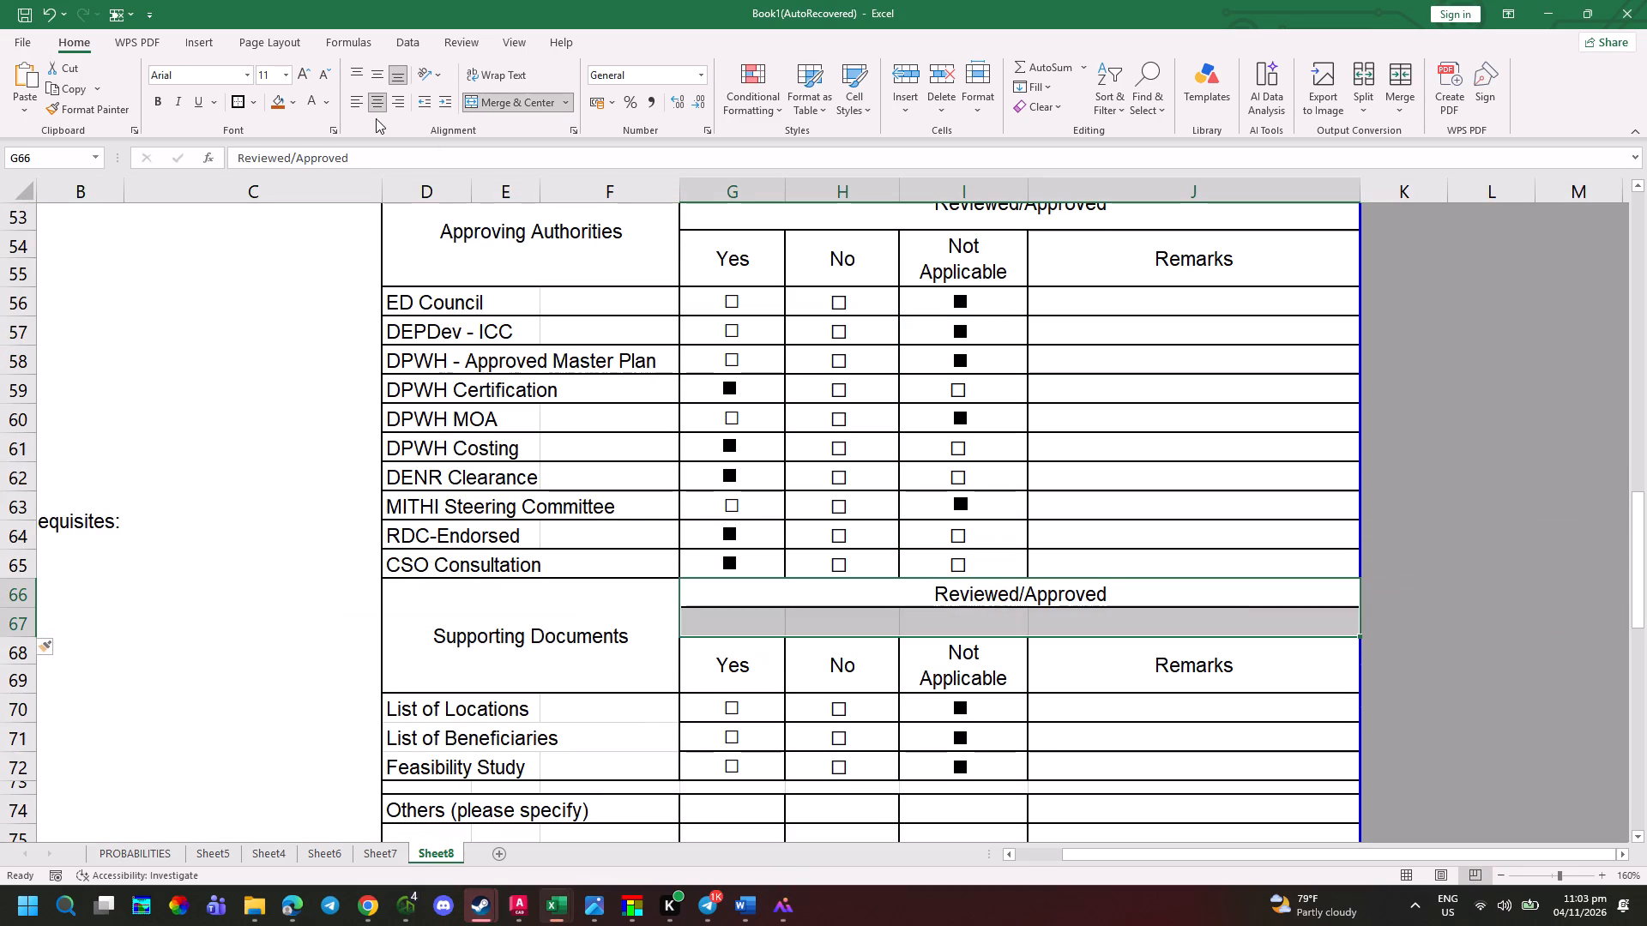
{"action": "left_click", "coordinate": [235, 105]}
{"action": "left_click", "coordinate": [500, 99]}
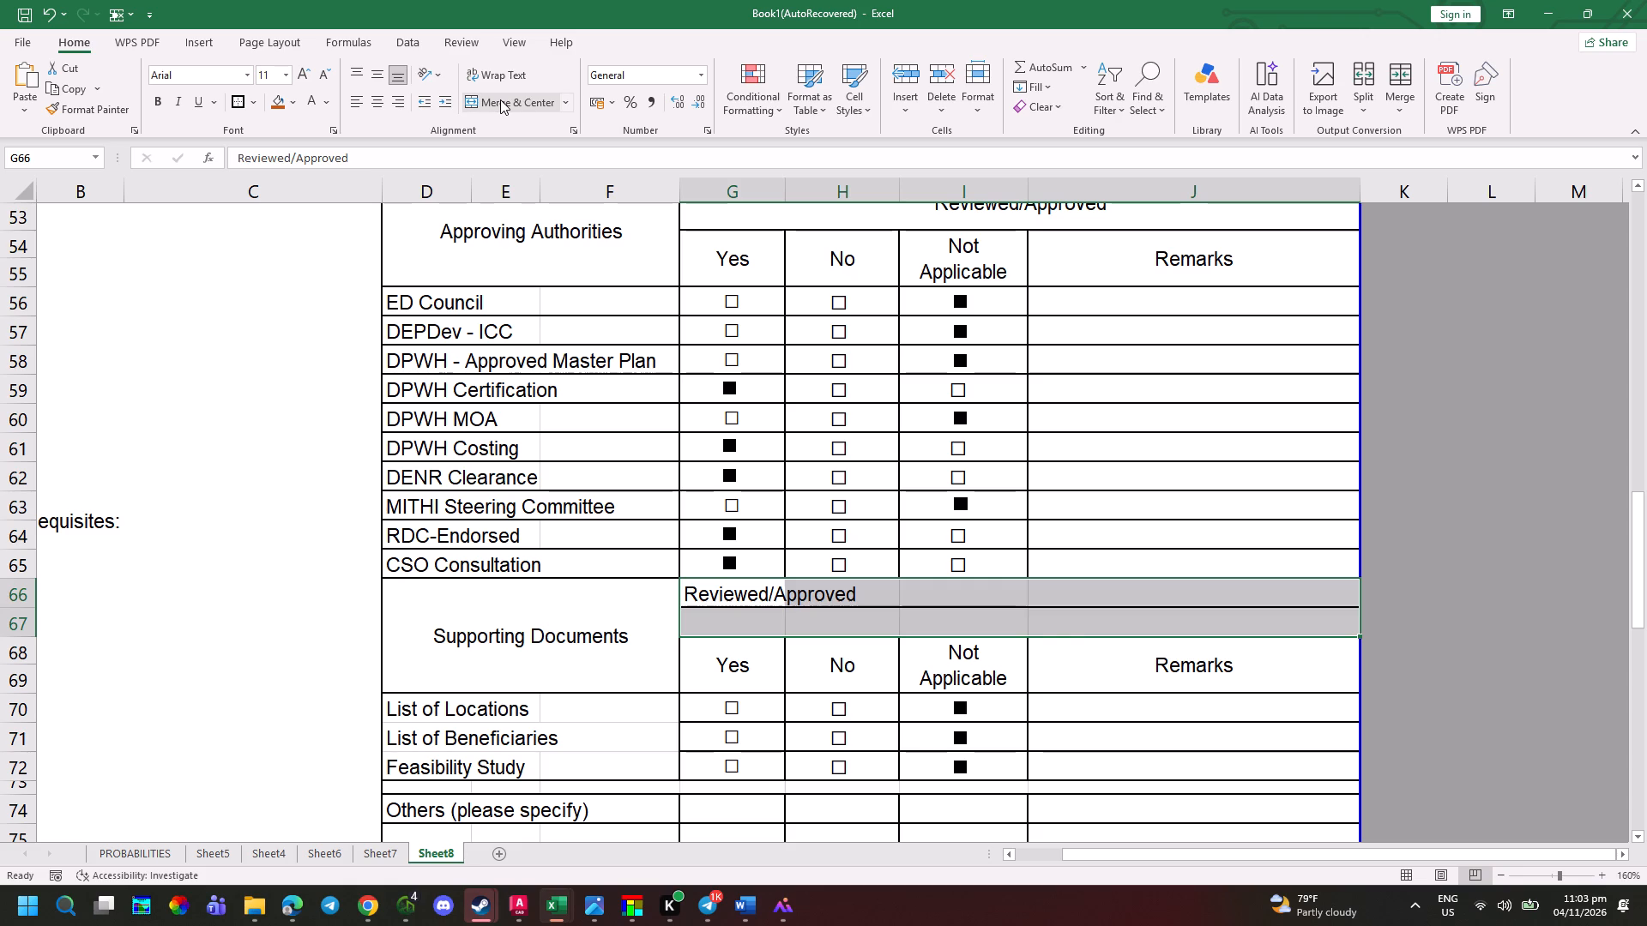
{"action": "left_click", "coordinate": [500, 99]}
{"action": "left_click", "coordinate": [381, 75]}
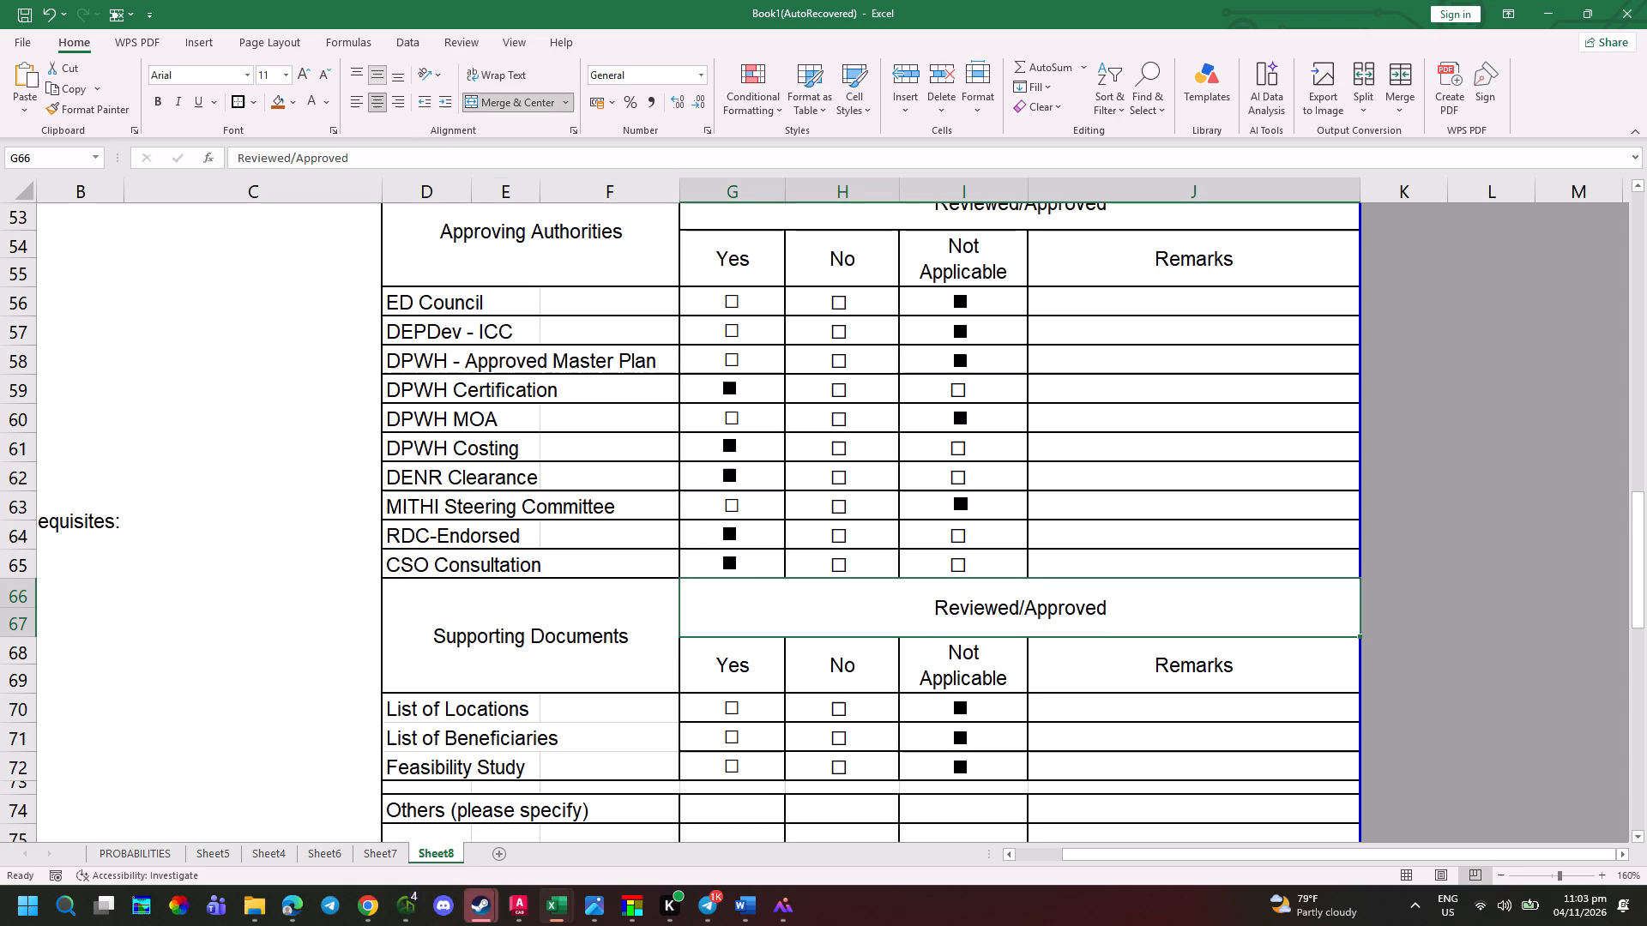
{"action": "left_click", "coordinate": [1457, 666]}
Compare sections 9 to 12 of the sheet, including both pre-requisite tables, with the photographed form.
{"action": "scroll", "coordinate": [1137, 664], "scroll_direction": "down", "scroll_amount": 2, "text": "ctrl"}
{"action": "scroll", "coordinate": [890, 707], "scroll_direction": "down", "scroll_amount": 2}
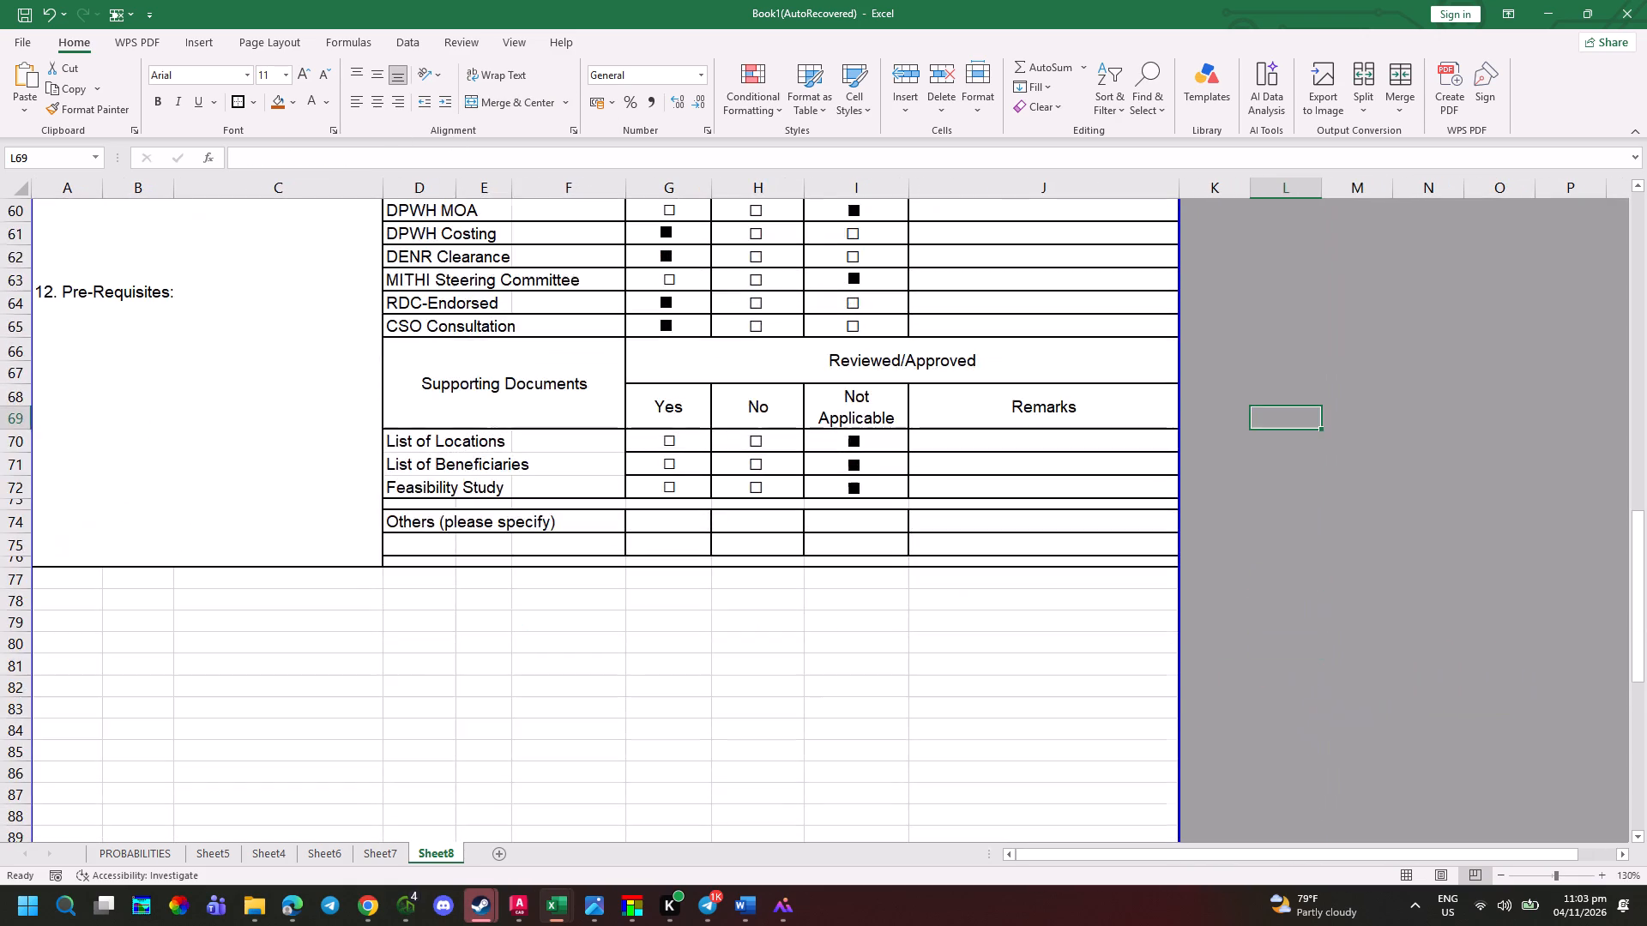
{"action": "scroll", "coordinate": [796, 701], "scroll_direction": "down", "scroll_amount": 3}
{"action": "scroll", "coordinate": [758, 691], "scroll_direction": "up", "scroll_amount": 3}
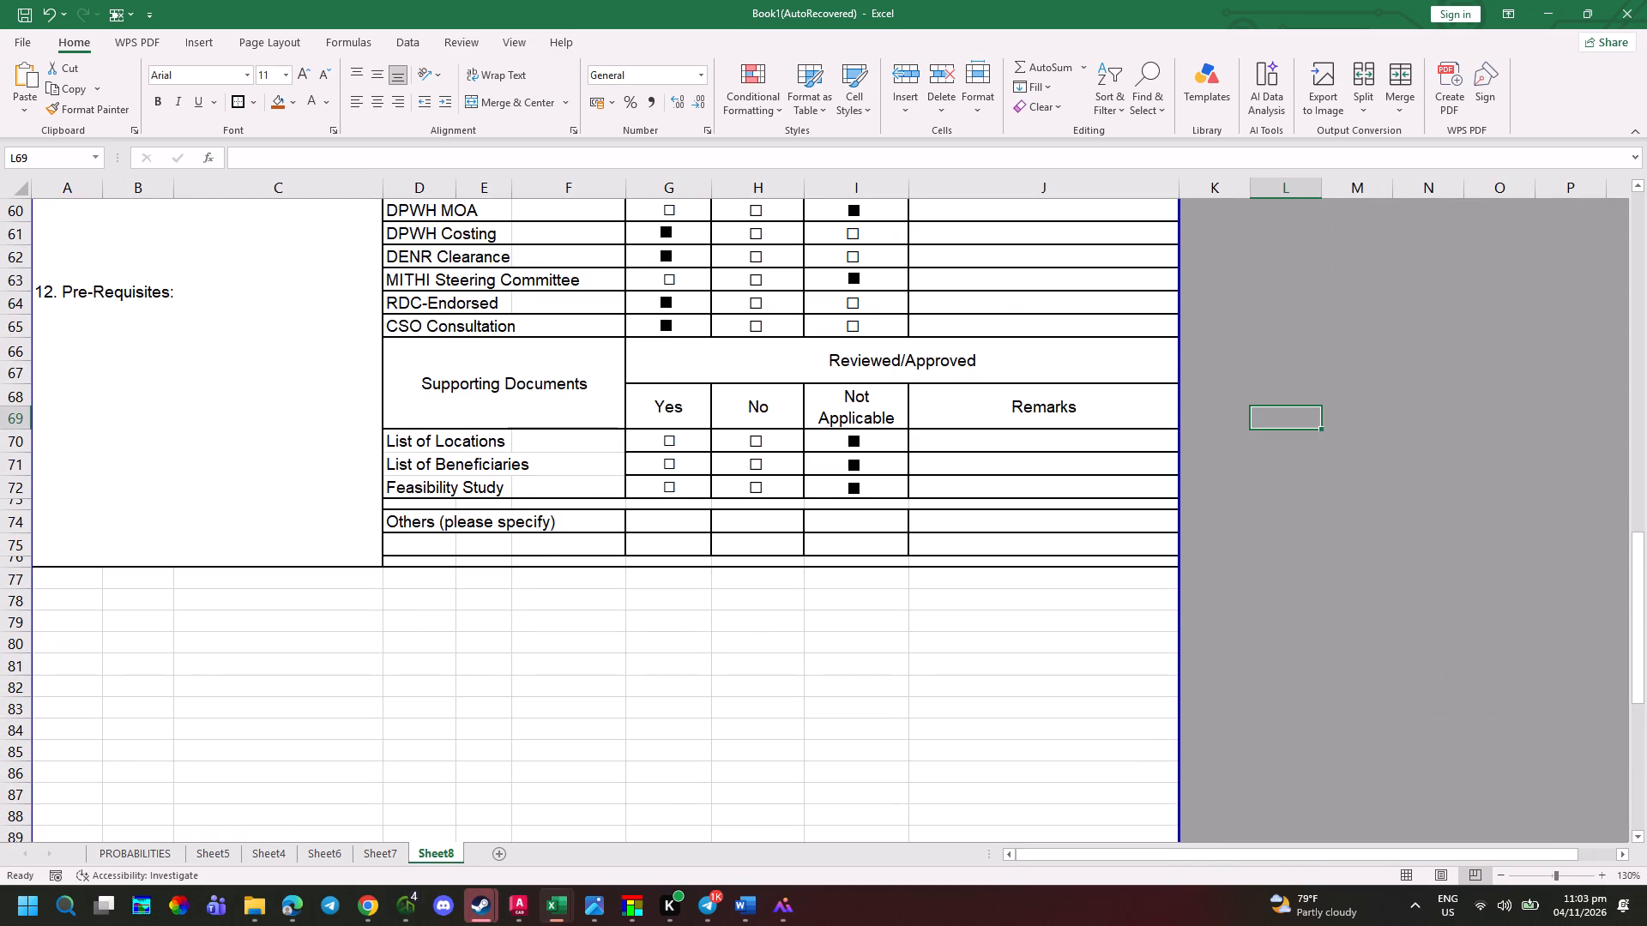
{"action": "scroll", "coordinate": [513, 556], "scroll_direction": "up", "scroll_amount": 1}
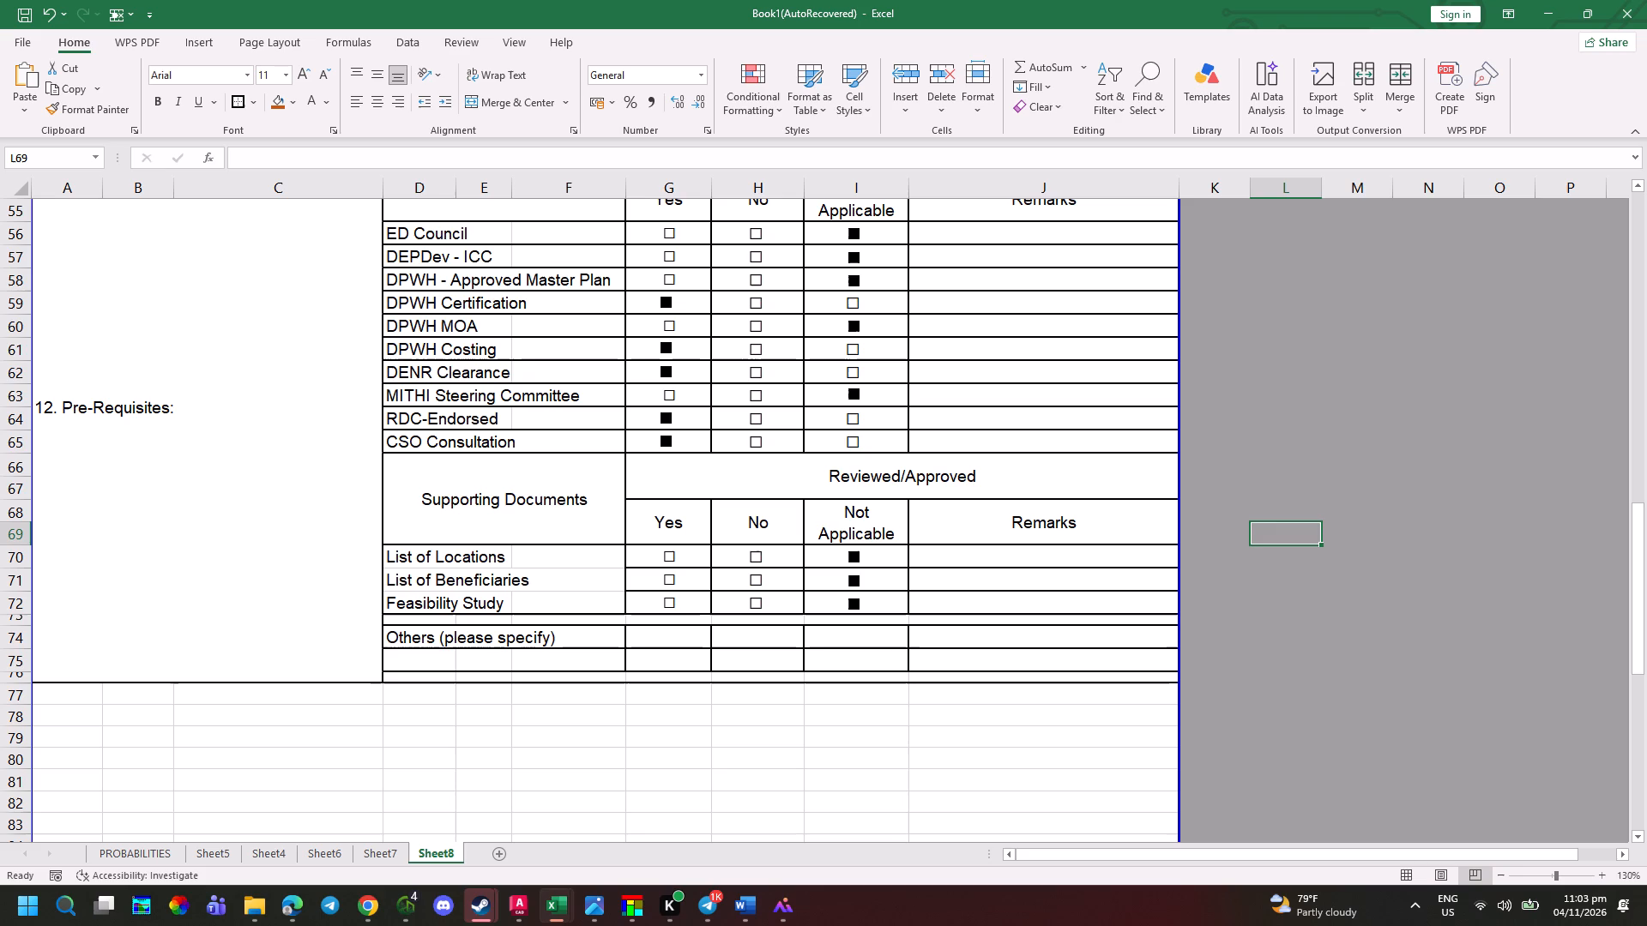
{"action": "scroll", "coordinate": [359, 527], "scroll_direction": "up", "scroll_amount": 2}
{"action": "scroll", "coordinate": [617, 546], "scroll_direction": "up", "scroll_amount": 1}
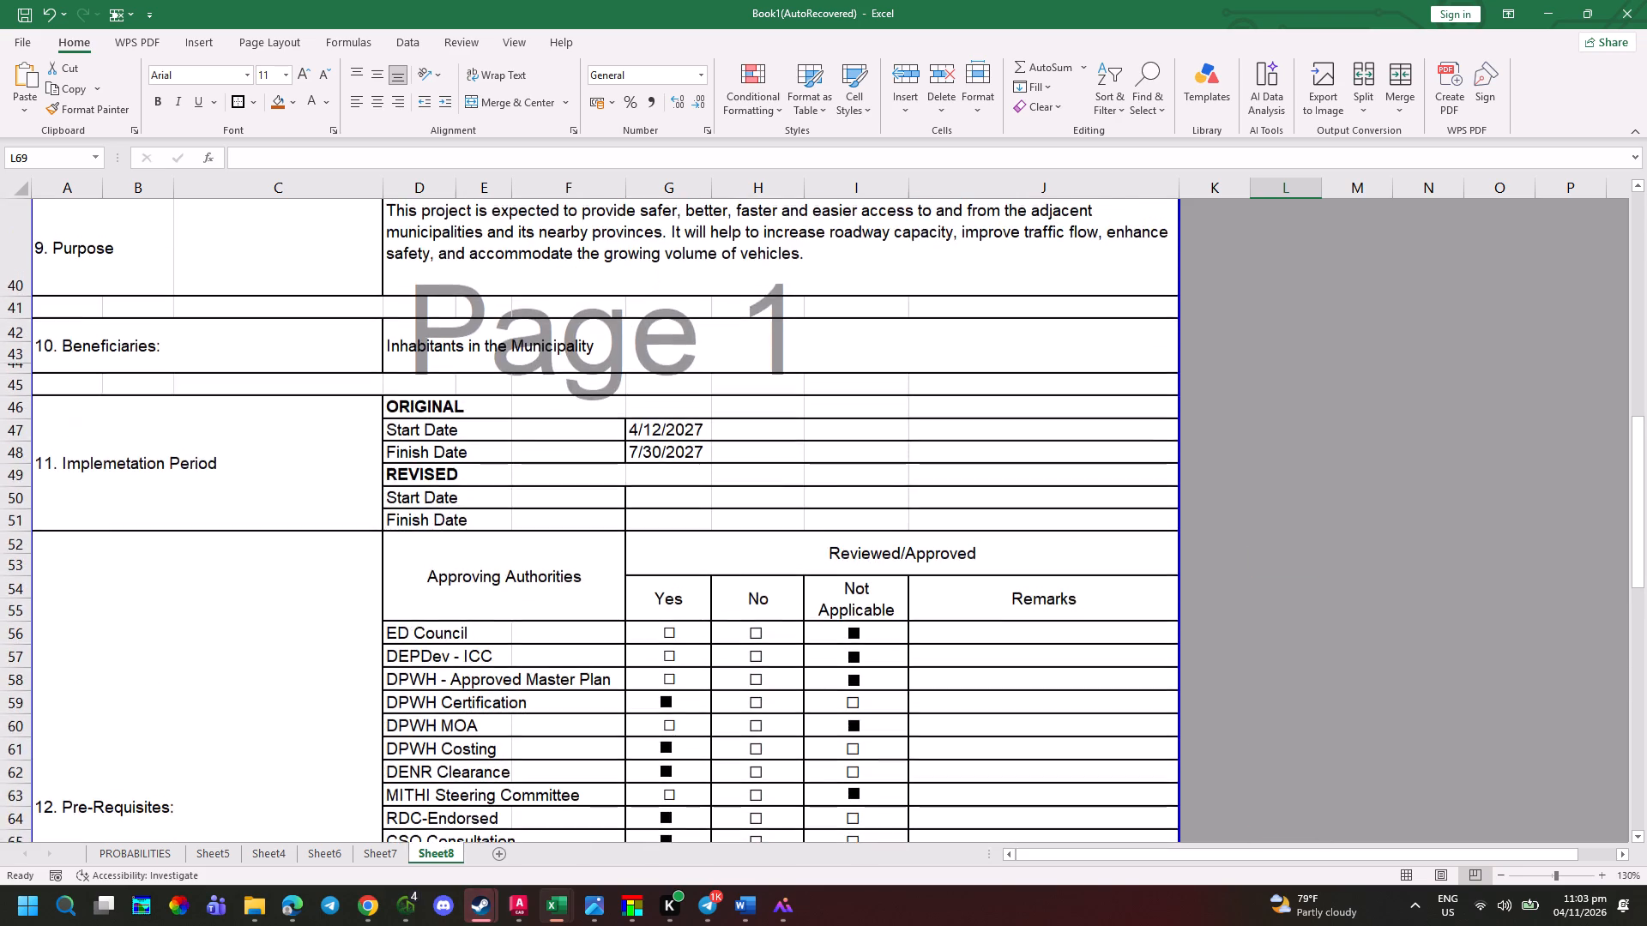
{"action": "scroll", "coordinate": [669, 640], "scroll_direction": "down", "scroll_amount": 1}
{"action": "key", "text": "alt+Tab"}
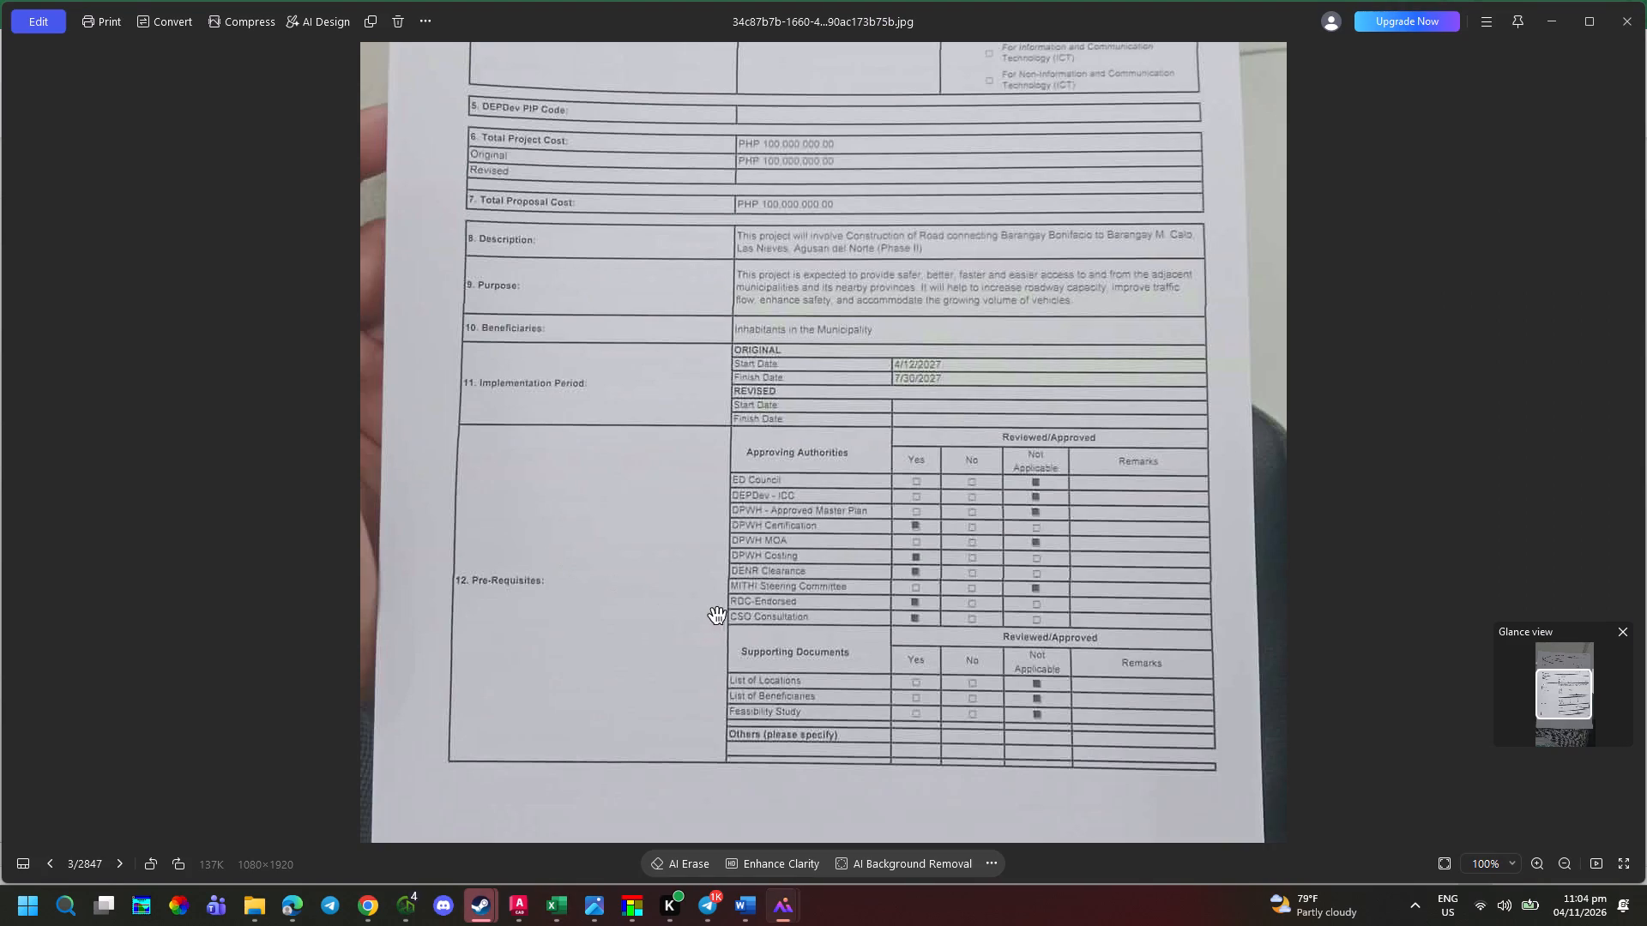
{"action": "key", "text": "alt+Tab"}
{"action": "key", "text": "alt+Tab"}
{"action": "key", "text": "alt+Tab"}
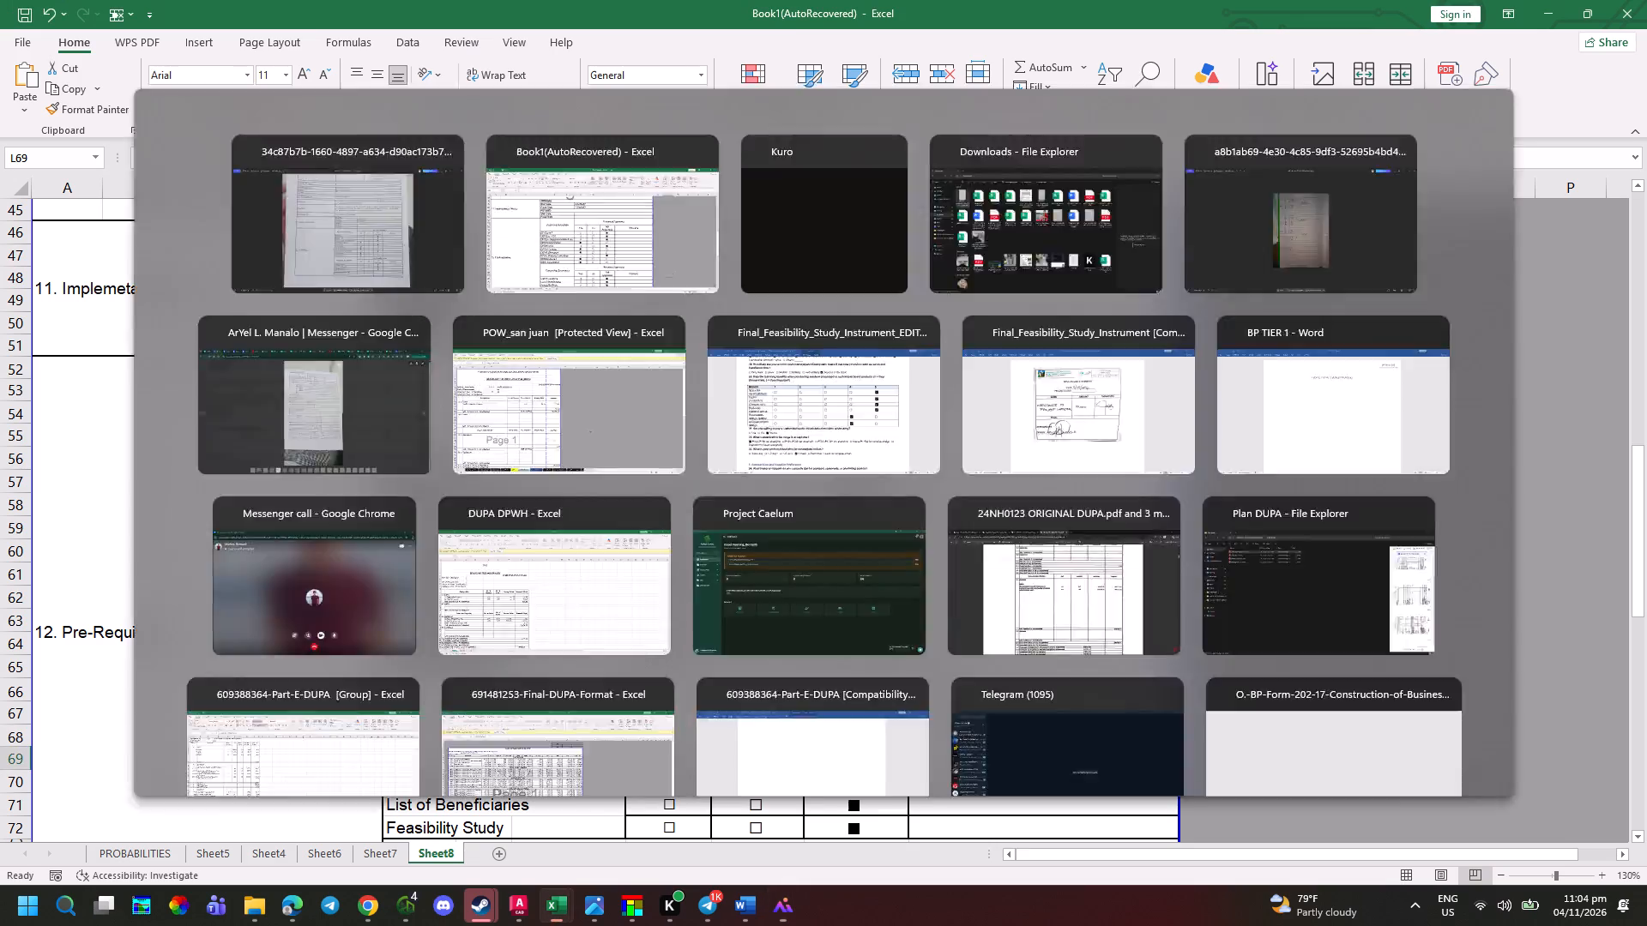
{"action": "key", "text": "alt+Tab"}
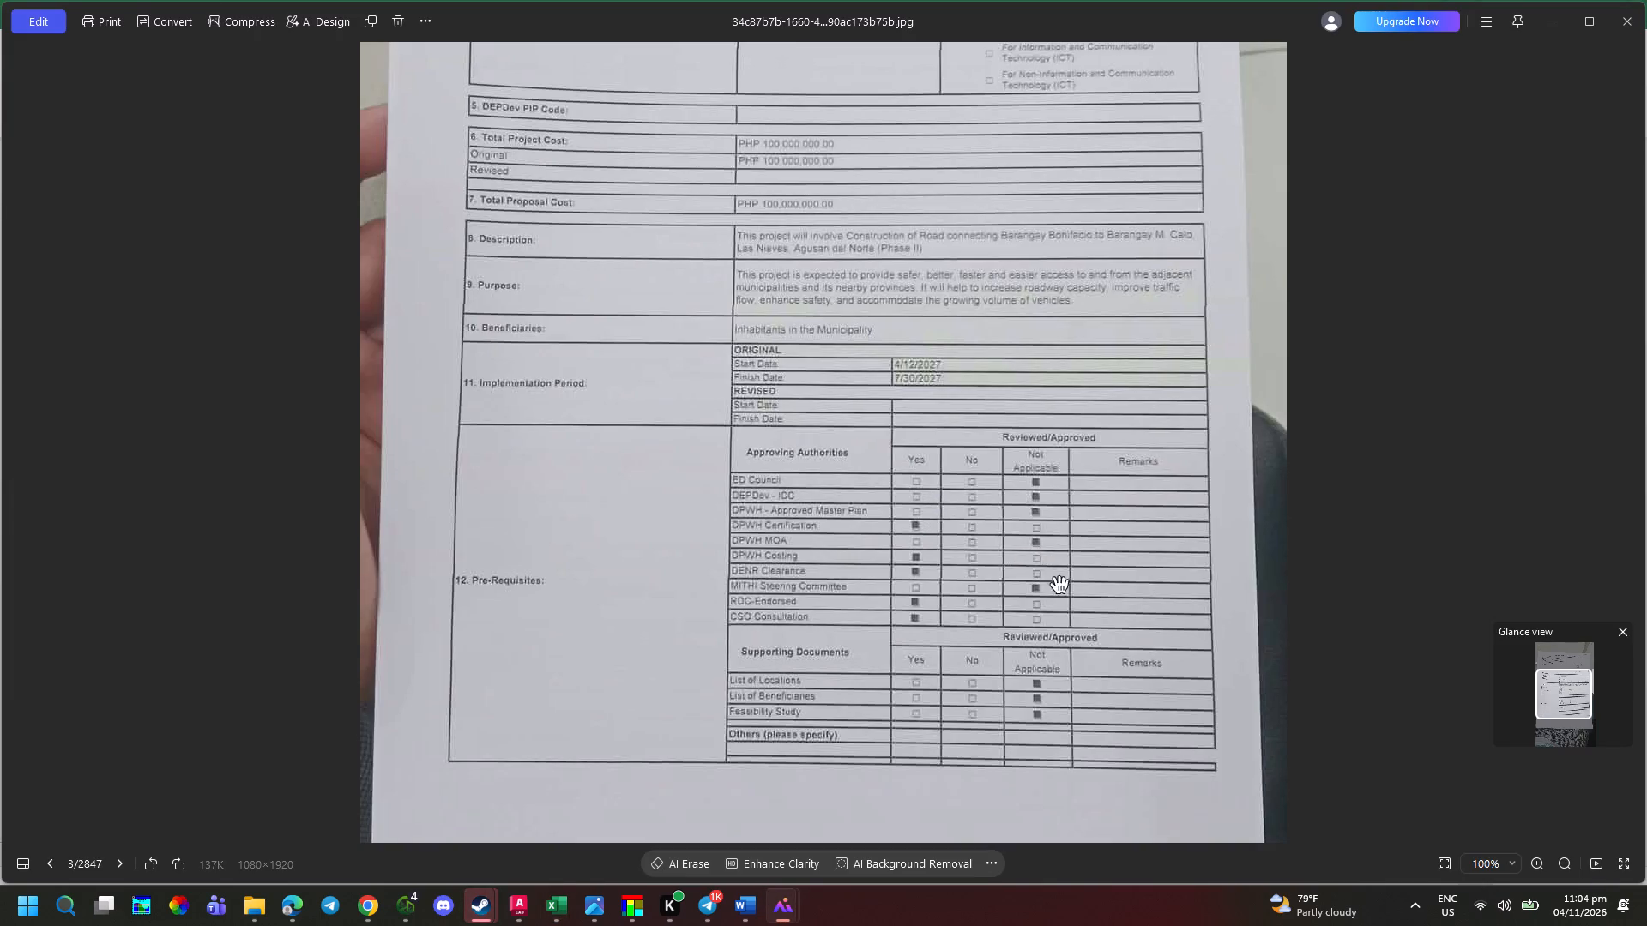
{"action": "key", "text": "alt+Tab"}
{"action": "scroll", "coordinate": [1091, 608], "scroll_direction": "down", "scroll_amount": 1}
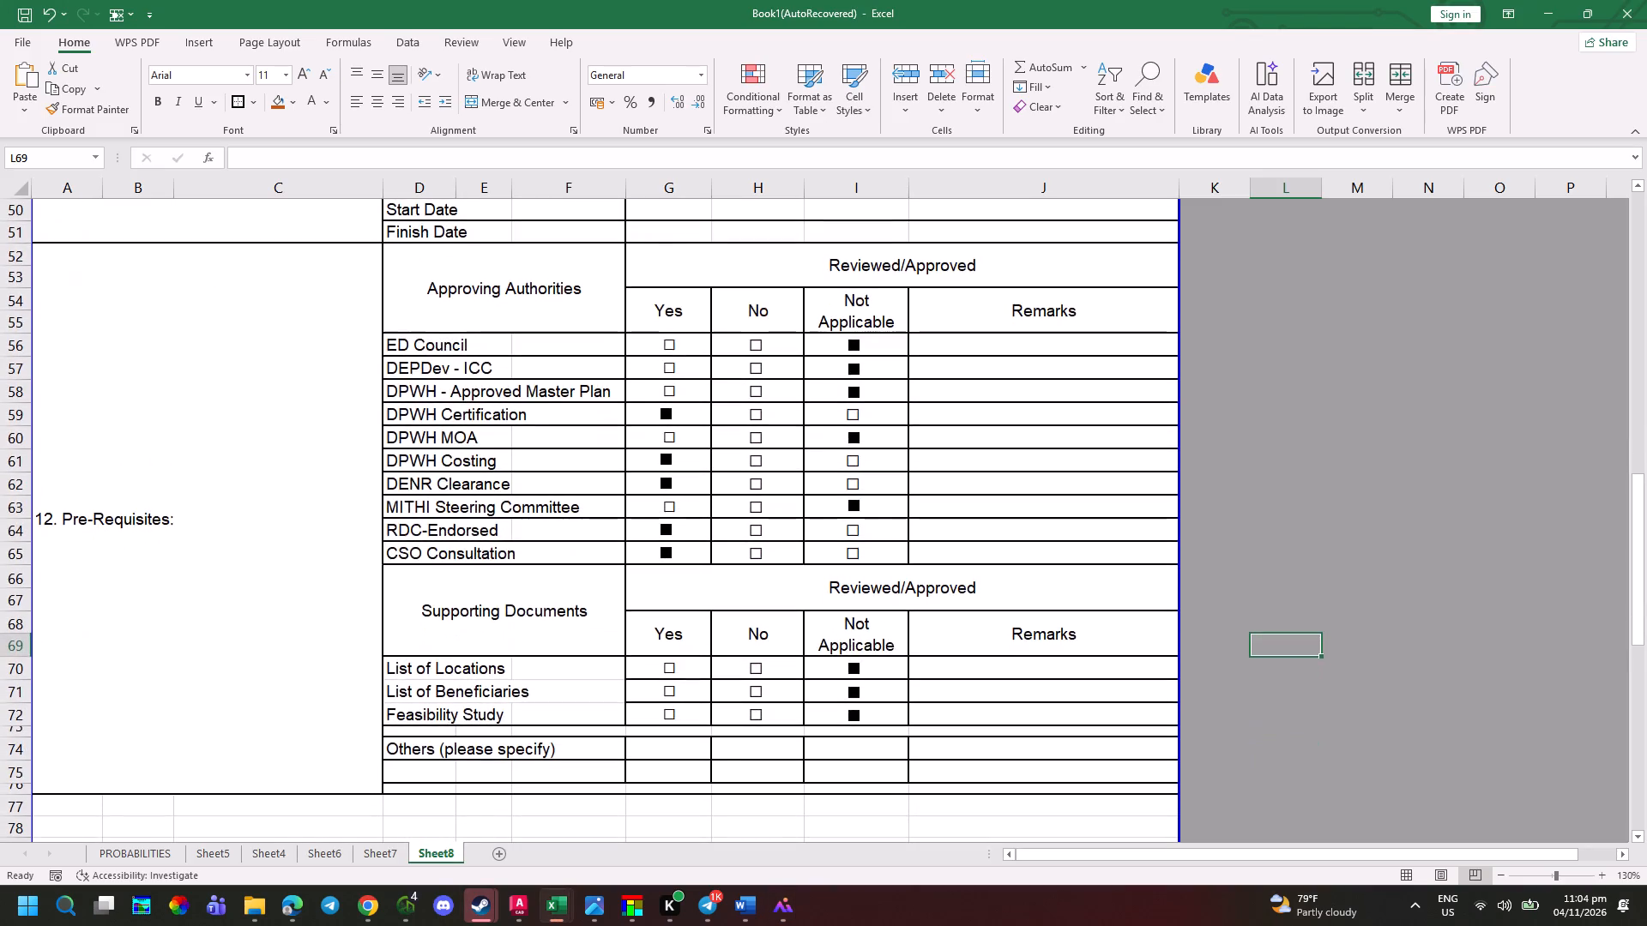
{"action": "key", "text": "alt+Tab"}
{"action": "key", "text": "alt+Tab"}
{"action": "scroll", "coordinate": [674, 662], "scroll_direction": "down", "scroll_amount": 3}
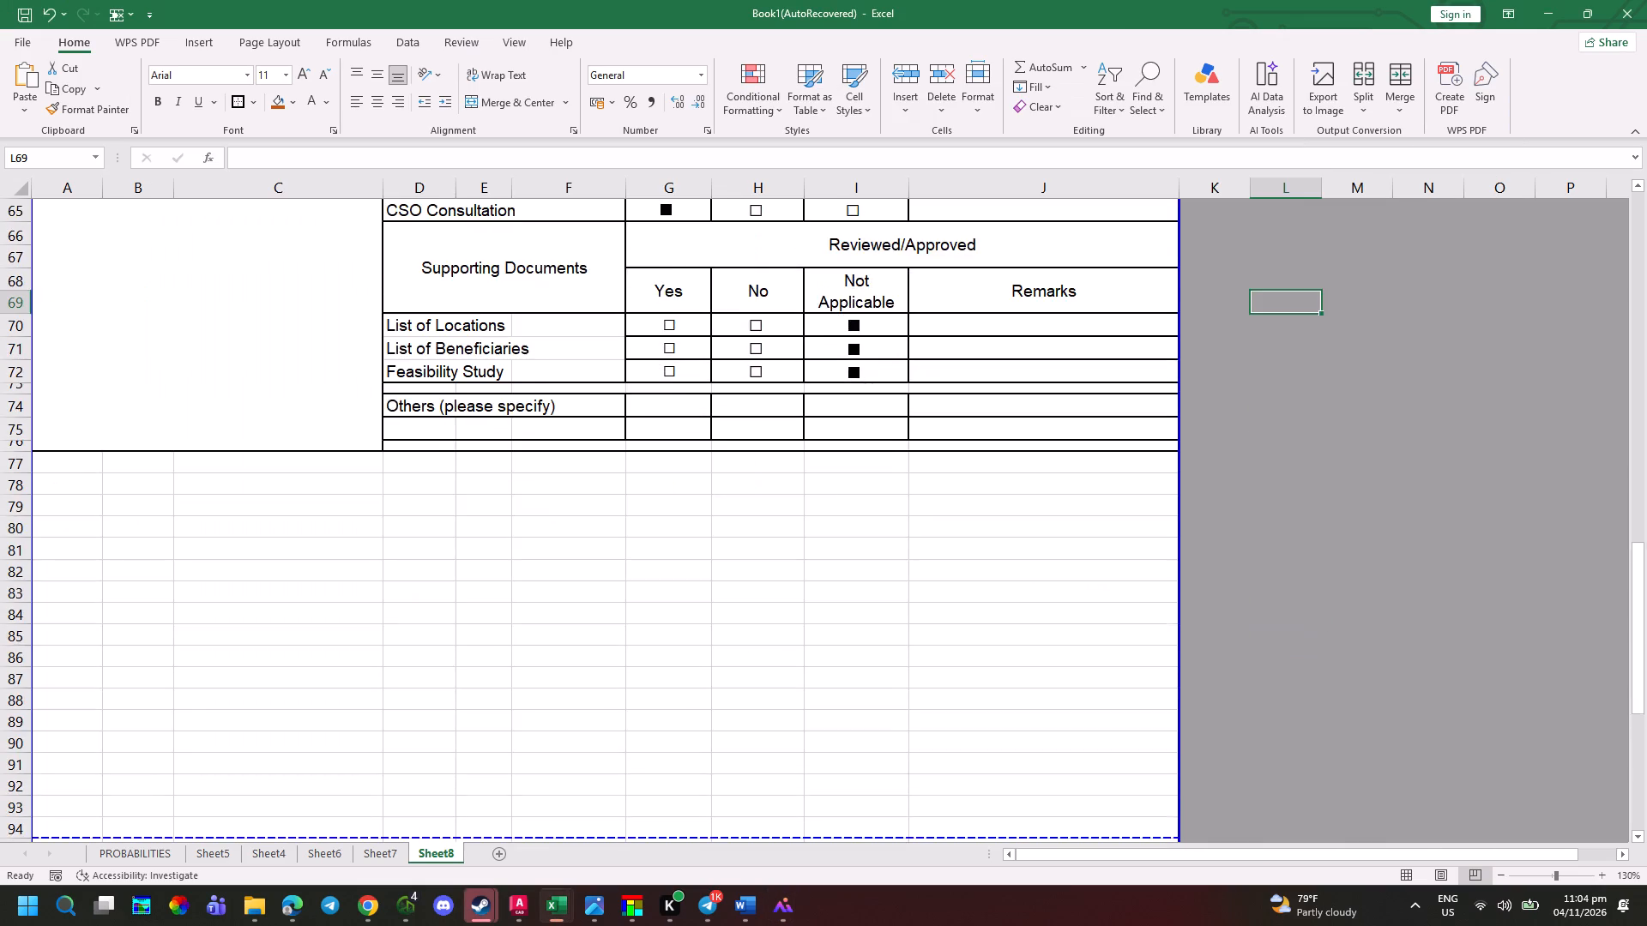
{"action": "scroll", "coordinate": [674, 668], "scroll_direction": "down", "scroll_amount": 1}
Preview the sheet for printing and check the page from top to bottom against the photographed form.
{"action": "key", "text": "ctrl+p"}
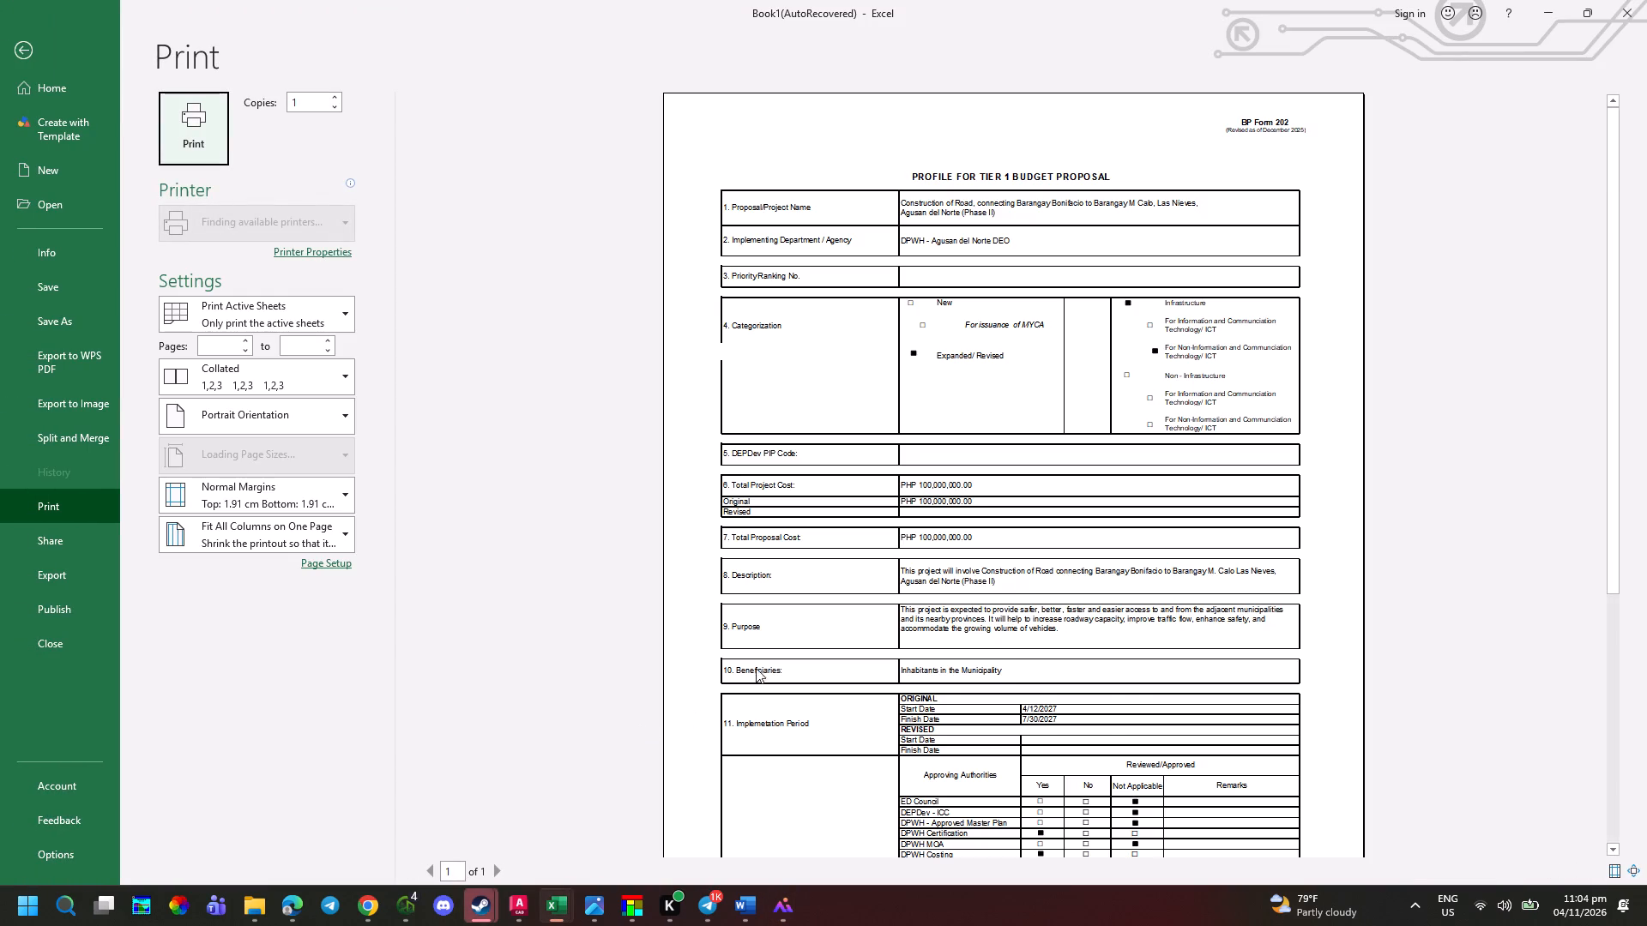
{"action": "scroll", "coordinate": [973, 572], "scroll_direction": "down", "scroll_amount": 4}
{"action": "scroll", "coordinate": [1187, 610], "scroll_direction": "down", "scroll_amount": 6}
{"action": "key", "text": "alt+Tab"}
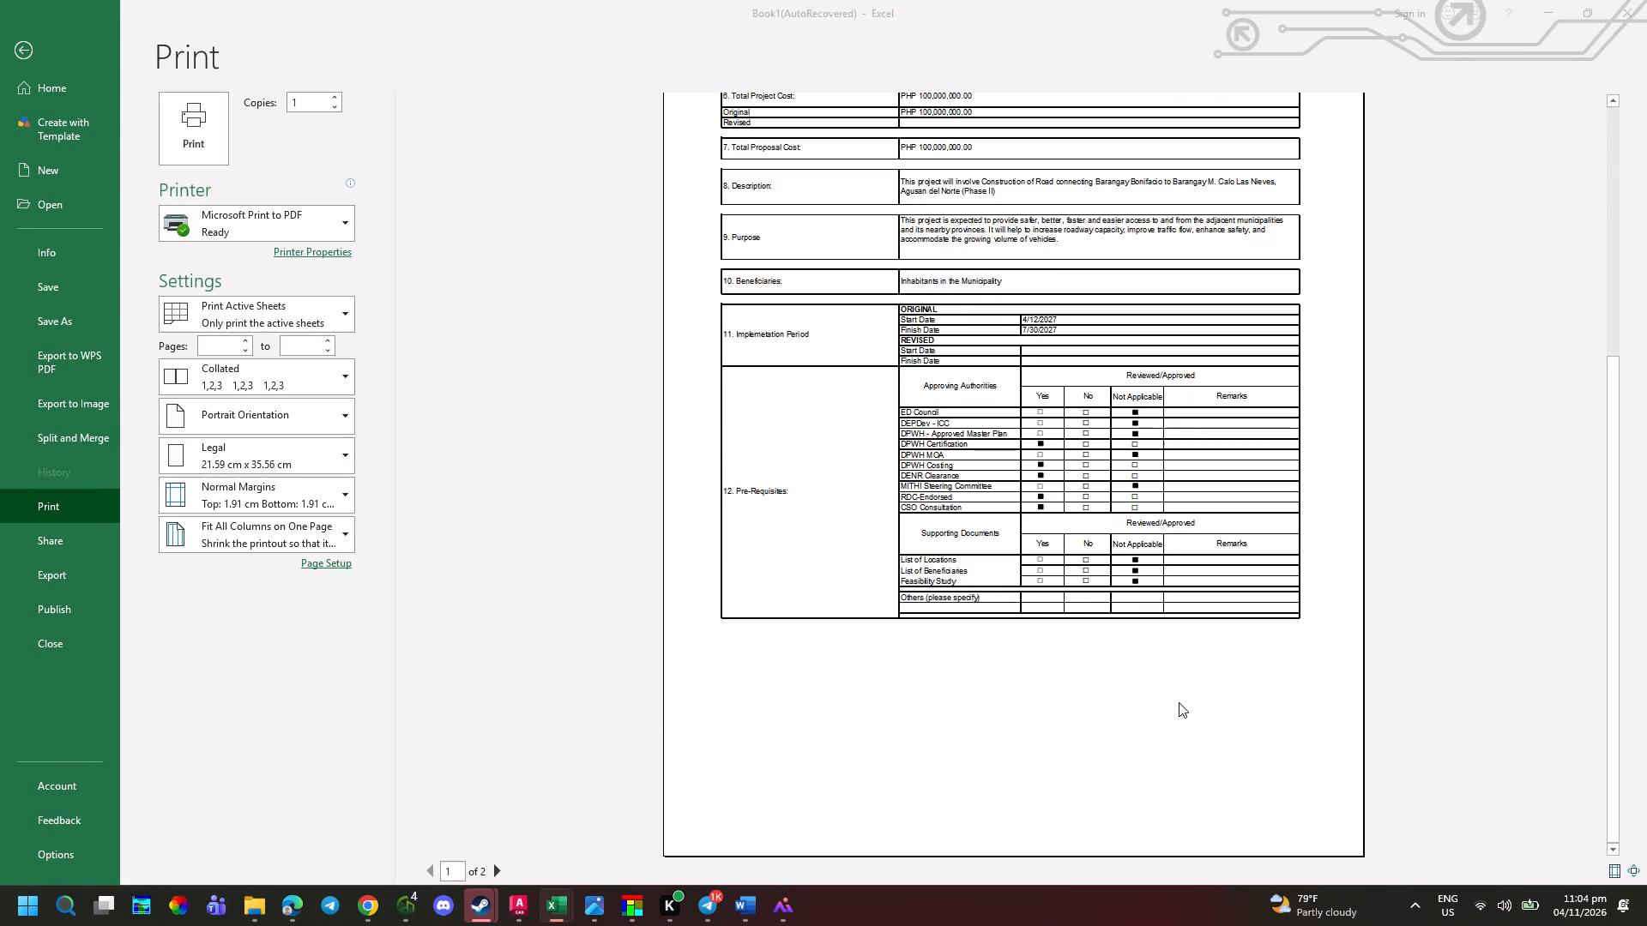
{"action": "key", "text": "alt+Tab"}
{"action": "scroll", "coordinate": [864, 743], "scroll_direction": "down", "scroll_amount": 1}
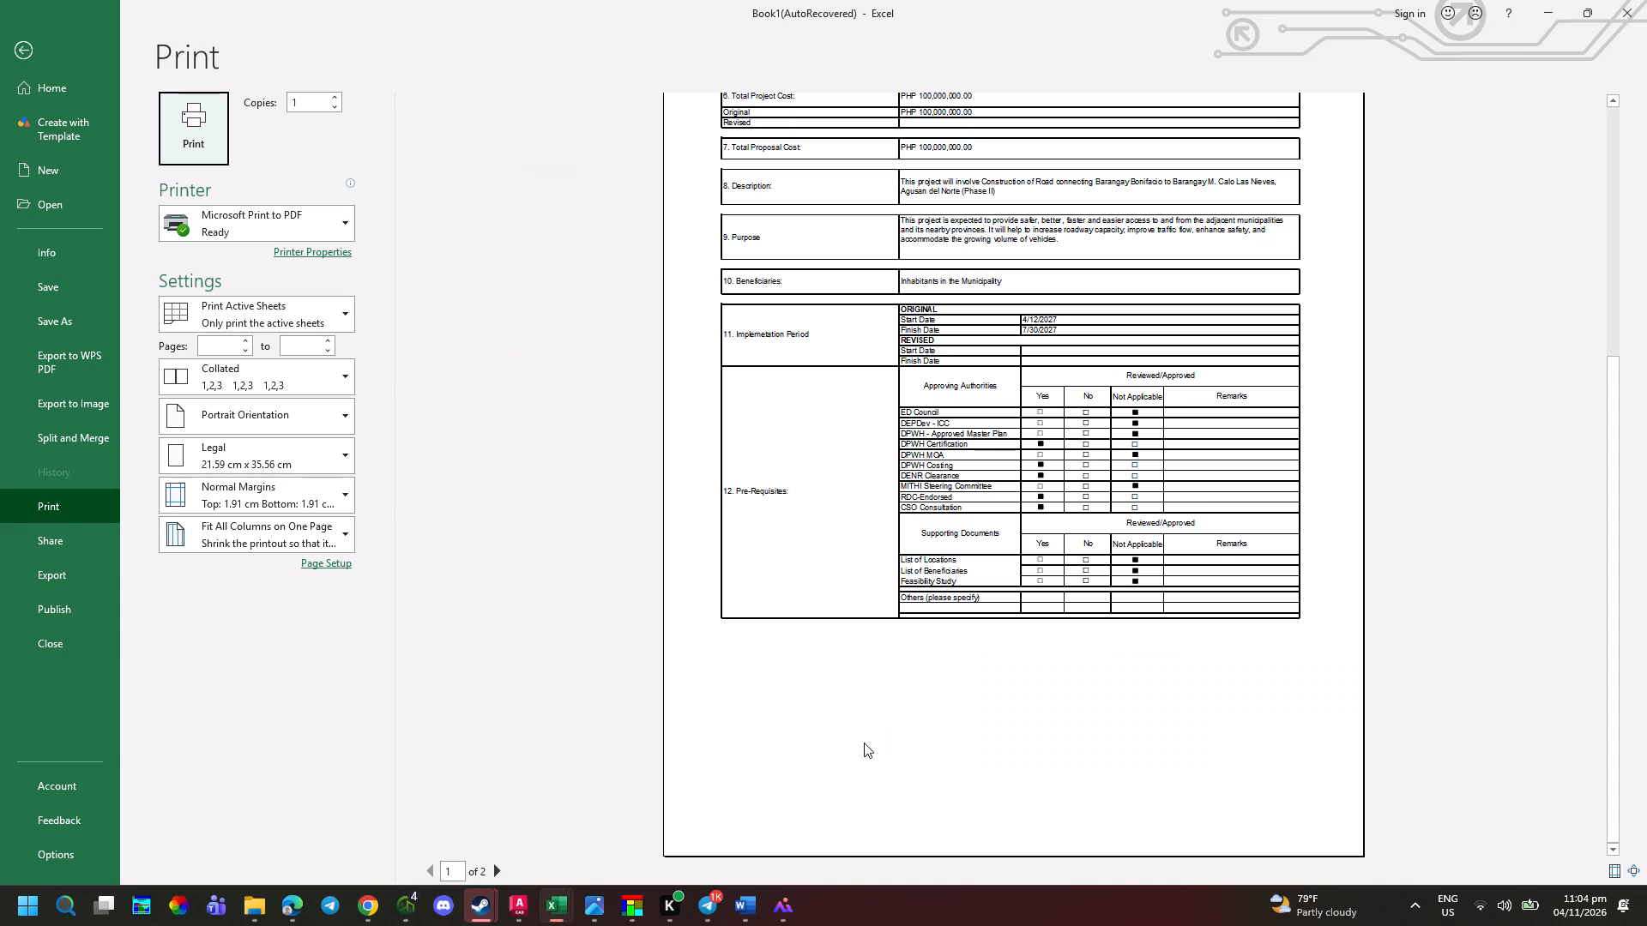
{"action": "key", "text": "alt+Tab"}
{"action": "key", "text": "Escape"}
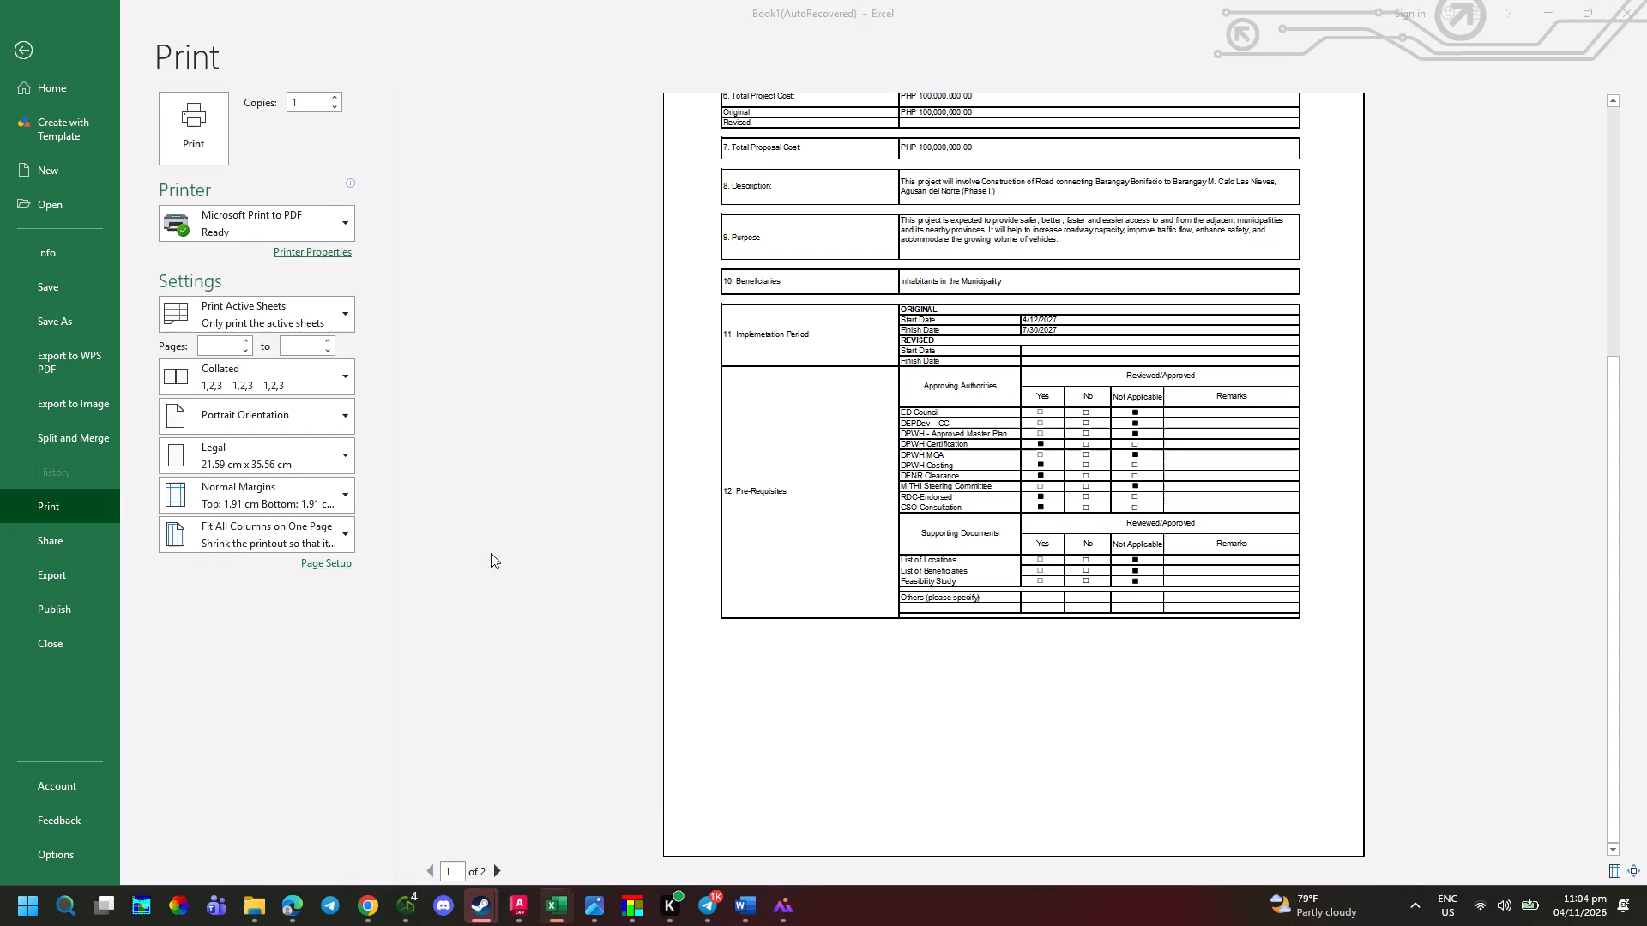
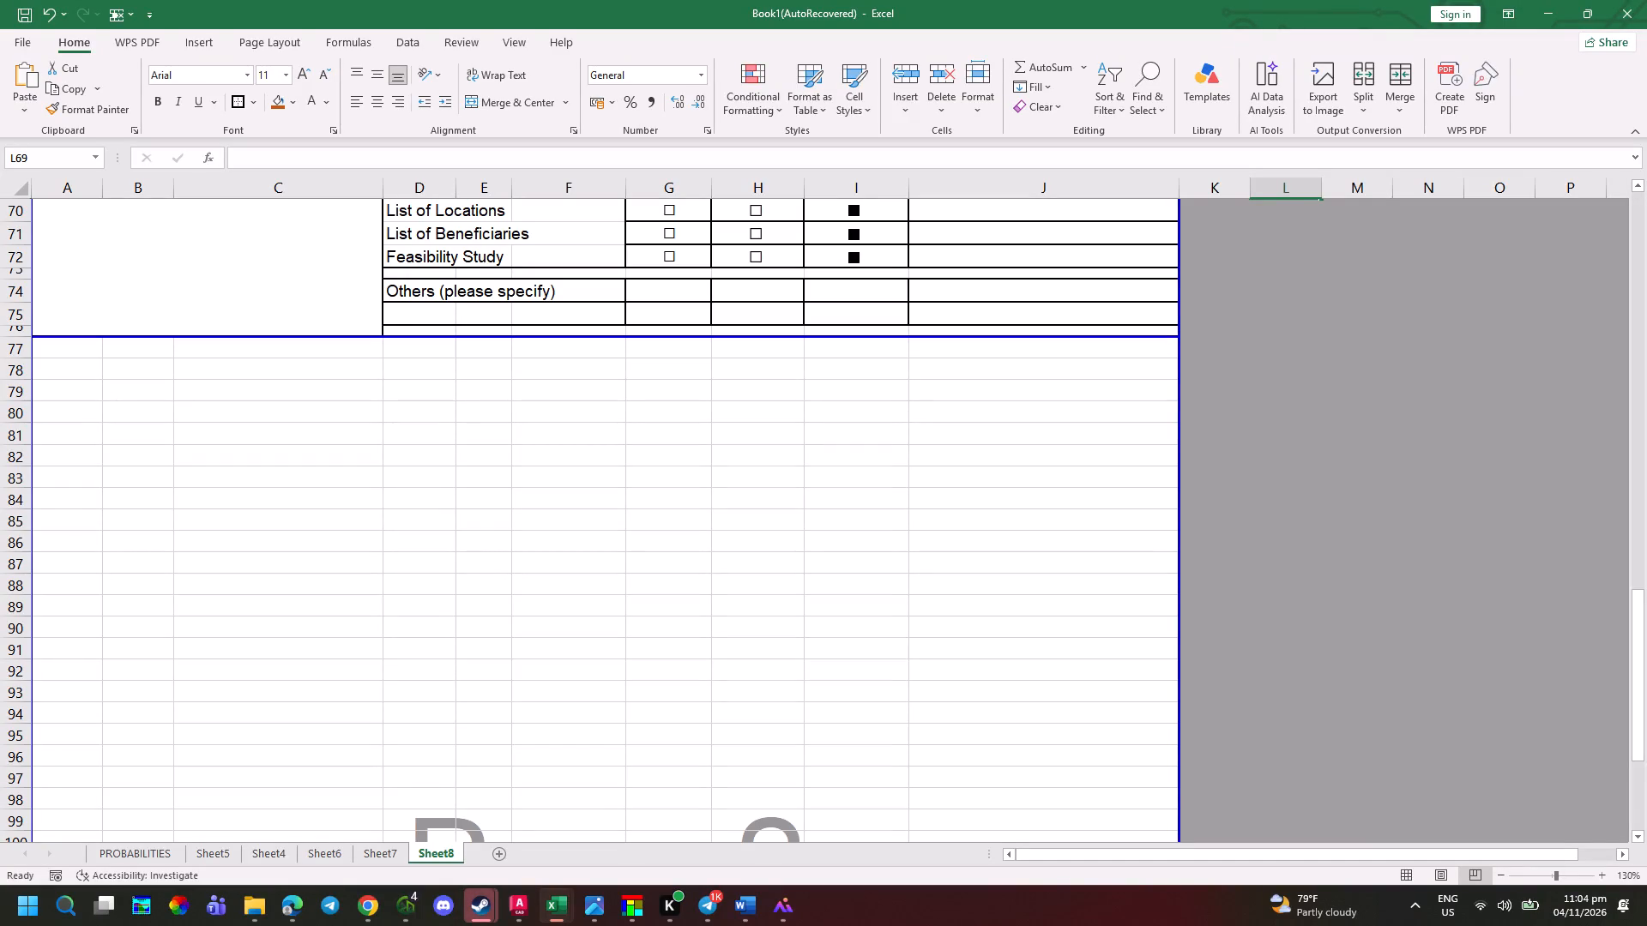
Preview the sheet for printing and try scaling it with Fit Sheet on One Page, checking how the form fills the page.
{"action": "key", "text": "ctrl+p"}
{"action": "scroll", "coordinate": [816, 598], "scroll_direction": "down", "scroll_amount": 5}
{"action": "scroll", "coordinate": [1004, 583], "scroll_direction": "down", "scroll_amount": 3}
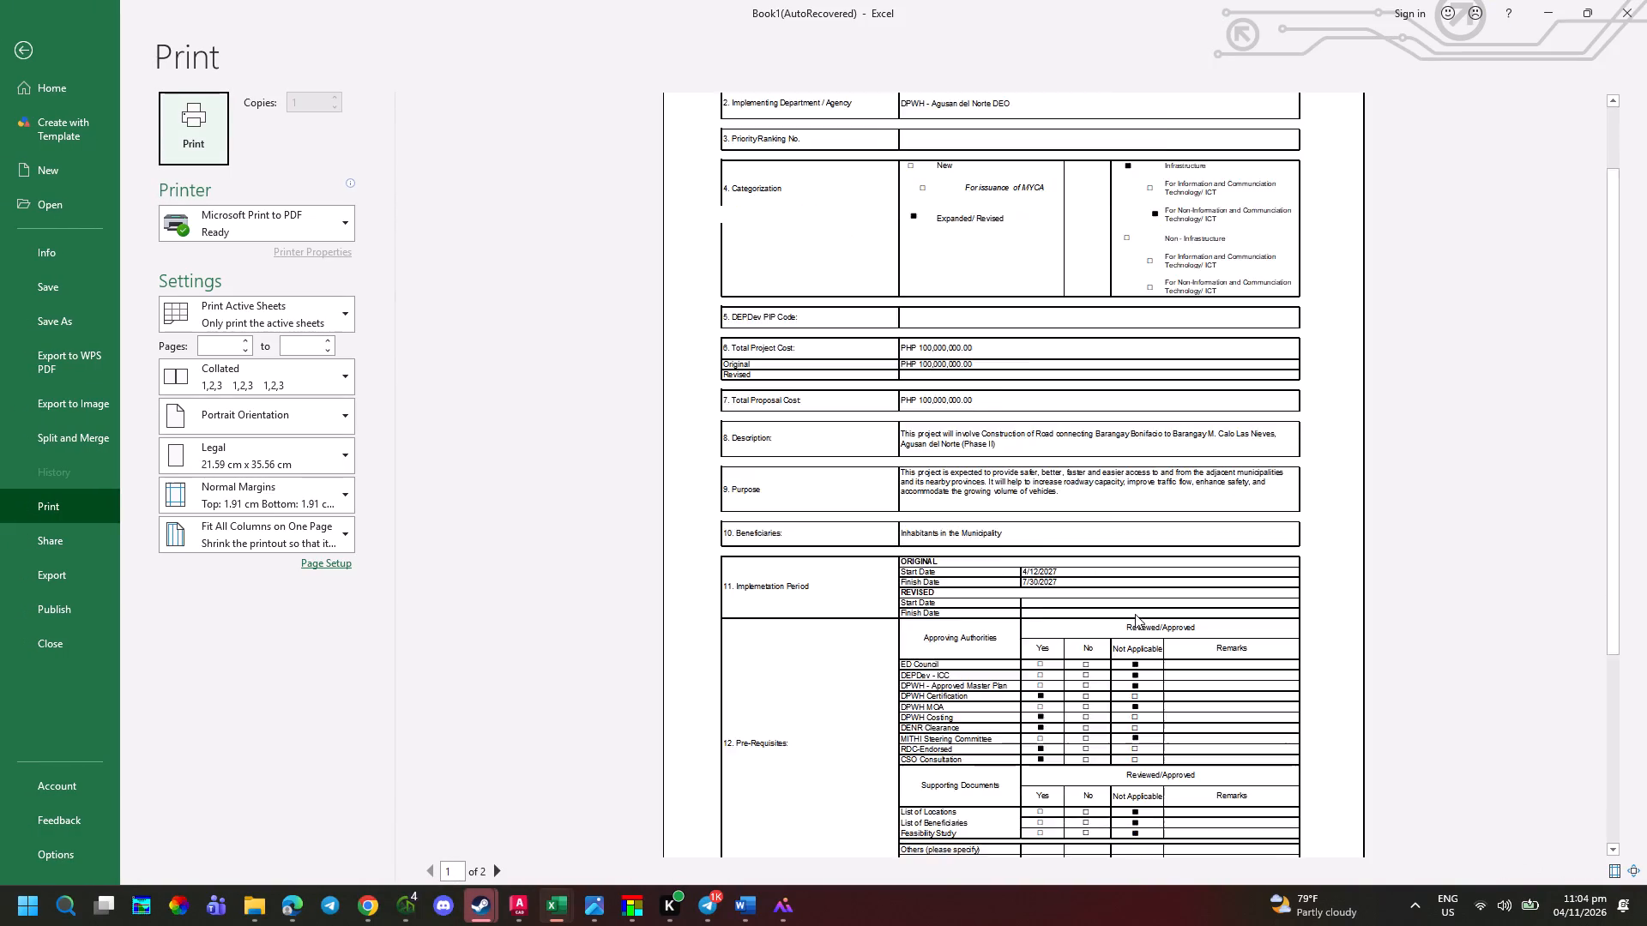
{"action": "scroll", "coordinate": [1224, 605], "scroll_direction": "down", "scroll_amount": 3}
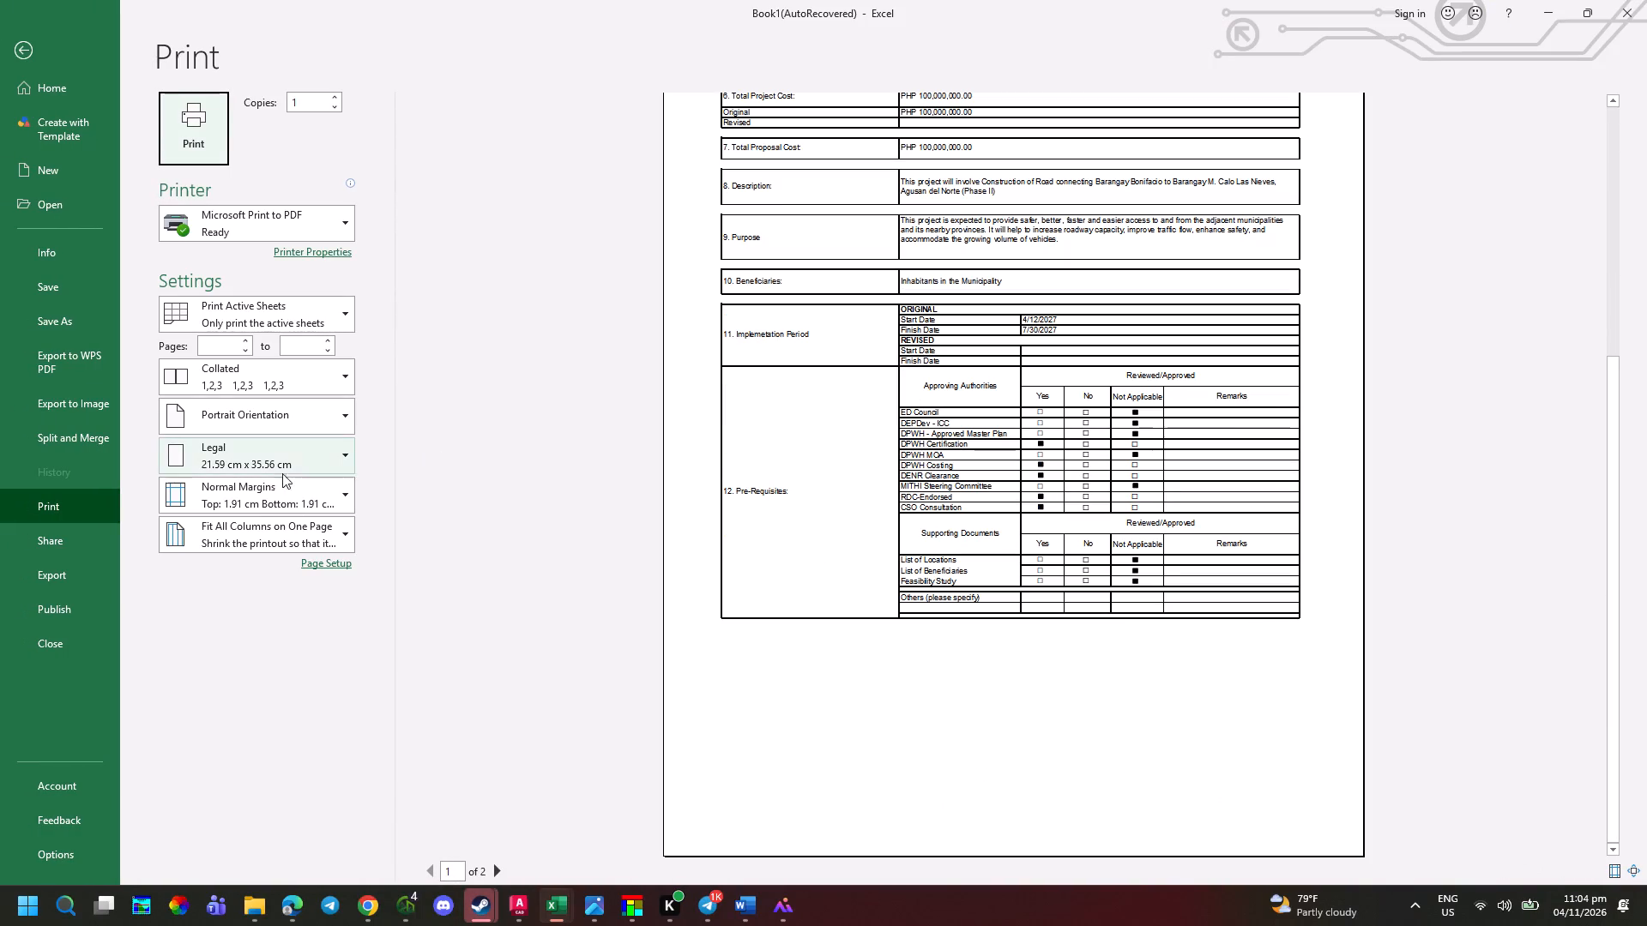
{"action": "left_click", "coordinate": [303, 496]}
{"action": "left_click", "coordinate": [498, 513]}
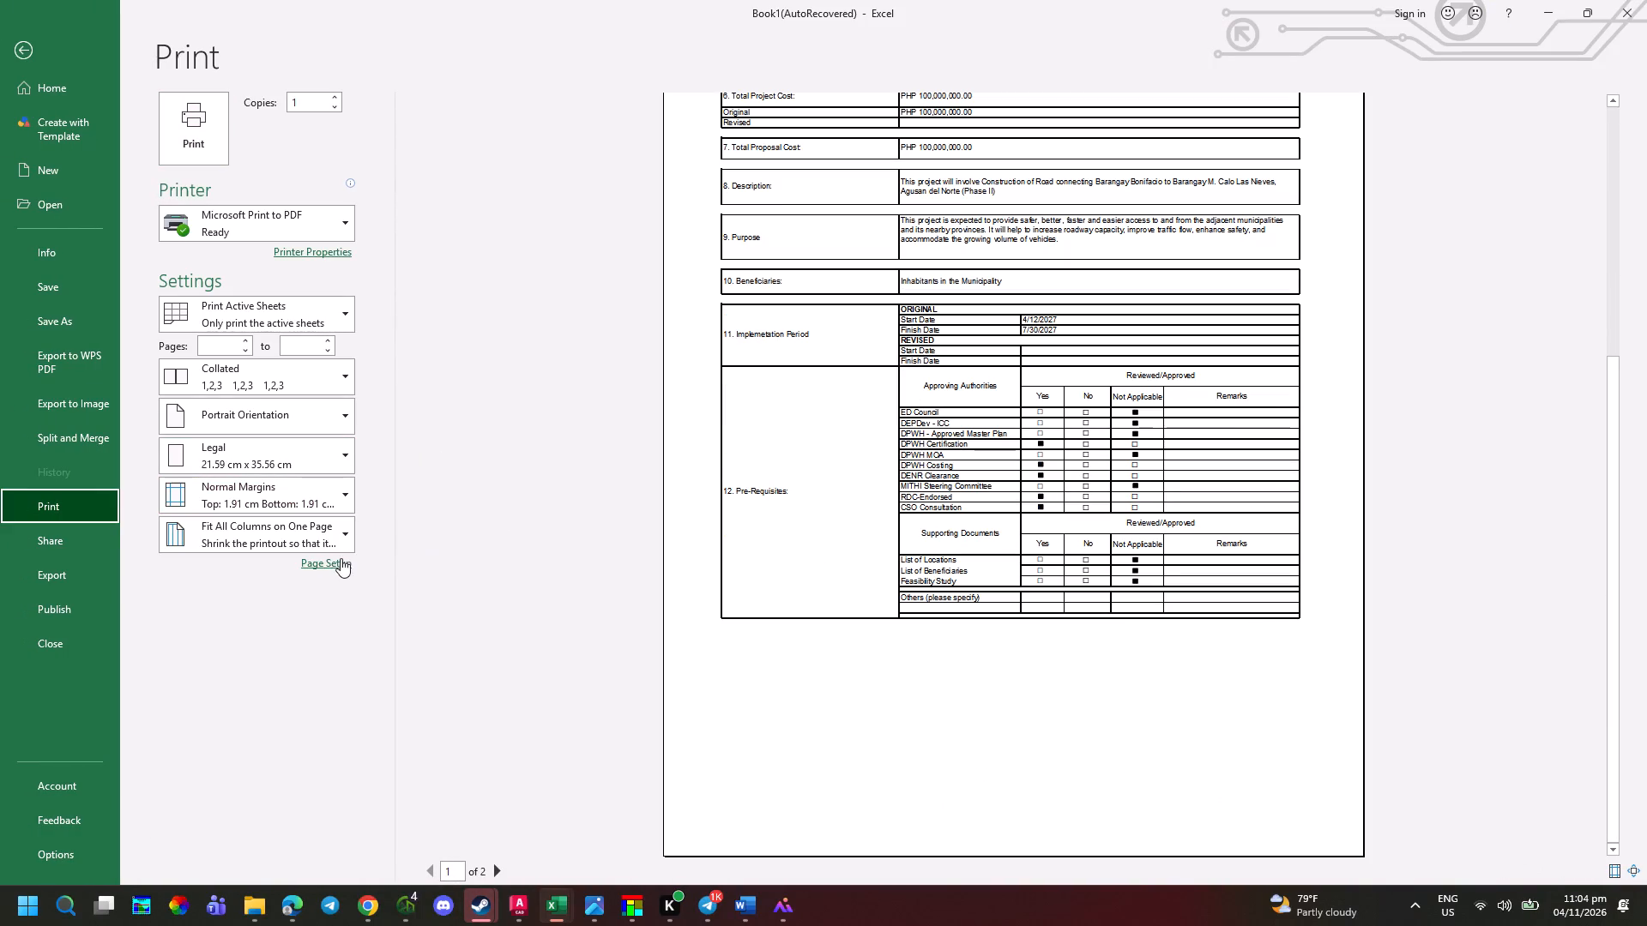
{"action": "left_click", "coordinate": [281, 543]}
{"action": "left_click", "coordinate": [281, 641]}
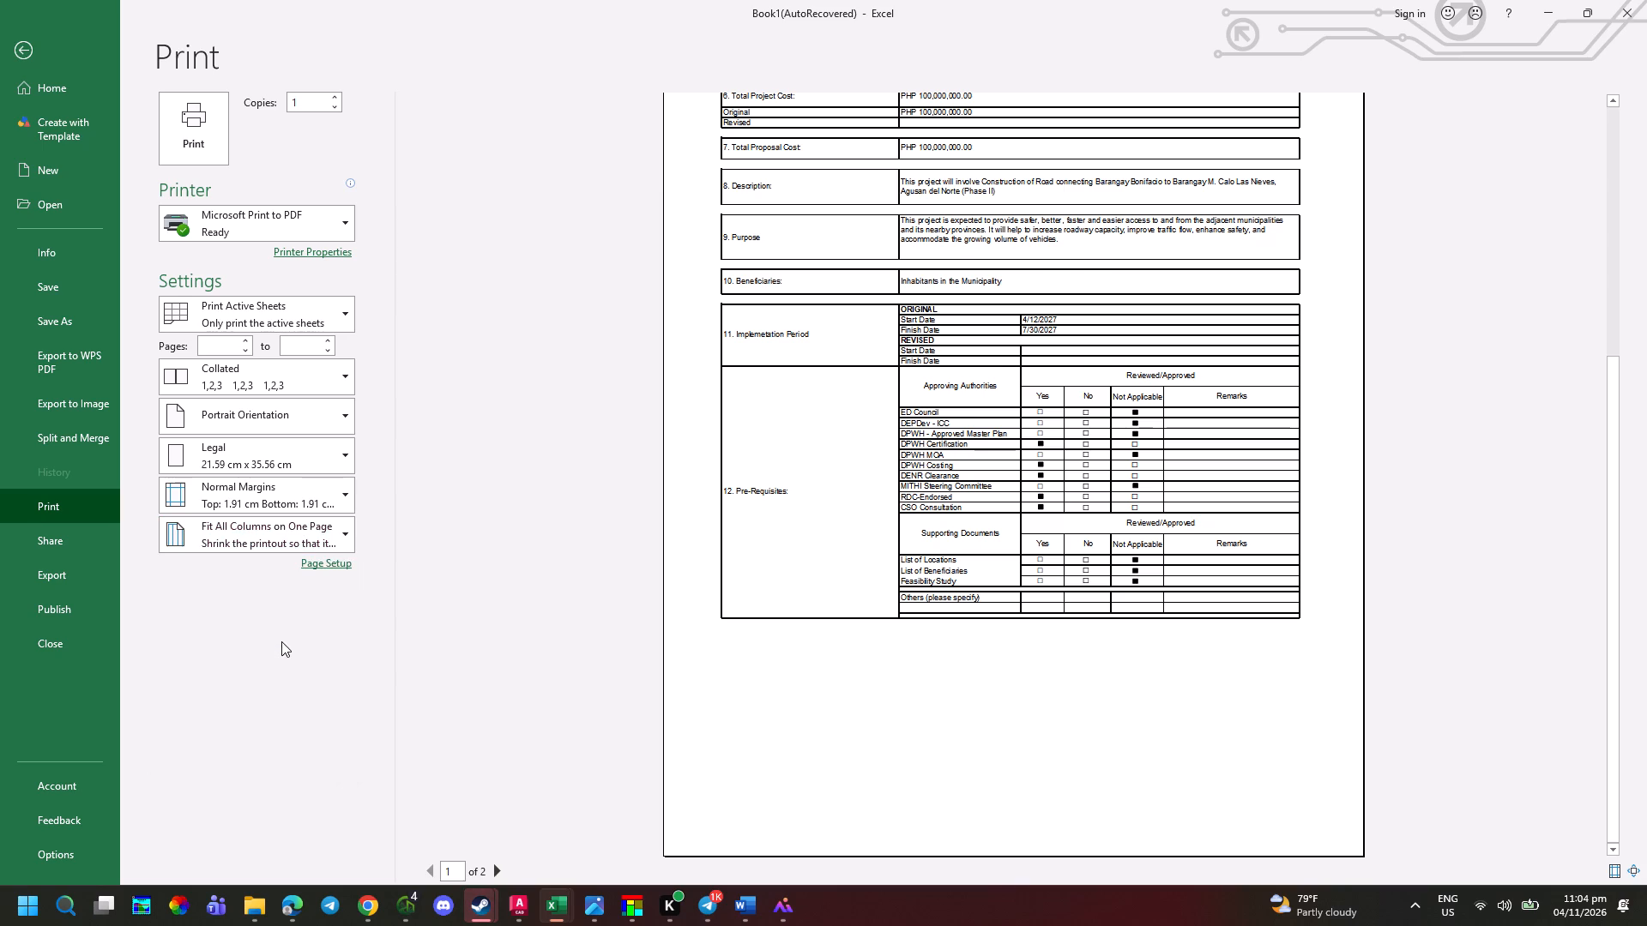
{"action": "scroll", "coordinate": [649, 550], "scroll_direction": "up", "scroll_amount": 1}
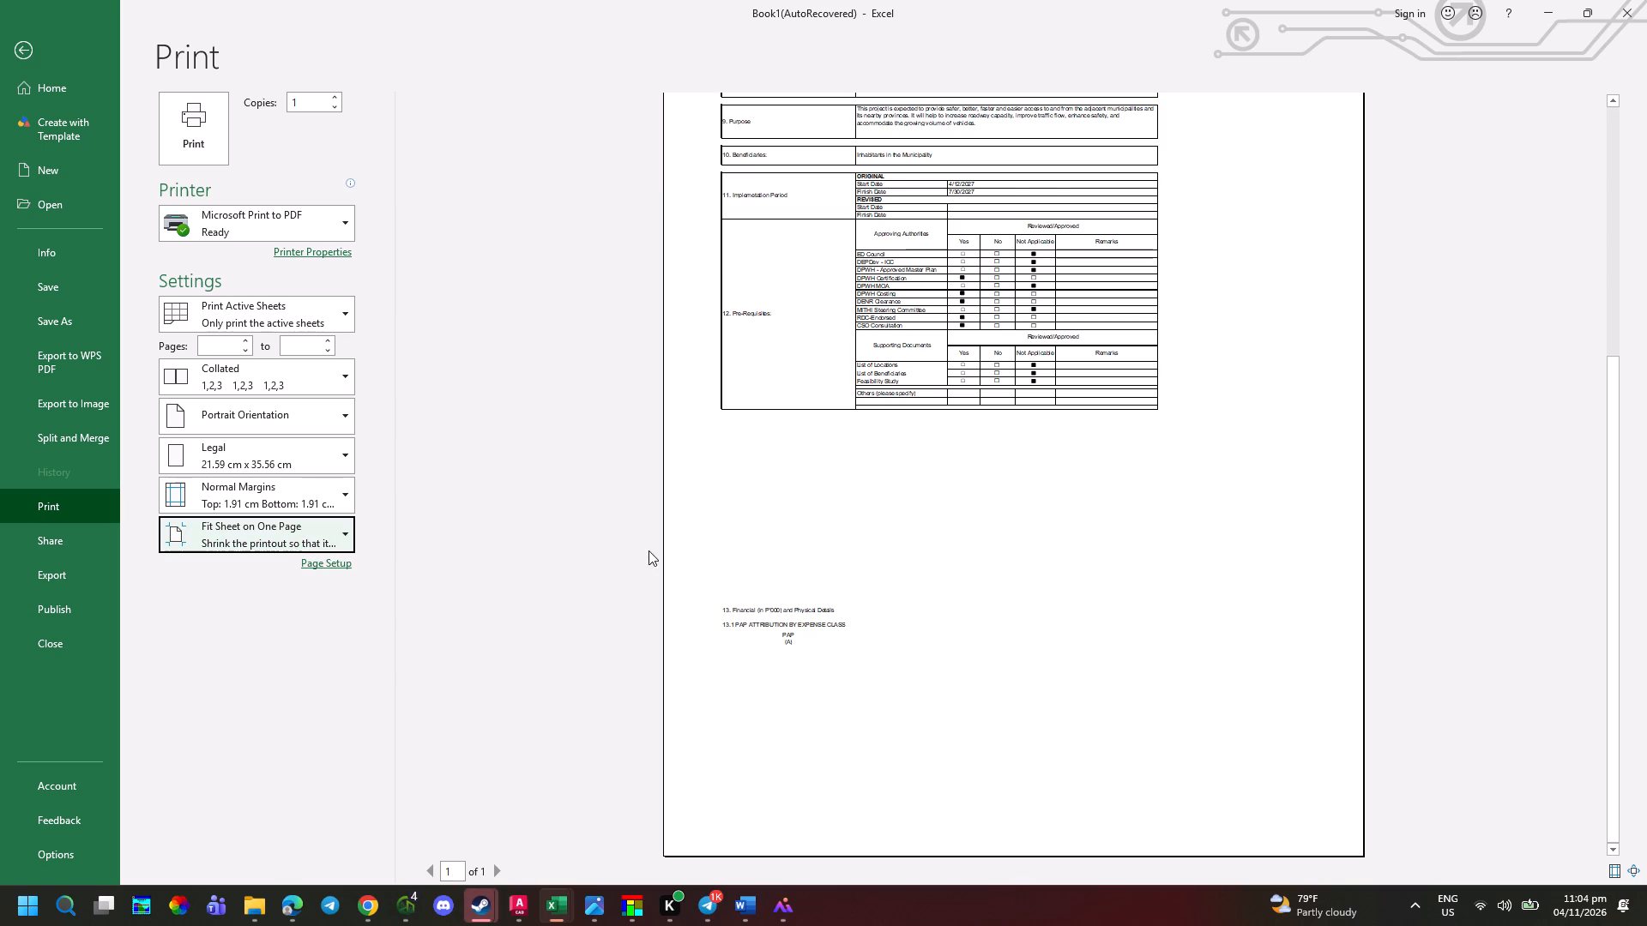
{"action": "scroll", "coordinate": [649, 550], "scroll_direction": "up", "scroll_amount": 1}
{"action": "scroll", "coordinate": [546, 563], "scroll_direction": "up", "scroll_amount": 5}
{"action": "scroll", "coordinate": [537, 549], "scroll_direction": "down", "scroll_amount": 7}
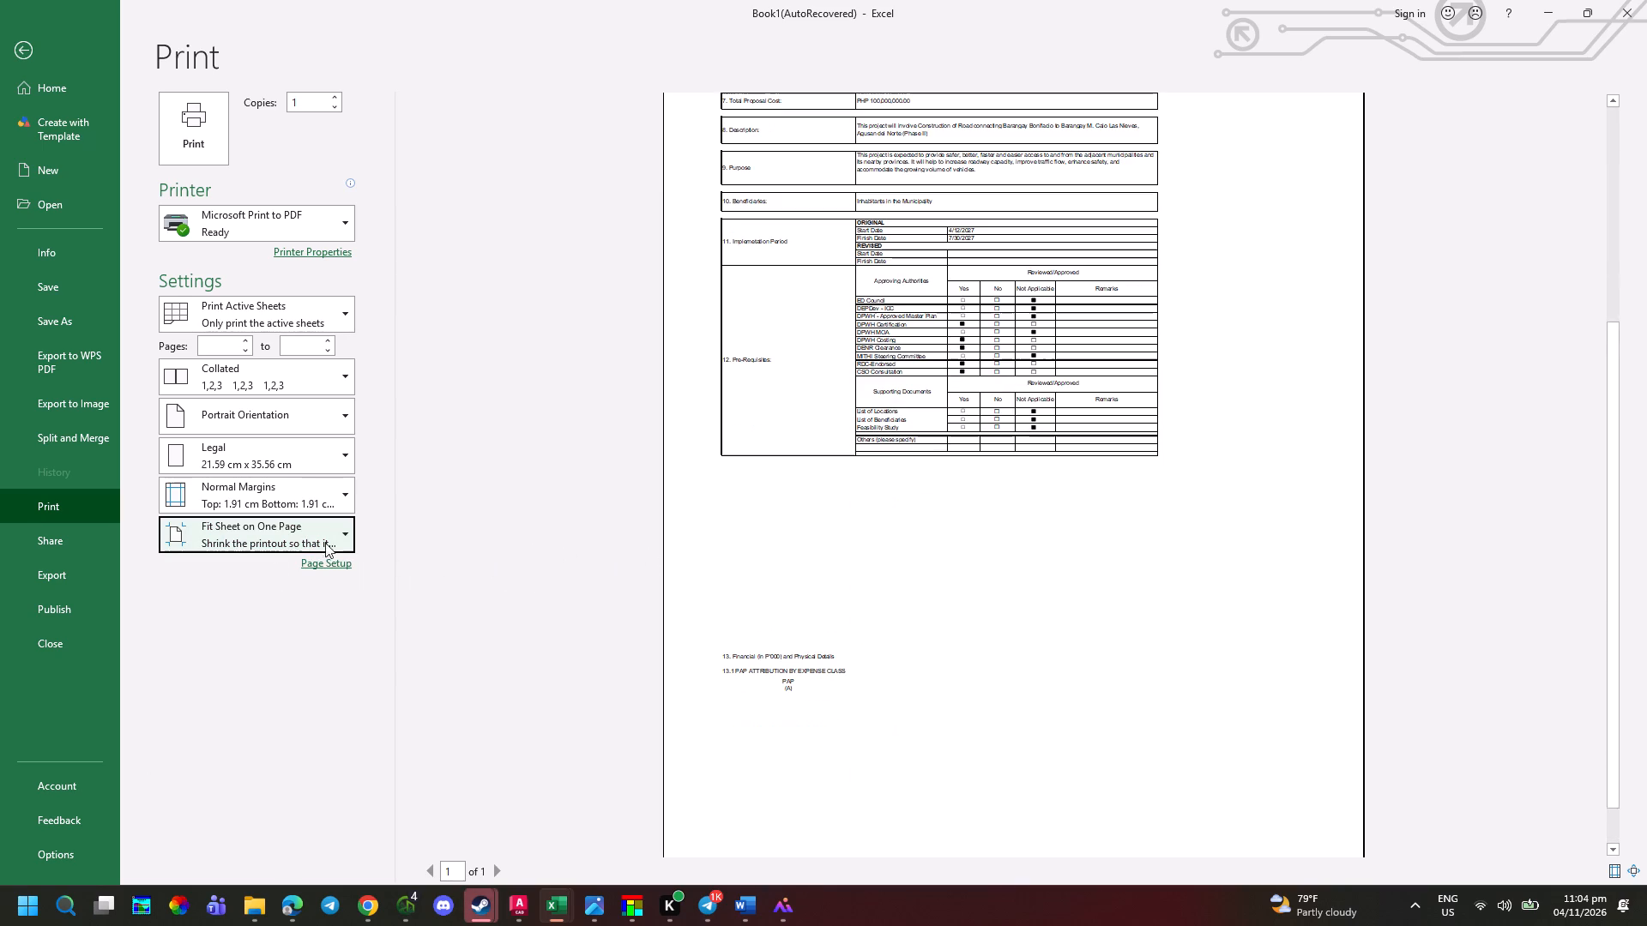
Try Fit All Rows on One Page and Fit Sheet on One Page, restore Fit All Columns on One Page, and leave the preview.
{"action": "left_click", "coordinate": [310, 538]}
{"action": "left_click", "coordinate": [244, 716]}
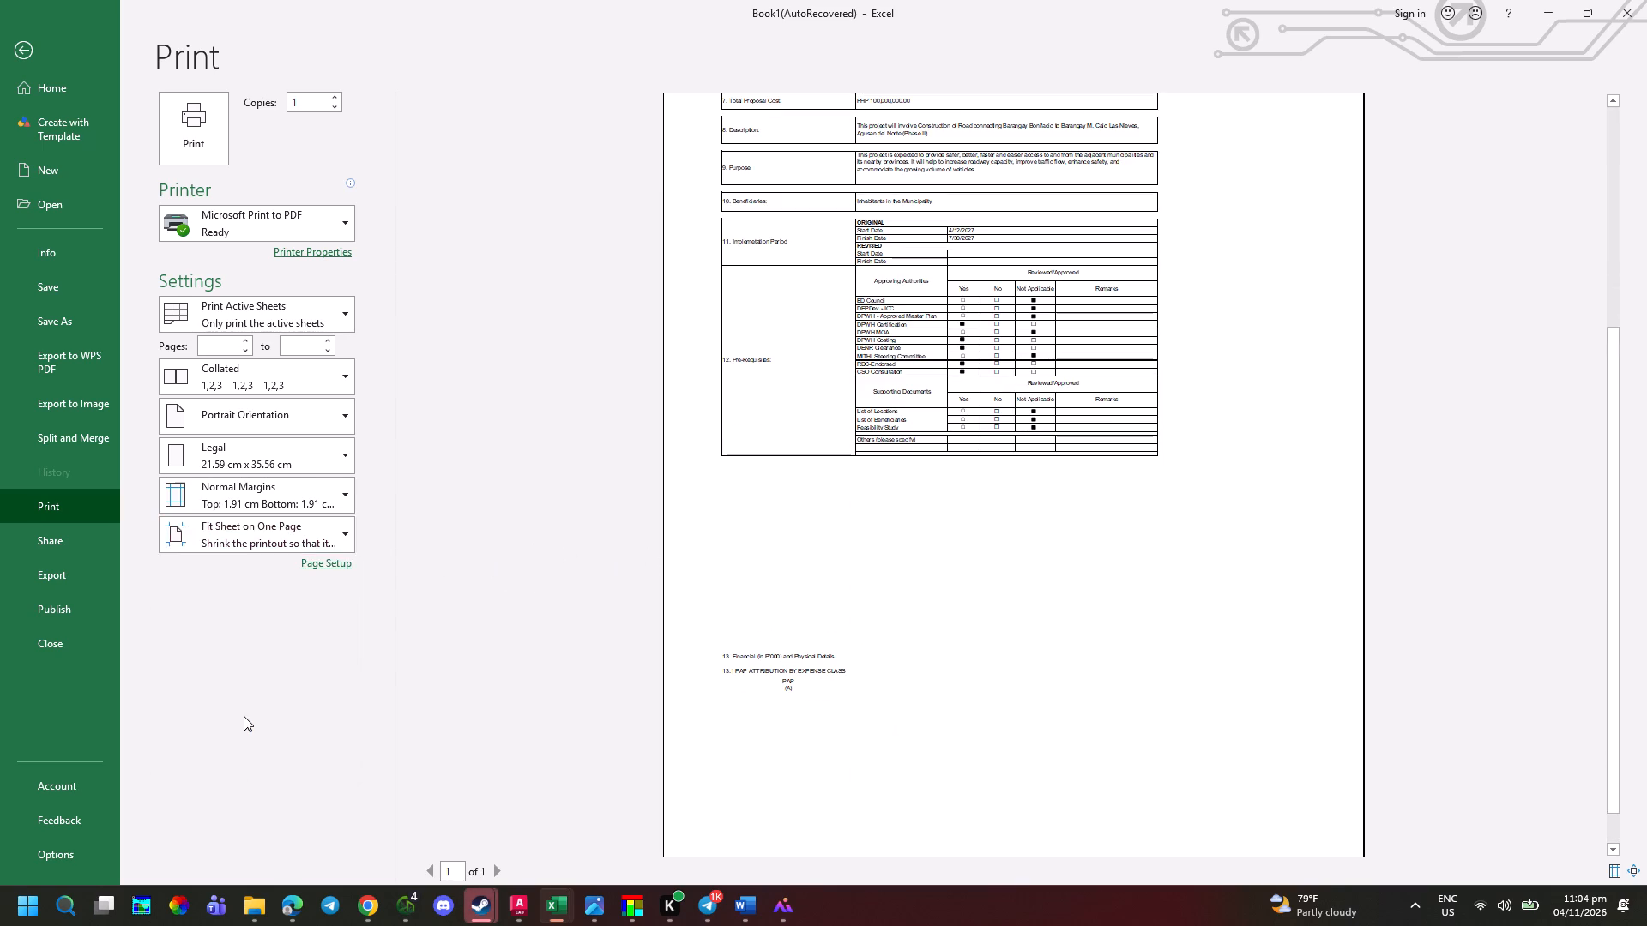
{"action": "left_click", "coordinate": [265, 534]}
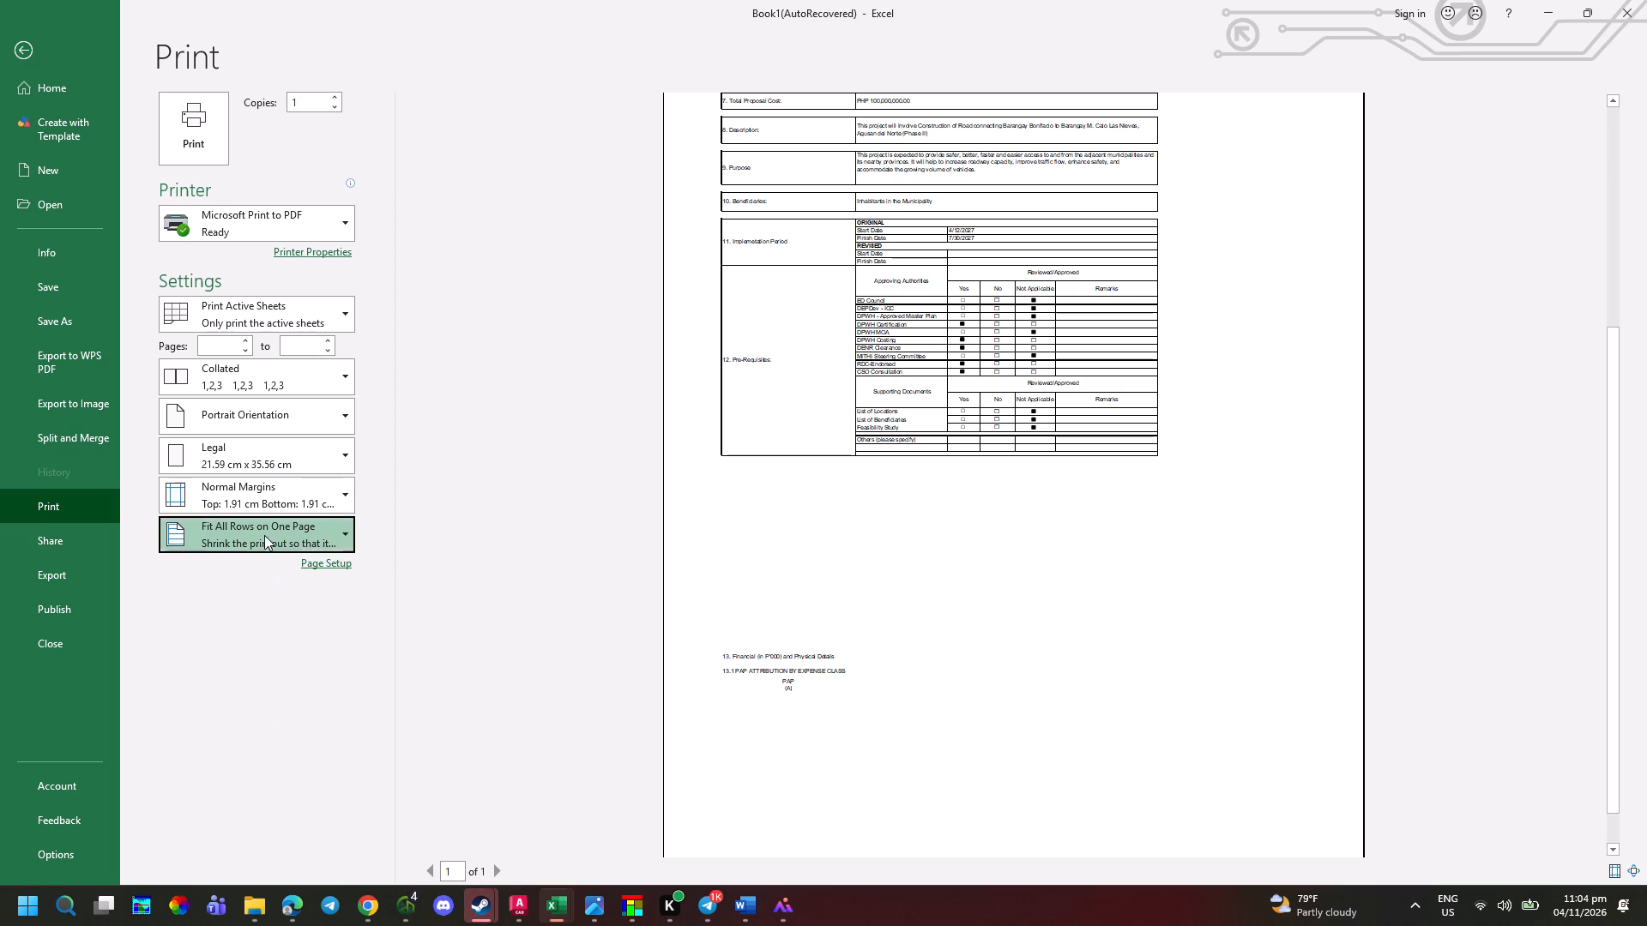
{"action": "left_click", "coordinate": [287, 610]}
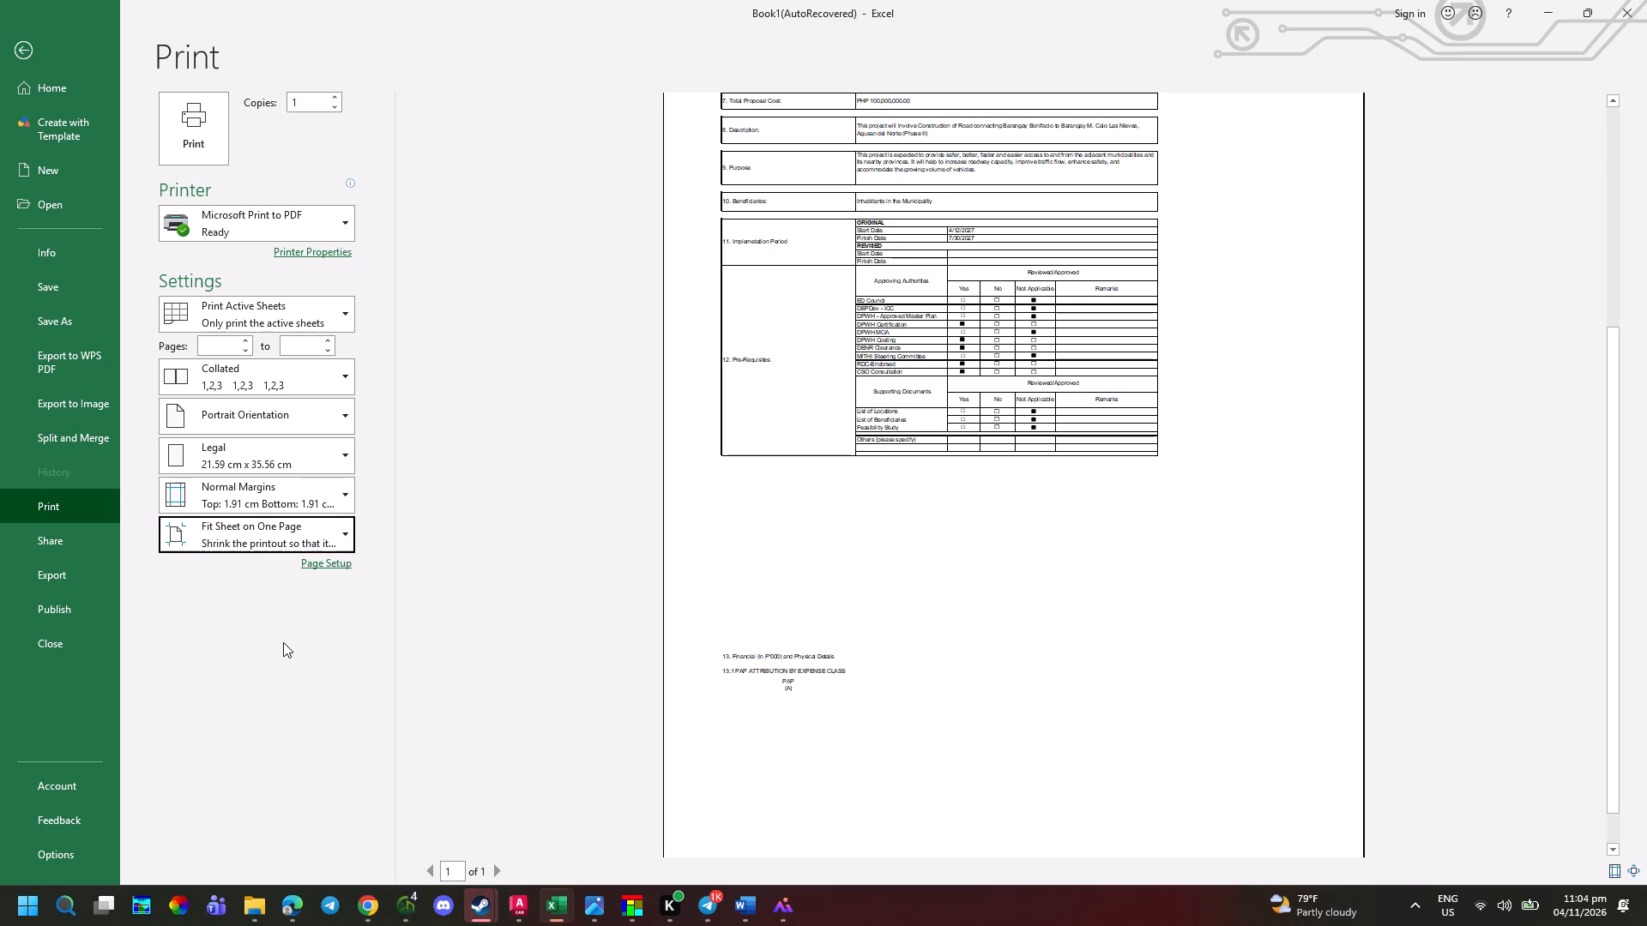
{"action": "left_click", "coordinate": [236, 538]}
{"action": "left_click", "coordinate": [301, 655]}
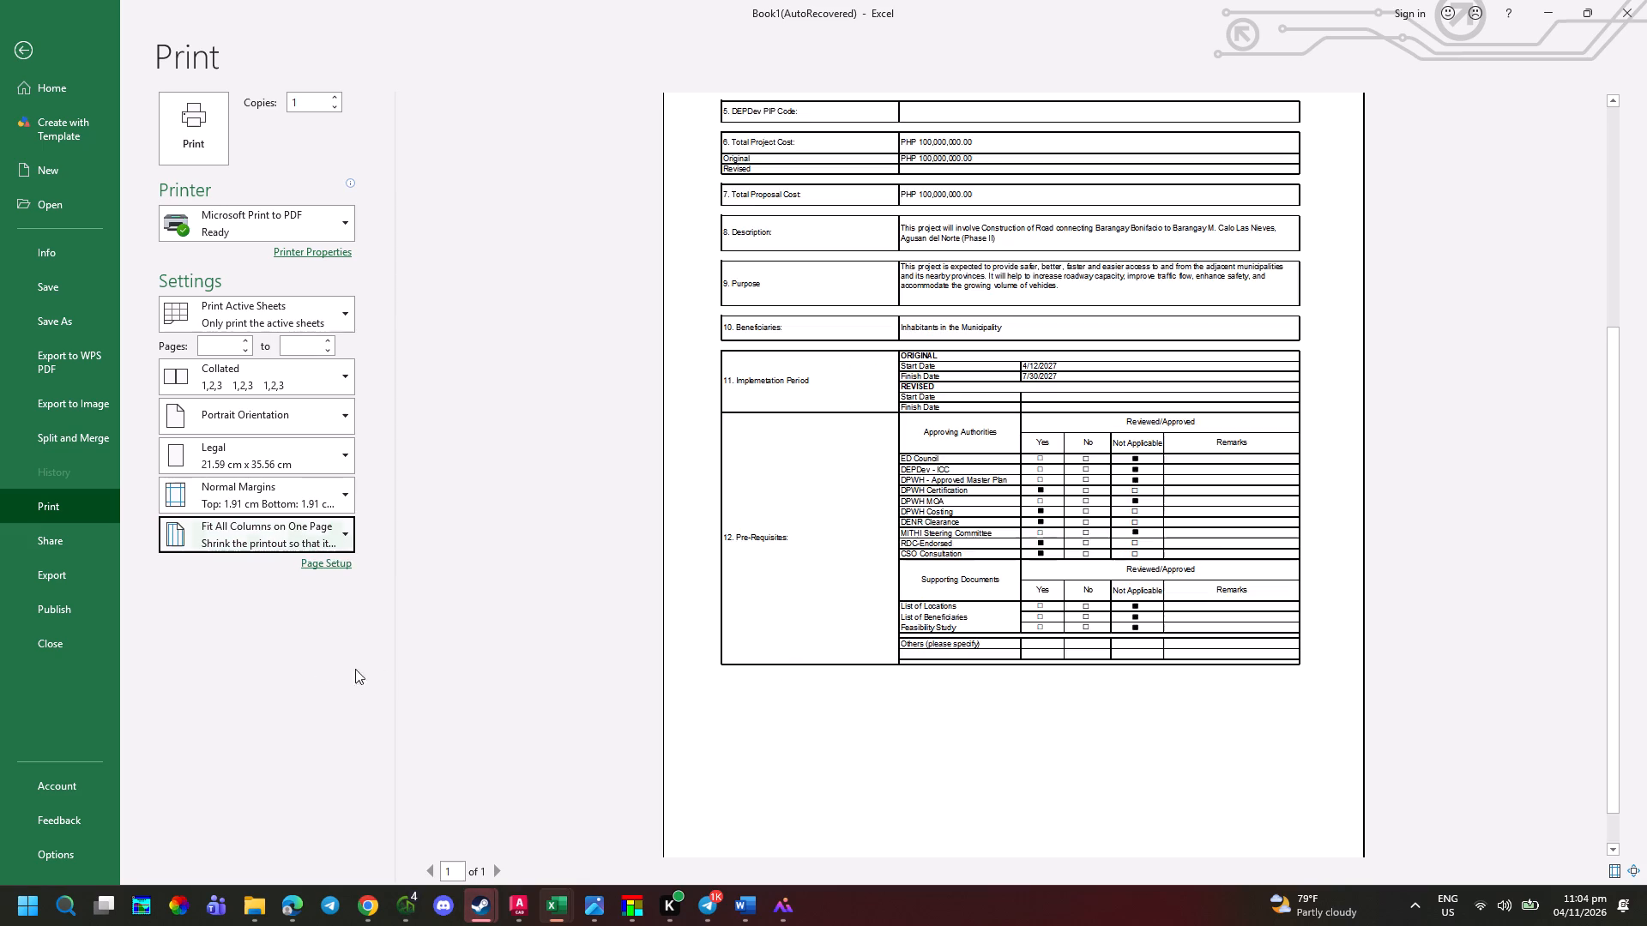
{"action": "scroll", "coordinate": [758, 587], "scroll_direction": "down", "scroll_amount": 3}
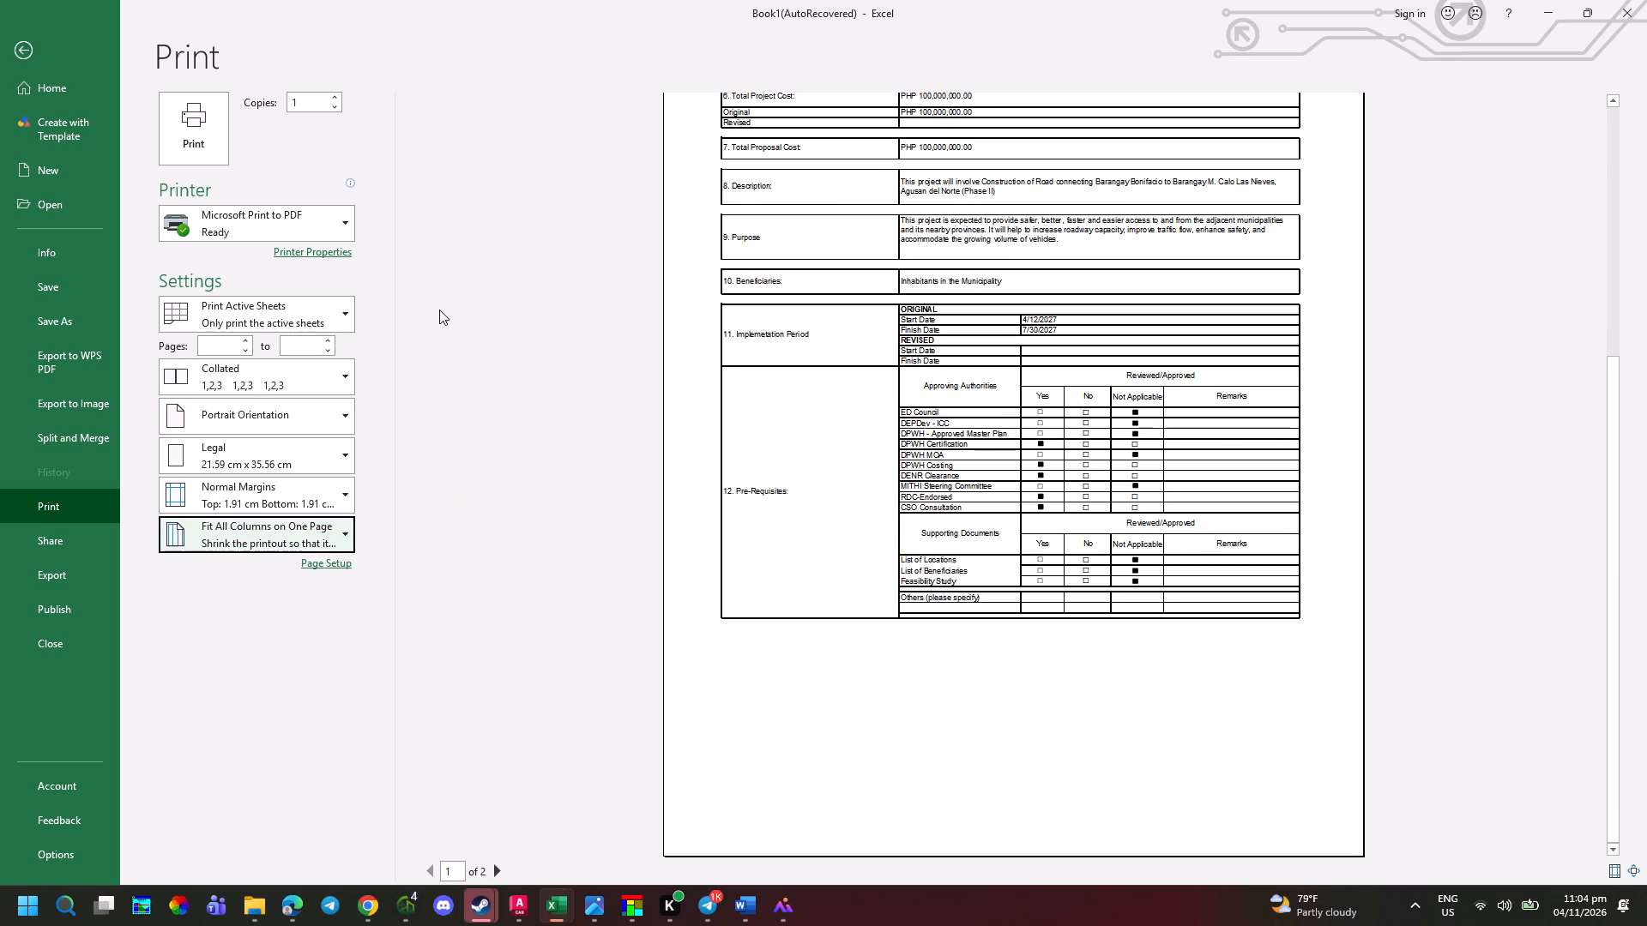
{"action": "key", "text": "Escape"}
Move the page break from beneath row 76 down to between rows 94 and 95.
{"action": "scroll", "coordinate": [441, 344], "scroll_direction": "down", "scroll_amount": 1}
{"action": "scroll", "coordinate": [427, 359], "scroll_direction": "down", "scroll_amount": 2, "text": "ctrl"}
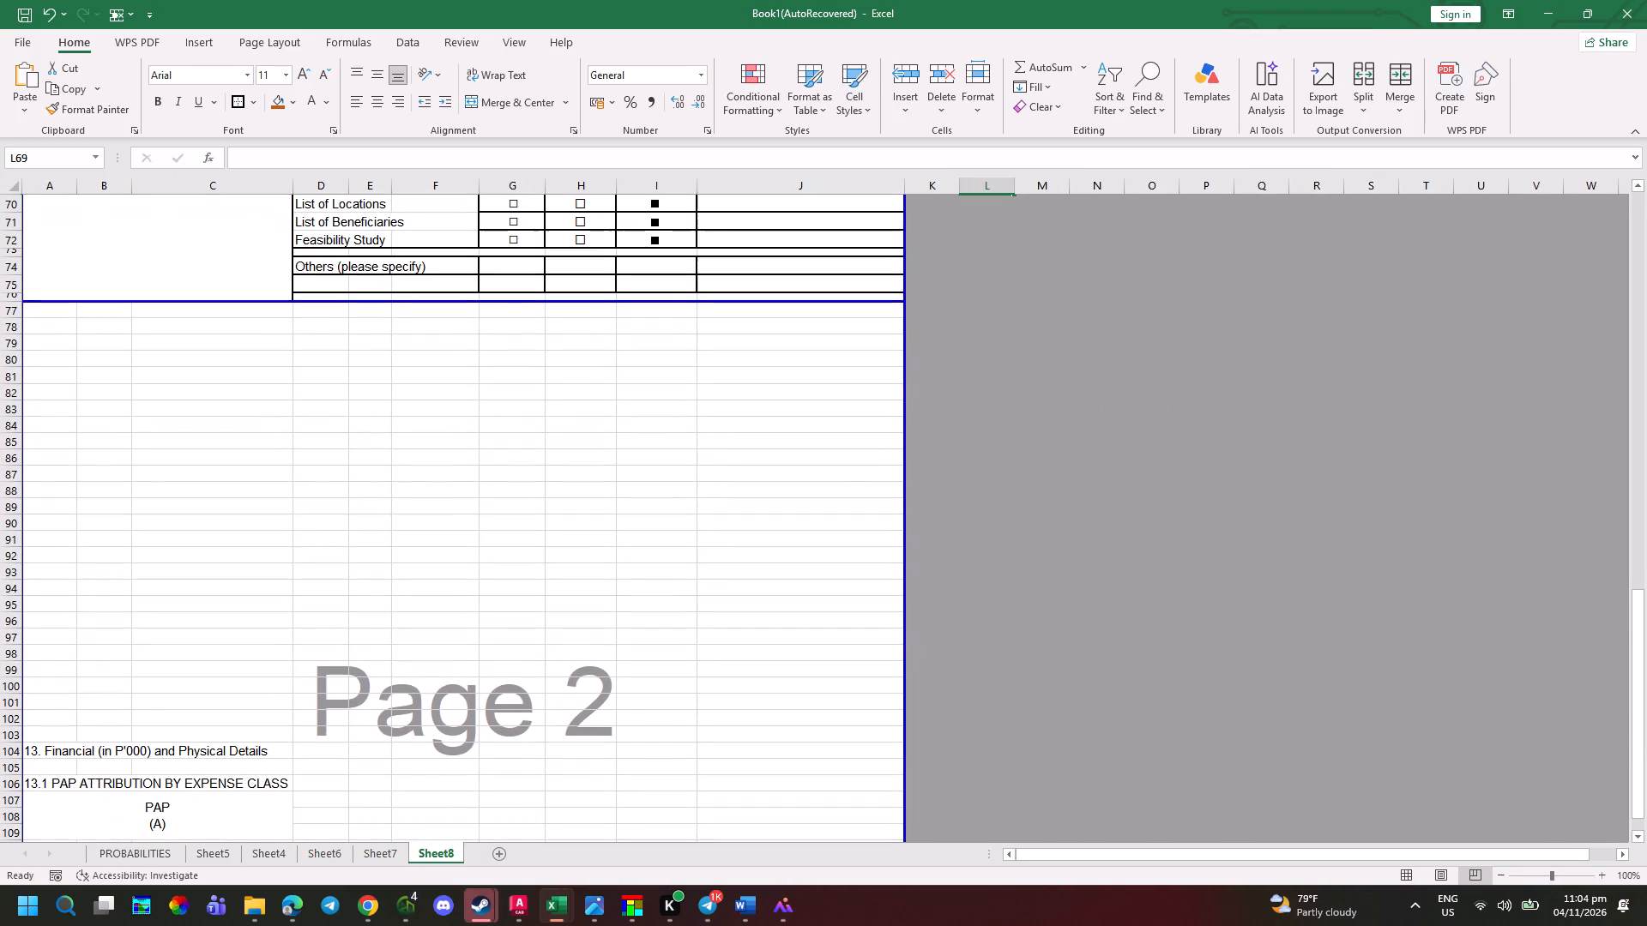
{"action": "left_click_drag", "start_coordinate": [281, 300], "coordinate": [315, 497]}
{"action": "left_click_drag", "start_coordinate": [315, 497], "coordinate": [335, 649]}
{"action": "left_click_drag", "start_coordinate": [374, 641], "coordinate": [383, 591]}
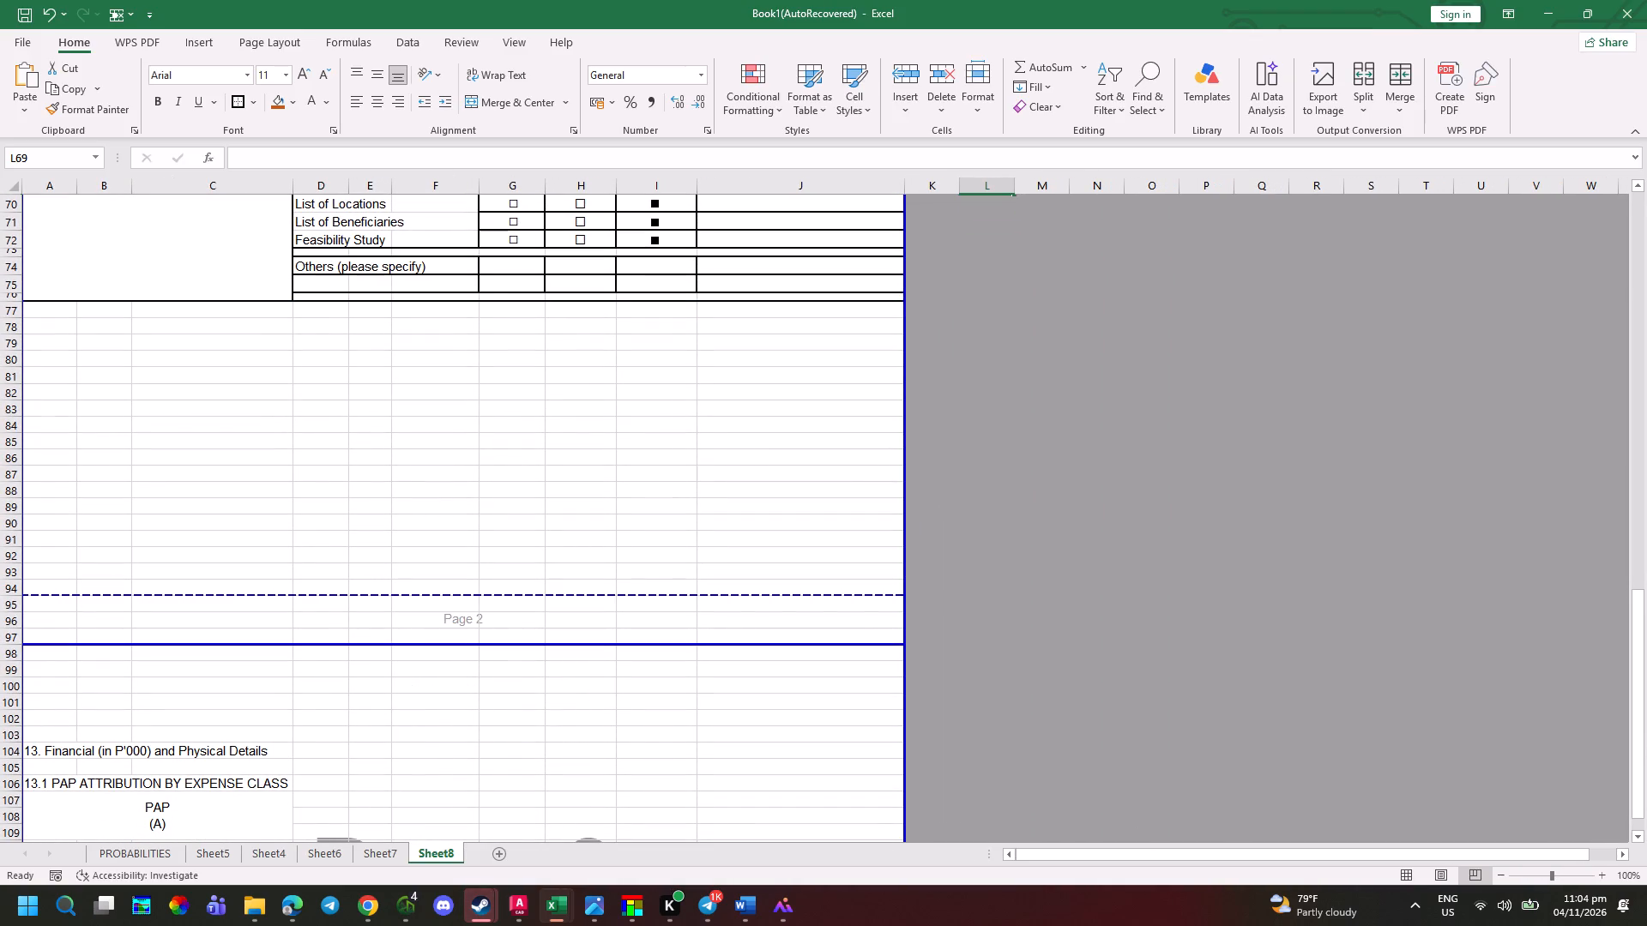
{"action": "left_click_drag", "start_coordinate": [383, 591], "coordinate": [389, 602]}
Examine sections 8 to 12 on page 1 of the sheet, including both pre-requisite tables.
{"action": "scroll", "coordinate": [311, 478], "scroll_direction": "up", "scroll_amount": 2}
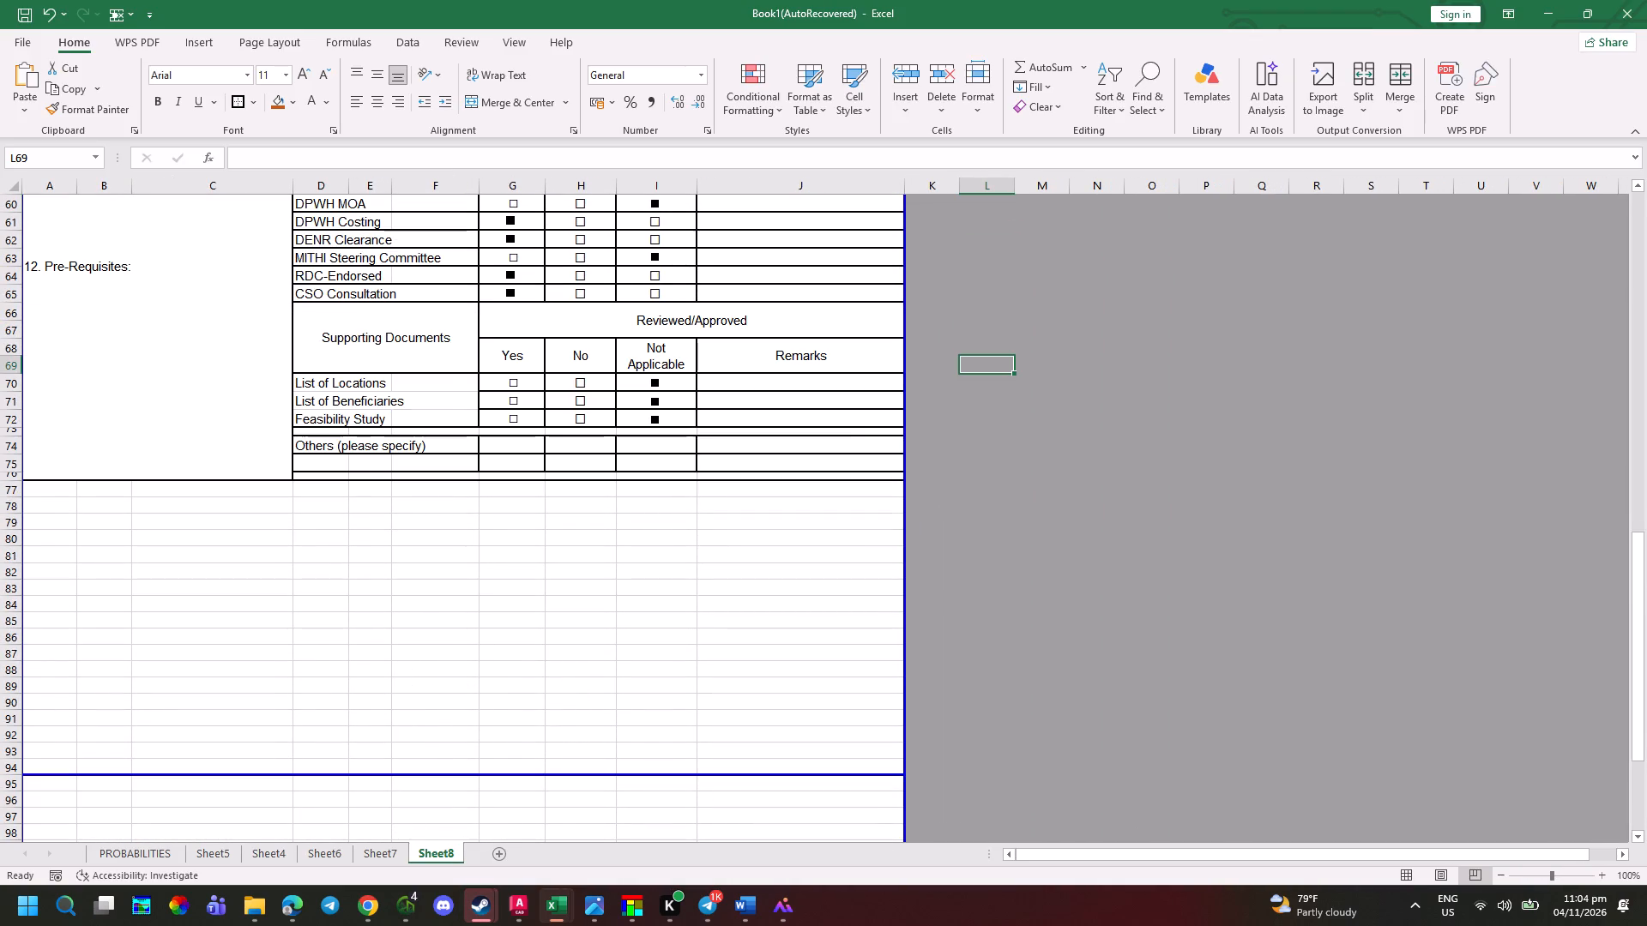
{"action": "scroll", "coordinate": [303, 424], "scroll_direction": "up", "scroll_amount": 5}
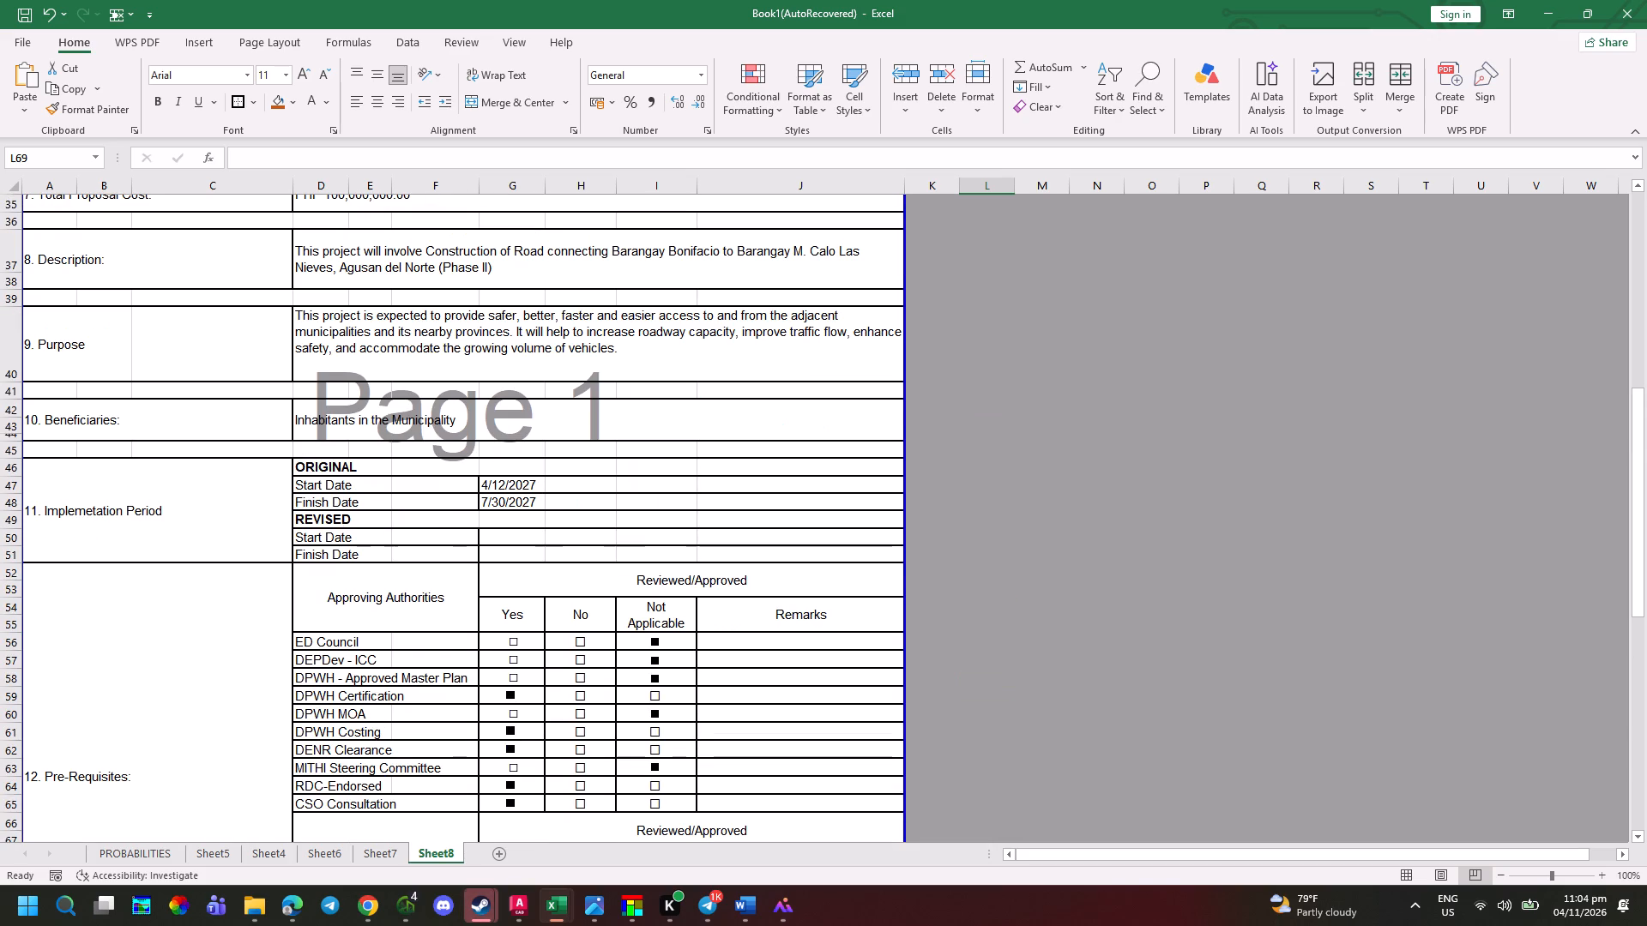
{"action": "scroll", "coordinate": [164, 524], "scroll_direction": "up", "scroll_amount": 2, "text": "ctrl"}
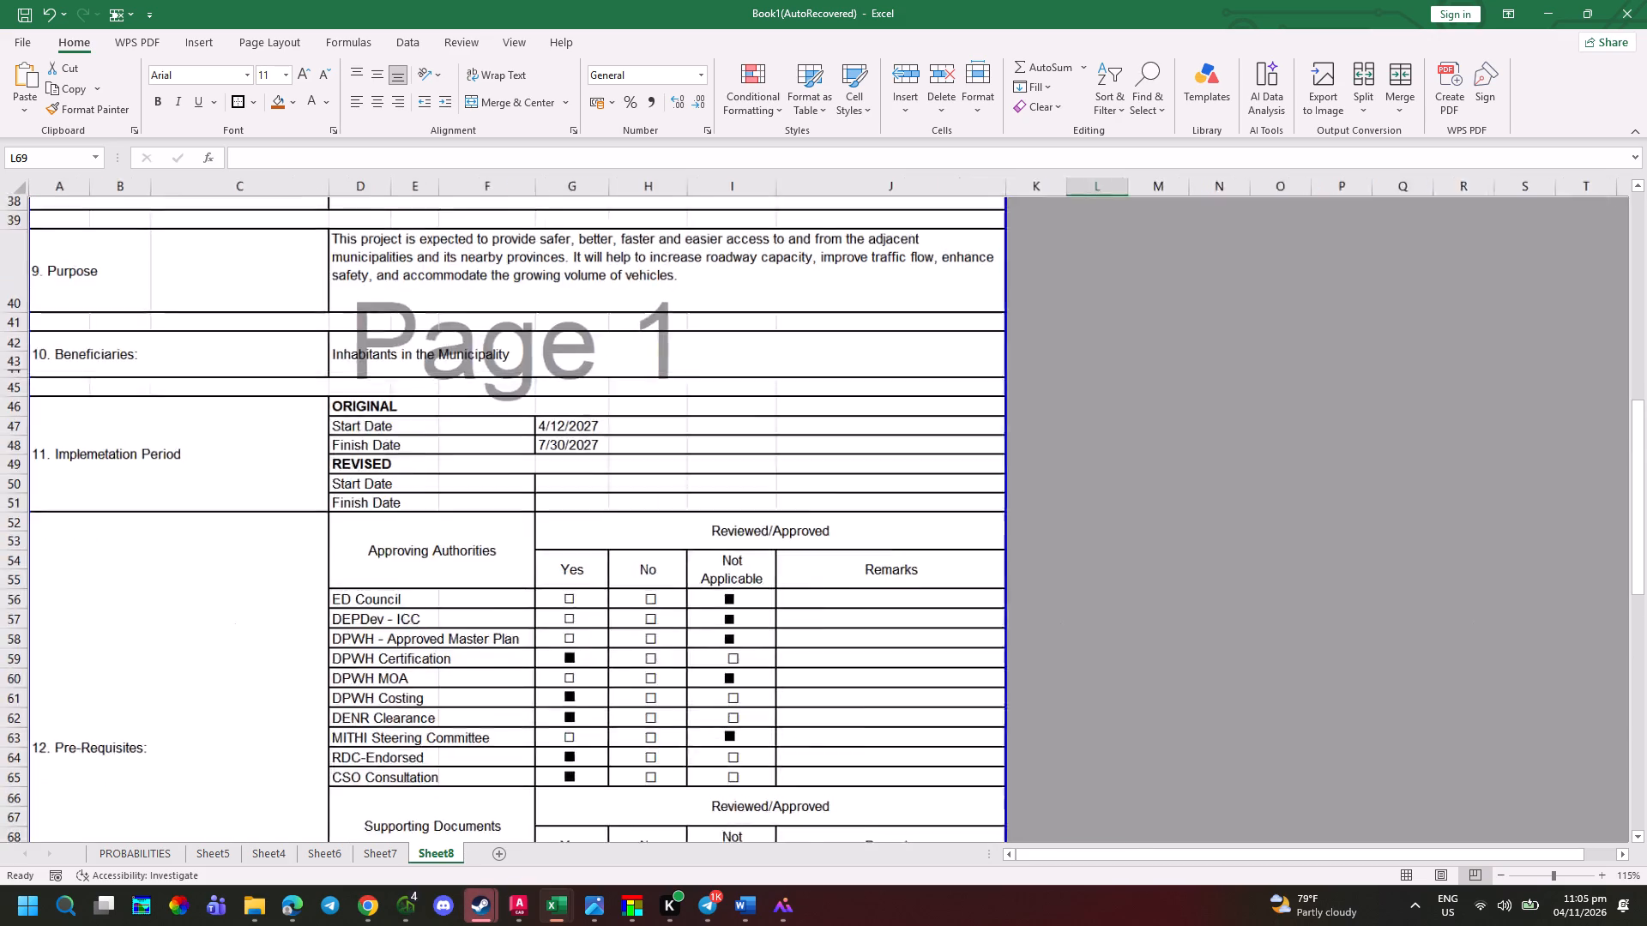
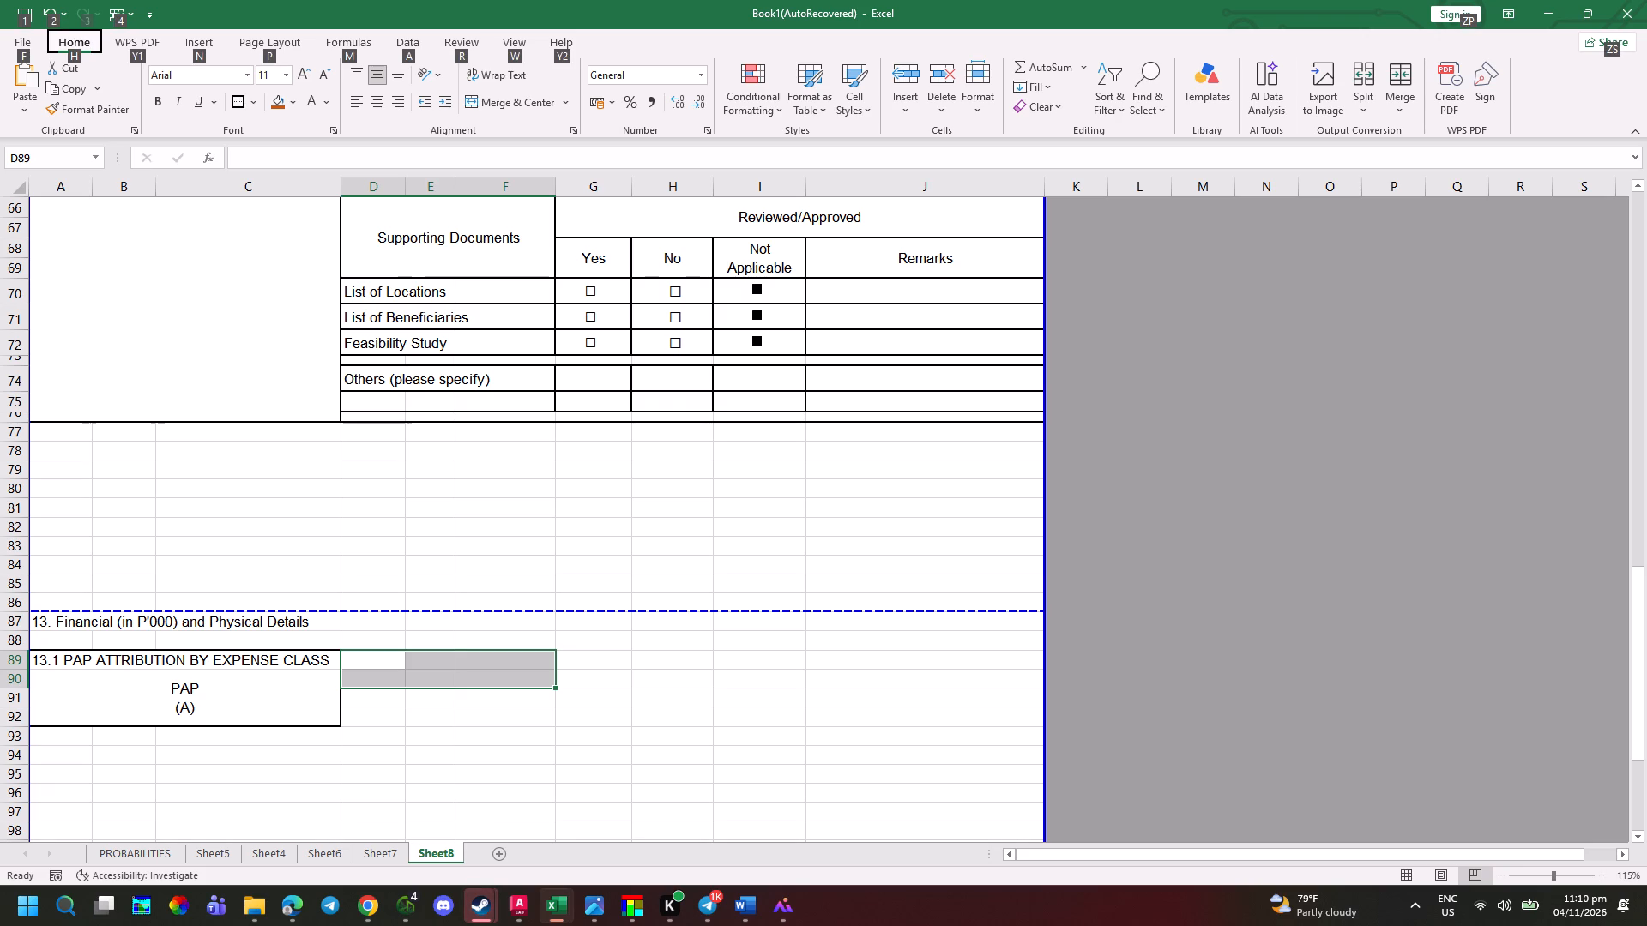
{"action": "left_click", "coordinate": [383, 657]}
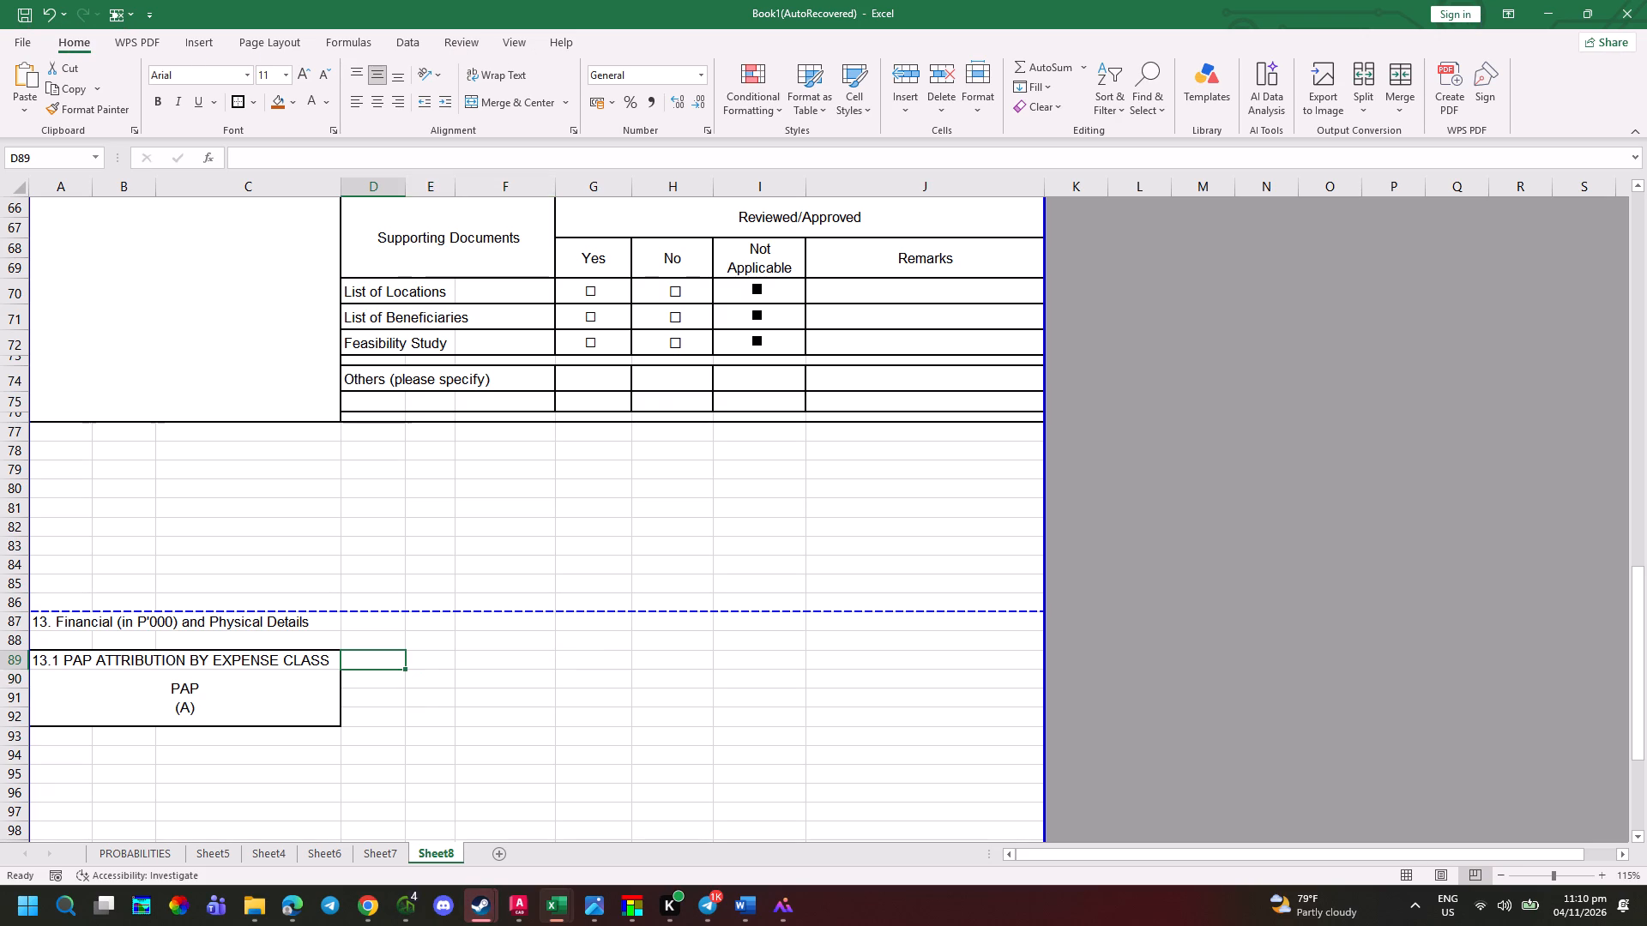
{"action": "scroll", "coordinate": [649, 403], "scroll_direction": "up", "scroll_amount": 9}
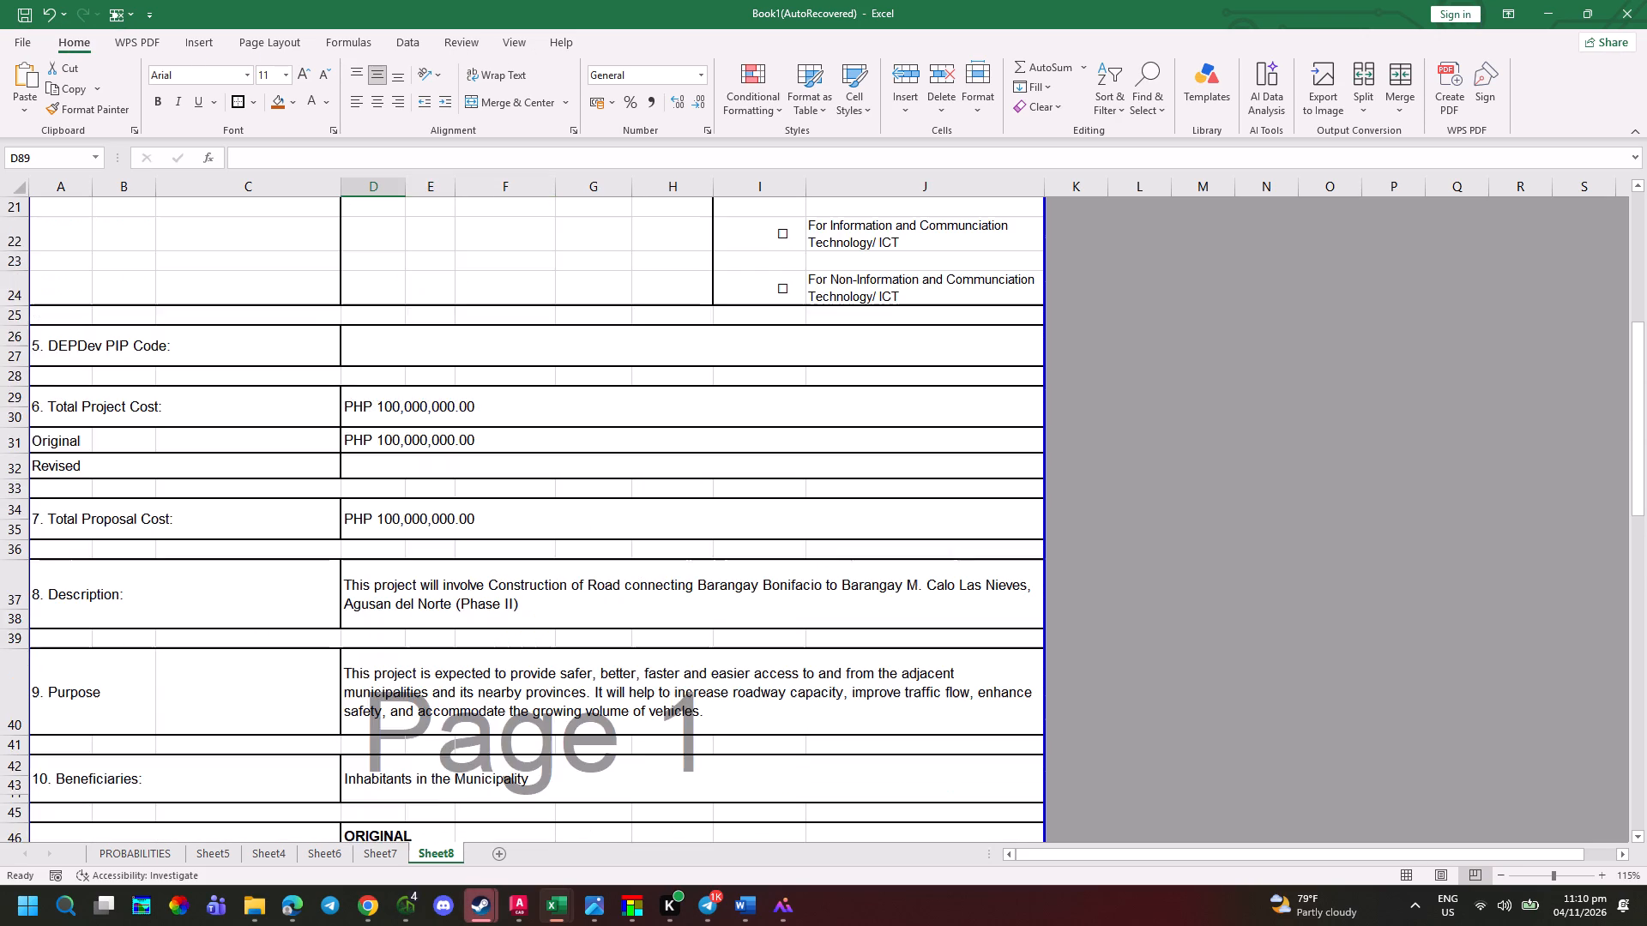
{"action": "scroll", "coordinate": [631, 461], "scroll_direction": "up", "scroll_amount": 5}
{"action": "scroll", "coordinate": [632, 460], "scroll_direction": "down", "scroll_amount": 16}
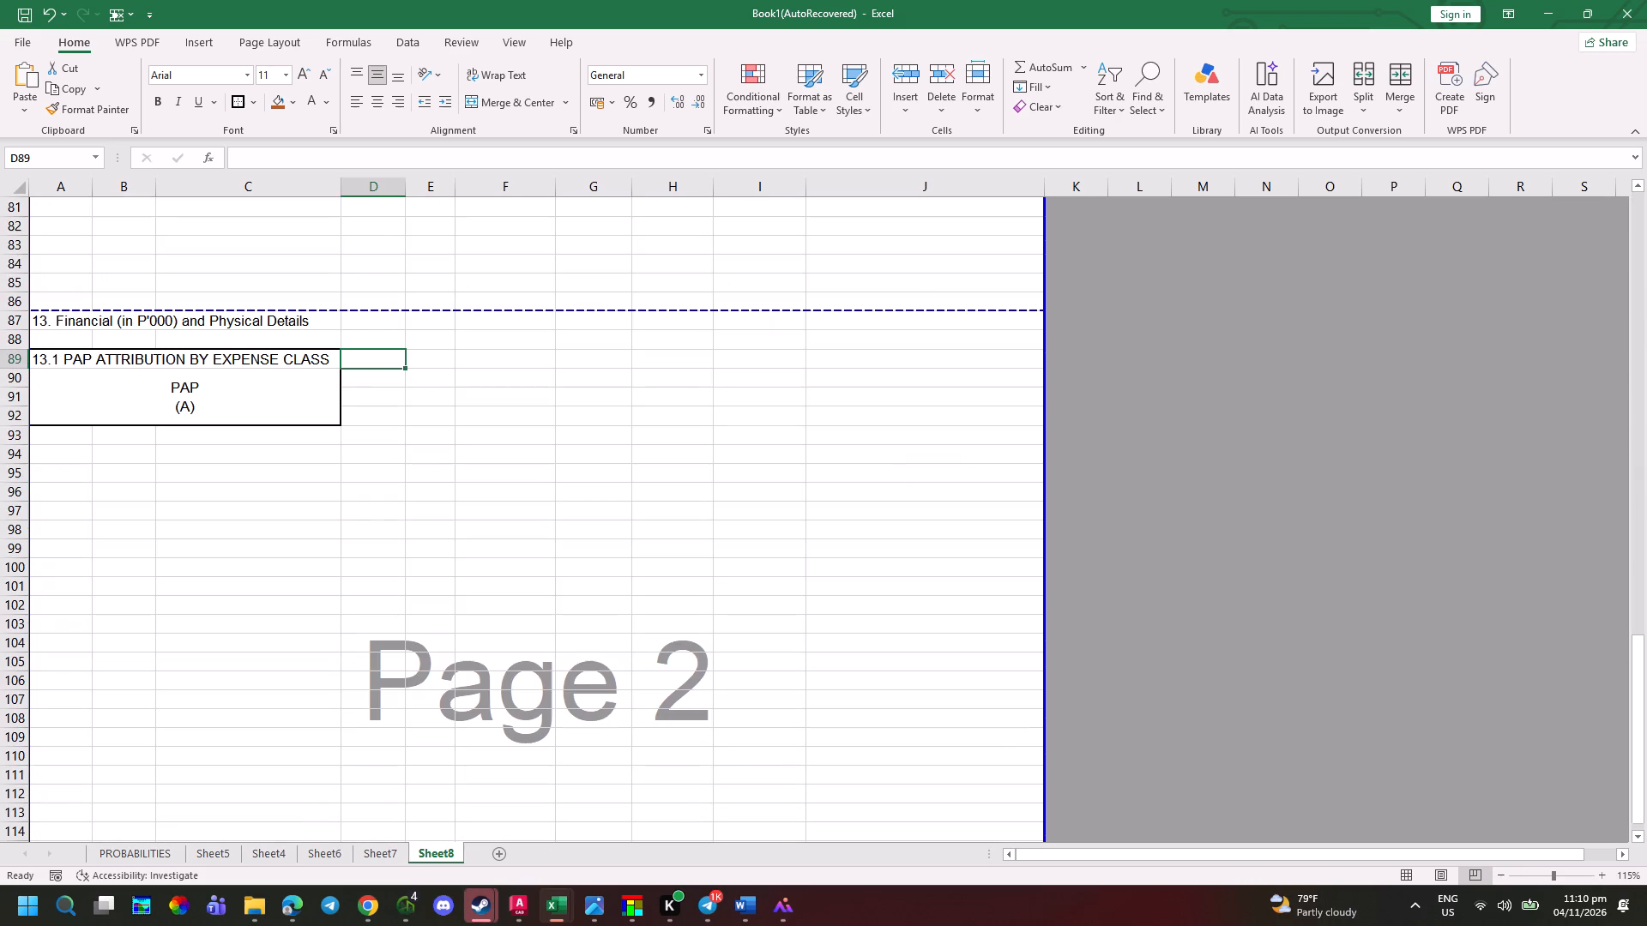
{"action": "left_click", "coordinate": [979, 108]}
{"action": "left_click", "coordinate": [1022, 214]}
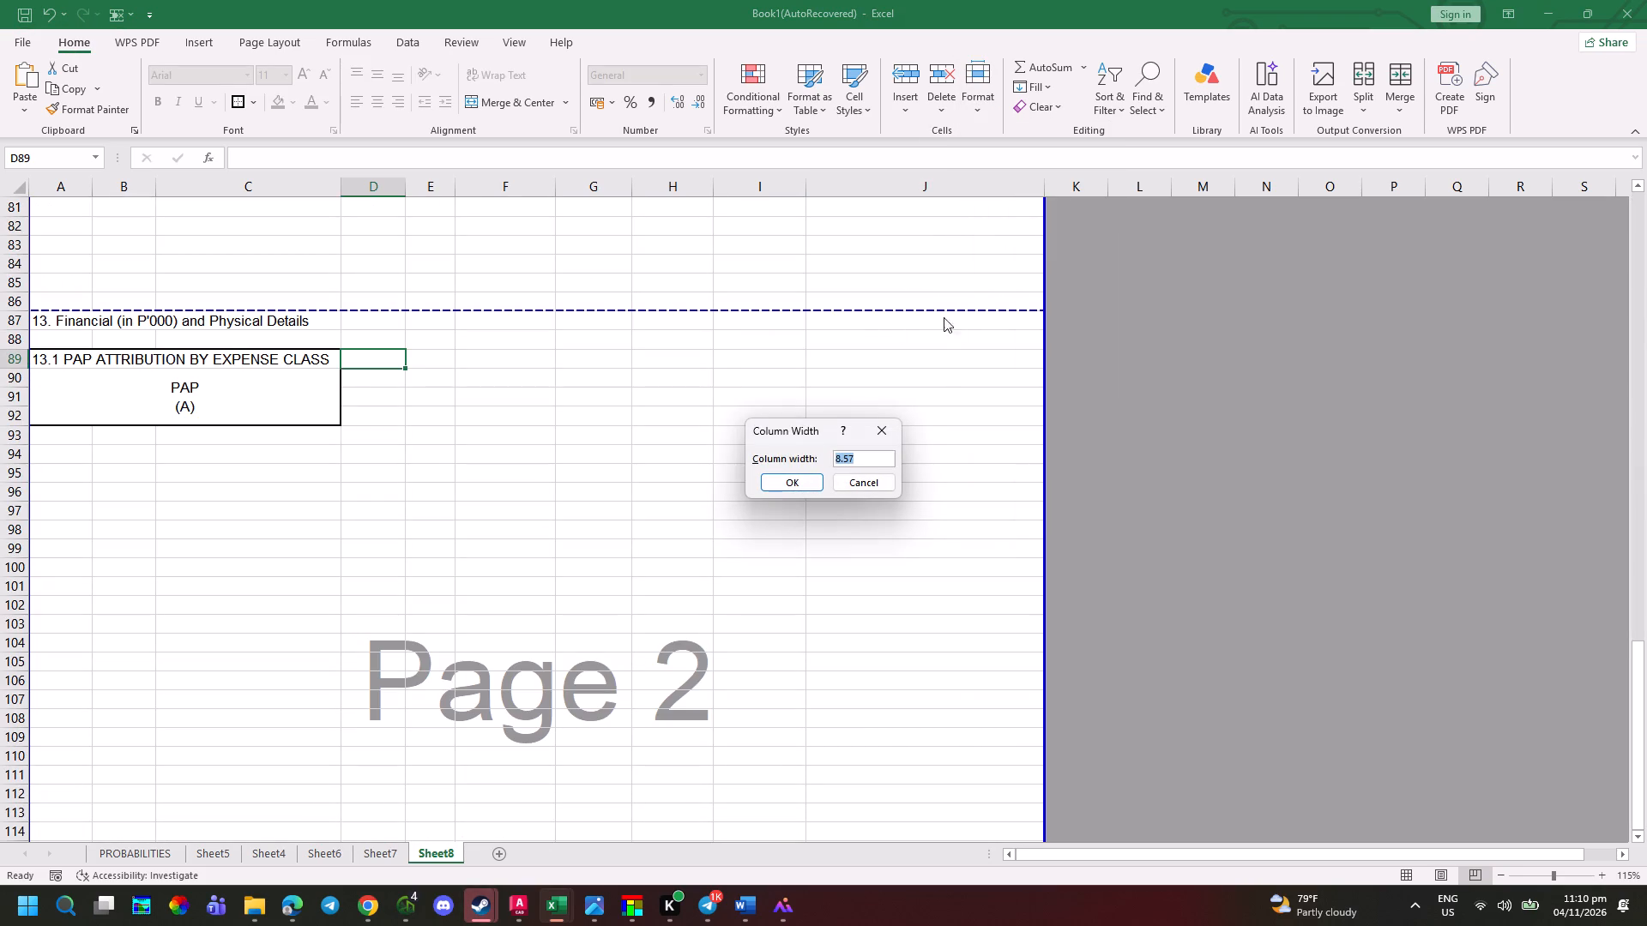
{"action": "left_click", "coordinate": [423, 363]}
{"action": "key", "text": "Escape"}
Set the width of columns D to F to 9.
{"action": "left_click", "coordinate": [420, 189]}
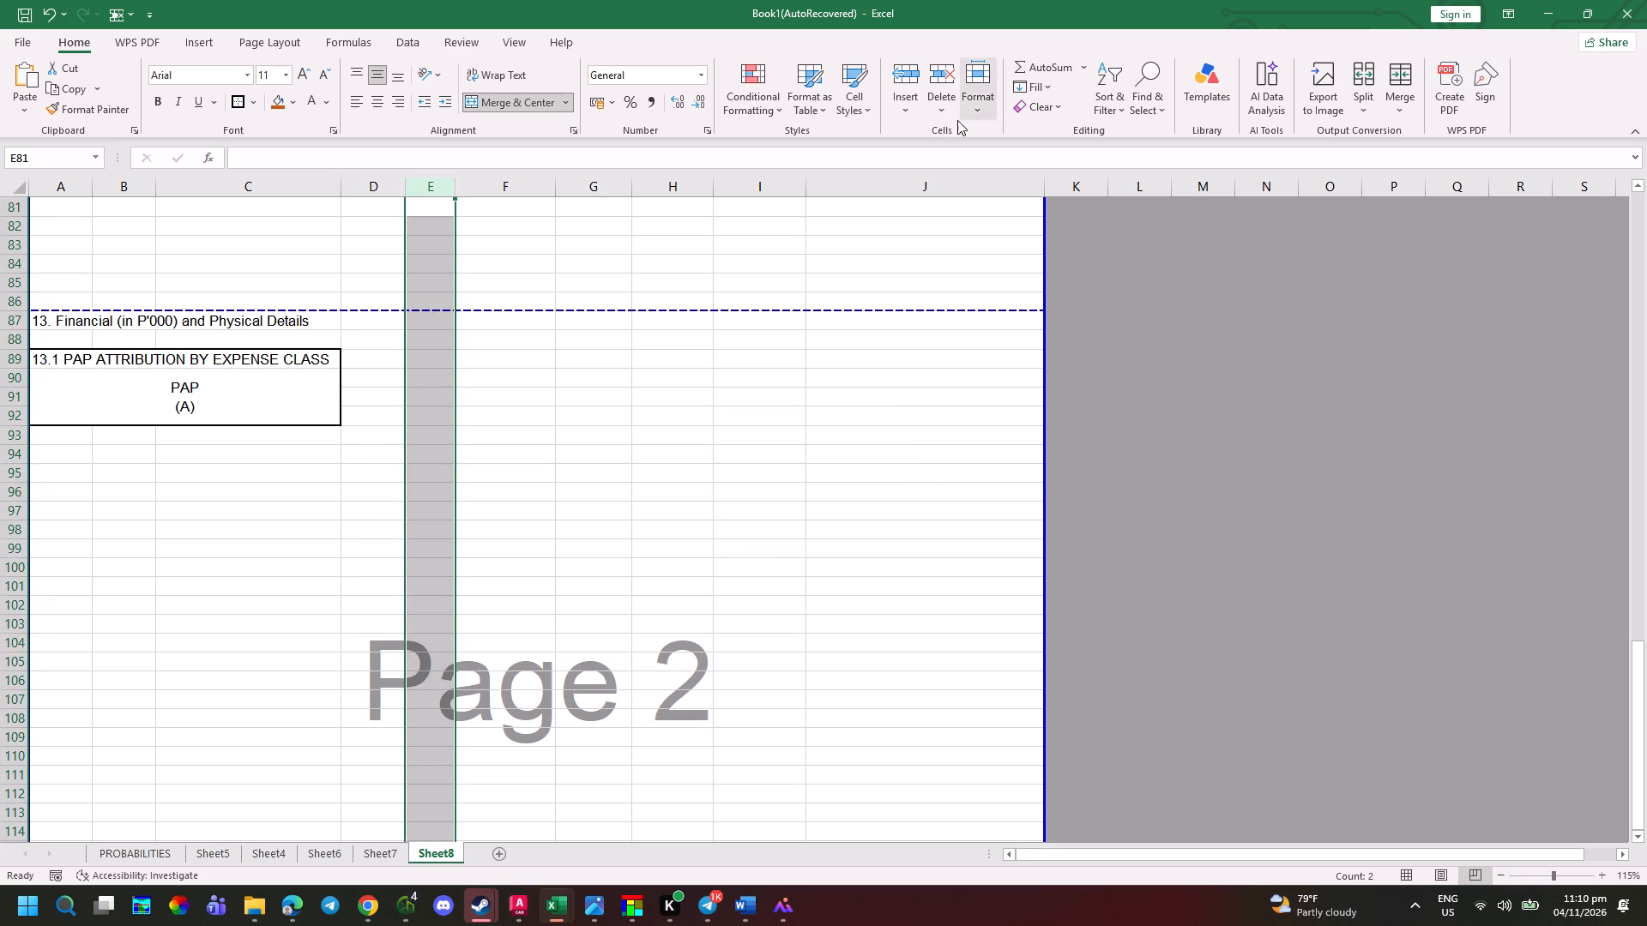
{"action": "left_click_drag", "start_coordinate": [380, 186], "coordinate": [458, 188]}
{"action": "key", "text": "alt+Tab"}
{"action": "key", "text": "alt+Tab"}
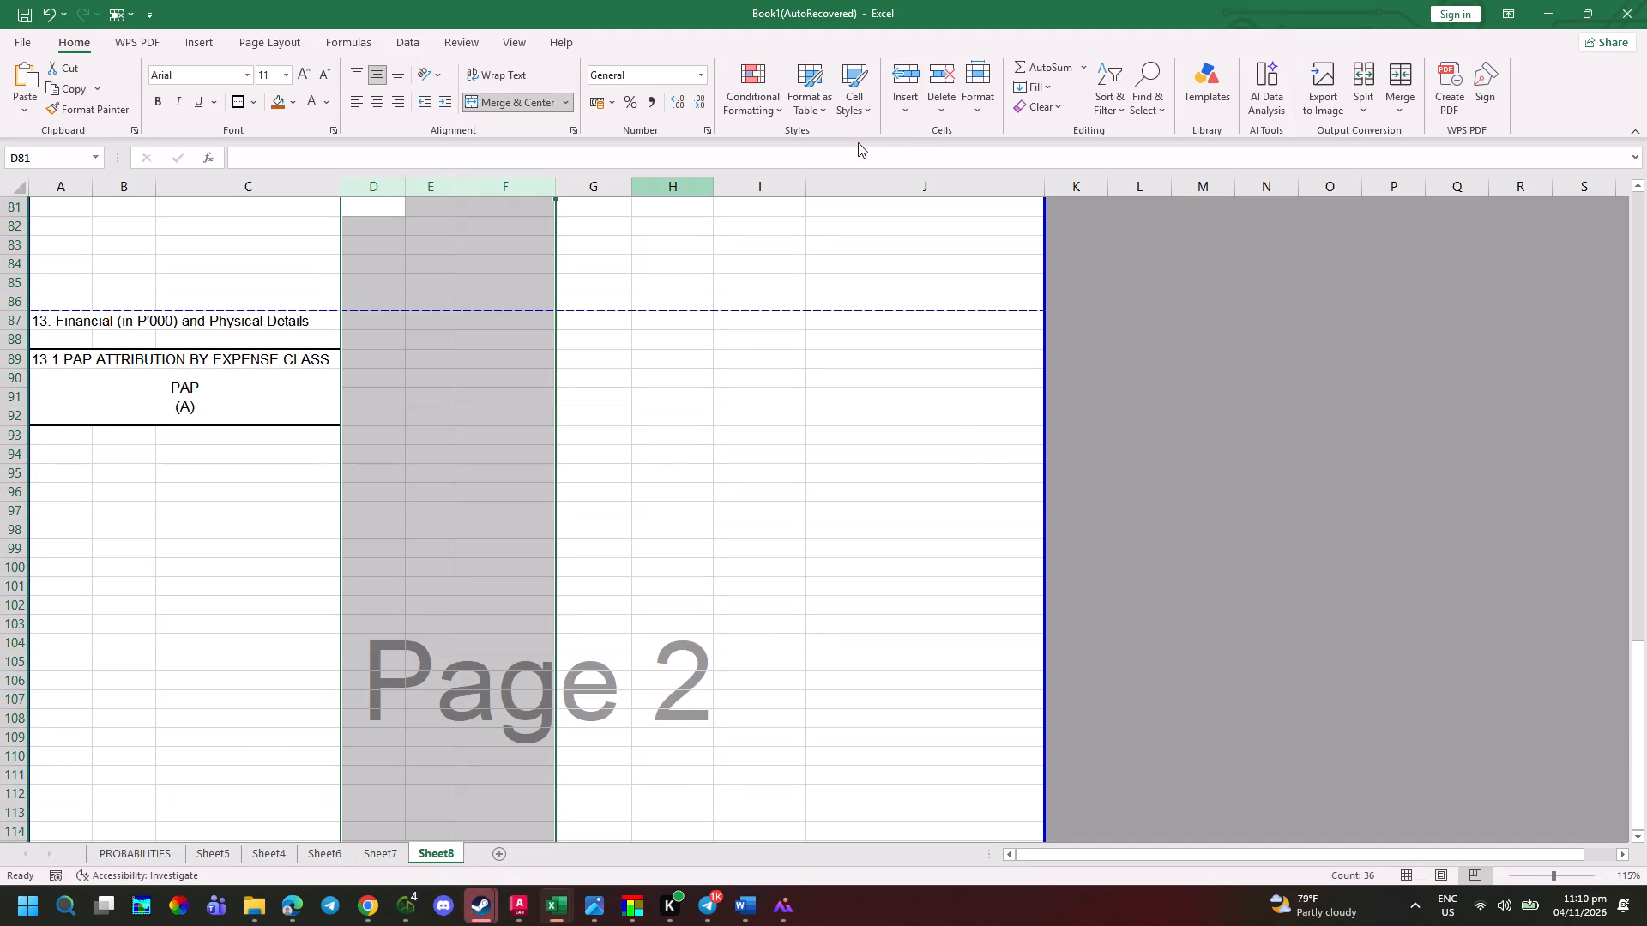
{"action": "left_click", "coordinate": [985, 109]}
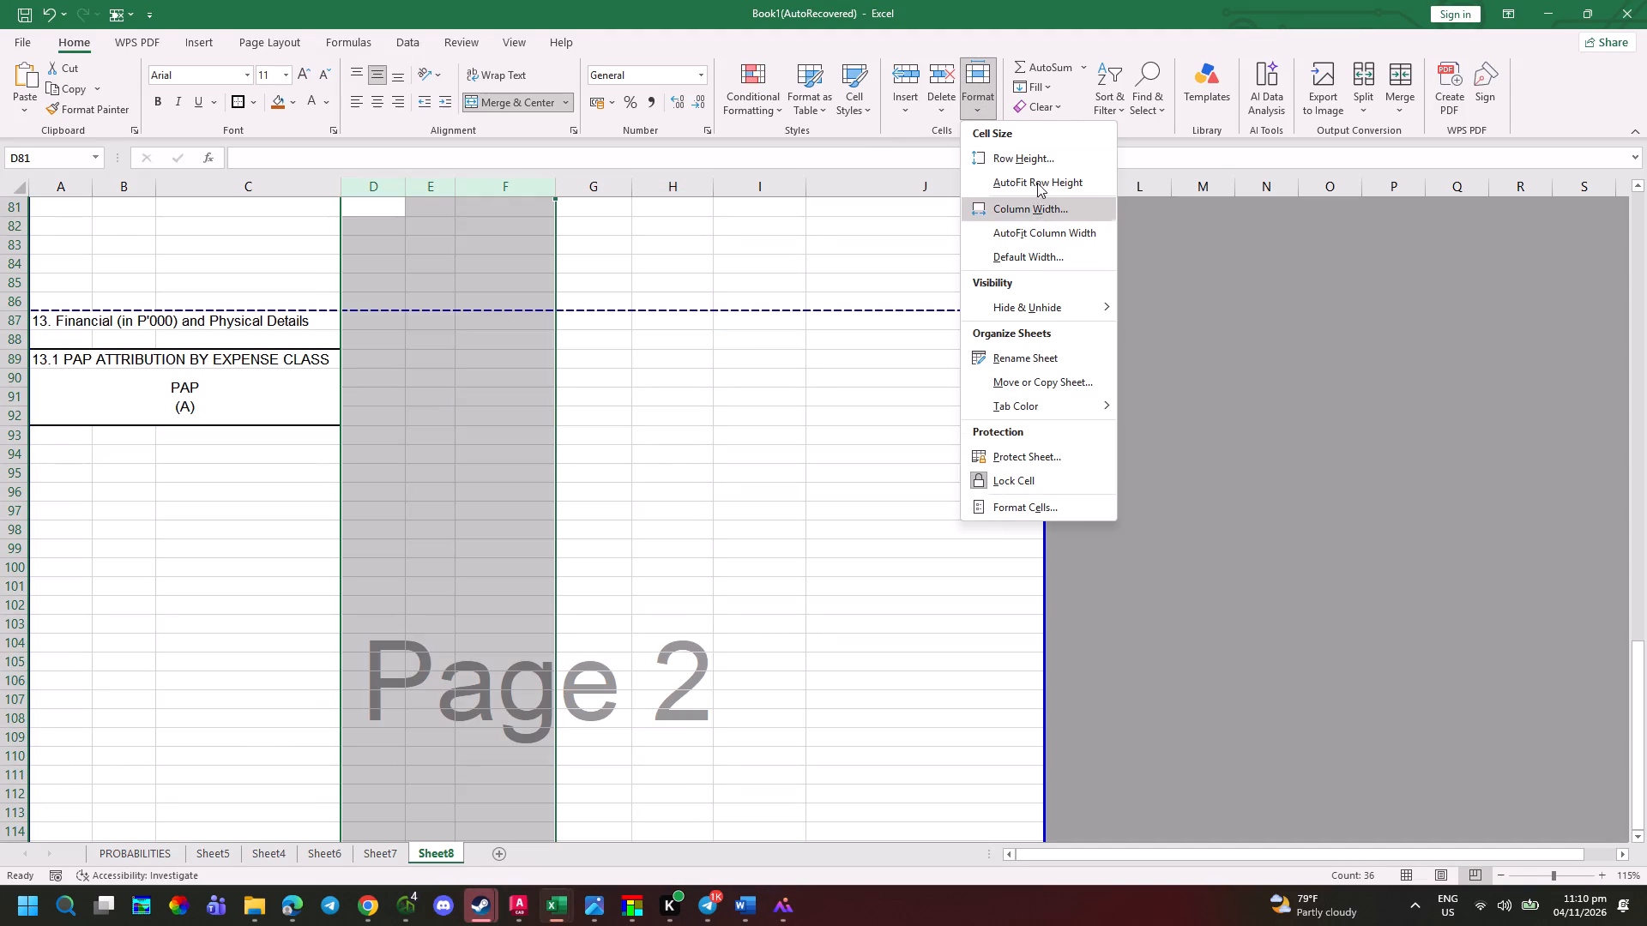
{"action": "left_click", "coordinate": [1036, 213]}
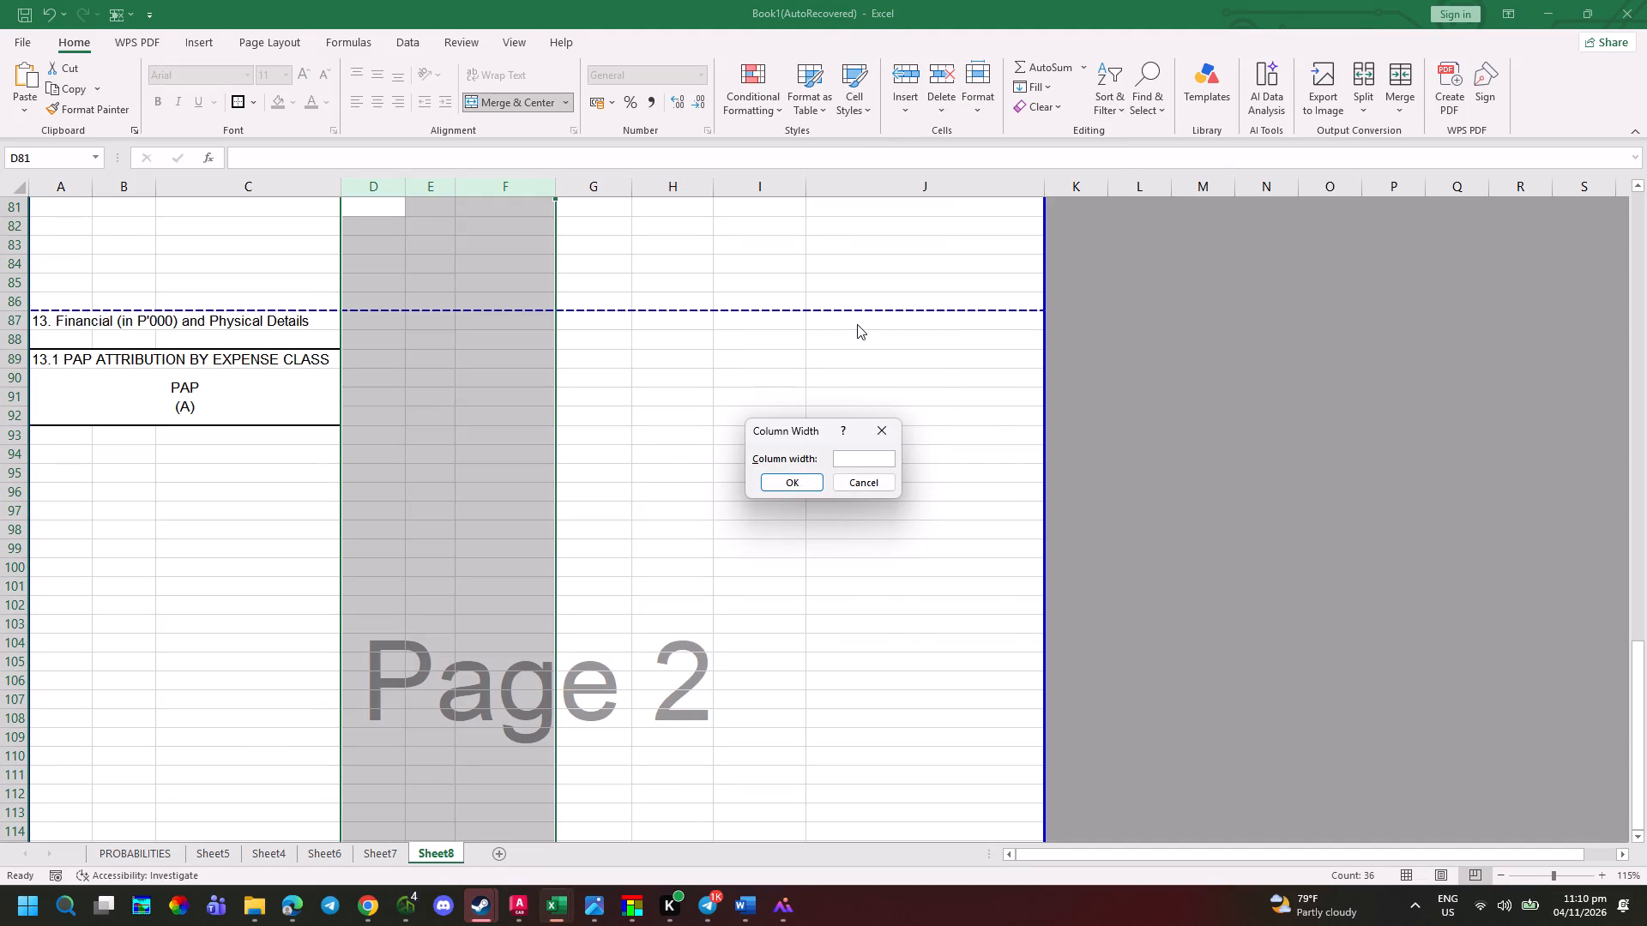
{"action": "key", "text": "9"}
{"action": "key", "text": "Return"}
Set the width of columns D, E and F to 10.
{"action": "scroll", "coordinate": [544, 430], "scroll_direction": "up", "scroll_amount": 4}
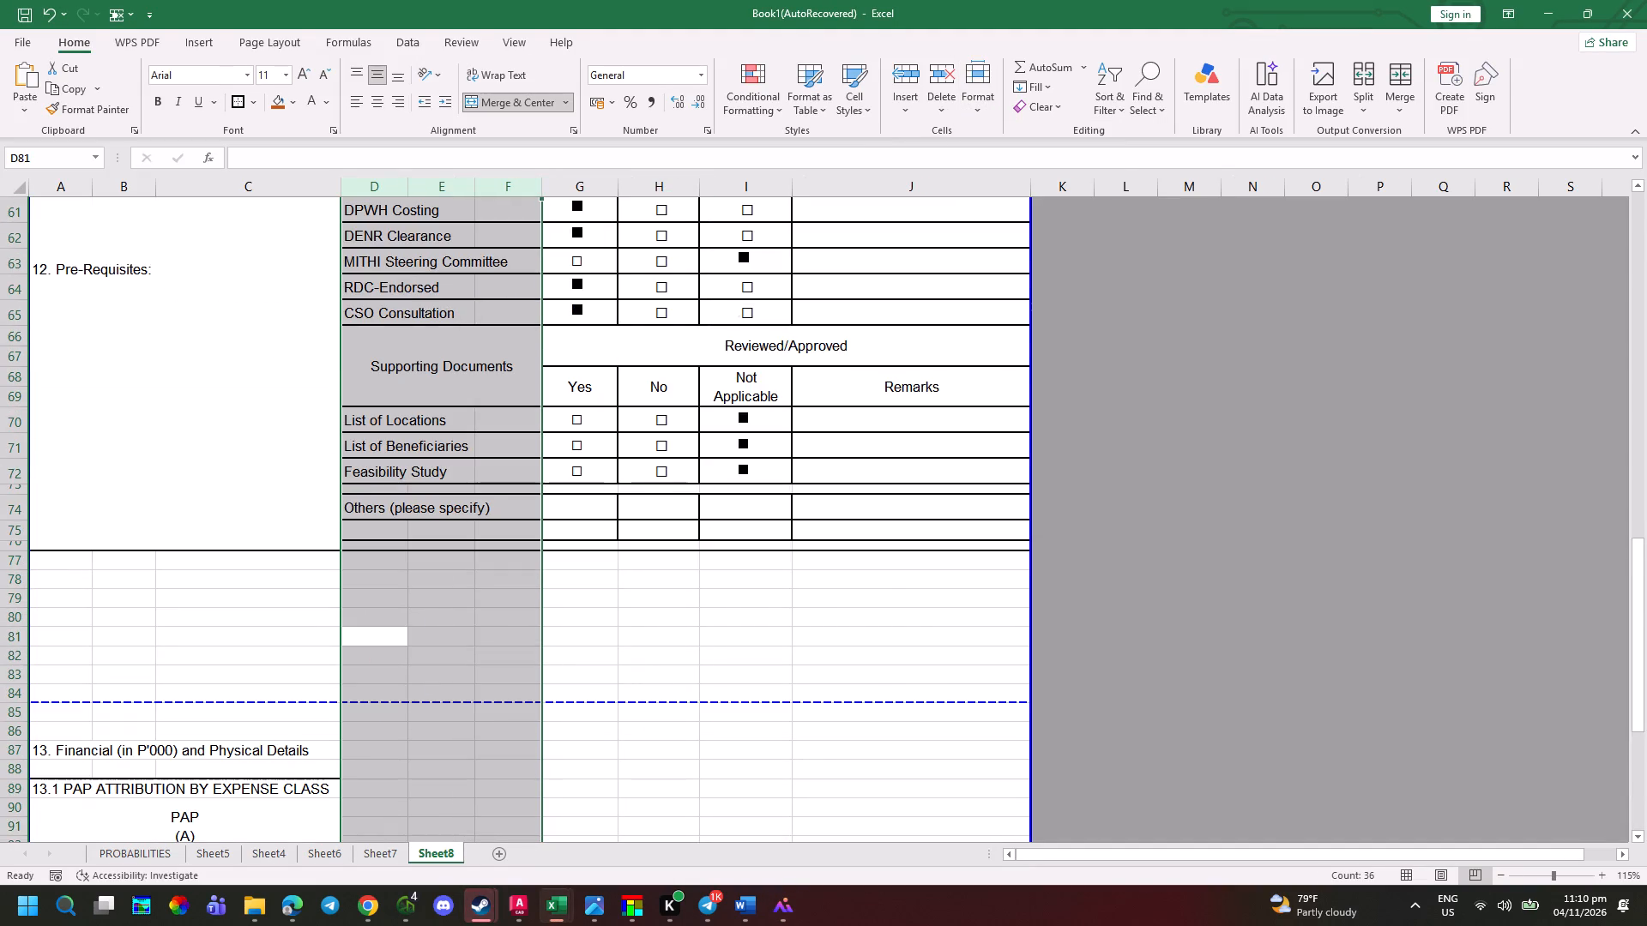
{"action": "scroll", "coordinate": [690, 677], "scroll_direction": "up", "scroll_amount": 2}
{"action": "left_click", "coordinate": [752, 781]}
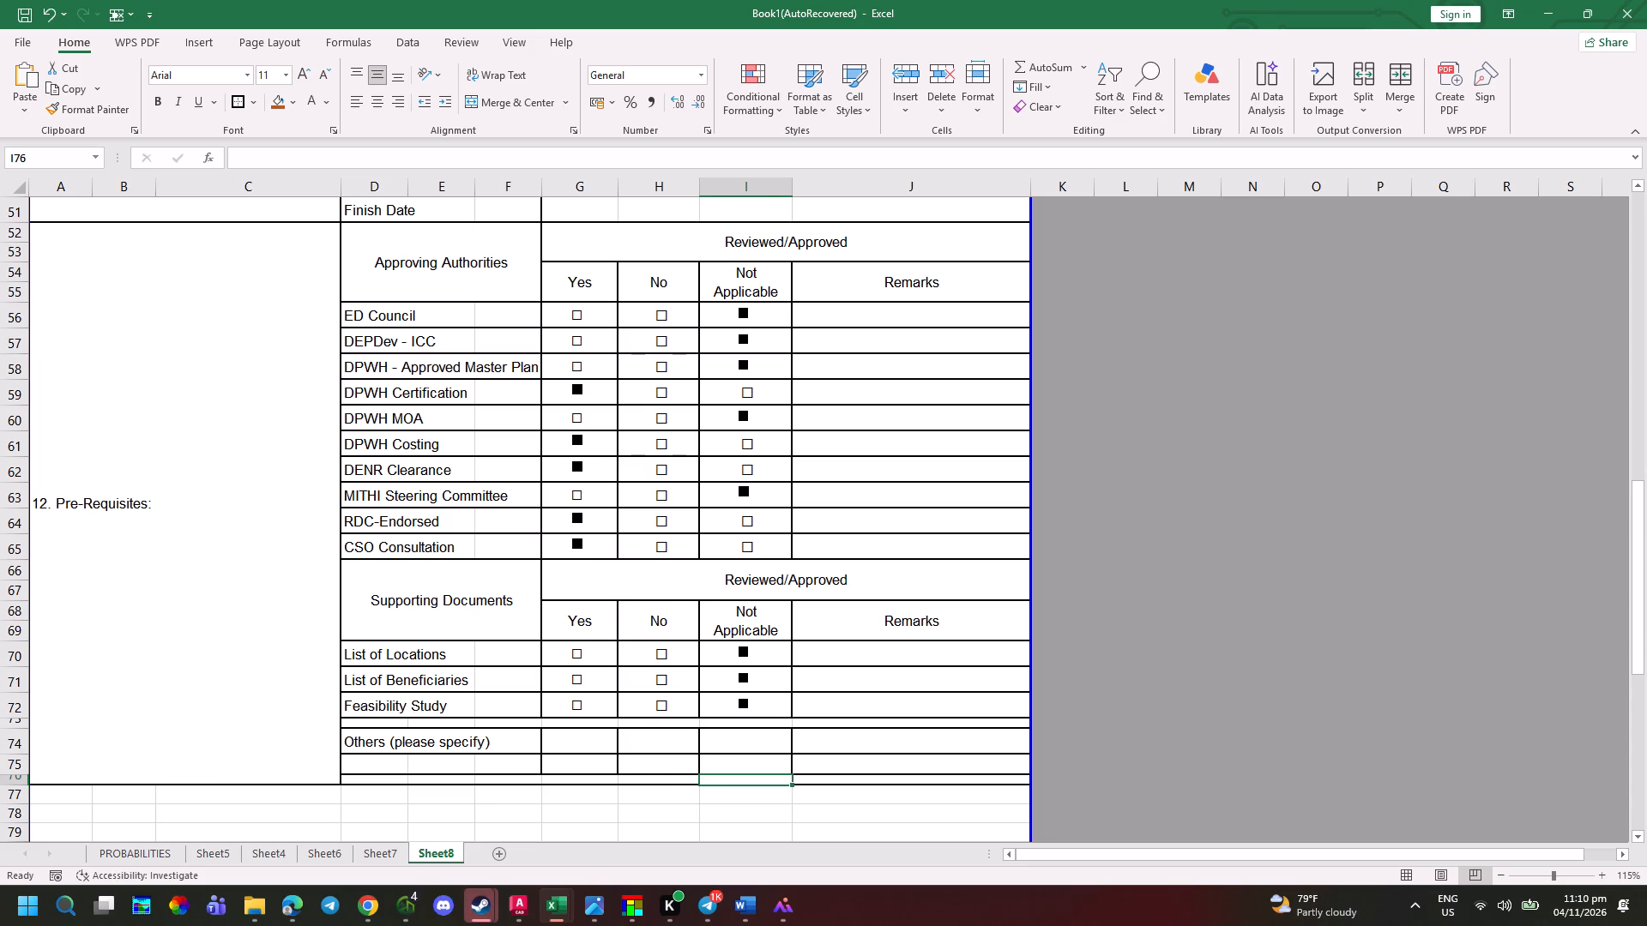
{"action": "scroll", "coordinate": [778, 731], "scroll_direction": "up", "scroll_amount": 1}
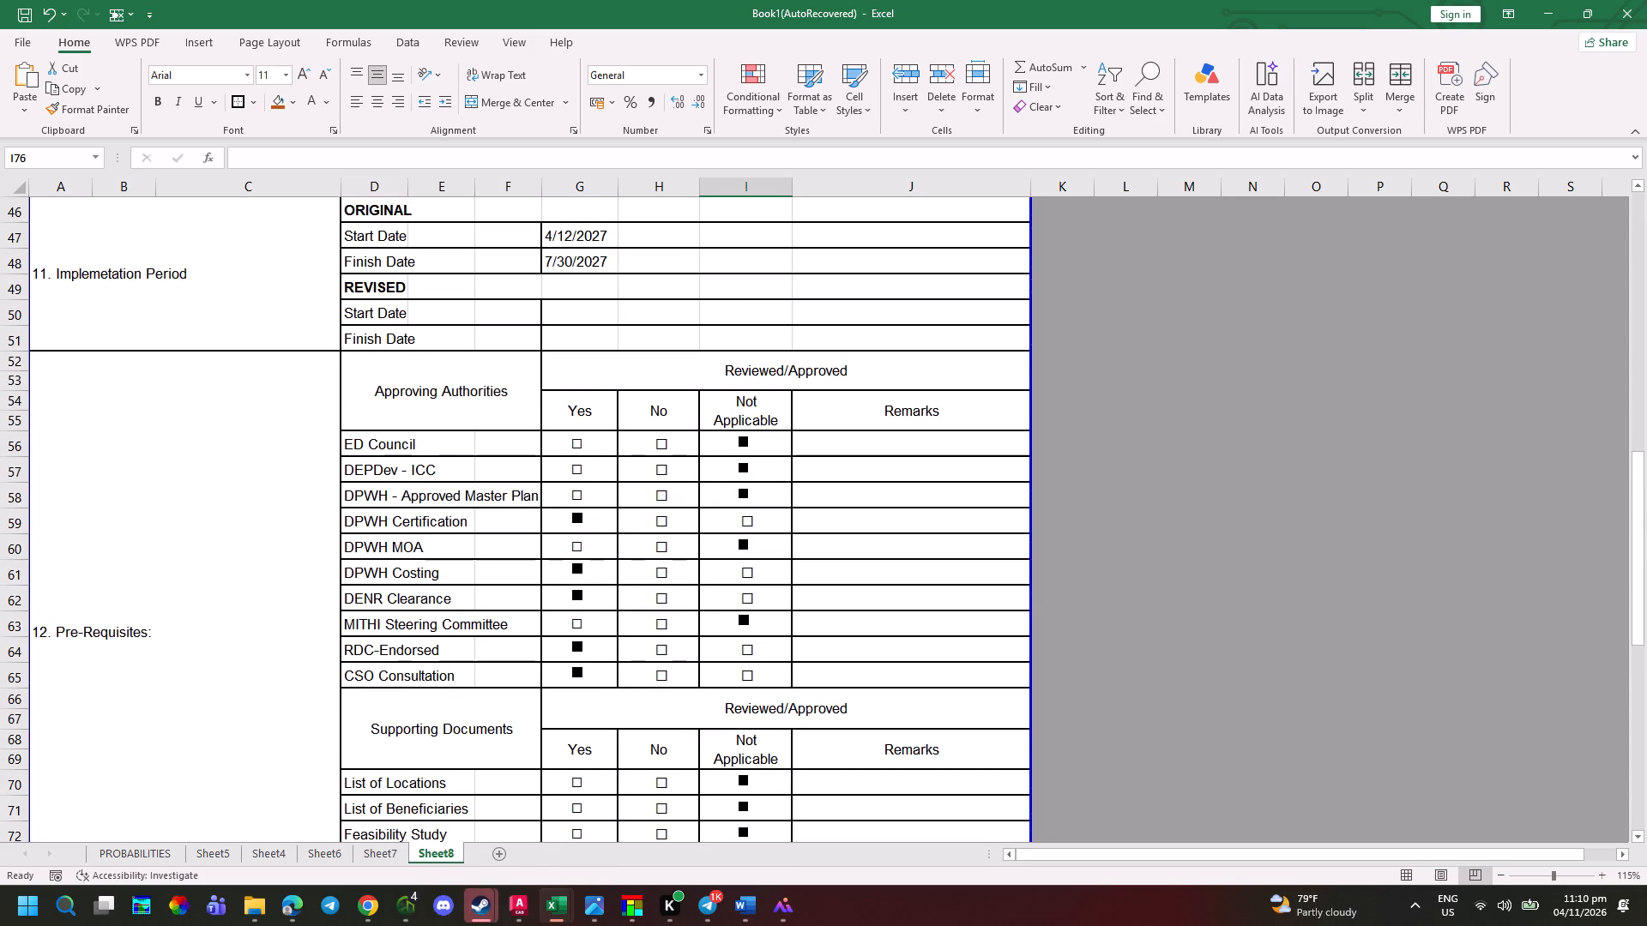
{"action": "scroll", "coordinate": [497, 406], "scroll_direction": "down", "scroll_amount": 4}
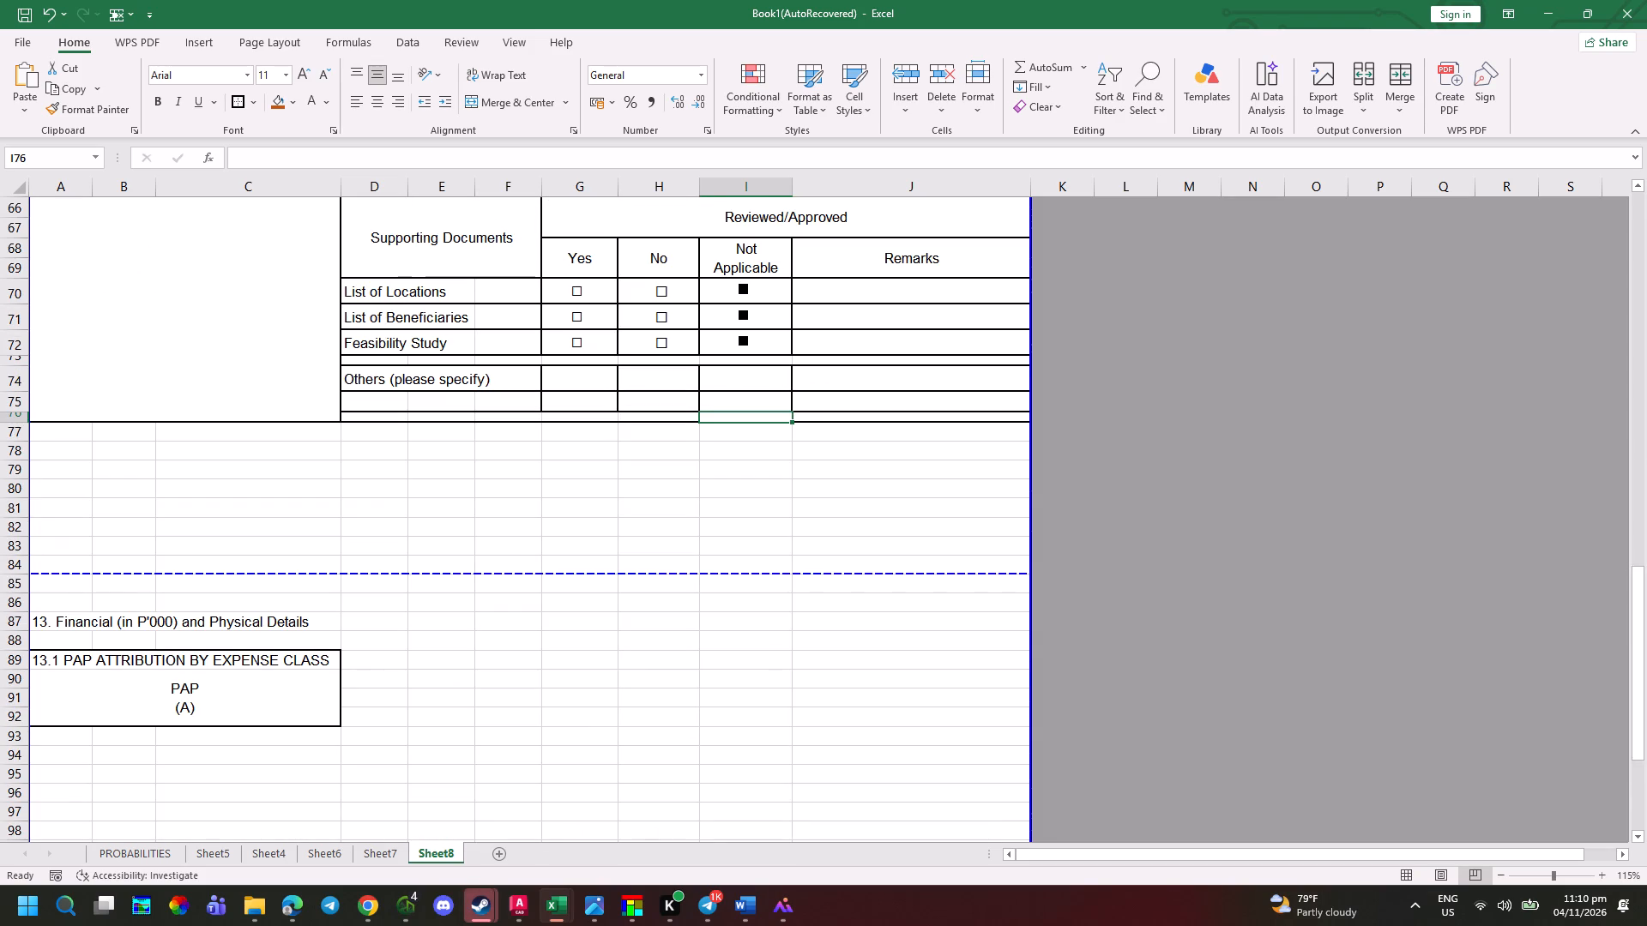
{"action": "left_click_drag", "start_coordinate": [515, 177], "coordinate": [487, 180]}
{"action": "left_click_drag", "start_coordinate": [512, 180], "coordinate": [396, 168]}
{"action": "left_click", "coordinate": [961, 101]}
{"action": "left_click", "coordinate": [1035, 155]}
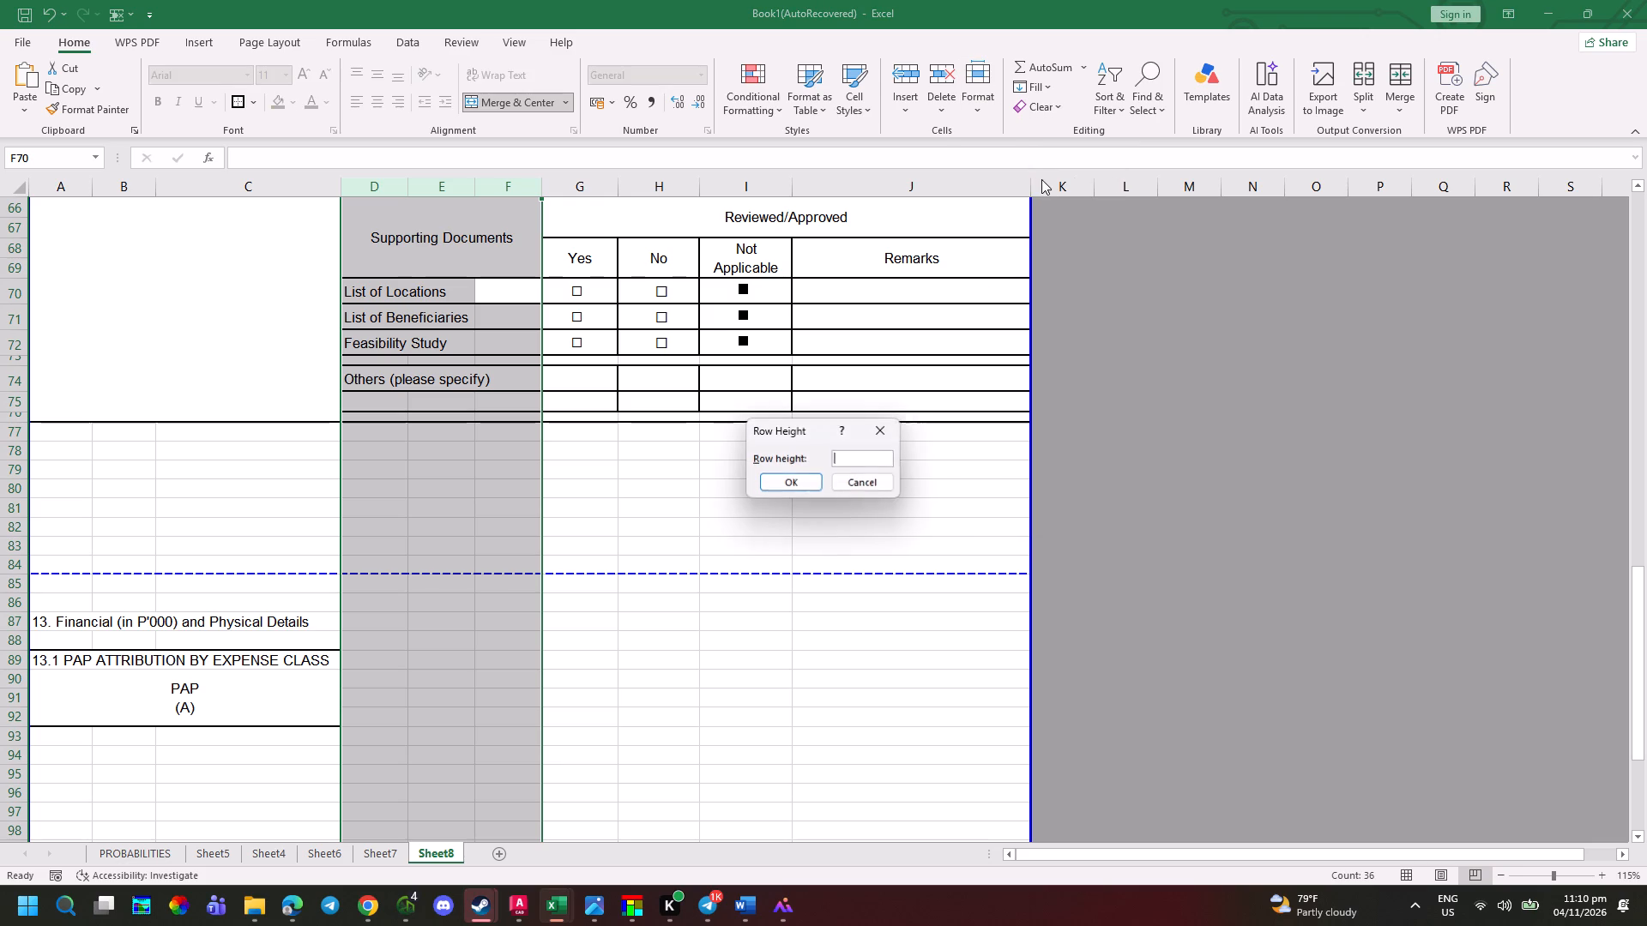
{"action": "left_click", "coordinate": [858, 469]}
{"action": "left_click", "coordinate": [868, 481]}
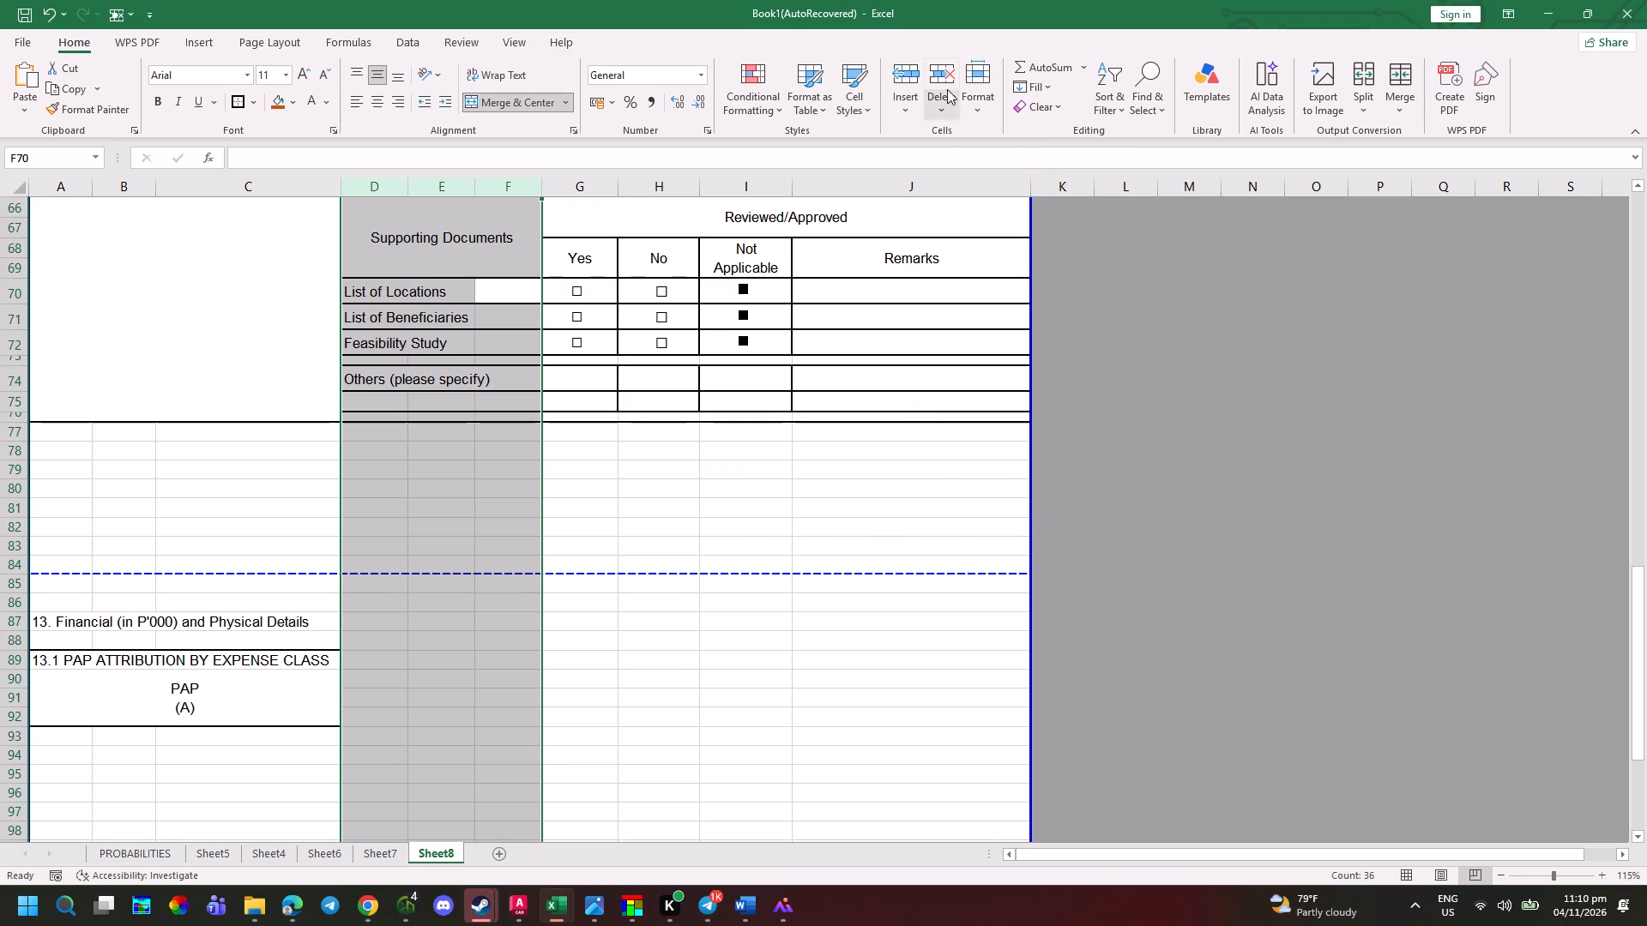
{"action": "left_click", "coordinate": [986, 103]}
{"action": "left_click", "coordinate": [1041, 206]}
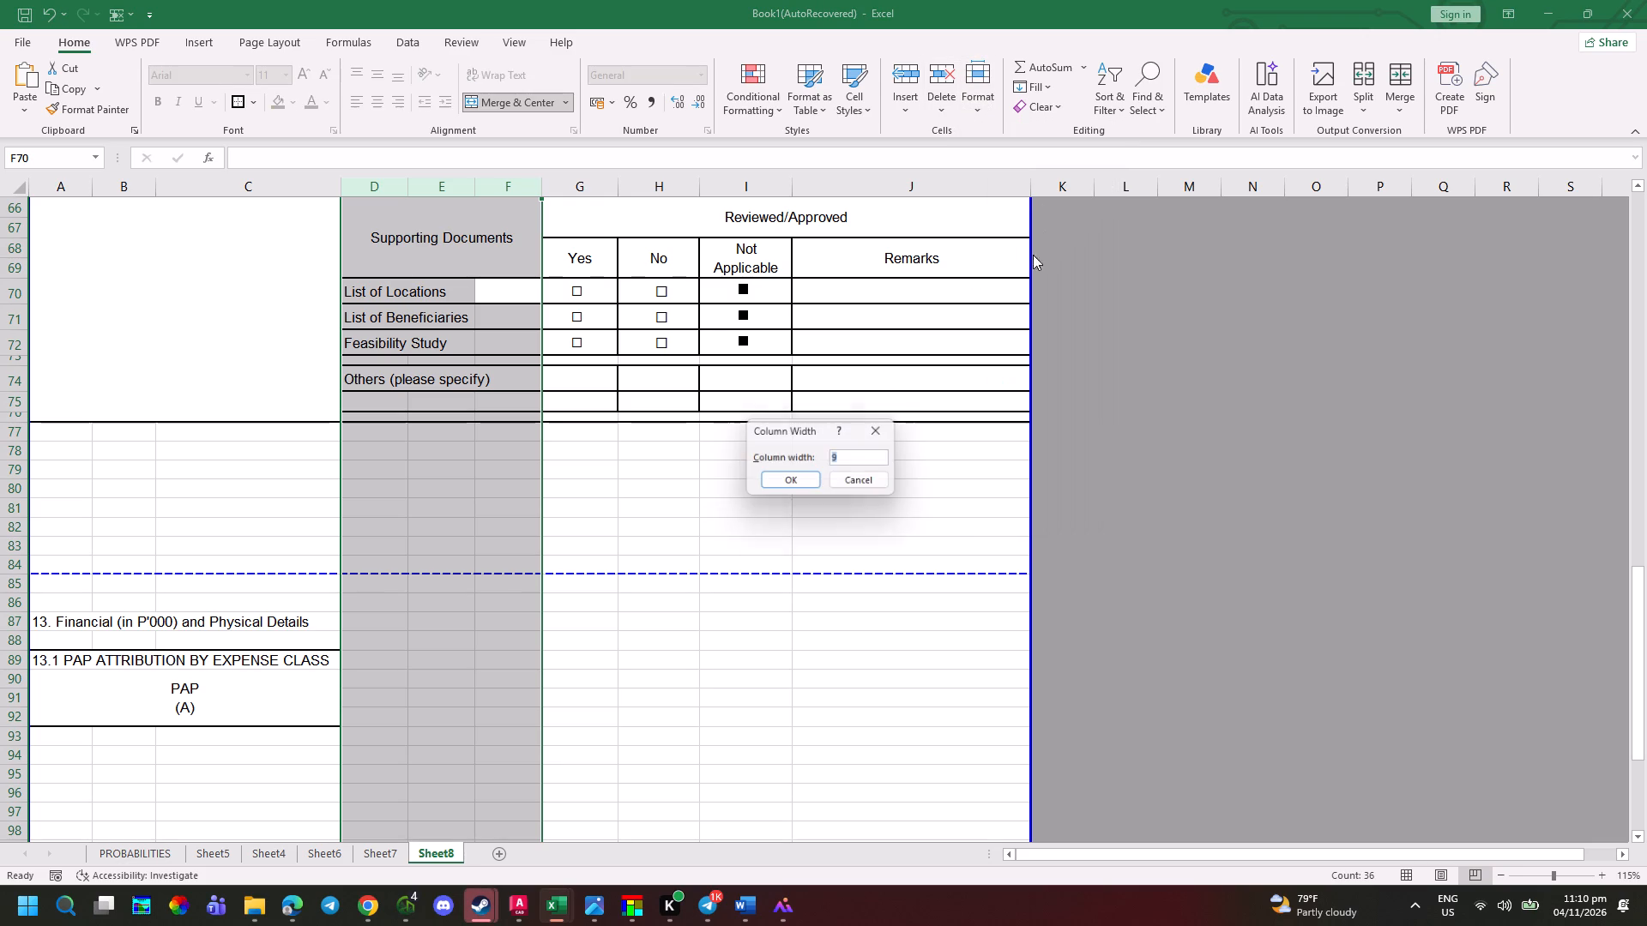
{"action": "type", "text": "10"}
{"action": "key", "text": "Return"}
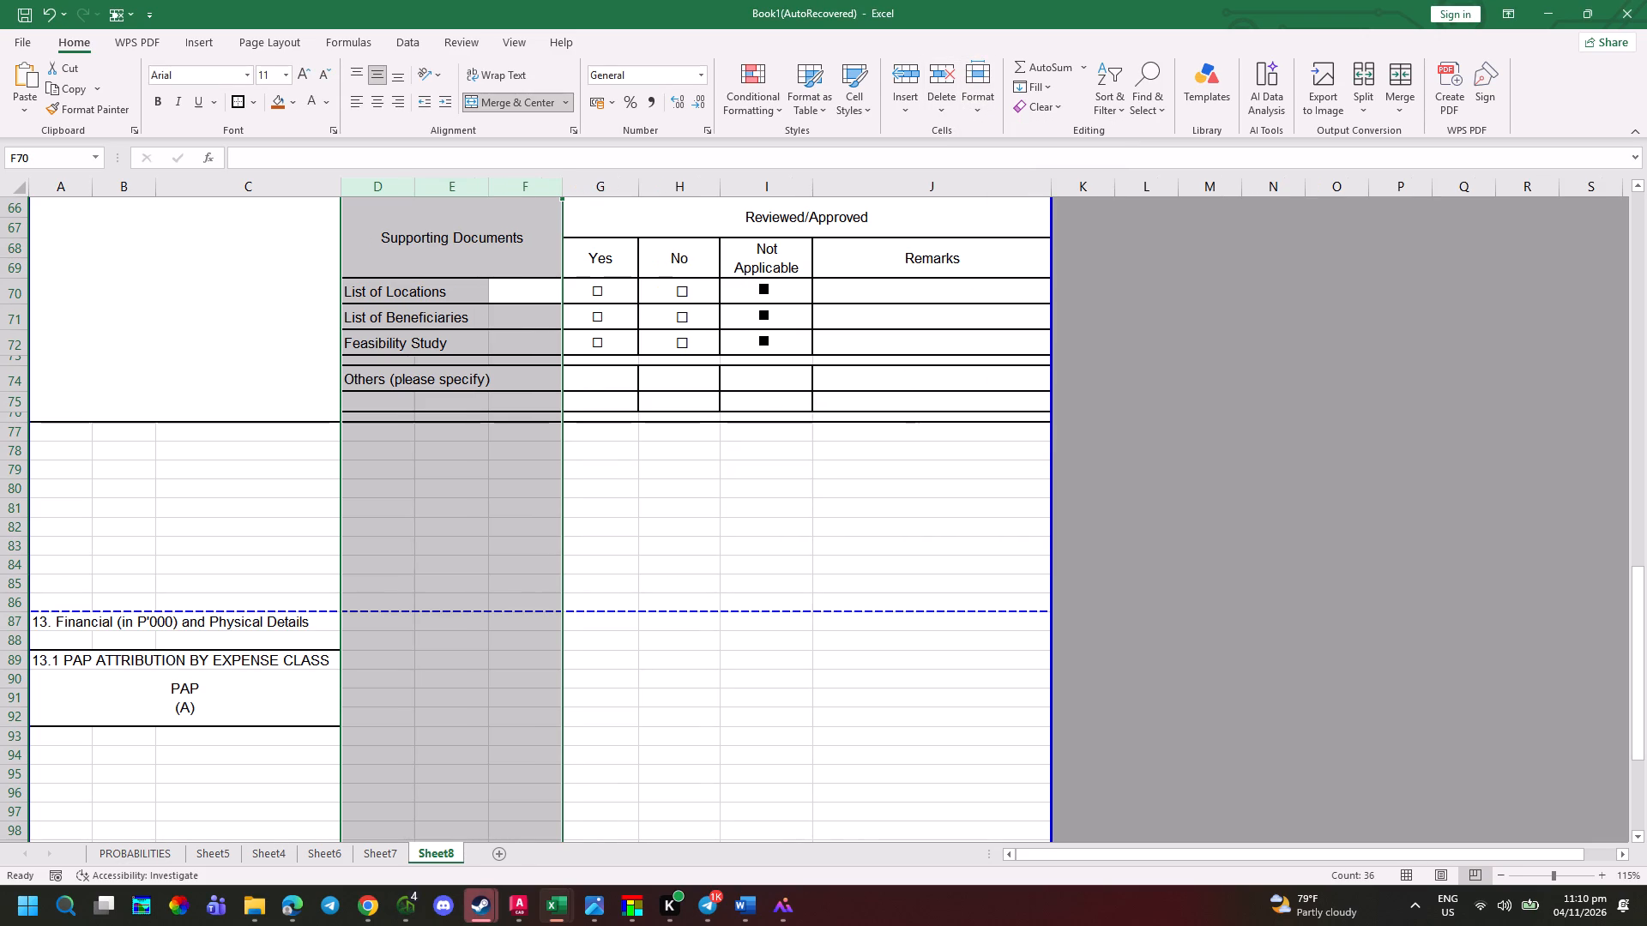
Examine the form from its top sections down to section 13, checking text wrapping, table layout and the page break position.
{"action": "scroll", "coordinate": [656, 446], "scroll_direction": "up", "scroll_amount": 5}
{"action": "scroll", "coordinate": [612, 630], "scroll_direction": "up", "scroll_amount": 2}
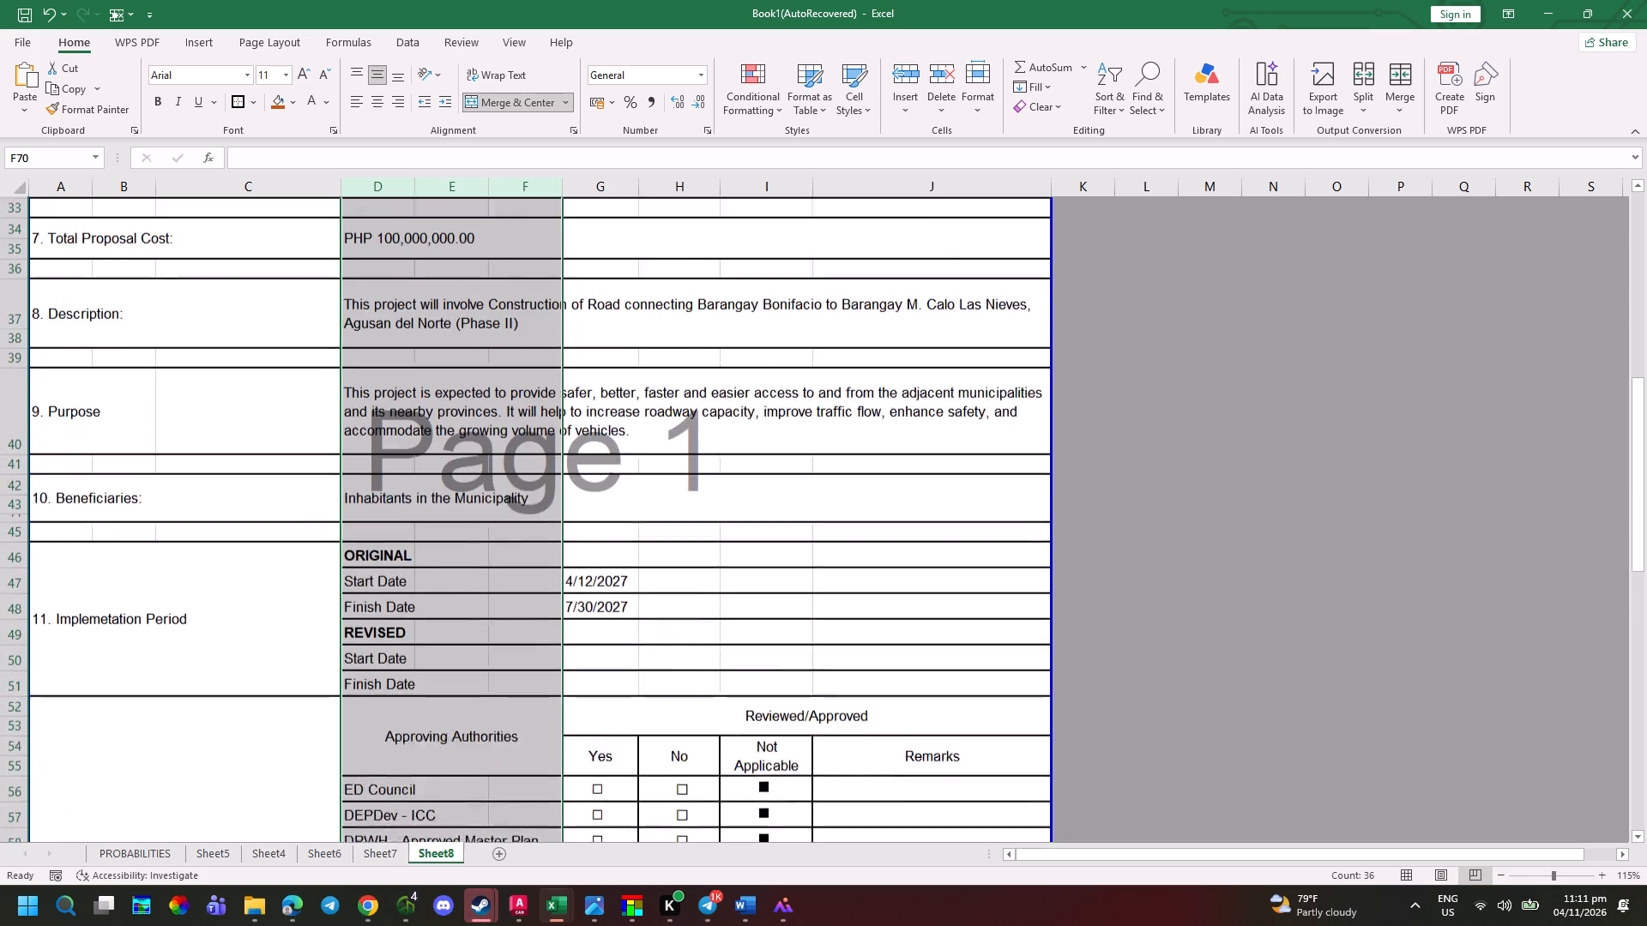
{"action": "scroll", "coordinate": [645, 617], "scroll_direction": "up", "scroll_amount": 2}
{"action": "left_click", "coordinate": [652, 723]}
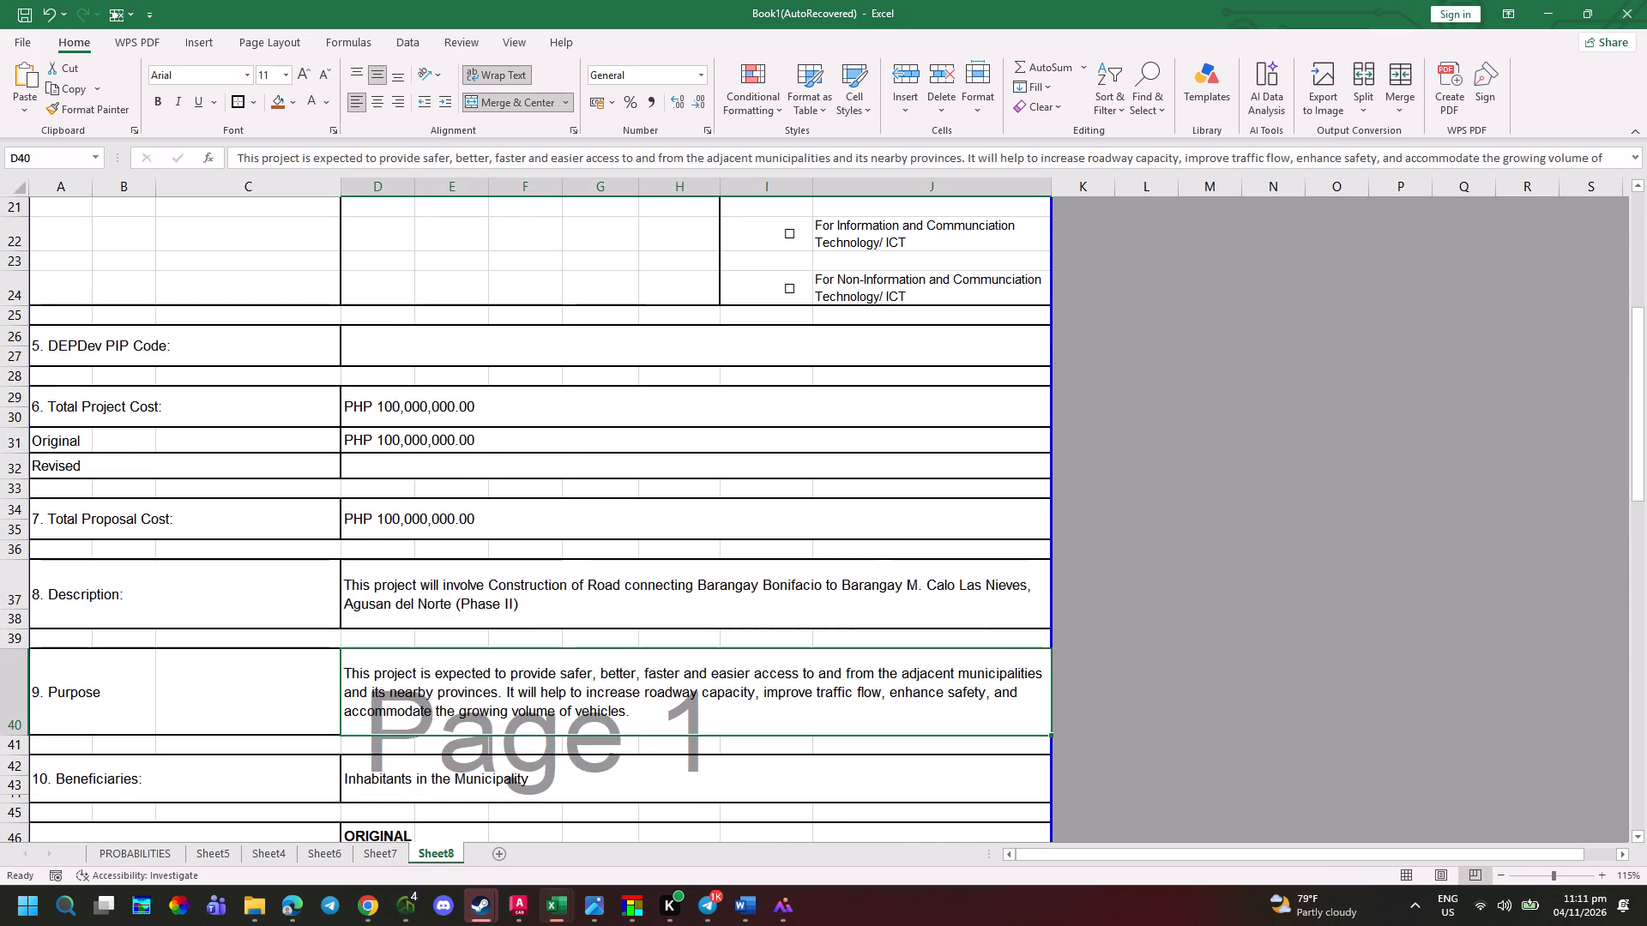
{"action": "scroll", "coordinate": [650, 709], "scroll_direction": "up", "scroll_amount": 3}
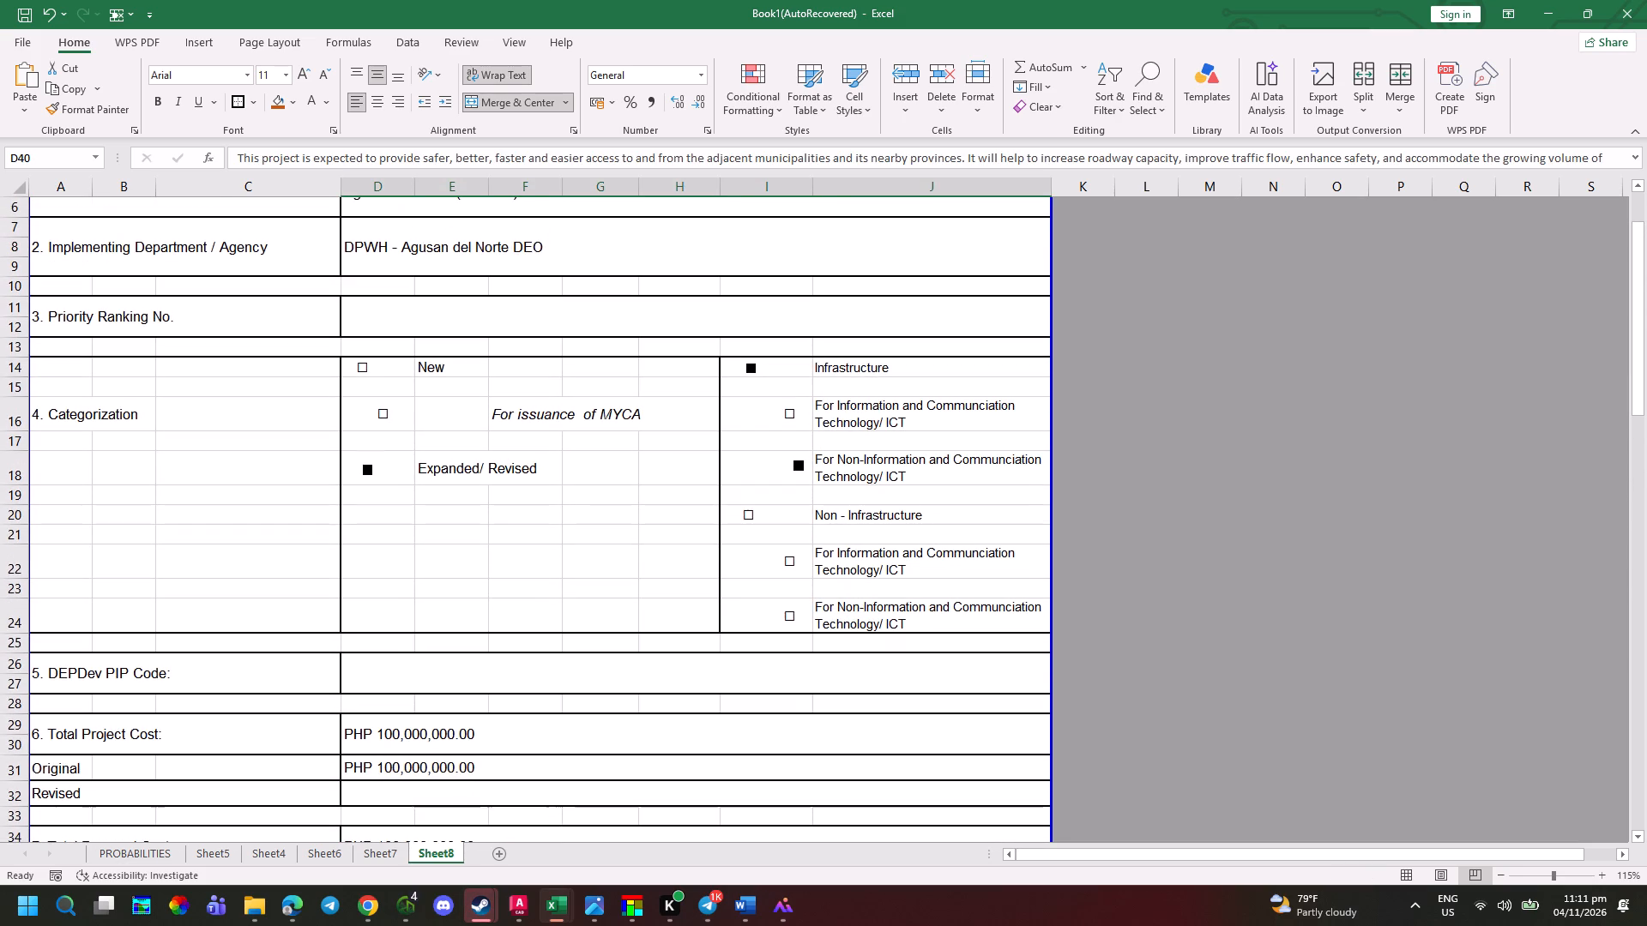
{"action": "scroll", "coordinate": [516, 604], "scroll_direction": "up", "scroll_amount": 4}
{"action": "scroll", "coordinate": [523, 595], "scroll_direction": "down", "scroll_amount": 4}
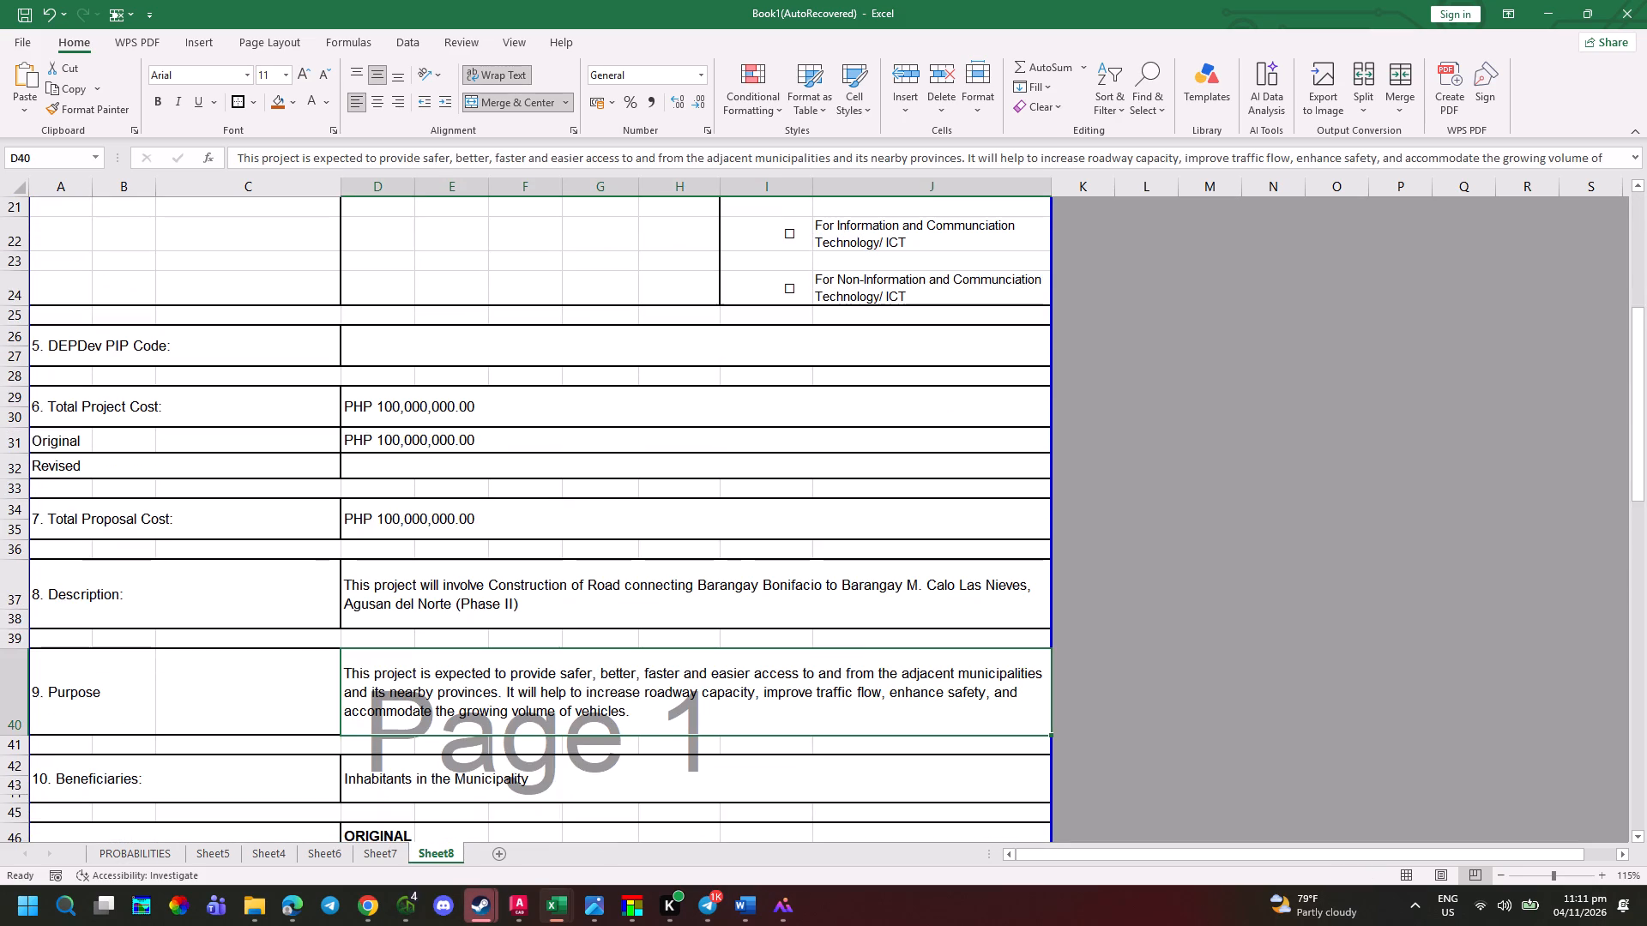
{"action": "scroll", "coordinate": [534, 592], "scroll_direction": "up", "scroll_amount": 3}
{"action": "scroll", "coordinate": [661, 506], "scroll_direction": "down", "scroll_amount": 6}
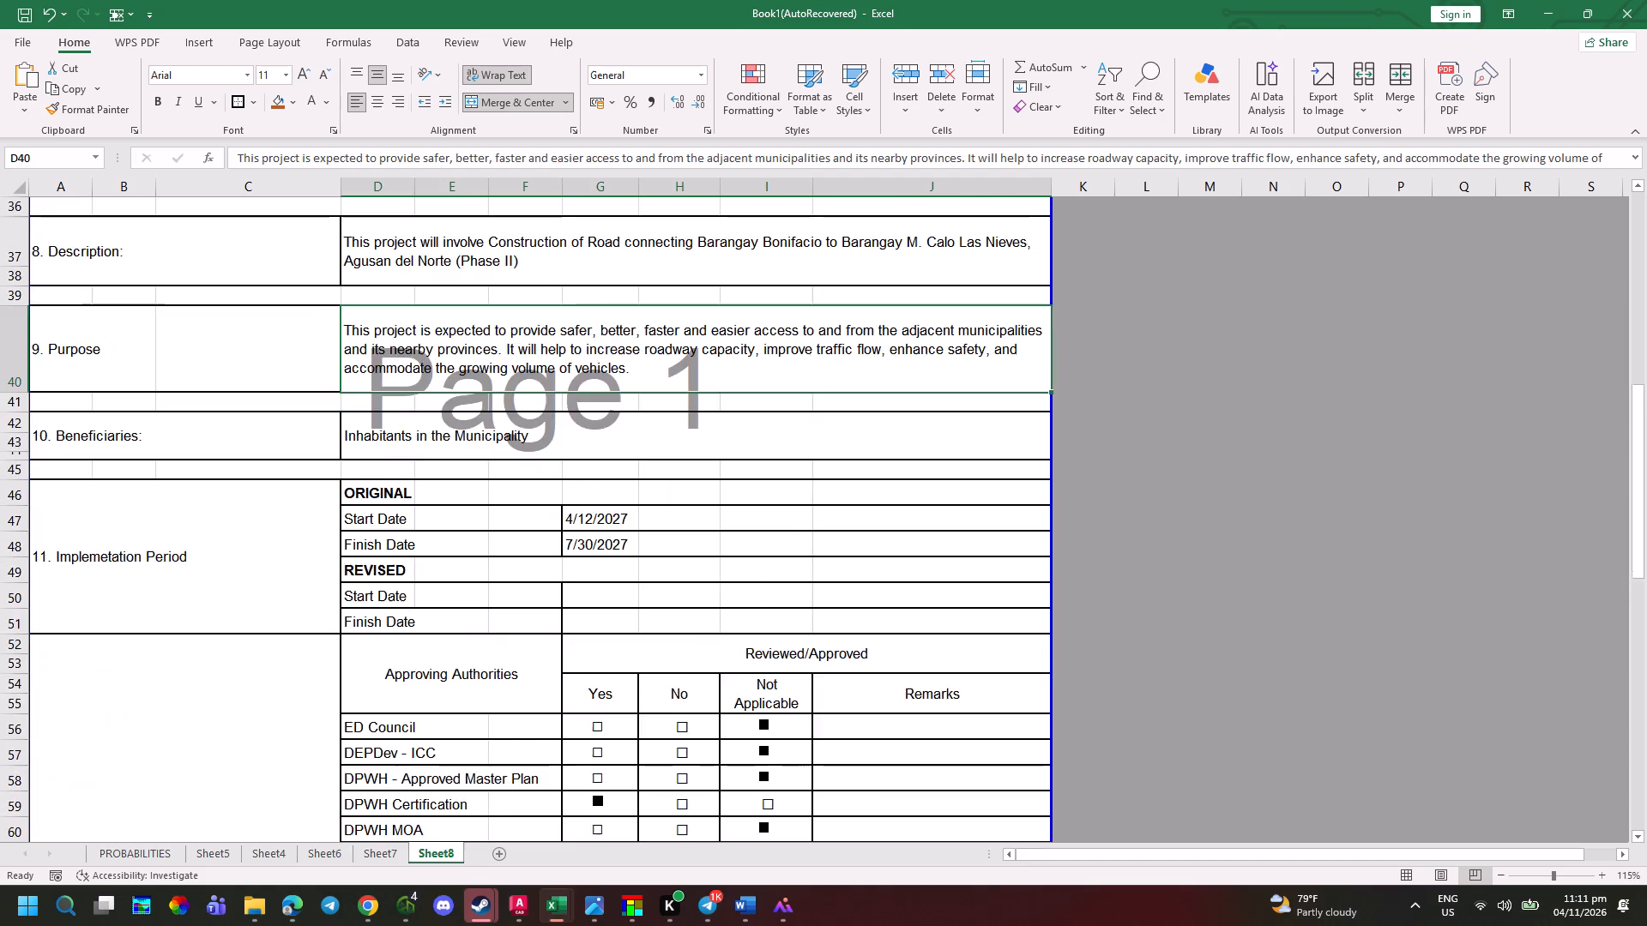
{"action": "scroll", "coordinate": [653, 513], "scroll_direction": "down", "scroll_amount": 6}
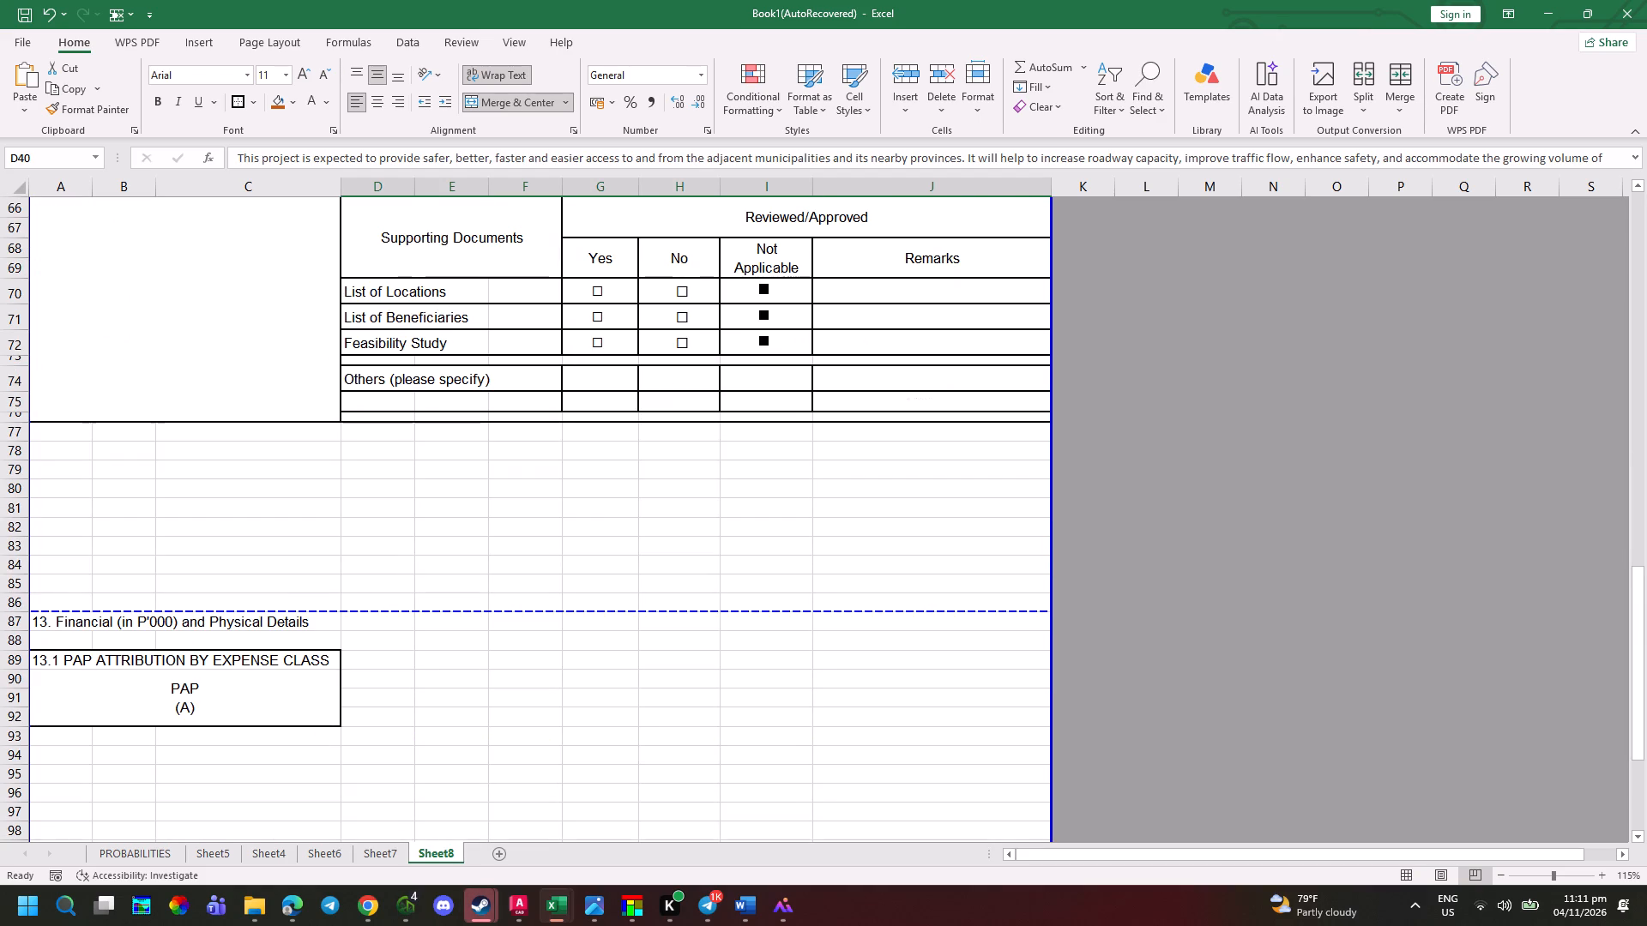
Merge and center D89:F90 beside the PAP heading and enter the heading FY 2027, following the photographed form.
{"action": "left_click", "coordinate": [391, 692]}
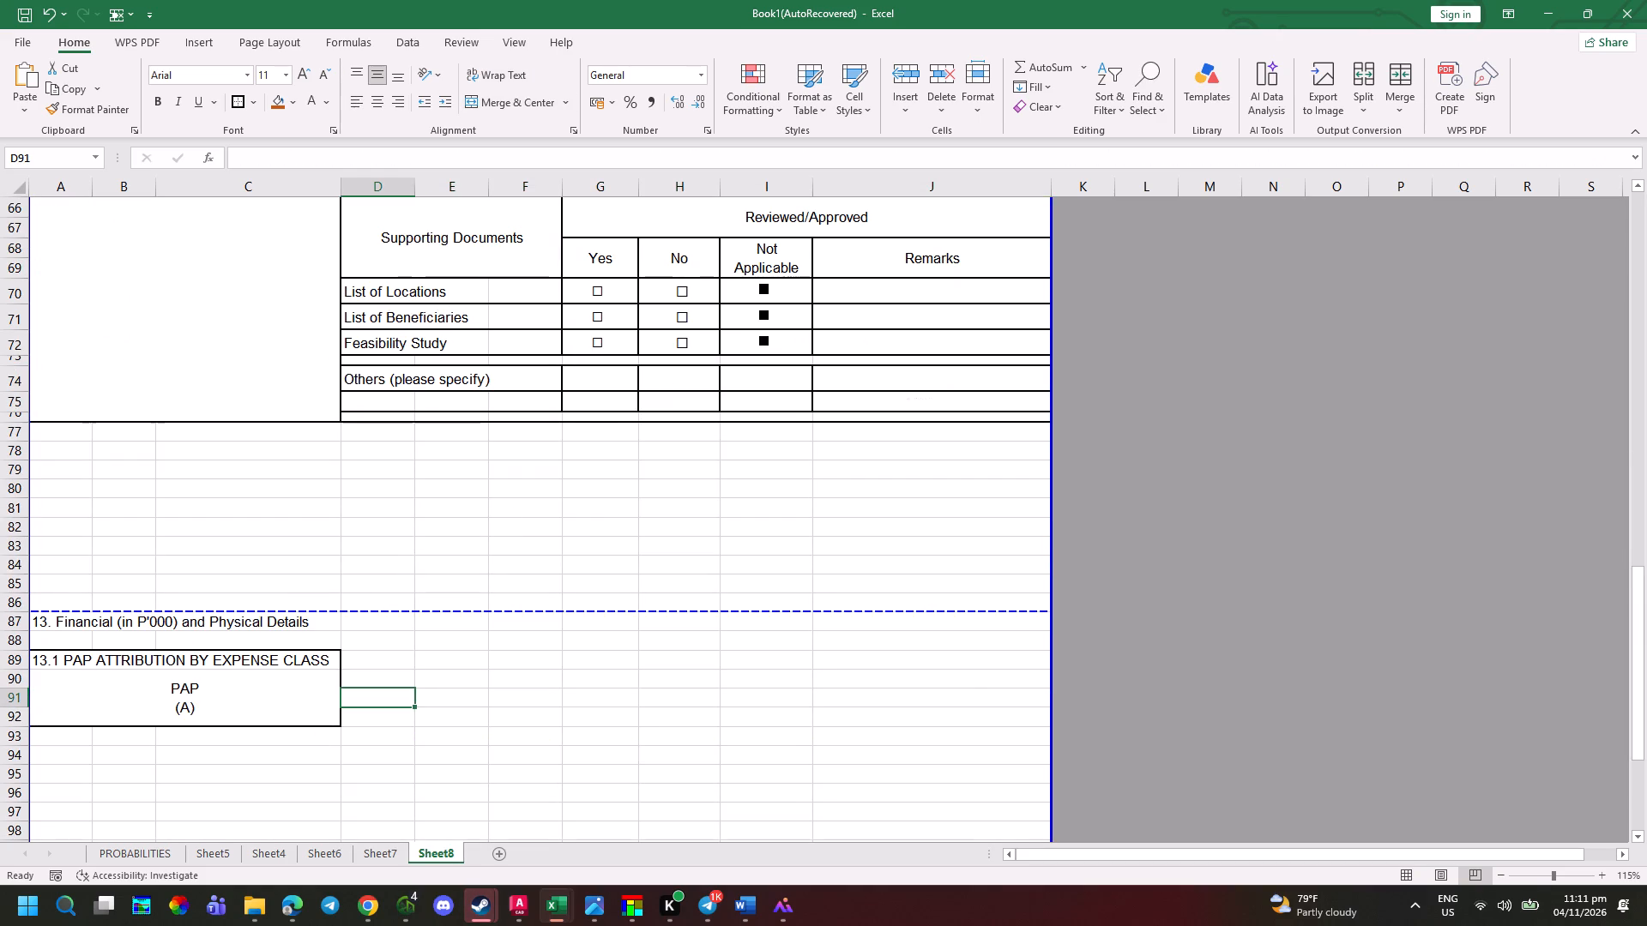
{"action": "scroll", "coordinate": [254, 798], "scroll_direction": "up", "scroll_amount": 4, "text": "ctrl"}
{"action": "key", "text": "alt+Tab"}
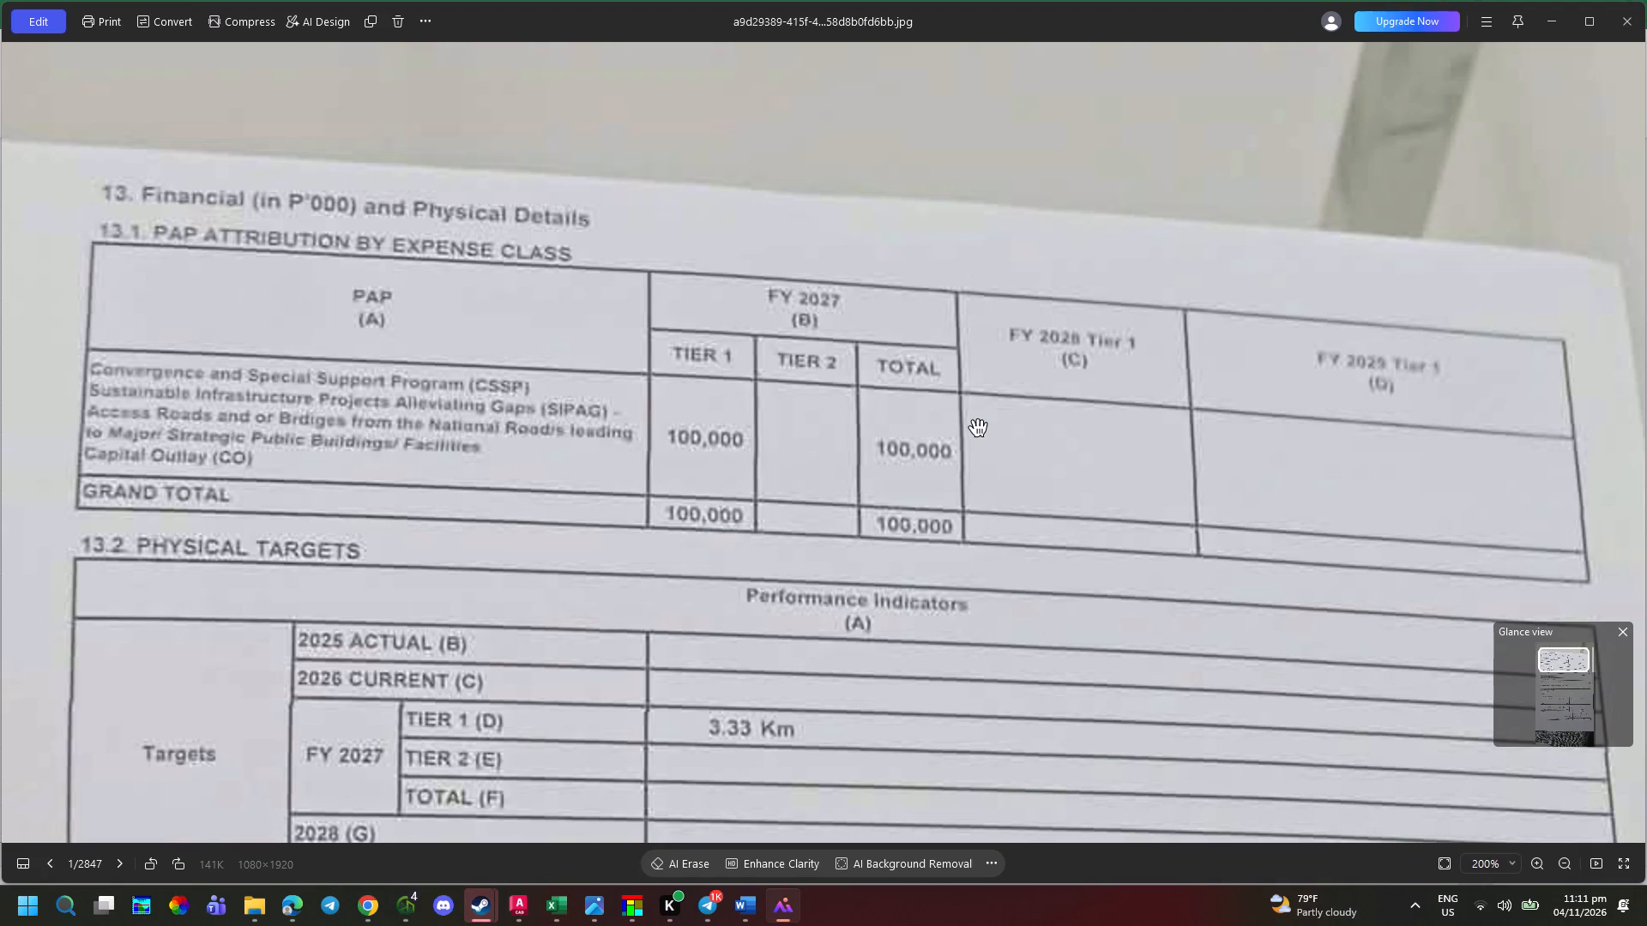
{"action": "key", "text": "alt+Tab"}
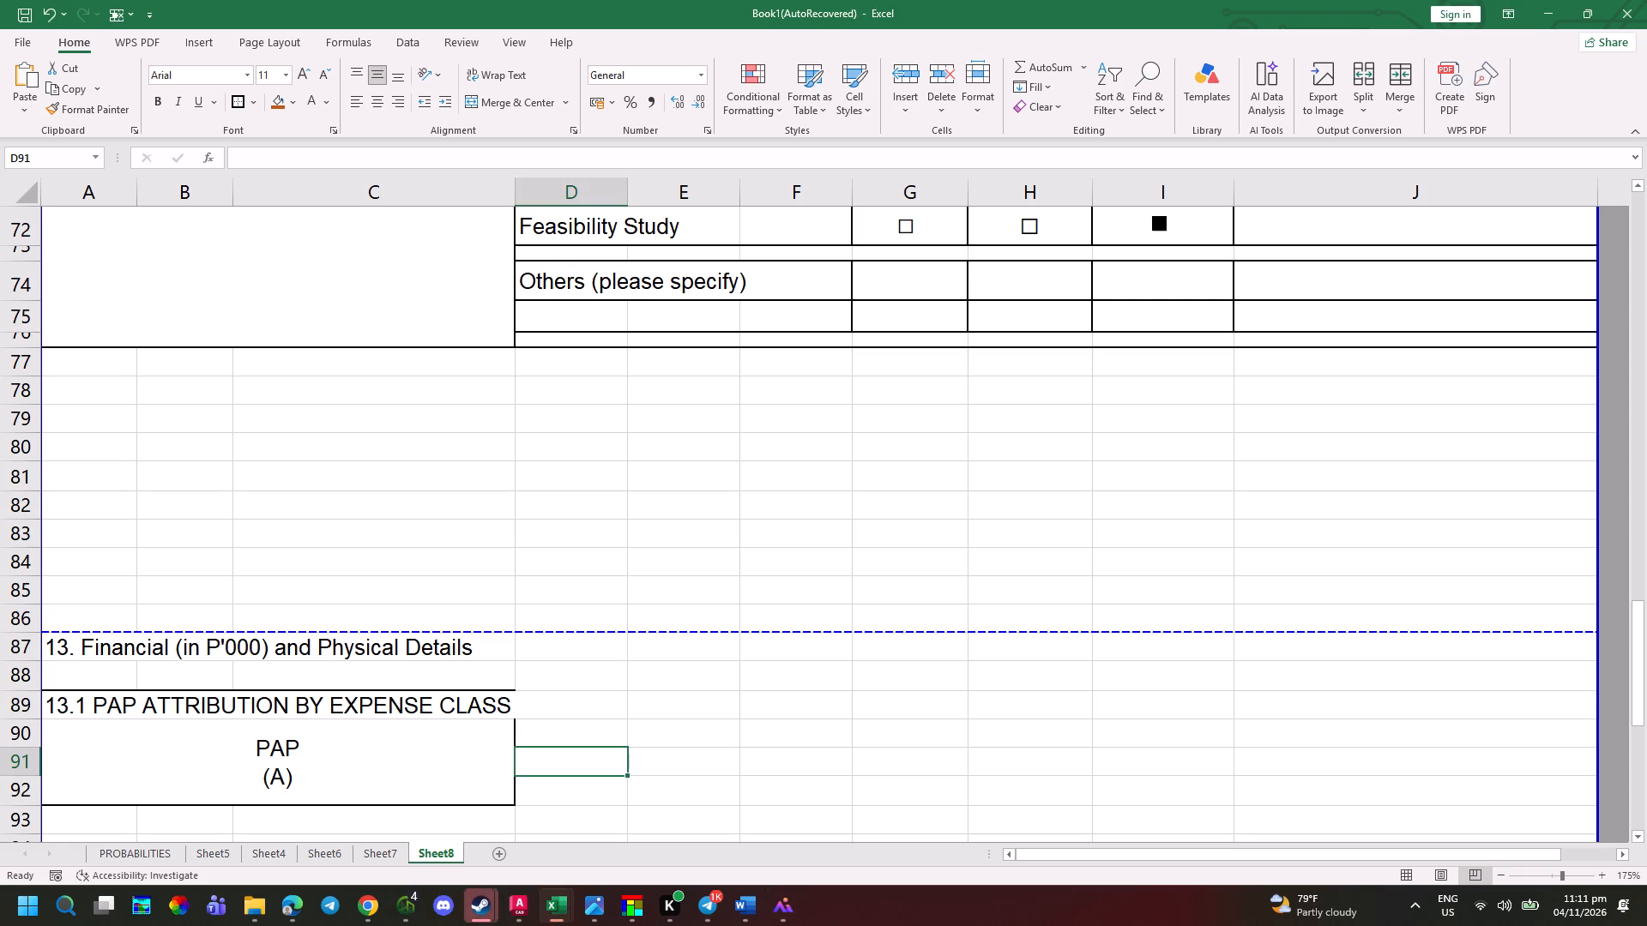
{"action": "left_click_drag", "start_coordinate": [579, 731], "coordinate": [811, 699]}
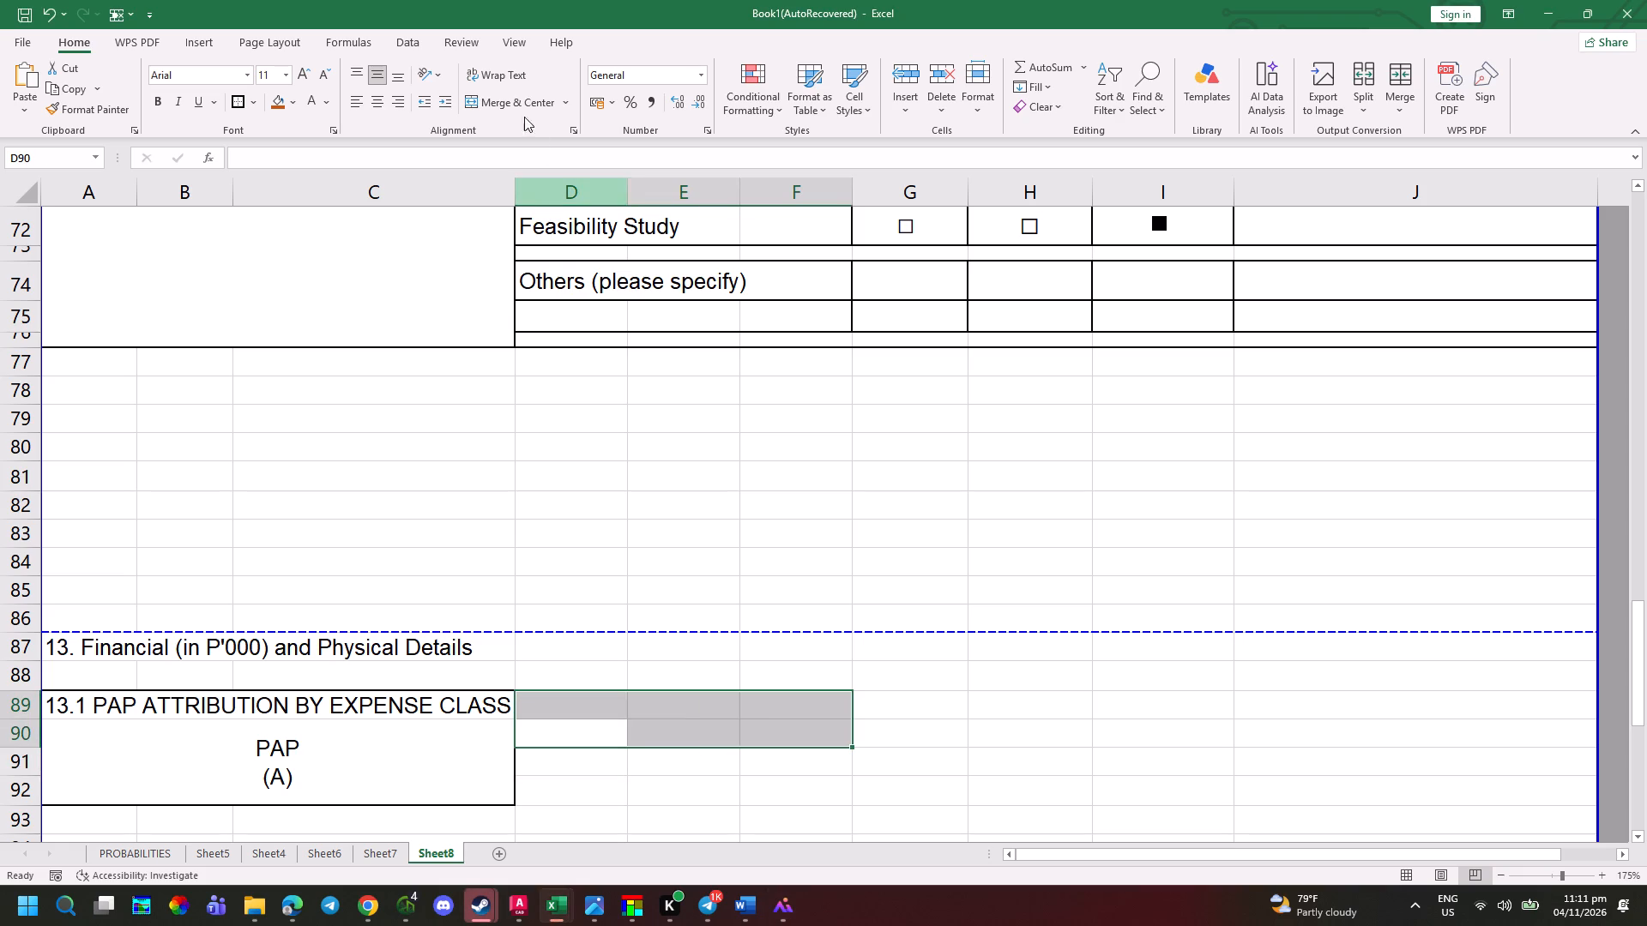
{"action": "left_click", "coordinate": [513, 106]}
{"action": "key", "text": "f"}
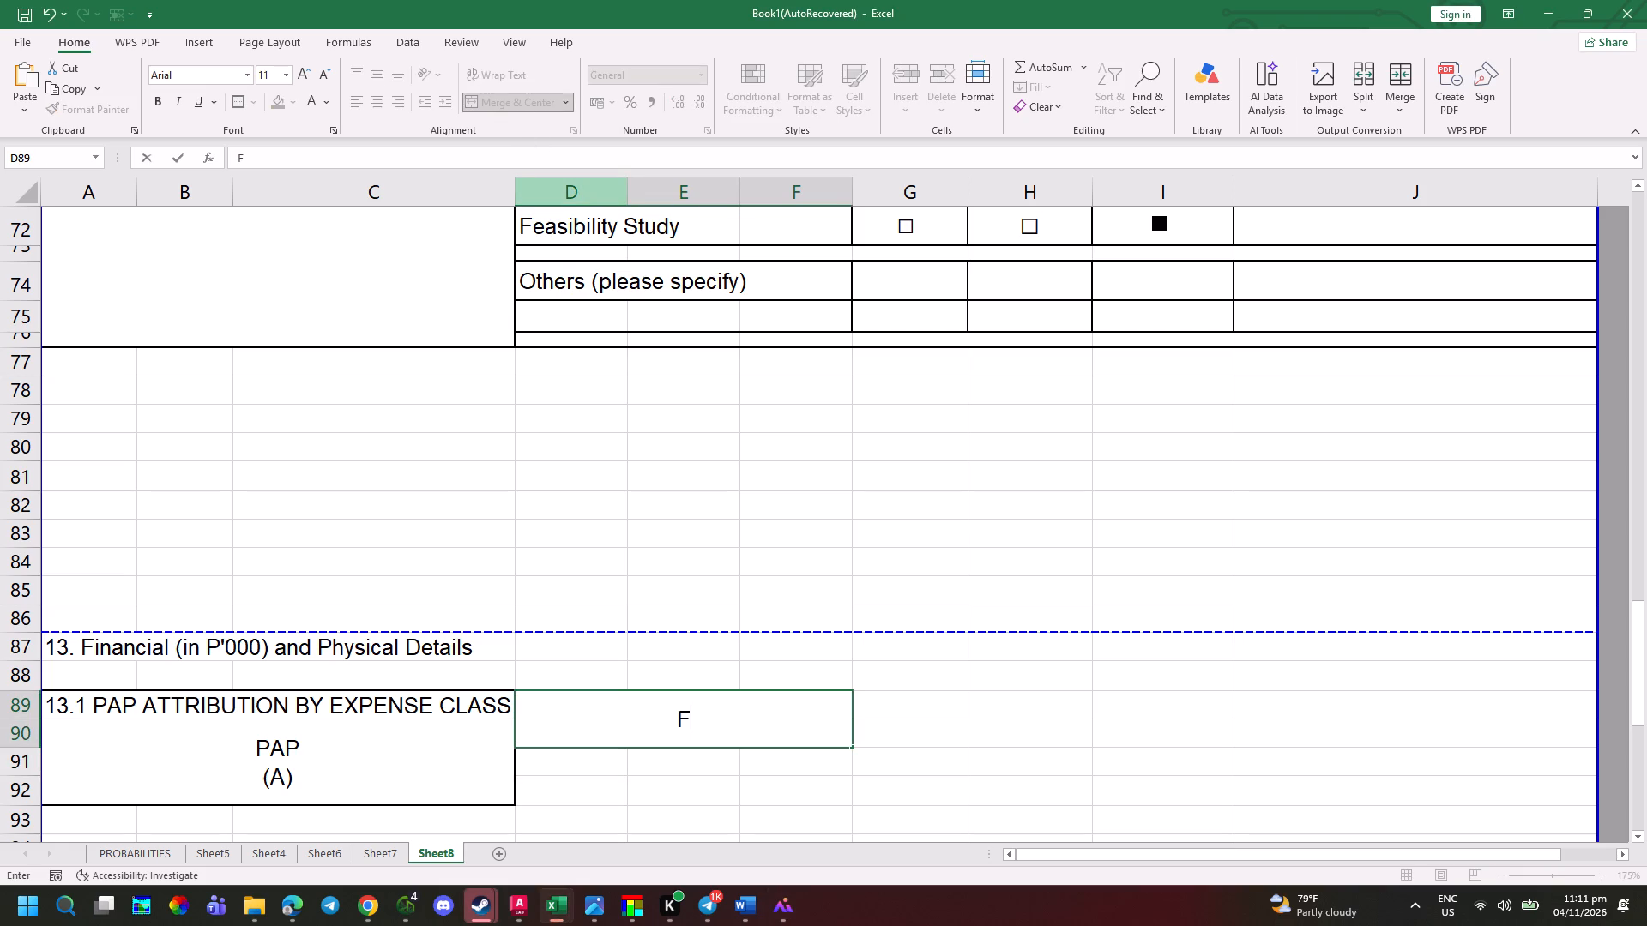
{"action": "key", "text": "Return"}
Check the photographed table, then merge and center D91:D92 under FY 2027 and enter TIER 1.
{"action": "key", "text": "alt+Tab"}
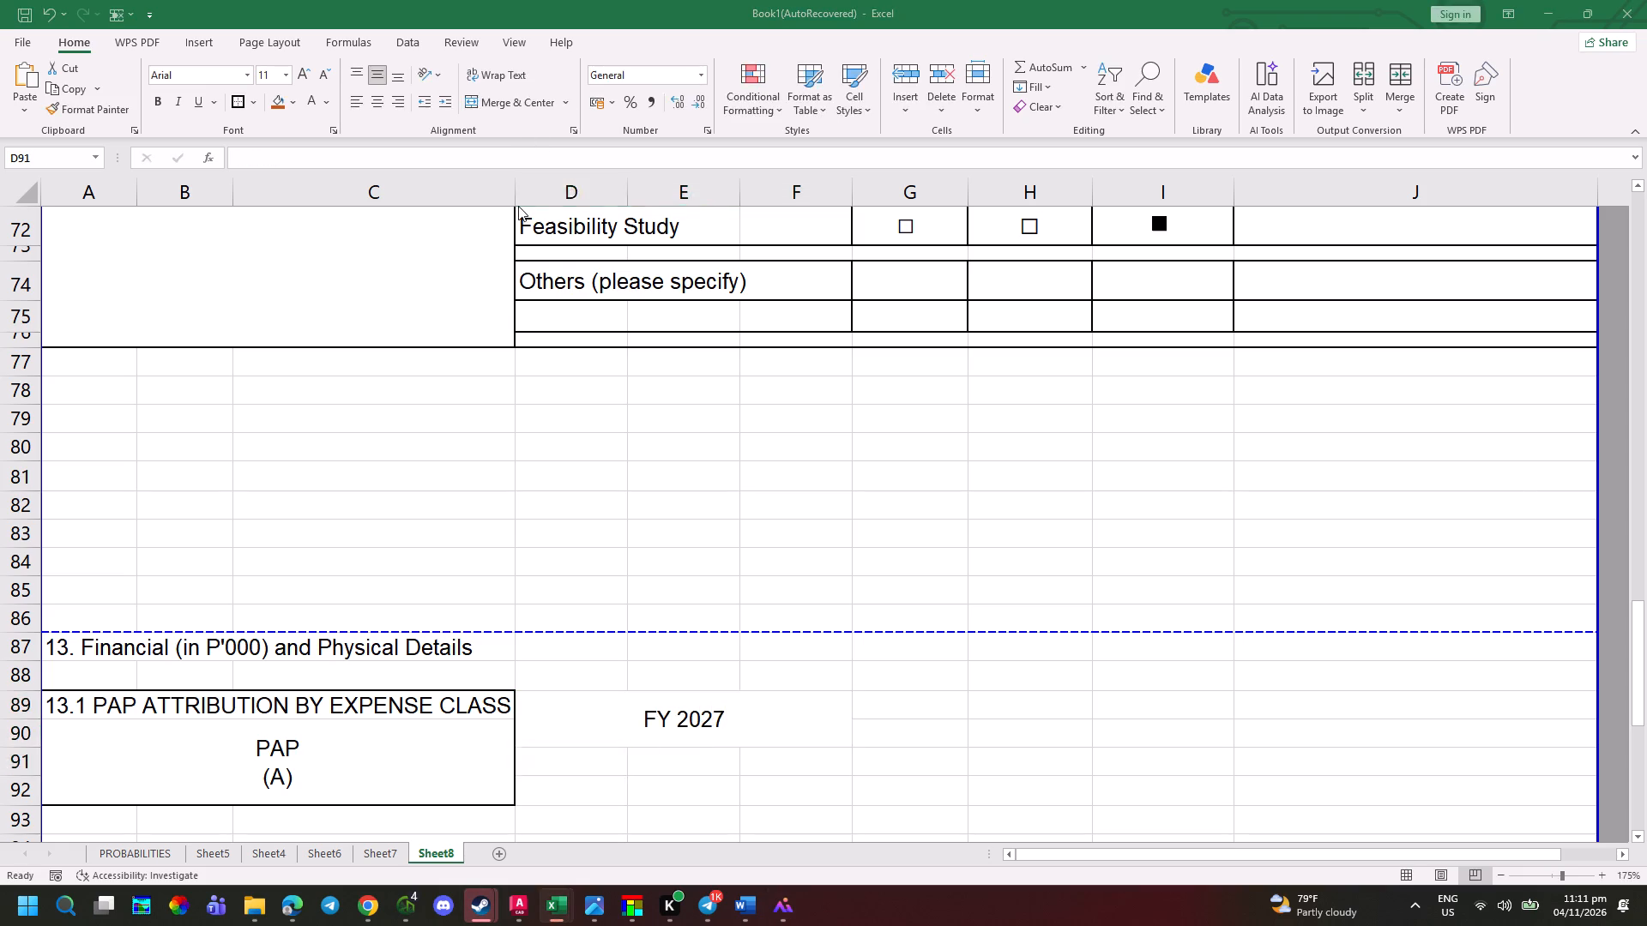
{"action": "key", "text": "alt+Tab"}
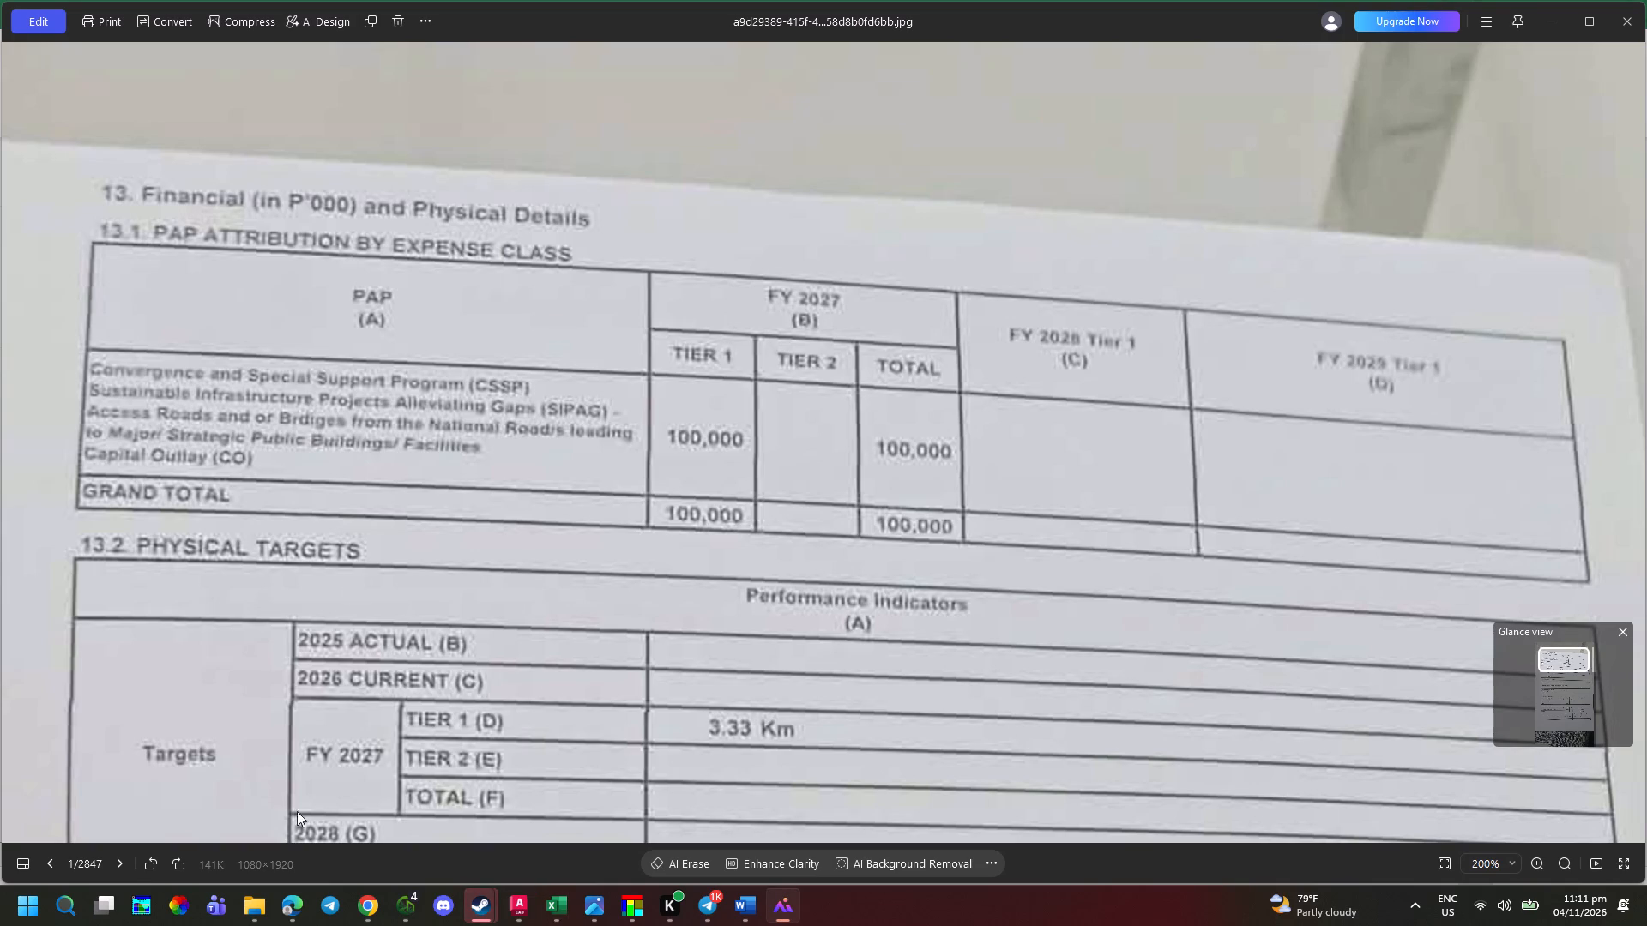
{"action": "key", "text": "alt+Tab"}
{"action": "key", "text": "alt+Tab"}
{"action": "left_click_drag", "start_coordinate": [537, 782], "coordinate": [556, 761]}
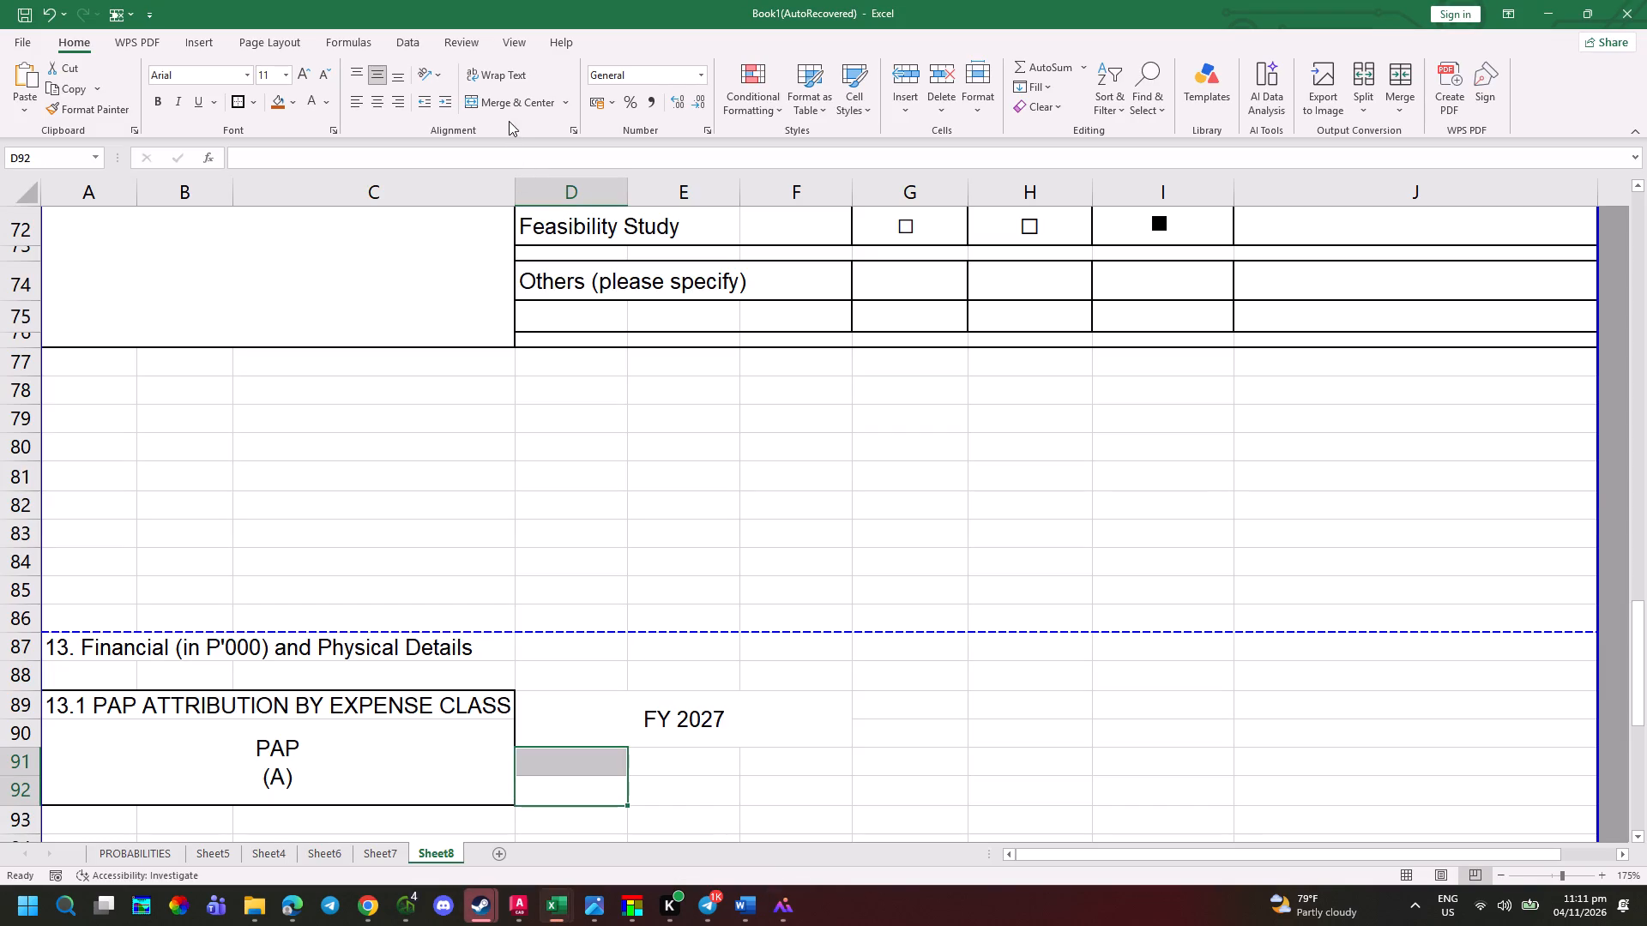
{"action": "left_click", "coordinate": [509, 110]}
{"action": "key", "text": "t"}
{"action": "type", "text": "IER 1"}
{"action": "key", "text": "Tab"}
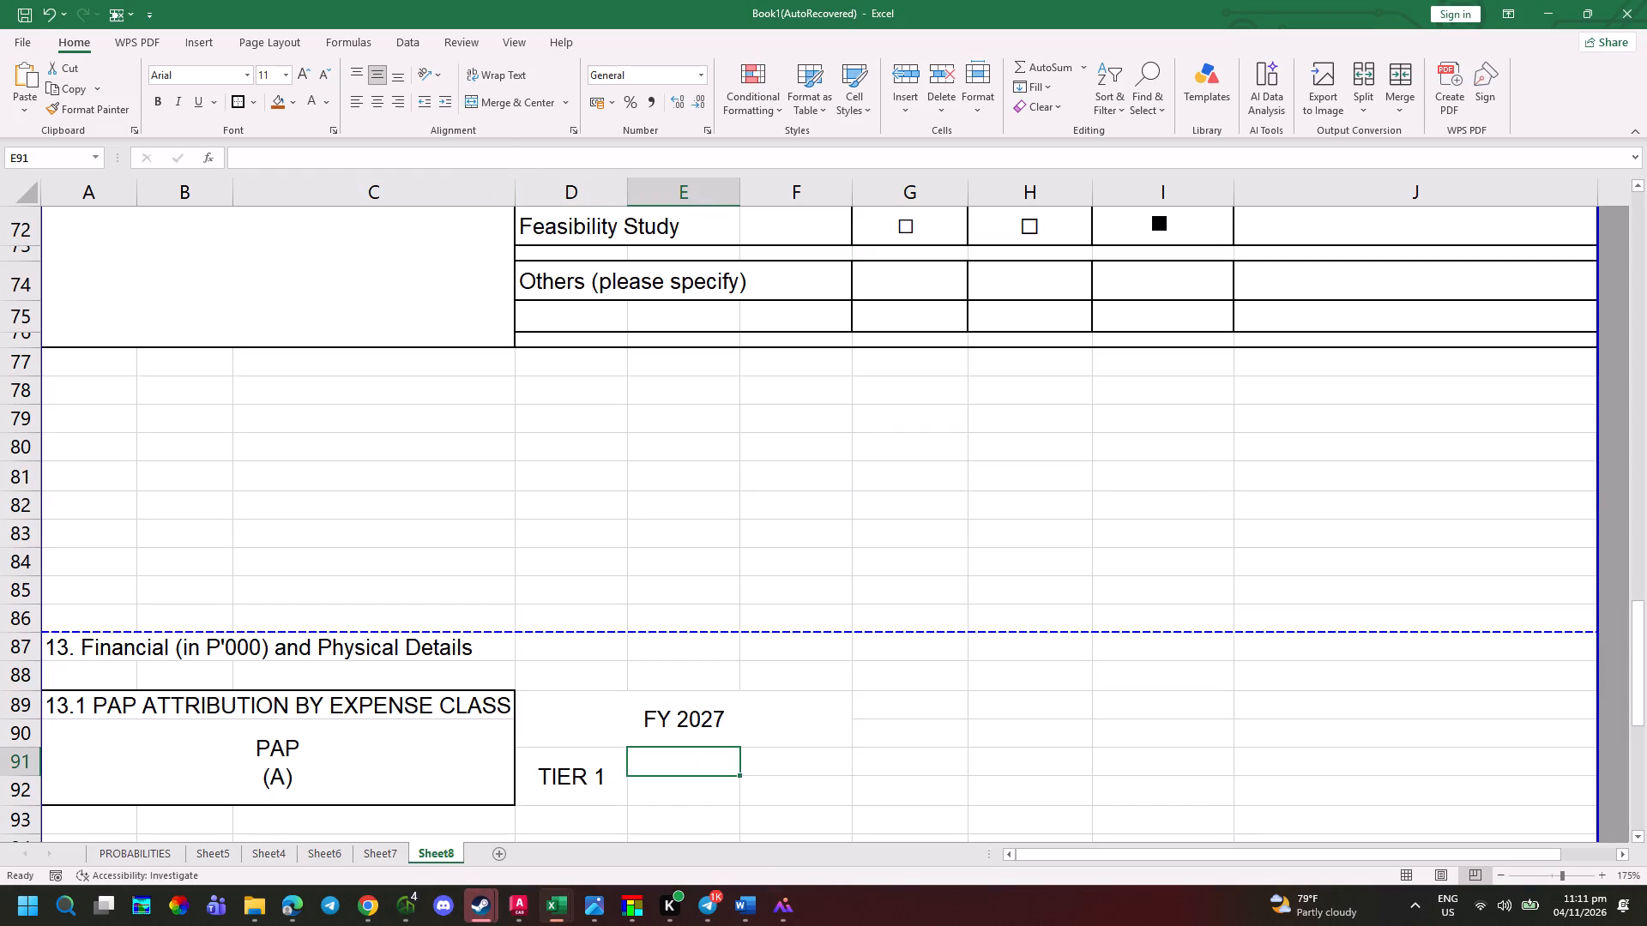
Copy the merged TIER 1 cell into columns E and F and relabel the copies TIER 2 and TOTAL.
{"action": "left_click", "coordinate": [534, 787]}
{"action": "key", "text": "ctrl+c"}
{"action": "left_click", "coordinate": [640, 769]}
{"action": "key", "text": "ctrl+v"}
{"action": "left_click", "coordinate": [743, 761]}
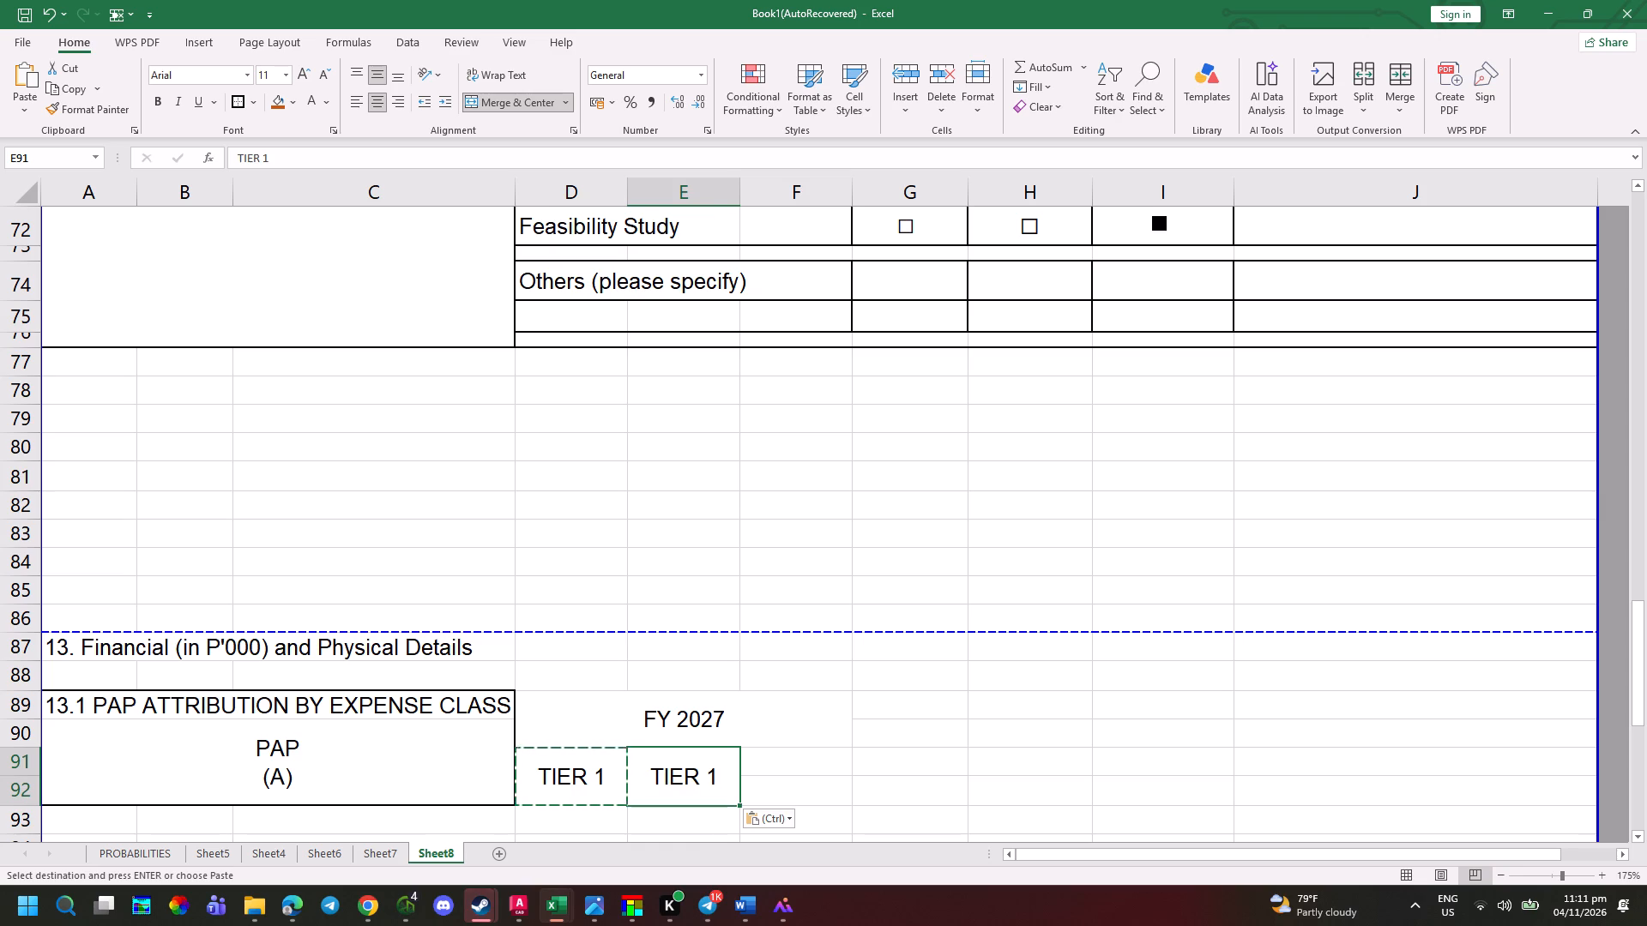
{"action": "left_click", "coordinate": [745, 761], "text": "ctrl"}
{"action": "key", "text": "ctrl+v"}
{"action": "left_click", "coordinate": [695, 772]}
{"action": "type", "text": "TIER 2"}
{"action": "key", "text": "Tab"}
{"action": "type", "text": "TOTAL"}
{"action": "key", "text": "Return"}
{"action": "key", "text": "alt+Tab"}
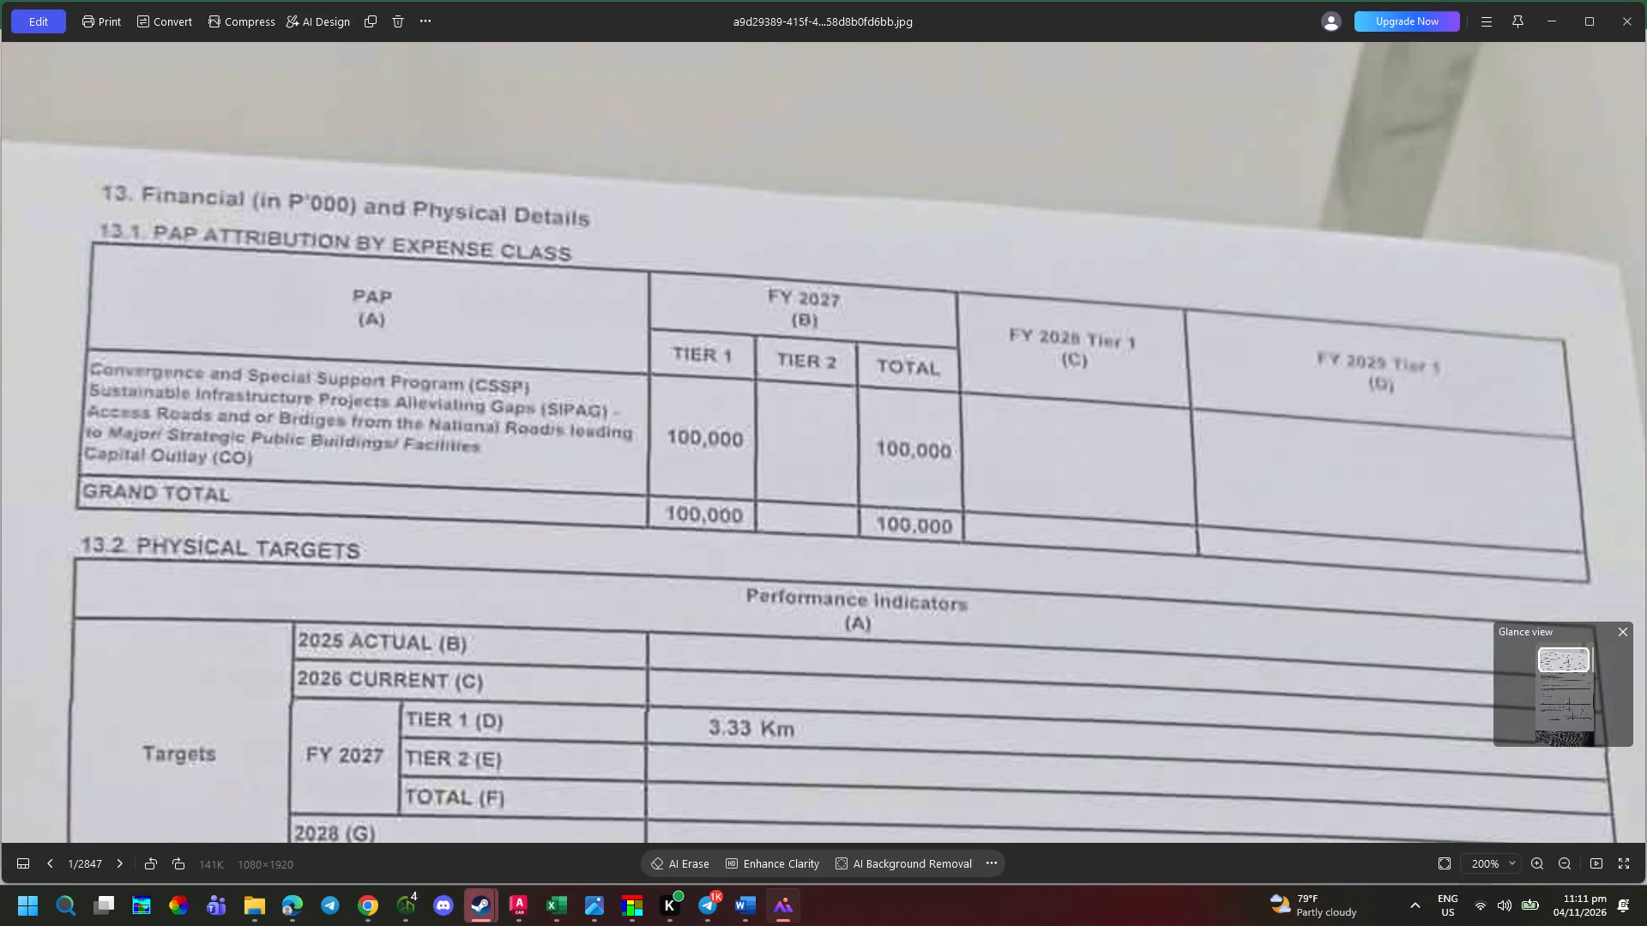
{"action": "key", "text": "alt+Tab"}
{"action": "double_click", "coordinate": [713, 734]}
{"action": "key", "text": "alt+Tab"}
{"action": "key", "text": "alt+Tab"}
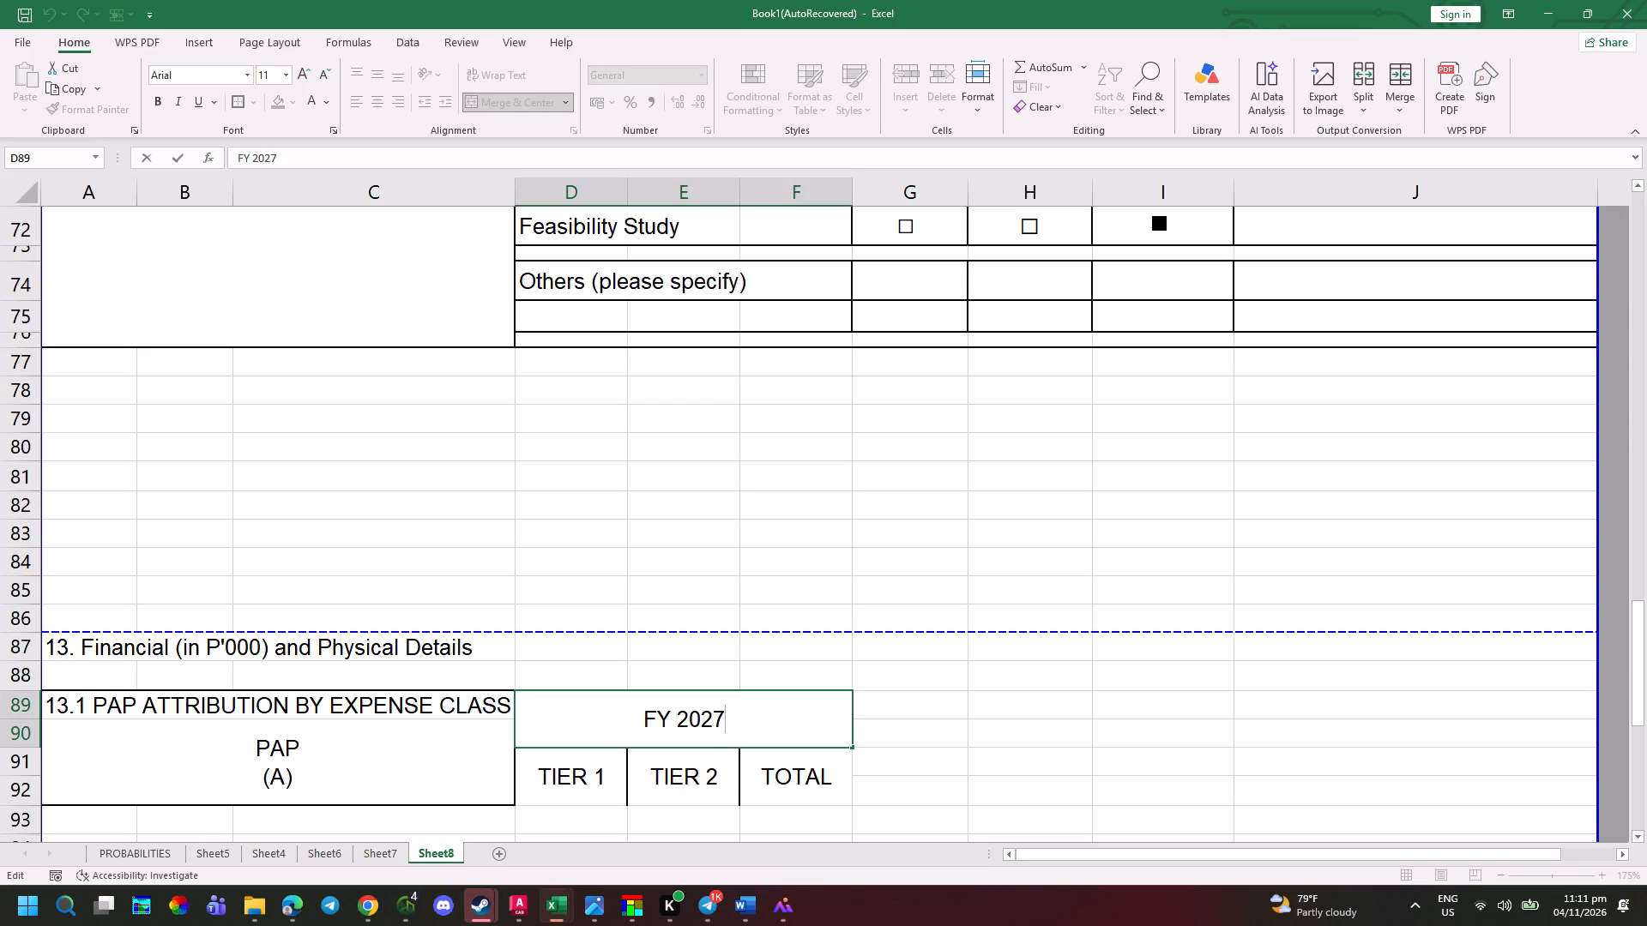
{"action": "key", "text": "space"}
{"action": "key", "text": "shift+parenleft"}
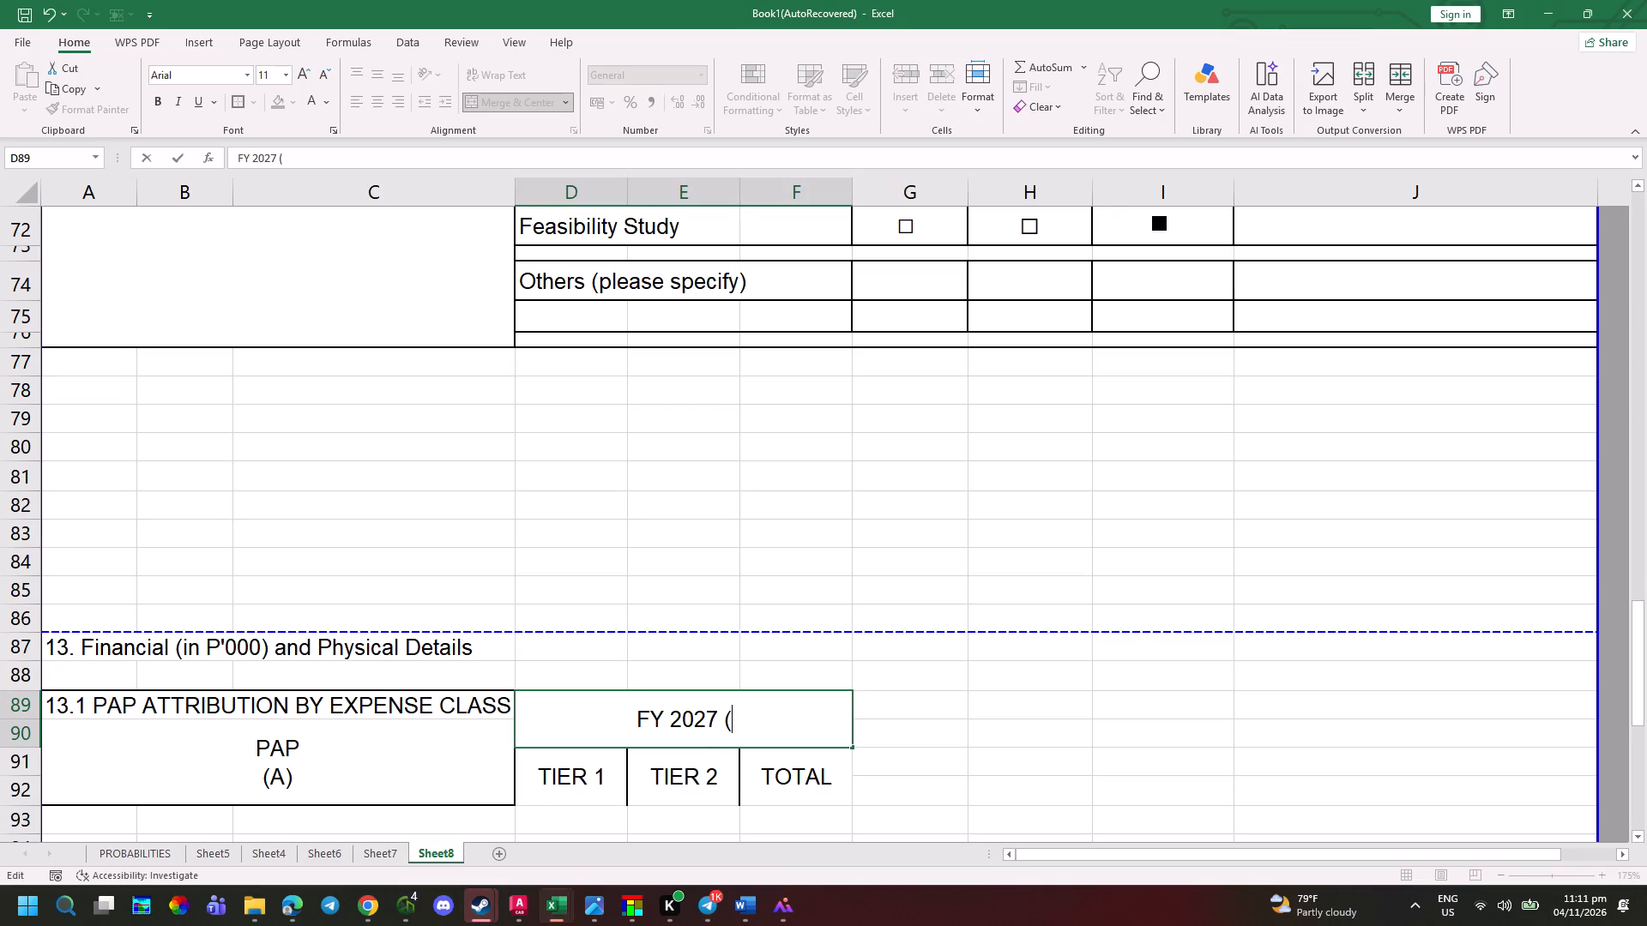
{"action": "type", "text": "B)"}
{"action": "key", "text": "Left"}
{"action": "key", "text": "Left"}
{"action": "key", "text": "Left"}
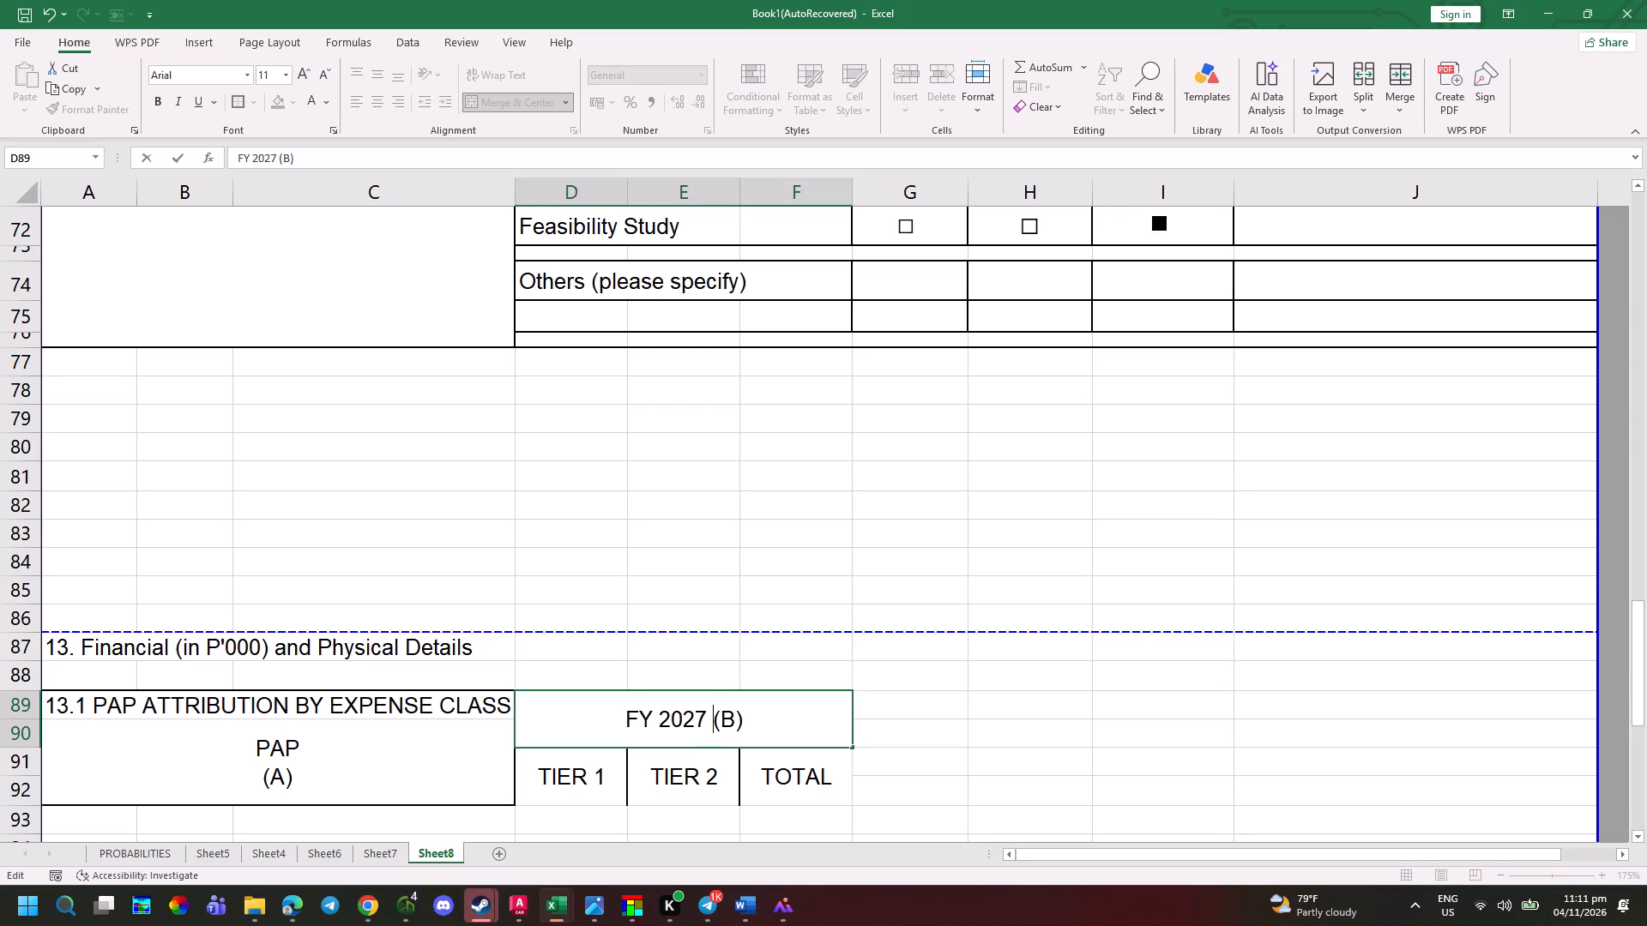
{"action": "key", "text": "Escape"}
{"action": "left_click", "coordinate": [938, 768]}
Append (B) to the FY 2027 heading in the merged D89:F90 cell.
{"action": "double_click", "coordinate": [769, 735]}
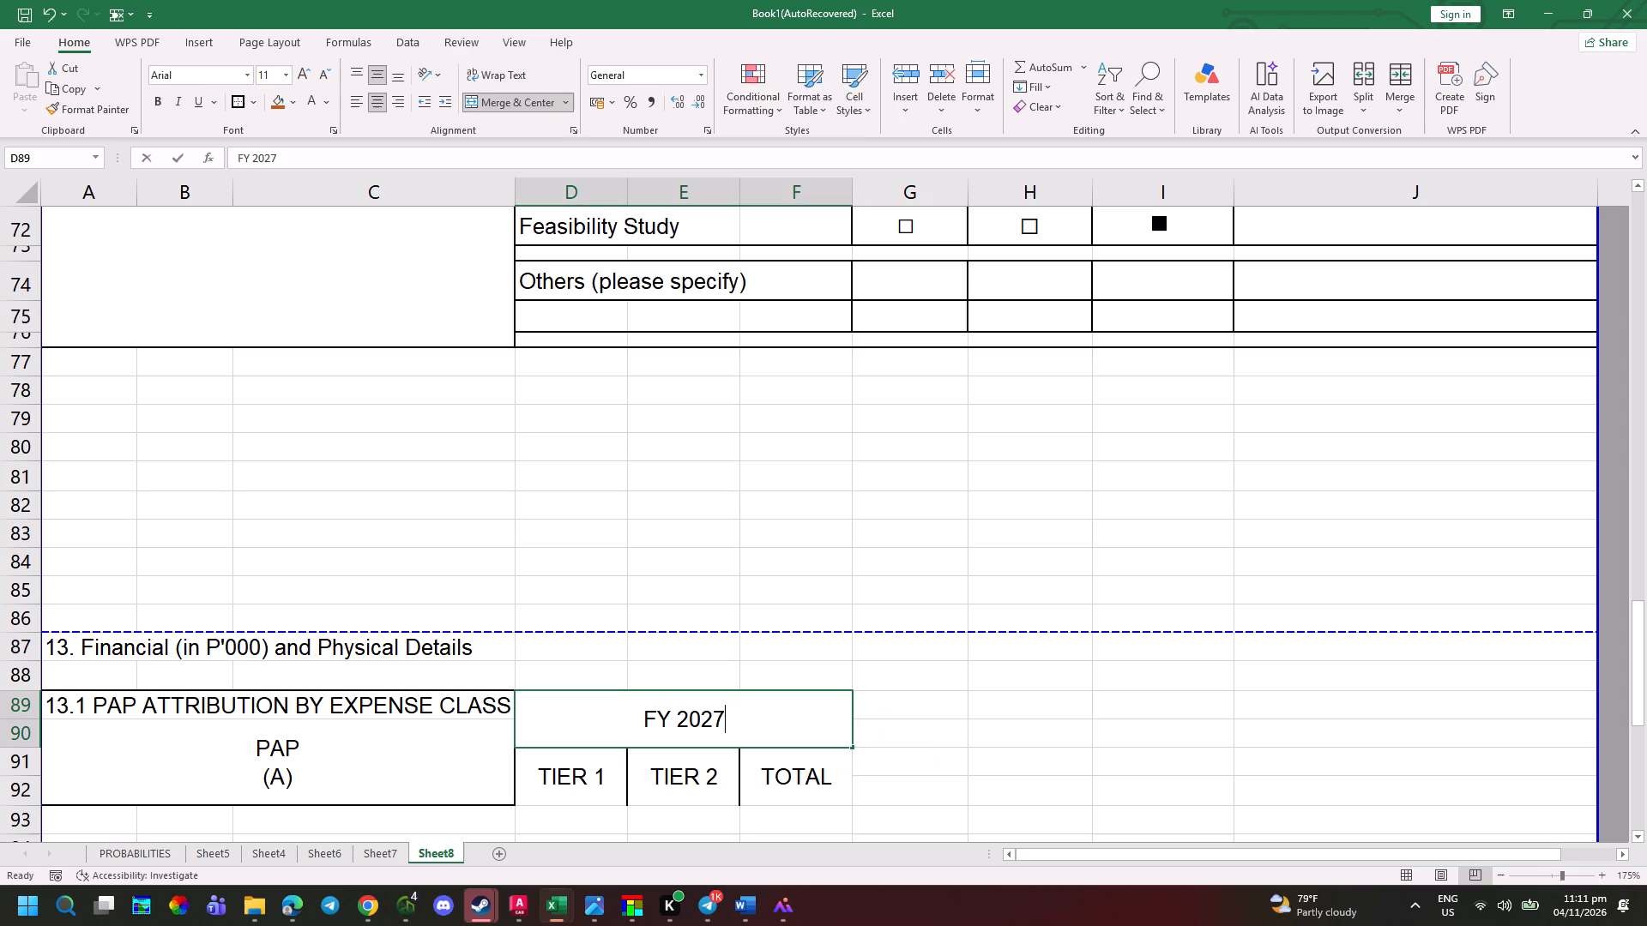
{"action": "key", "text": "space"}
{"action": "type", "text": "(B)"}
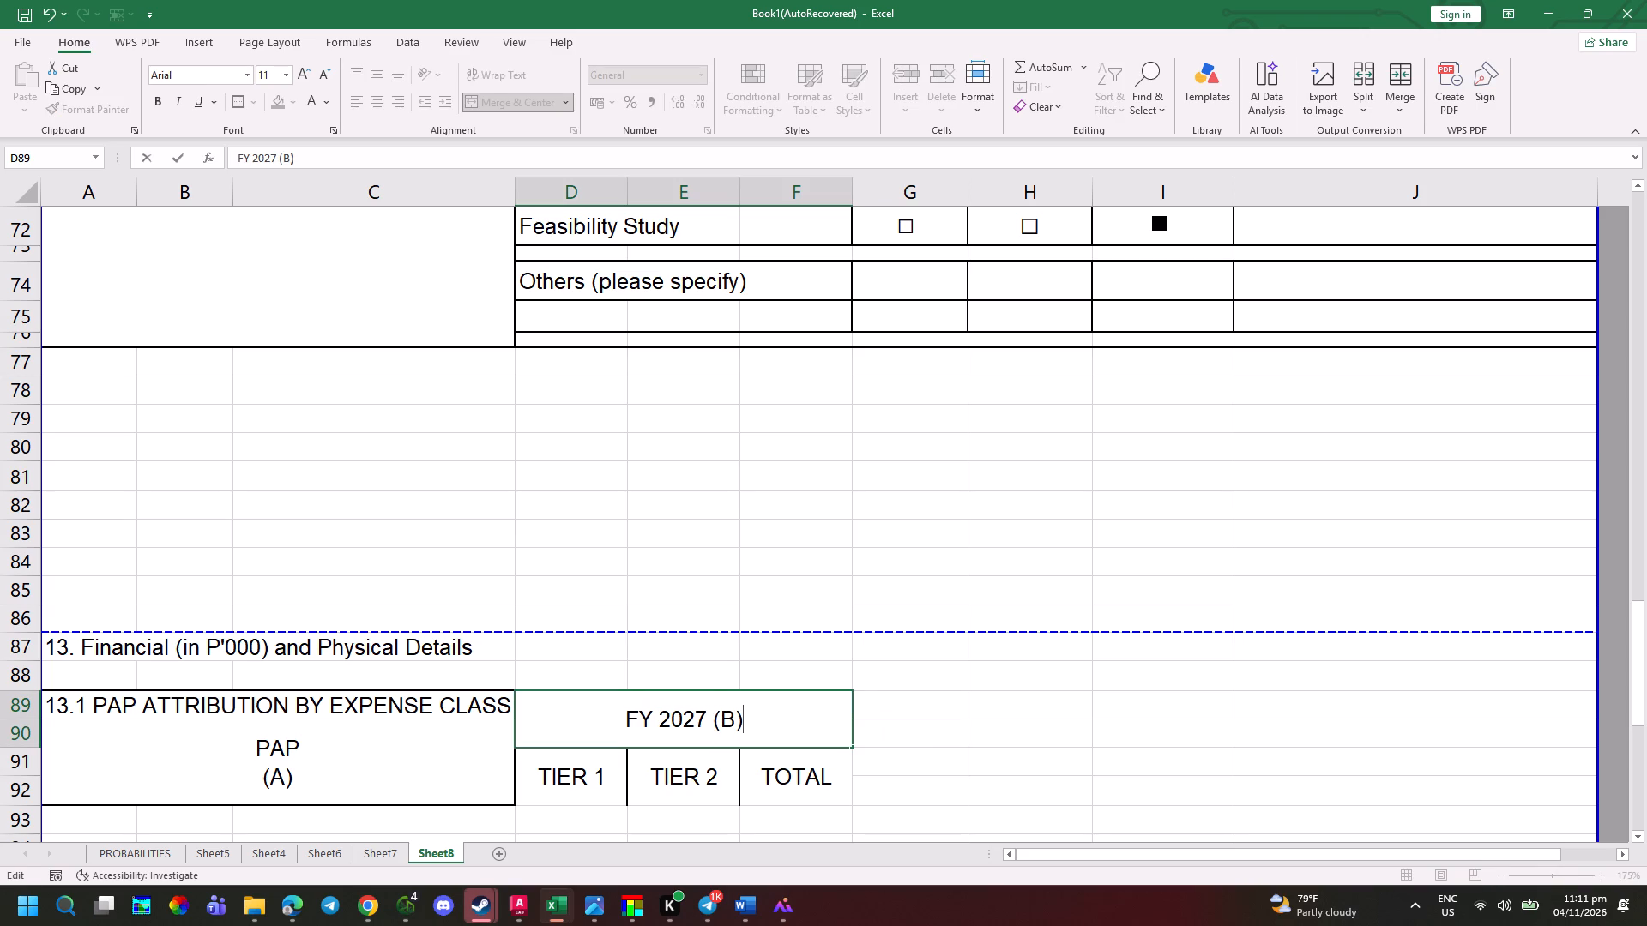
{"action": "key", "text": "Return"}
Wrap the text of the FY 2027 (B) heading and add spaces before (B) so it falls on a second line.
{"action": "left_click", "coordinate": [757, 743]}
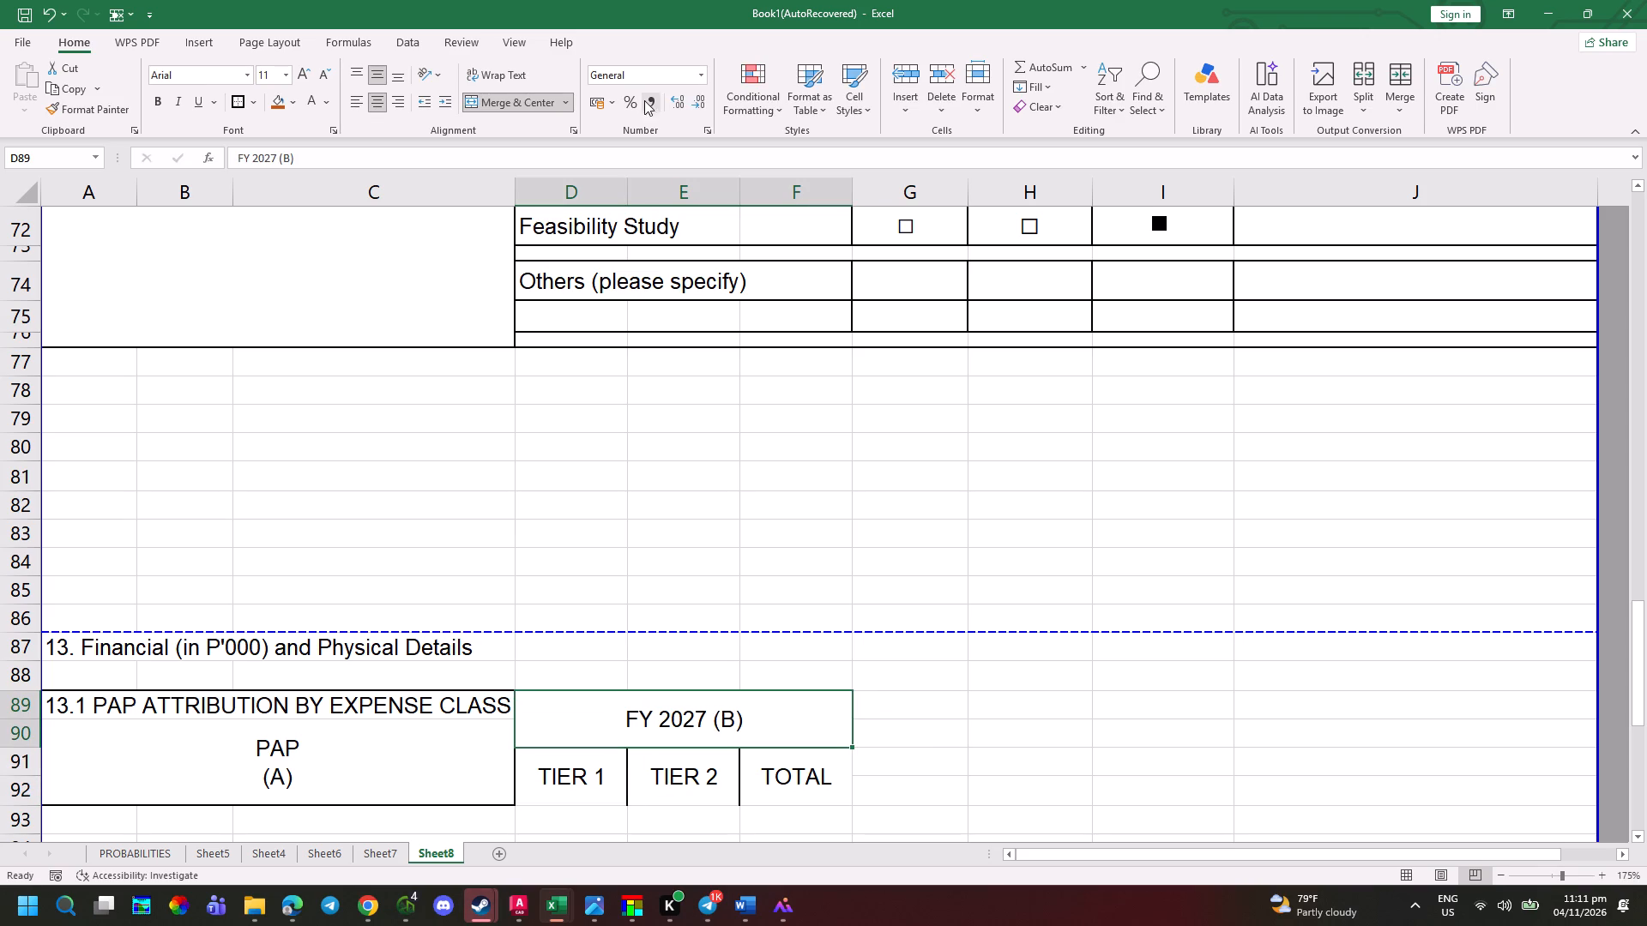
{"action": "double_click", "coordinate": [545, 81]}
{"action": "left_click", "coordinate": [534, 79]}
{"action": "left_click", "coordinate": [520, 76]}
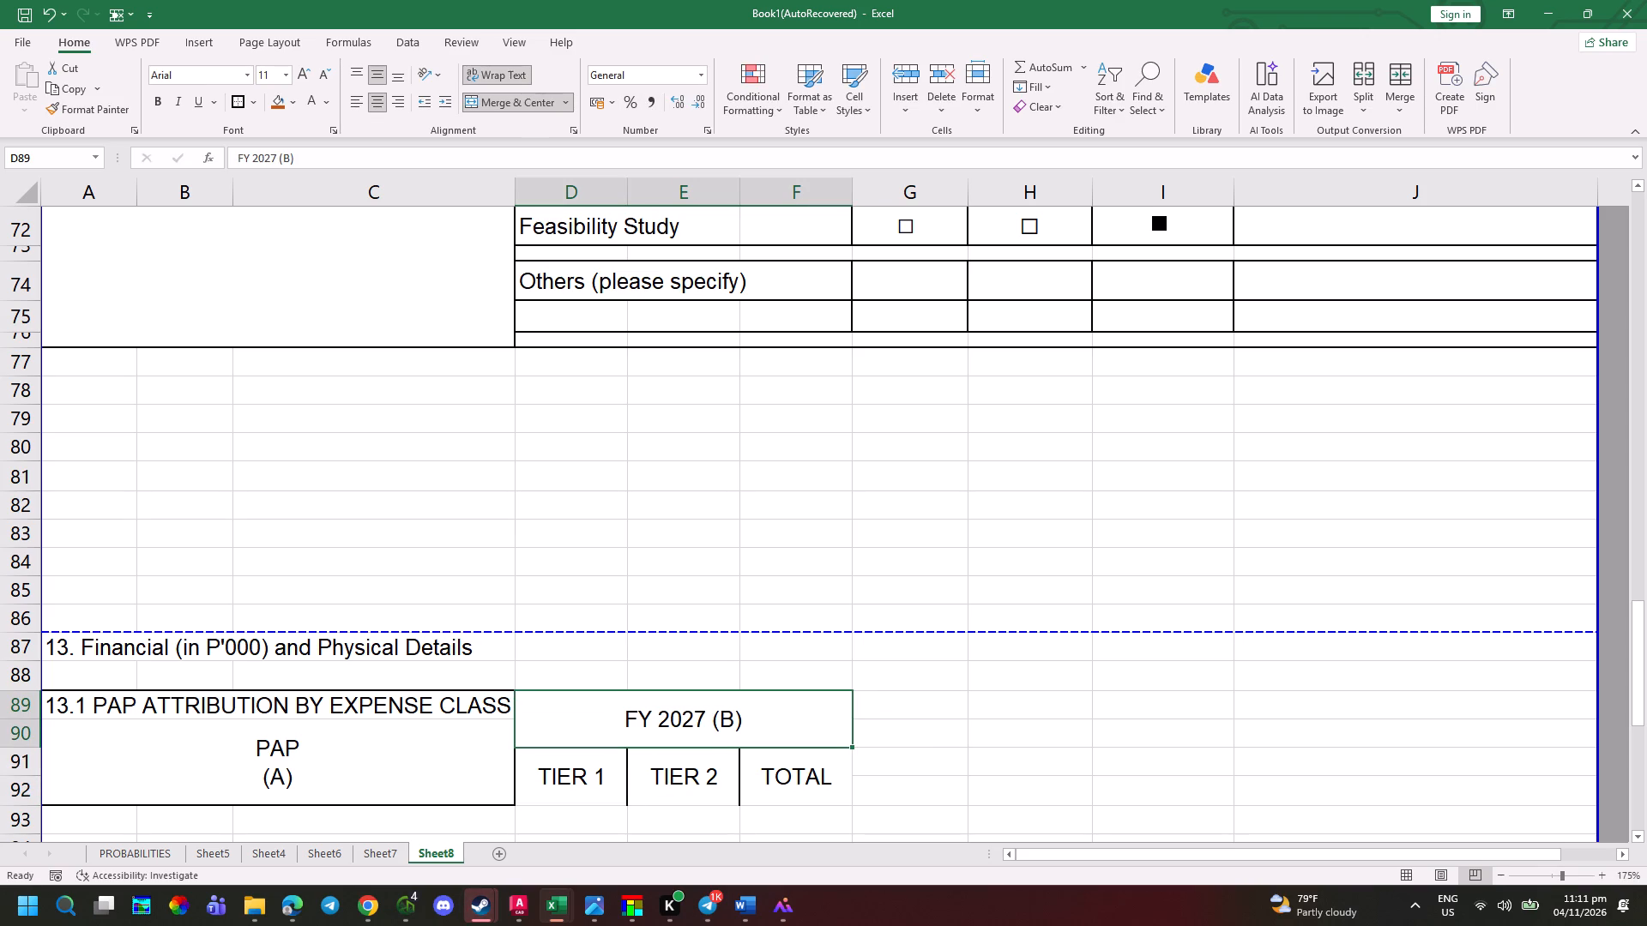
{"action": "left_click", "coordinate": [725, 733]}
{"action": "triple_click", "coordinate": [715, 725]}
{"action": "key", "text": "space"}
{"action": "key", "text": "space"}
{"action": "key", "text": "space"}
{"action": "key", "text": "space"}
{"action": "key", "text": "space"}
{"action": "key", "text": "space"}
{"action": "key", "text": "space"}
{"action": "key", "text": "space"}
{"action": "key", "text": "space"}
{"action": "key", "text": "space"}
{"action": "key", "text": "space"}
{"action": "key", "text": "space"}
{"action": "key", "text": "space"}
{"action": "key", "text": "space"}
{"action": "key", "text": "space"}
{"action": "key", "text": "space"}
{"action": "key", "text": "space"}
{"action": "key", "text": "space"}
{"action": "key", "text": "space"}
{"action": "key", "text": "space"}
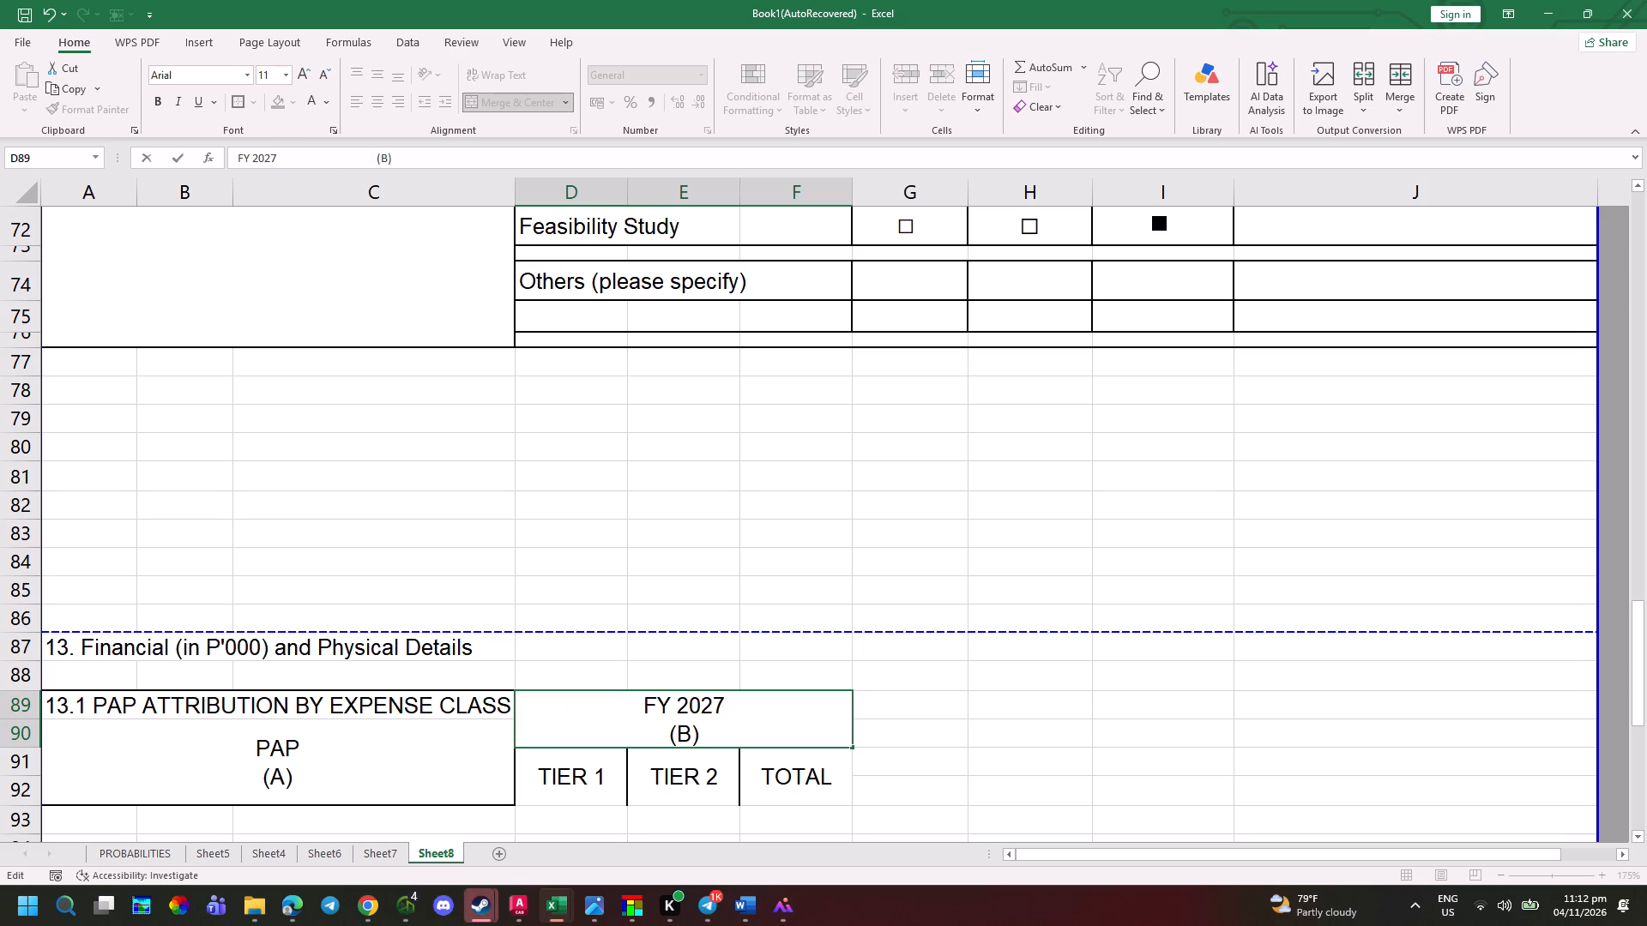
{"action": "left_click", "coordinate": [1145, 829]}
Check the photographed table, then apply outline borders to the FY 2027 heading and the TIER 1, TIER 2 and TOTAL cells.
{"action": "key", "text": "alt+Tab"}
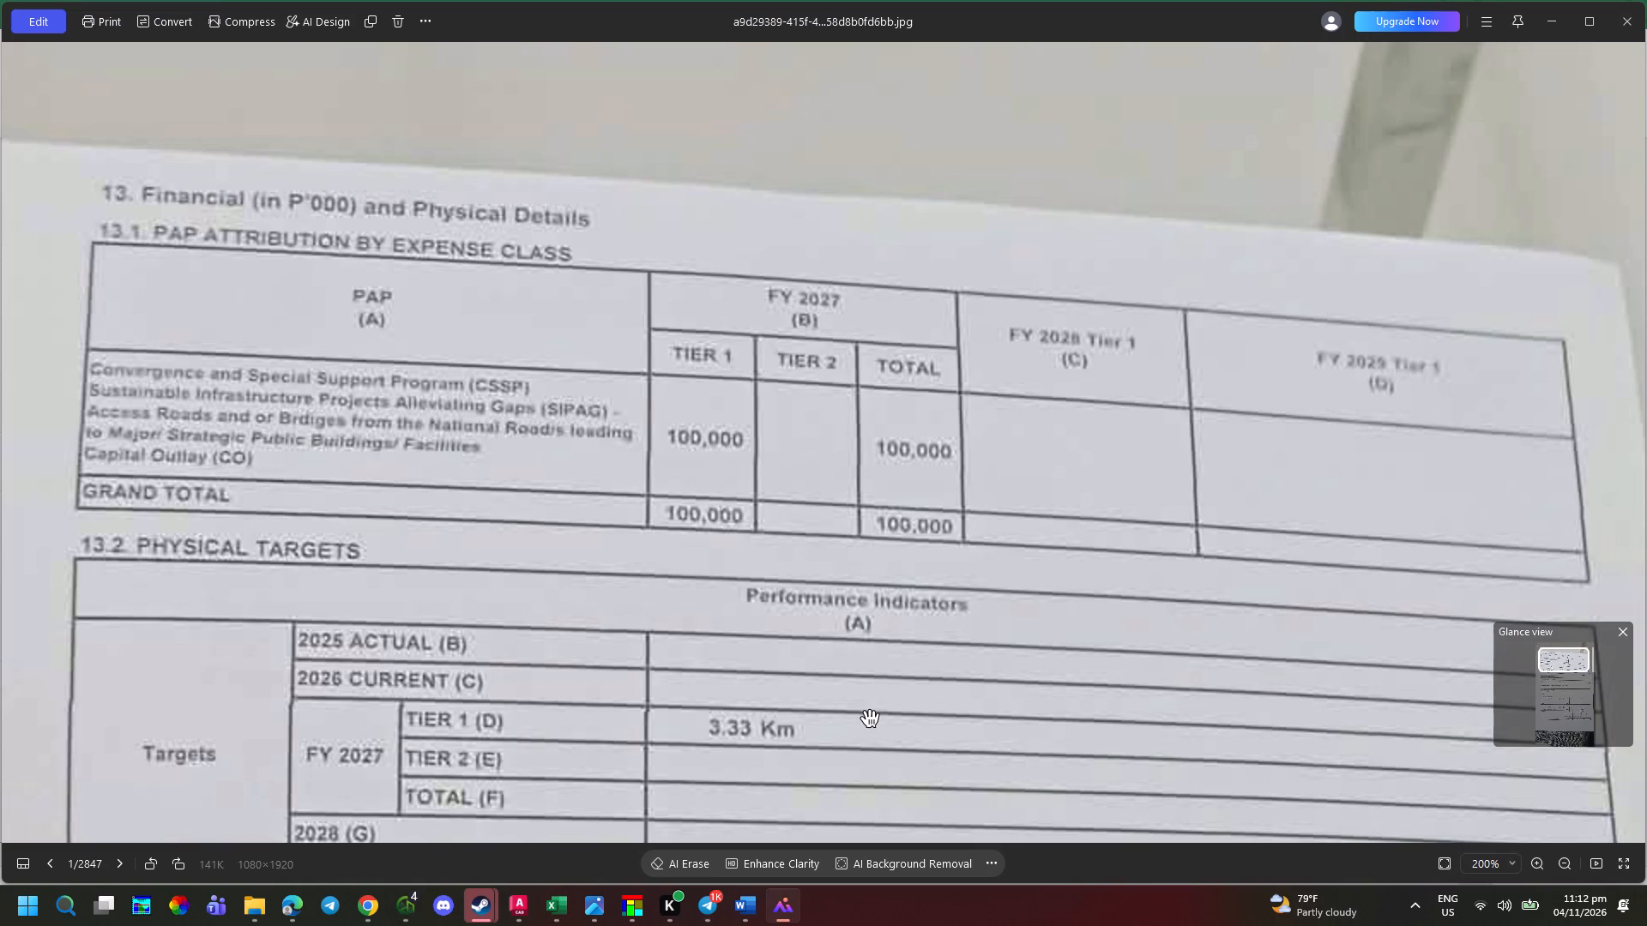
{"action": "key", "text": "alt+Tab"}
{"action": "scroll", "coordinate": [708, 664], "scroll_direction": "down", "scroll_amount": 2, "text": "ctrl"}
{"action": "scroll", "coordinate": [633, 683], "scroll_direction": "down", "scroll_amount": 1}
{"action": "left_click", "coordinate": [547, 532]}
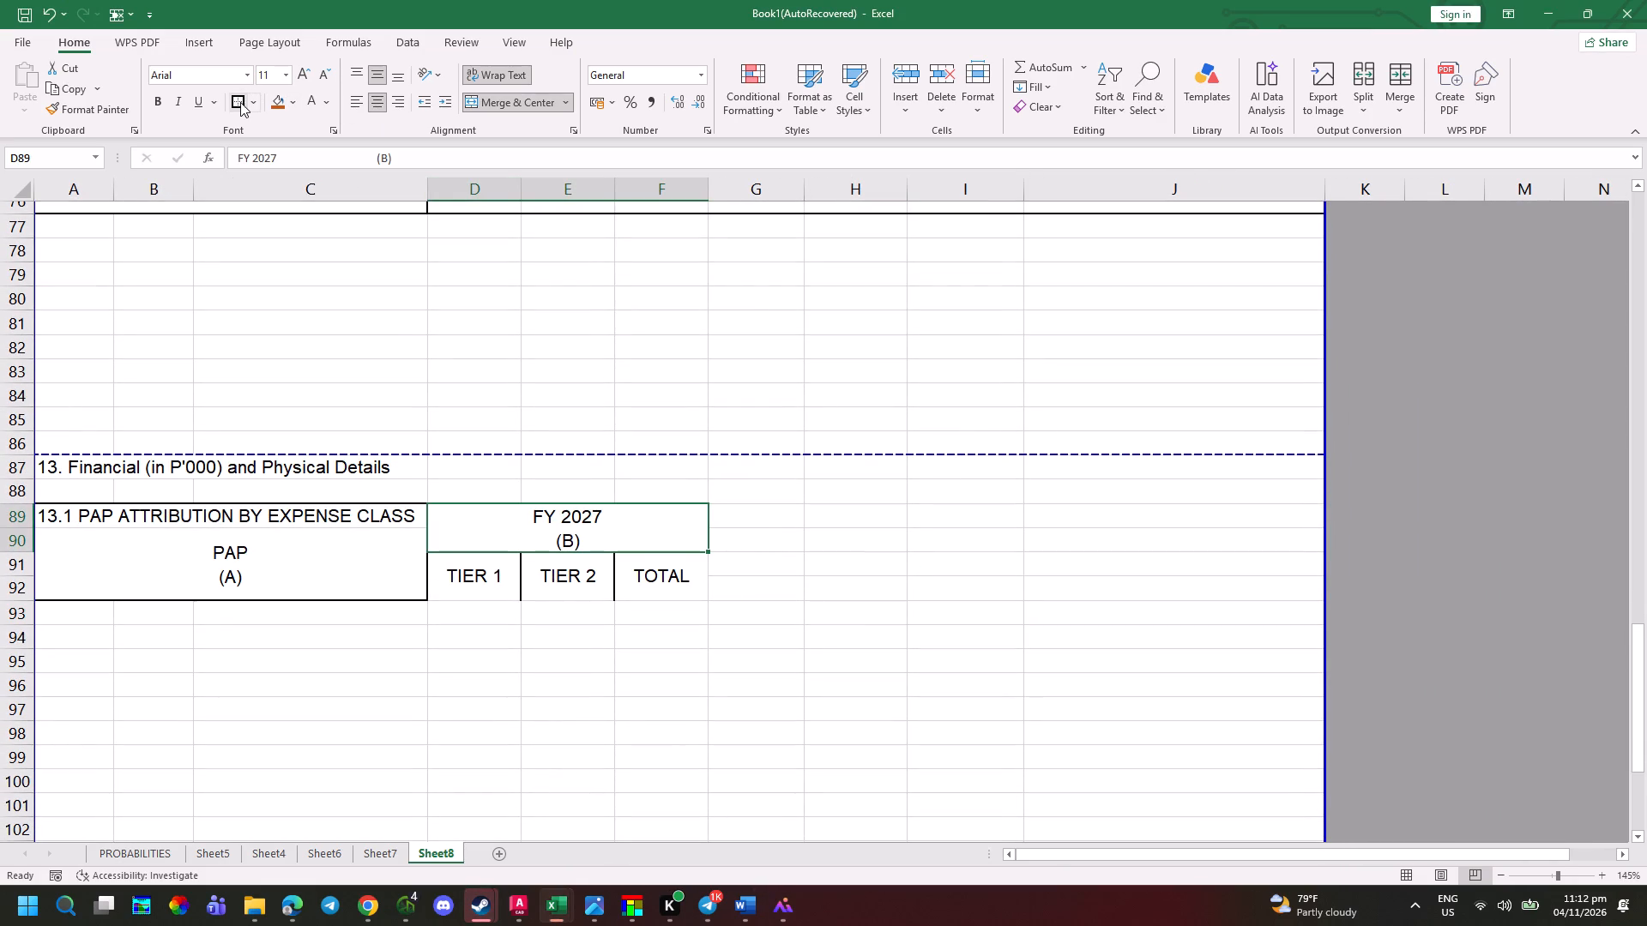
{"action": "left_click", "coordinate": [240, 102]}
{"action": "key", "text": "Down"}
{"action": "left_click", "coordinate": [240, 102]}
{"action": "key", "text": "Right"}
{"action": "left_click", "coordinate": [240, 102]}
{"action": "key", "text": "Right"}
{"action": "left_click", "coordinate": [240, 102]}
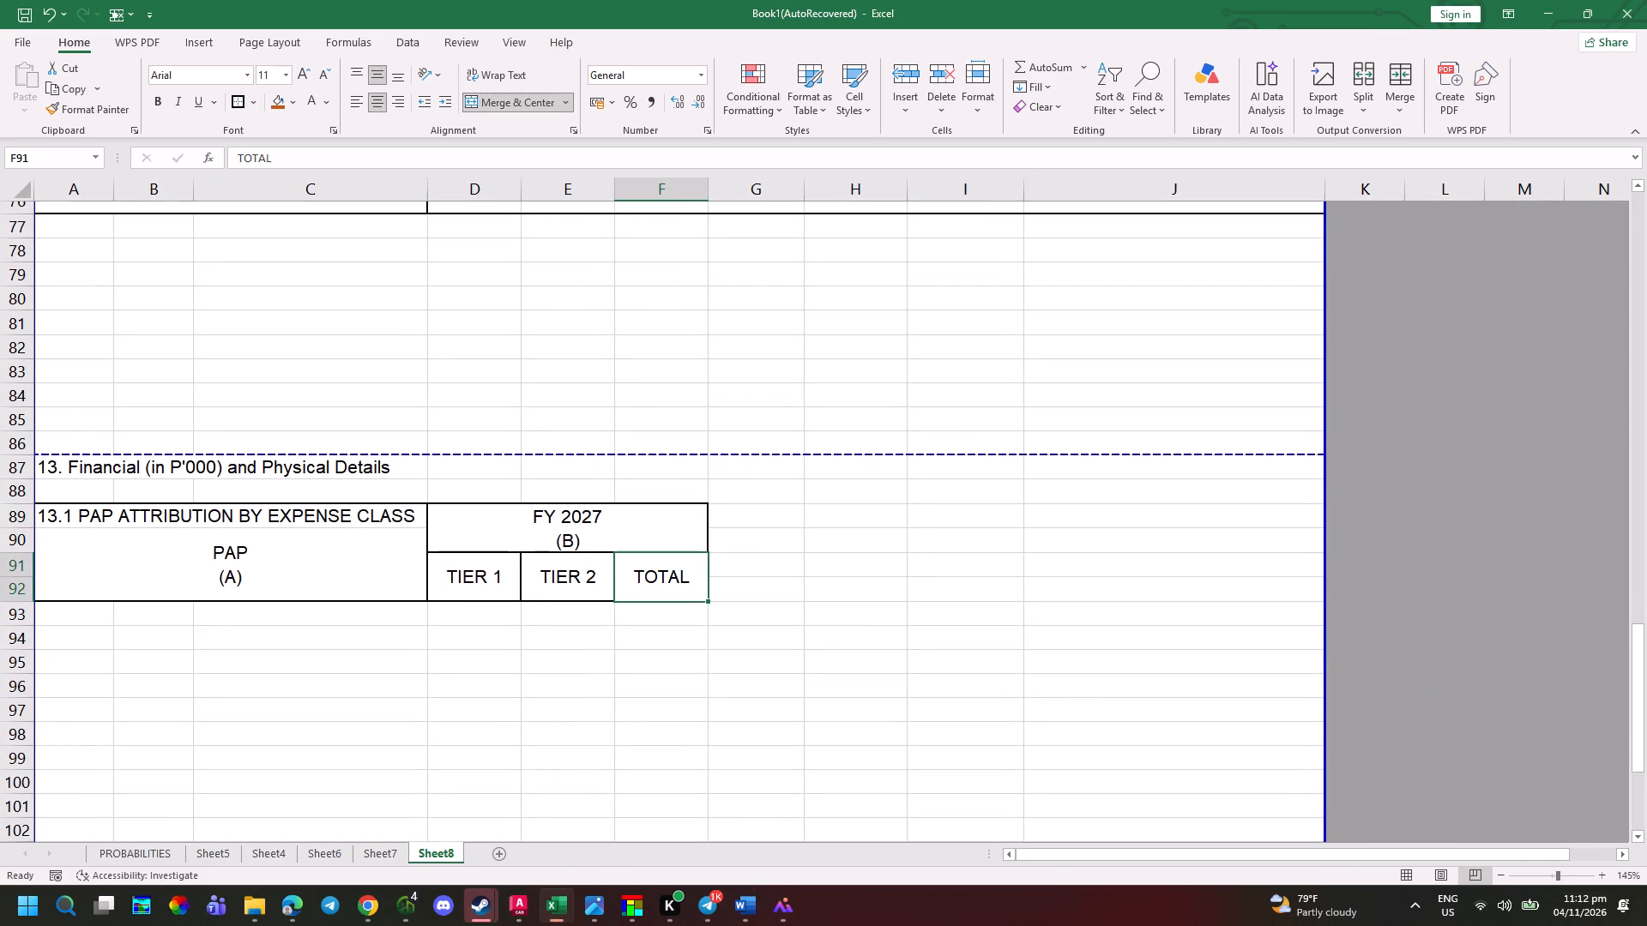
Following the photographed table, merge and center G89:H90 beside FY 2027 and enter the heading FY 2028 Tier 1 (C).
{"action": "key", "text": "alt+Tab"}
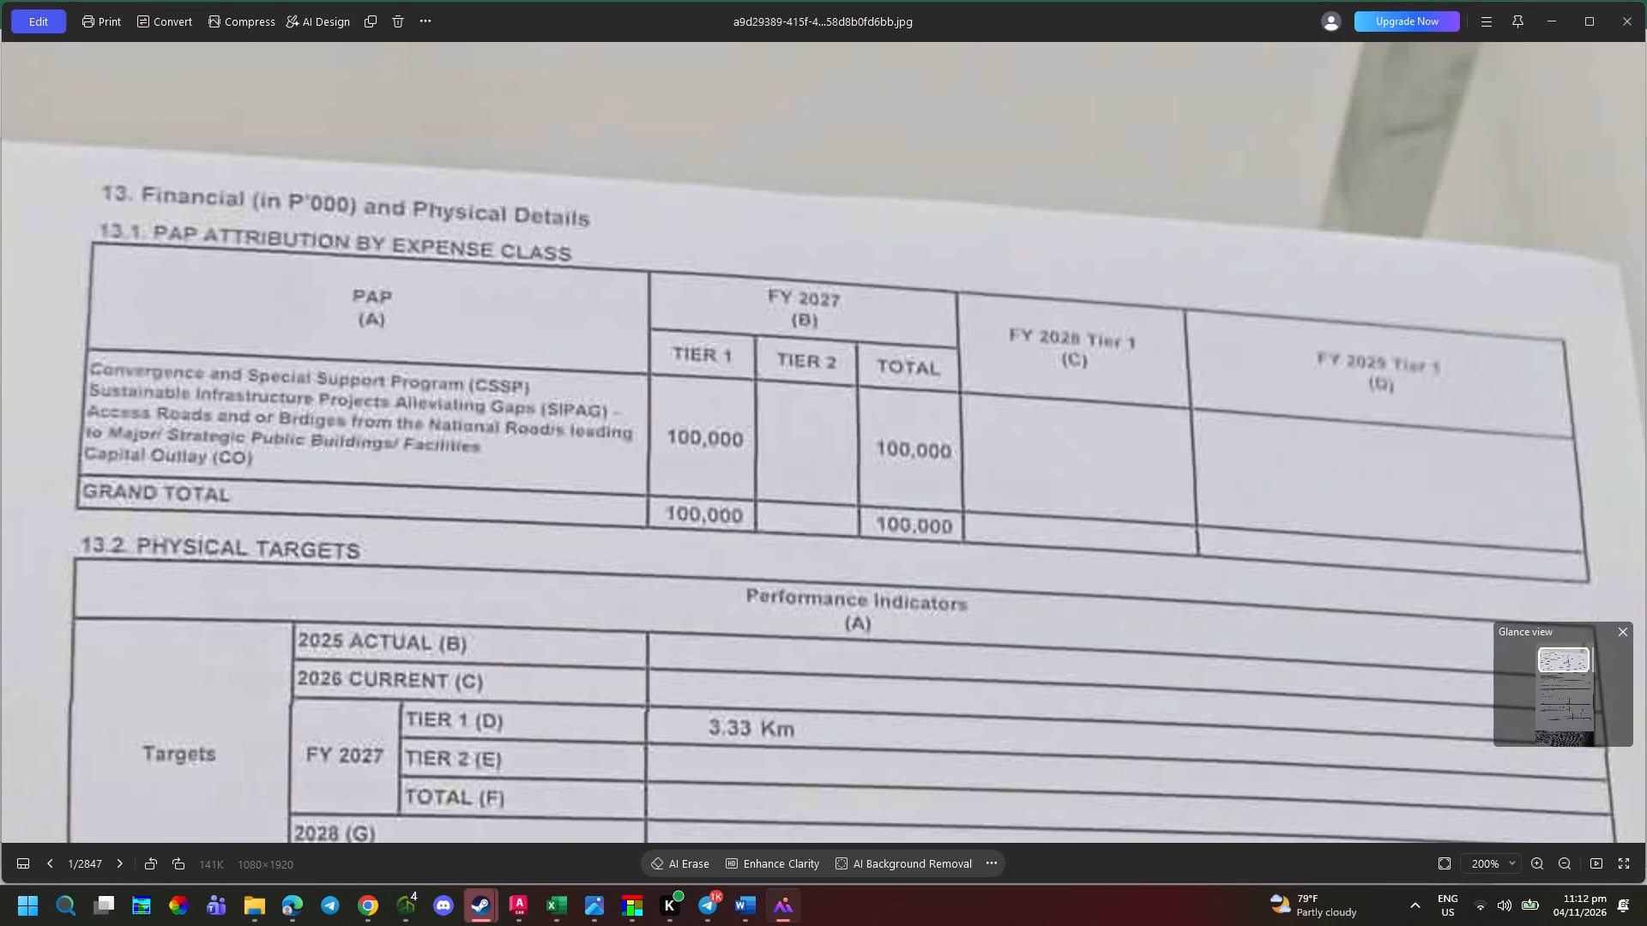
{"action": "key", "text": "alt+Tab"}
{"action": "left_click_drag", "start_coordinate": [757, 505], "coordinate": [864, 536]}
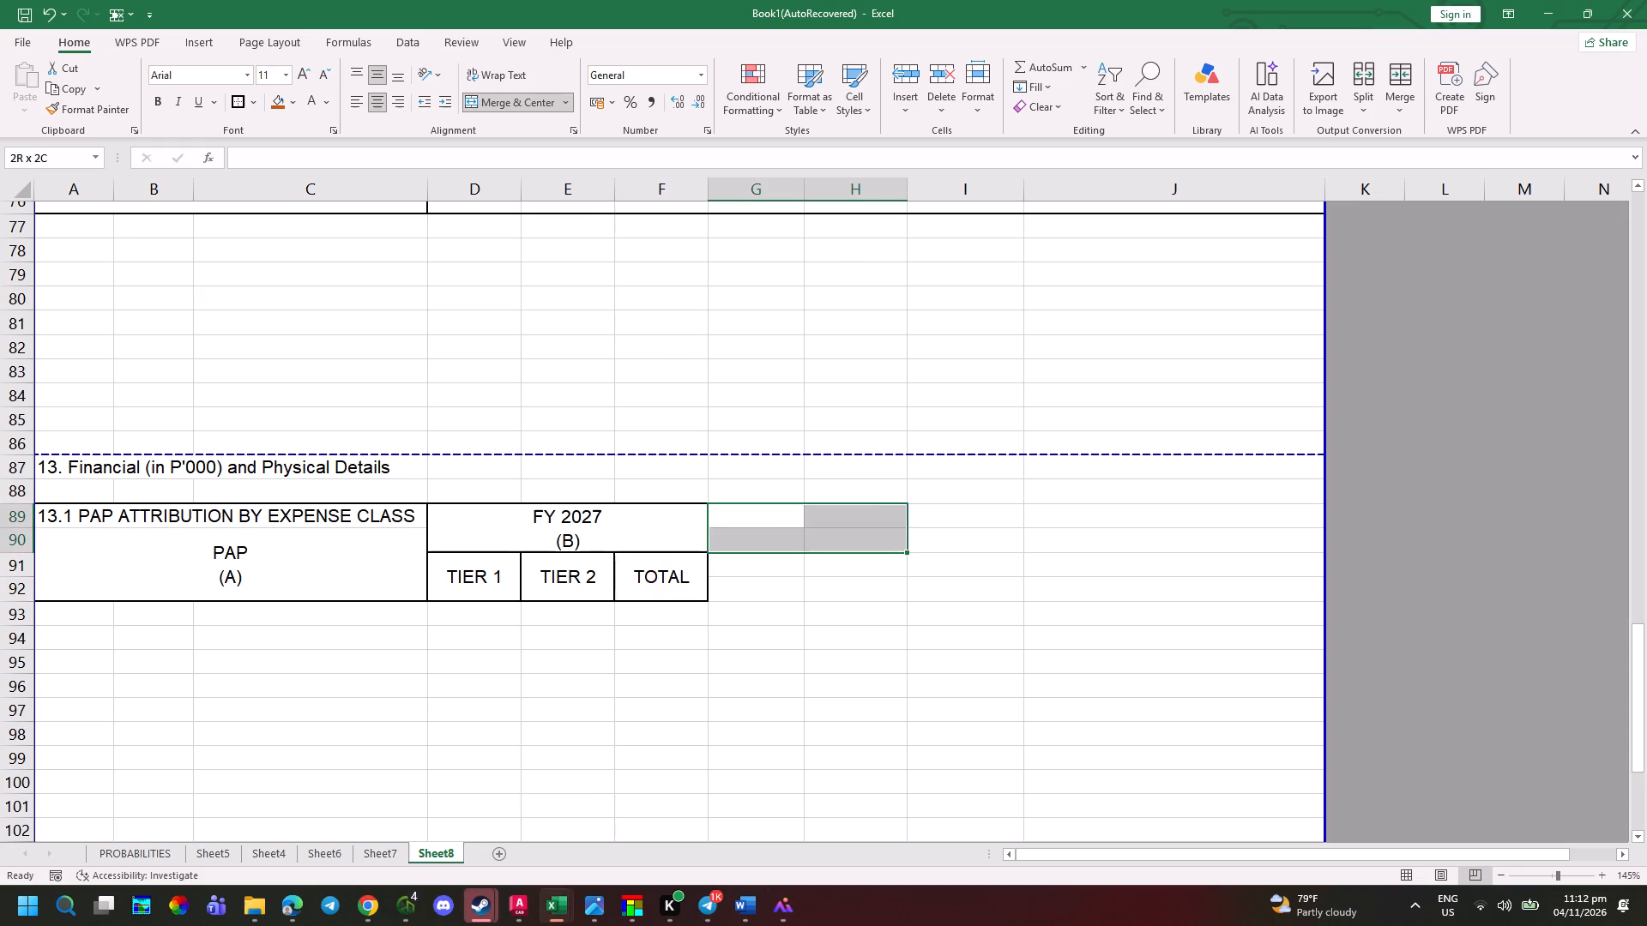
{"action": "left_click_drag", "start_coordinate": [864, 536], "coordinate": [914, 532]}
{"action": "key", "text": "alt+Tab"}
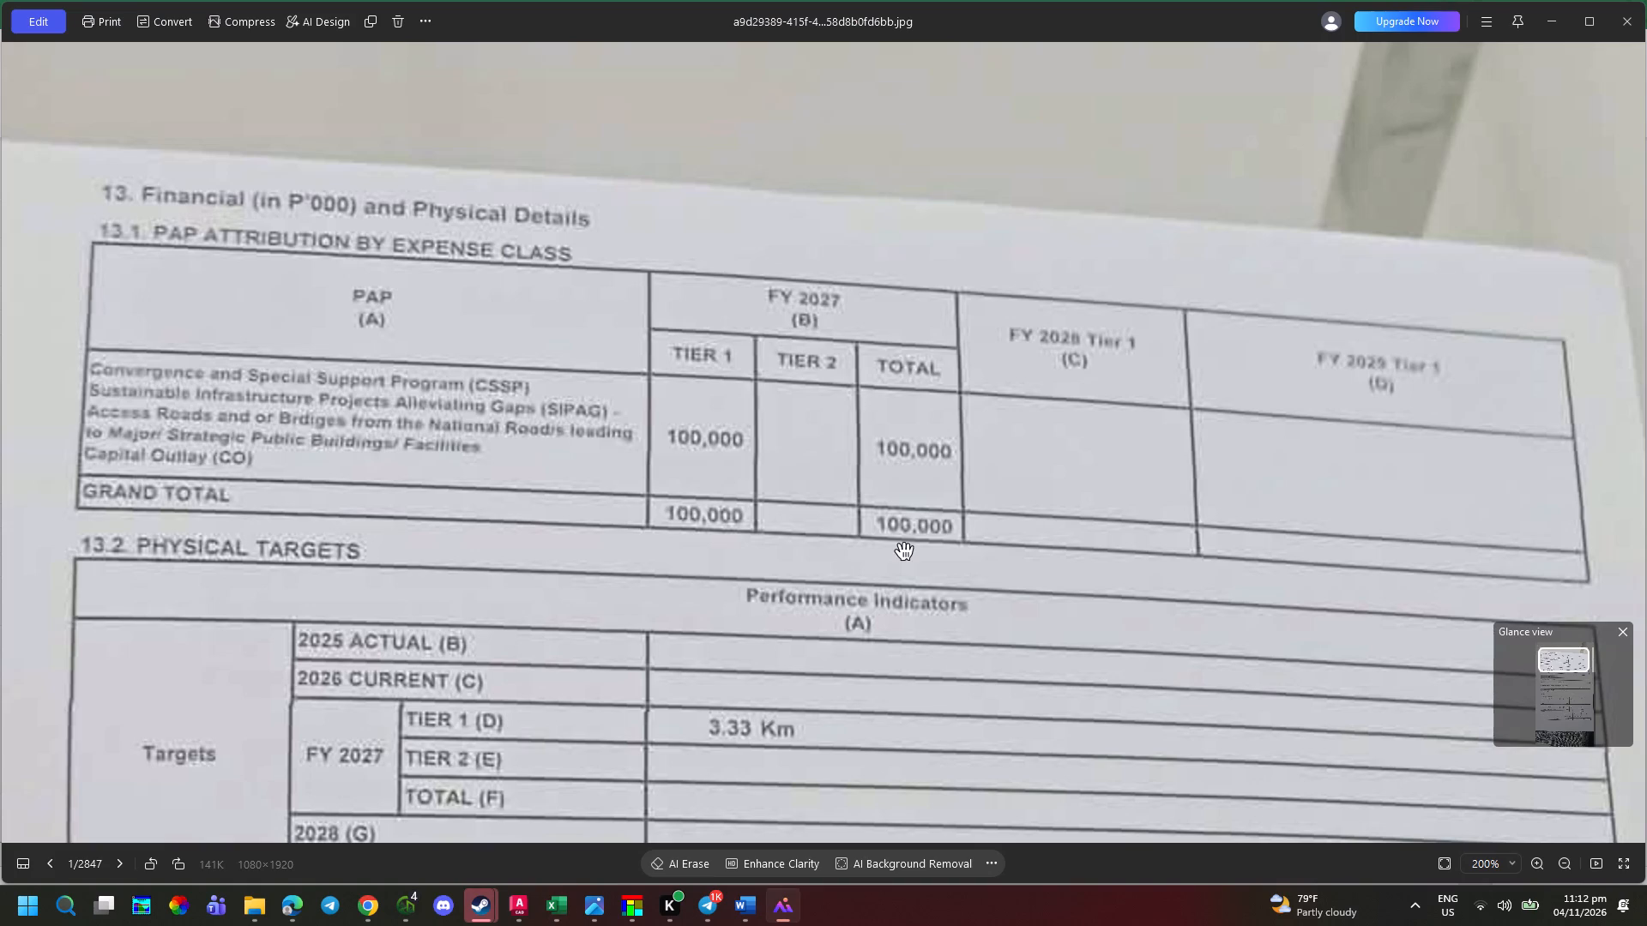
{"action": "key", "text": "alt+Tab"}
{"action": "left_click", "coordinate": [889, 634]}
{"action": "left_click_drag", "start_coordinate": [773, 514], "coordinate": [878, 531]}
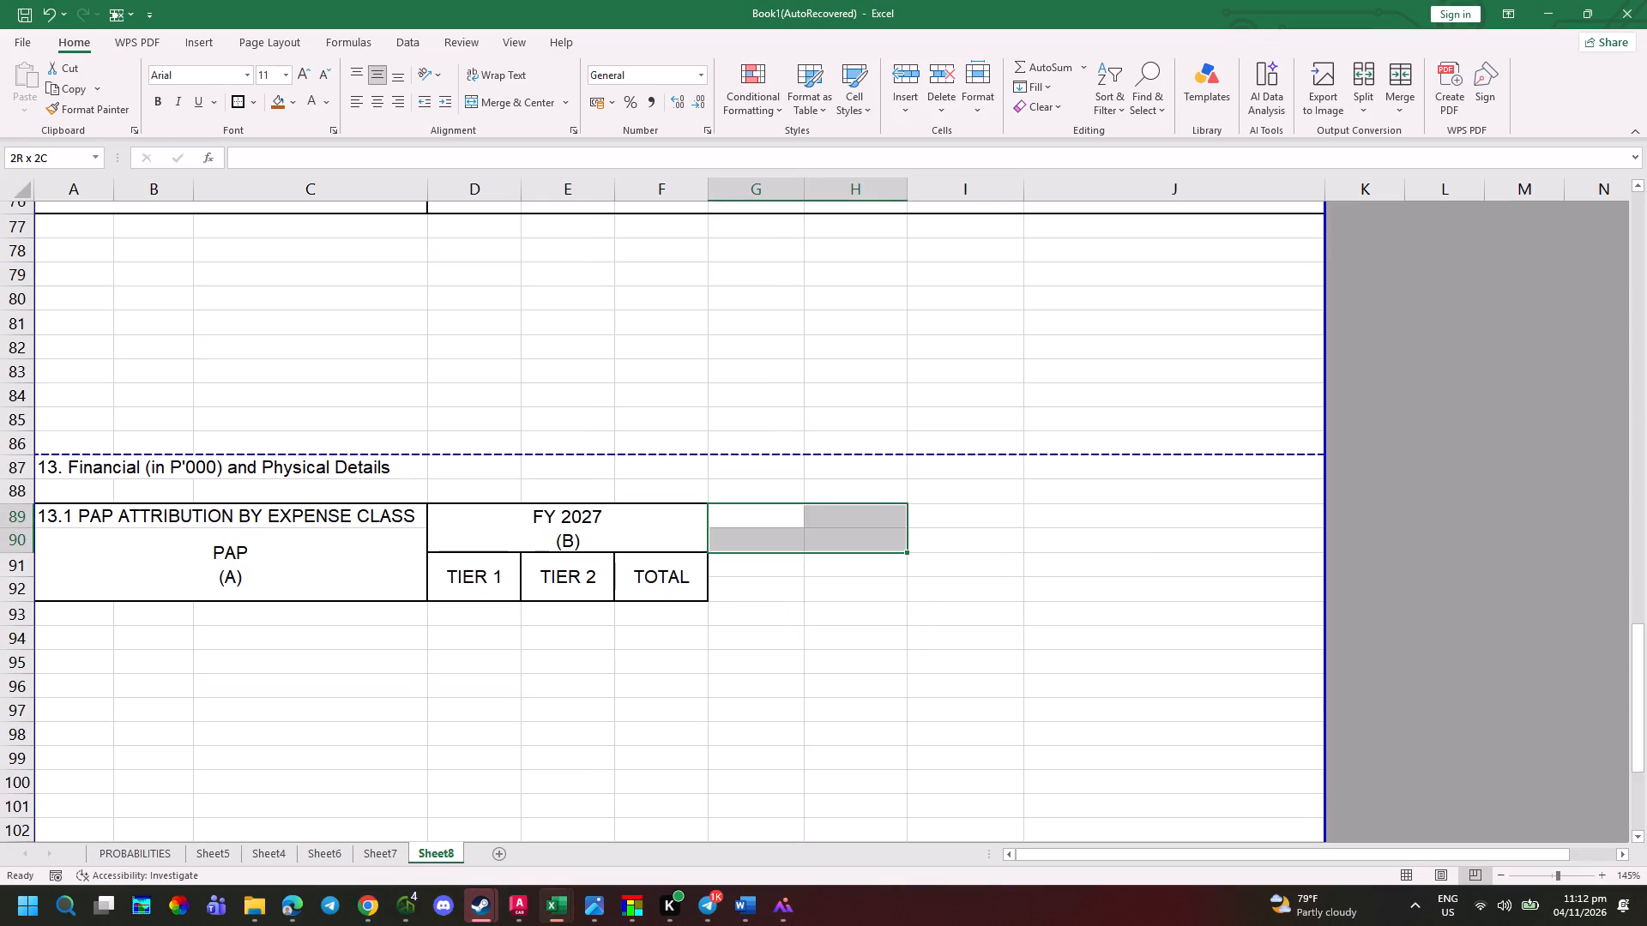
{"action": "left_click_drag", "start_coordinate": [878, 531], "coordinate": [882, 532]}
{"action": "key", "text": "alt+Tab"}
{"action": "key", "text": "alt+Tab"}
{"action": "left_click", "coordinate": [543, 93]}
{"action": "key", "text": "g"}
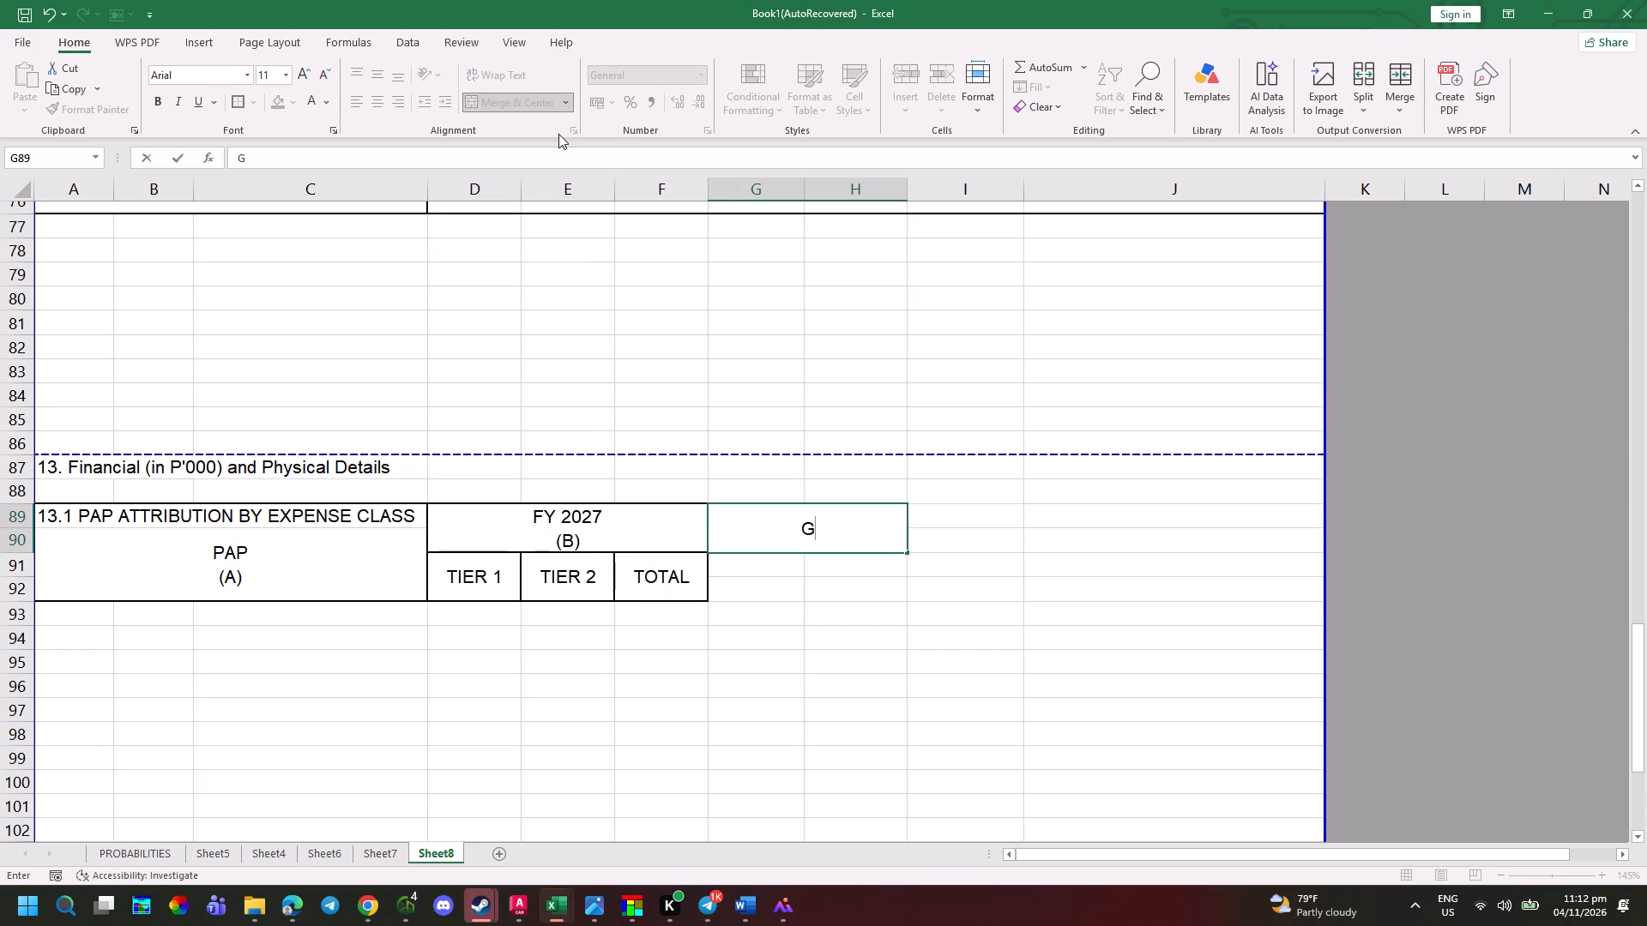
{"action": "key", "text": "BackSpace"}
{"action": "type", "text": "FY 2028"}
{"action": "key", "text": "space"}
{"action": "key", "text": "alt+Tab"}
{"action": "key", "text": "alt+Tab"}
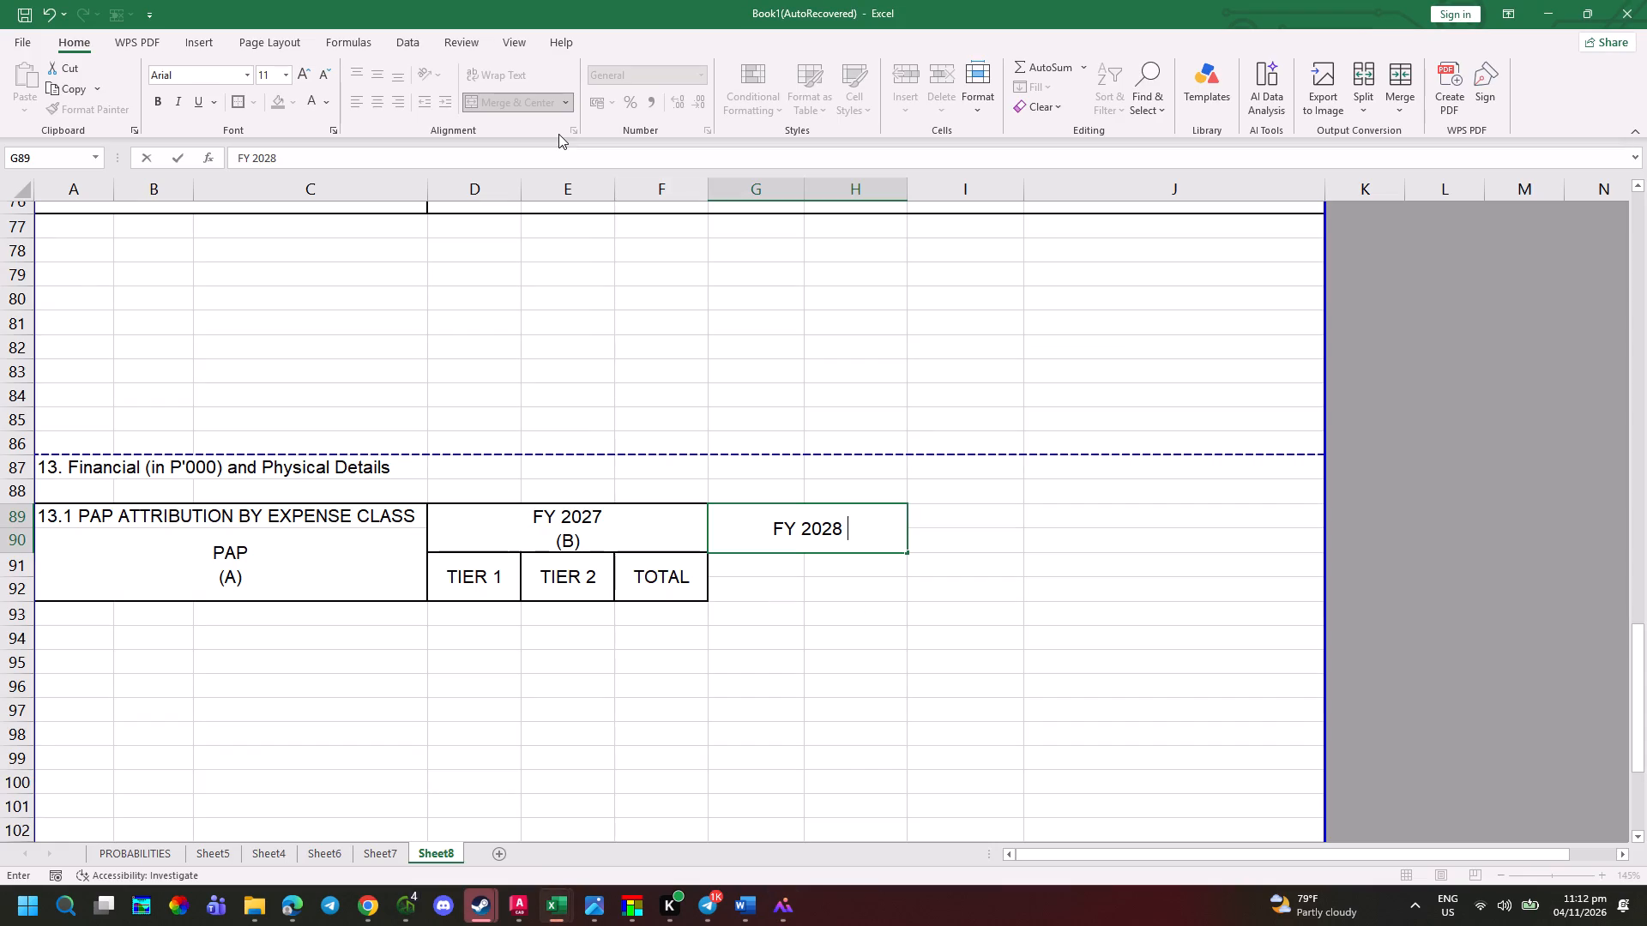
{"action": "key", "text": "t"}
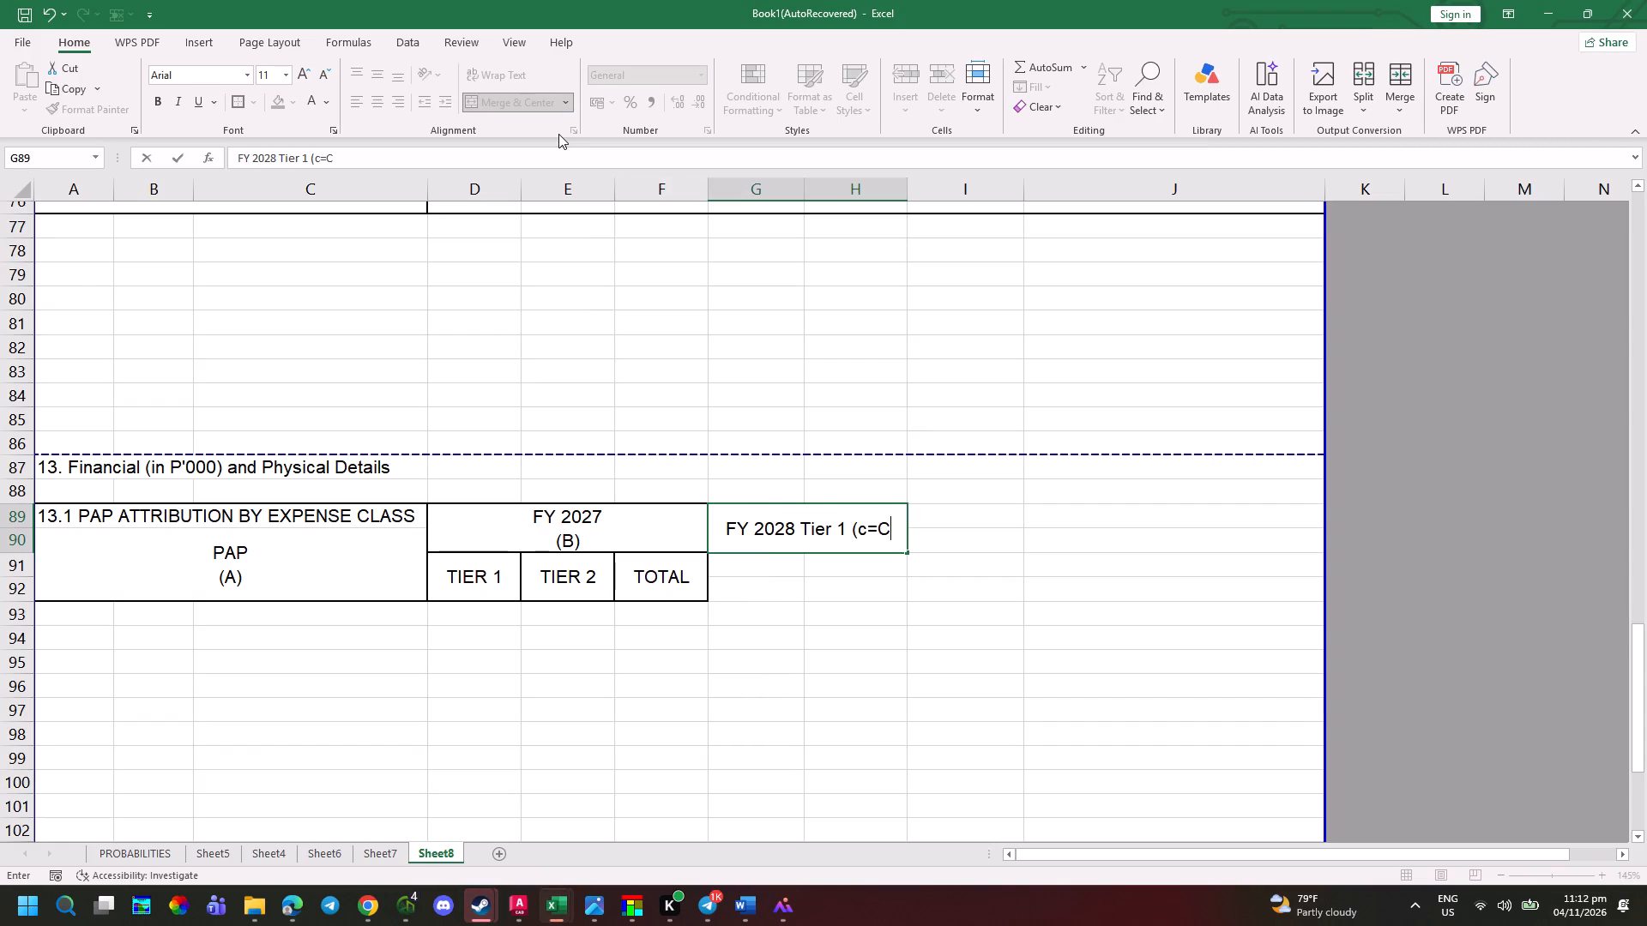
{"action": "key", "text": "BackSpace"}
{"action": "key", "text": "BackSpace"}
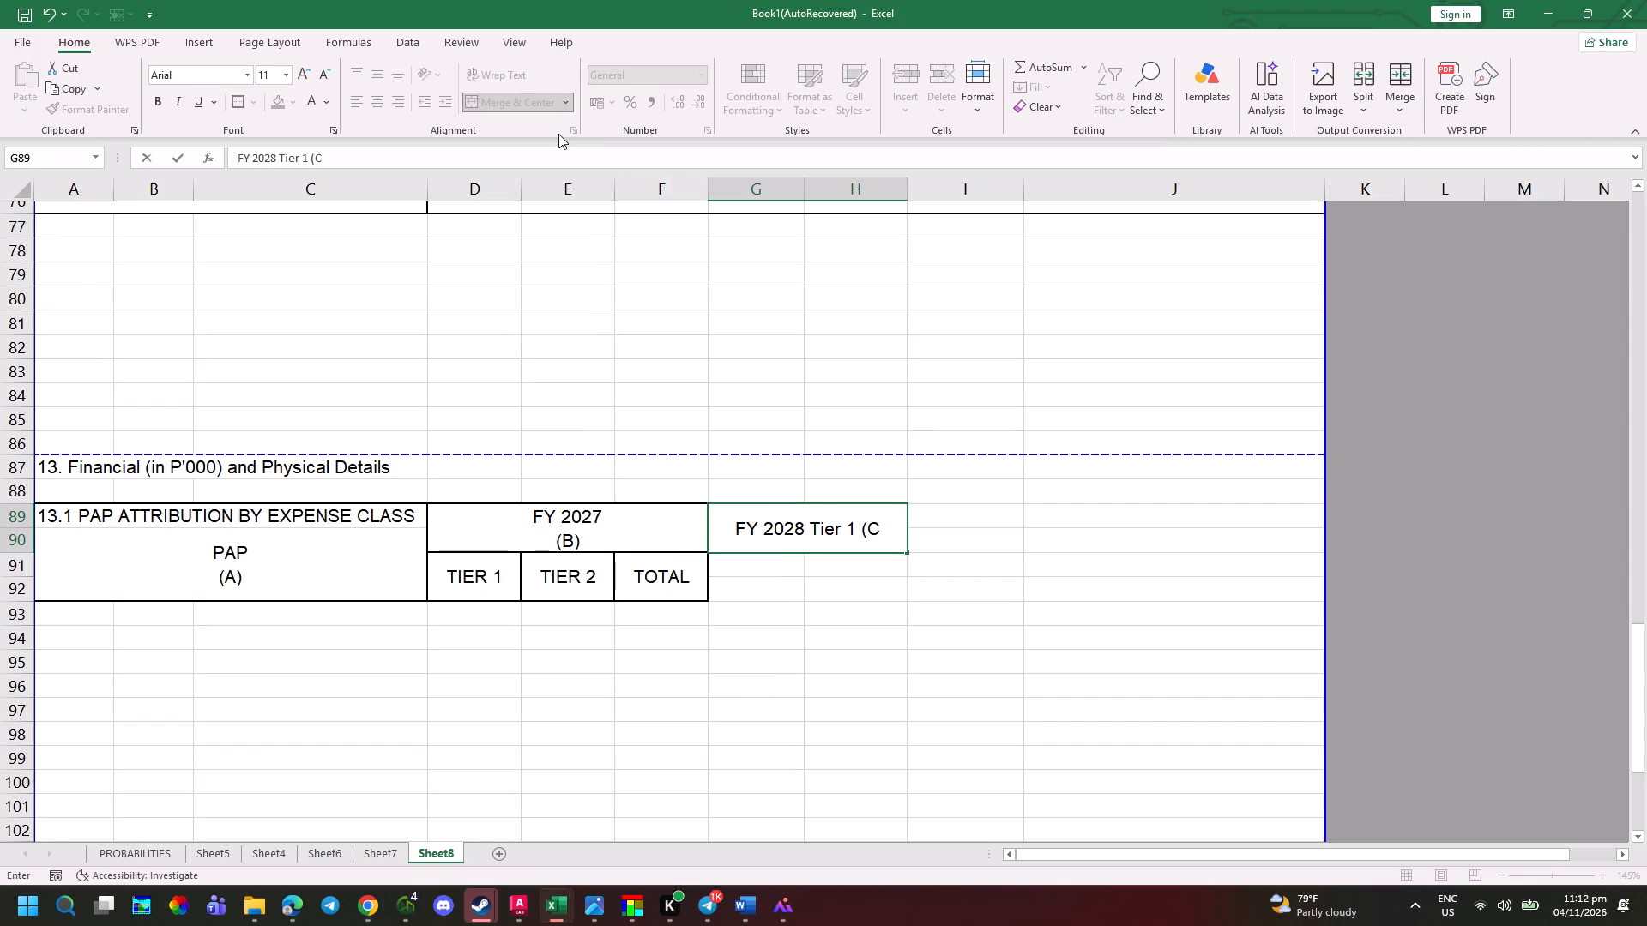
{"action": "key", "text": "shift+parenright"}
{"action": "key", "text": "Left"}
{"action": "key", "text": "Left"}
{"action": "key", "text": "Left"}
{"action": "key", "text": "Right"}
{"action": "key", "text": "Right"}
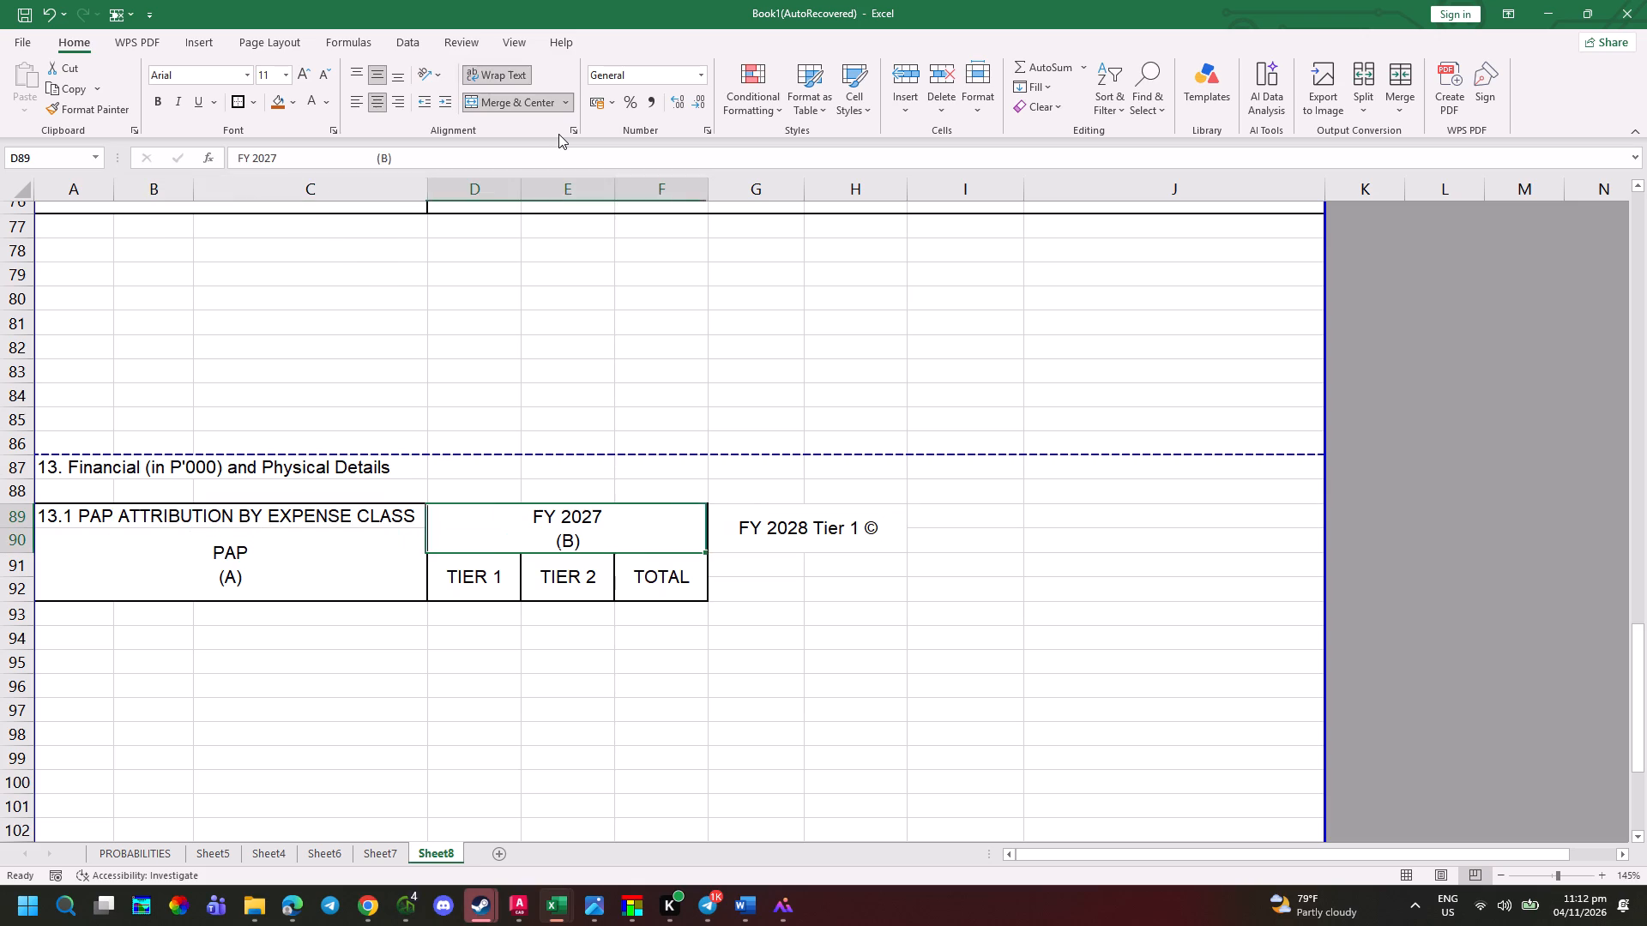
Replace the © symbol in the FY 2028 Tier 1 heading with (C).
{"action": "key", "text": "Right"}
{"action": "left_click", "coordinate": [361, 147]}
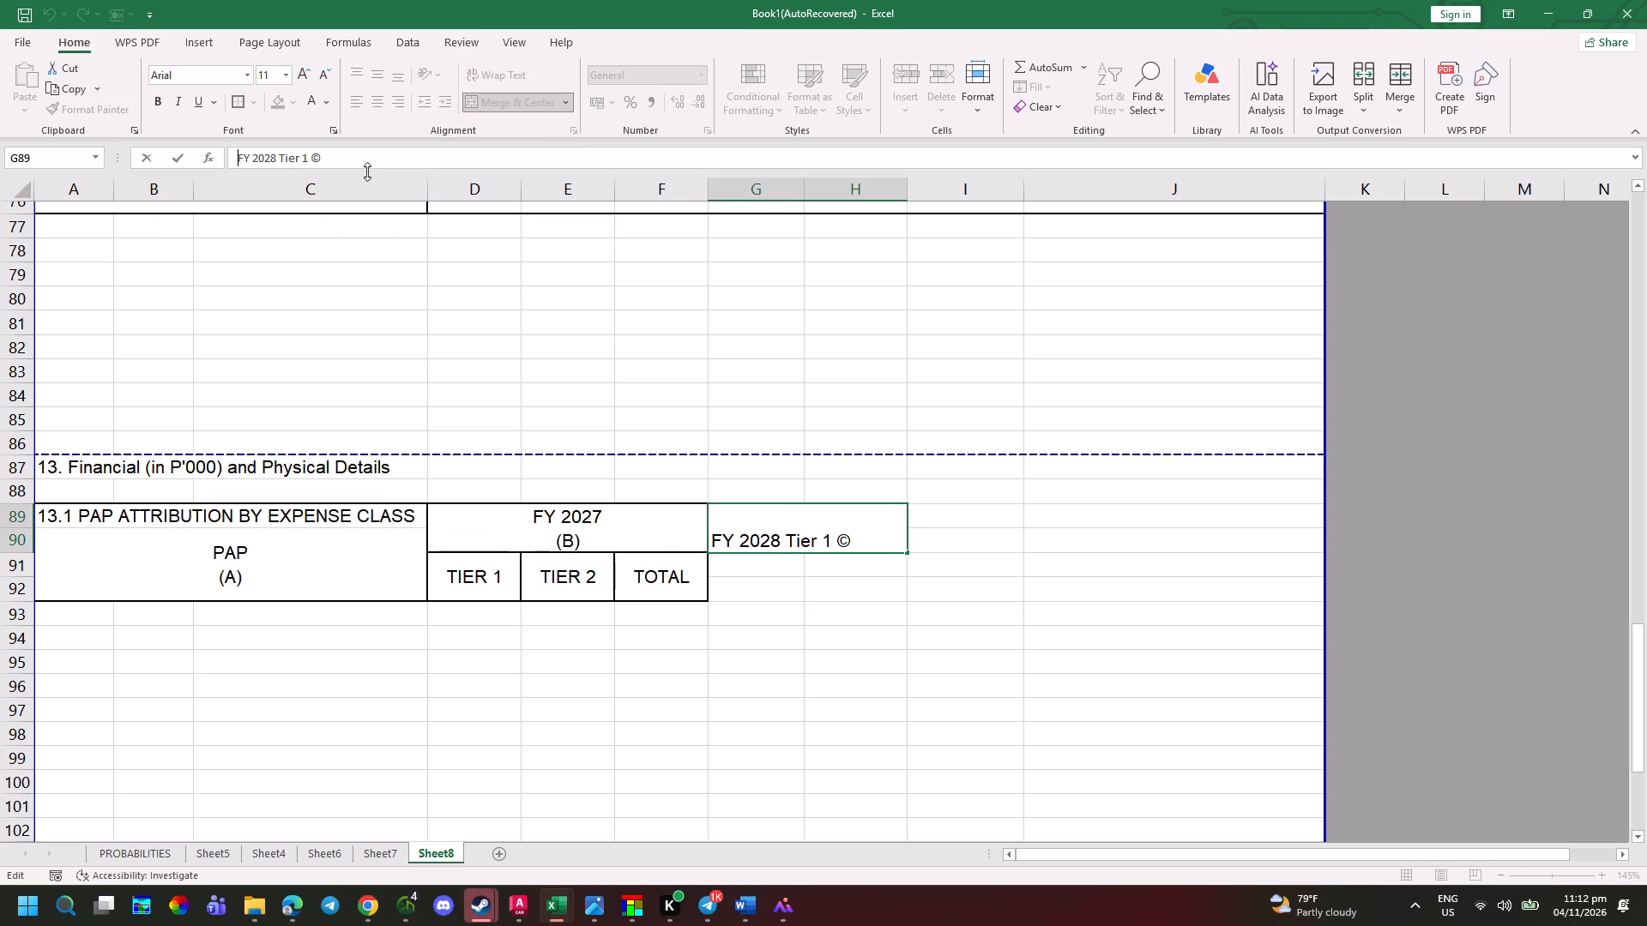
{"action": "left_click", "coordinate": [367, 161]}
{"action": "key", "text": "BackSpace"}
{"action": "key", "text": "shift+parenleft"}
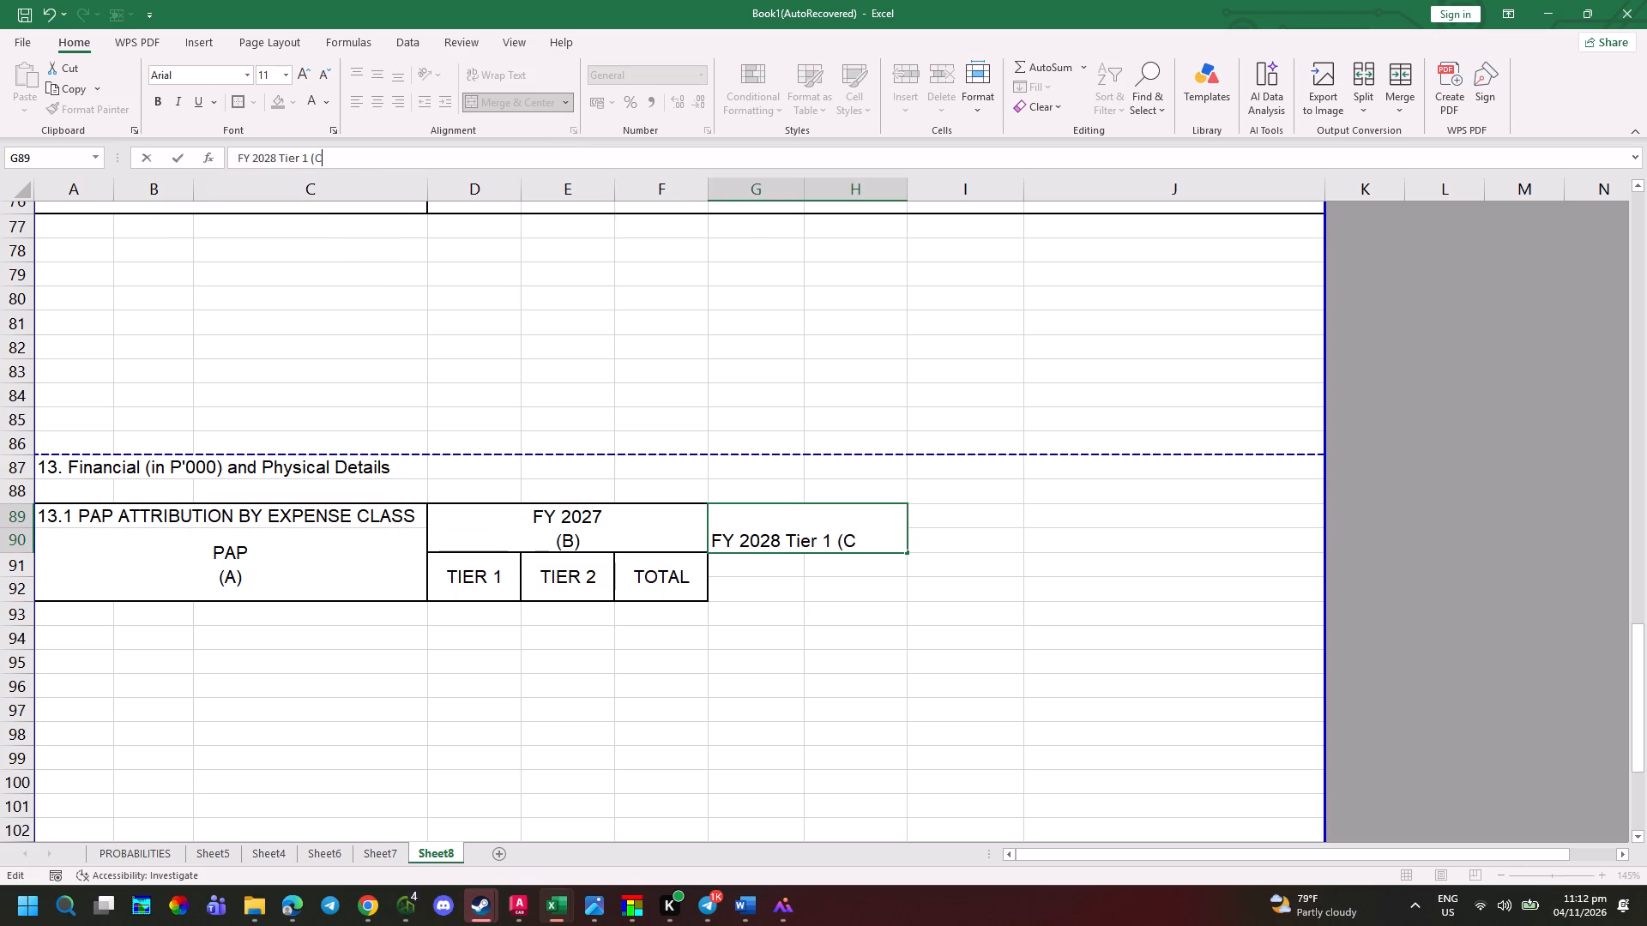
Add spaces before (C) in the FY 2028 Tier 1 heading, unmerge its cells and wrap the text so (C) drops below.
{"action": "key", "text": "Left"}
{"action": "key", "text": "Left"}
{"action": "key", "text": "Left"}
{"action": "key", "text": "space"}
{"action": "key", "text": "space"}
{"action": "key", "text": "space"}
{"action": "key", "text": "space"}
{"action": "key", "text": "space"}
{"action": "key", "text": "space"}
{"action": "key", "text": "space"}
{"action": "key", "text": "space"}
{"action": "key", "text": "space"}
{"action": "key", "text": "space"}
{"action": "key", "text": "space"}
{"action": "key", "text": "space"}
{"action": "key", "text": "space"}
{"action": "key", "text": "space"}
{"action": "key", "text": "space"}
{"action": "key", "text": "space"}
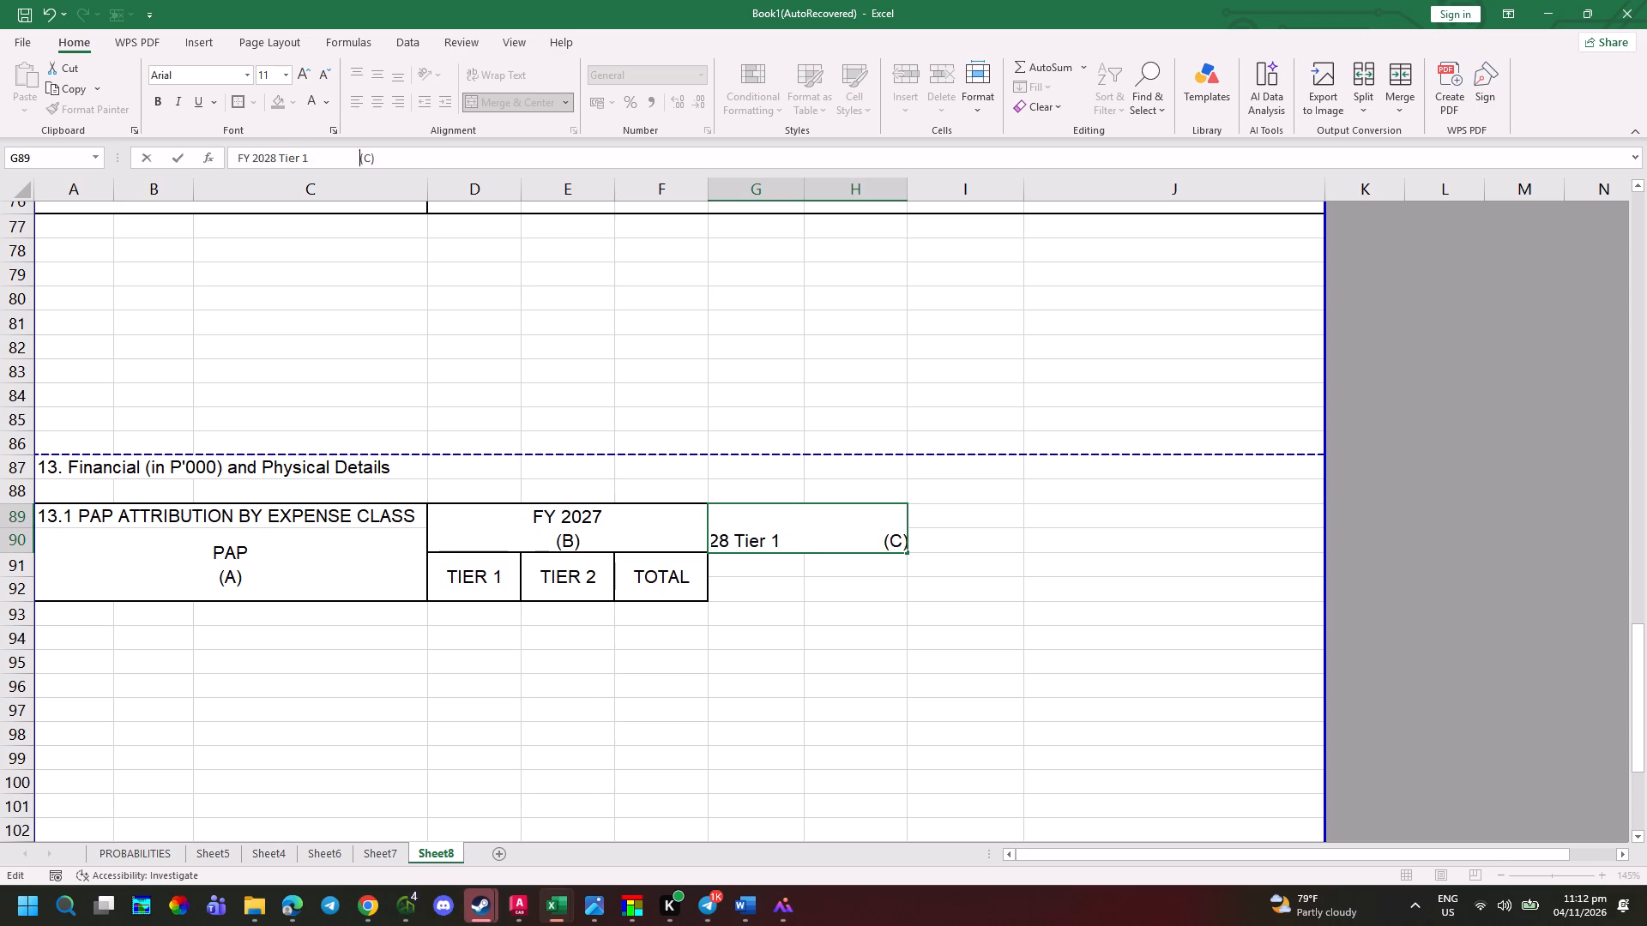
{"action": "key", "text": "space"}
{"action": "key", "text": "space"}
{"action": "key", "text": "space"}
{"action": "key", "text": "space"}
{"action": "key", "text": "space"}
{"action": "key", "text": "space"}
{"action": "key", "text": "space"}
{"action": "key", "text": "space"}
{"action": "key", "text": "space"}
{"action": "key", "text": "space"}
{"action": "key", "text": "space"}
{"action": "key", "text": "space"}
{"action": "key", "text": "space"}
{"action": "key", "text": "space"}
{"action": "key", "text": "space"}
{"action": "key", "text": "space"}
{"action": "key", "text": "space"}
{"action": "key", "text": "Return"}
{"action": "key", "text": "Up"}
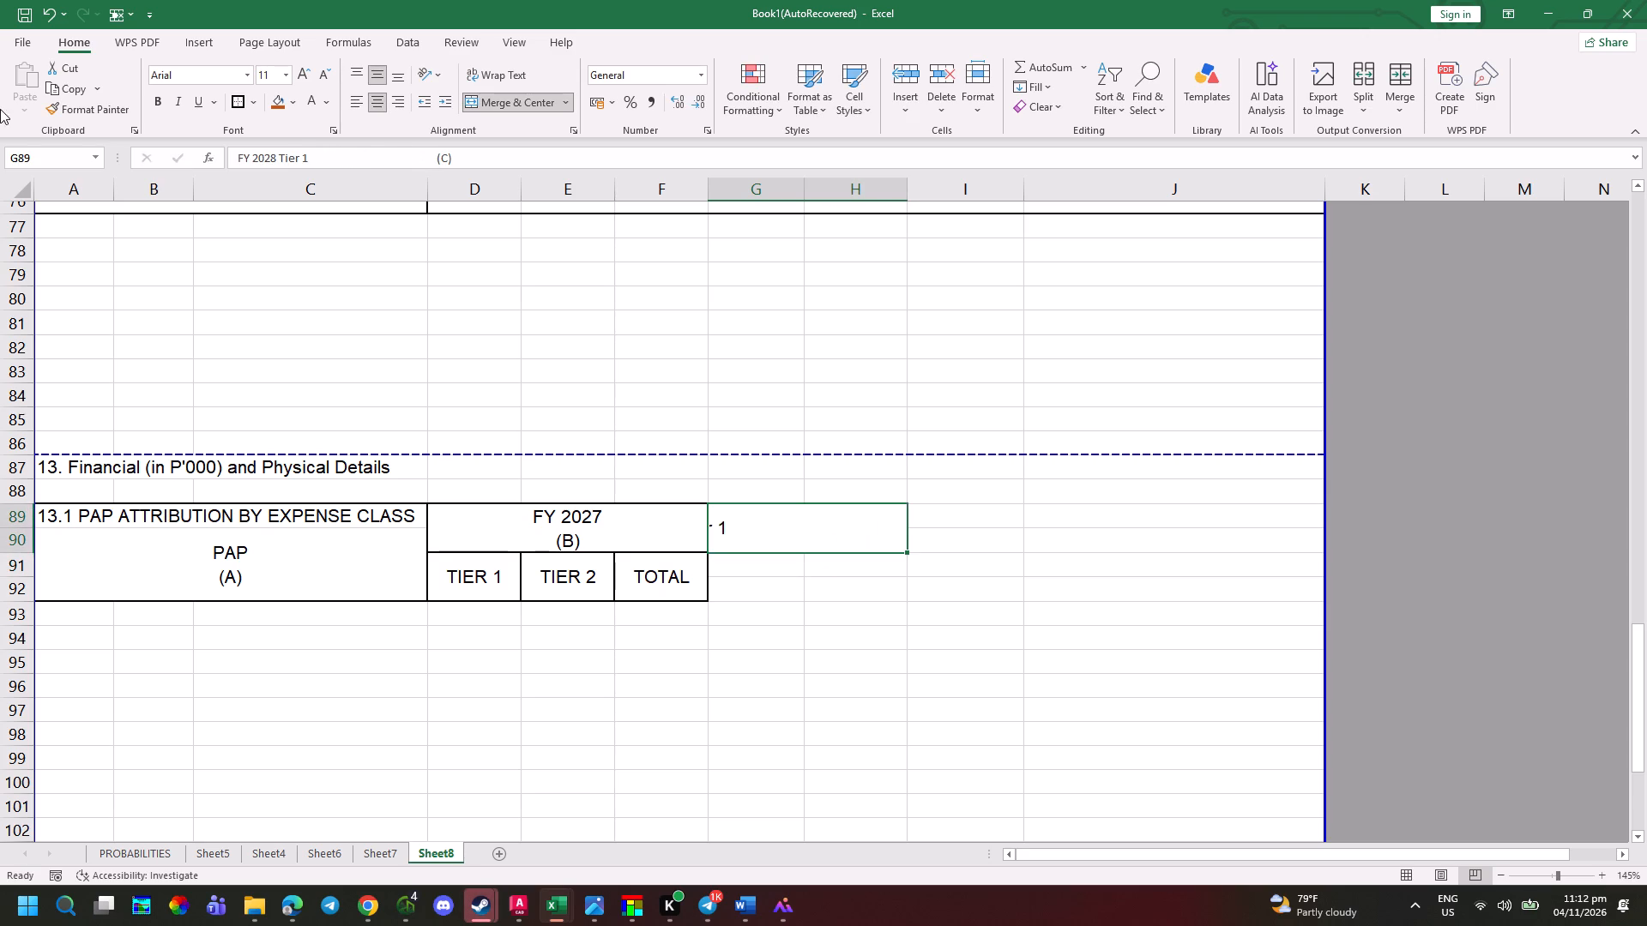
{"action": "left_click", "coordinate": [485, 93]}
{"action": "left_click", "coordinate": [486, 78]}
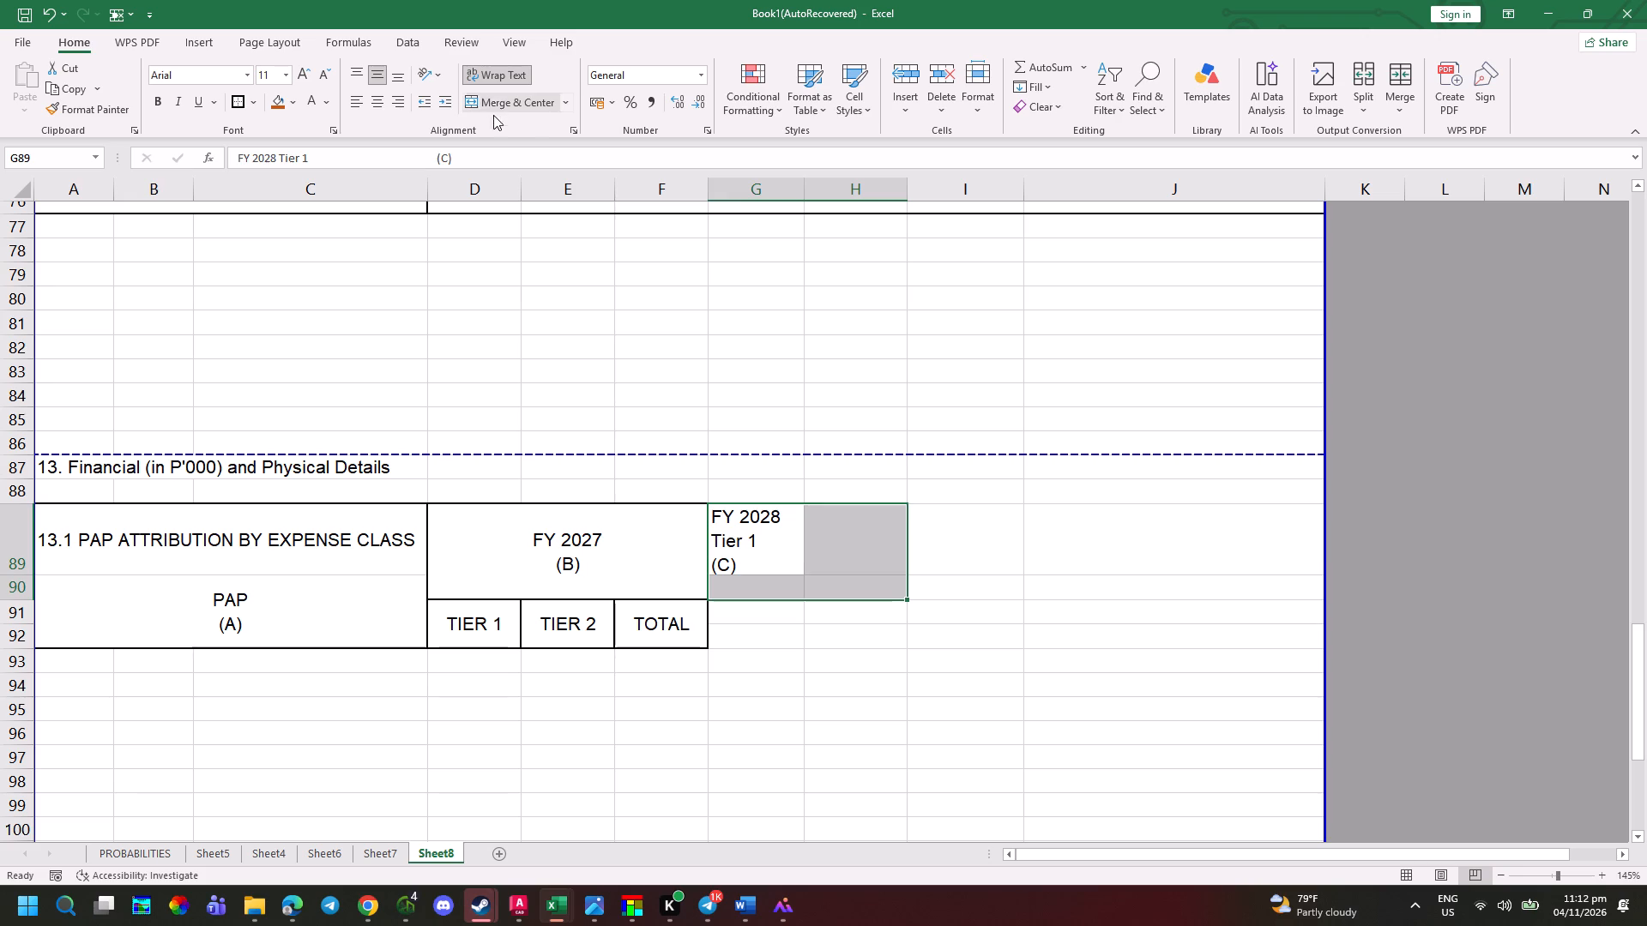
Merge and center the FY 2028 Tier 1 (C) heading across G89:H89.
{"action": "left_click", "coordinate": [836, 580]}
{"action": "left_click_drag", "start_coordinate": [792, 557], "coordinate": [926, 573]}
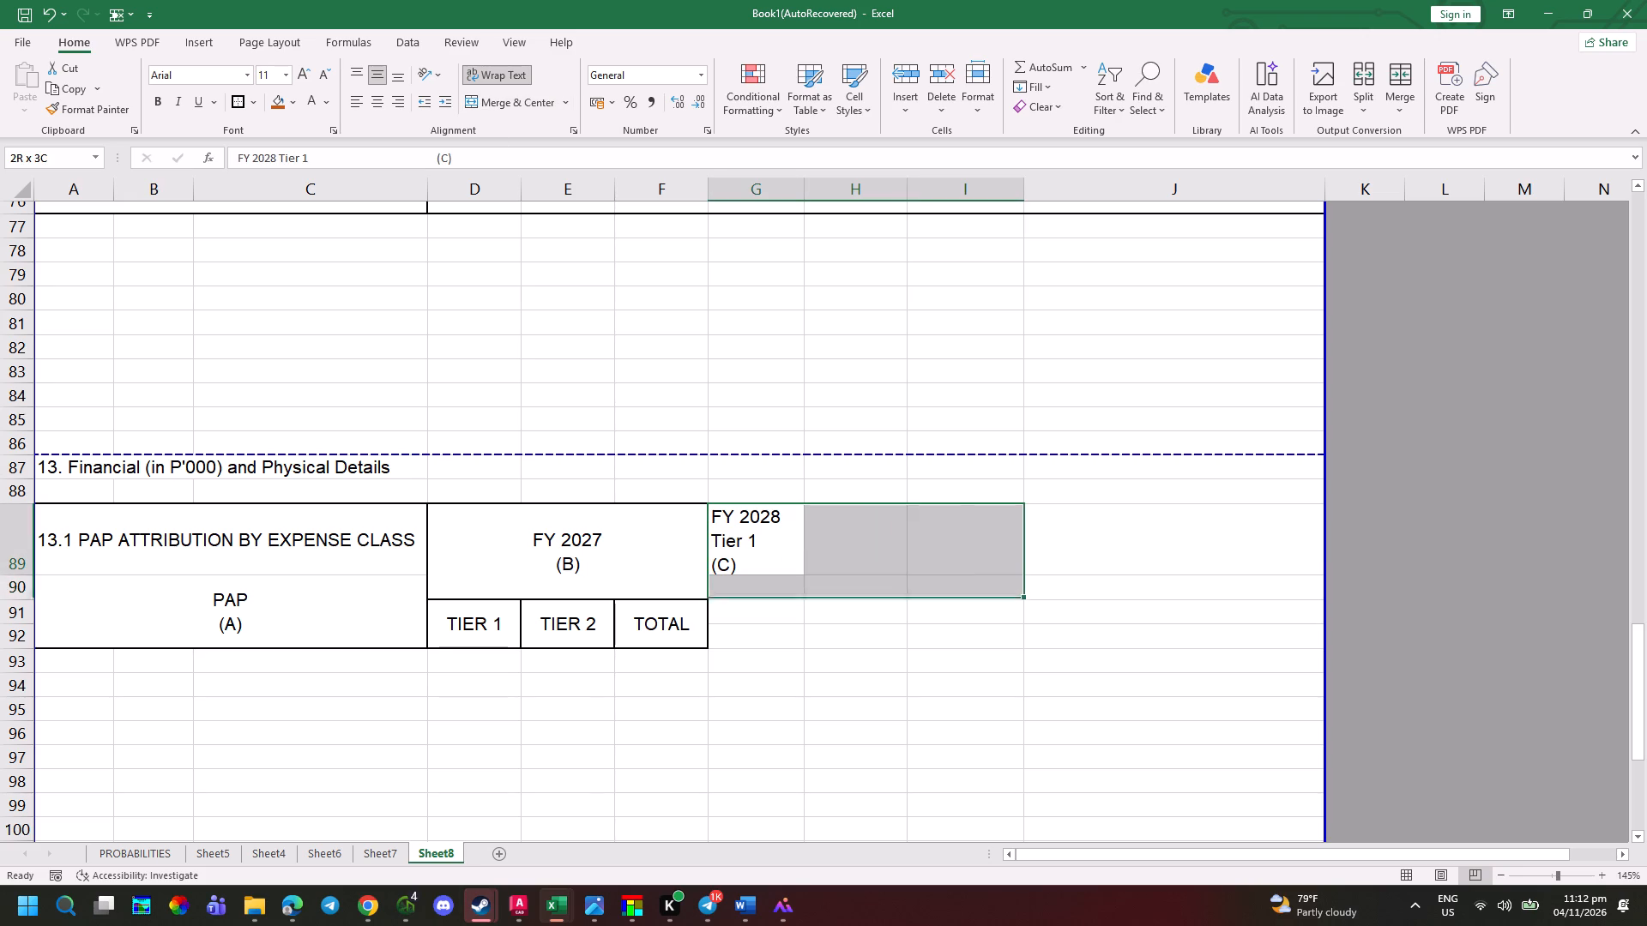
{"action": "left_click_drag", "start_coordinate": [926, 573], "coordinate": [890, 560]}
{"action": "left_click", "coordinate": [522, 93]}
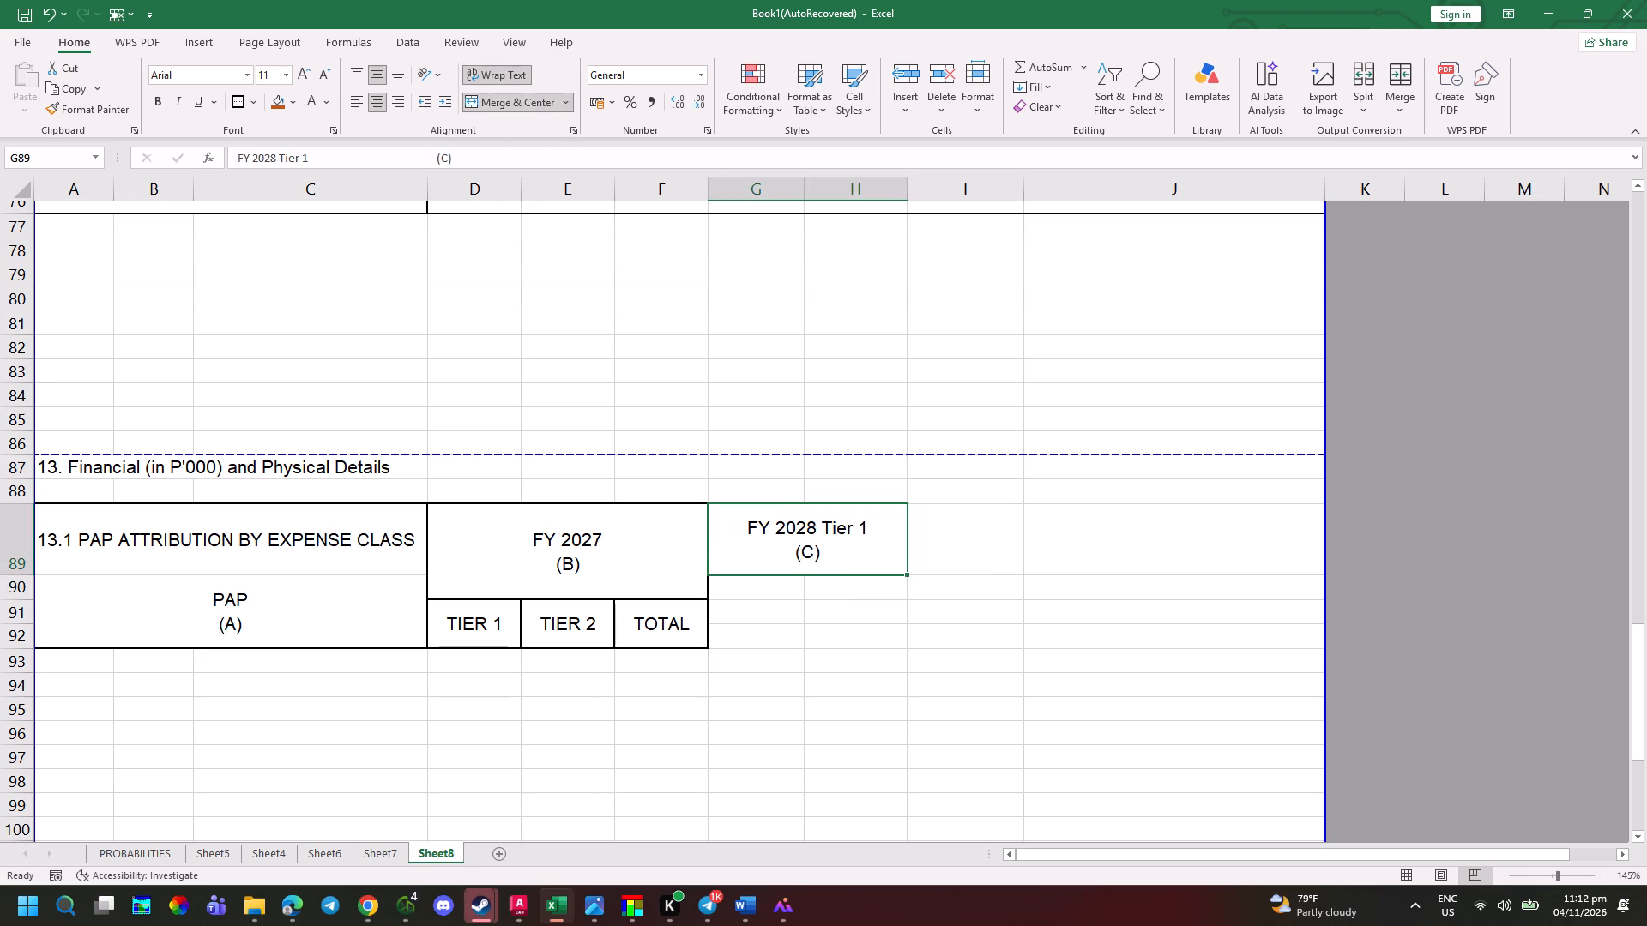
Reduce the height of row 89 to fit the two-line headings and compare the header with the photographed form.
{"action": "left_click_drag", "start_coordinate": [22, 575], "coordinate": [20, 556]}
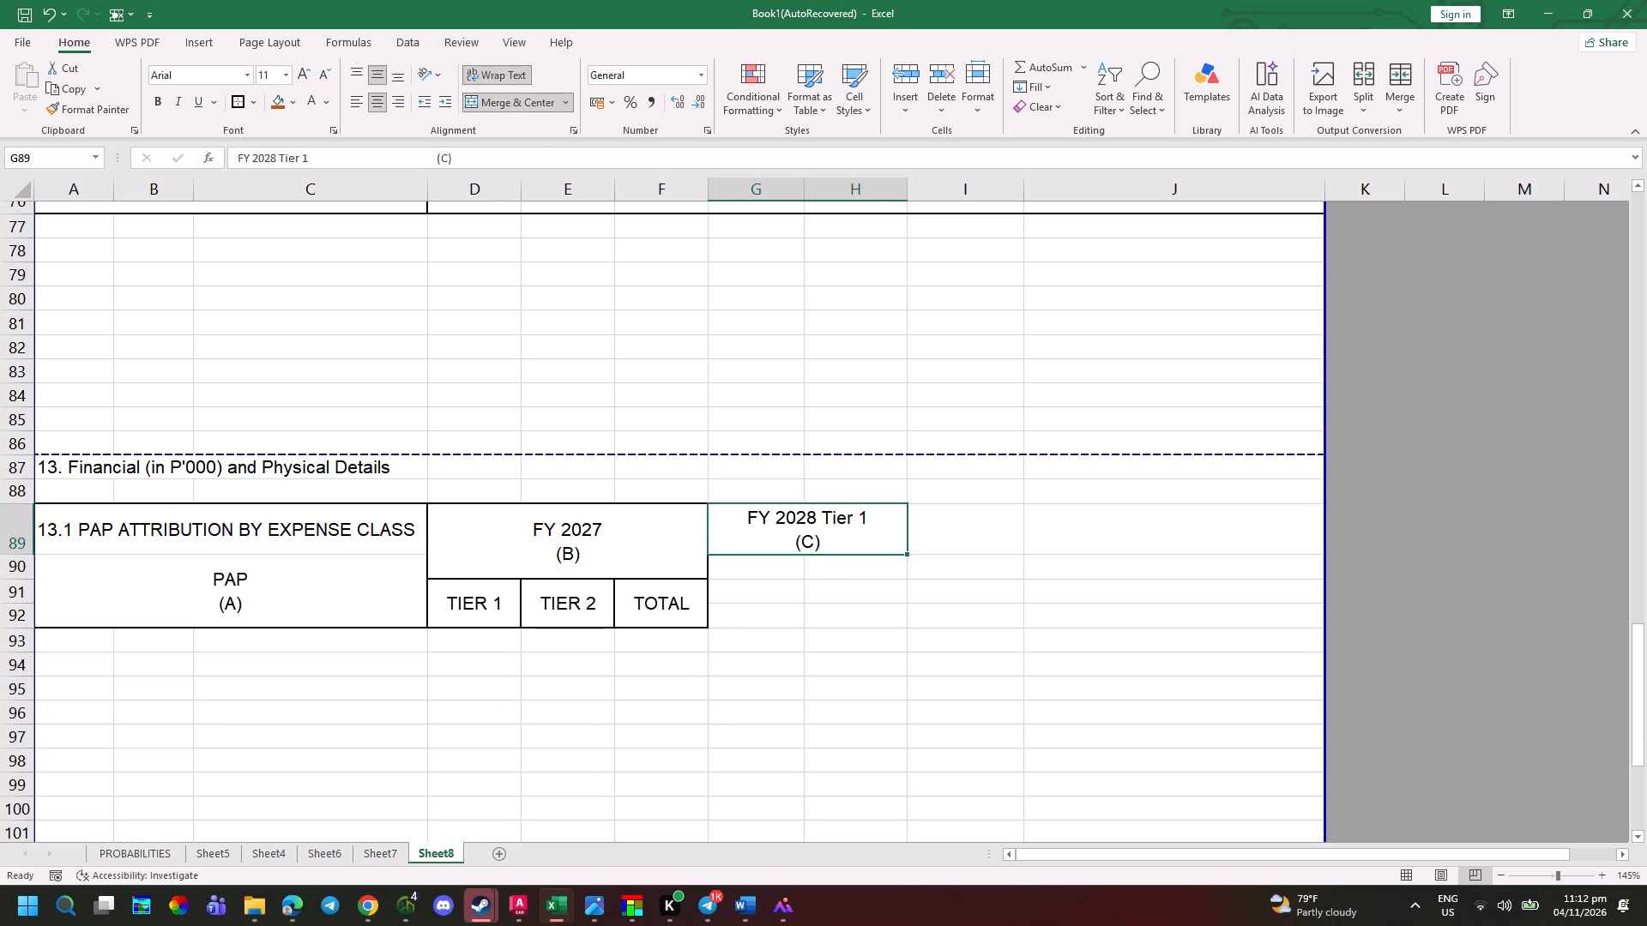
{"action": "key", "text": "alt+Tab"}
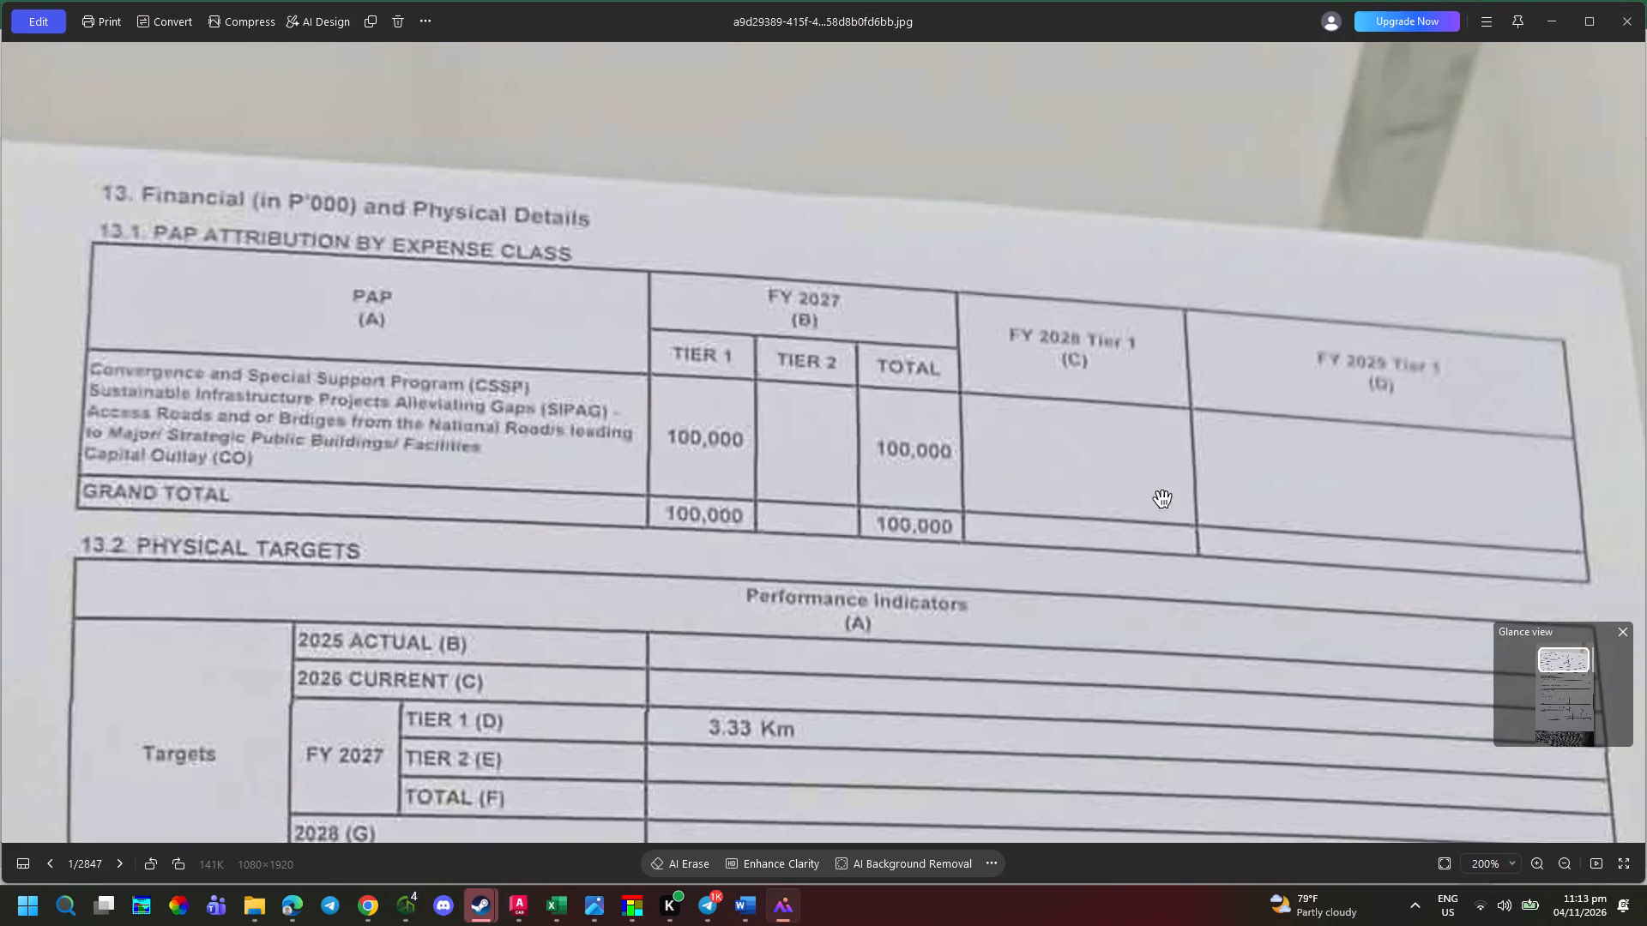
Merge and center I89:J89 and enter the heading FY 2029 TIER 1 (D).
{"action": "key", "text": "alt+Tab"}
{"action": "left_click_drag", "start_coordinate": [949, 528], "coordinate": [1179, 526]}
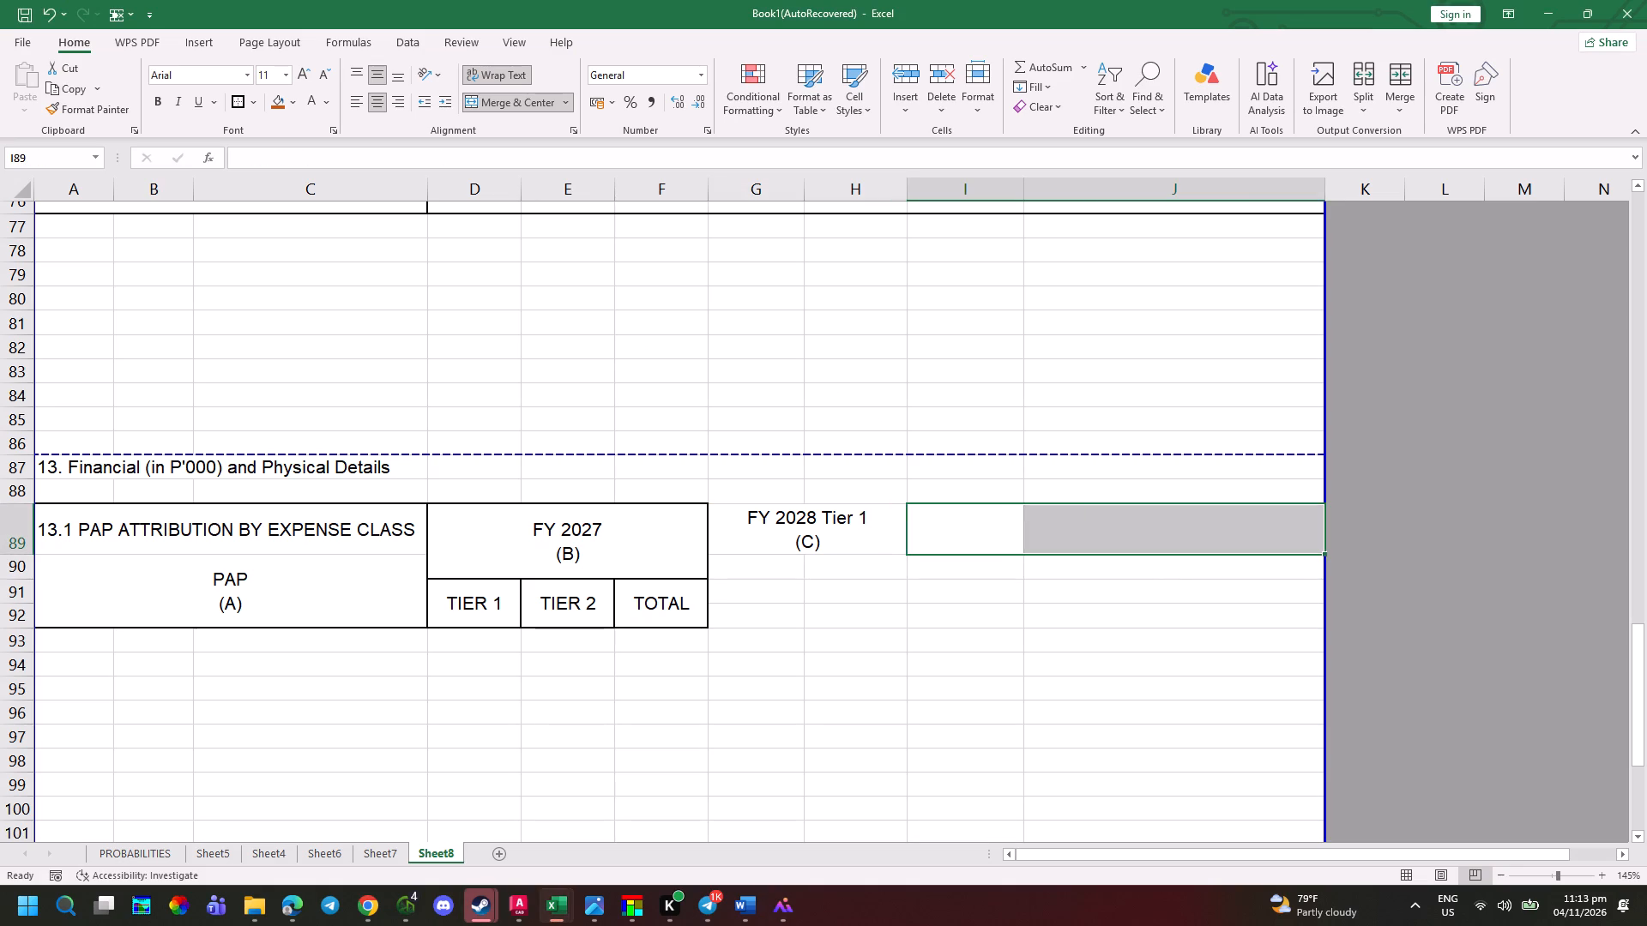
{"action": "left_click", "coordinate": [540, 108]}
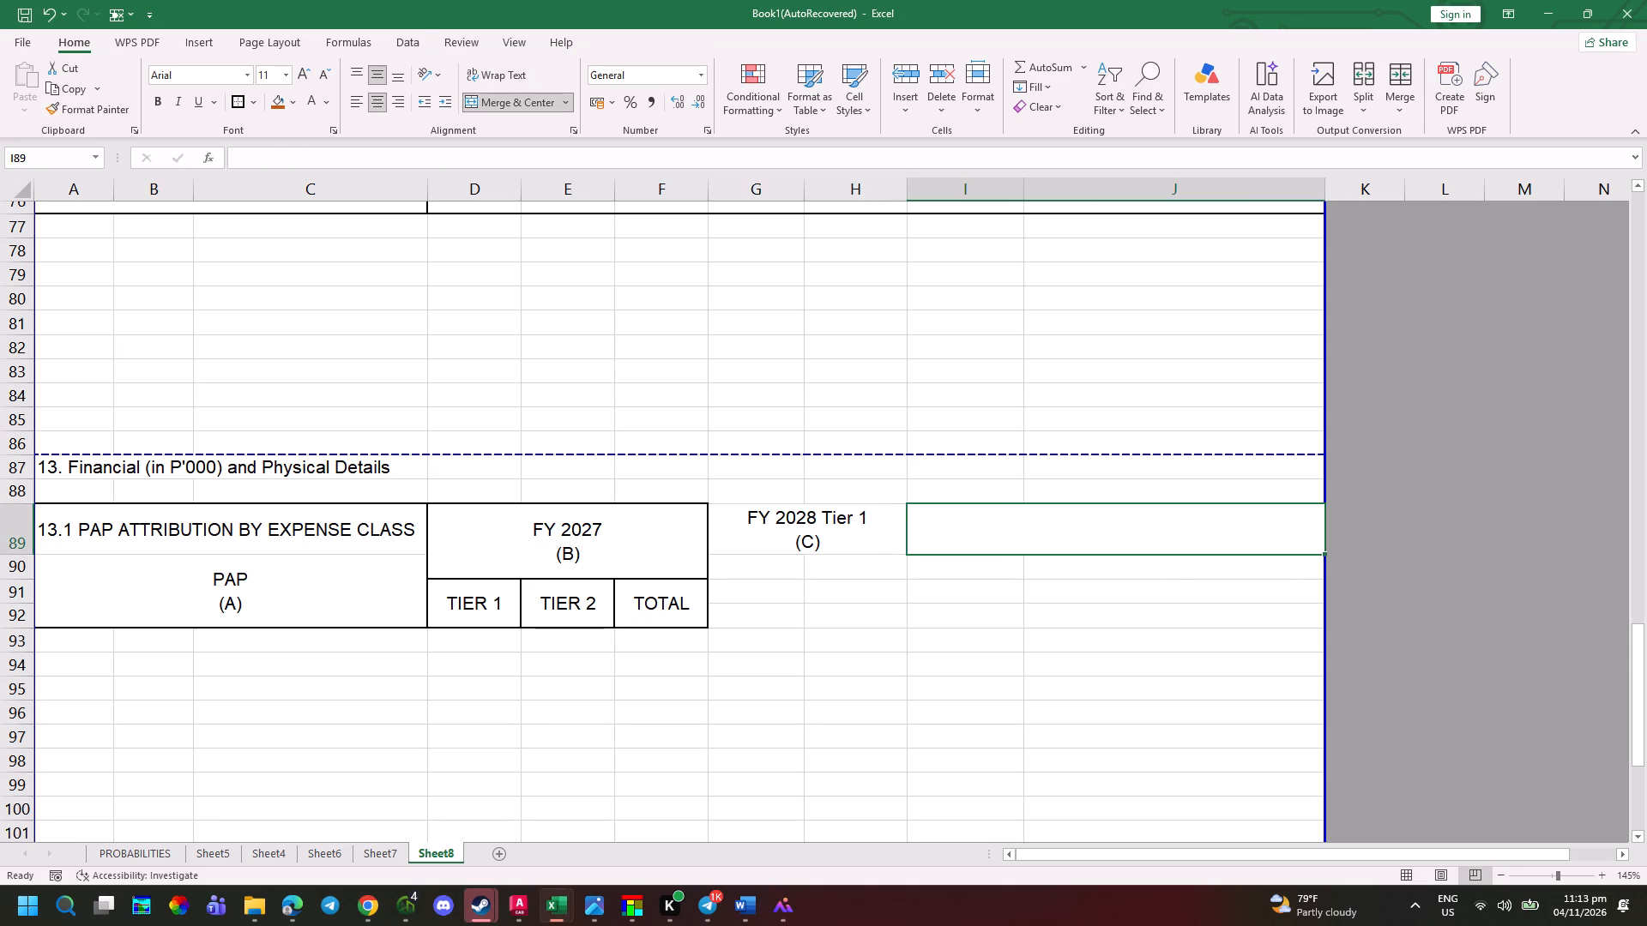
{"action": "type", "text": "FY 202"}
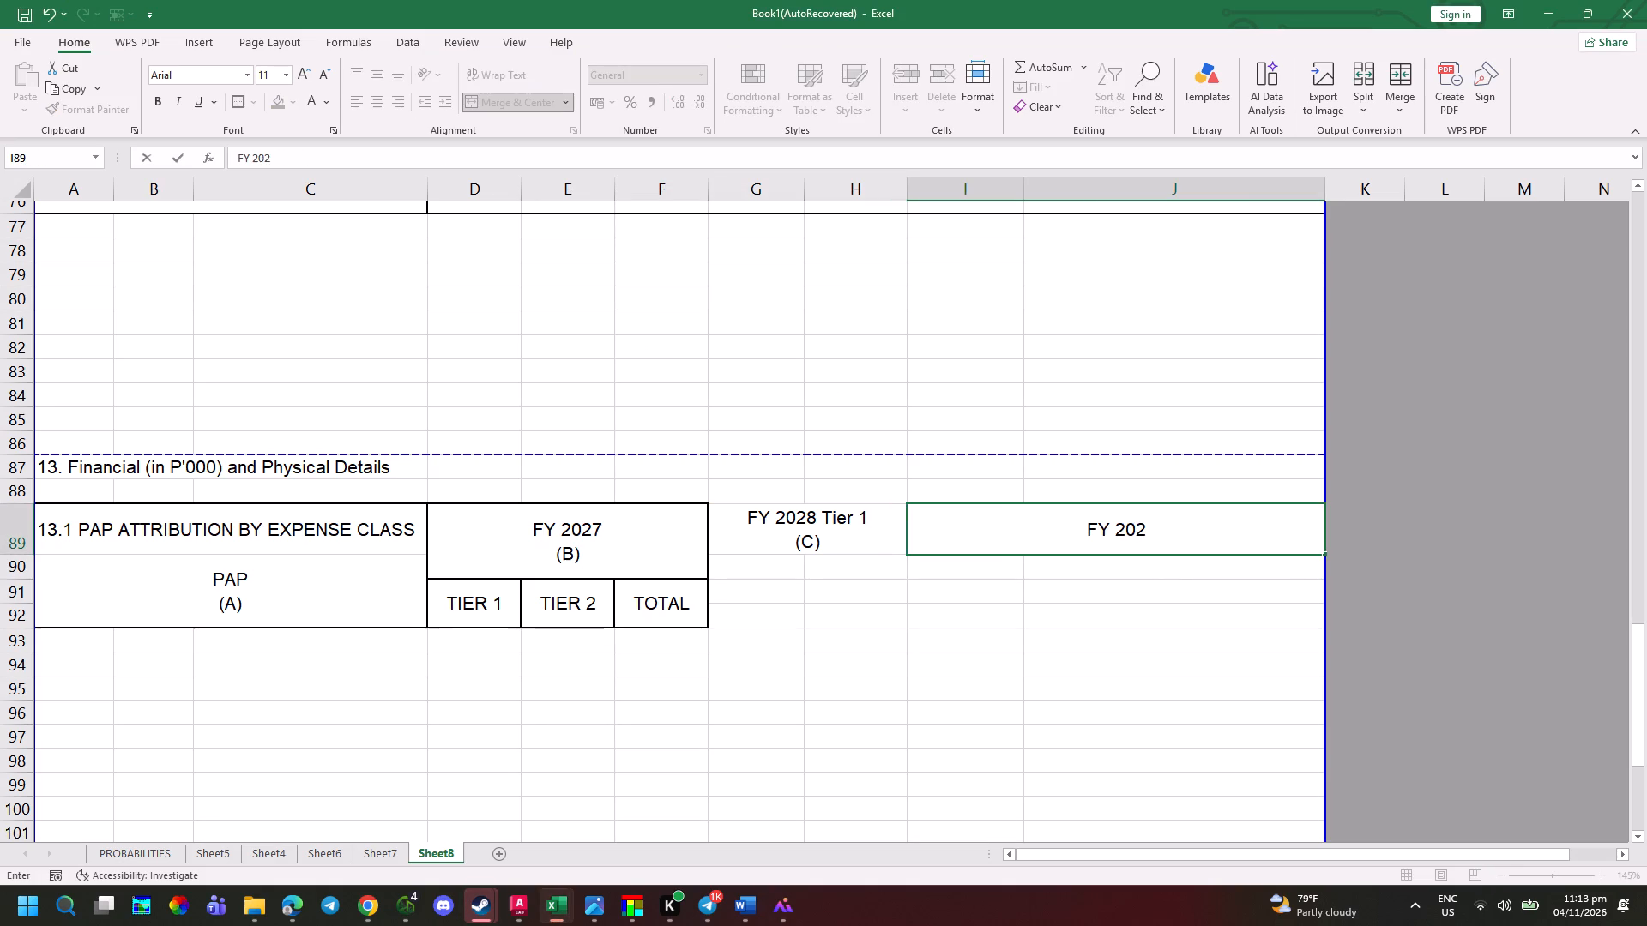
{"action": "type", "text": "9"}
{"action": "key", "text": "space"}
{"action": "key", "text": "alt+Tab"}
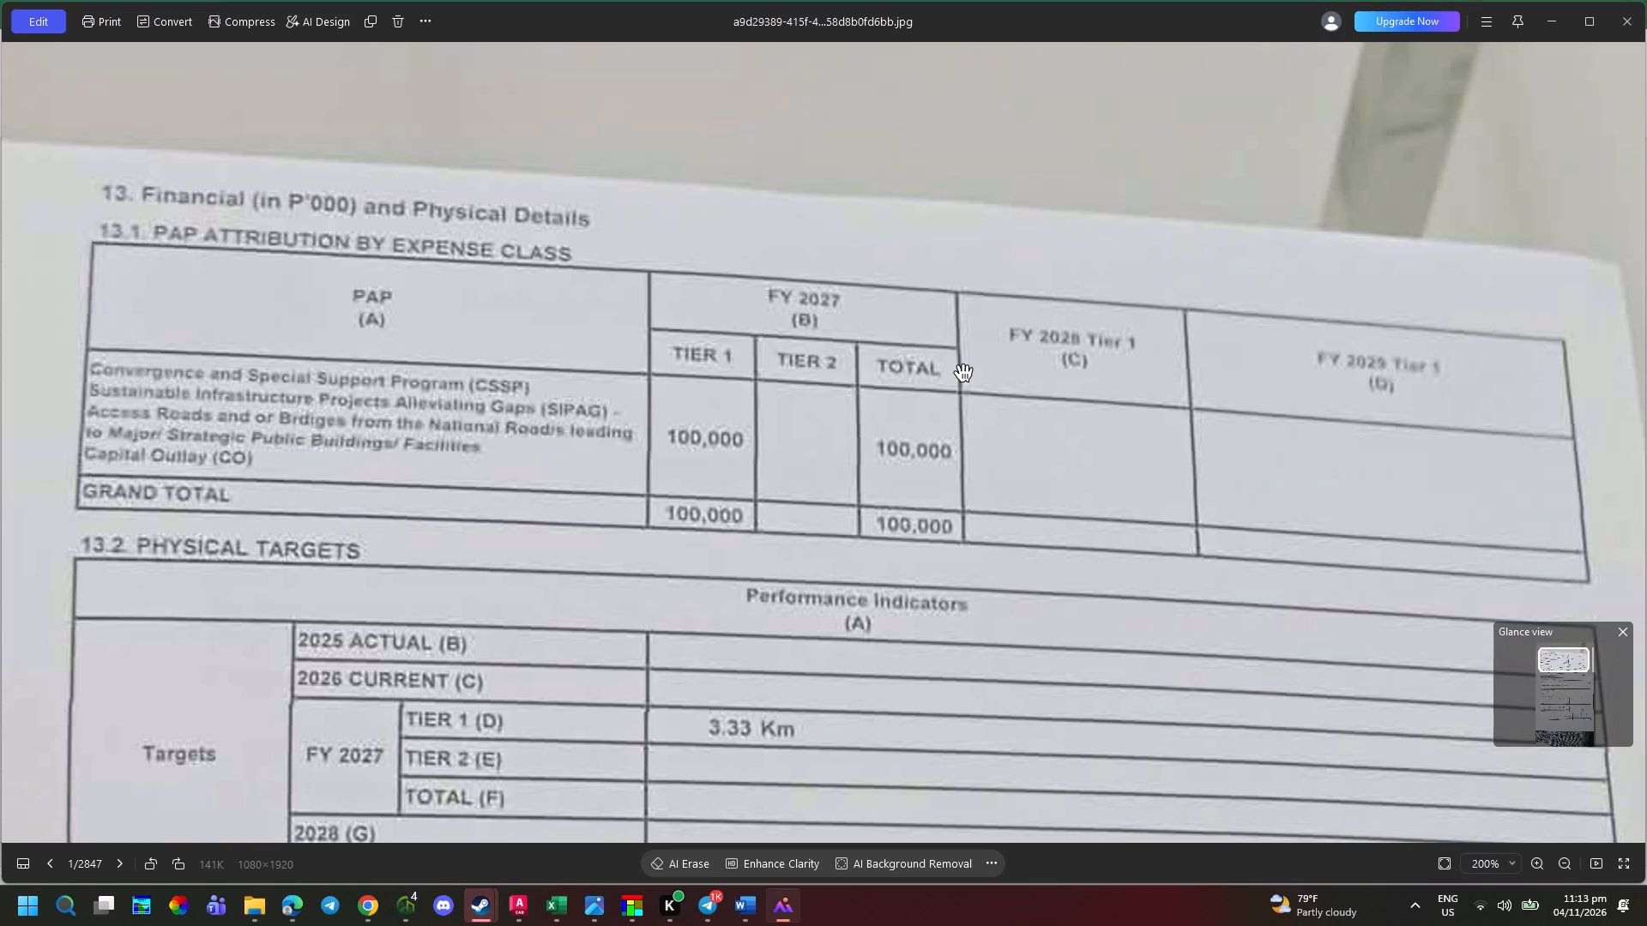
{"action": "key", "text": "alt+Tab"}
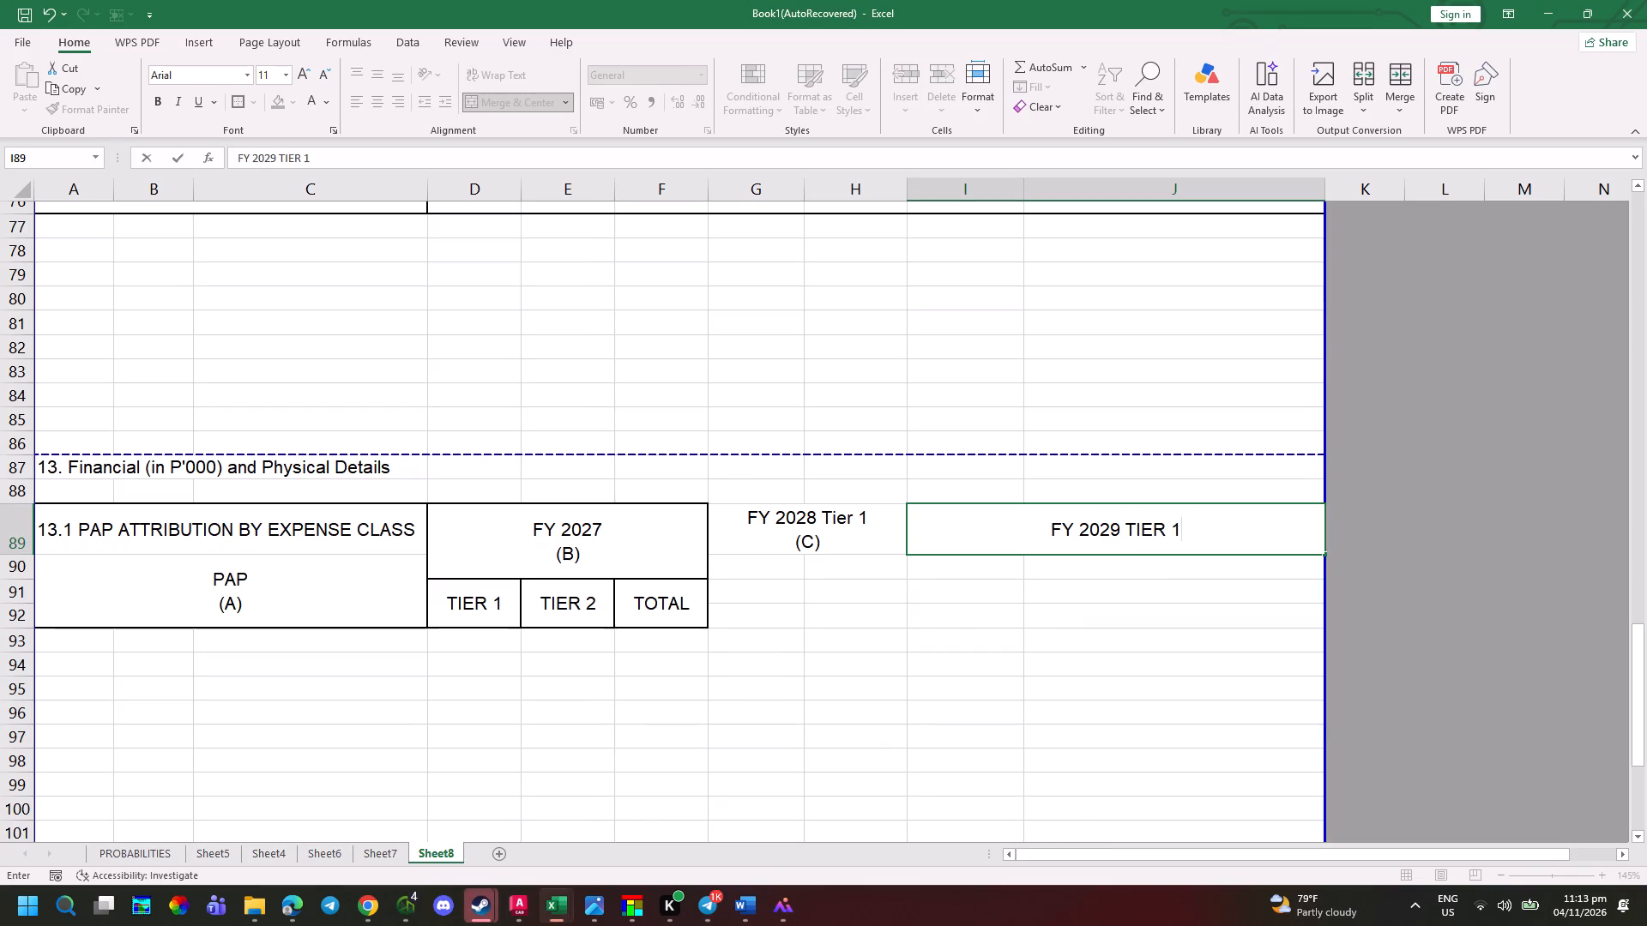
{"action": "key", "text": "Return"}
{"action": "key", "text": "Up"}
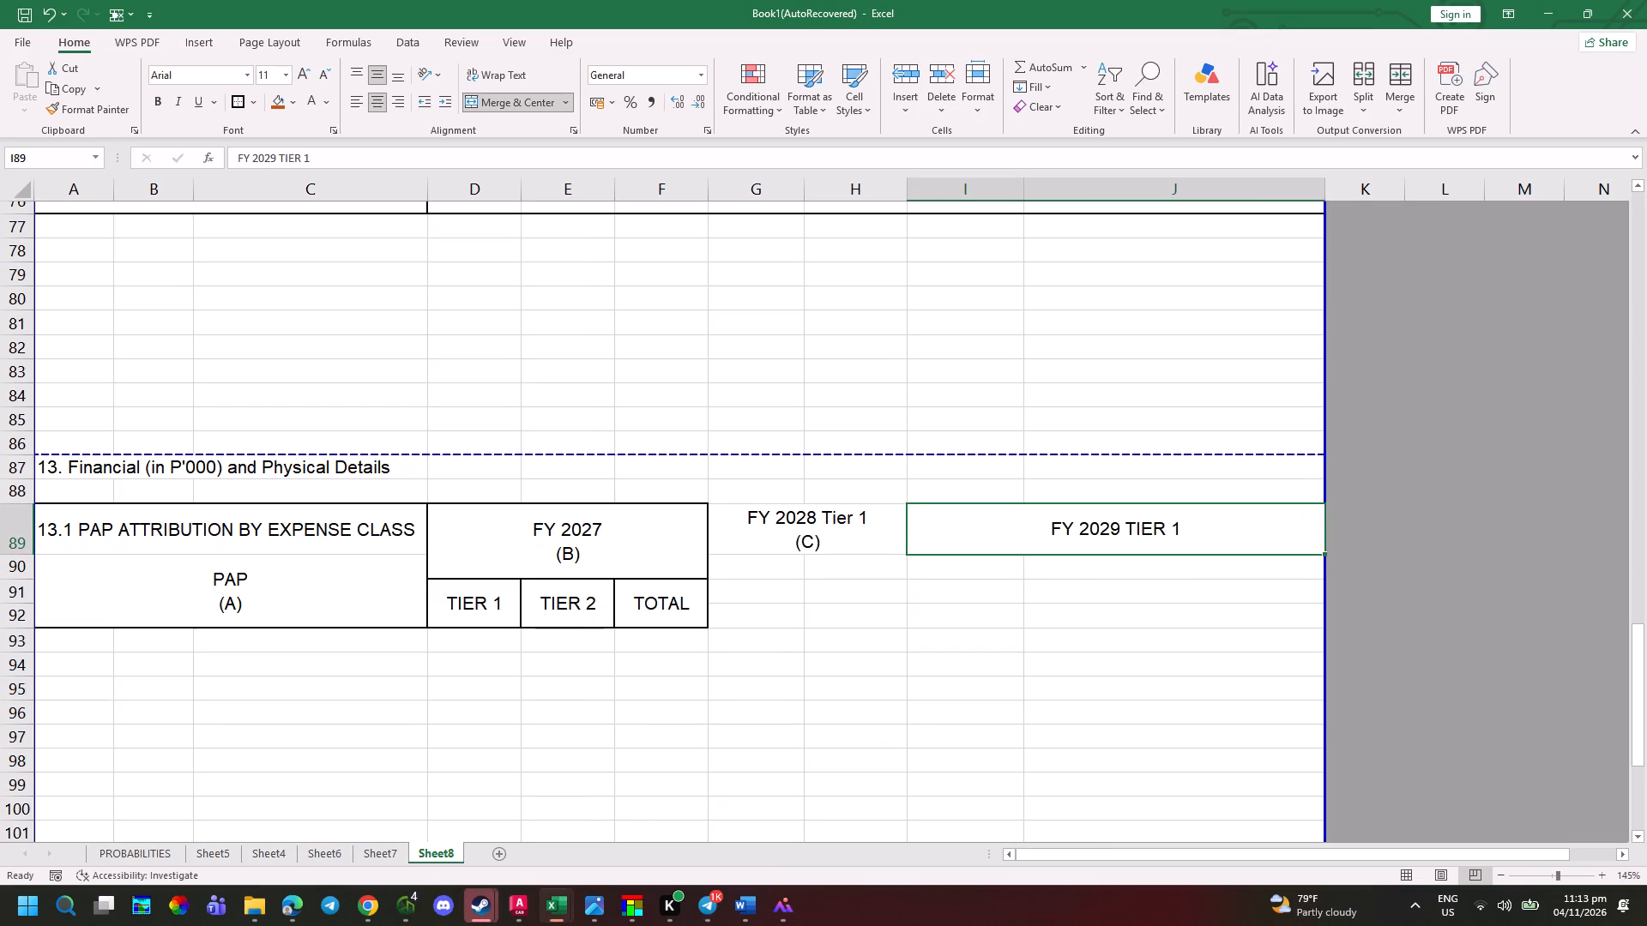
{"action": "left_click", "coordinate": [402, 150]}
{"action": "key", "text": "space"}
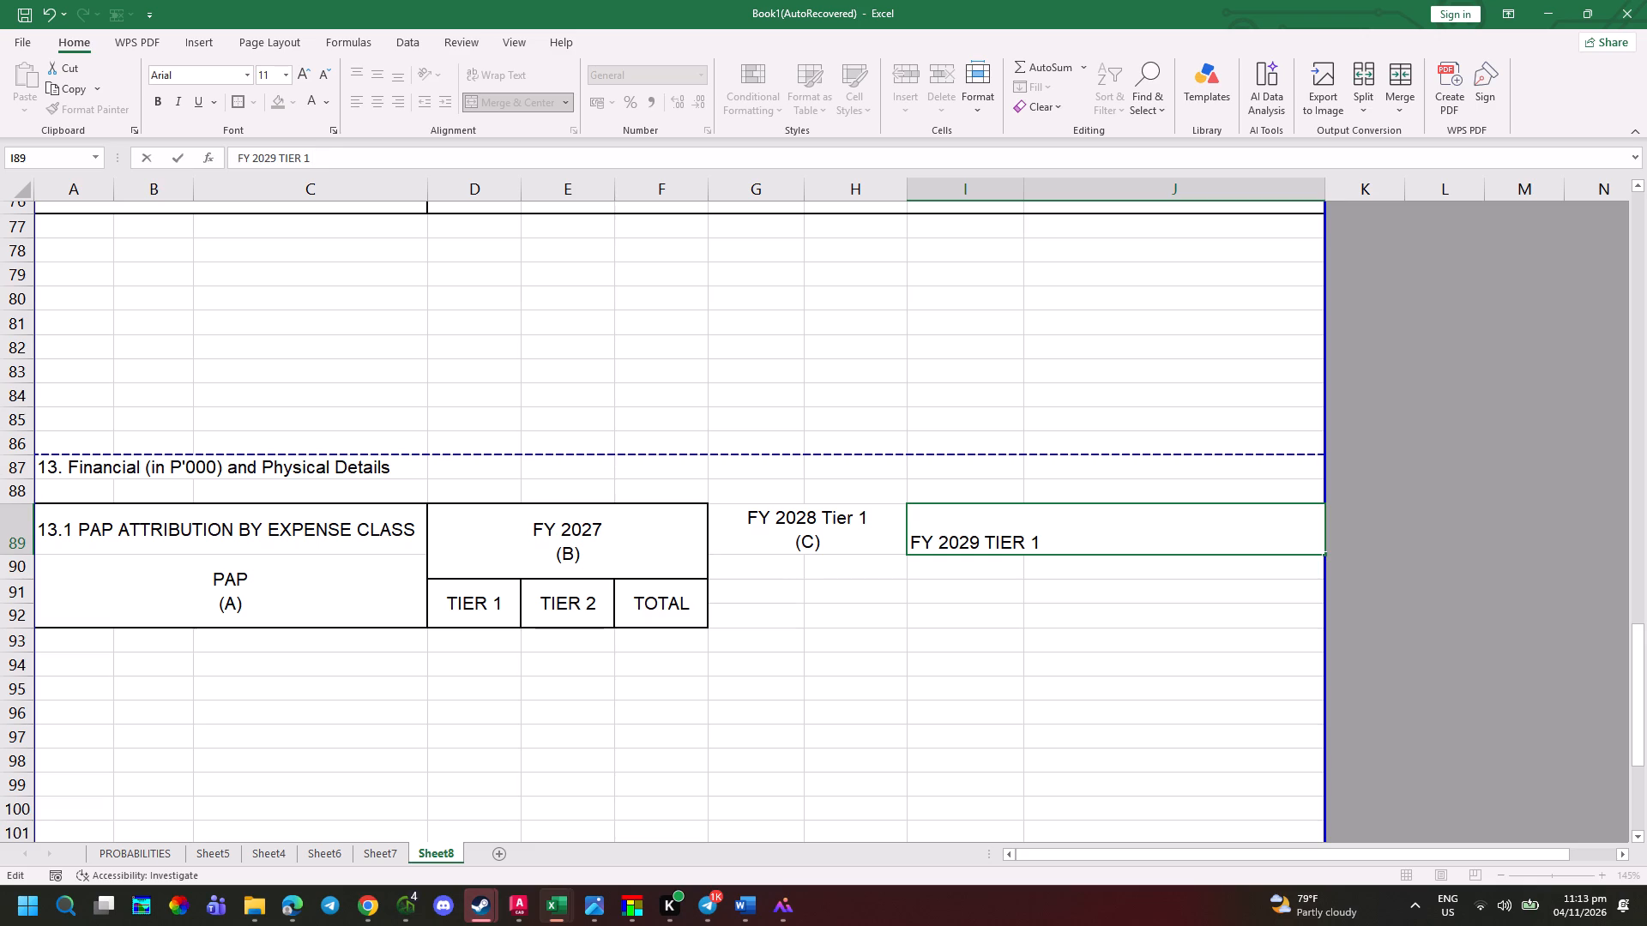
{"action": "type", "text": "(D)"}
{"action": "key", "text": "Return"}
{"action": "key", "text": "Up"}
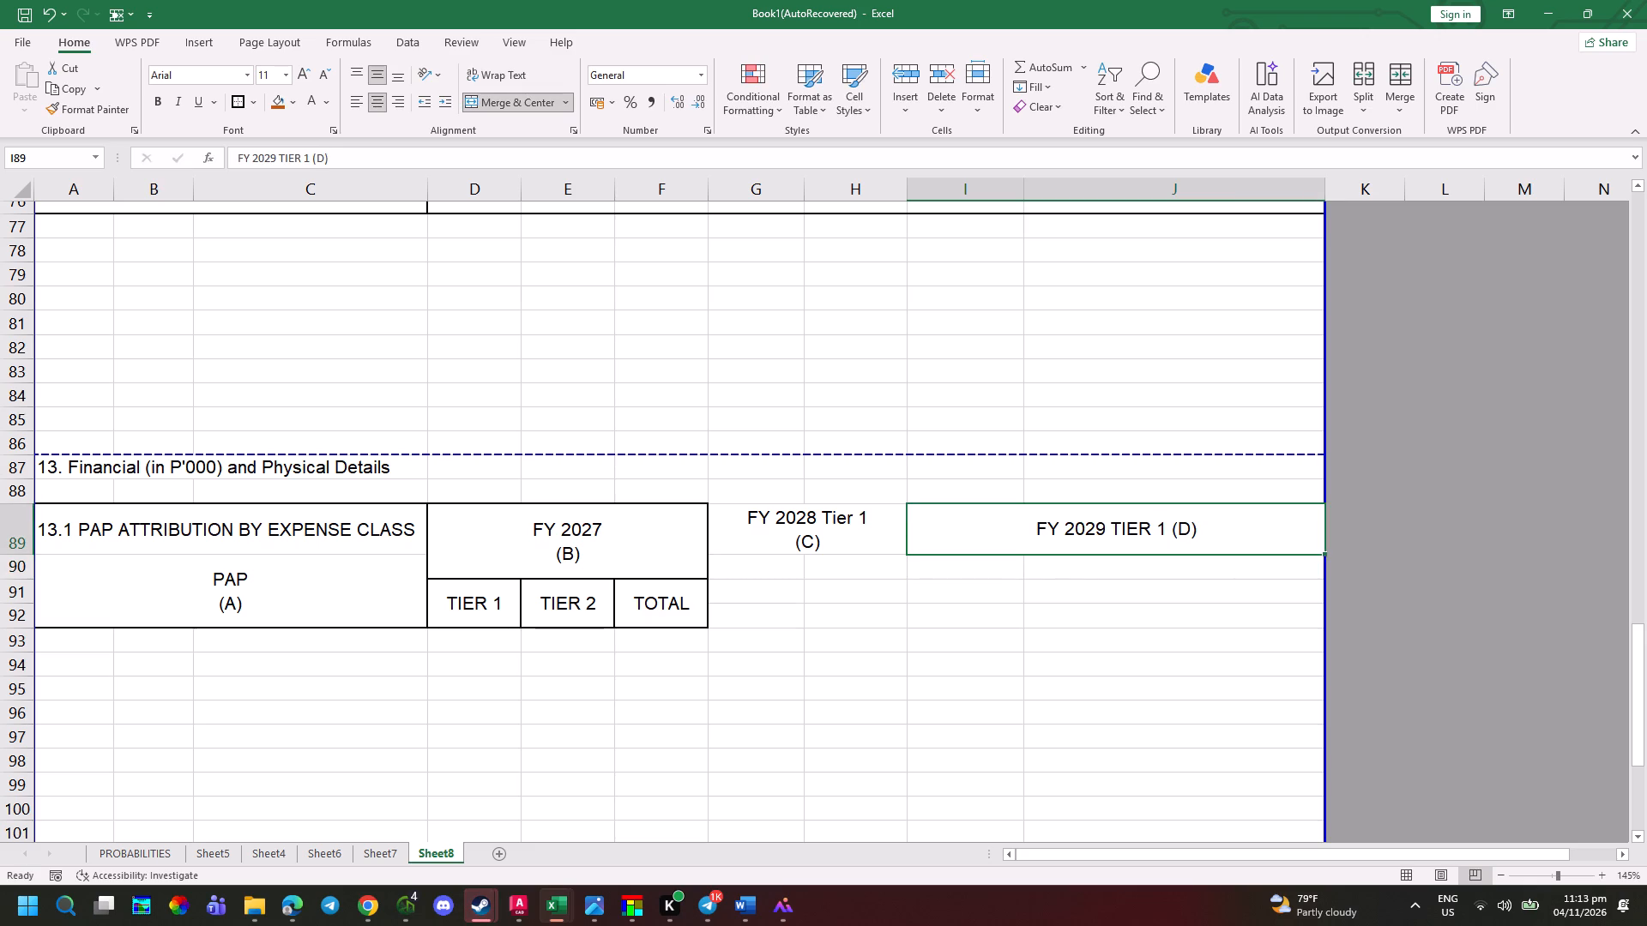
Add spaces before (D) in the FY 2029 TIER 1 heading and wrap the text so (D) drops below.
{"action": "left_click", "coordinate": [312, 153]}
{"action": "key", "text": "space"}
{"action": "key", "text": "space"}
{"action": "key", "text": "space"}
{"action": "key", "text": "space"}
{"action": "key", "text": "space"}
{"action": "key", "text": "space"}
{"action": "key", "text": "space"}
{"action": "key", "text": "space"}
{"action": "key", "text": "space"}
{"action": "key", "text": "space"}
{"action": "key", "text": "space"}
{"action": "key", "text": "space"}
{"action": "key", "text": "space"}
{"action": "key", "text": "space"}
{"action": "key", "text": "space"}
{"action": "key", "text": "space"}
{"action": "key", "text": "space"}
{"action": "key", "text": "space"}
{"action": "key", "text": "space"}
{"action": "key", "text": "space"}
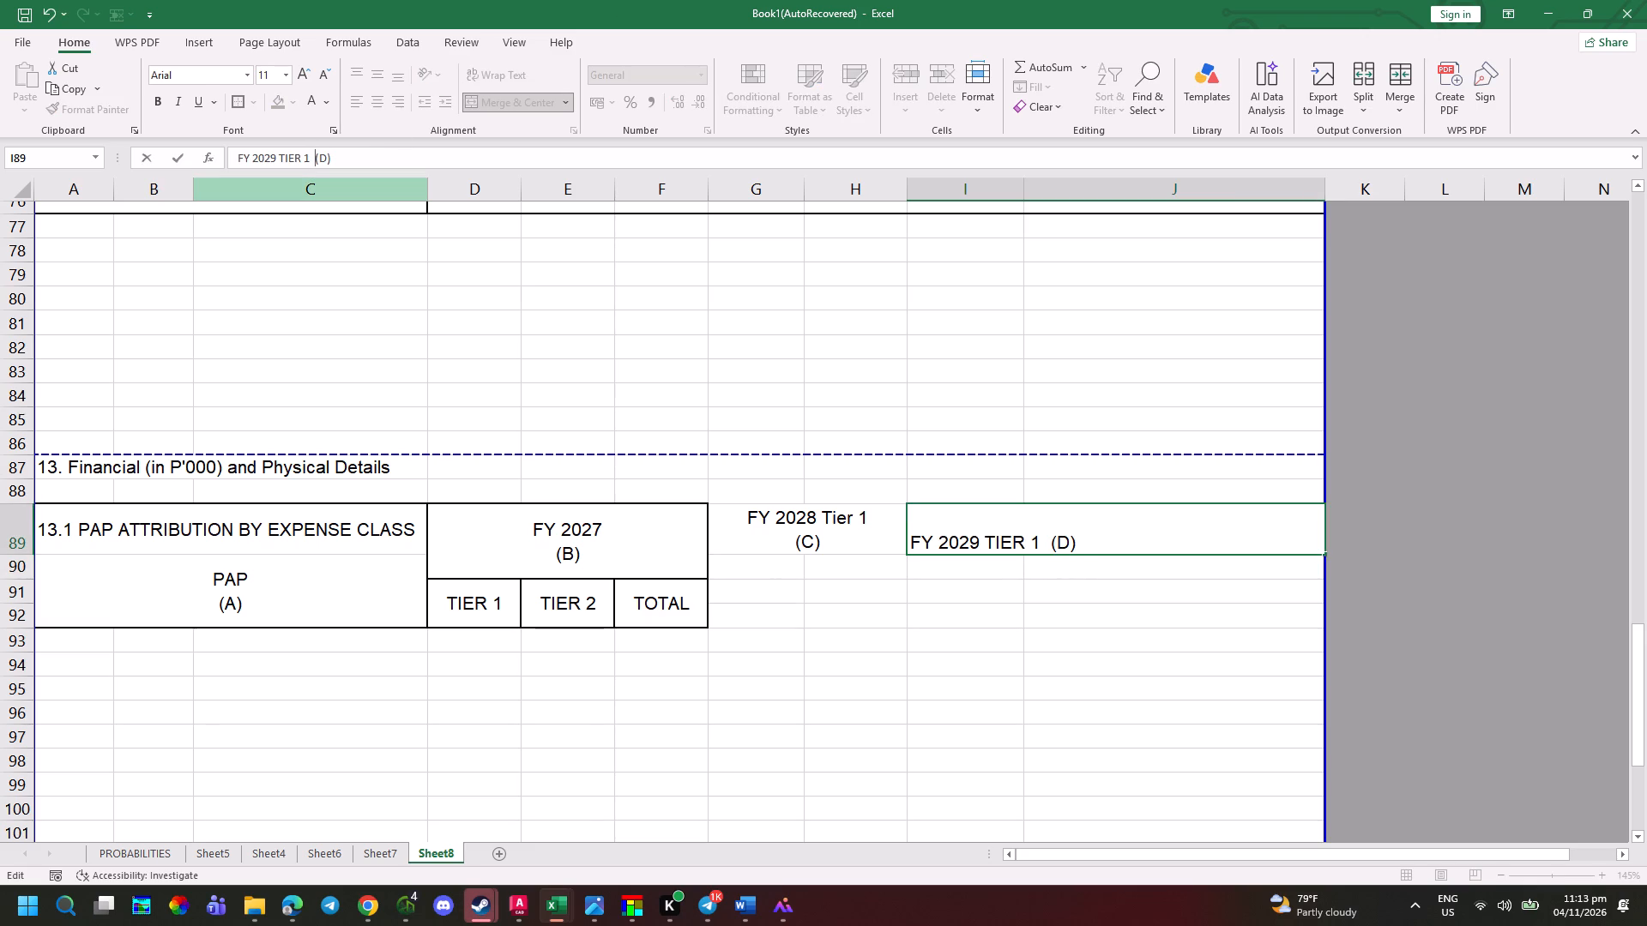
{"action": "key", "text": "space"}
{"action": "key", "text": "space"}
{"action": "key", "text": "space"}
{"action": "key", "text": "space"}
{"action": "key", "text": "space"}
{"action": "key", "text": "space"}
{"action": "key", "text": "space"}
{"action": "key", "text": "space"}
{"action": "key", "text": "space"}
{"action": "key", "text": "space"}
{"action": "key", "text": "space"}
{"action": "key", "text": "space"}
{"action": "key", "text": "space"}
{"action": "key", "text": "space"}
{"action": "key", "text": "space"}
{"action": "key", "text": "space"}
{"action": "key", "text": "space"}
{"action": "key", "text": "space"}
{"action": "key", "text": "space"}
{"action": "key", "text": "space"}
{"action": "key", "text": "space"}
{"action": "key", "text": "space"}
{"action": "key", "text": "space"}
{"action": "key", "text": "space"}
{"action": "key", "text": "space"}
{"action": "key", "text": "space"}
{"action": "key", "text": "space"}
{"action": "key", "text": "space"}
{"action": "key", "text": "space"}
{"action": "key", "text": "space"}
{"action": "key", "text": "space"}
{"action": "key", "text": "space"}
{"action": "key", "text": "space"}
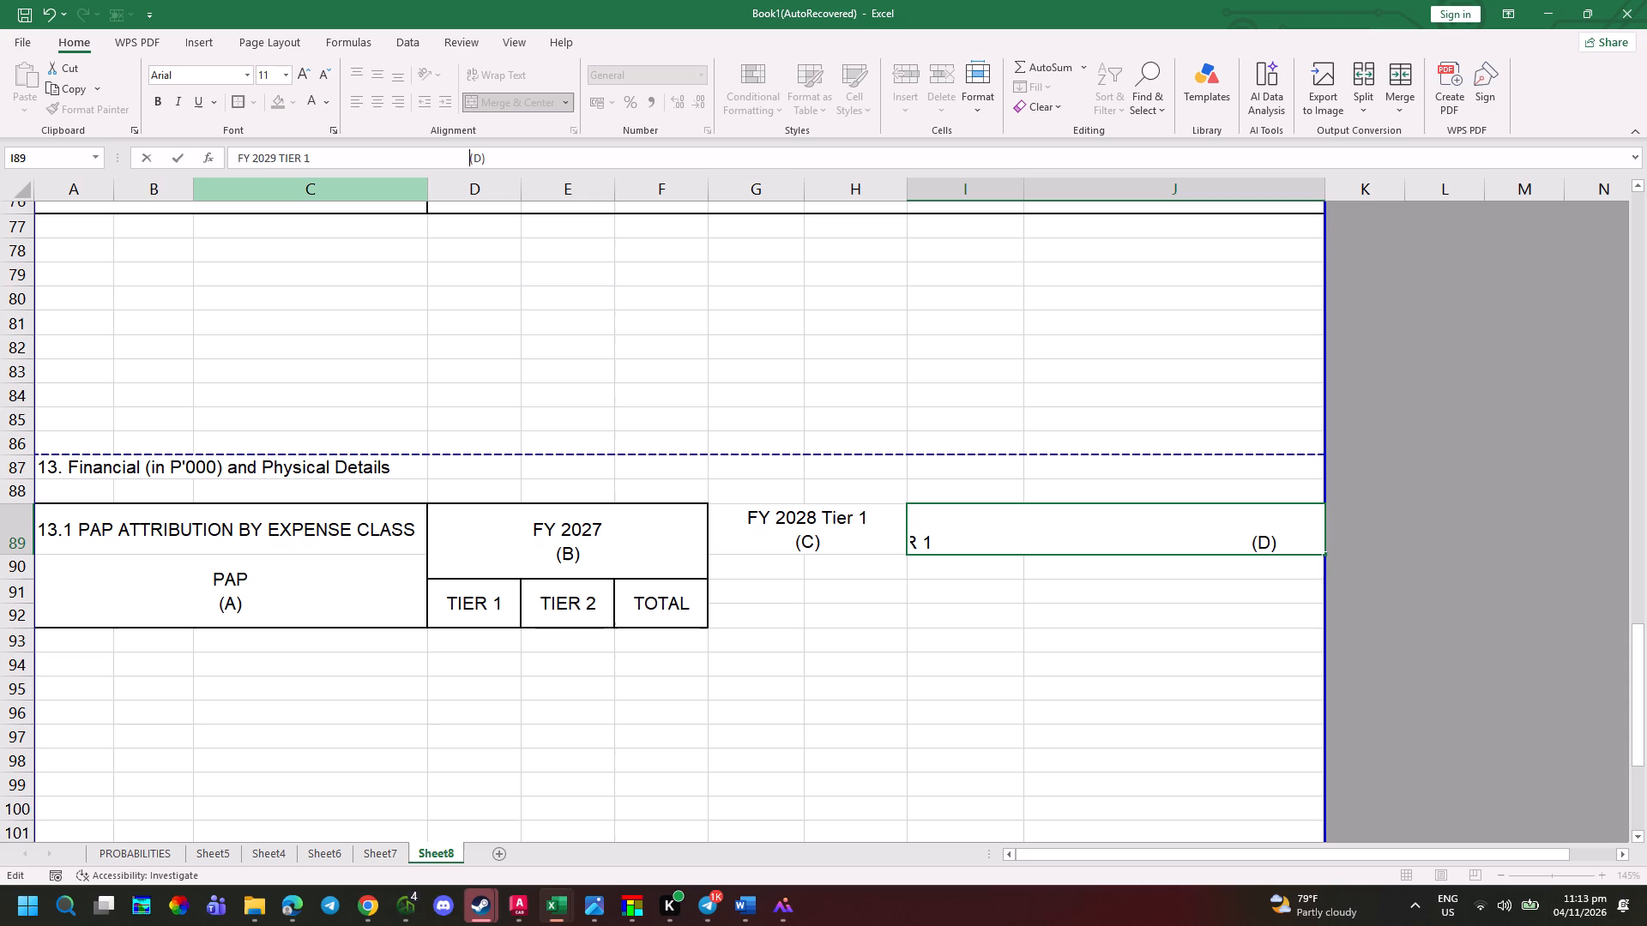
{"action": "key", "text": "Return"}
{"action": "key", "text": "Up"}
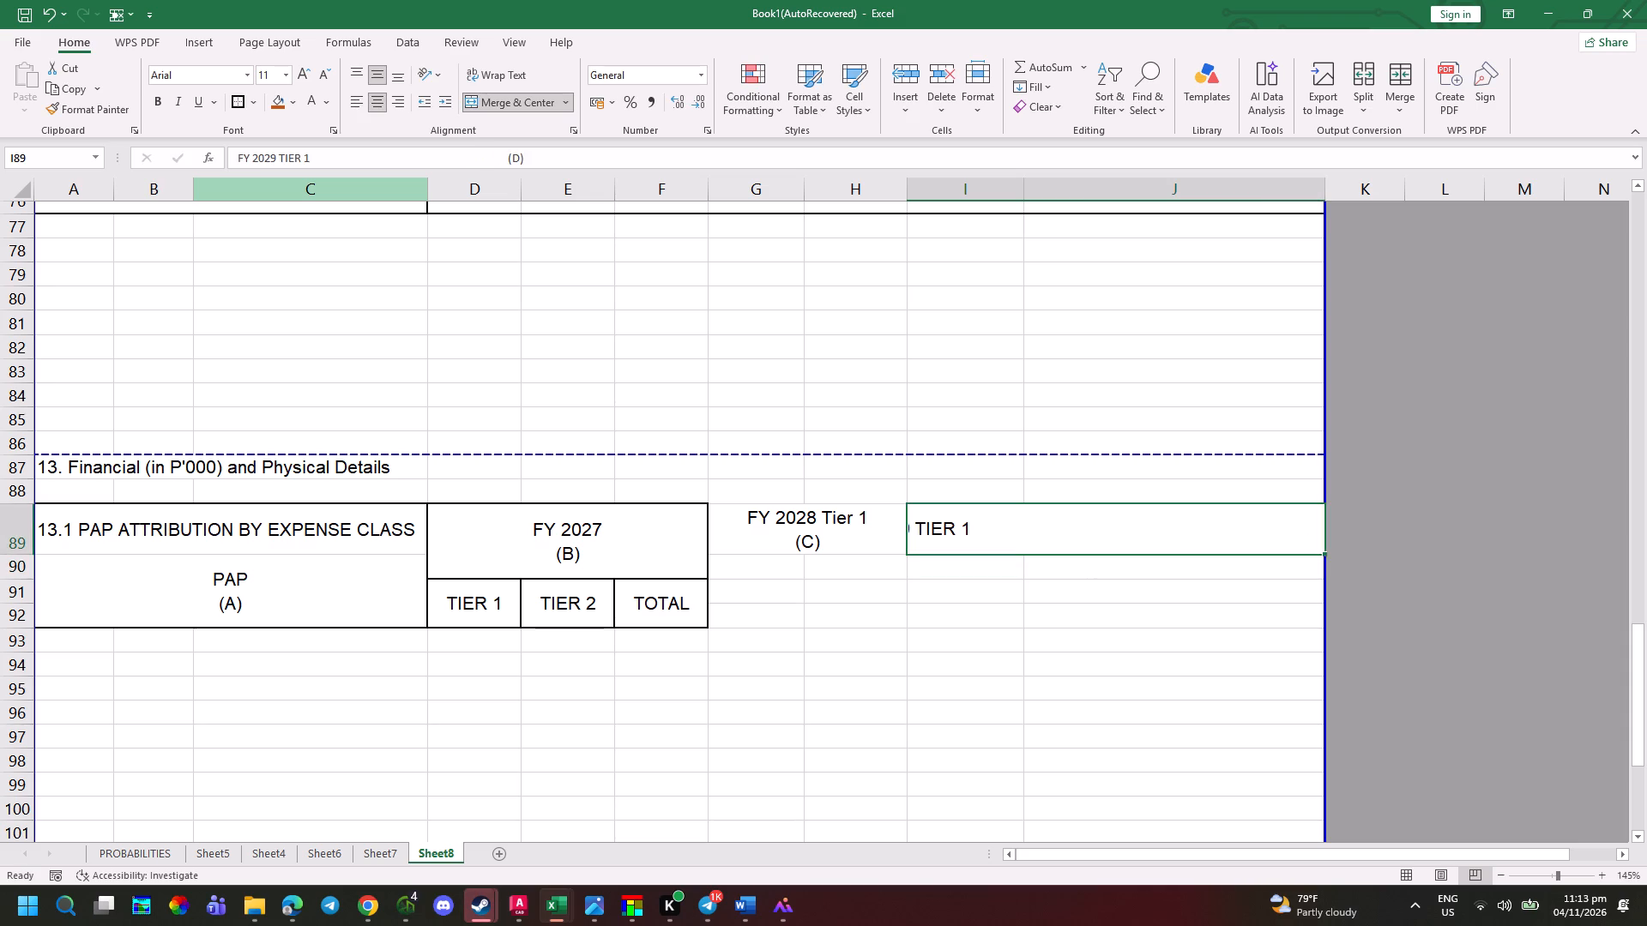
{"action": "left_click", "coordinate": [496, 85]}
{"action": "left_click", "coordinate": [496, 85]}
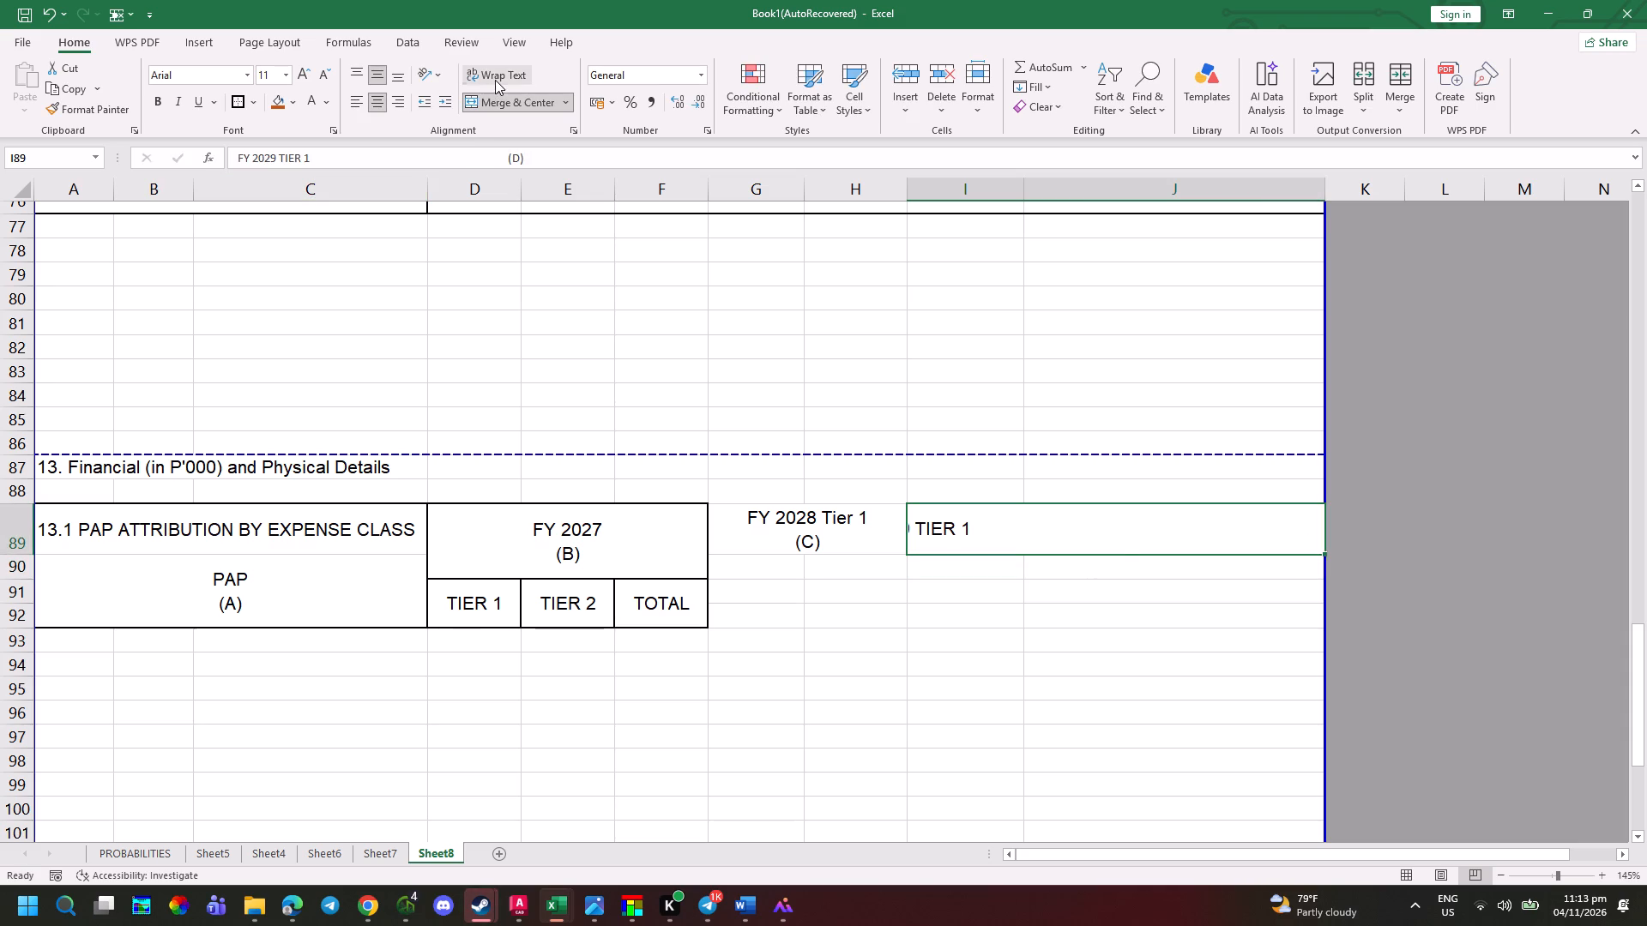
{"action": "left_click", "coordinate": [495, 80]}
{"action": "left_click", "coordinate": [990, 628]}
Compare the header with the photographed form and insert a blank row above row 88.
{"action": "key", "text": "alt+Tab"}
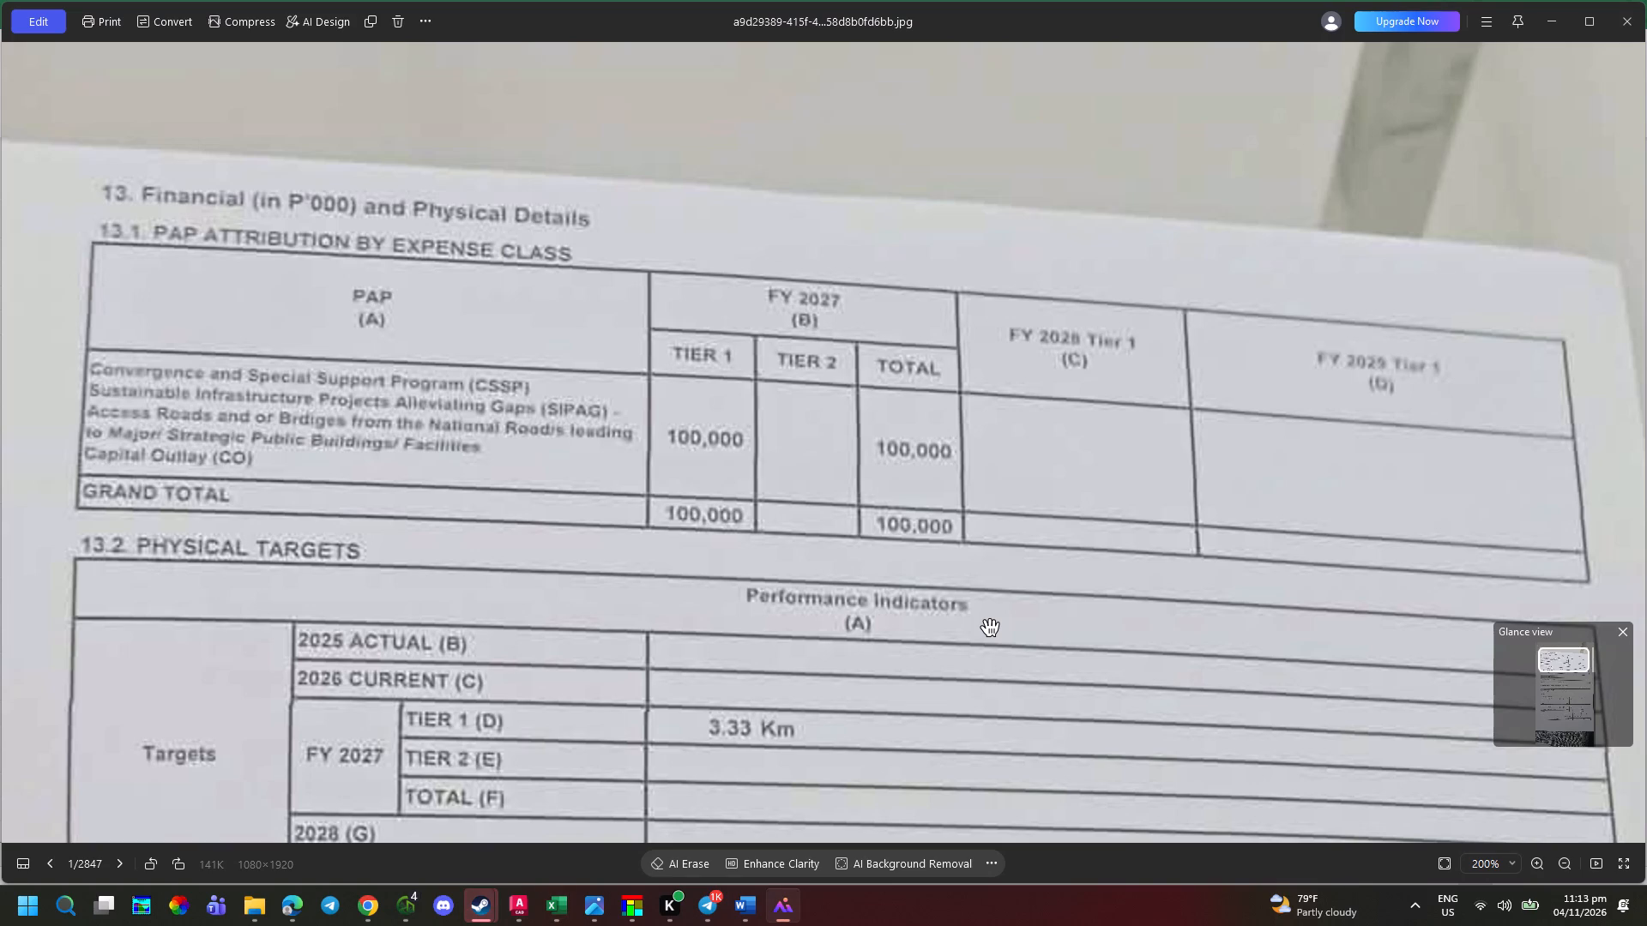
{"action": "key", "text": "alt+Tab"}
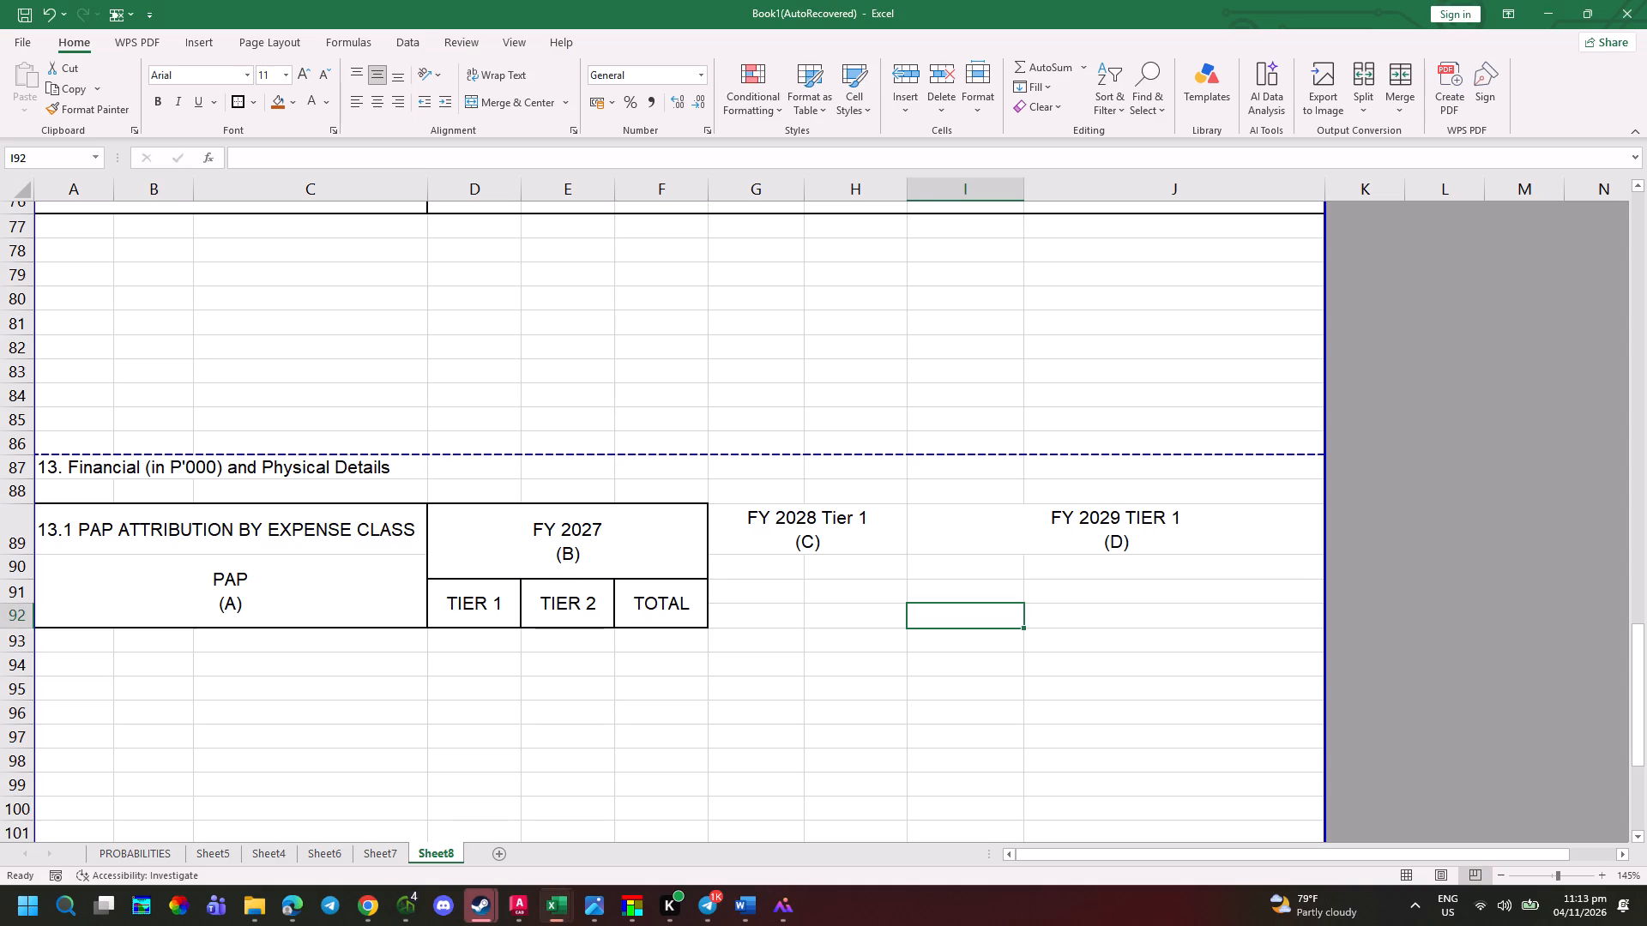
{"action": "key", "text": "alt+Tab"}
{"action": "key", "text": "alt+Tab"}
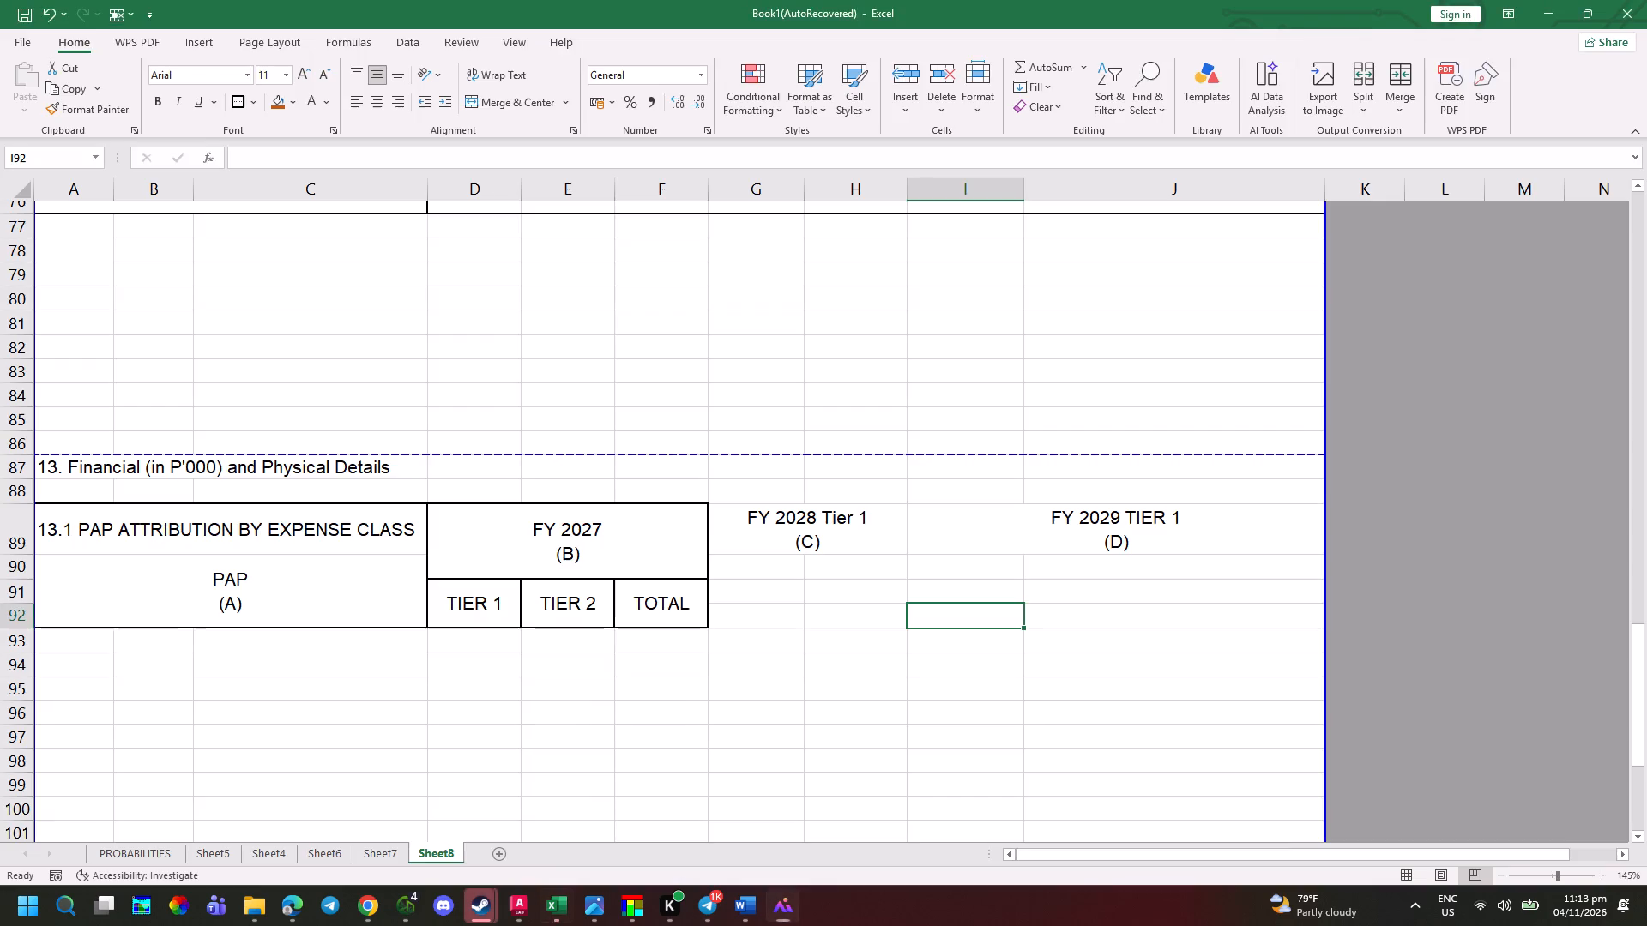
{"action": "key", "text": "alt+Tab"}
{"action": "key", "text": "alt+Tab"}
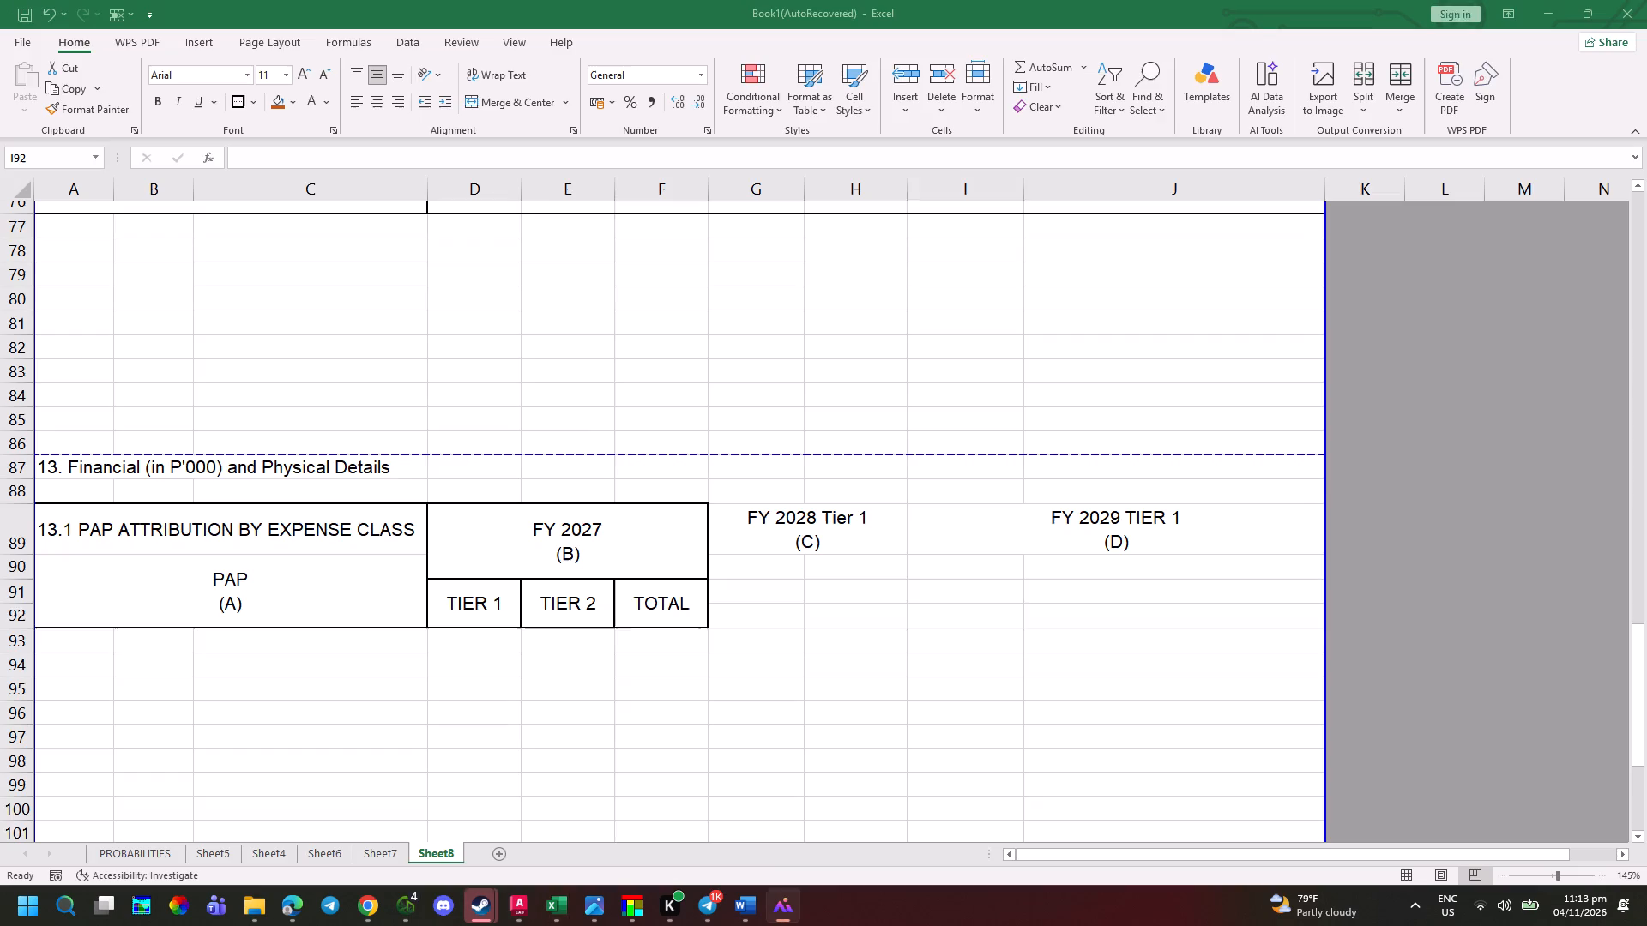
{"action": "left_click", "coordinate": [285, 501]}
{"action": "left_click", "coordinate": [284, 532]}
{"action": "left_click", "coordinate": [95, 520]}
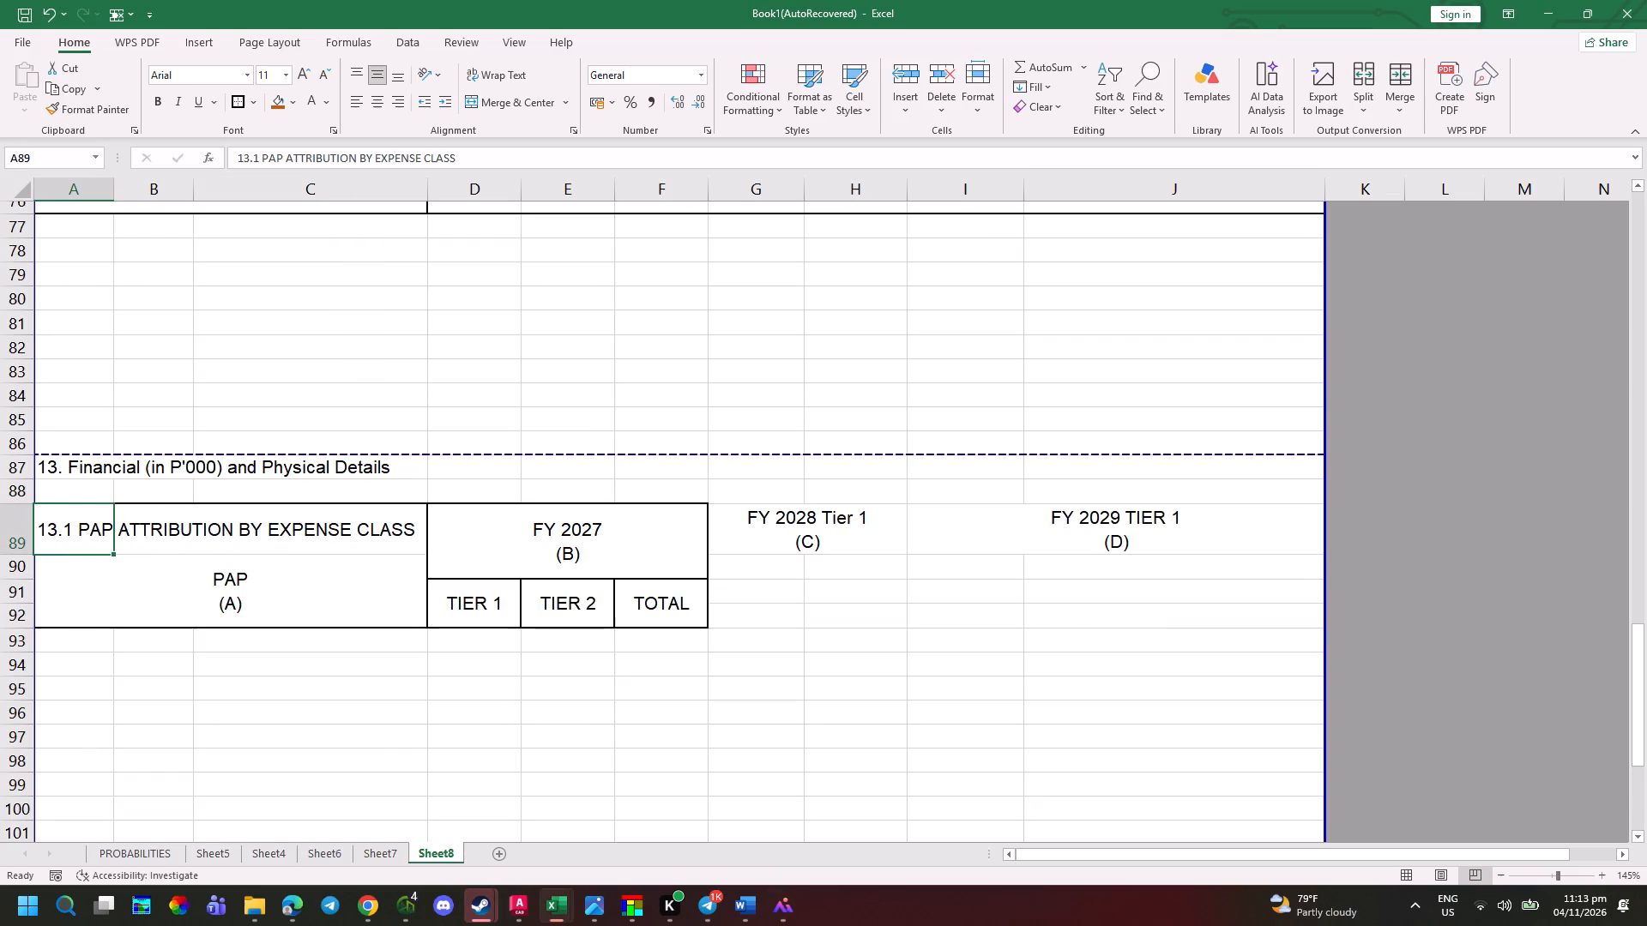
{"action": "key", "text": "alt+Tab"}
{"action": "key", "text": "alt+Tab"}
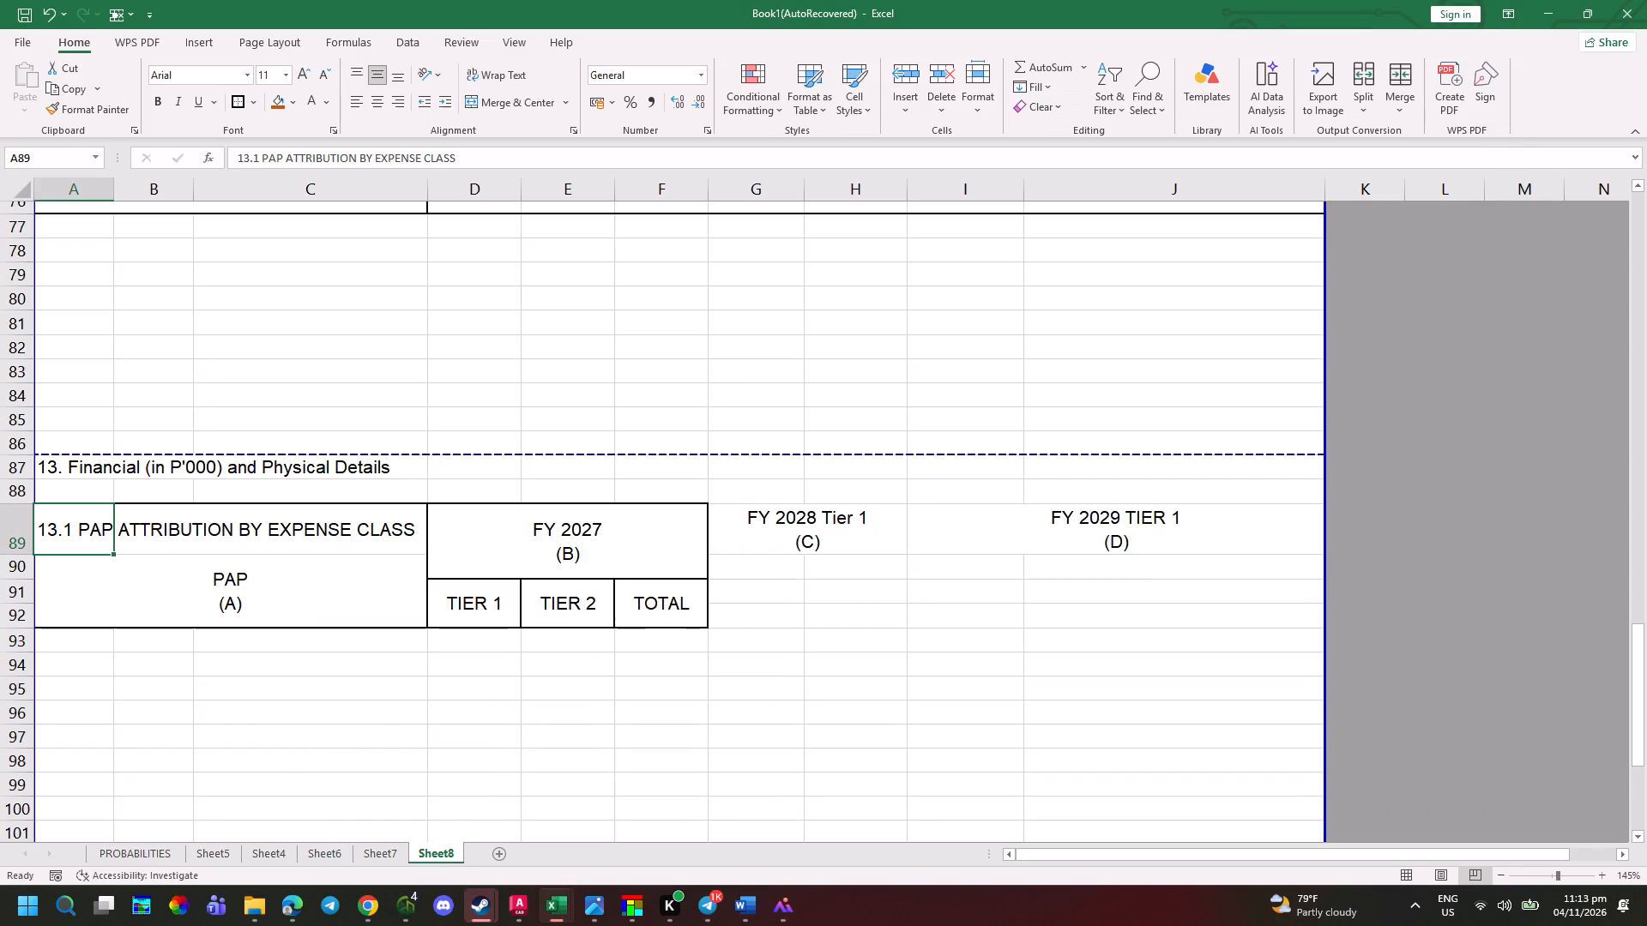
{"action": "left_click_drag", "start_coordinate": [80, 513], "coordinate": [238, 536]}
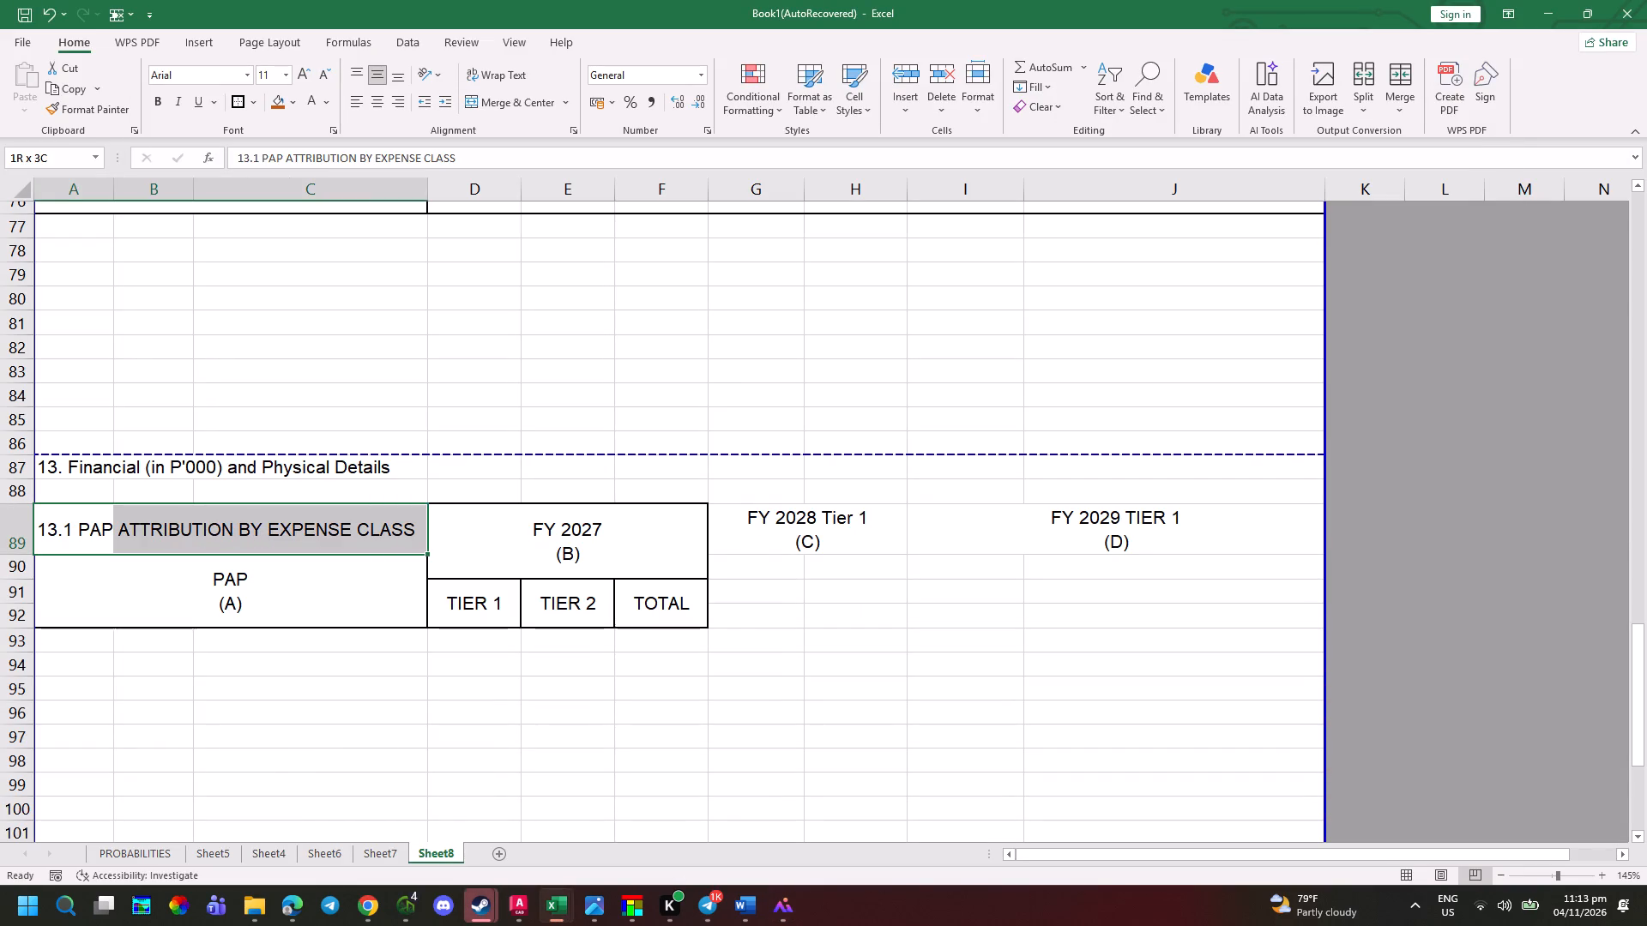
{"action": "left_click", "coordinate": [18, 494]}
{"action": "right_click", "coordinate": [18, 493]}
{"action": "left_click", "coordinate": [87, 219]}
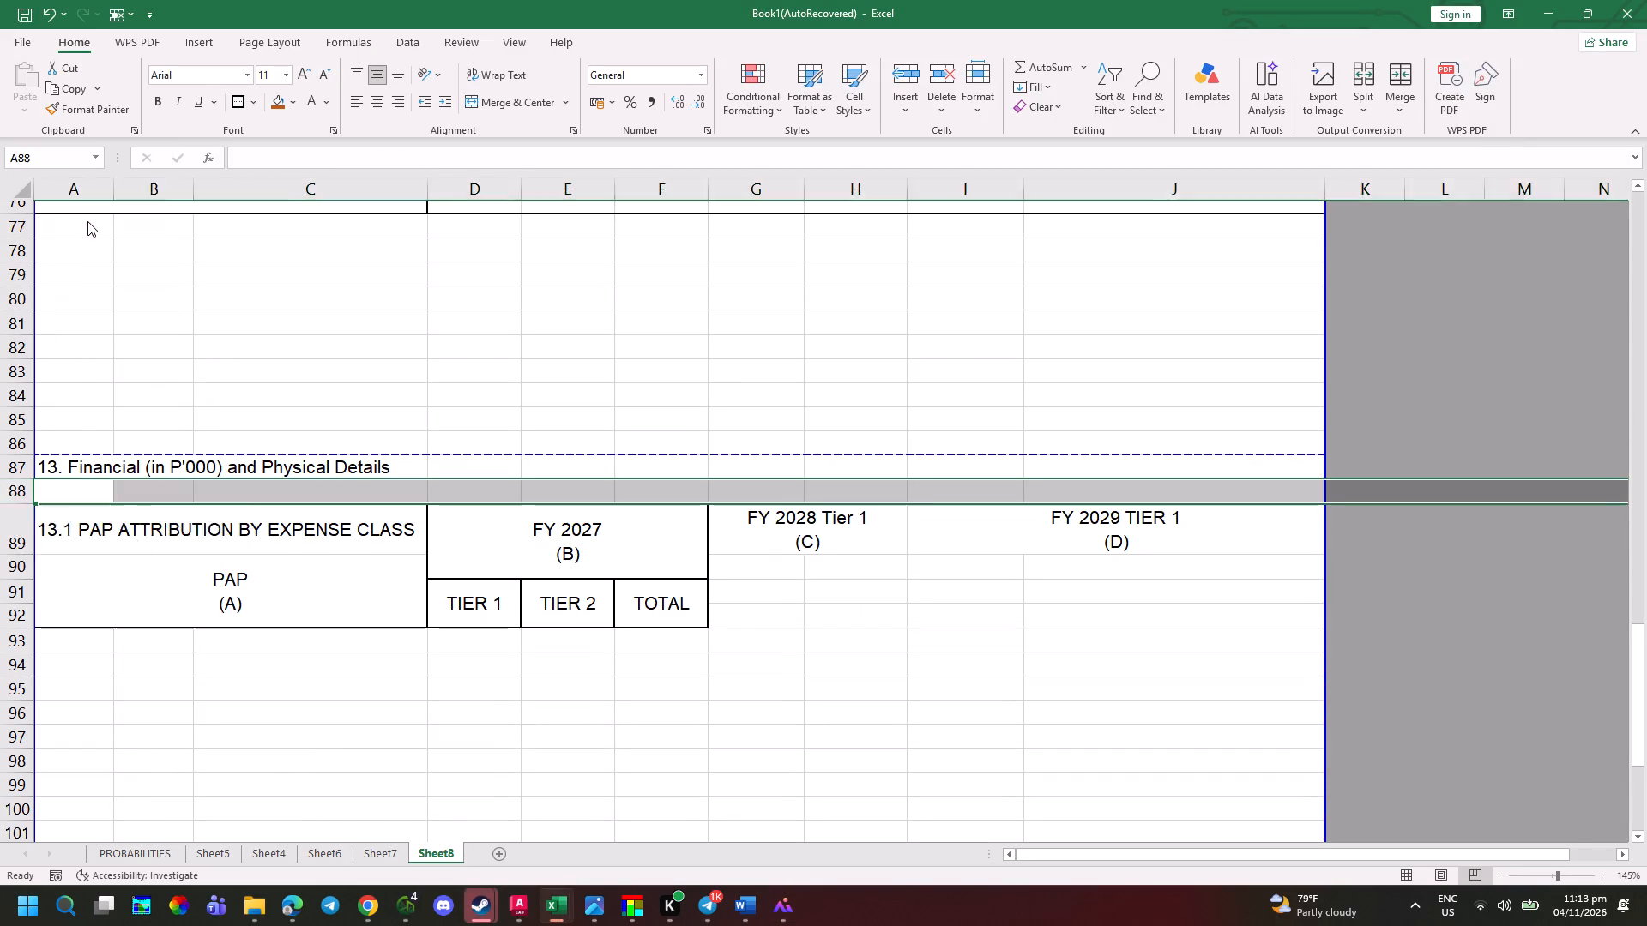
Move the 13.1 PAP ATTRIBUTION BY EXPENSE CLASS title from A90:C90 up to row 89, starting at A89.
{"action": "left_click_drag", "start_coordinate": [90, 558], "coordinate": [244, 555]}
{"action": "key", "text": "ctrl+x"}
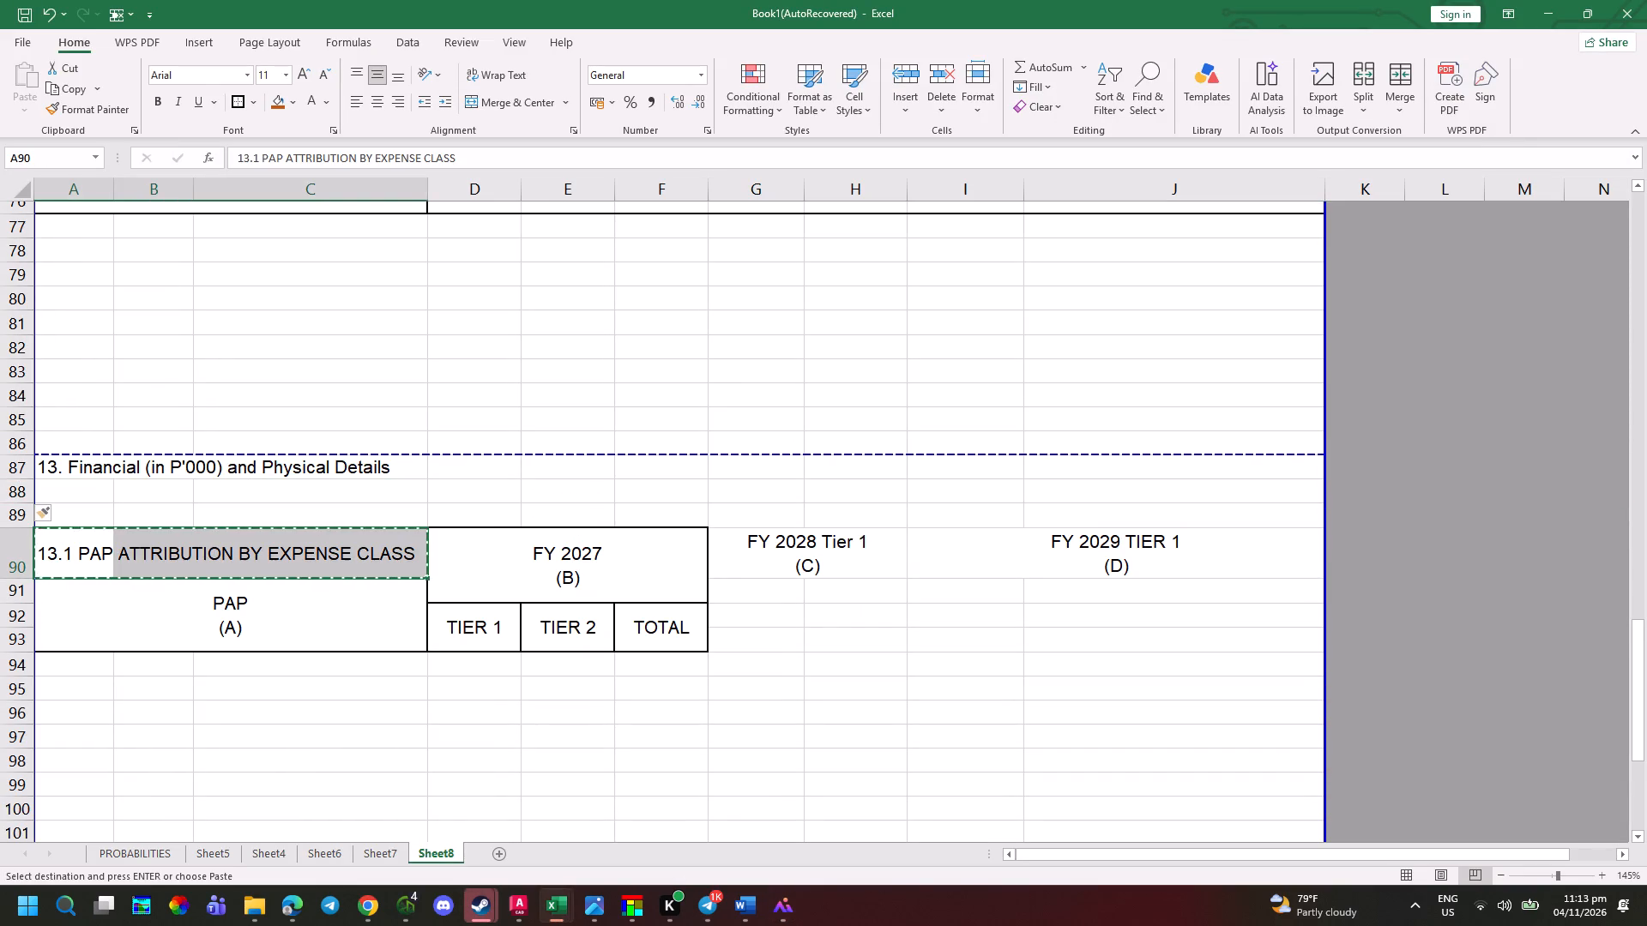
{"action": "left_click", "coordinate": [70, 517]}
{"action": "key", "text": "ctrl+v"}
{"action": "left_click", "coordinate": [254, 586]}
{"action": "left_click", "coordinate": [171, 546]}
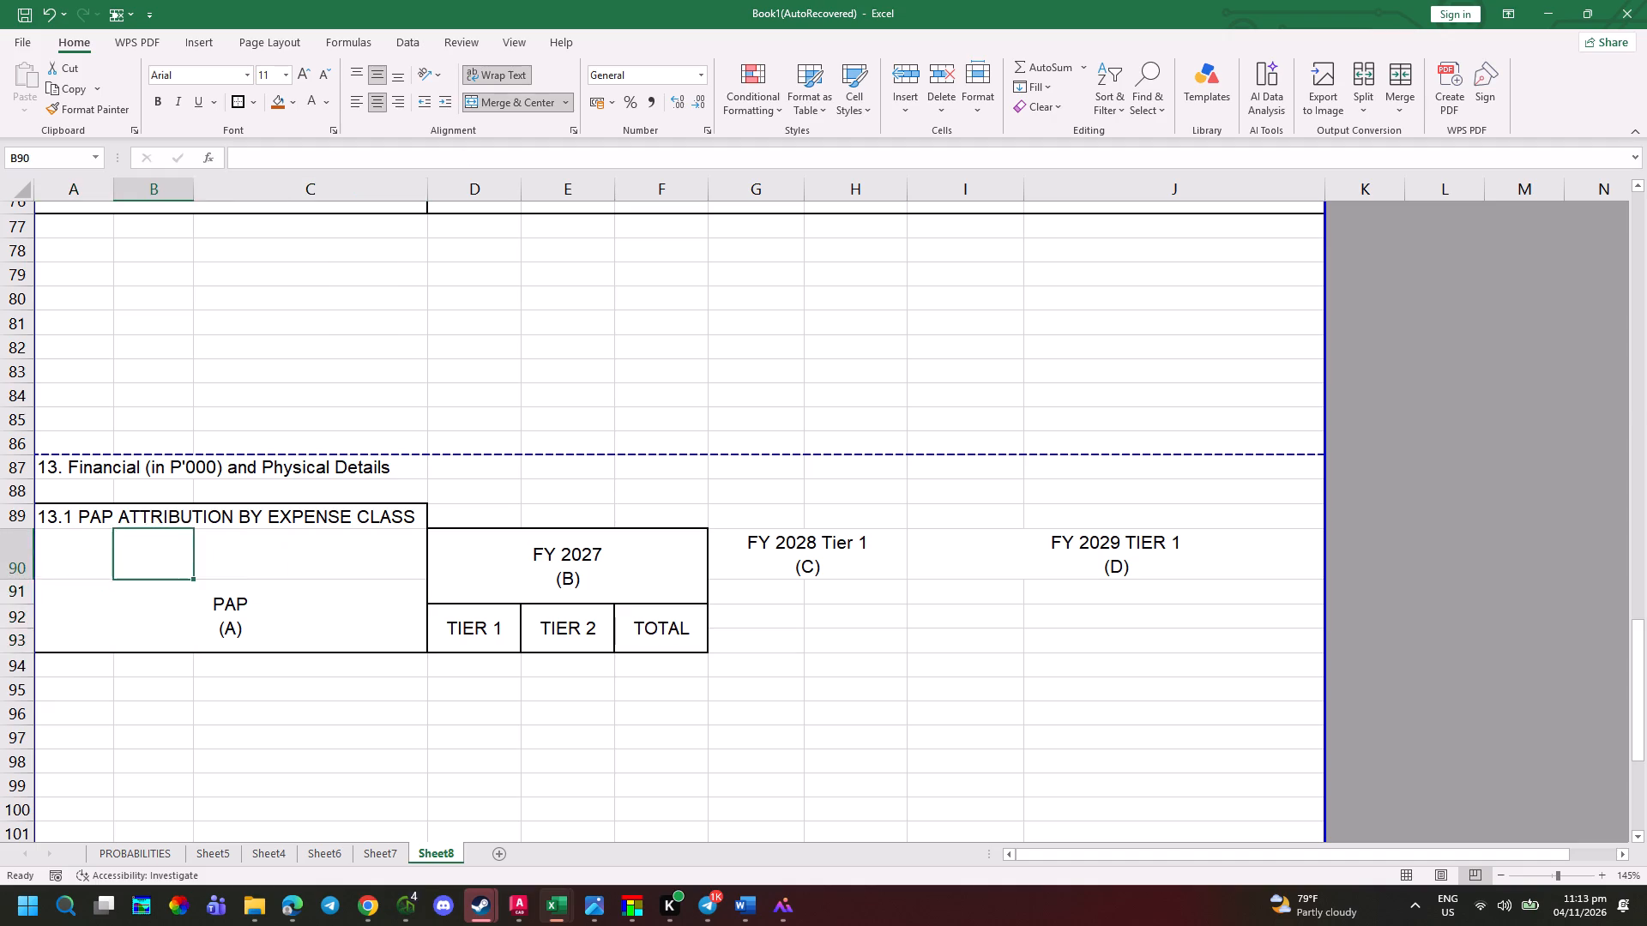
Remove all borders from the 13.1 title cells A89:C89 to match the photographed form.
{"action": "key", "text": "alt+Tab"}
{"action": "key", "text": "alt+Tab"}
{"action": "left_click_drag", "start_coordinate": [81, 511], "coordinate": [200, 511]}
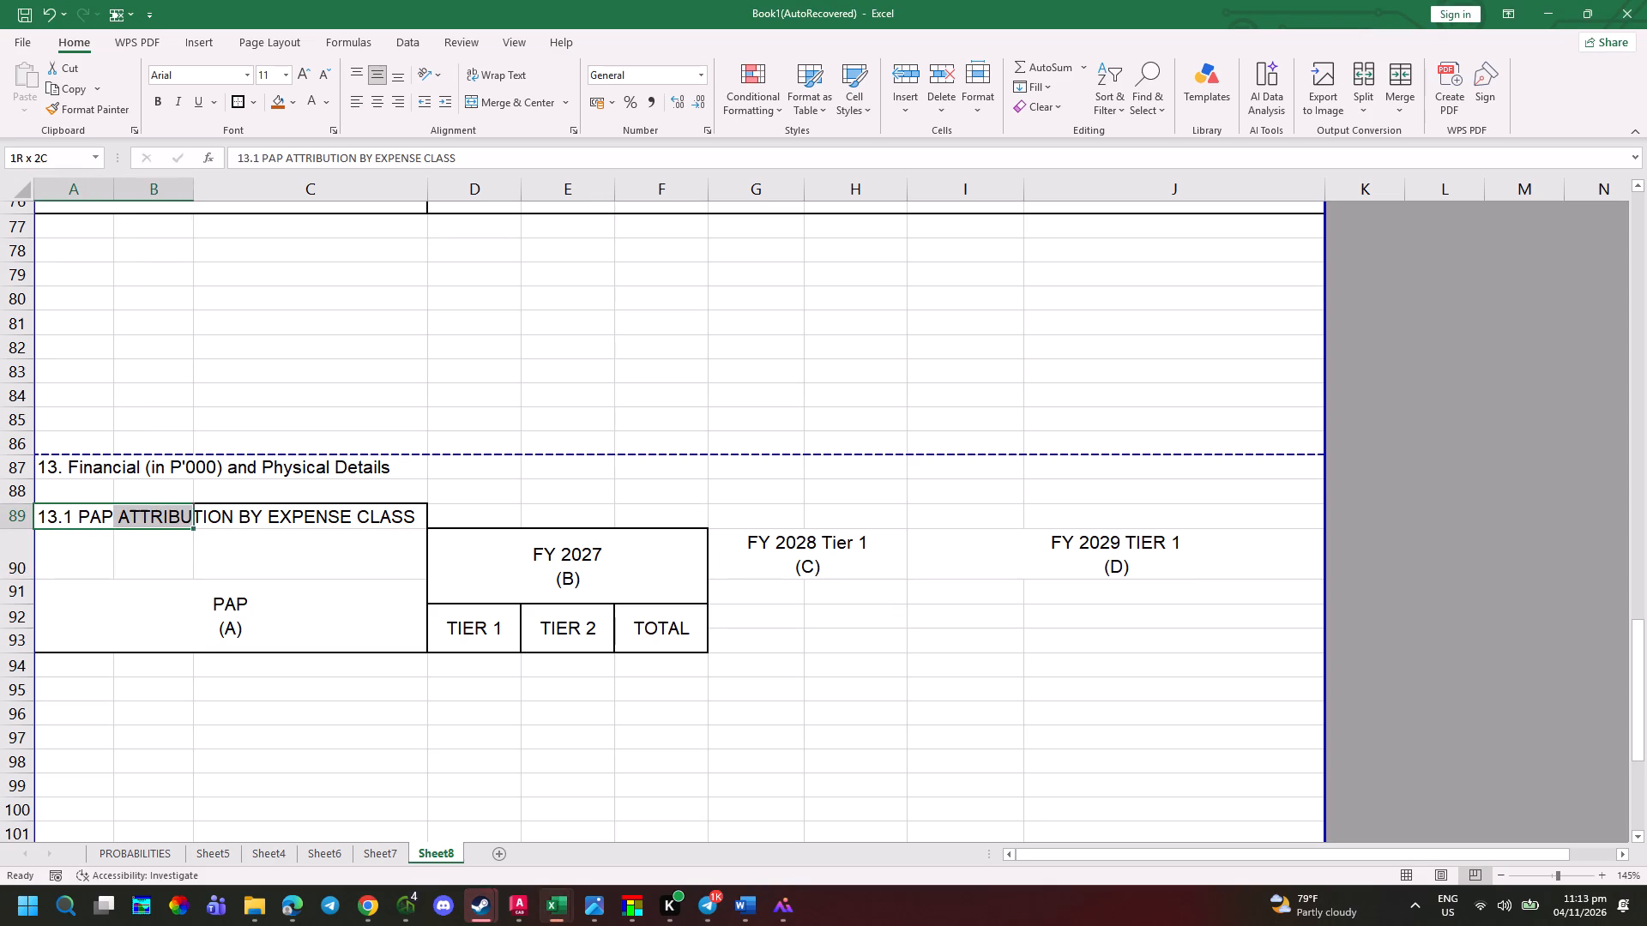
{"action": "left_click_drag", "start_coordinate": [200, 511], "coordinate": [319, 508]}
{"action": "left_click", "coordinate": [257, 101]}
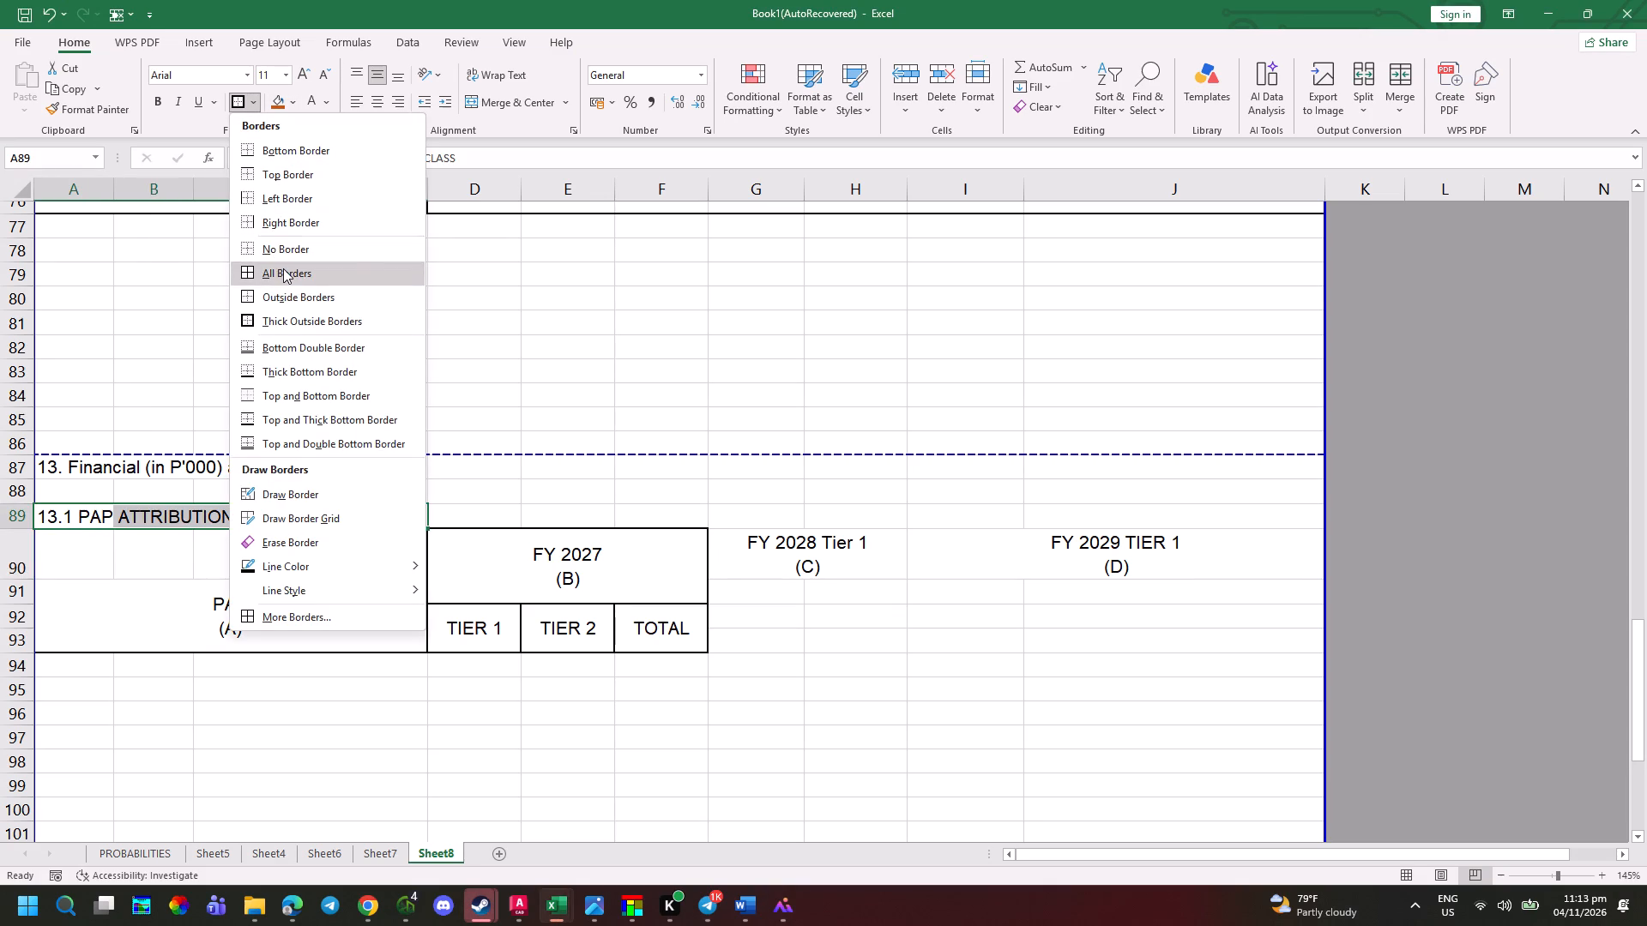
{"action": "left_click", "coordinate": [283, 254]}
{"action": "left_click", "coordinate": [81, 640]}
Unmerge the PAP (A) heading and merge and center it across A90:C93.
{"action": "left_click_drag", "start_coordinate": [58, 560], "coordinate": [223, 603]}
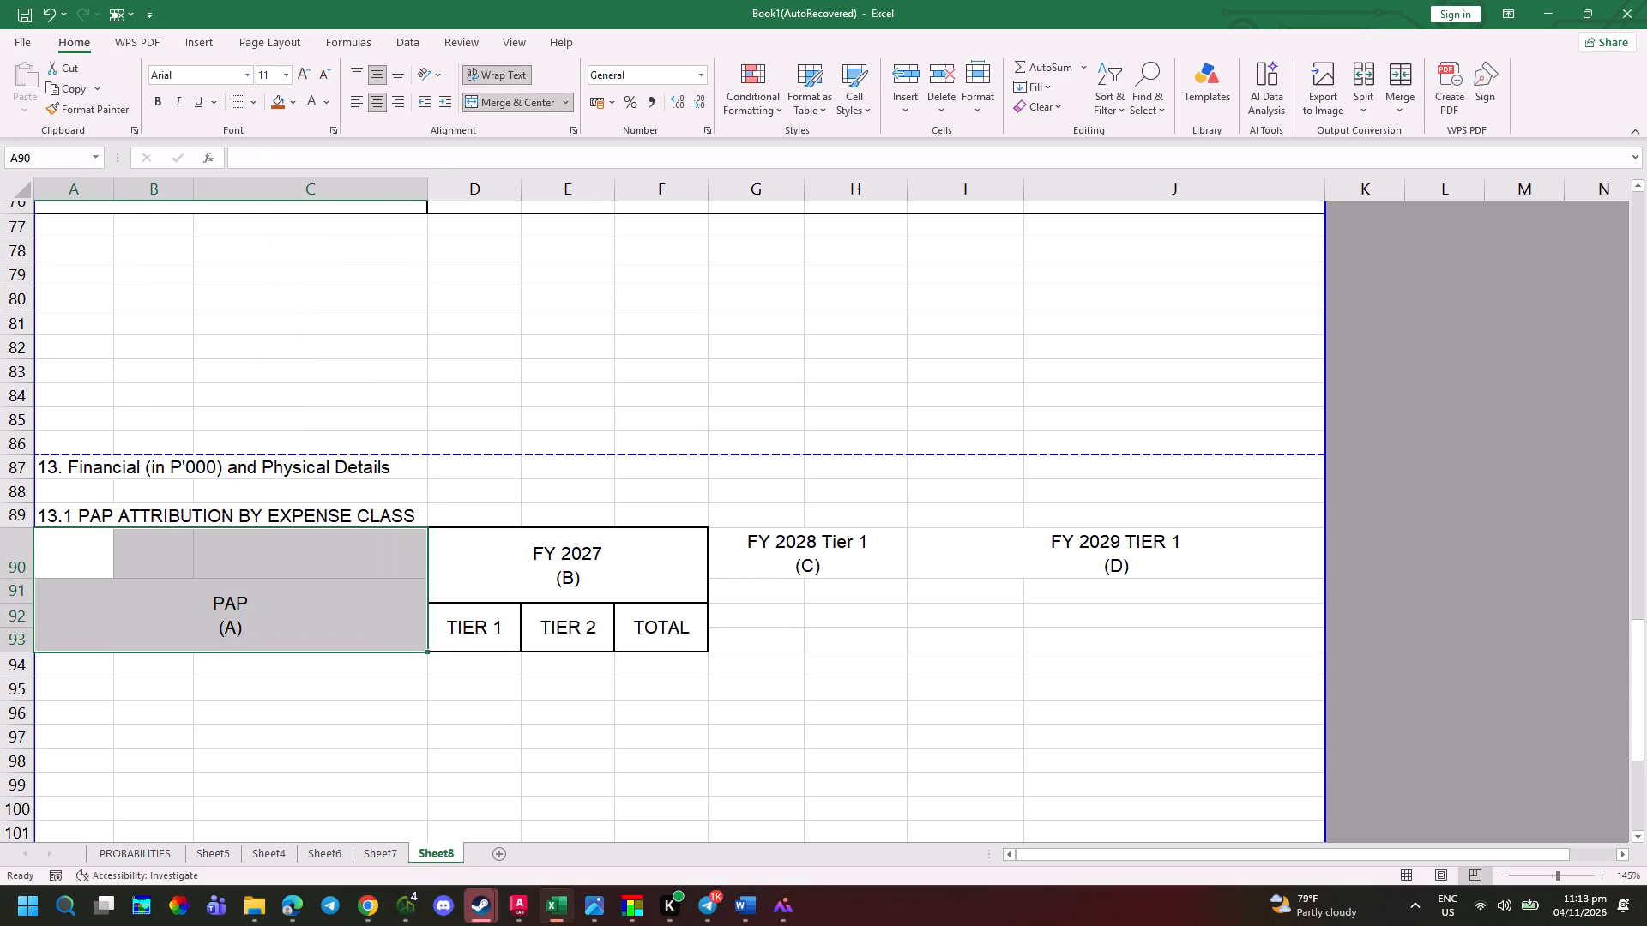
{"action": "double_click", "coordinate": [484, 110]}
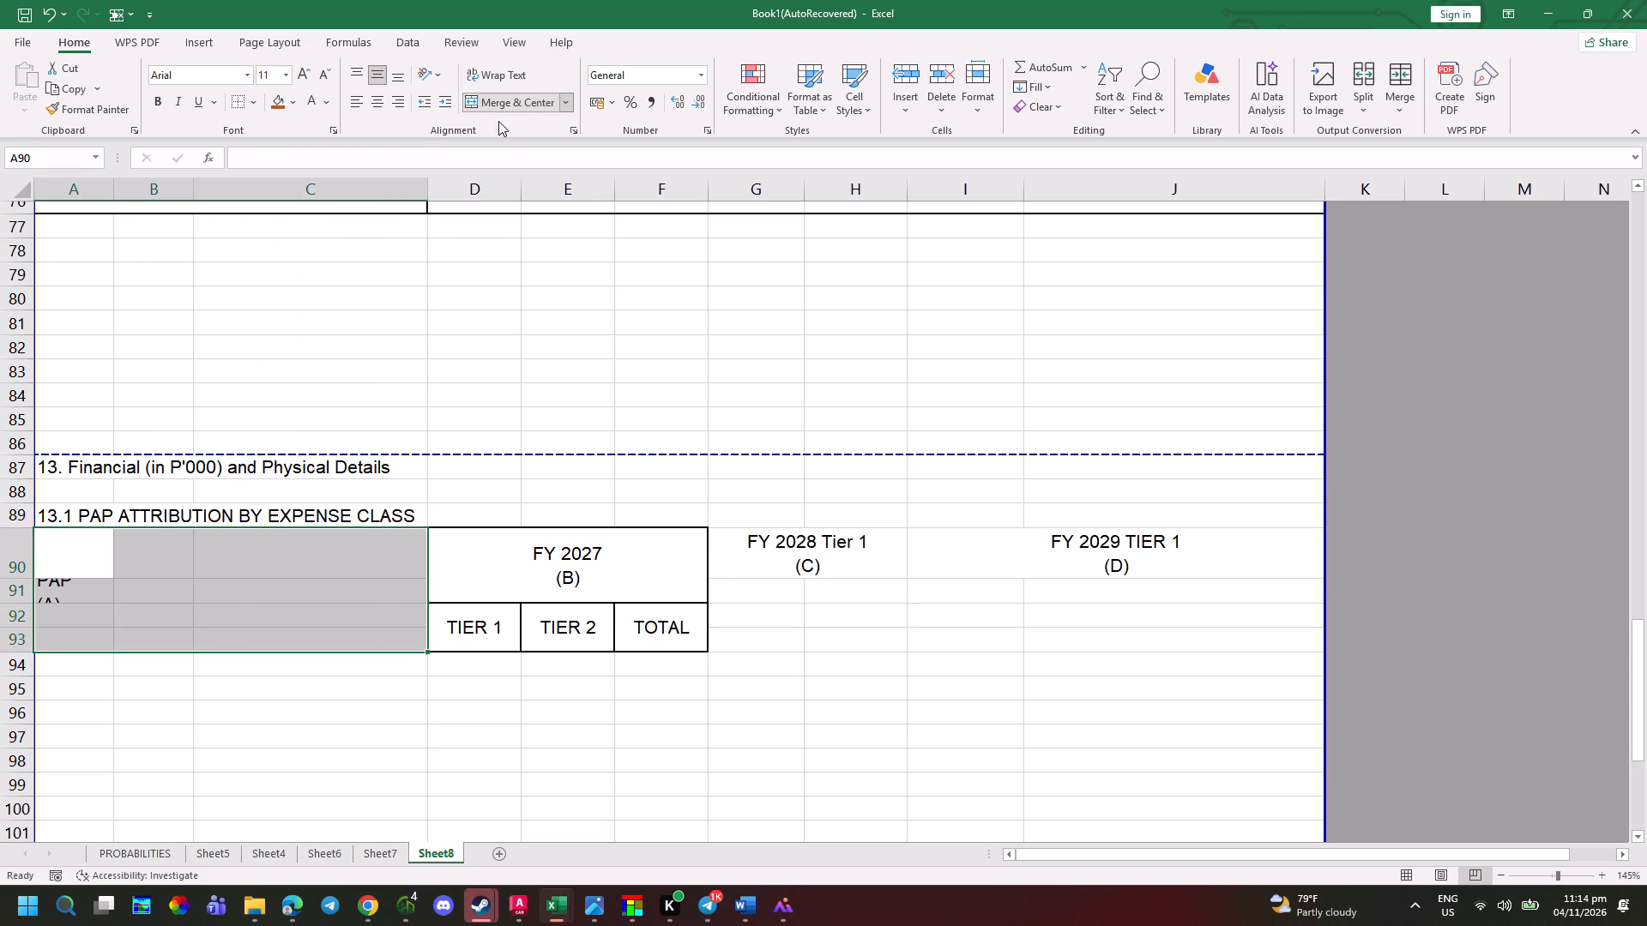
{"action": "left_click", "coordinate": [510, 111]}
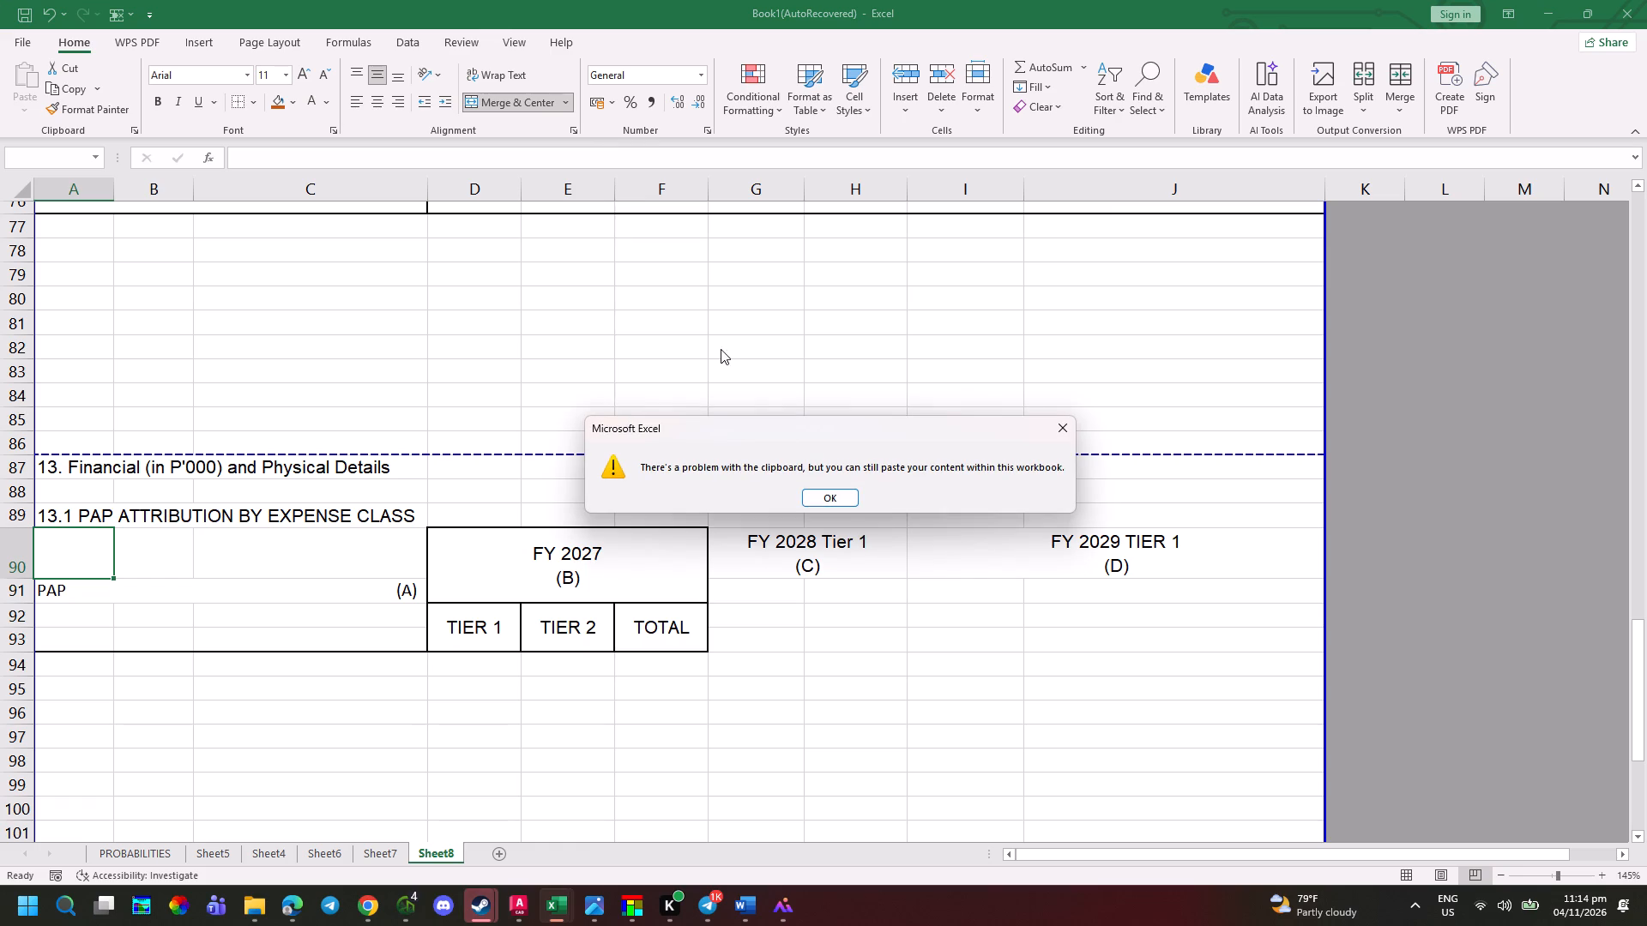
{"action": "left_click", "coordinate": [832, 503]}
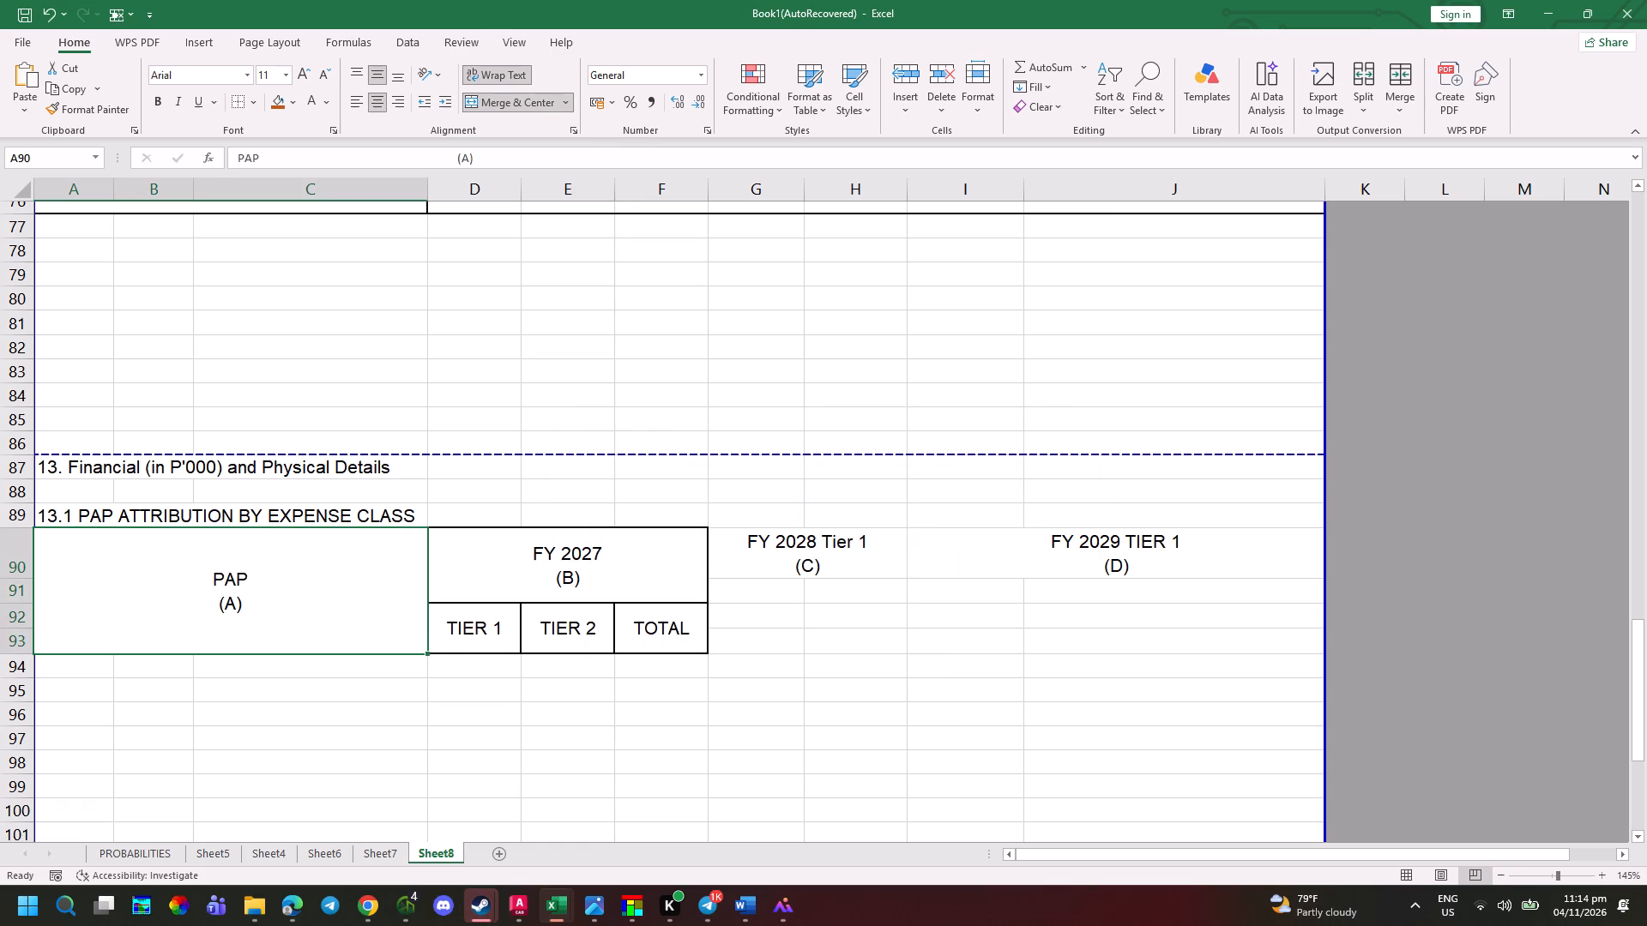
Check the photographed form and re-merge and center the FY 2028 Tier 1 (C) heading across G90:H91.
{"action": "key", "text": "alt+Tab"}
{"action": "key", "text": "alt+Tab"}
{"action": "key", "text": "alt+Tab"}
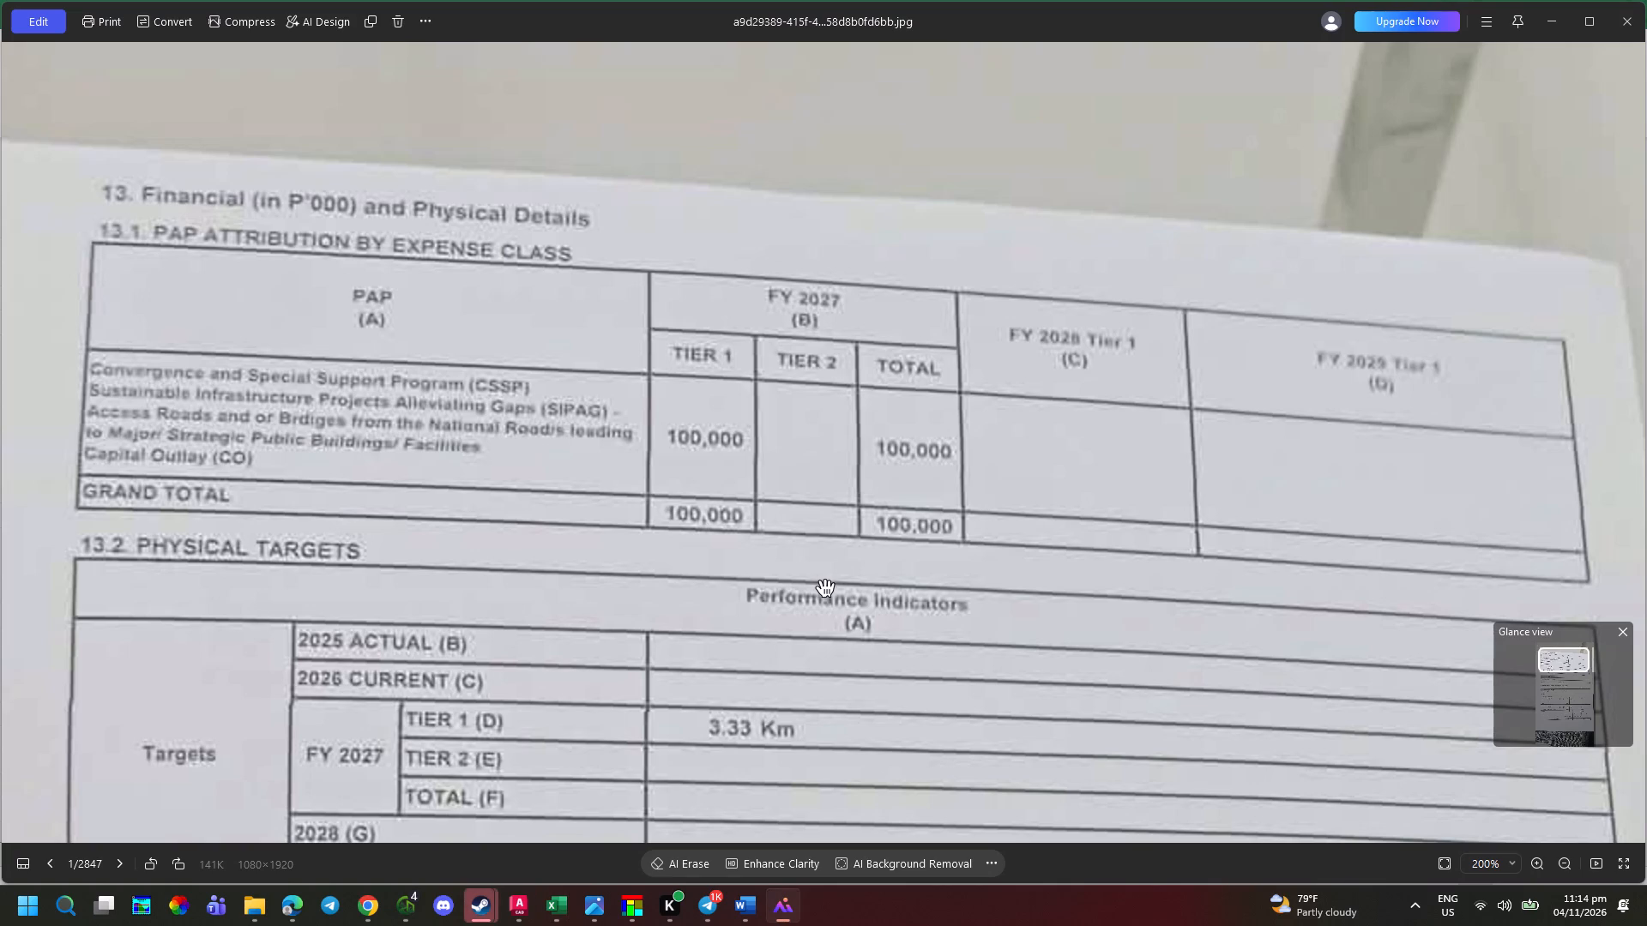
{"action": "key", "text": "alt+Tab"}
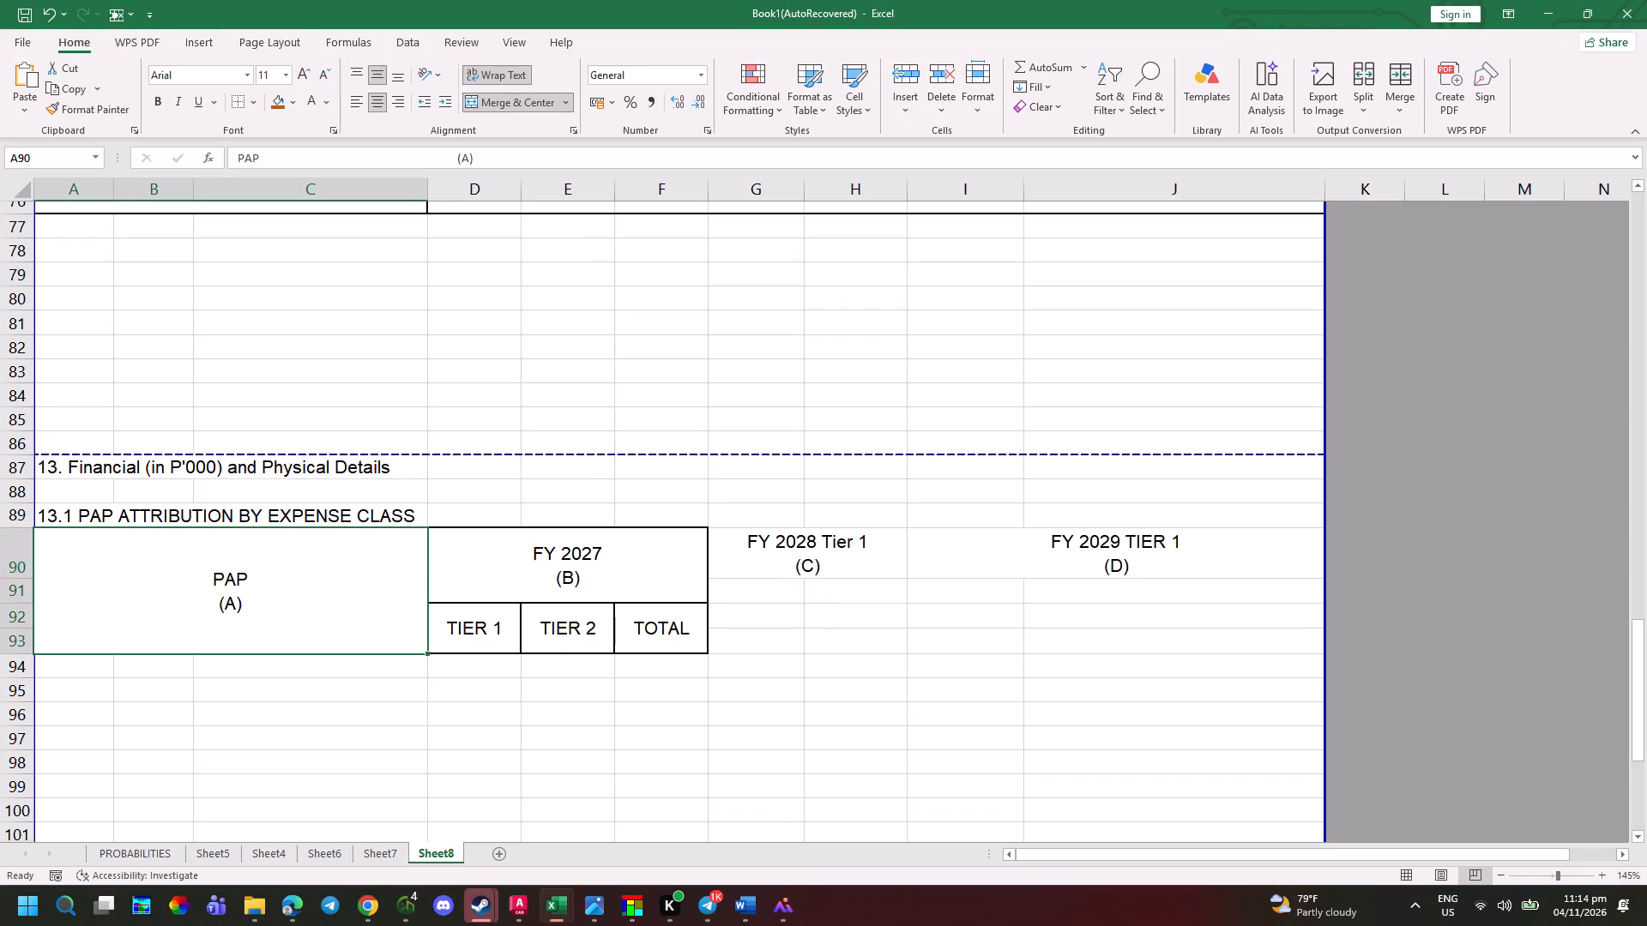
{"action": "key", "text": "alt+Tab"}
{"action": "key", "text": "alt+Tab"}
{"action": "left_click_drag", "start_coordinate": [736, 592], "coordinate": [866, 544]}
{"action": "left_click", "coordinate": [508, 95]}
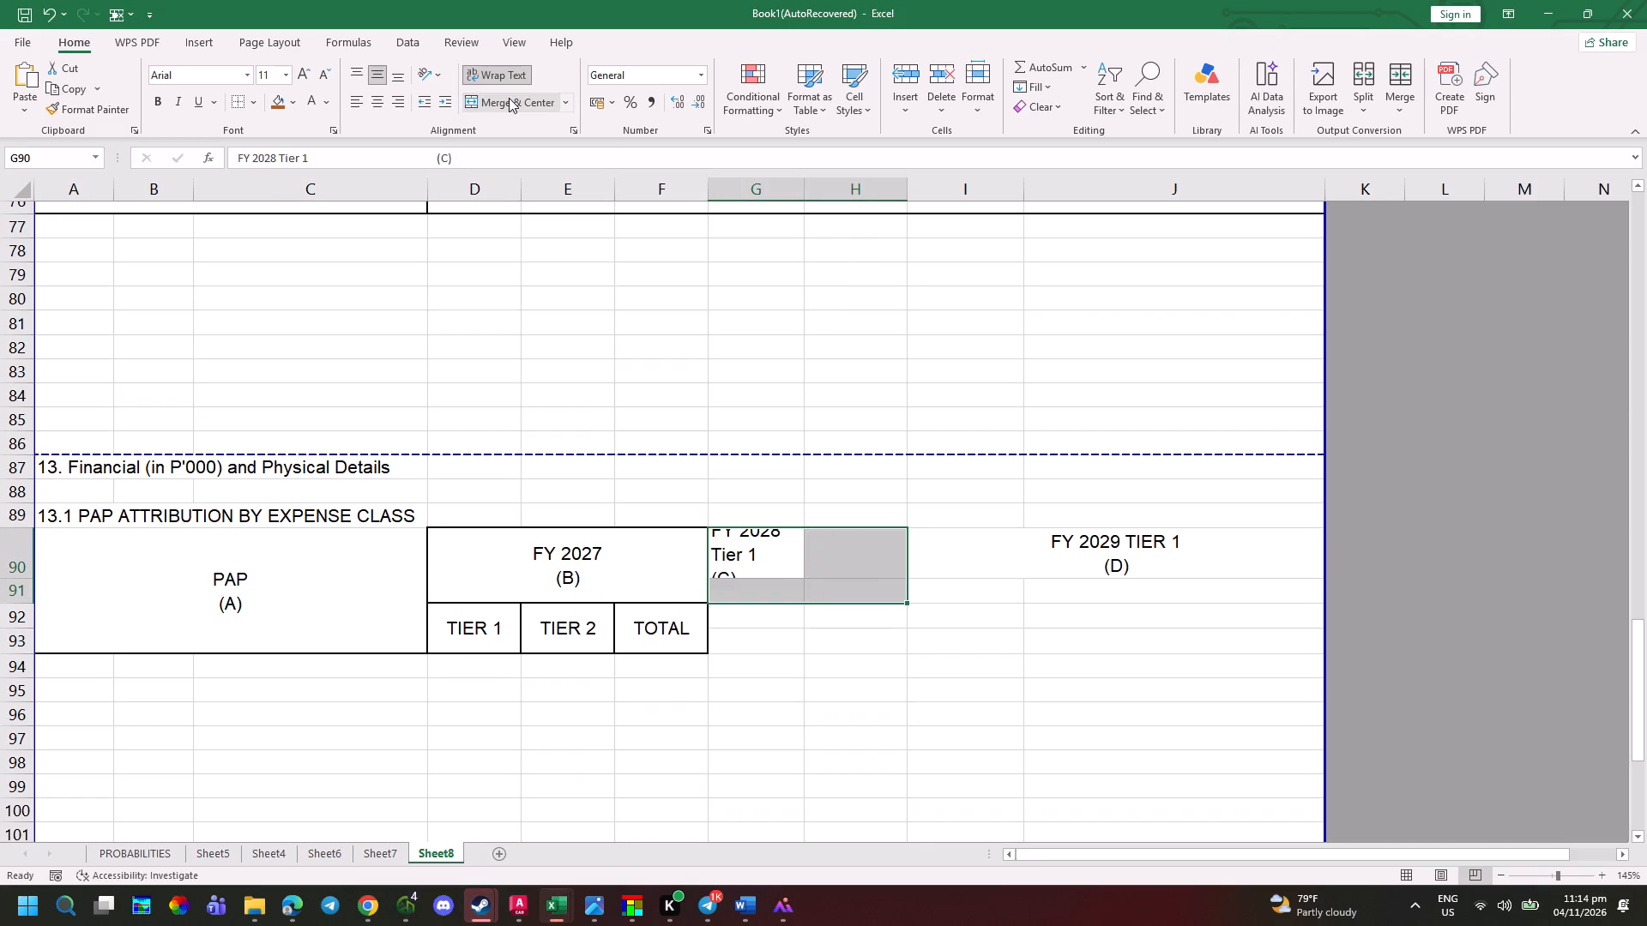
{"action": "left_click", "coordinate": [509, 98]}
{"action": "key", "text": "alt+Tab"}
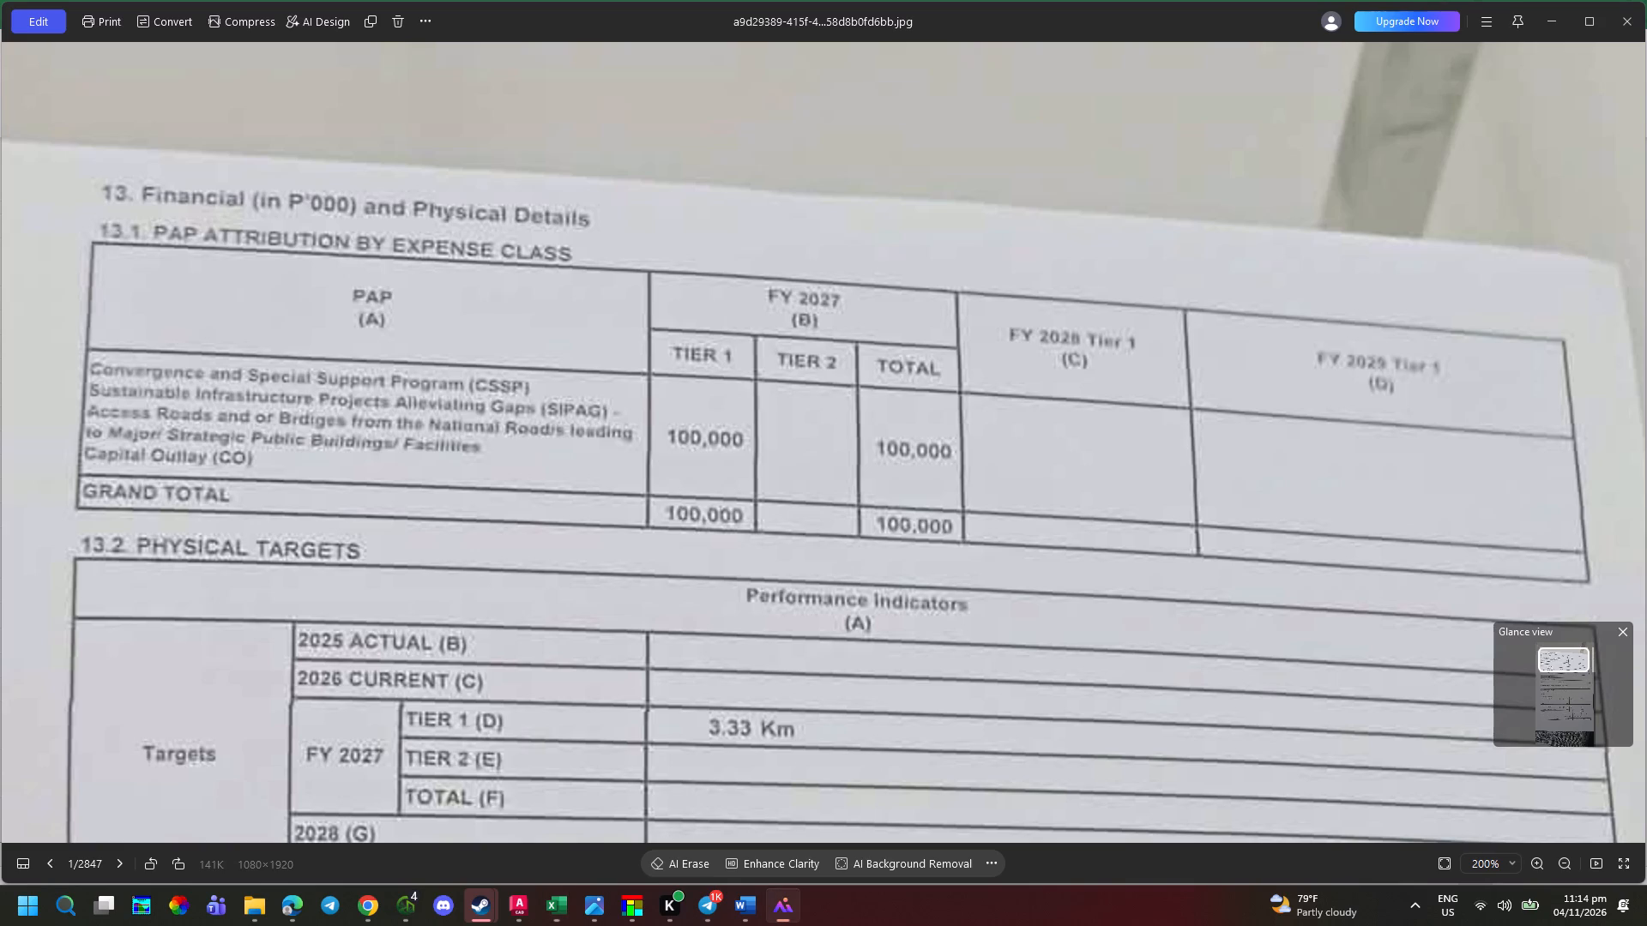
Compare the 13.1 table header with the photographed form and delete row 91.
{"action": "key", "text": "alt+Tab"}
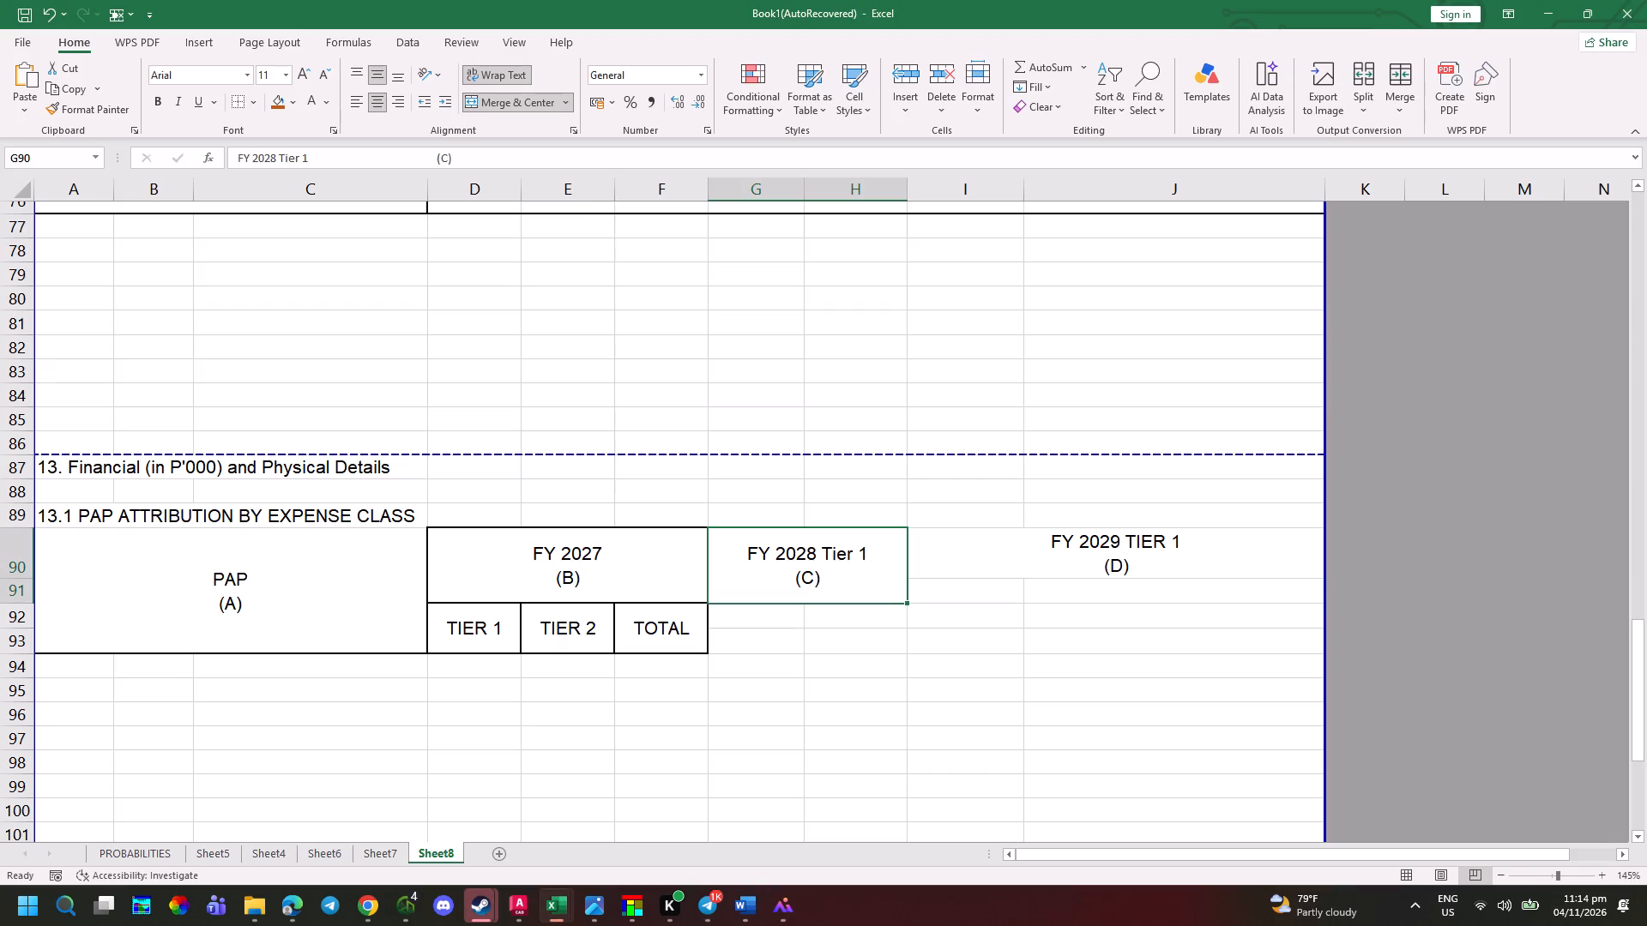
{"action": "key", "text": "alt+Tab"}
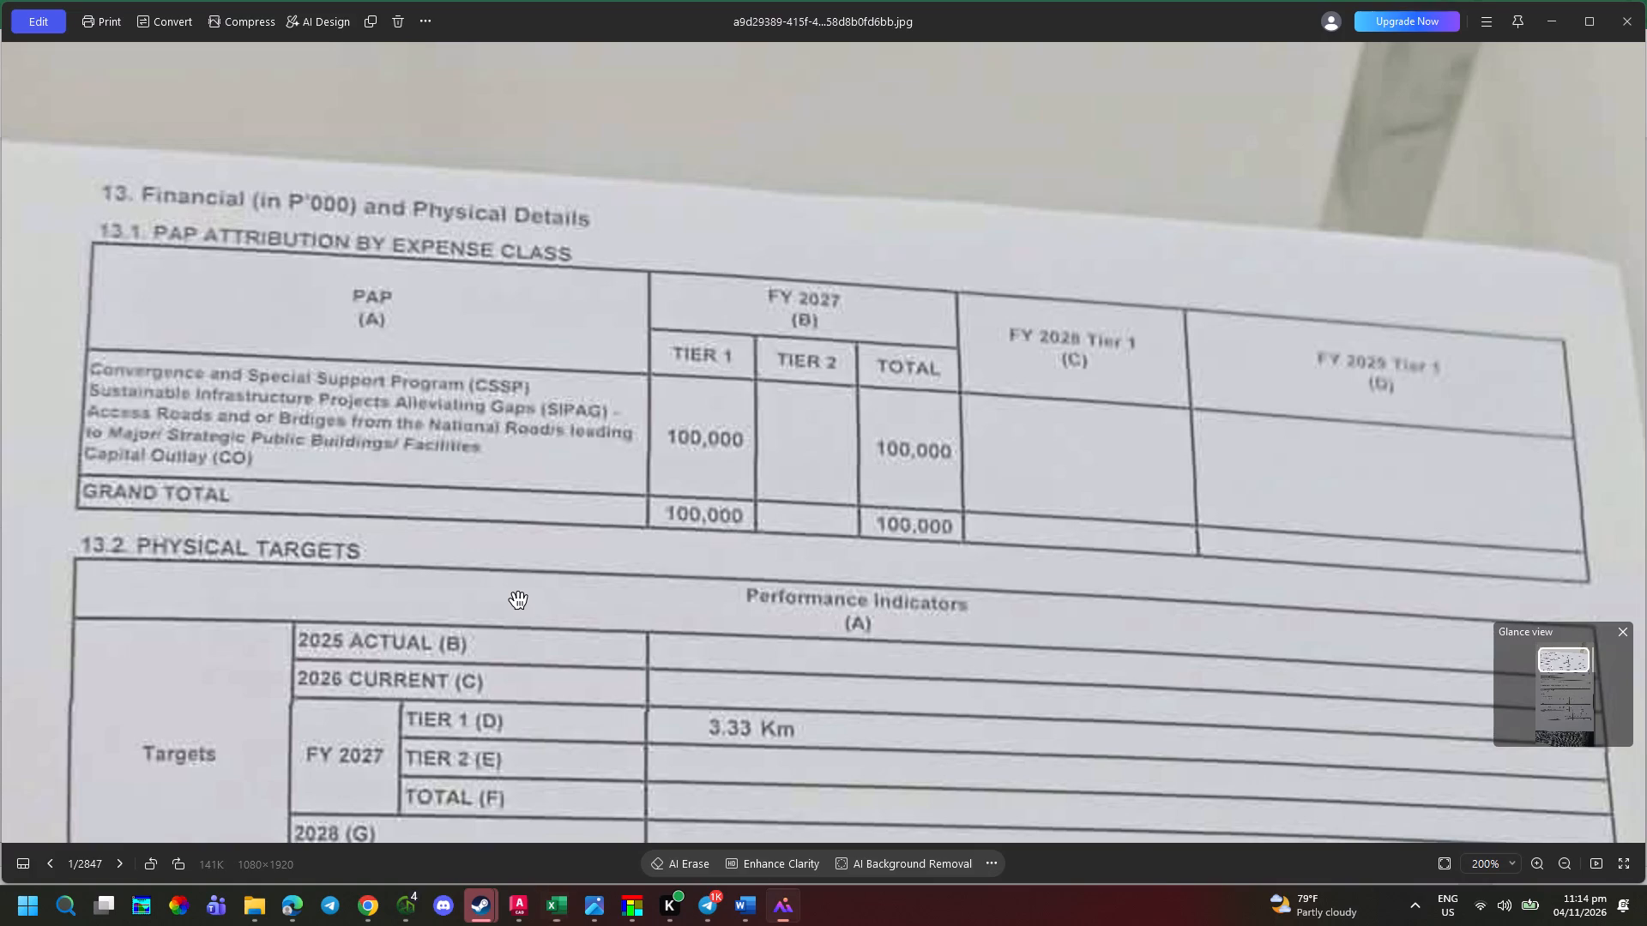
{"action": "key", "text": "alt+Tab"}
{"action": "left_click", "coordinate": [19, 587]}
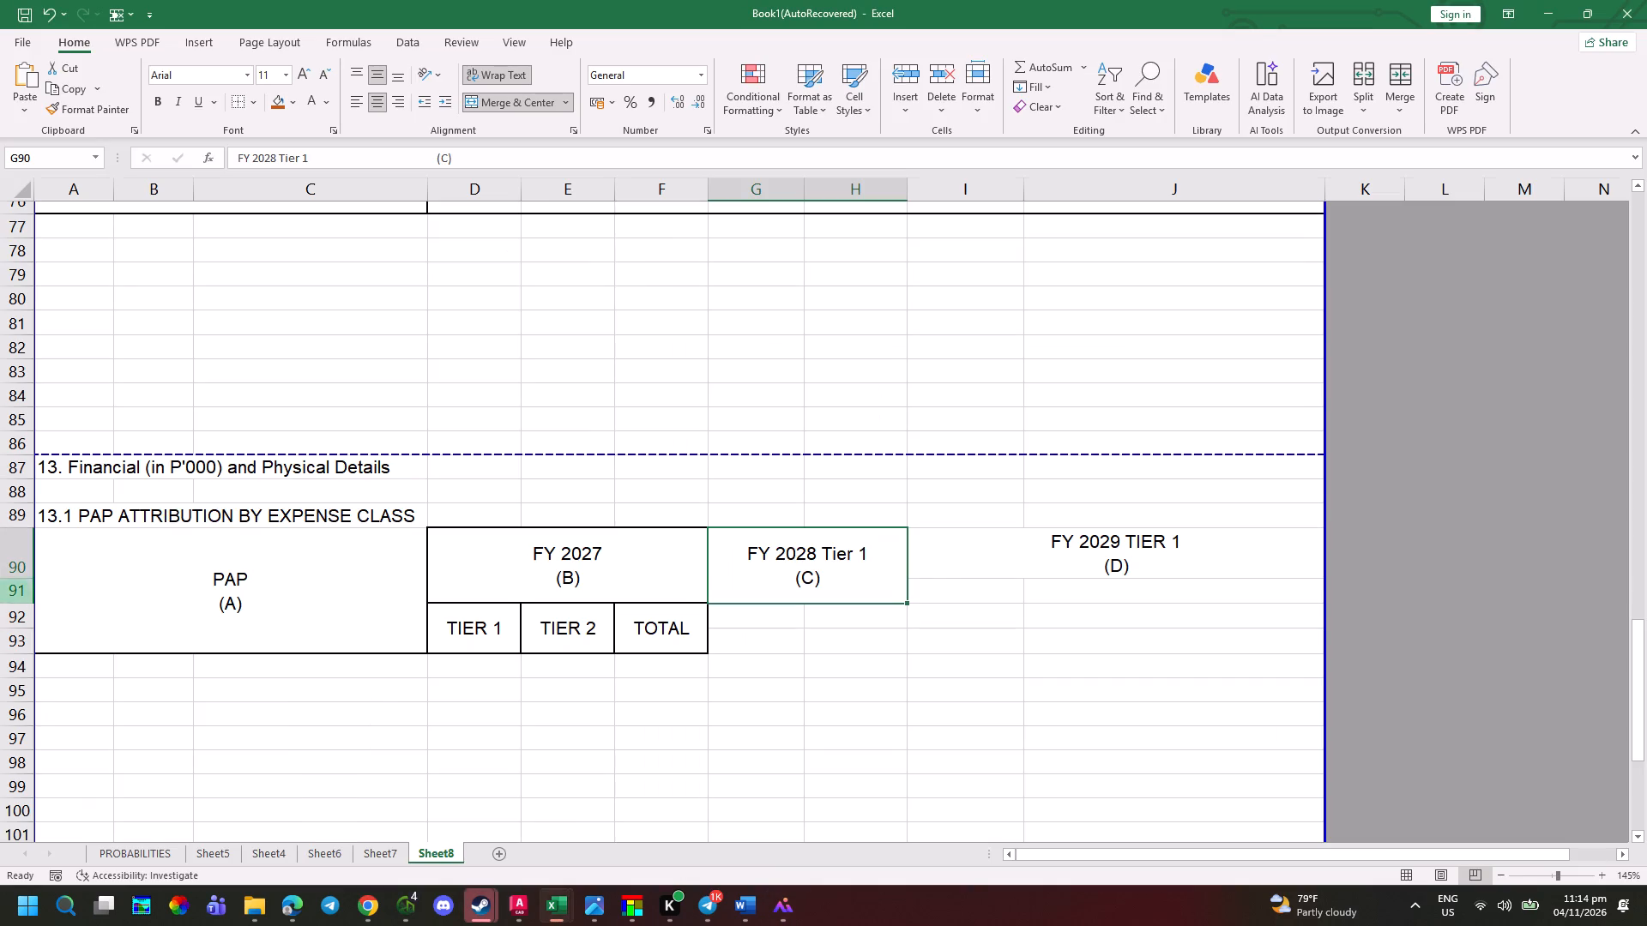
{"action": "right_click", "coordinate": [19, 587]}
{"action": "left_click", "coordinate": [72, 334]}
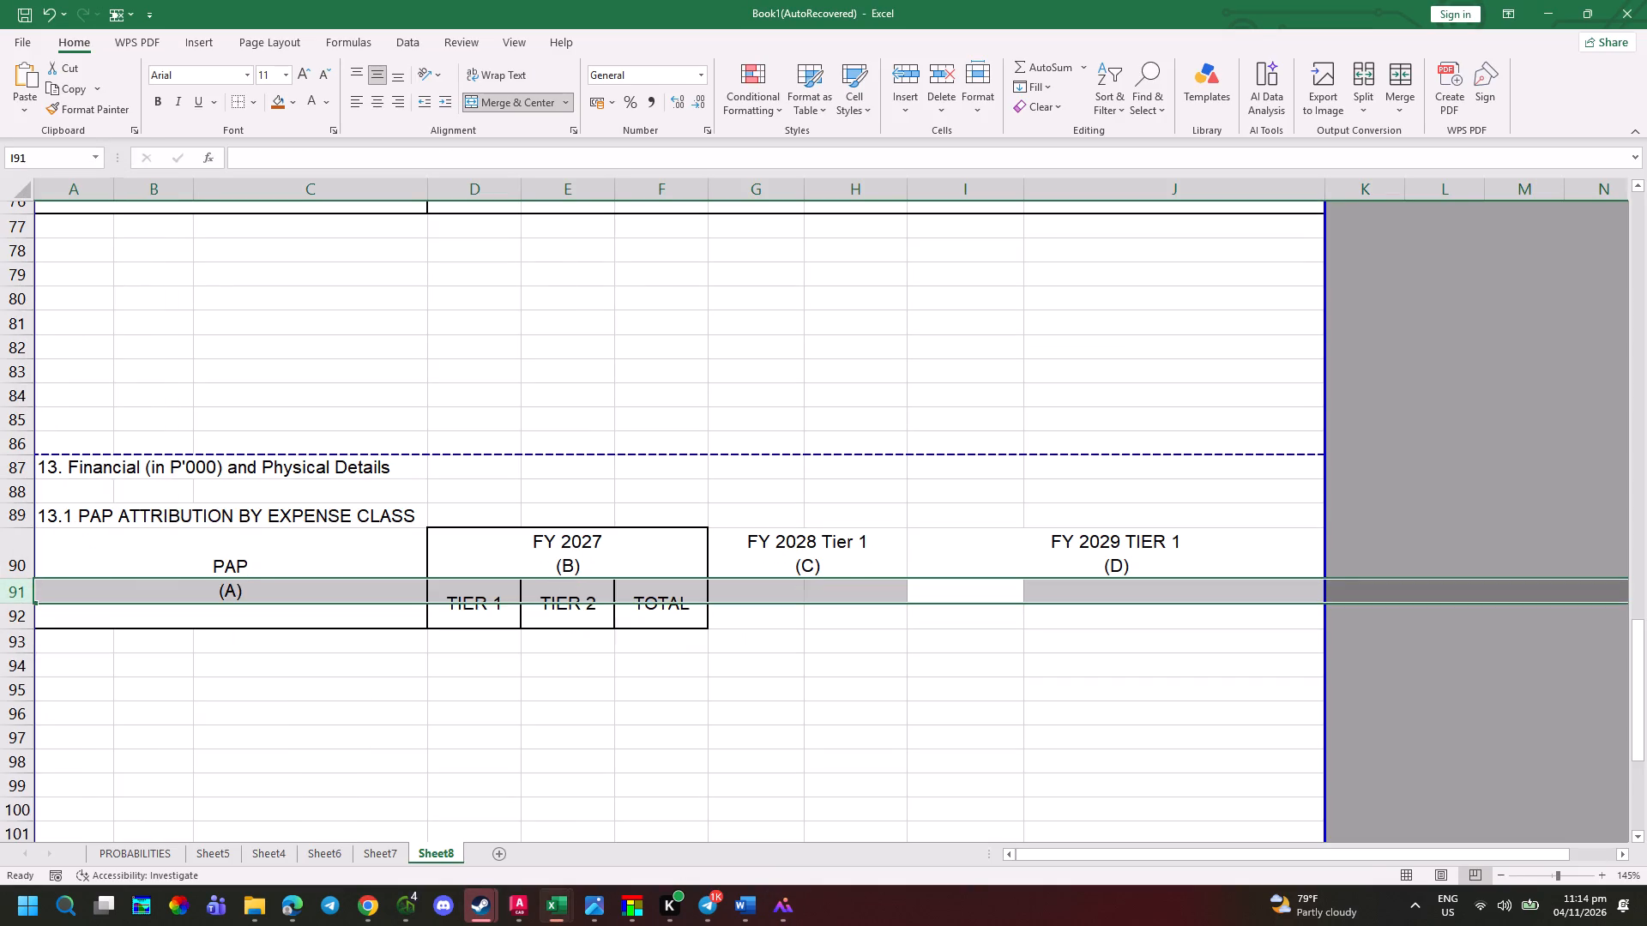
Unmerge the FY 2028 Tier 1 (C) heading and merge and center it across G90:H92.
{"action": "left_click_drag", "start_coordinate": [804, 680], "coordinate": [799, 672]}
{"action": "left_click_drag", "start_coordinate": [733, 545], "coordinate": [799, 610]}
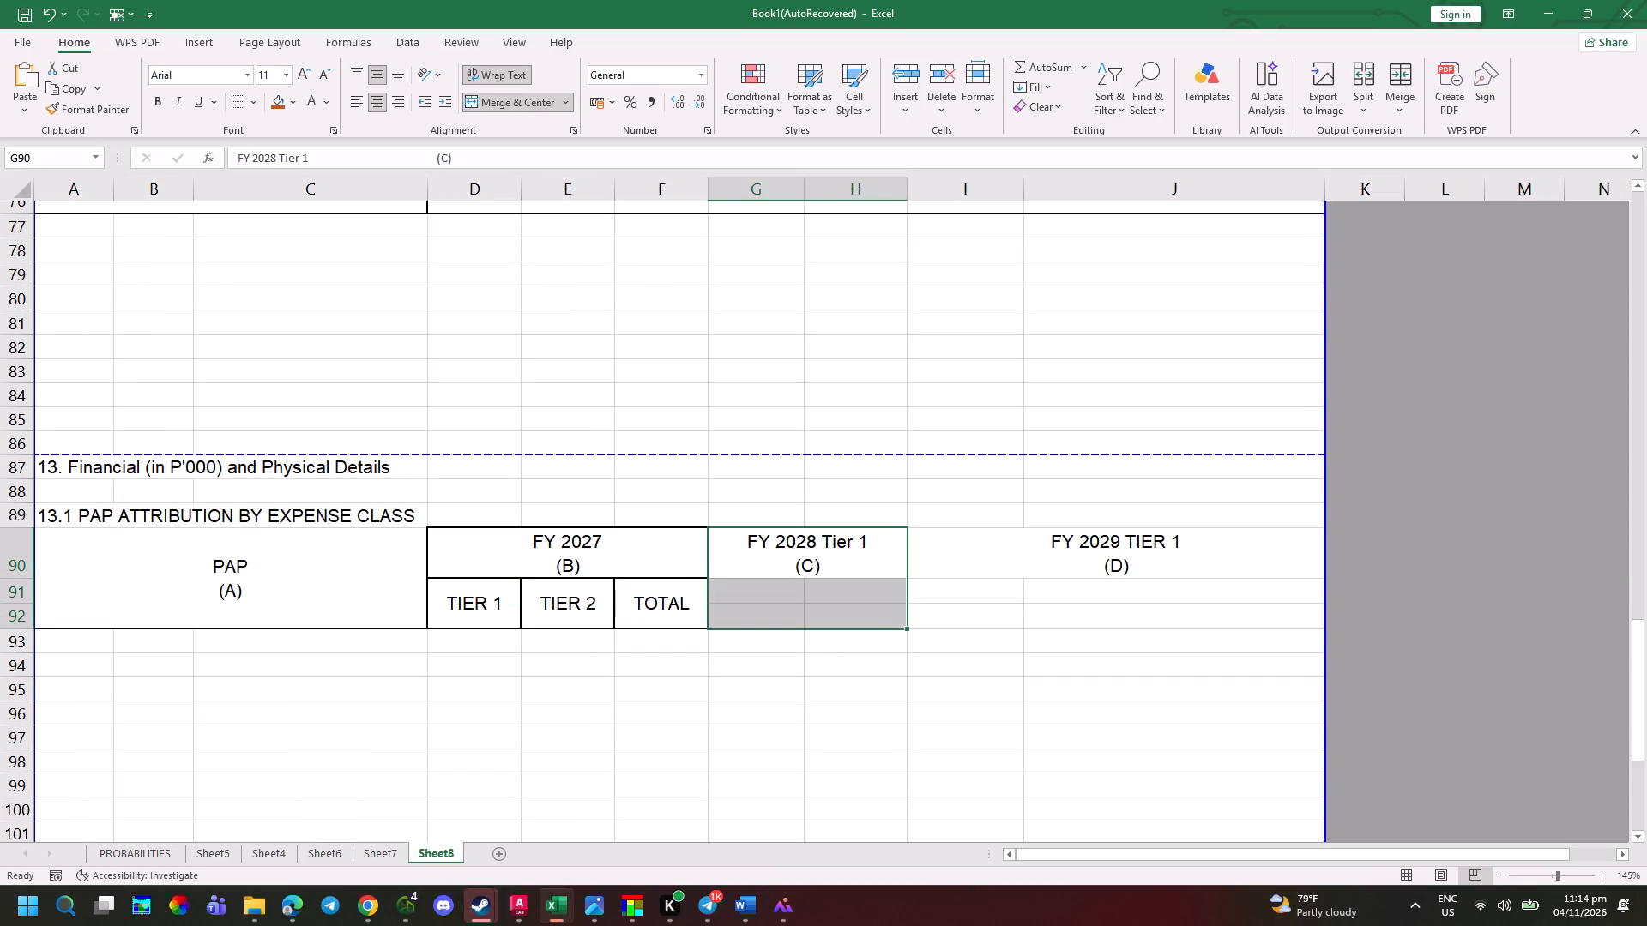
{"action": "left_click", "coordinate": [510, 105]}
{"action": "left_click", "coordinate": [514, 107]}
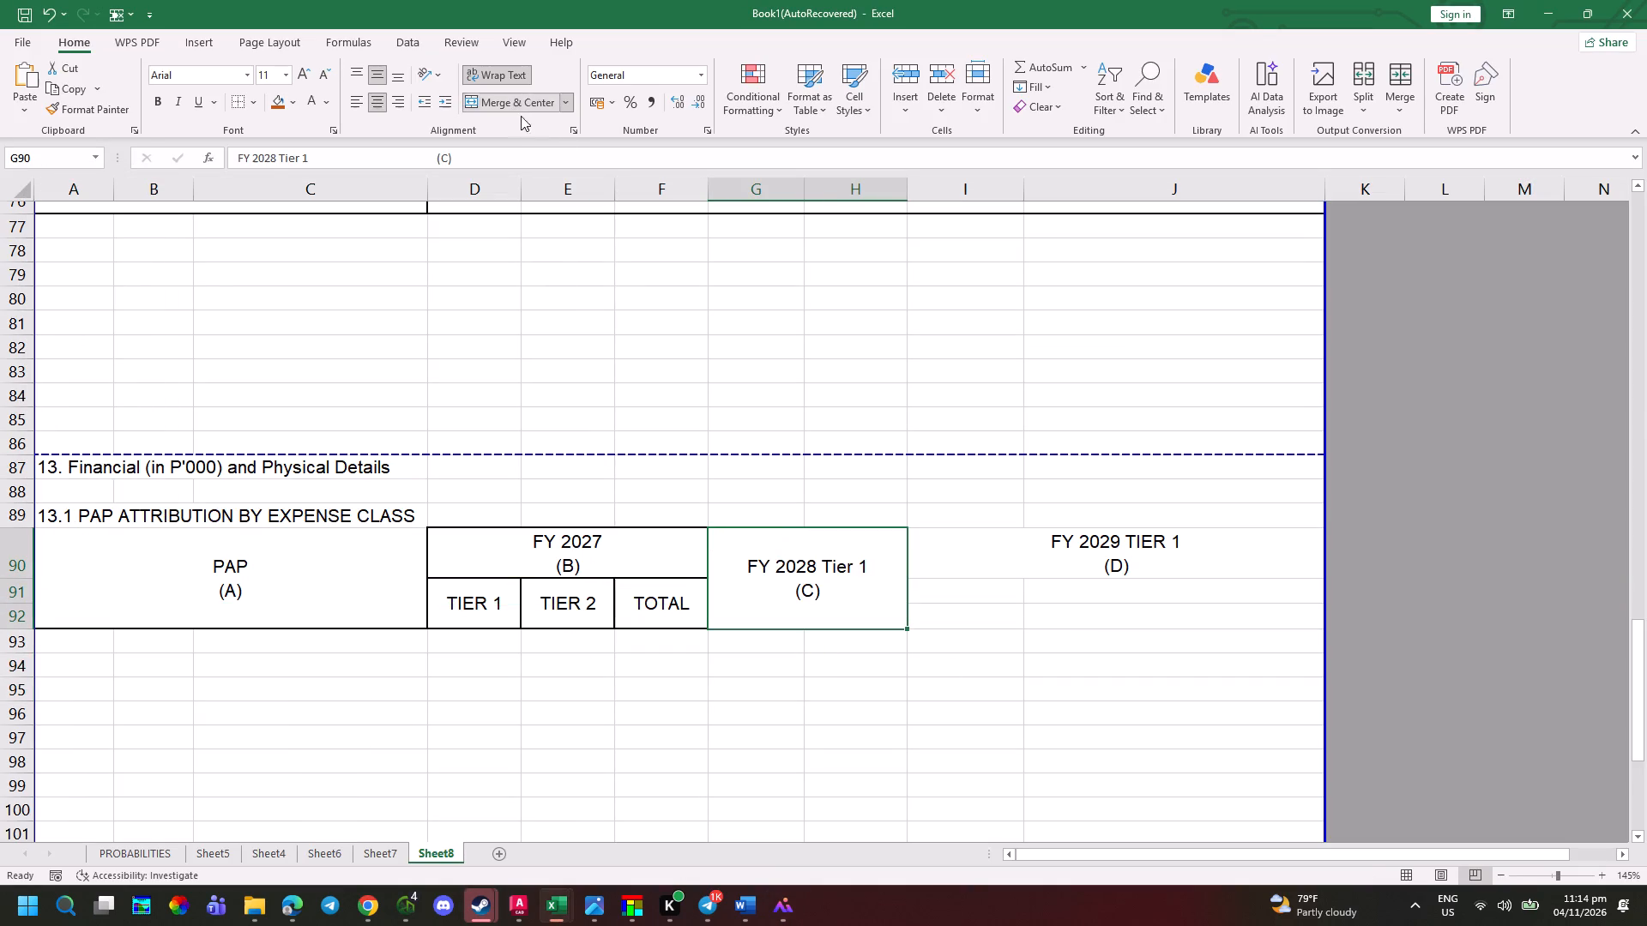
Check the photographed form, then unmerge the FY 2029 TIER 1 (D) heading and merge and center it across I90:J92.
{"action": "key", "text": "alt+Tab"}
{"action": "key", "text": "alt+Tab"}
{"action": "left_click_drag", "start_coordinate": [995, 543], "coordinate": [1063, 604]}
{"action": "double_click", "coordinate": [520, 104]}
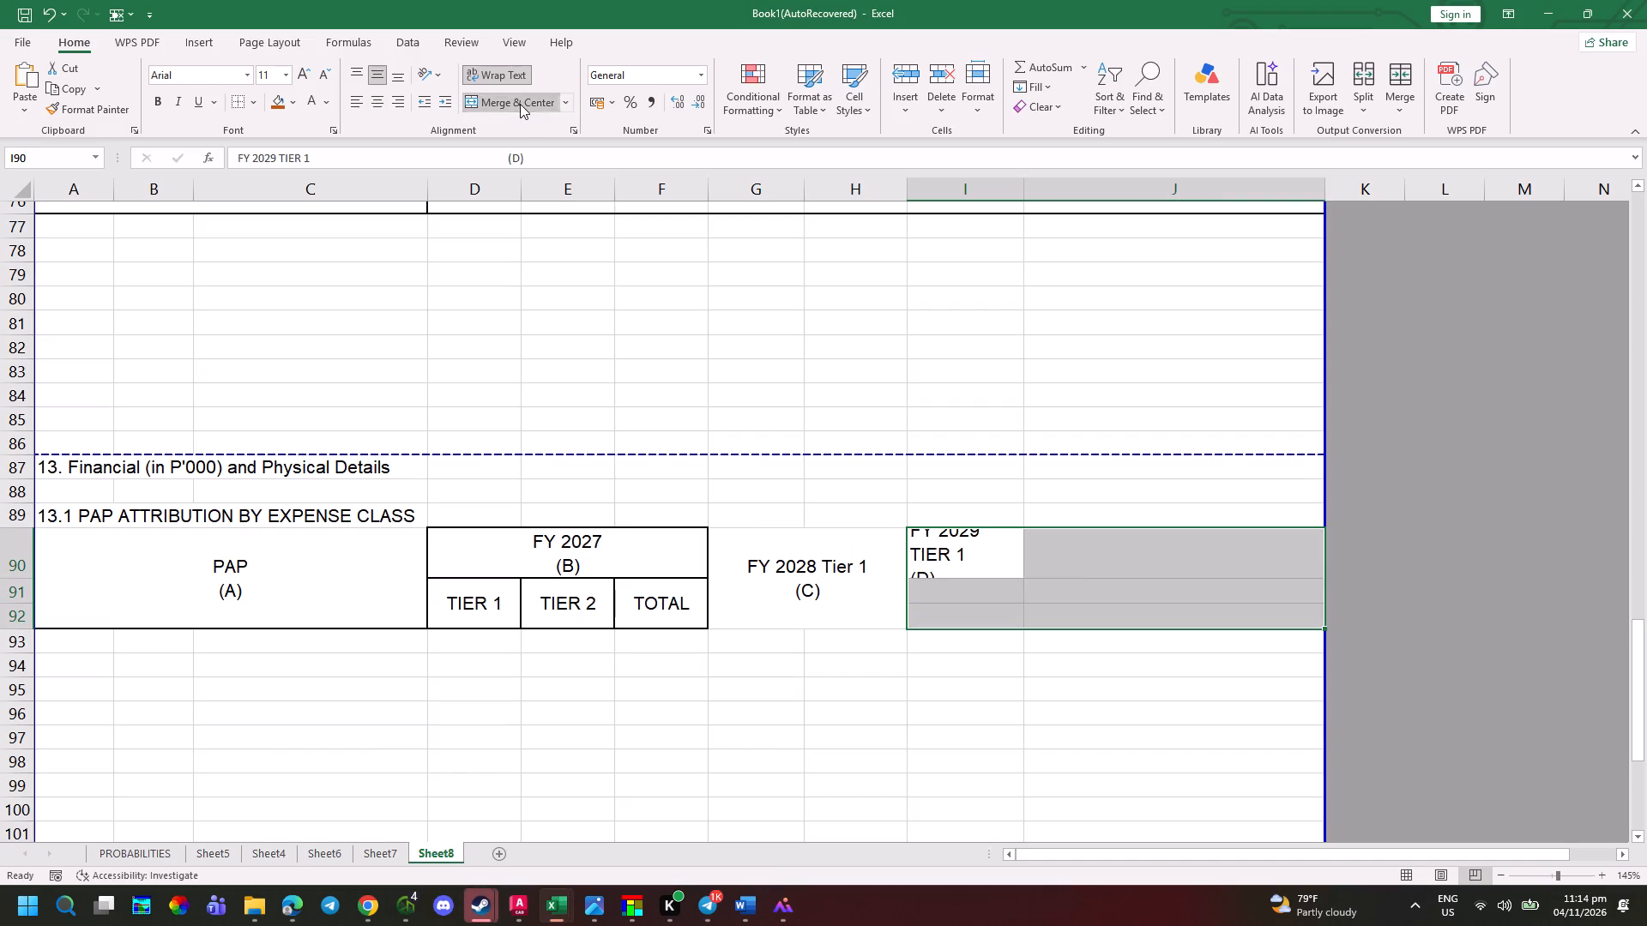
Apply outside borders to the FY 2029 TIER 1 (D), FY 2028 Tier 1 (C) and PAP (A) heading cells.
{"action": "left_click", "coordinate": [246, 104]}
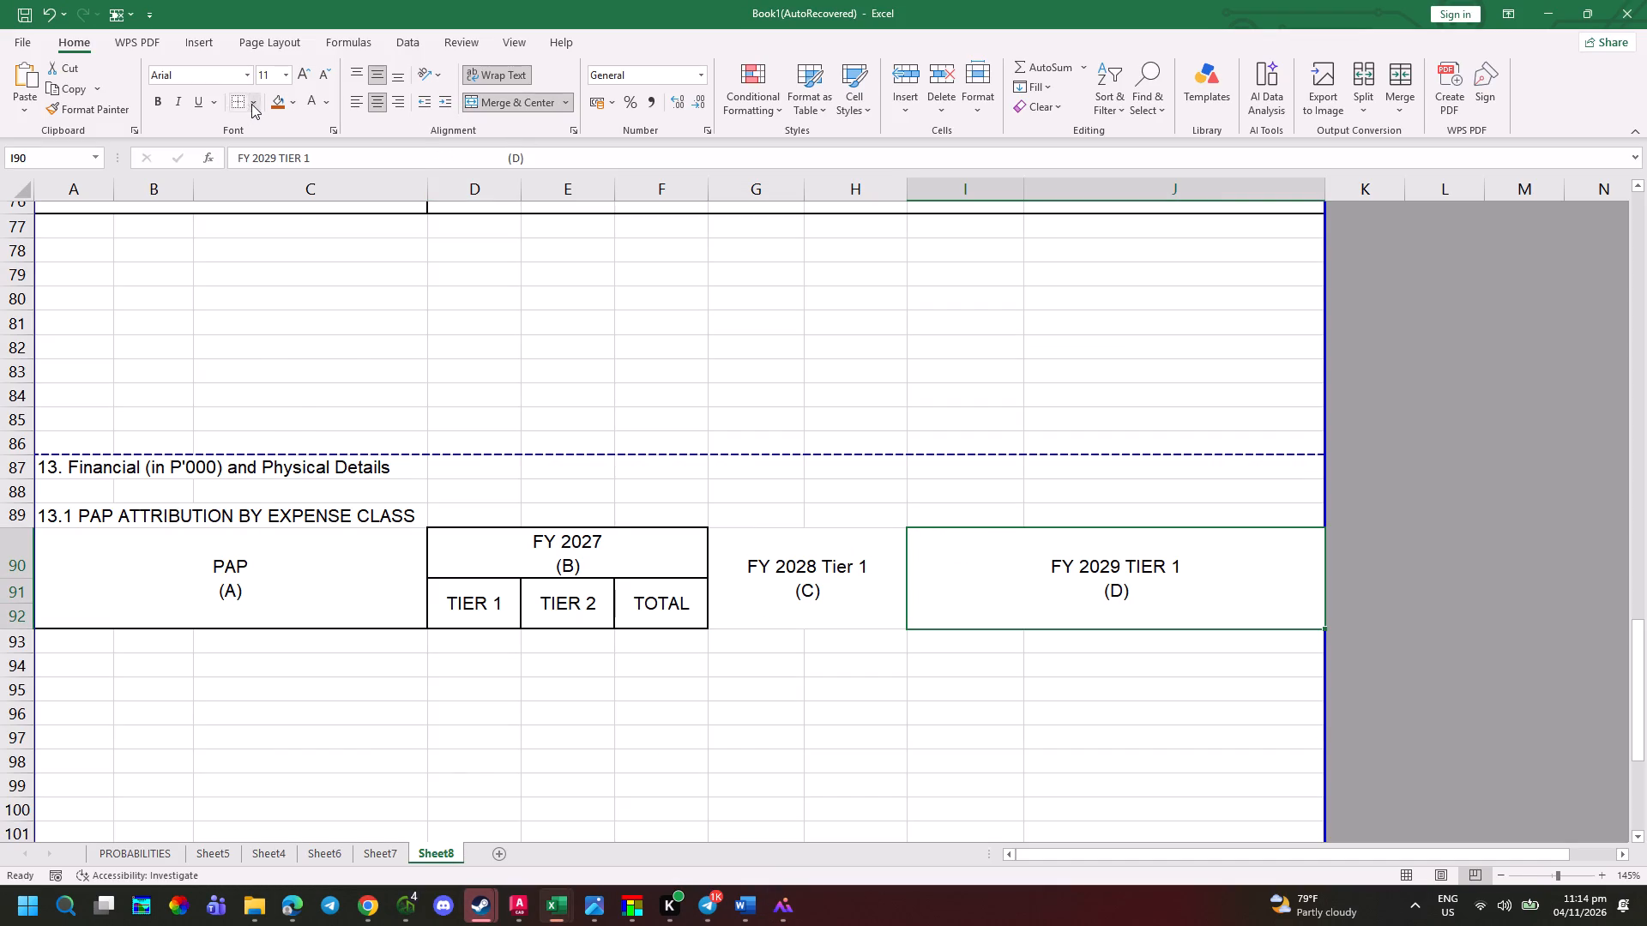
{"action": "left_click", "coordinate": [251, 104]}
{"action": "left_click", "coordinate": [303, 309]}
{"action": "key", "text": "Left"}
{"action": "left_click", "coordinate": [237, 99]}
{"action": "key", "text": "Left"}
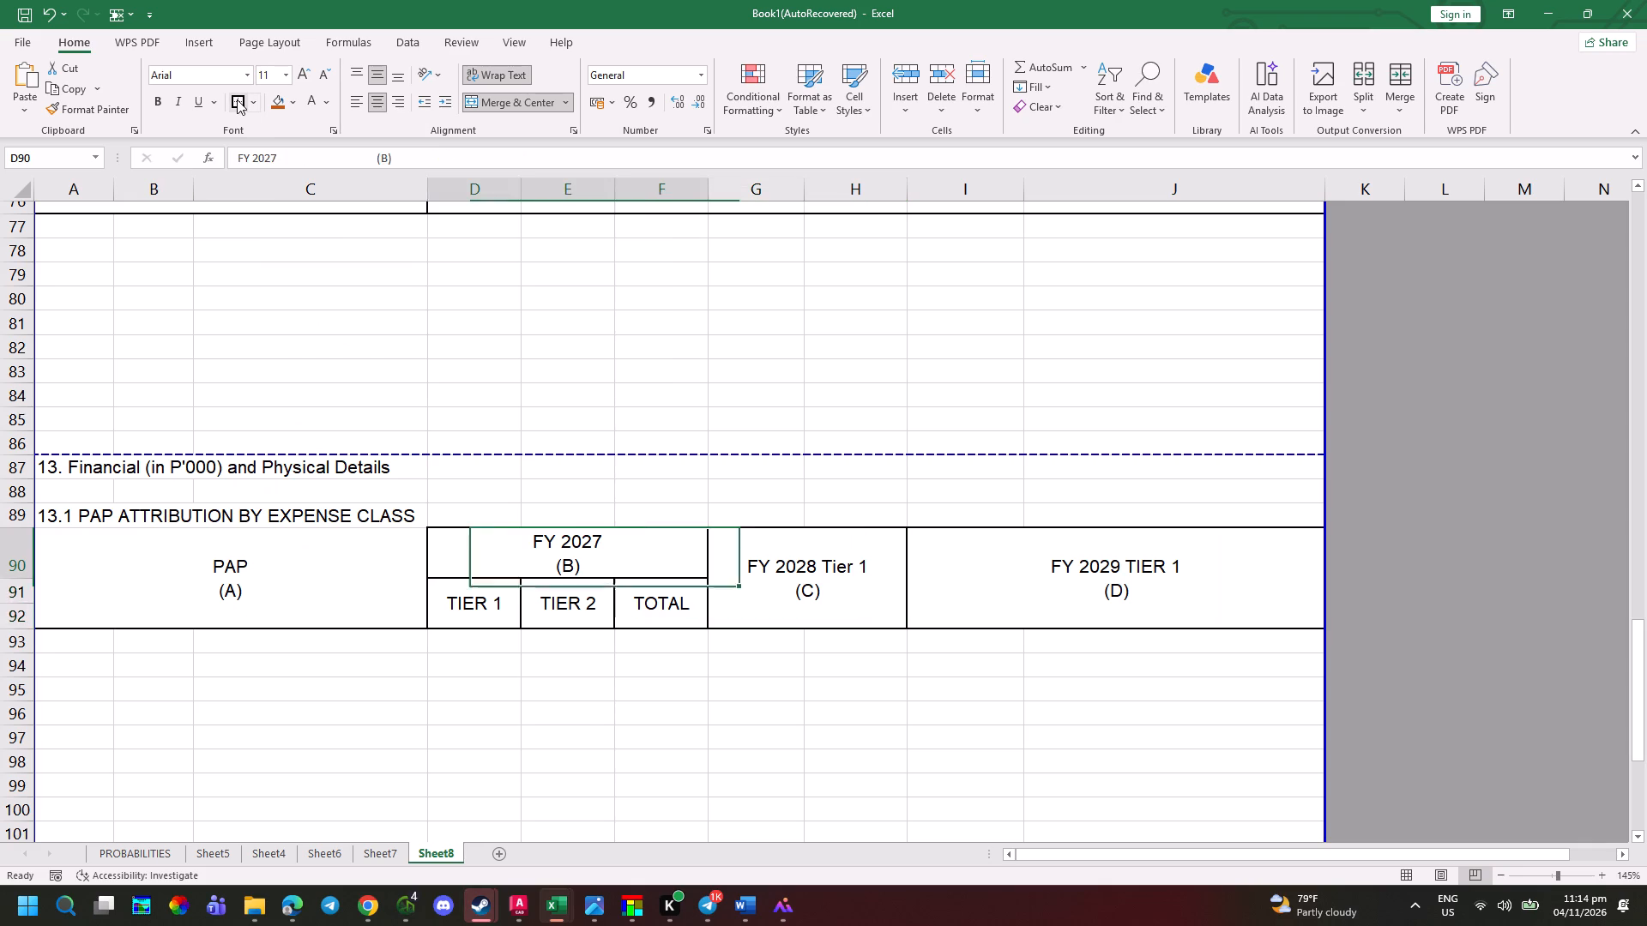
{"action": "key", "text": "Left"}
{"action": "left_click", "coordinate": [237, 99]}
{"action": "key", "text": "Left"}
{"action": "left_click", "coordinate": [479, 675]}
Enter Convergence and Special Support Program in A93, copying the first PAP row of the photographed form.
{"action": "scroll", "coordinate": [418, 684], "scroll_direction": "down", "scroll_amount": 1}
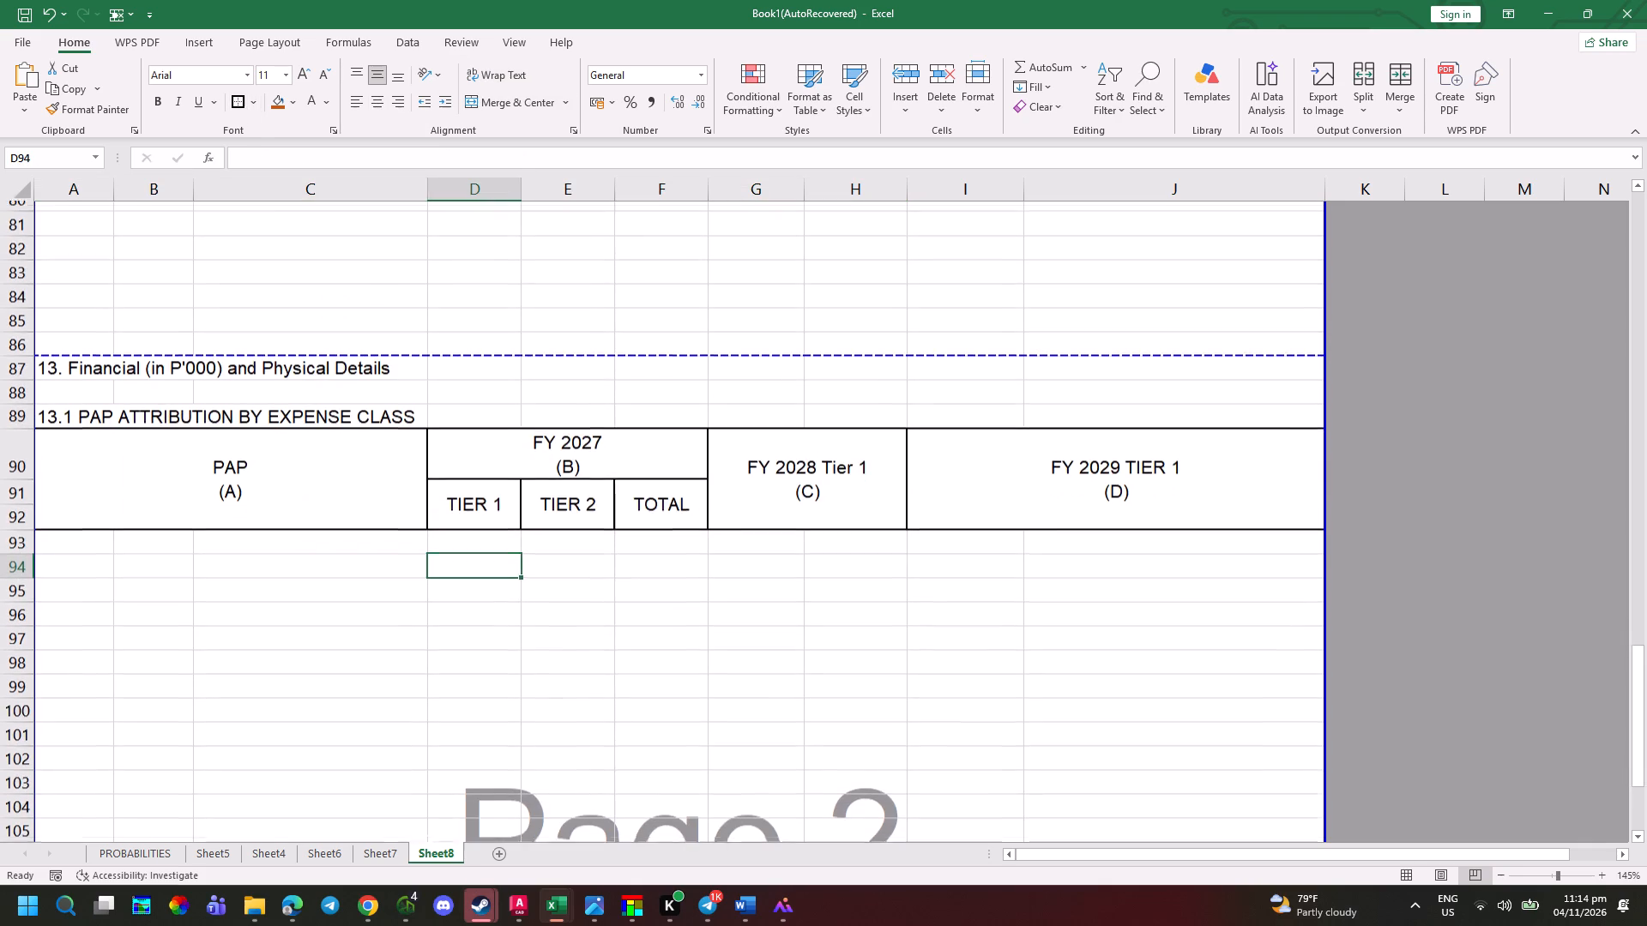
{"action": "key", "text": "alt+Tab"}
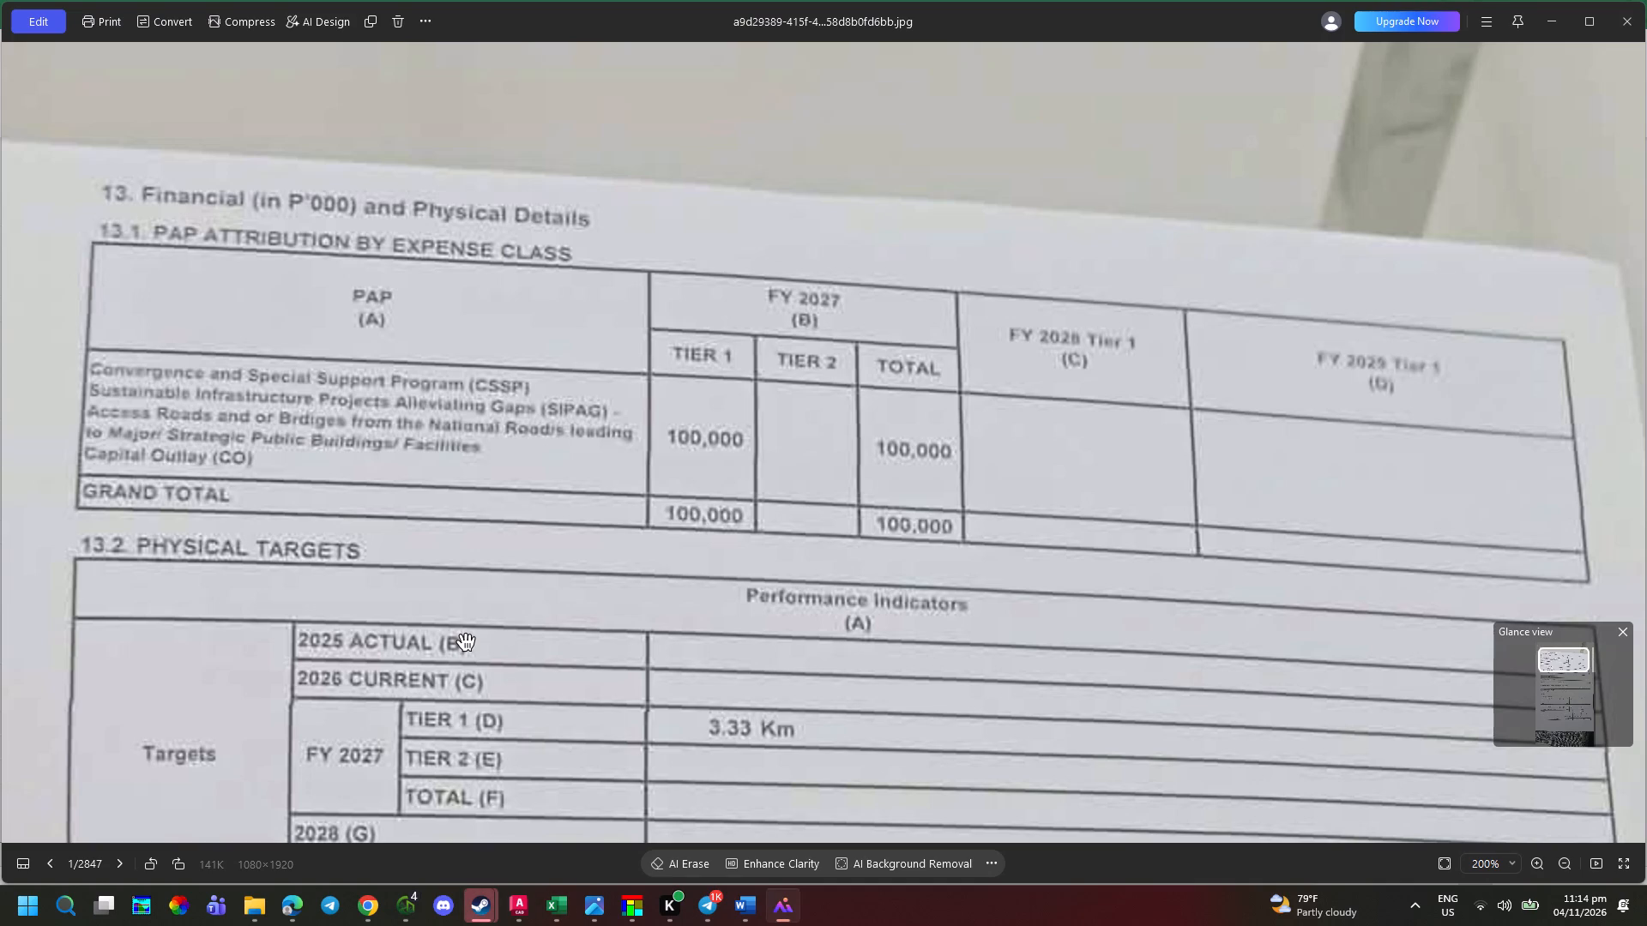
{"action": "key", "text": "alt+Tab"}
{"action": "key", "text": "Tab"}
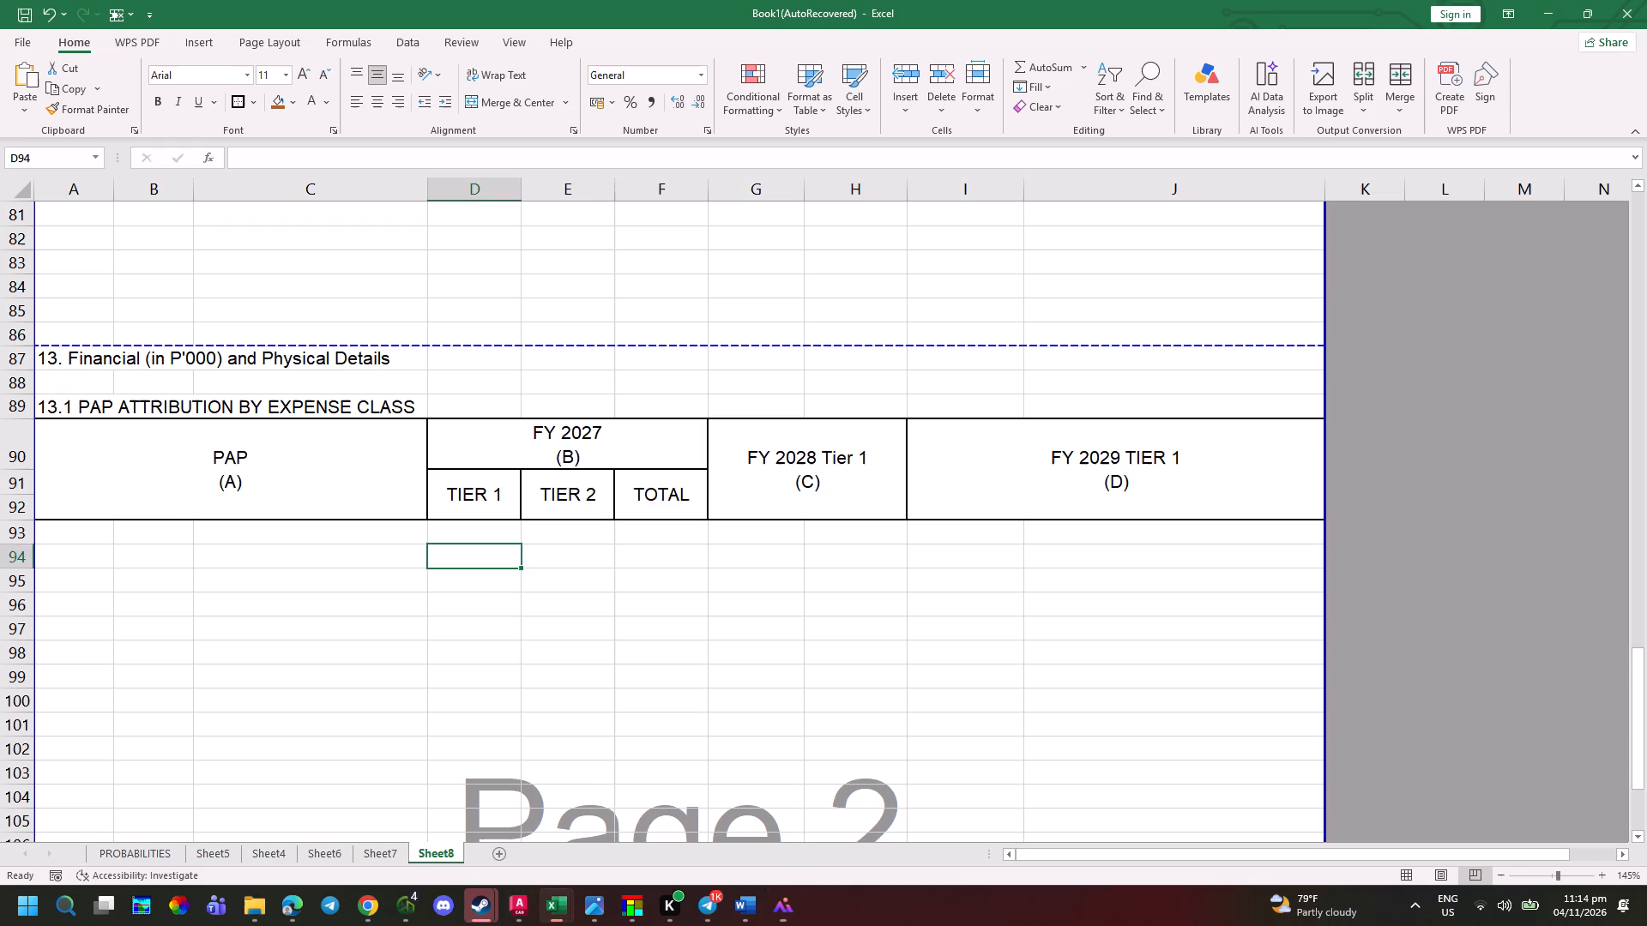
{"action": "left_click", "coordinate": [75, 545]}
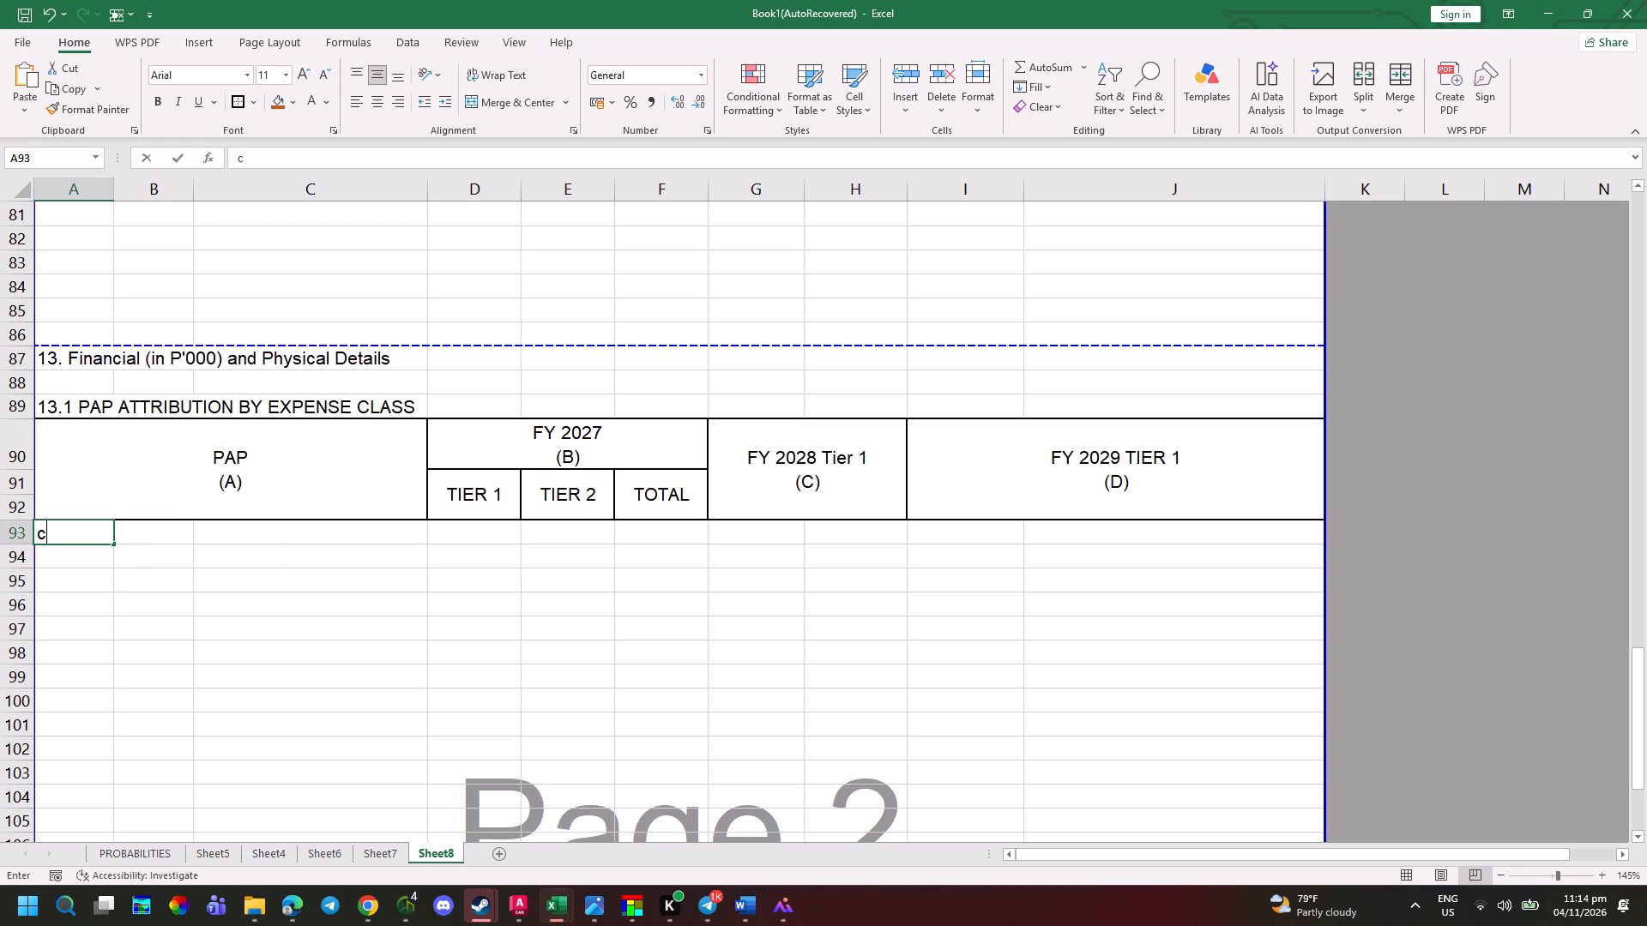
{"action": "key", "text": "BackSpace"}
{"action": "key", "text": "BackSpace"}
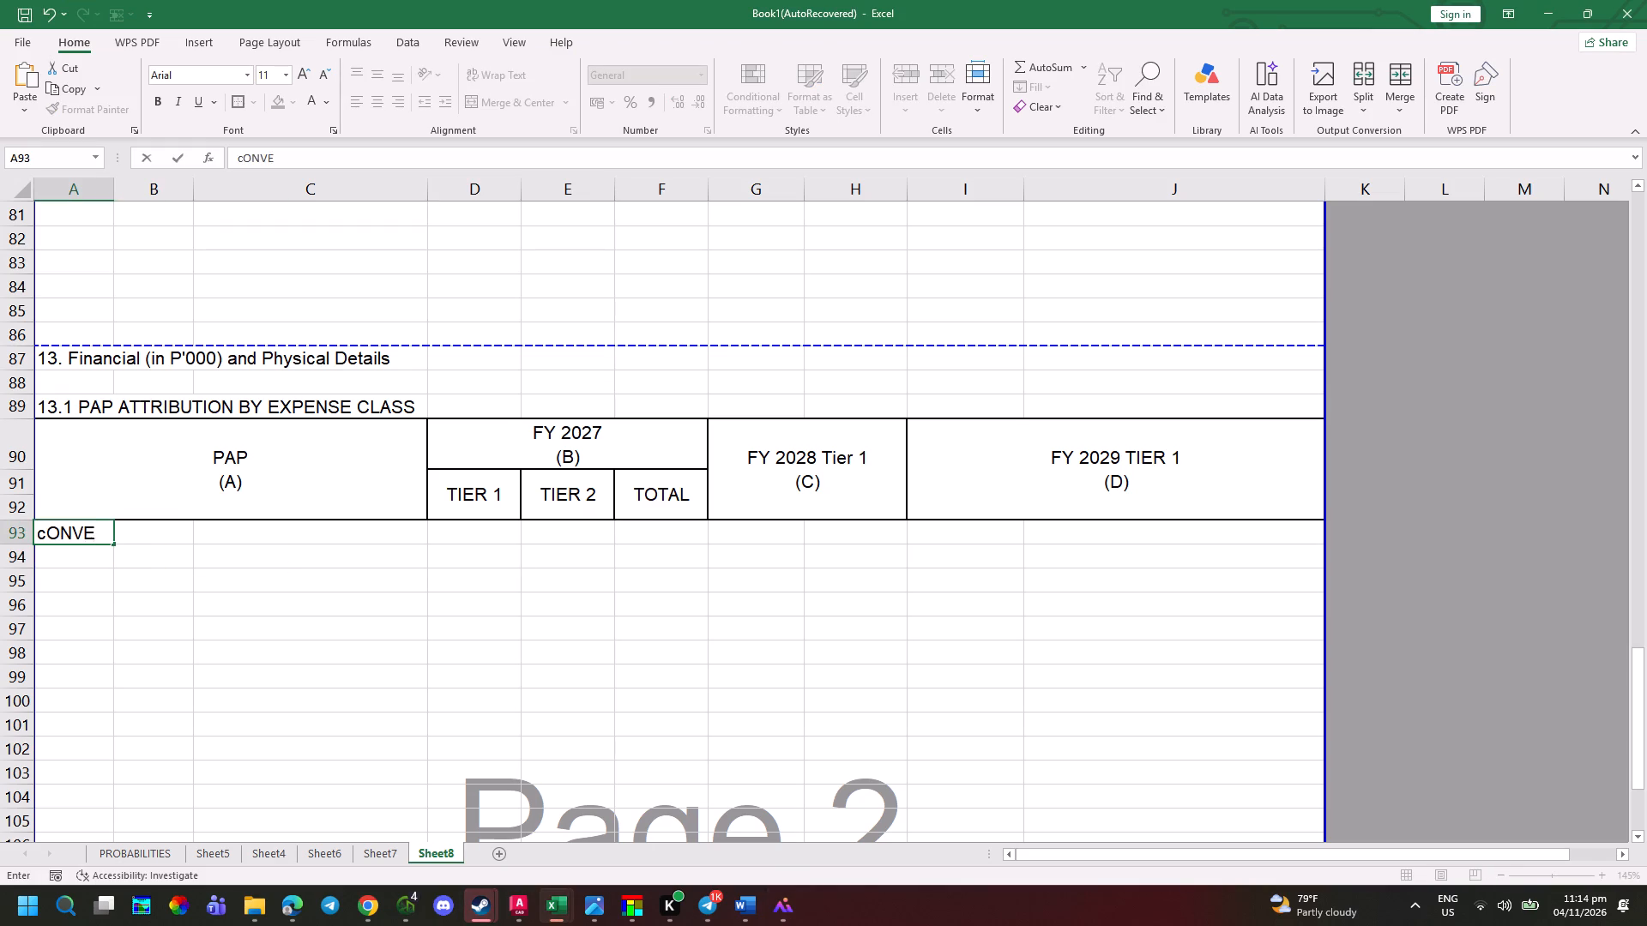
{"action": "key", "text": "BackSpace"}
{"action": "key", "text": "BackSpace"}
{"action": "key", "text": "BackSpace"}
{"action": "key", "text": "BackSpace"}
{"action": "key", "text": "BackSpace"}
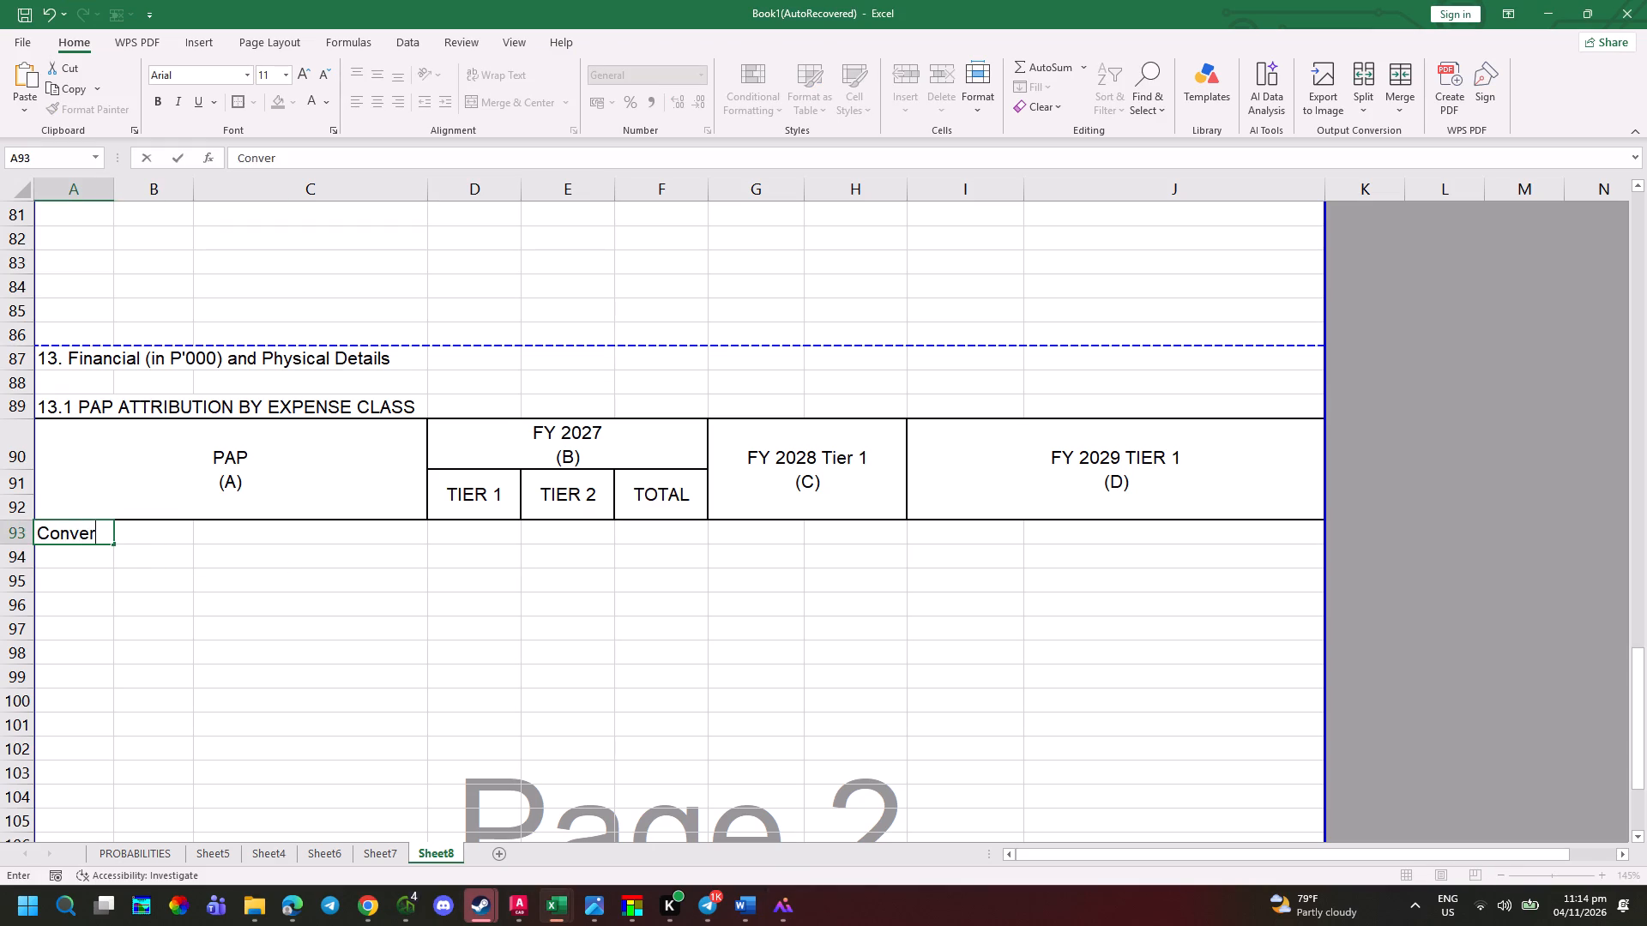
{"action": "key", "text": "alt+Tab"}
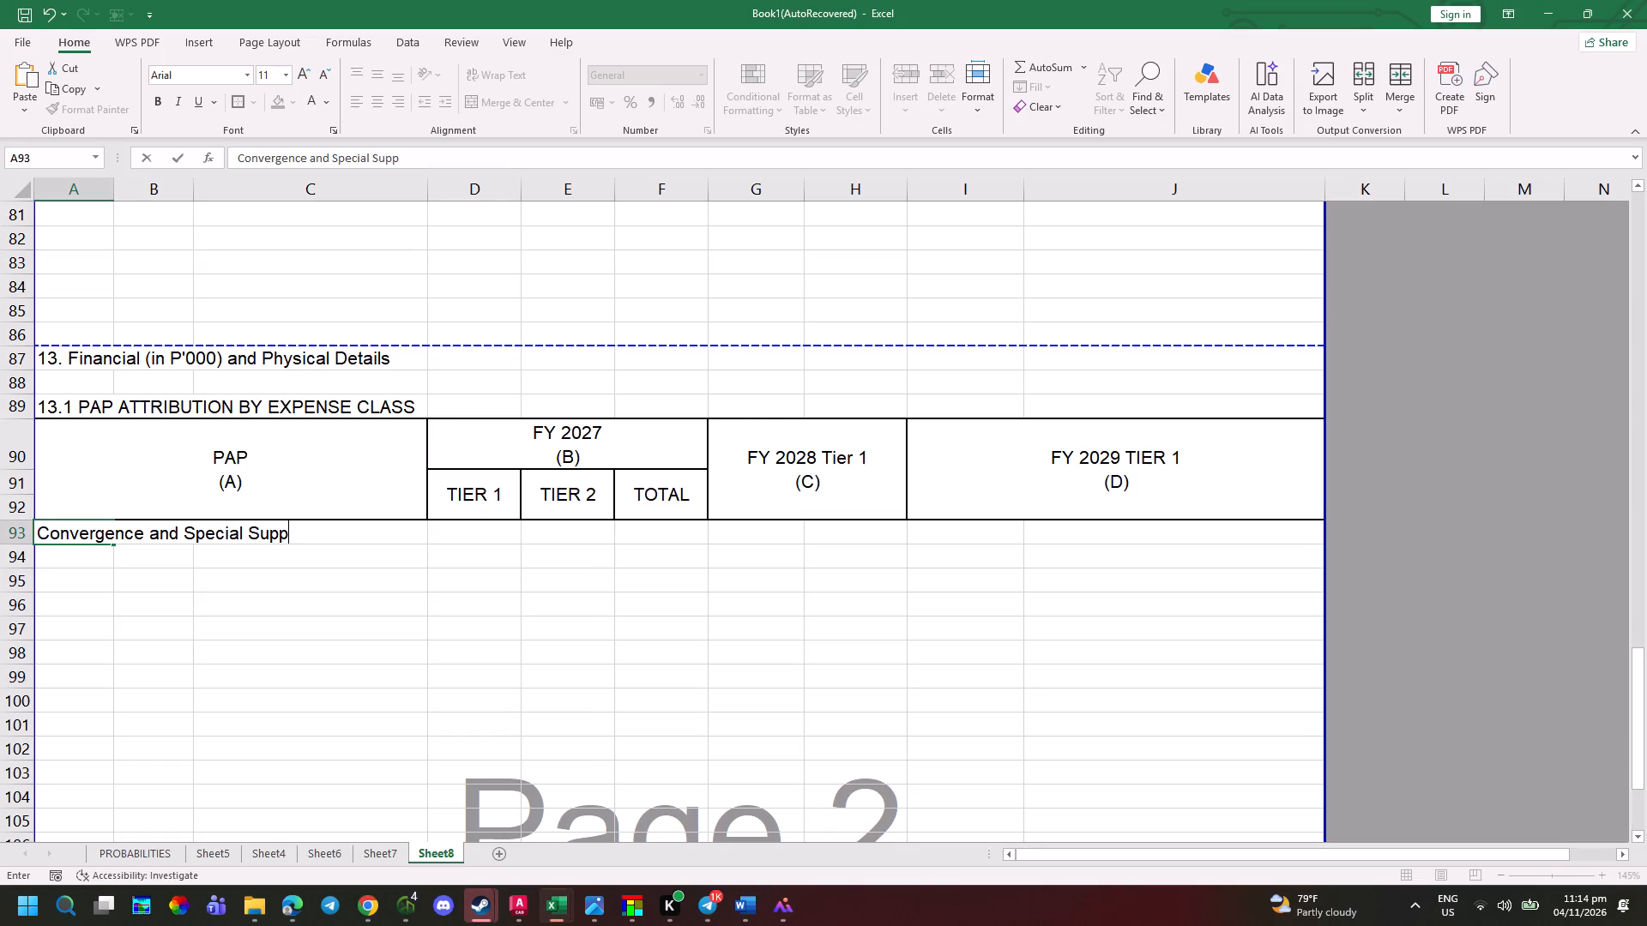
{"action": "key", "text": "alt+Tab"}
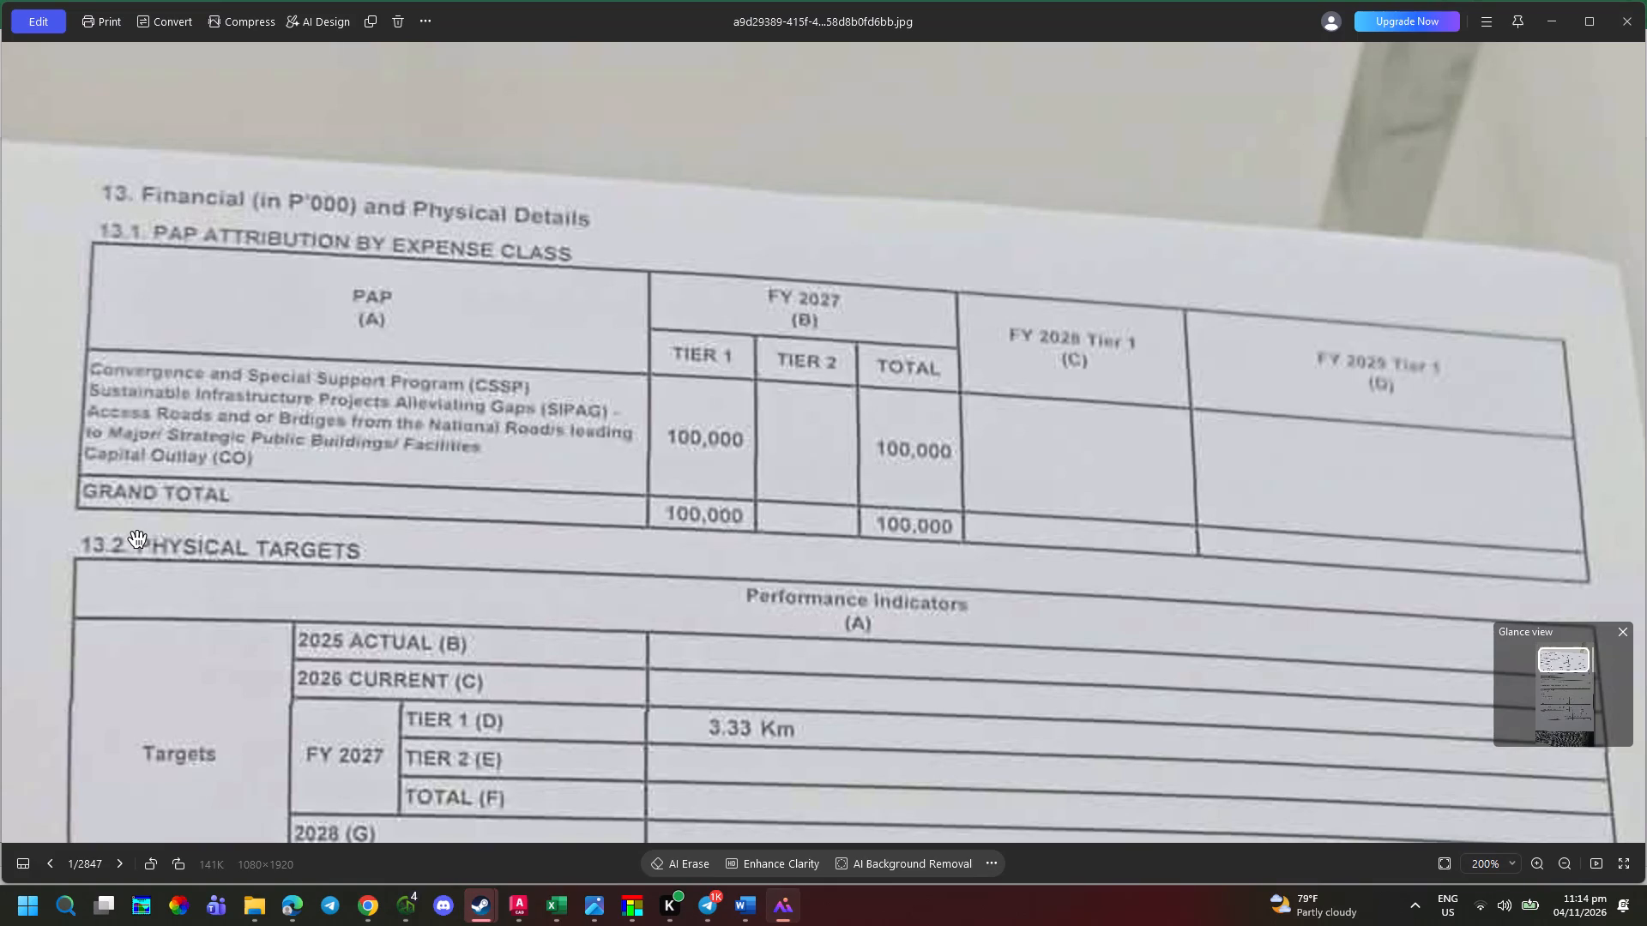
{"action": "key", "text": "alt+Tab"}
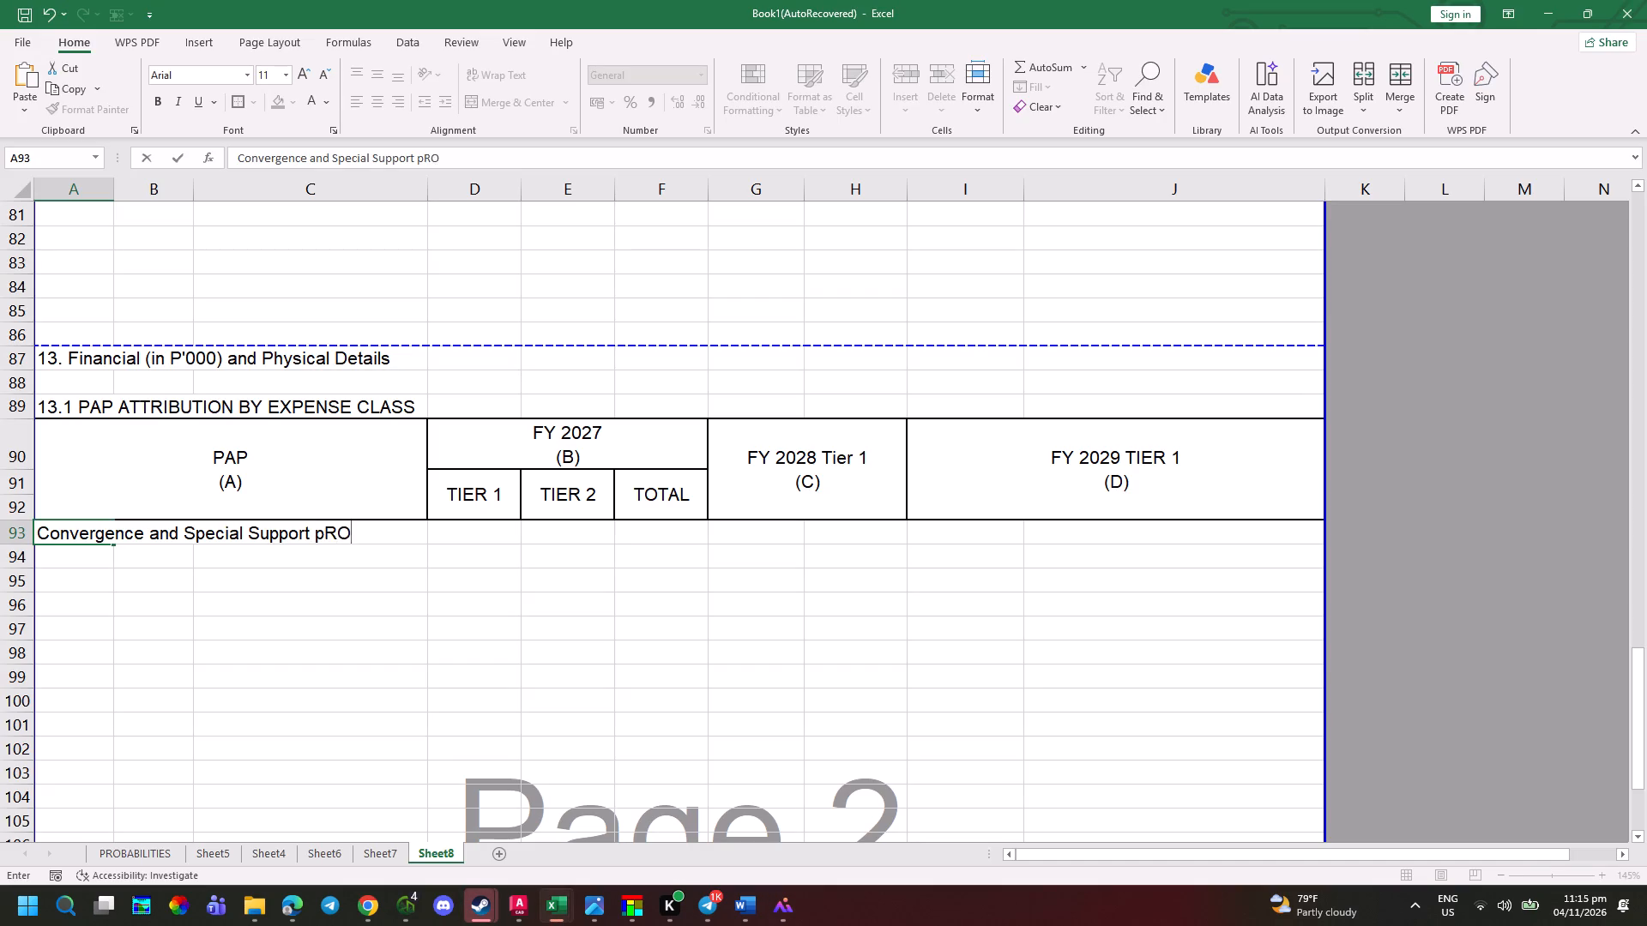
{"action": "key", "text": "BackSpace"}
{"action": "key", "text": "BackSpace"}
{"action": "key", "text": "BackSpace"}
{"action": "key", "text": "BackSpace"}
{"action": "key", "text": "BackSpace"}
{"action": "type", "text": "ram"}
{"action": "key", "text": "space"}
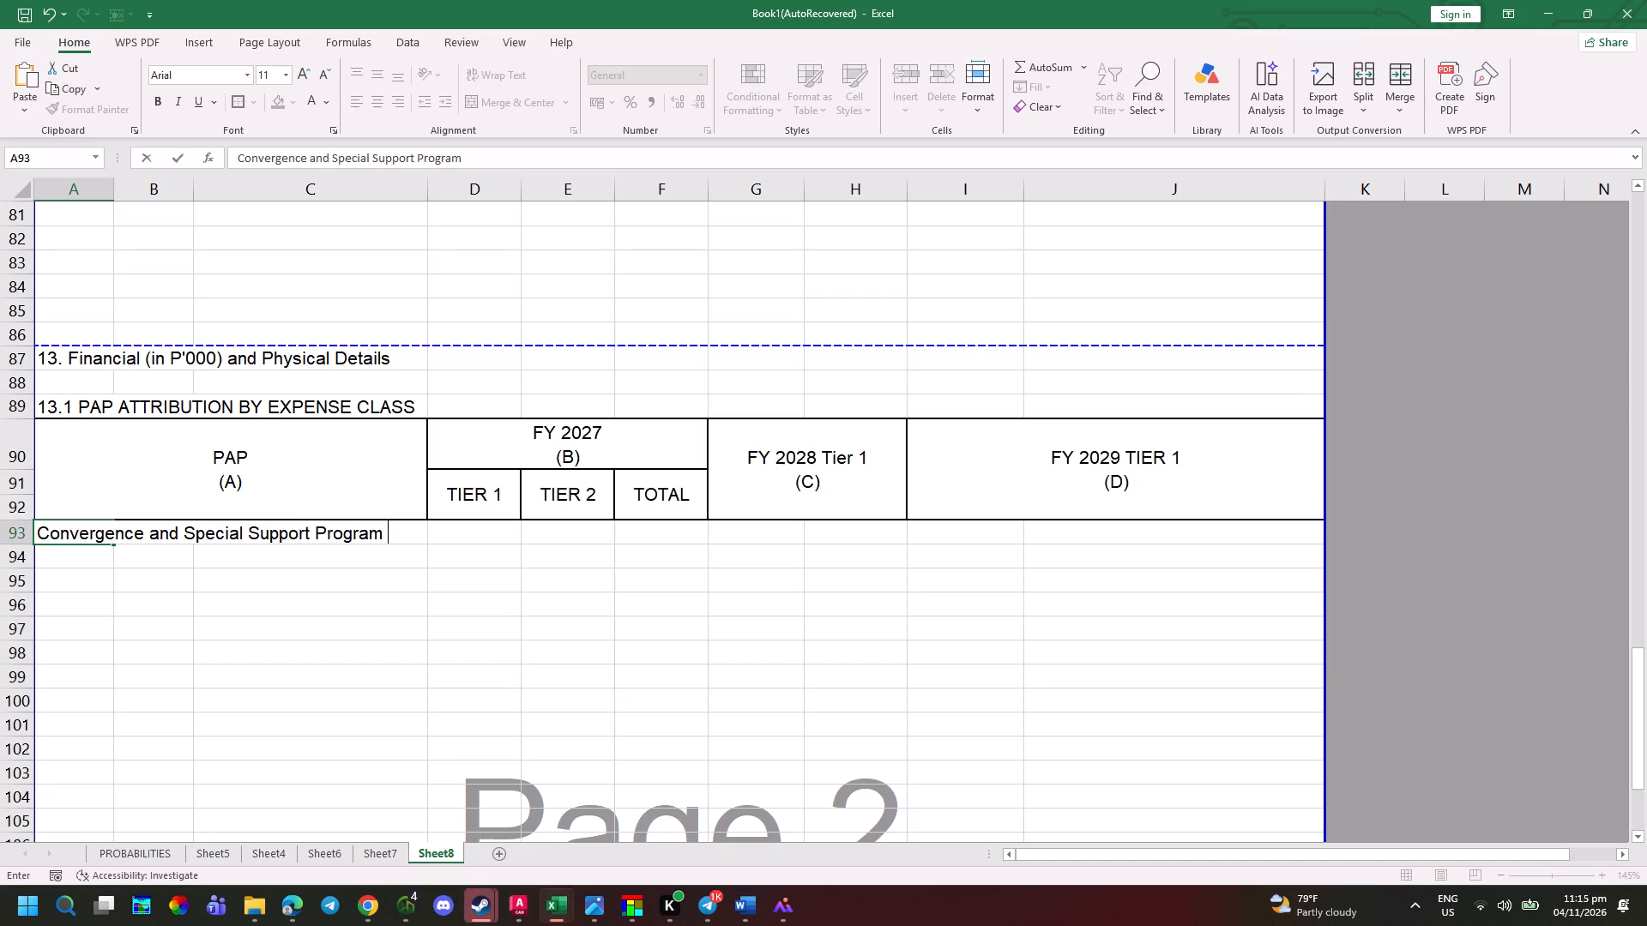
Complete the A93 program name with the abbreviation (CSSP) after checking the photographed form.
{"action": "key", "text": "alt+Tab"}
{"action": "key", "text": "alt+Tab"}
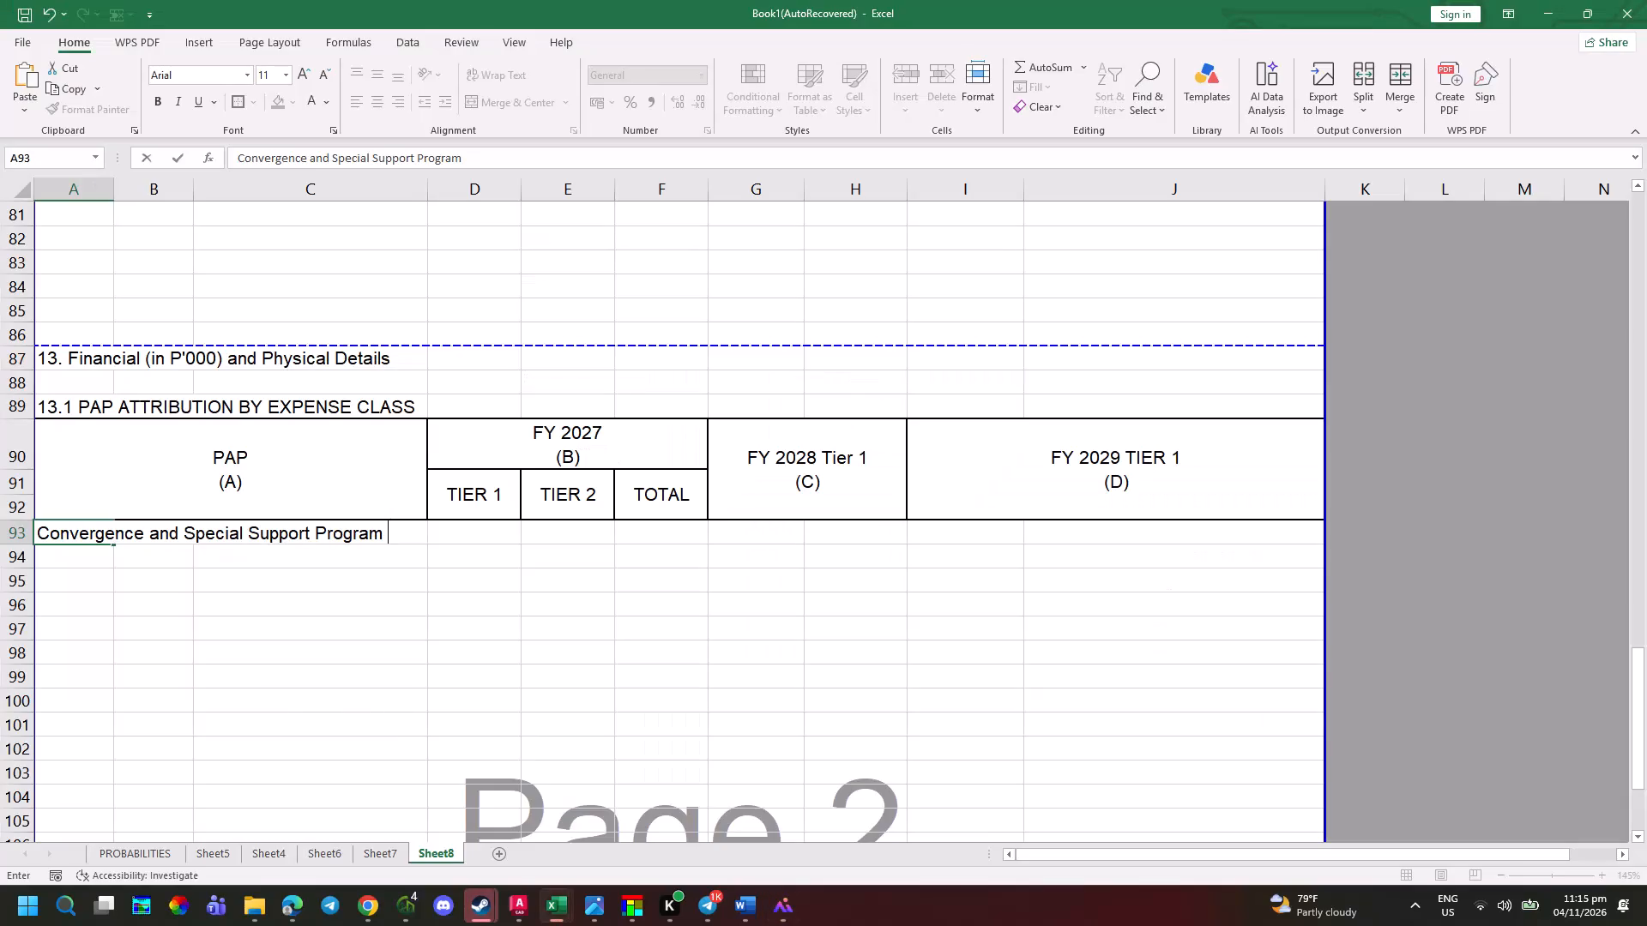
{"action": "key", "text": "space"}
{"action": "type", "text": "("}
{"action": "key", "text": "BackSpace"}
{"action": "key", "text": "BackSpace"}
{"action": "key", "text": "BackSpace"}
{"action": "key", "text": "space"}
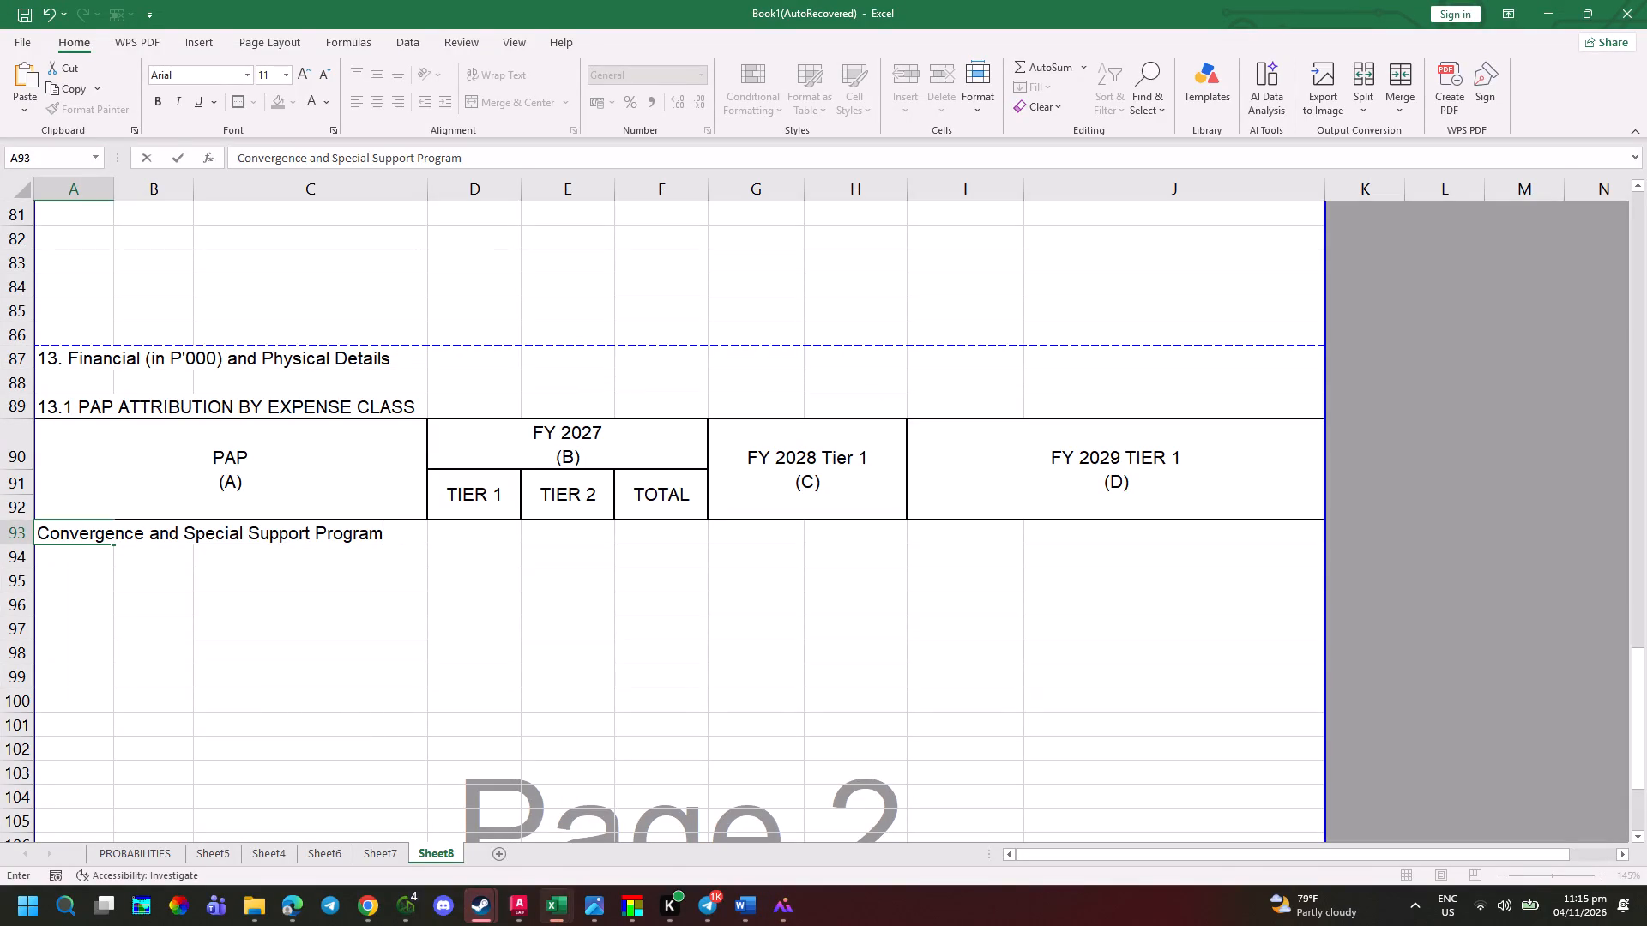
{"action": "type", "text": "(Css"}
{"action": "key", "text": "BackSpace"}
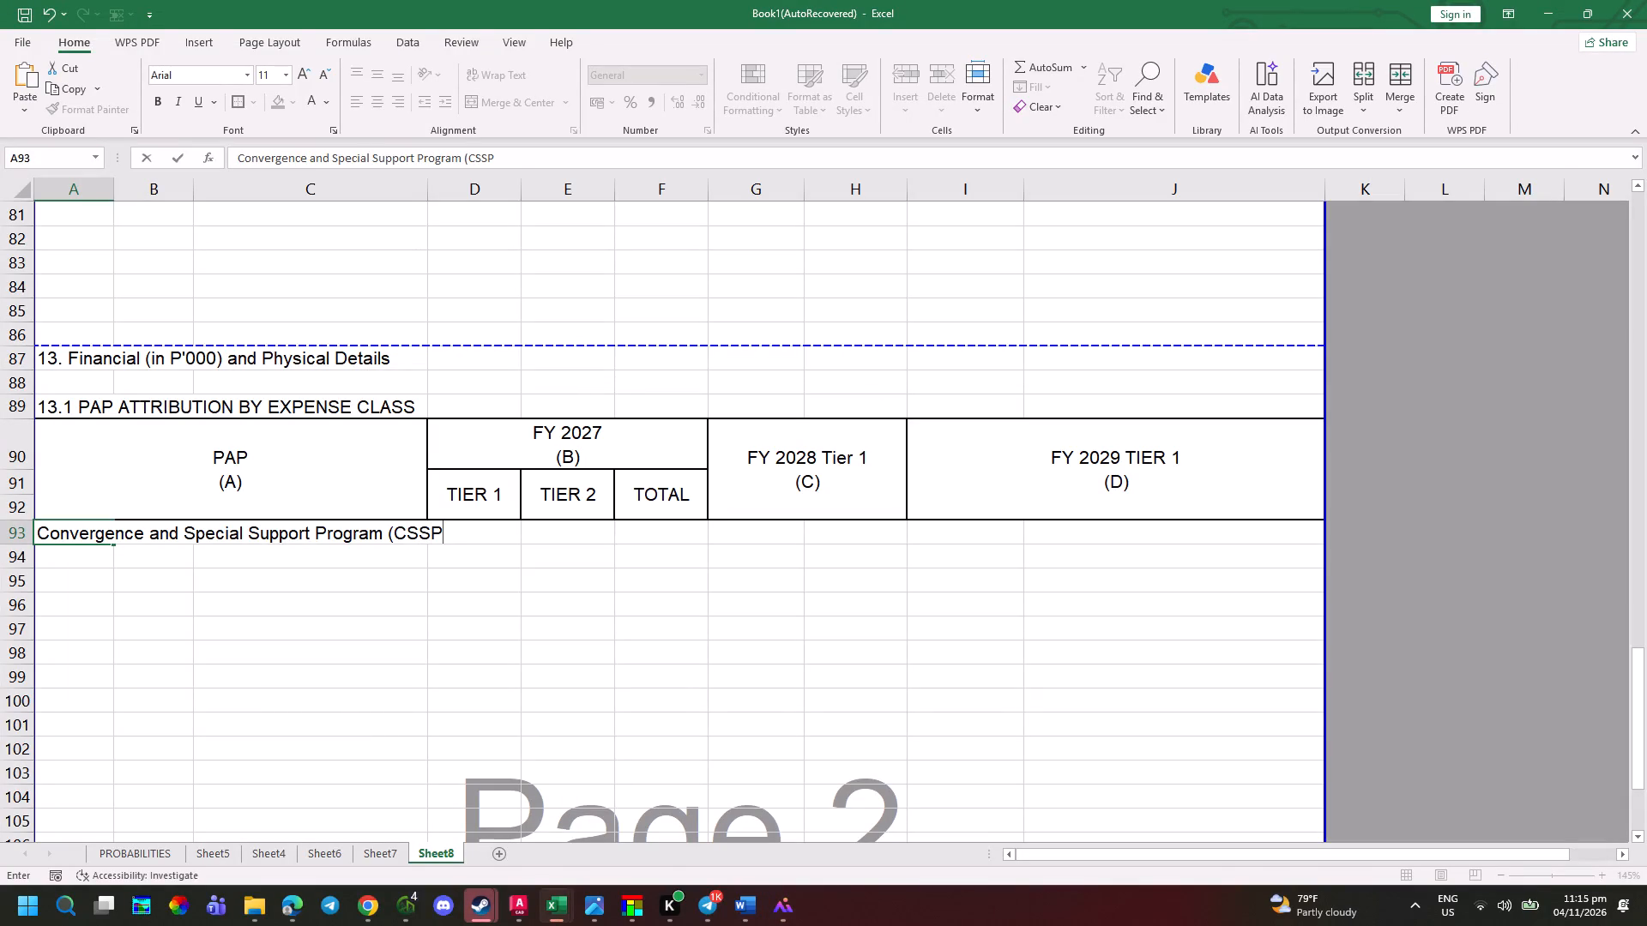
{"action": "key", "text": "Return"}
Append Sustainable Infrastructure Projects after (CSSP) in the A93 entry, following the photographed form.
{"action": "key", "text": "alt+Tab"}
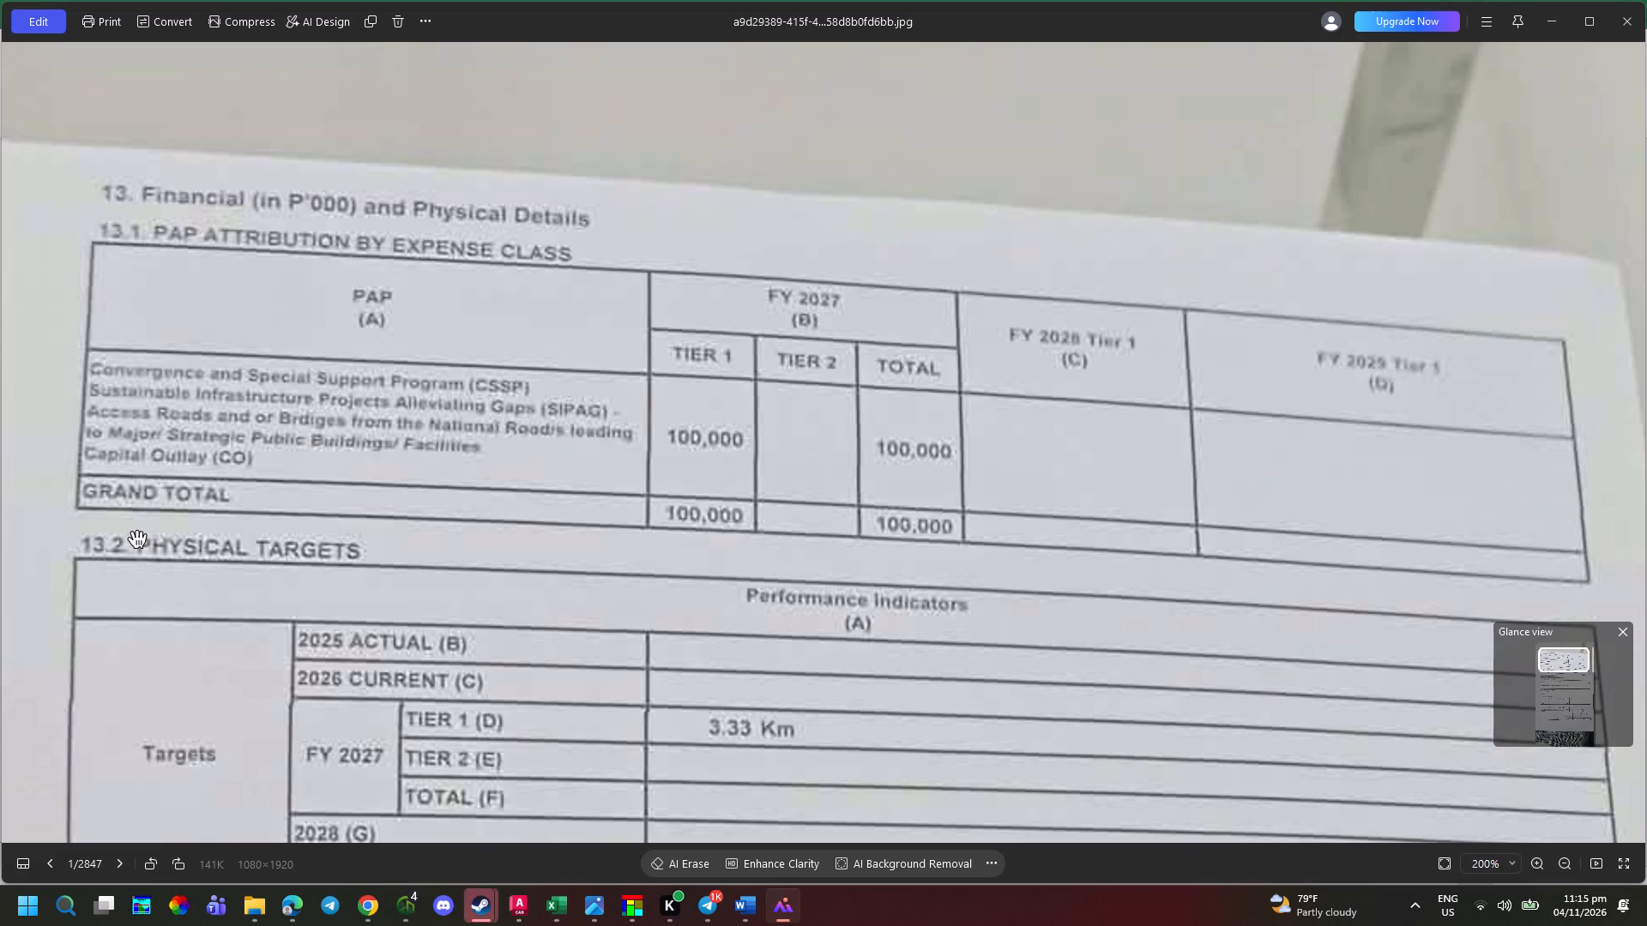
{"action": "key", "text": "alt+Tab"}
{"action": "left_click", "coordinate": [86, 538]}
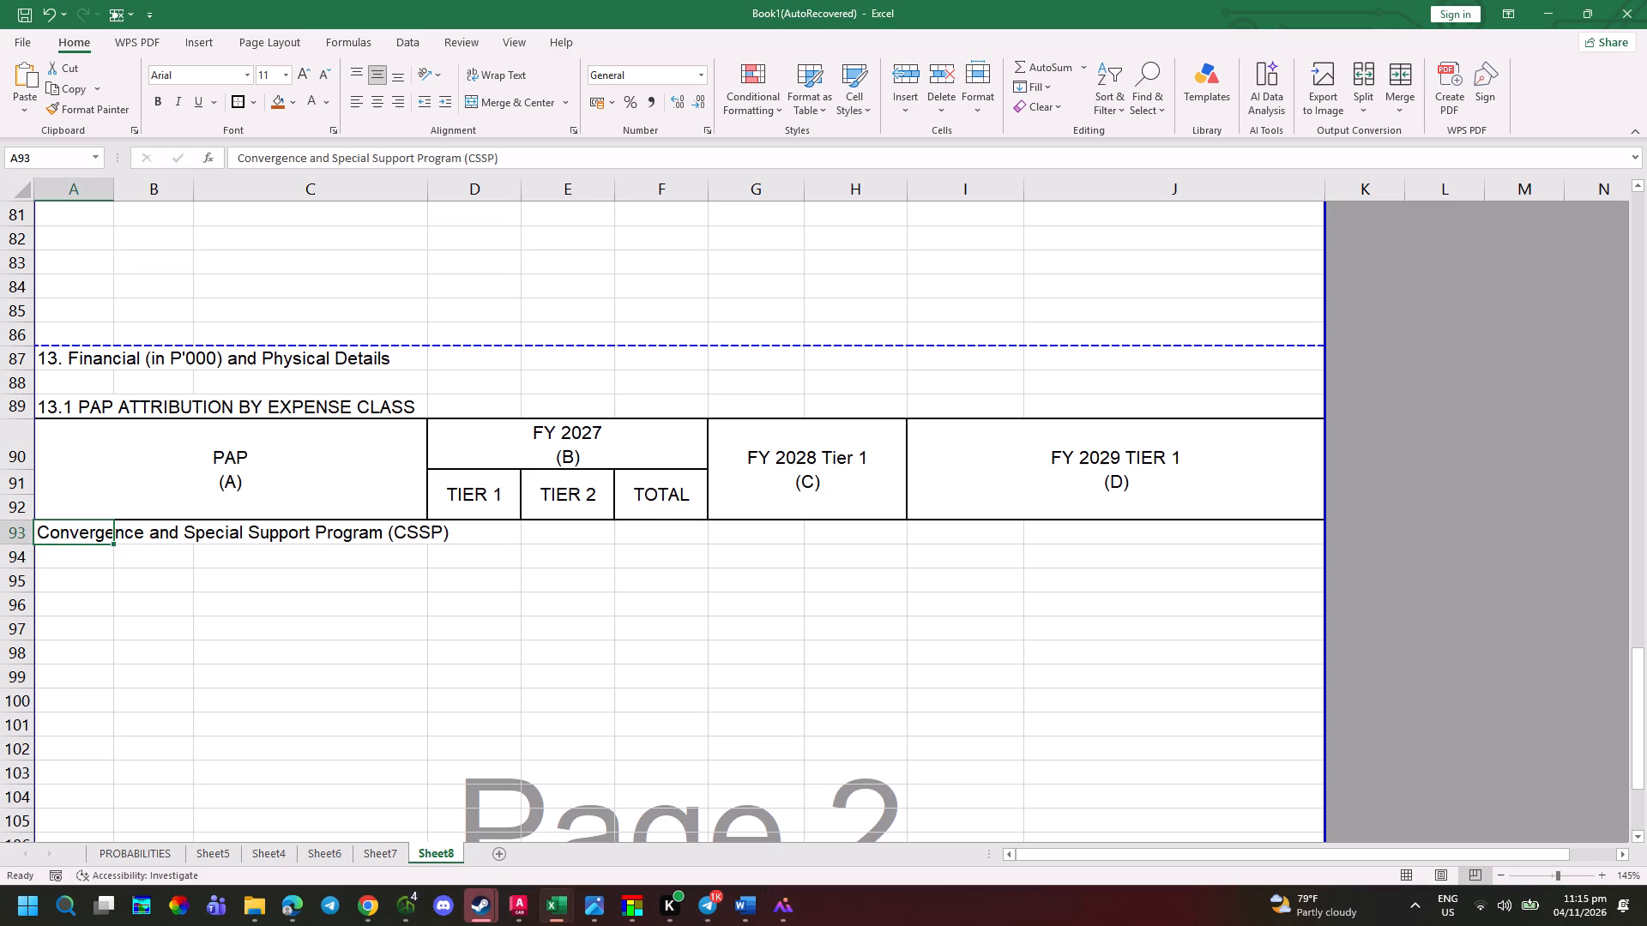
{"action": "left_click", "coordinate": [548, 155]}
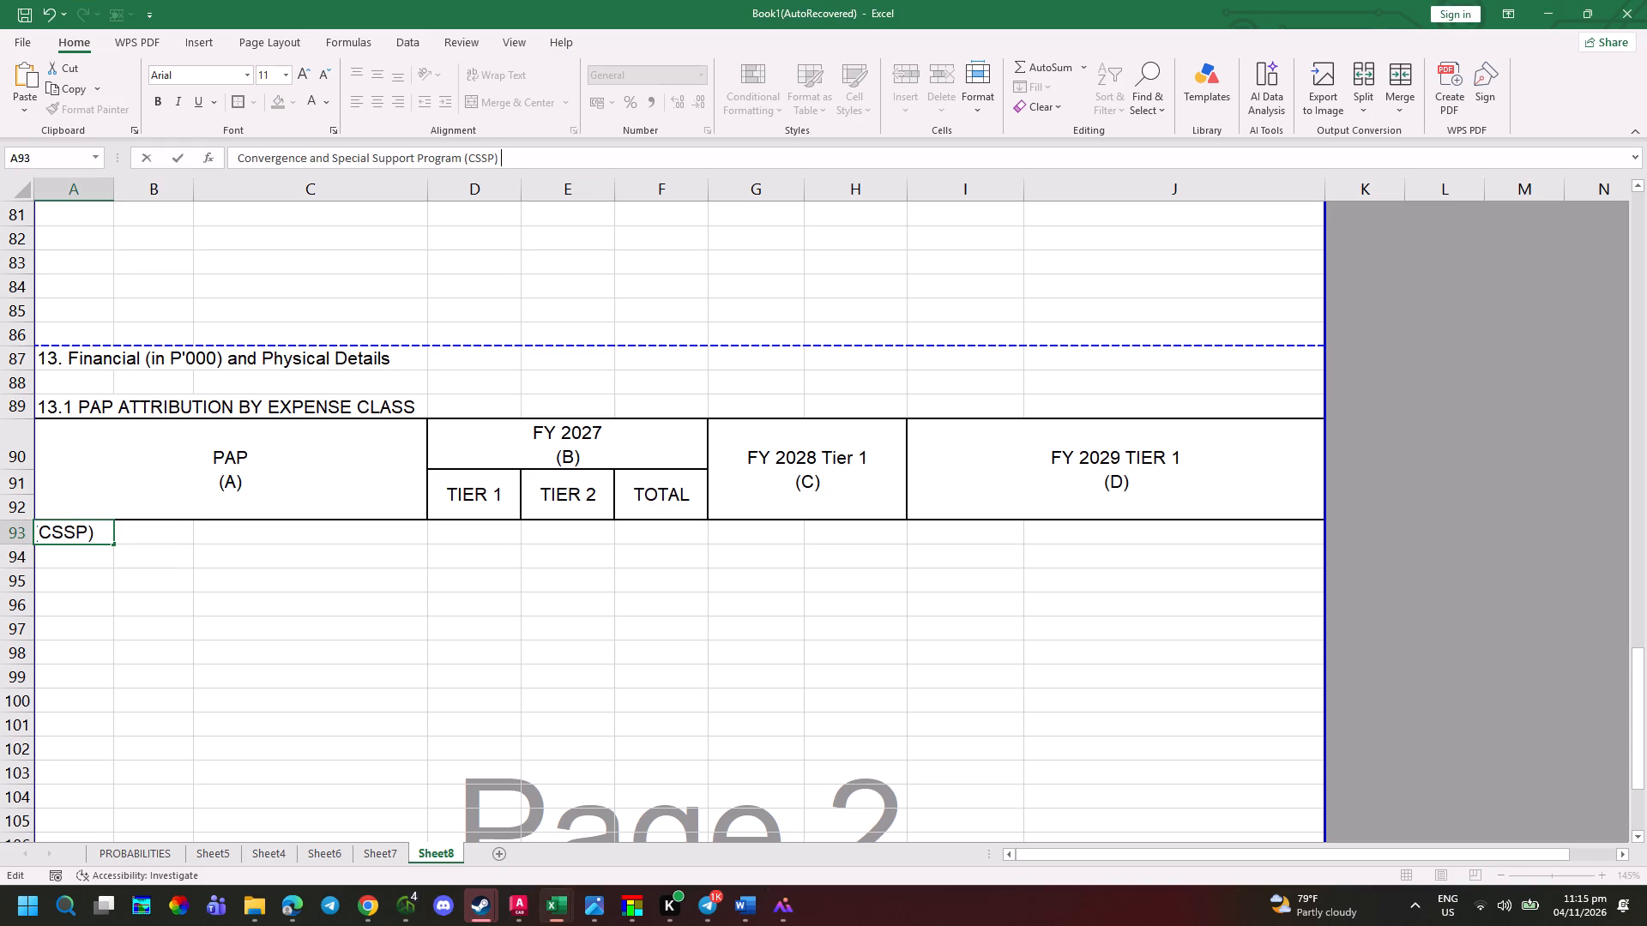
{"action": "key", "text": "BackSpace"}
{"action": "key", "text": "BackSpace"}
{"action": "key", "text": "BackSpace"}
{"action": "key", "text": "BackSpace"}
{"action": "key", "text": "s"}
{"action": "type", "text": "ui"}
{"action": "key", "text": "BackSpace"}
{"action": "type", "text": "st"}
{"action": "type", "text": "ainable"}
{"action": "key", "text": "space"}
{"action": "key", "text": "alt+Tab"}
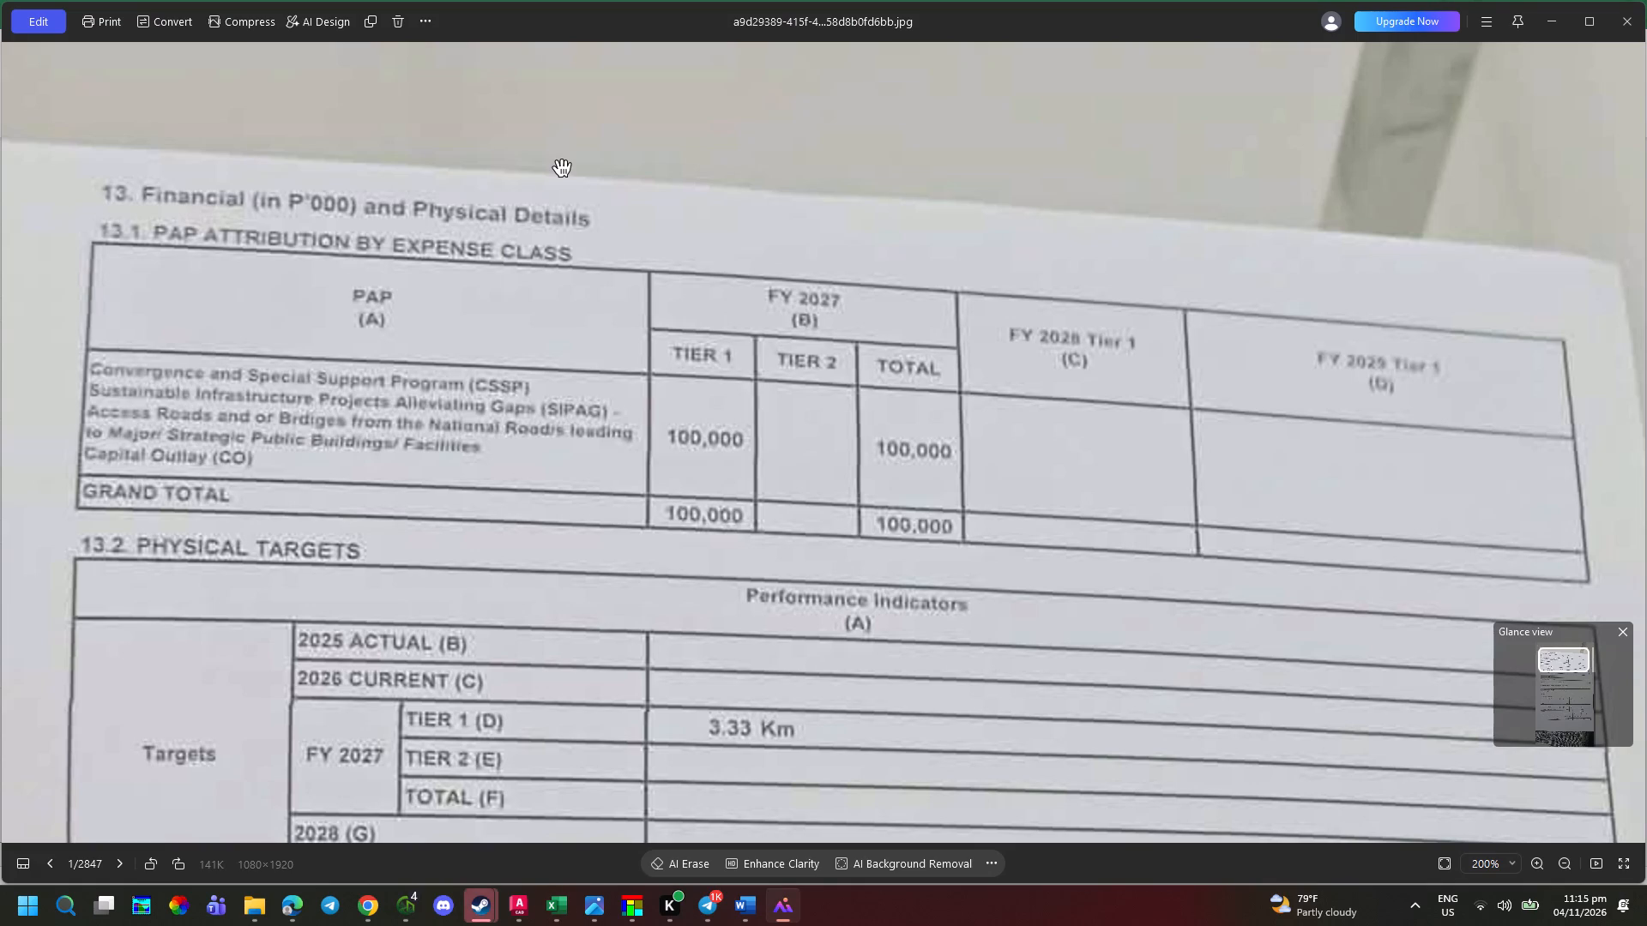
{"action": "key", "text": "alt+Tab"}
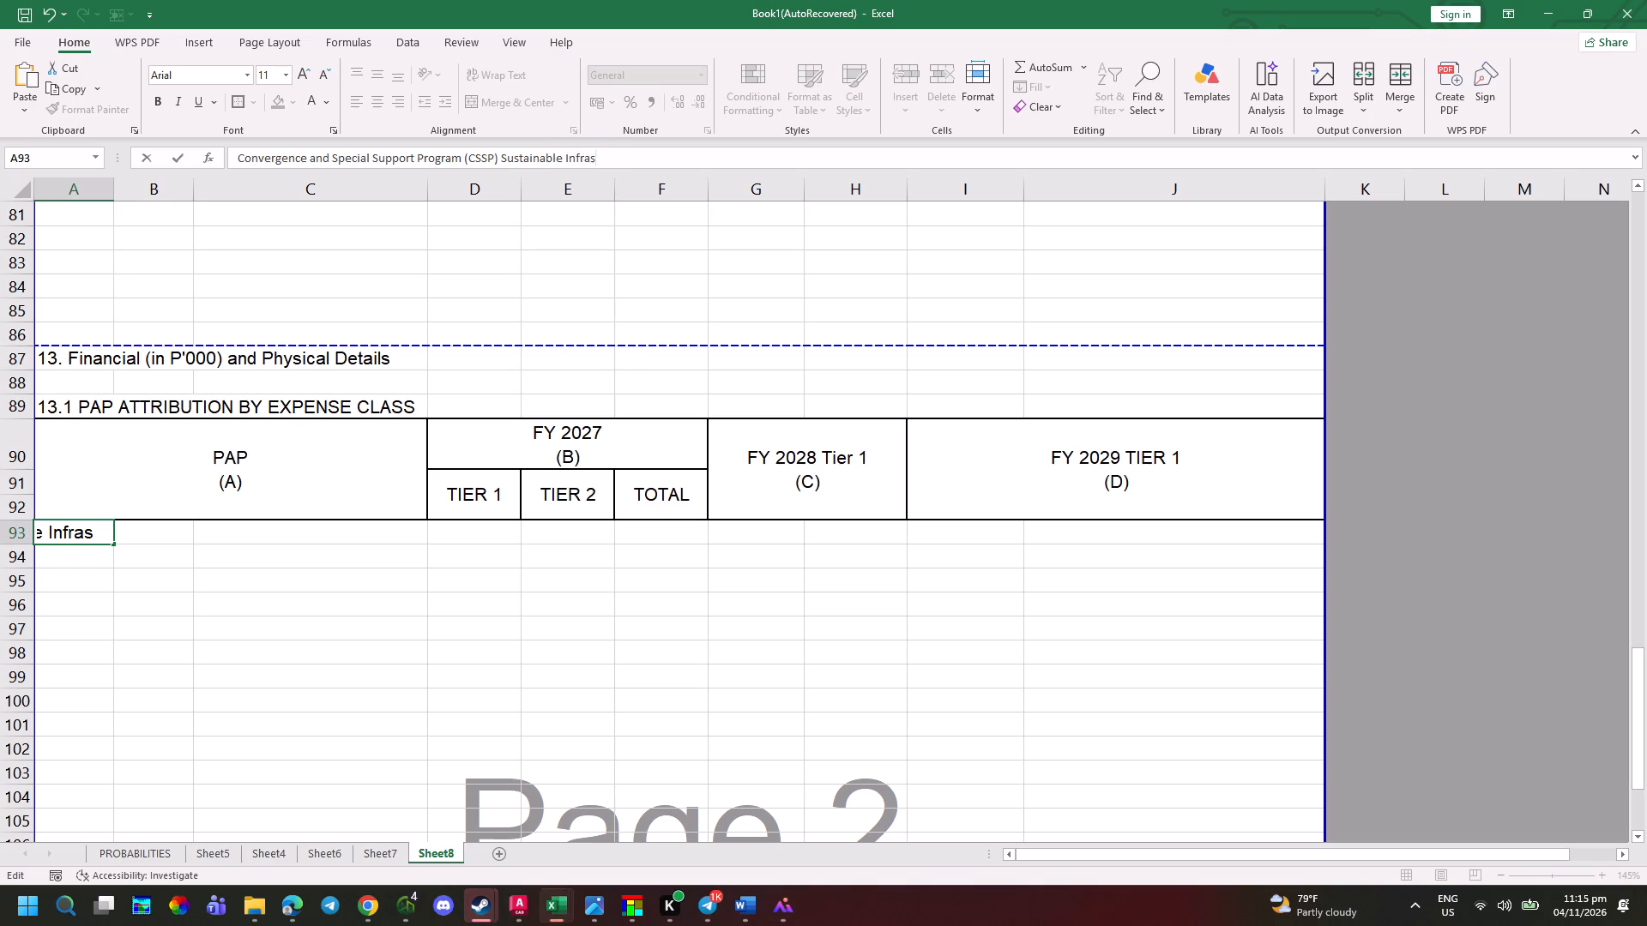
{"action": "key", "text": "alt+Tab"}
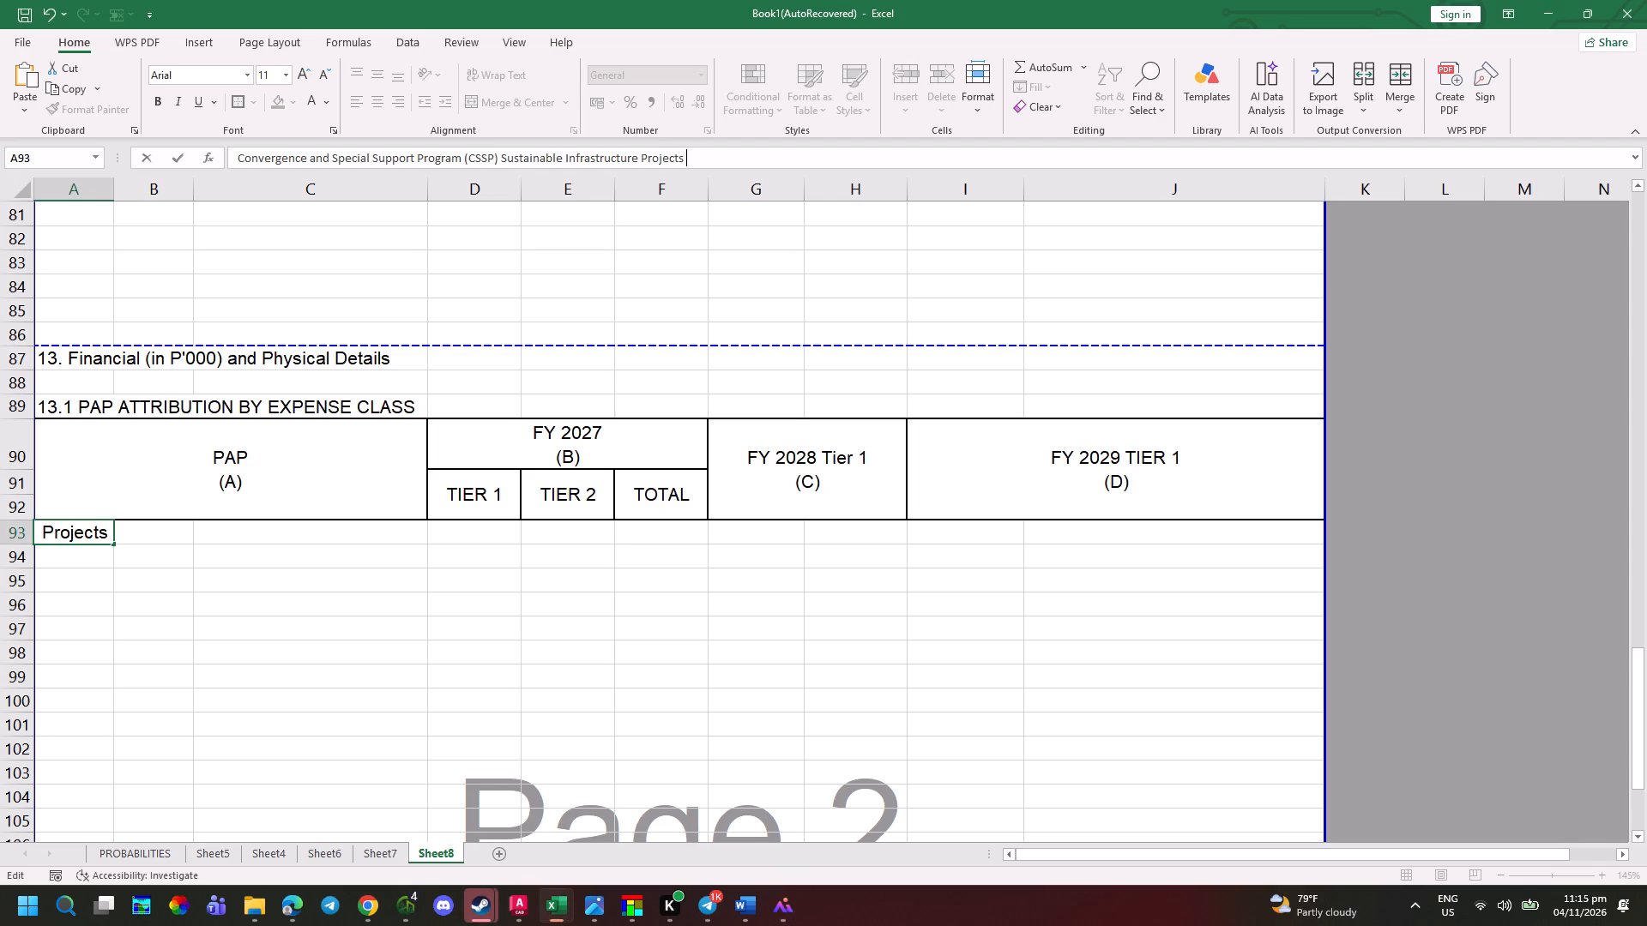
Append Alleviating after Projects in the A93 entry, following the photographed form.
{"action": "key", "text": "alt+Tab"}
{"action": "key", "text": "alt+Tab"}
{"action": "type", "text": "lleve"}
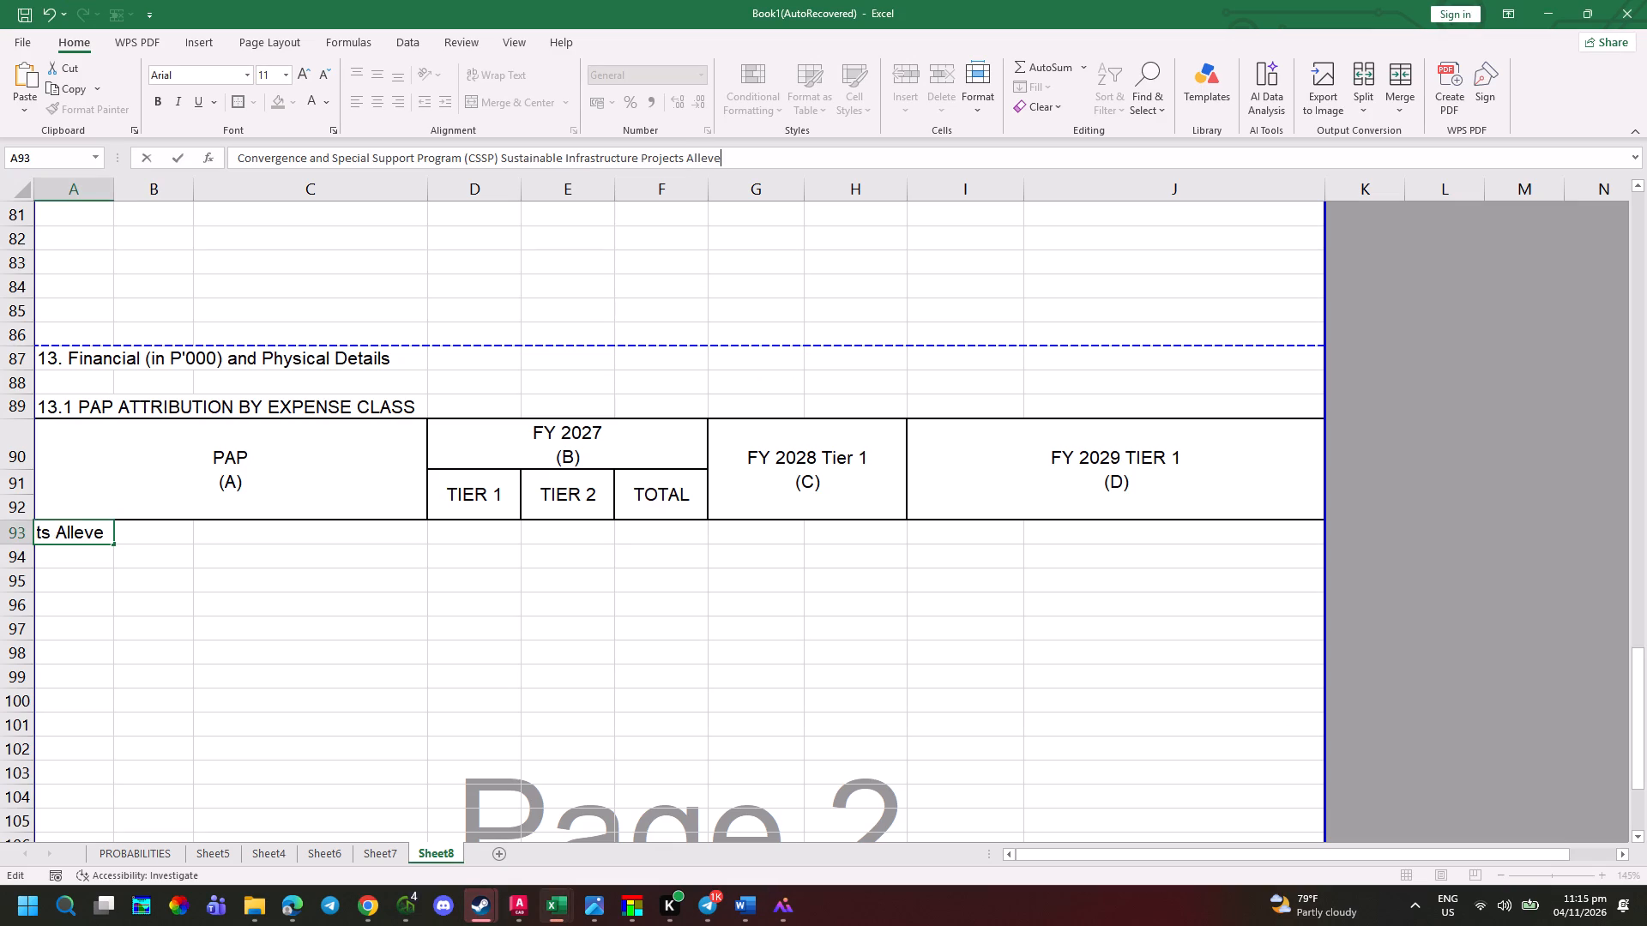
{"action": "key", "text": "BackSpace"}
{"action": "key", "text": "alt+Tab"}
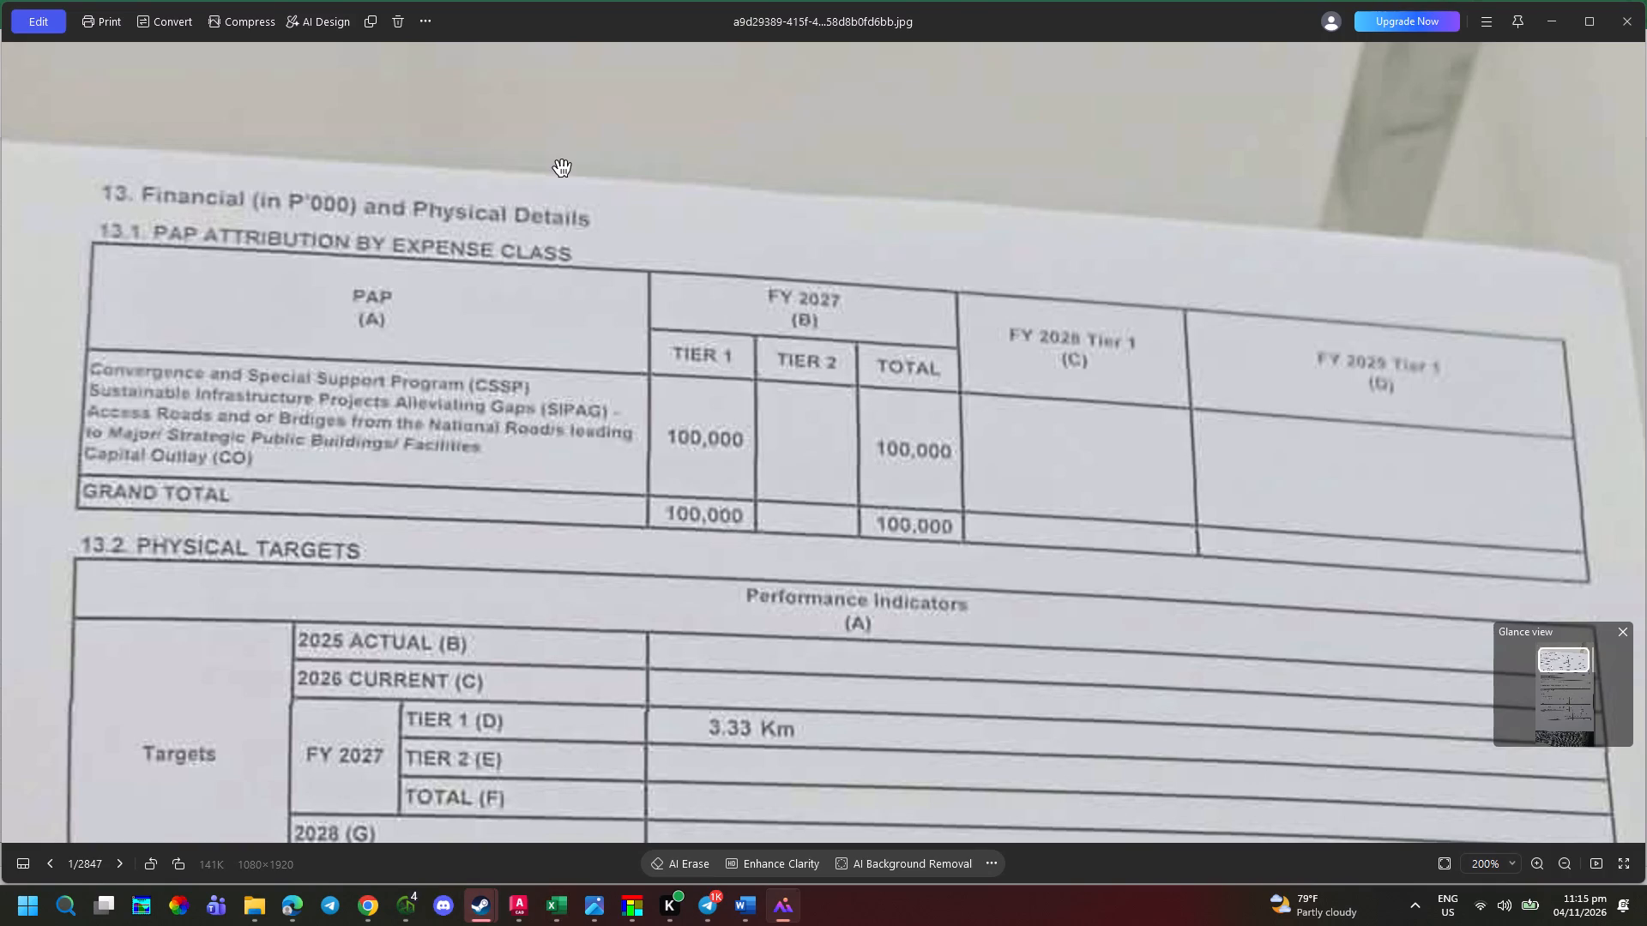
{"action": "key", "text": "alt+Tab"}
{"action": "type", "text": "ia"}
{"action": "key", "text": "alt+Tab"}
{"action": "key", "text": "alt+Tab"}
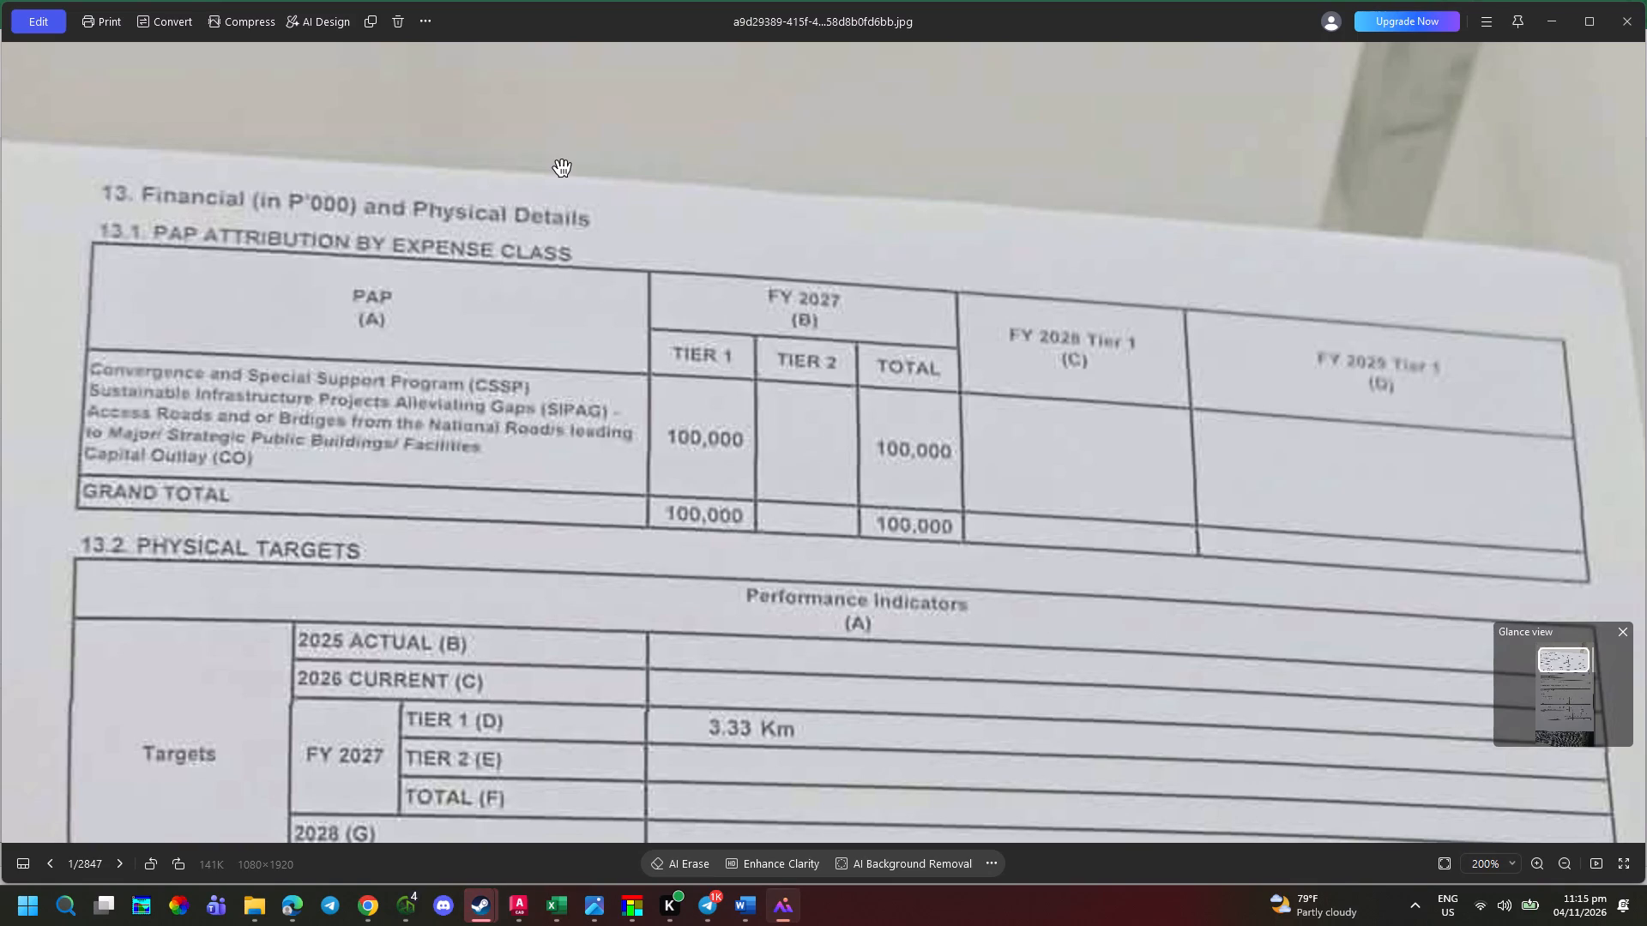
{"action": "type", "text": "ting"}
{"action": "key", "text": "space"}
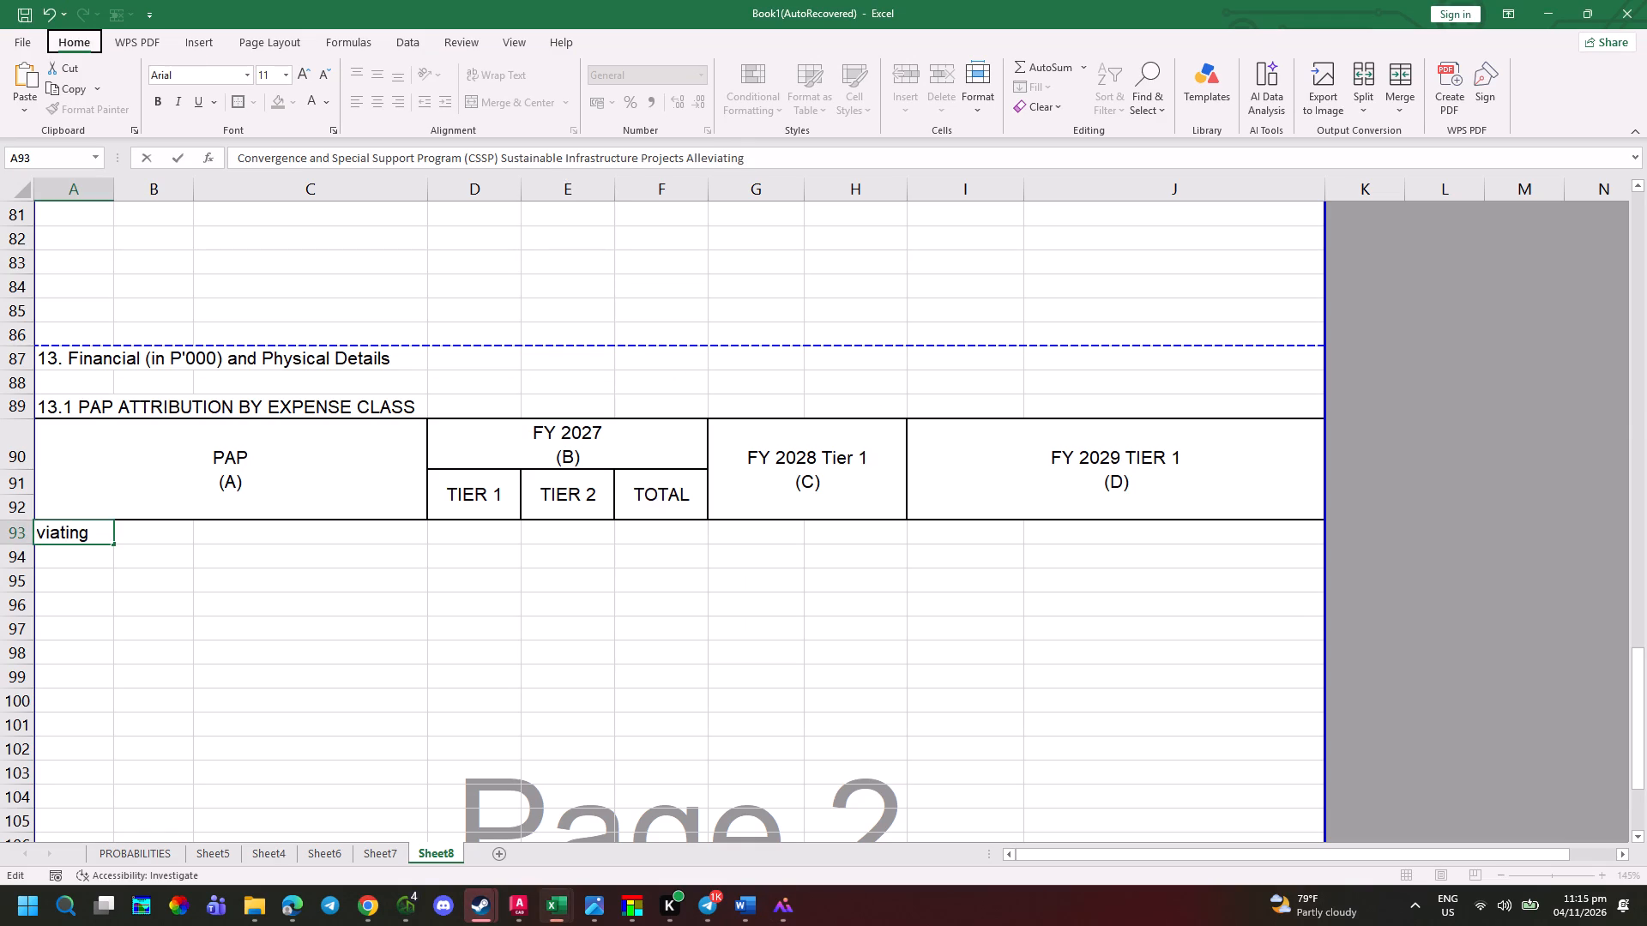
Continue the A93 entry with Gaps (SIPAG) - as written in the photographed form.
{"action": "key", "text": "alt+Tab"}
{"action": "key", "text": "alt+Tab"}
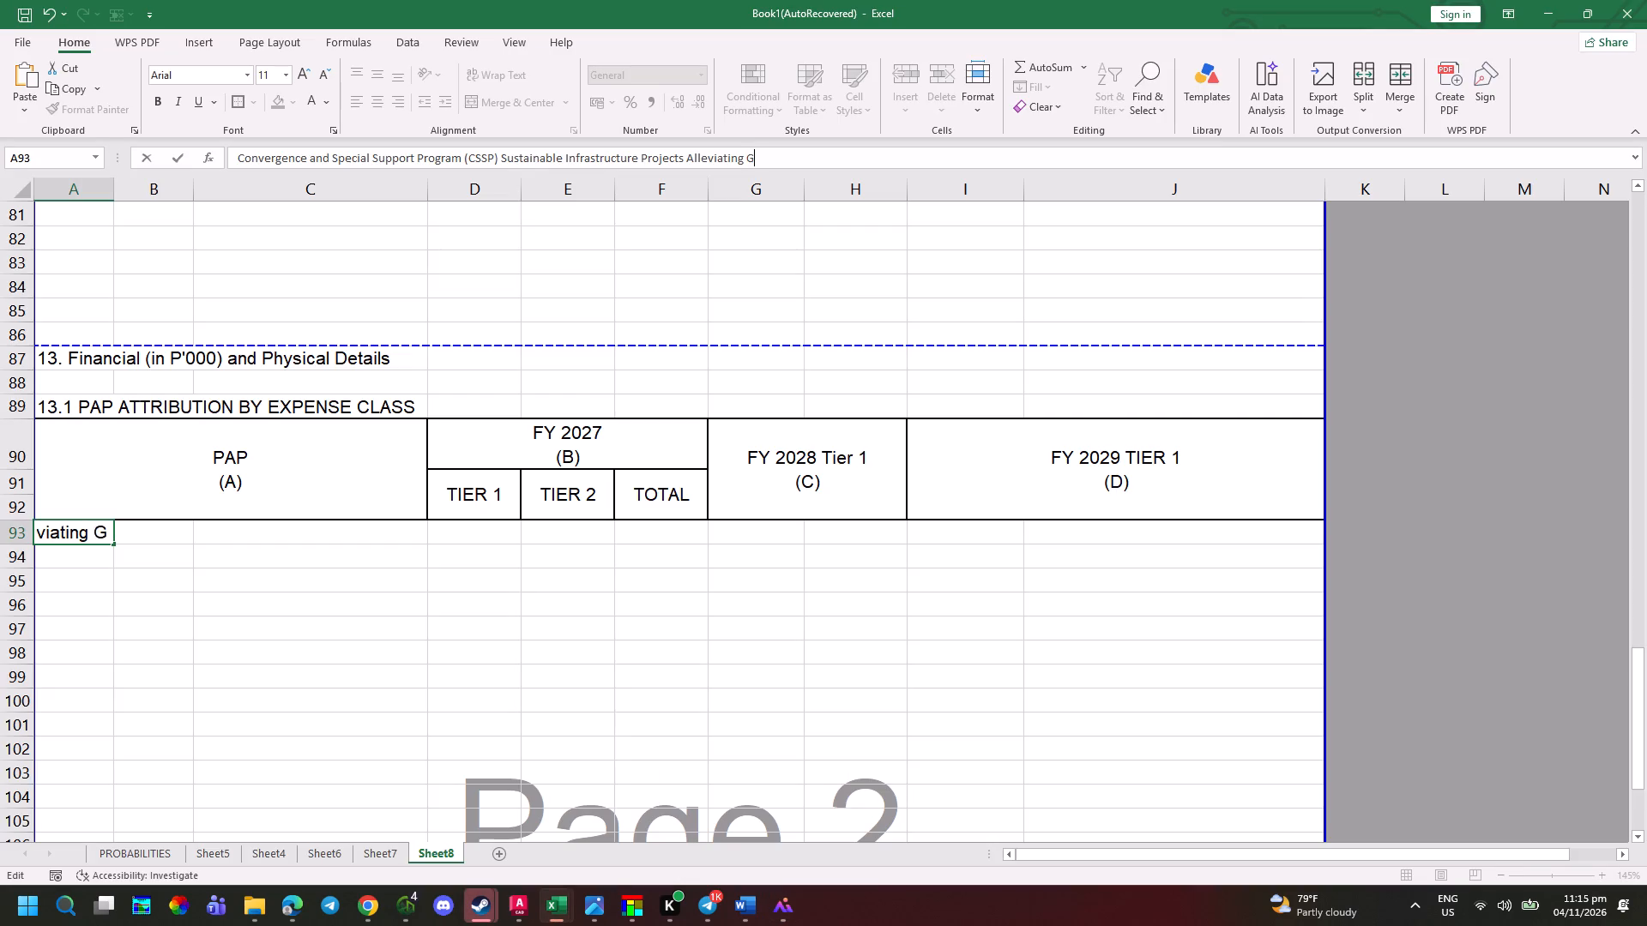
{"action": "key", "text": "alt+Tab"}
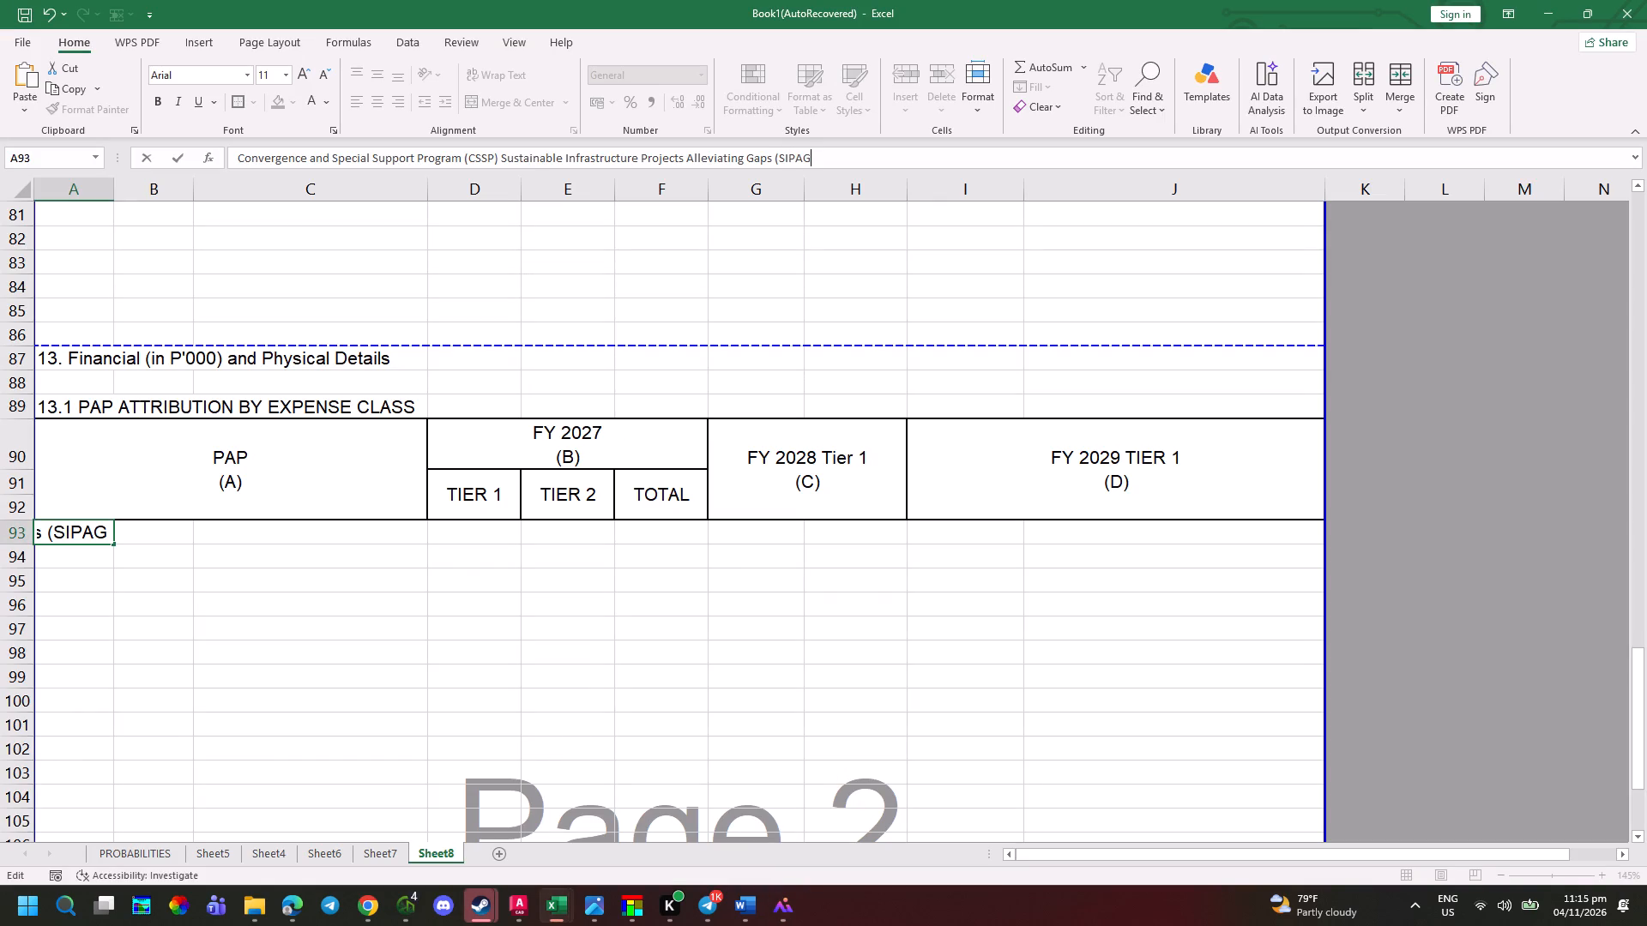
{"action": "key", "text": "alt+Tab"}
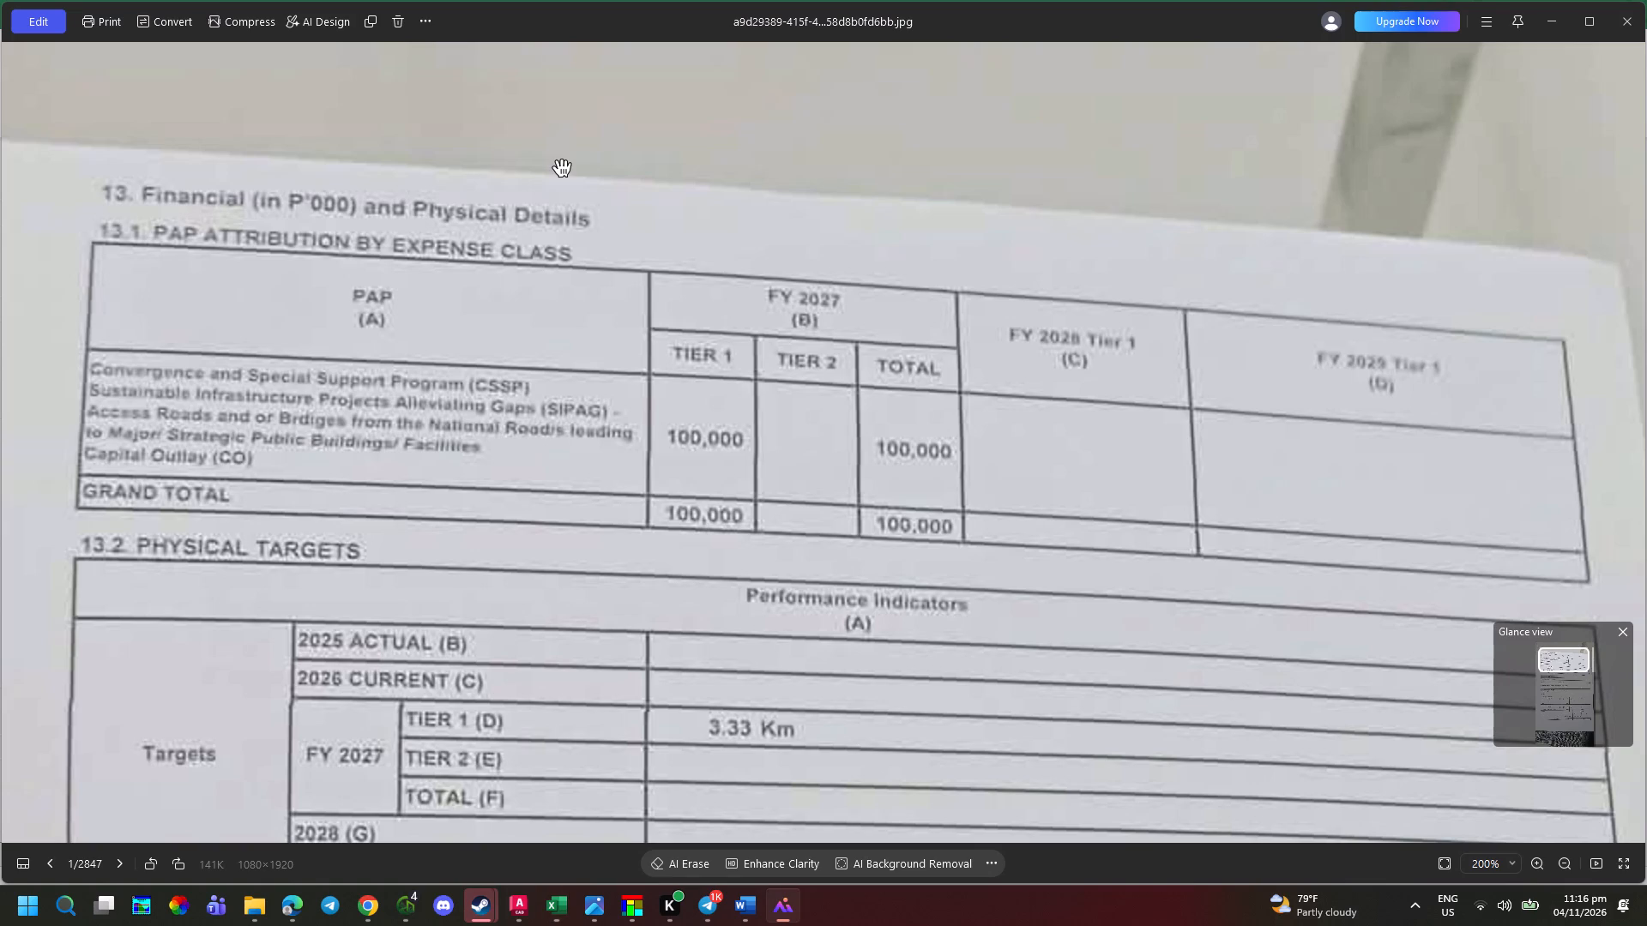
{"action": "key", "text": "alt+Tab"}
Append Access Roads after (SIPAG) - in the A93 entry, matching the photographed form.
{"action": "key", "text": "a"}
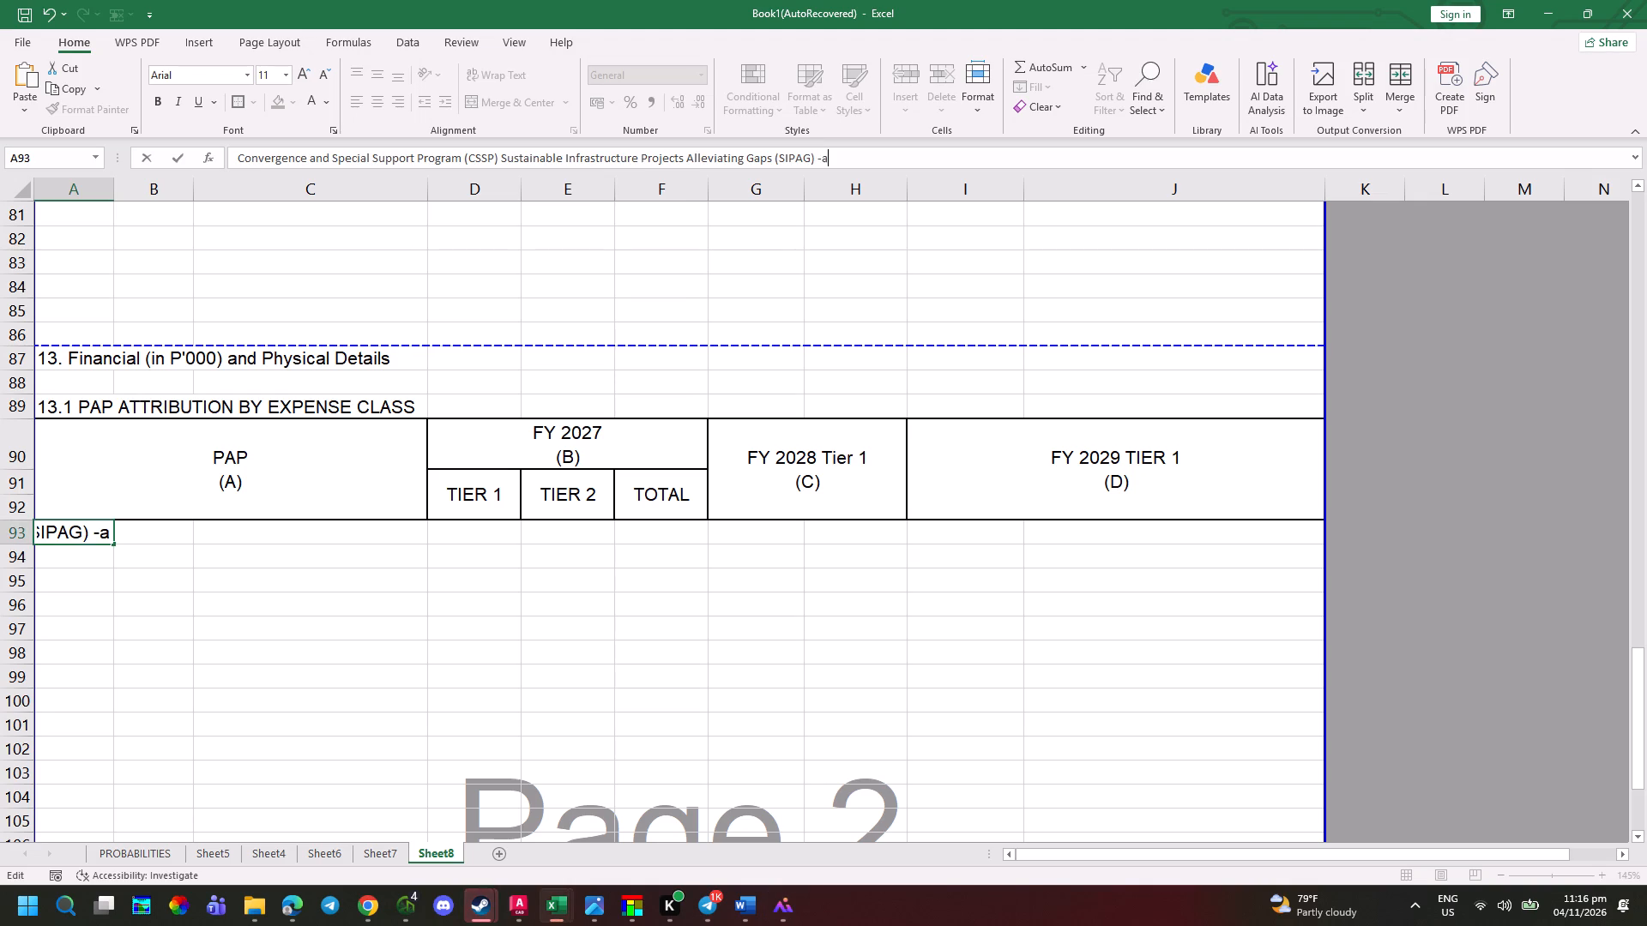
{"action": "key", "text": "BackSpace"}
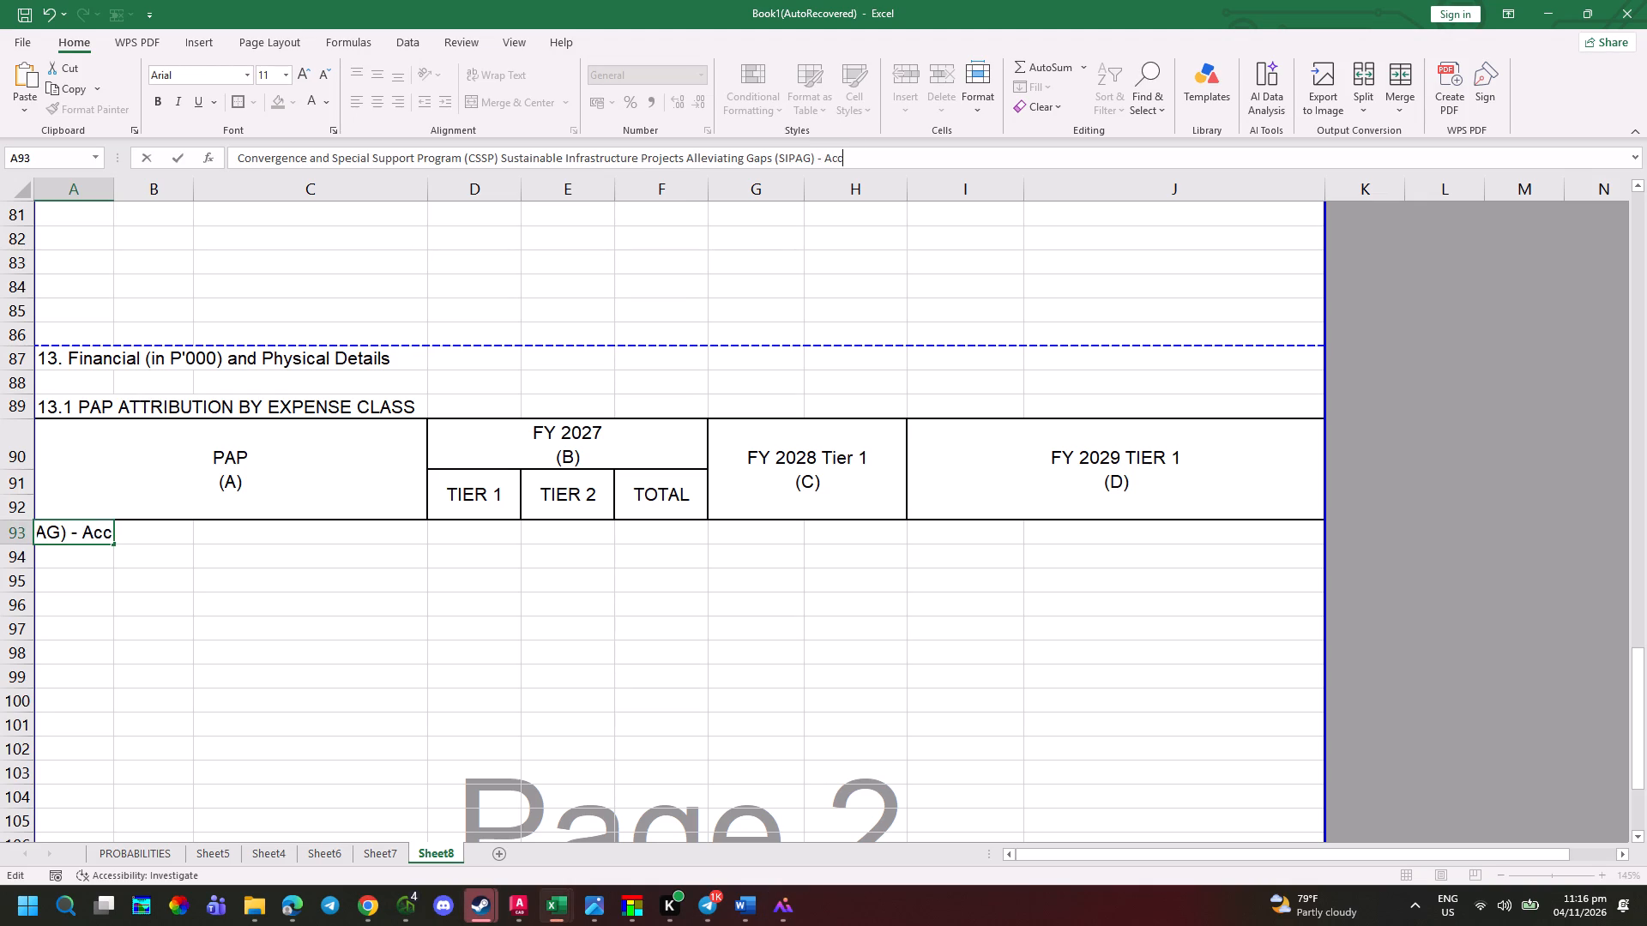
{"action": "key", "text": "alt+Tab"}
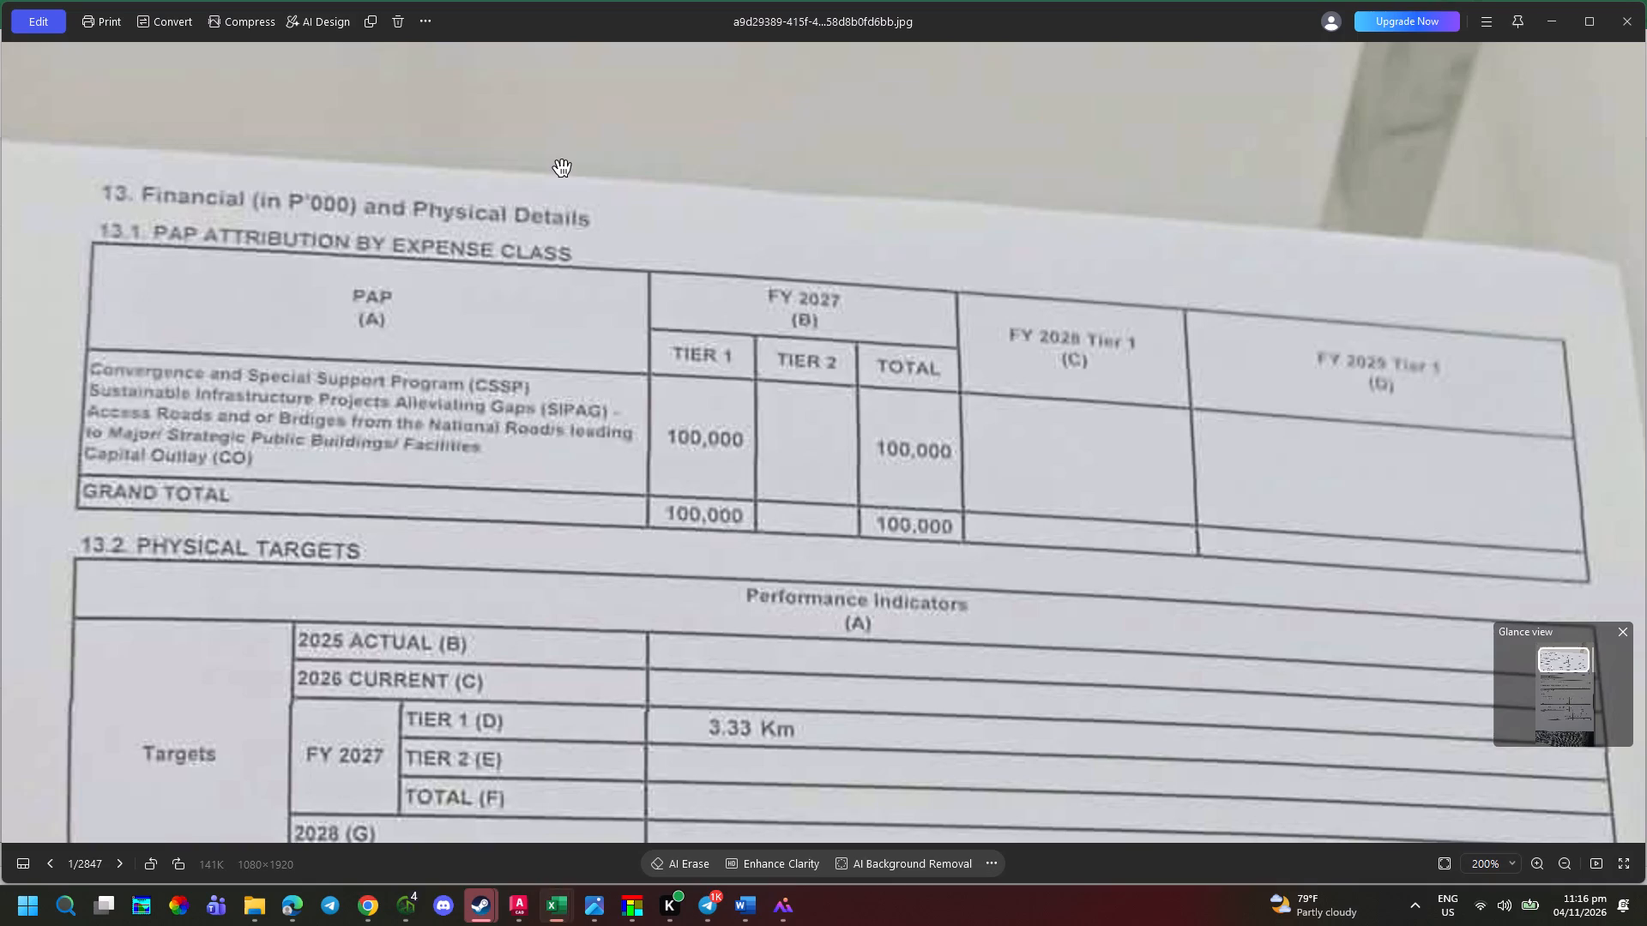
{"action": "key", "text": "alt+Tab"}
{"action": "key", "text": "BackSpace"}
{"action": "key", "text": "BackSpace"}
{"action": "key", "text": "BackSpace"}
{"action": "key", "text": "BackSpace"}
{"action": "key", "text": "BackSpace"}
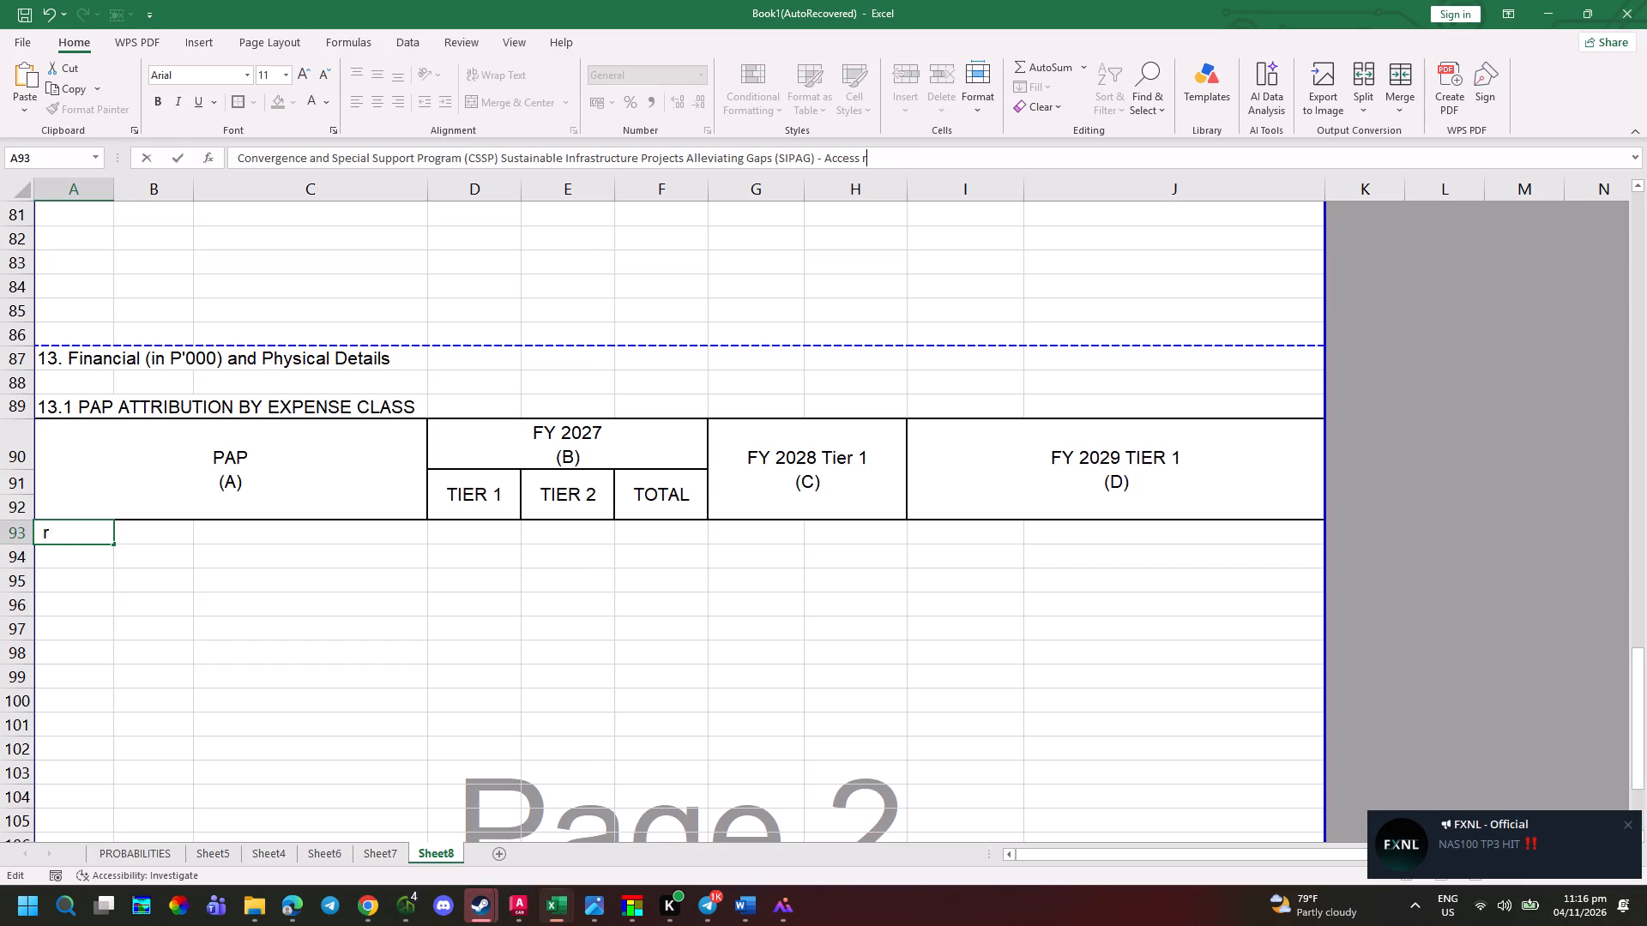
{"action": "type", "text": "oads"}
{"action": "key", "text": "space"}
Extend the A93 entry with and or Bridges after Access Roads, checking the photographed form.
{"action": "key", "text": "alt+Tab"}
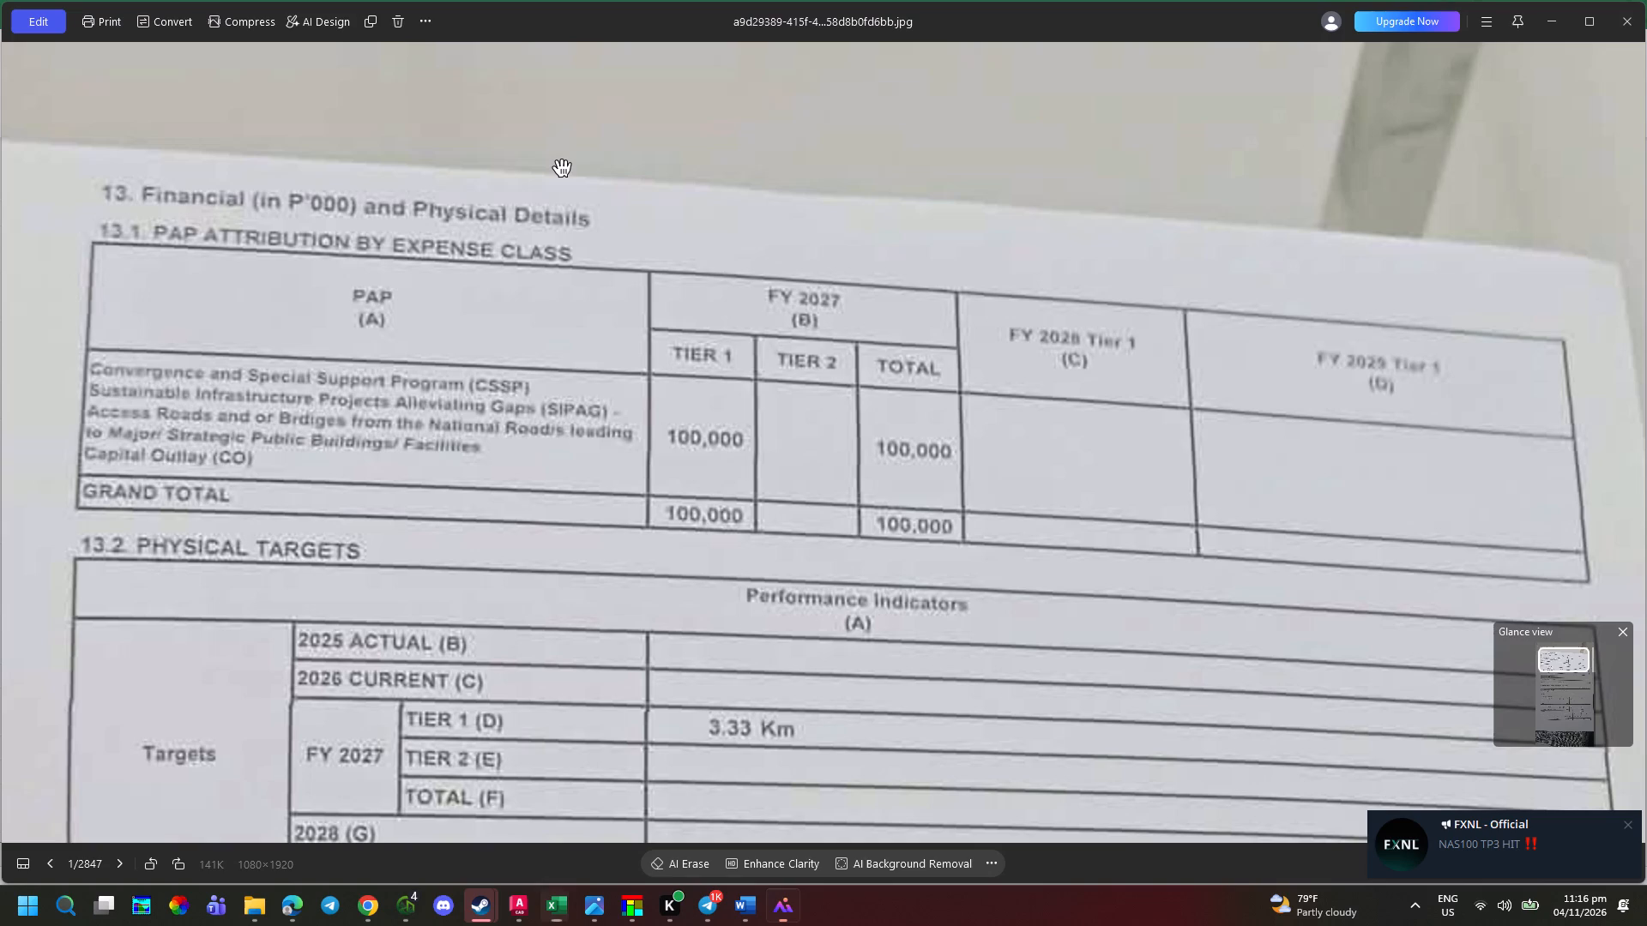
{"action": "key", "text": "alt+Tab"}
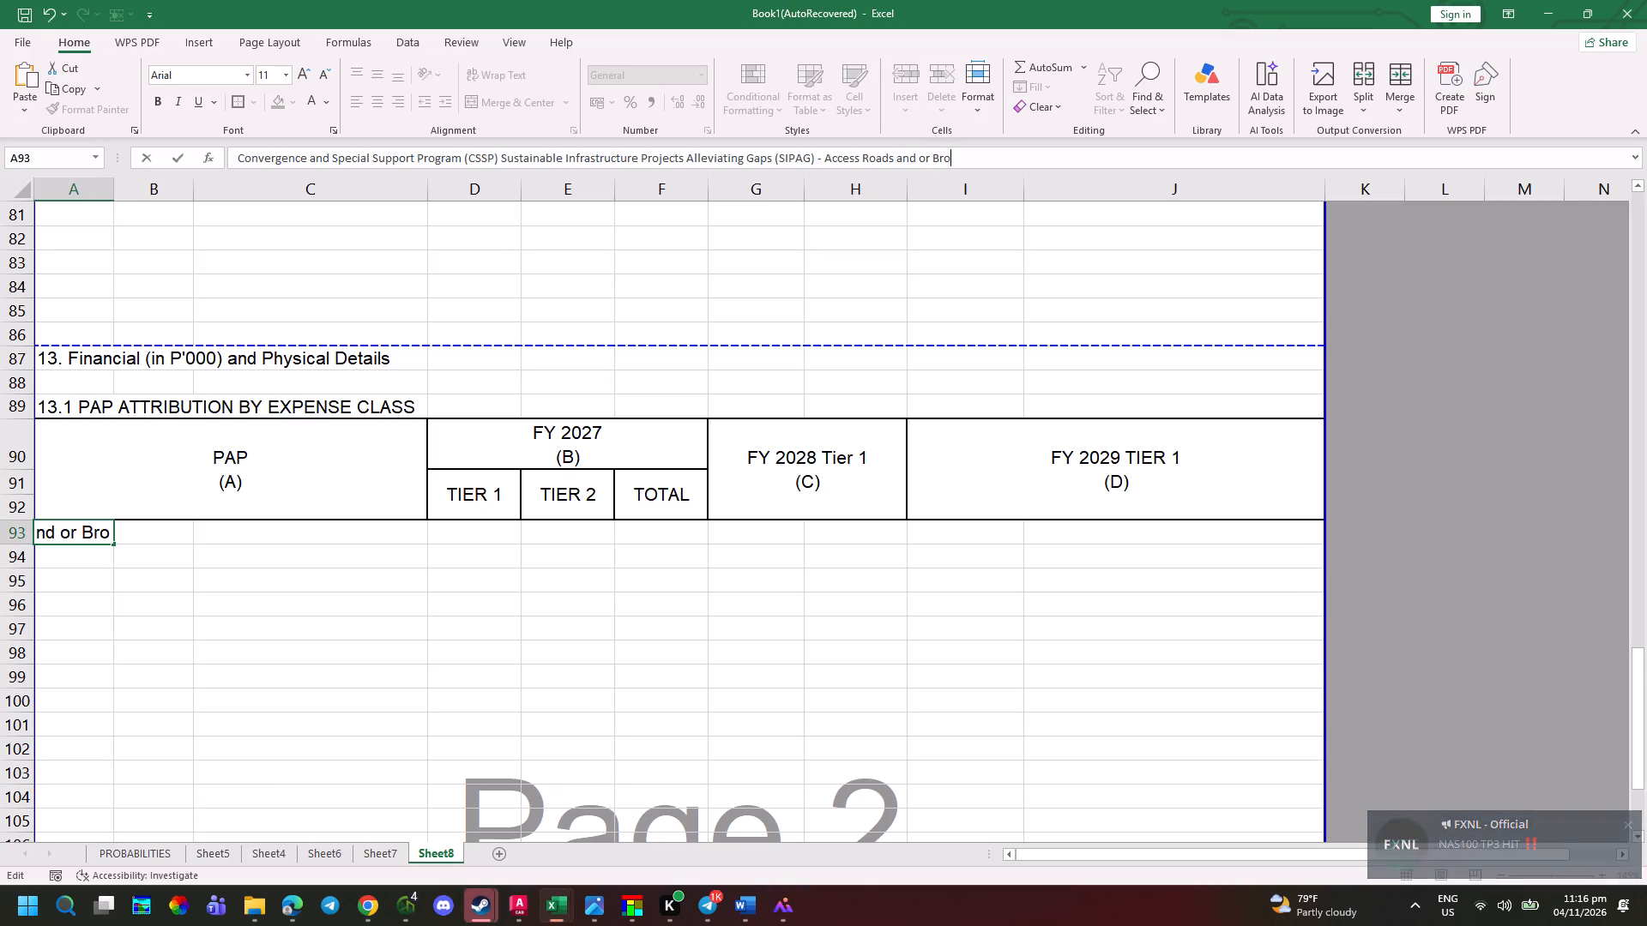
{"action": "key", "text": "BackSpace"}
{"action": "key", "text": "BackSpace"}
{"action": "type", "text": "idges"}
{"action": "key", "text": "space"}
Append from the National Road's leading to the A93 entry, following the photographed form.
{"action": "key", "text": "alt+Tab"}
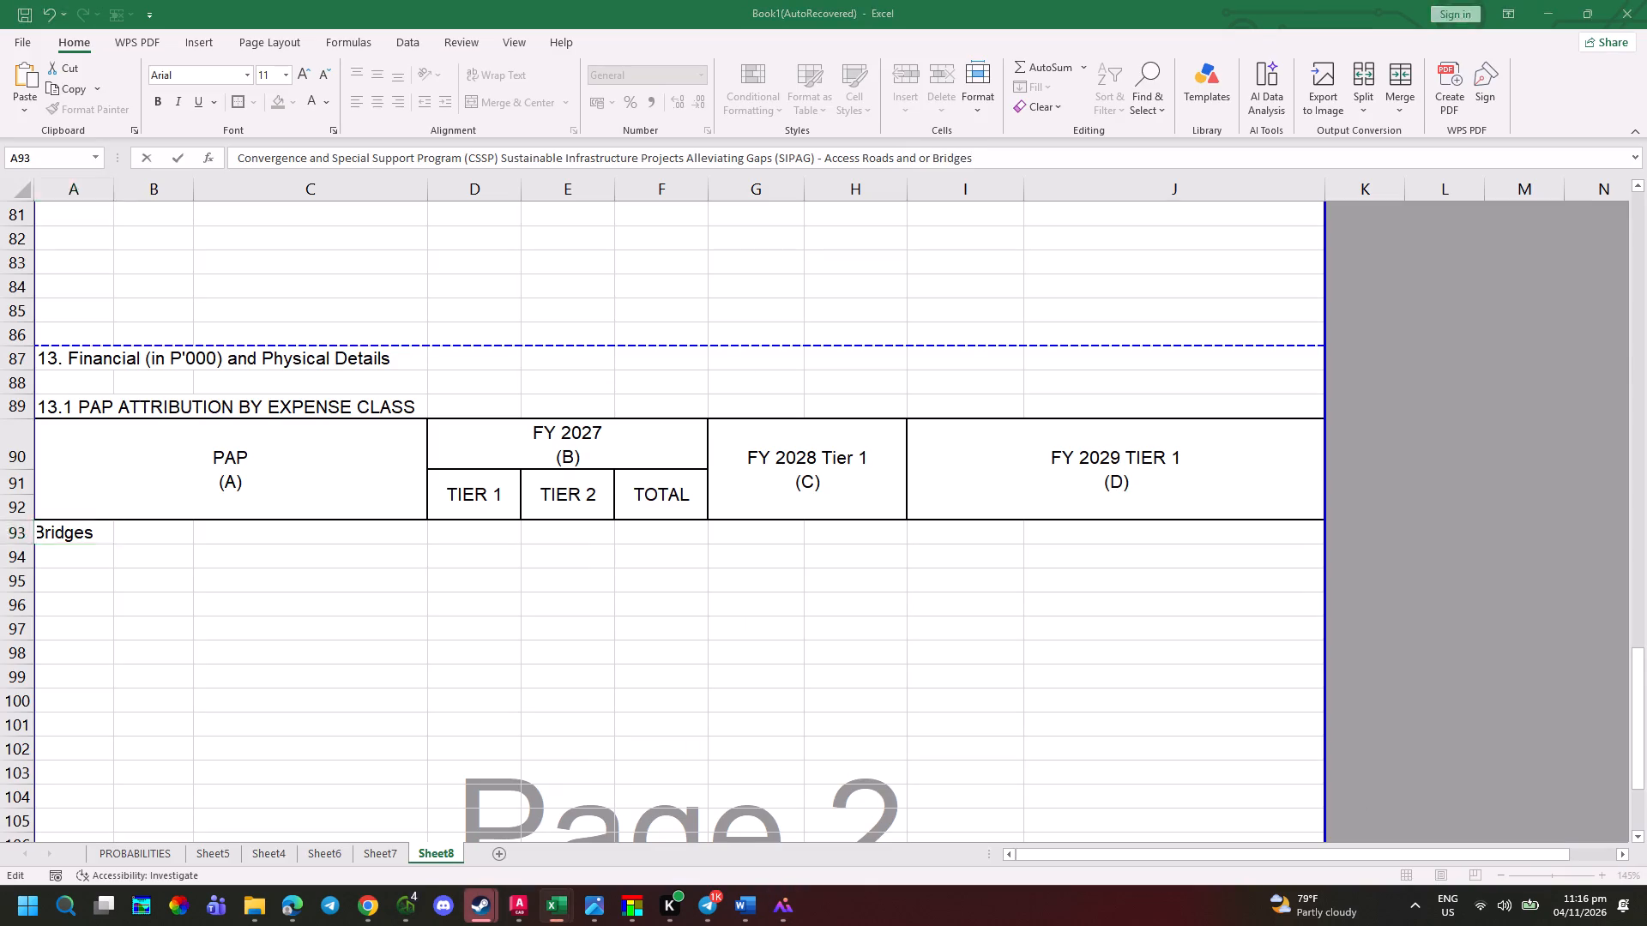
{"action": "key", "text": "alt+Tab"}
{"action": "type", "text": "from"}
{"action": "key", "text": "space"}
{"action": "key", "text": "alt+Tab"}
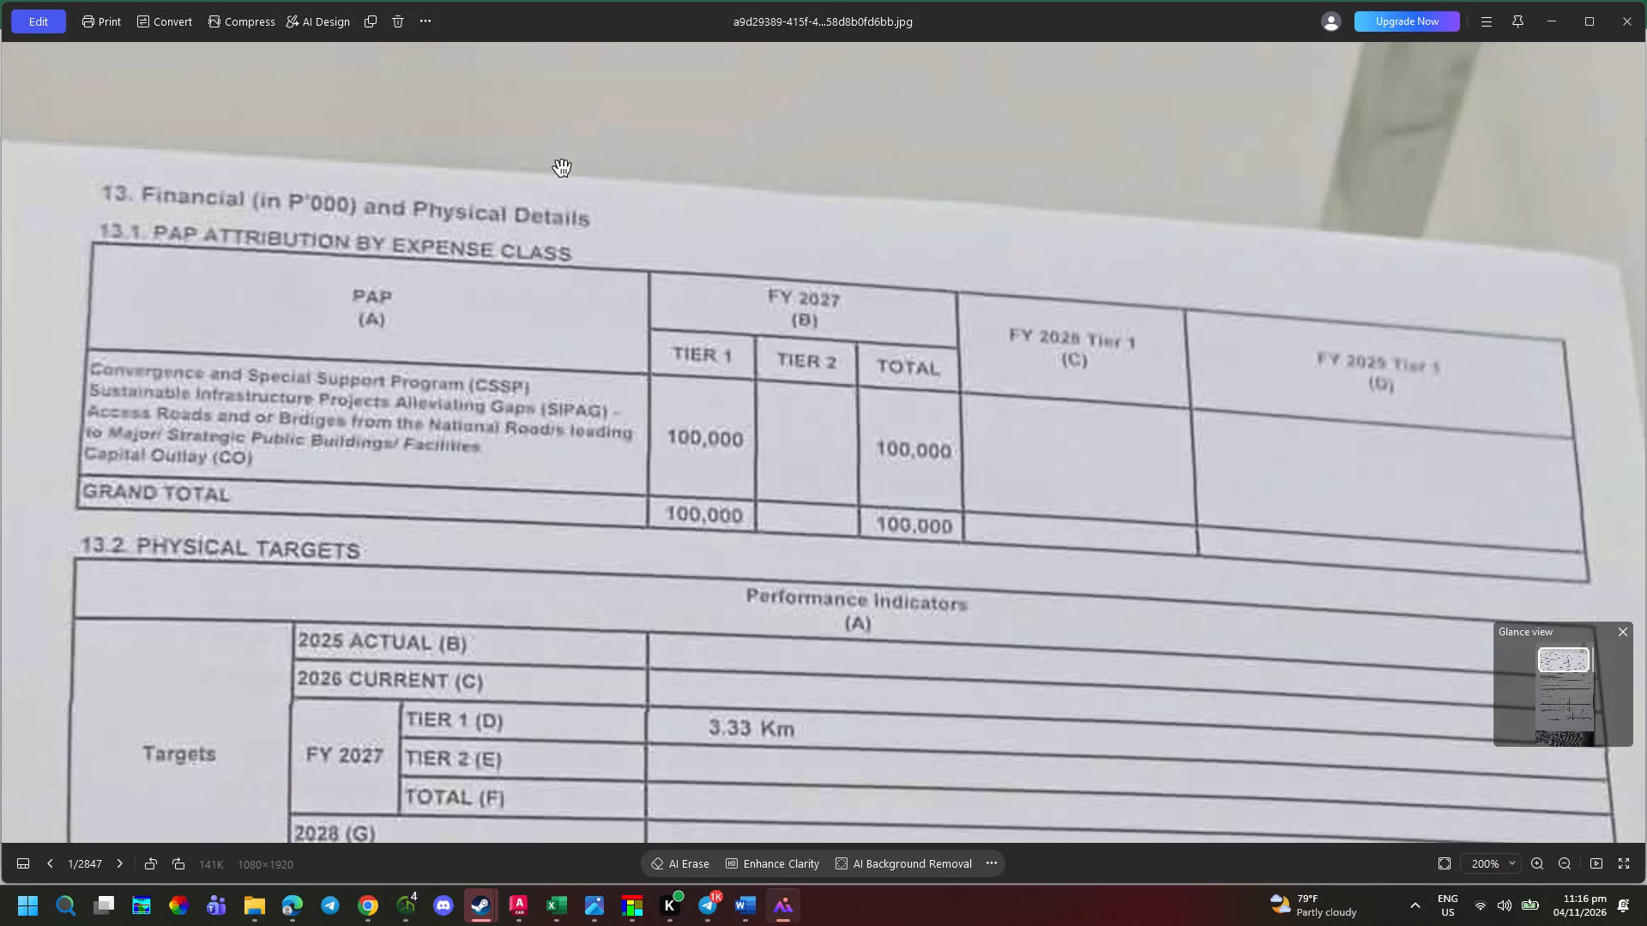
{"action": "key", "text": "alt+Tab"}
{"action": "type", "text": "the"}
{"action": "key", "text": "space"}
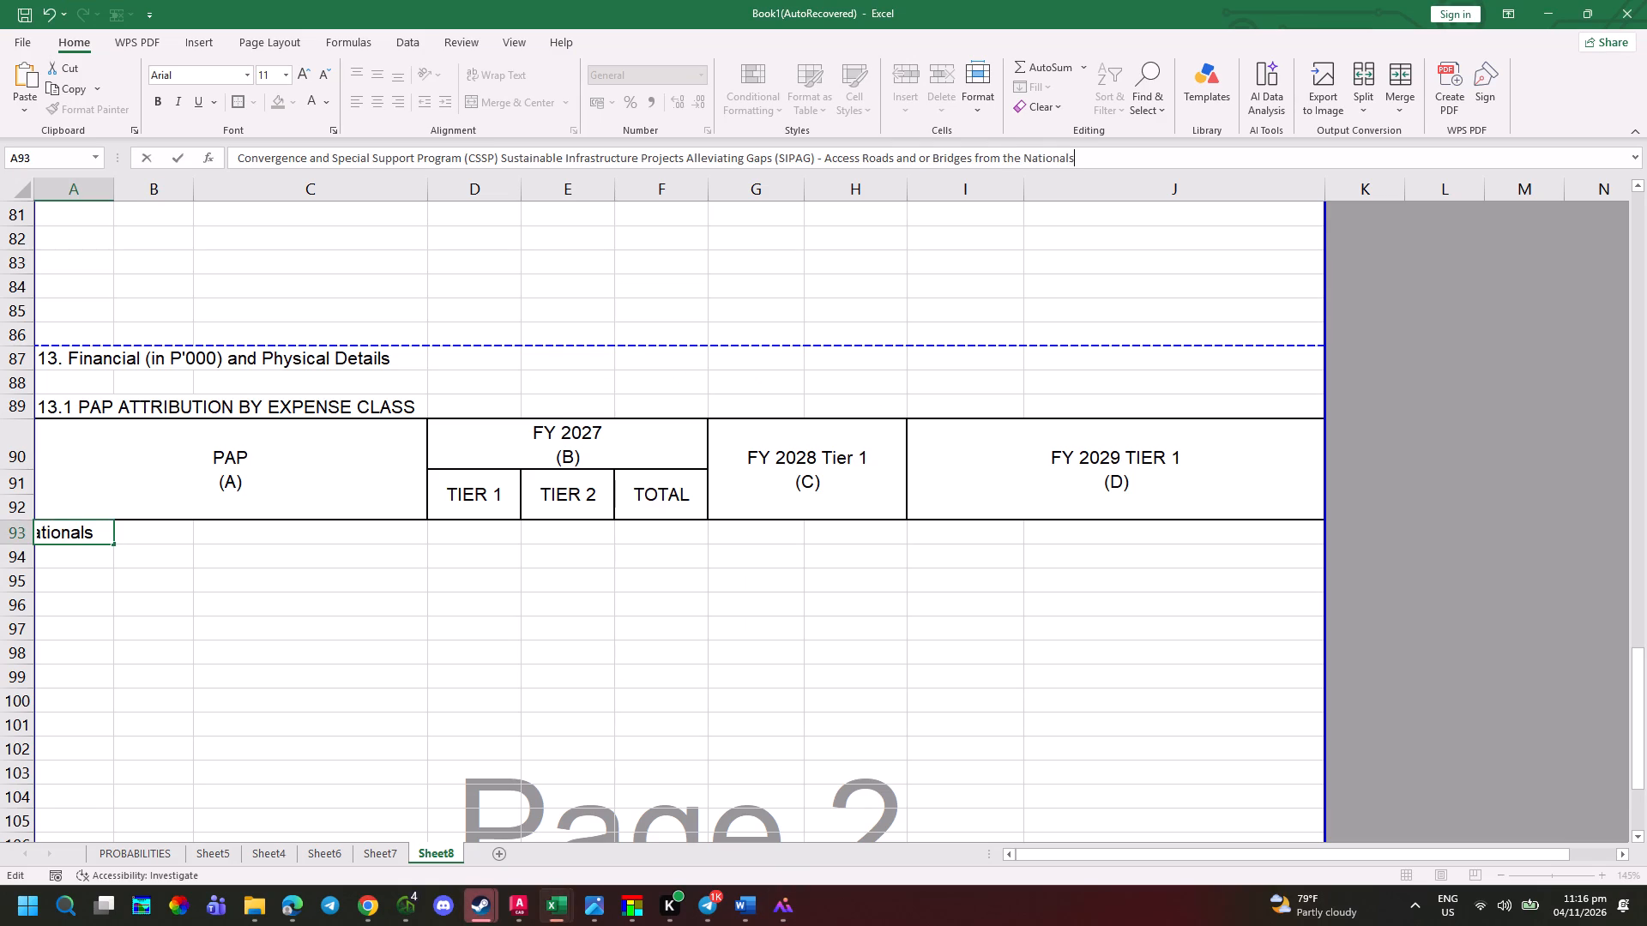
{"action": "key", "text": "BackSpace"}
{"action": "key", "text": "alt+Tab"}
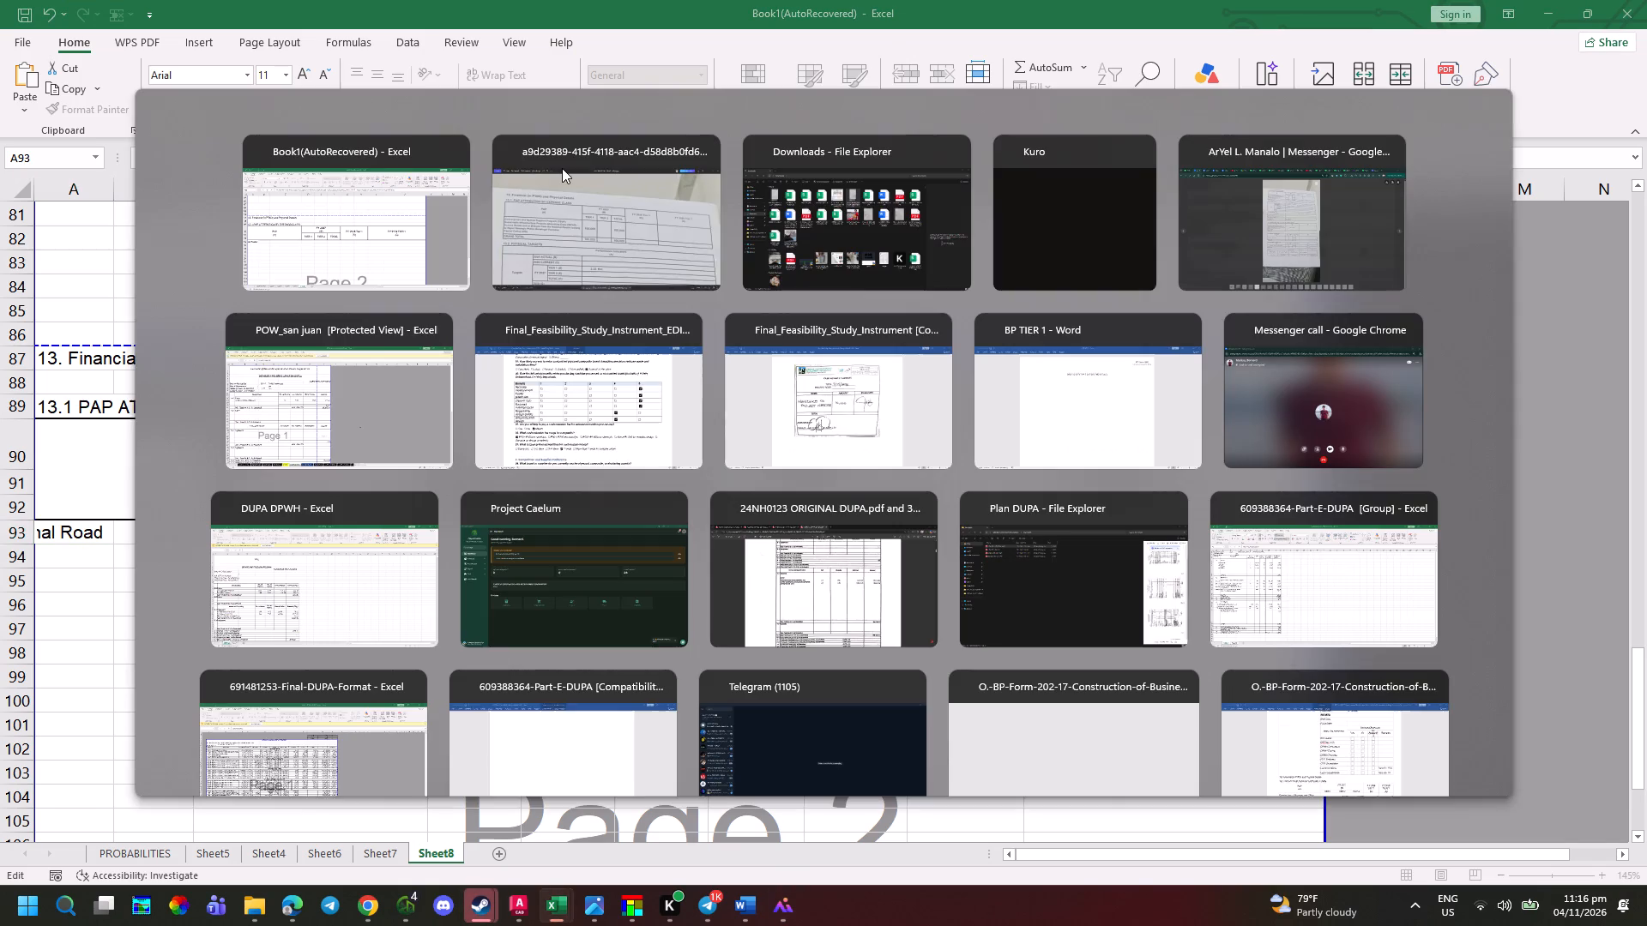
{"action": "left_click", "coordinate": [574, 188]}
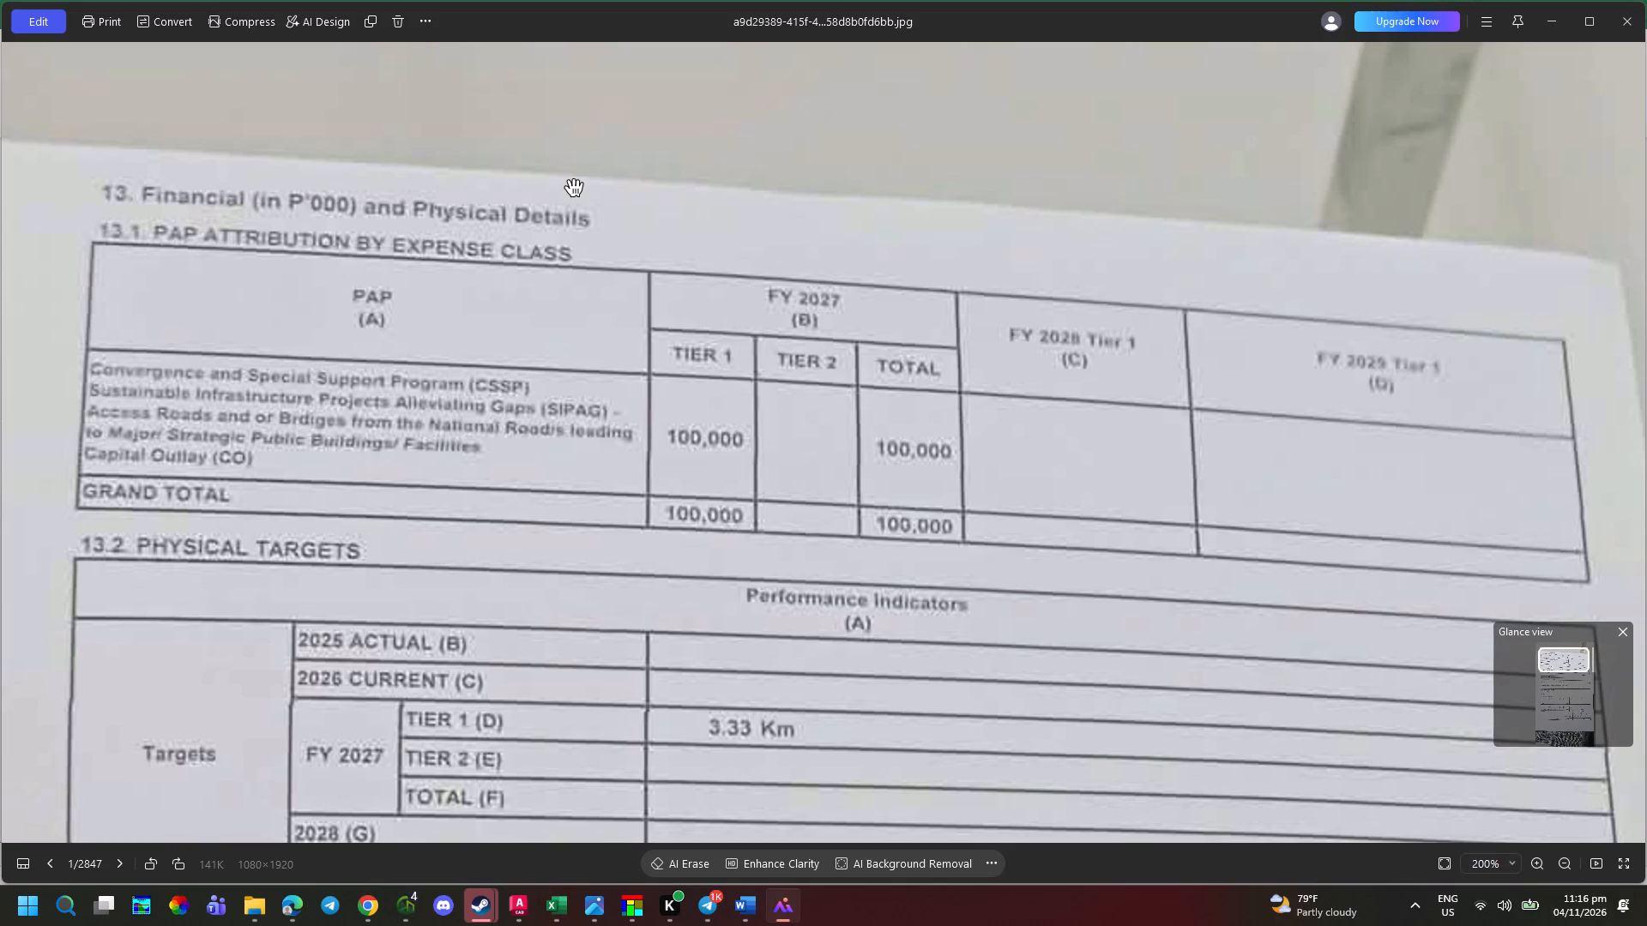
{"action": "key", "text": "alt+Tab"}
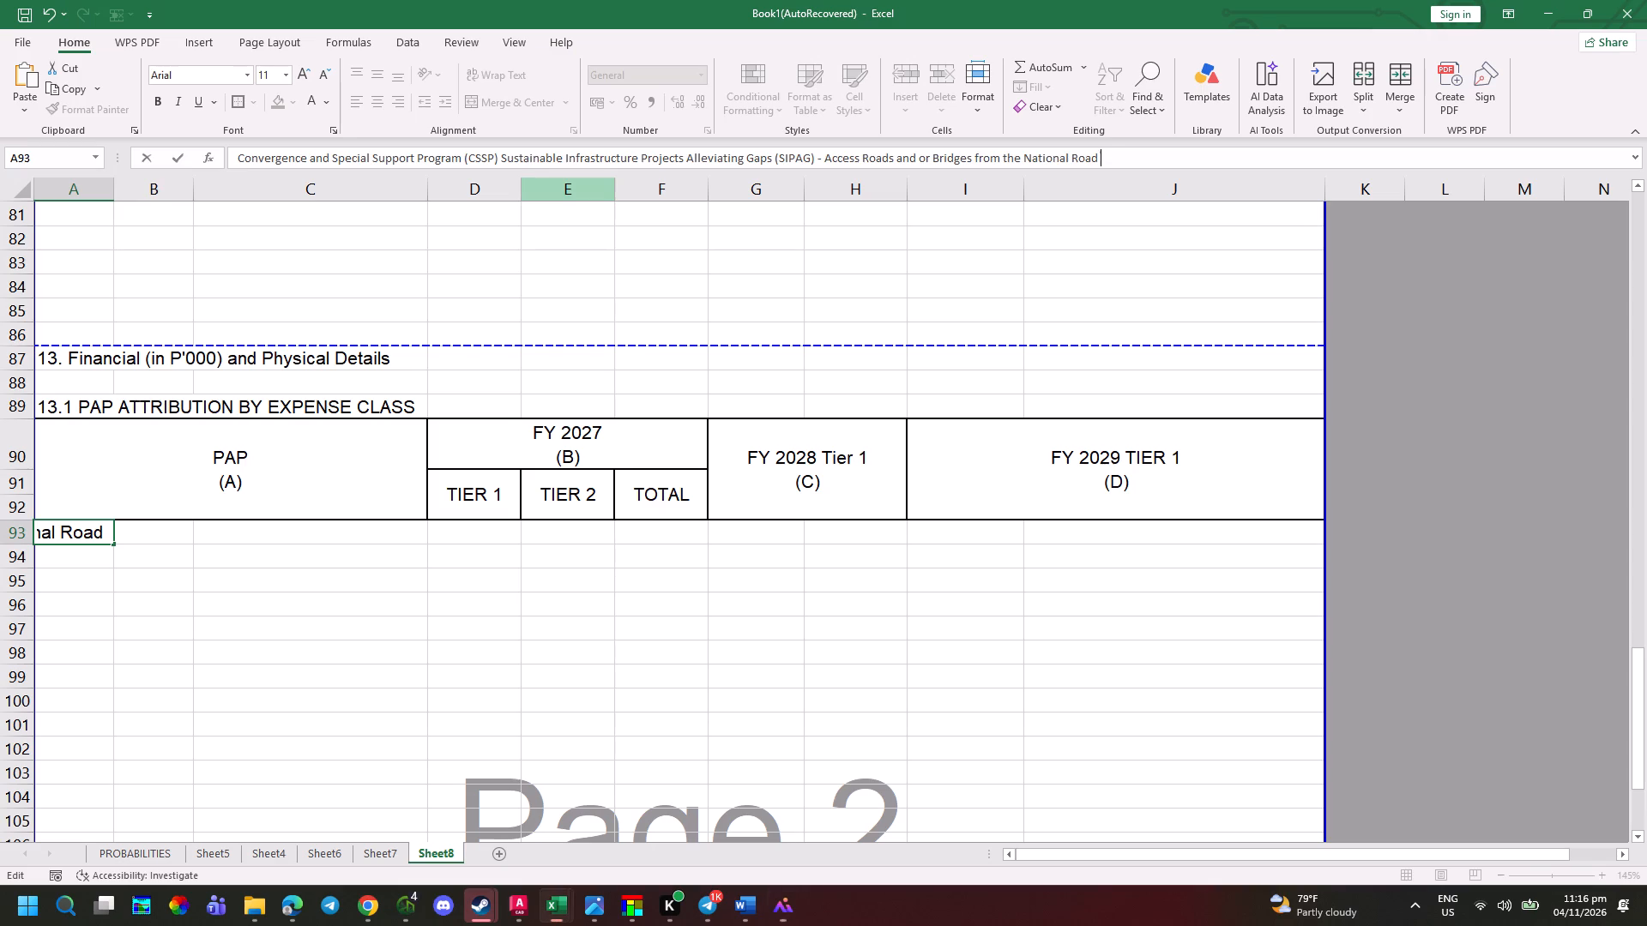
{"action": "key", "text": "BackSpace"}
{"action": "key", "text": "BackSpace"}
{"action": "type", "text": "d's leading"}
{"action": "key", "text": "space"}
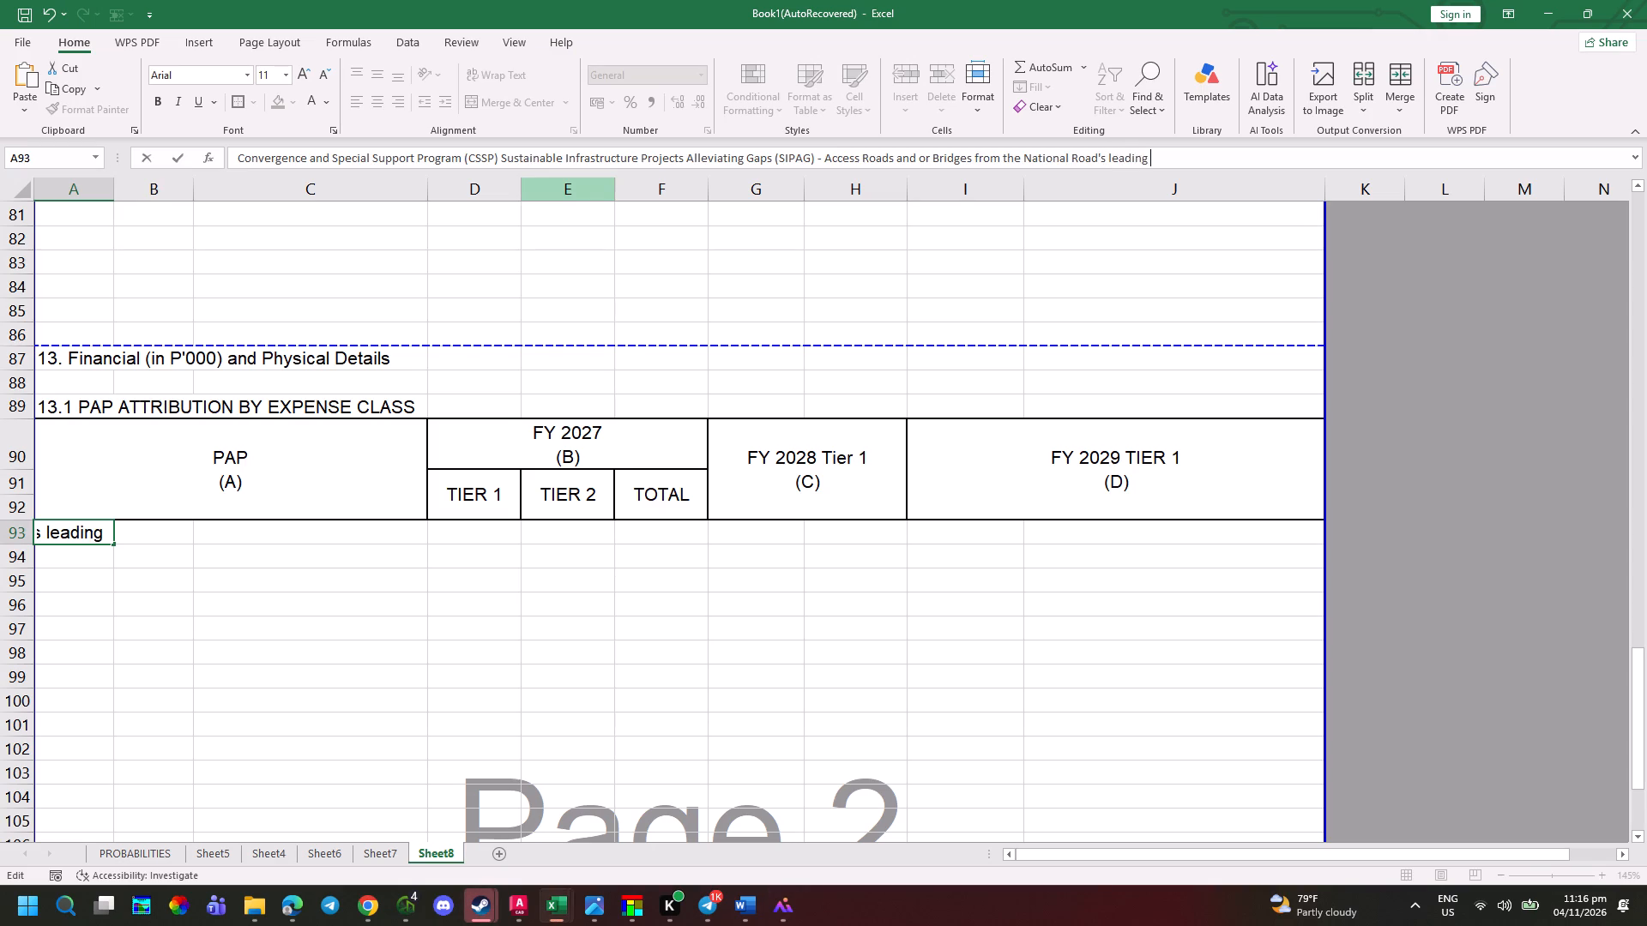
Finish the A93 entry with to Major Strategic Public Buildings, checking the wording against the photographed form.
{"action": "key", "text": "alt+Tab"}
{"action": "key", "text": "alt+Tab"}
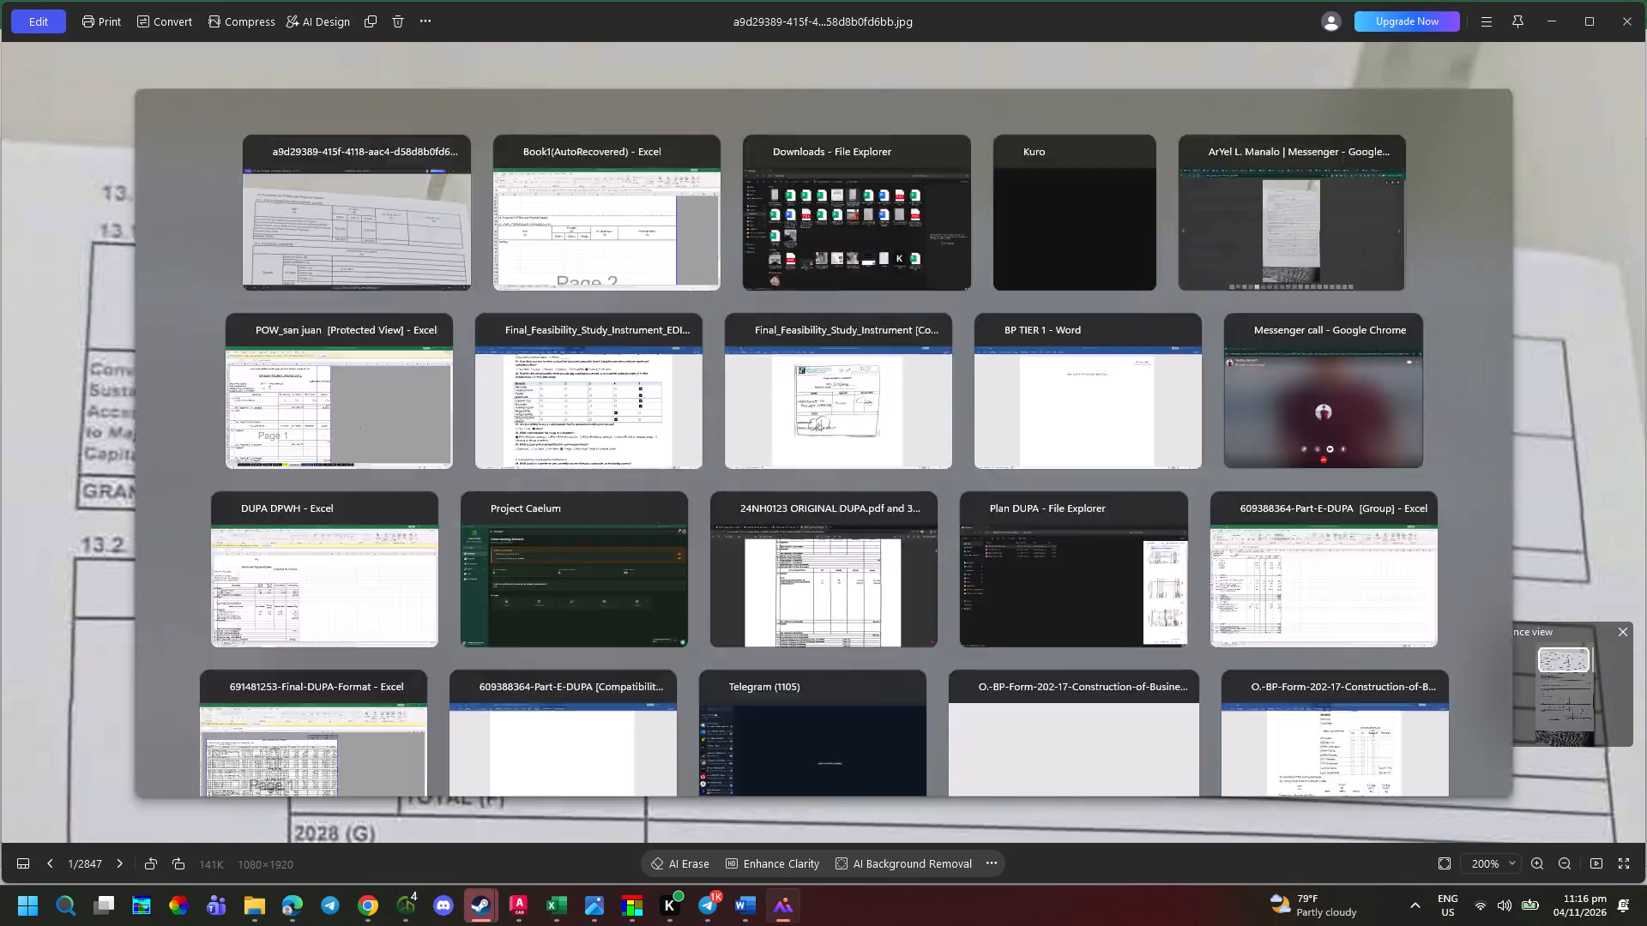
{"action": "type", "text": "to"}
{"action": "key", "text": "space"}
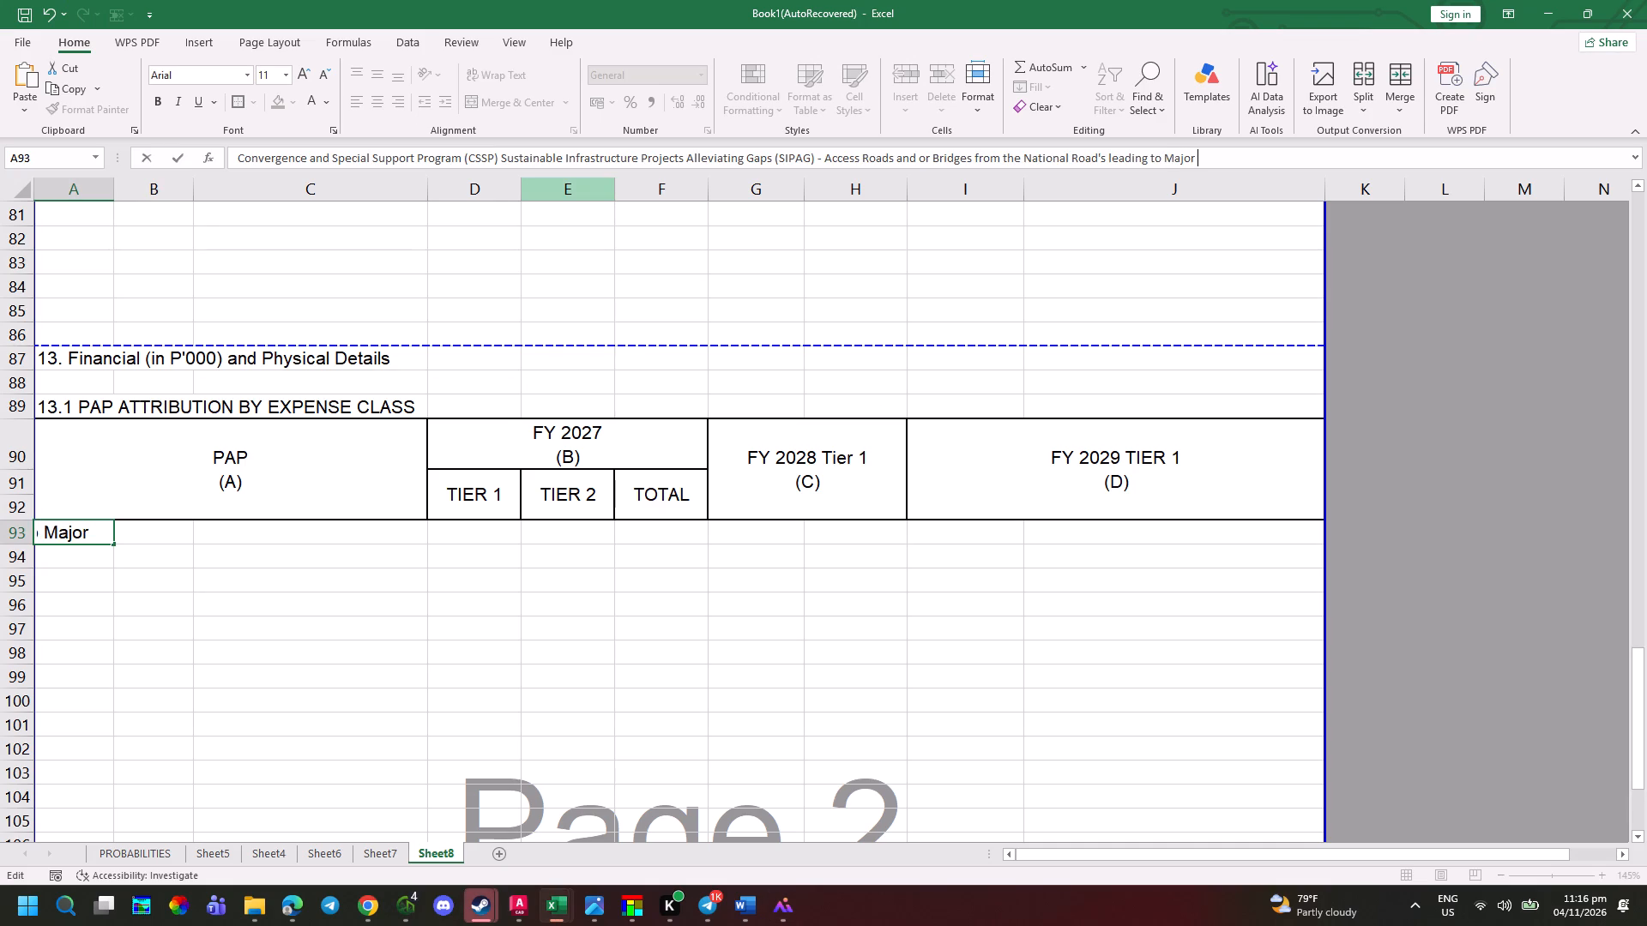
{"action": "key", "text": "alt+Tab"}
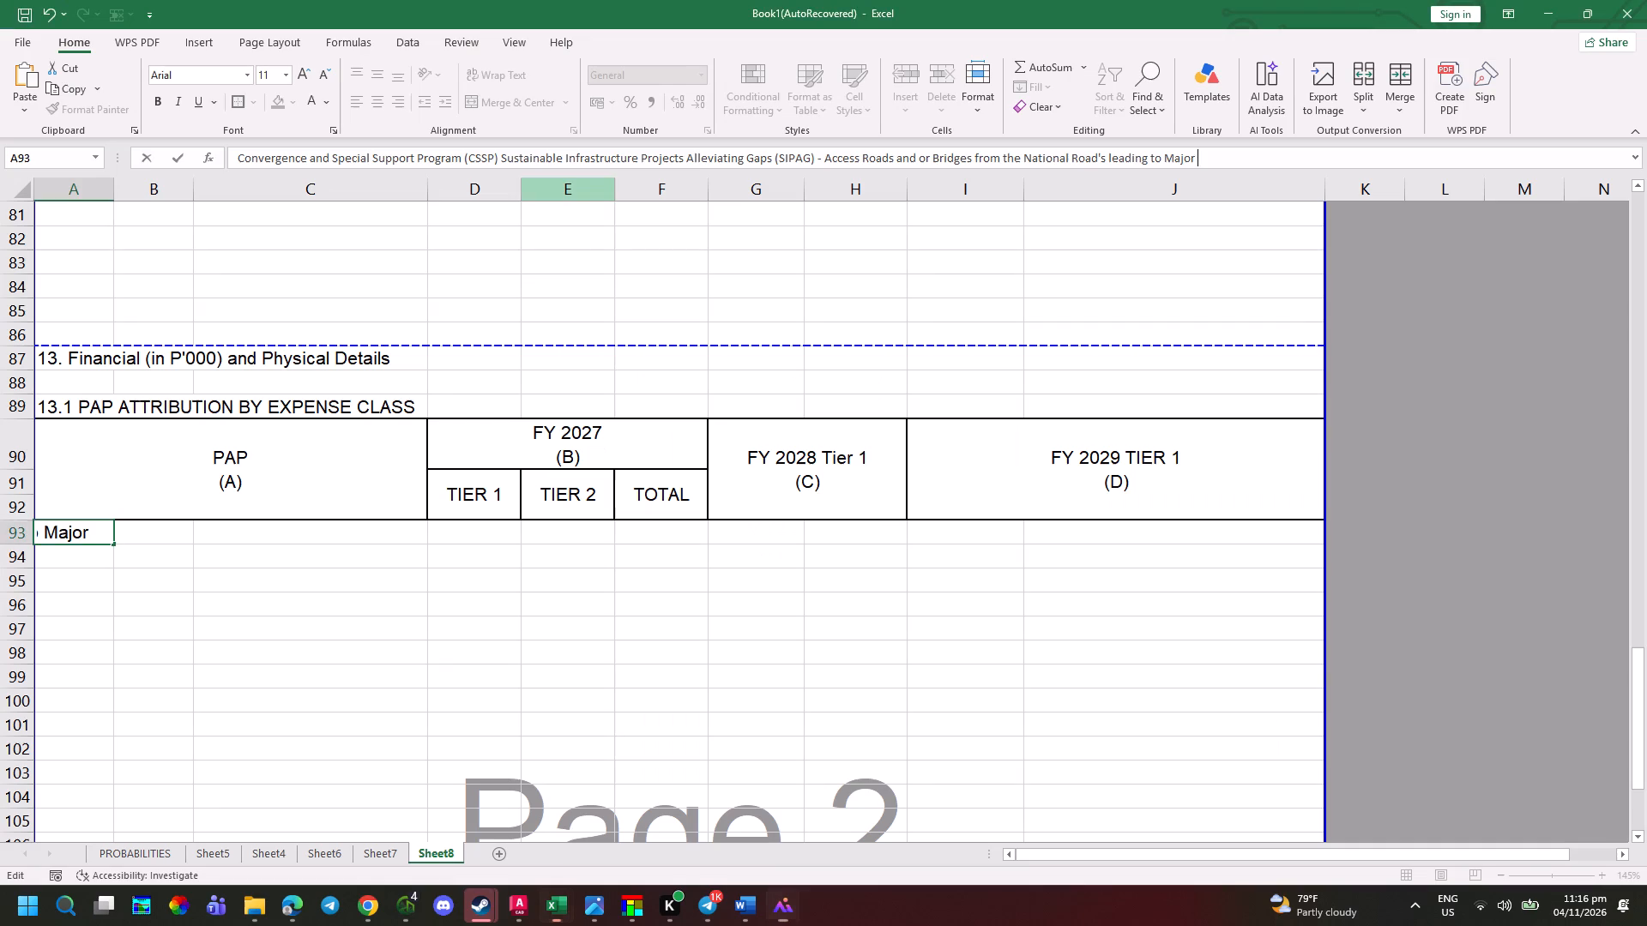
{"action": "key", "text": "BackSpace"}
{"action": "type", "text": "trategic"}
{"action": "key", "text": "space"}
{"action": "key", "text": "alt+Tab"}
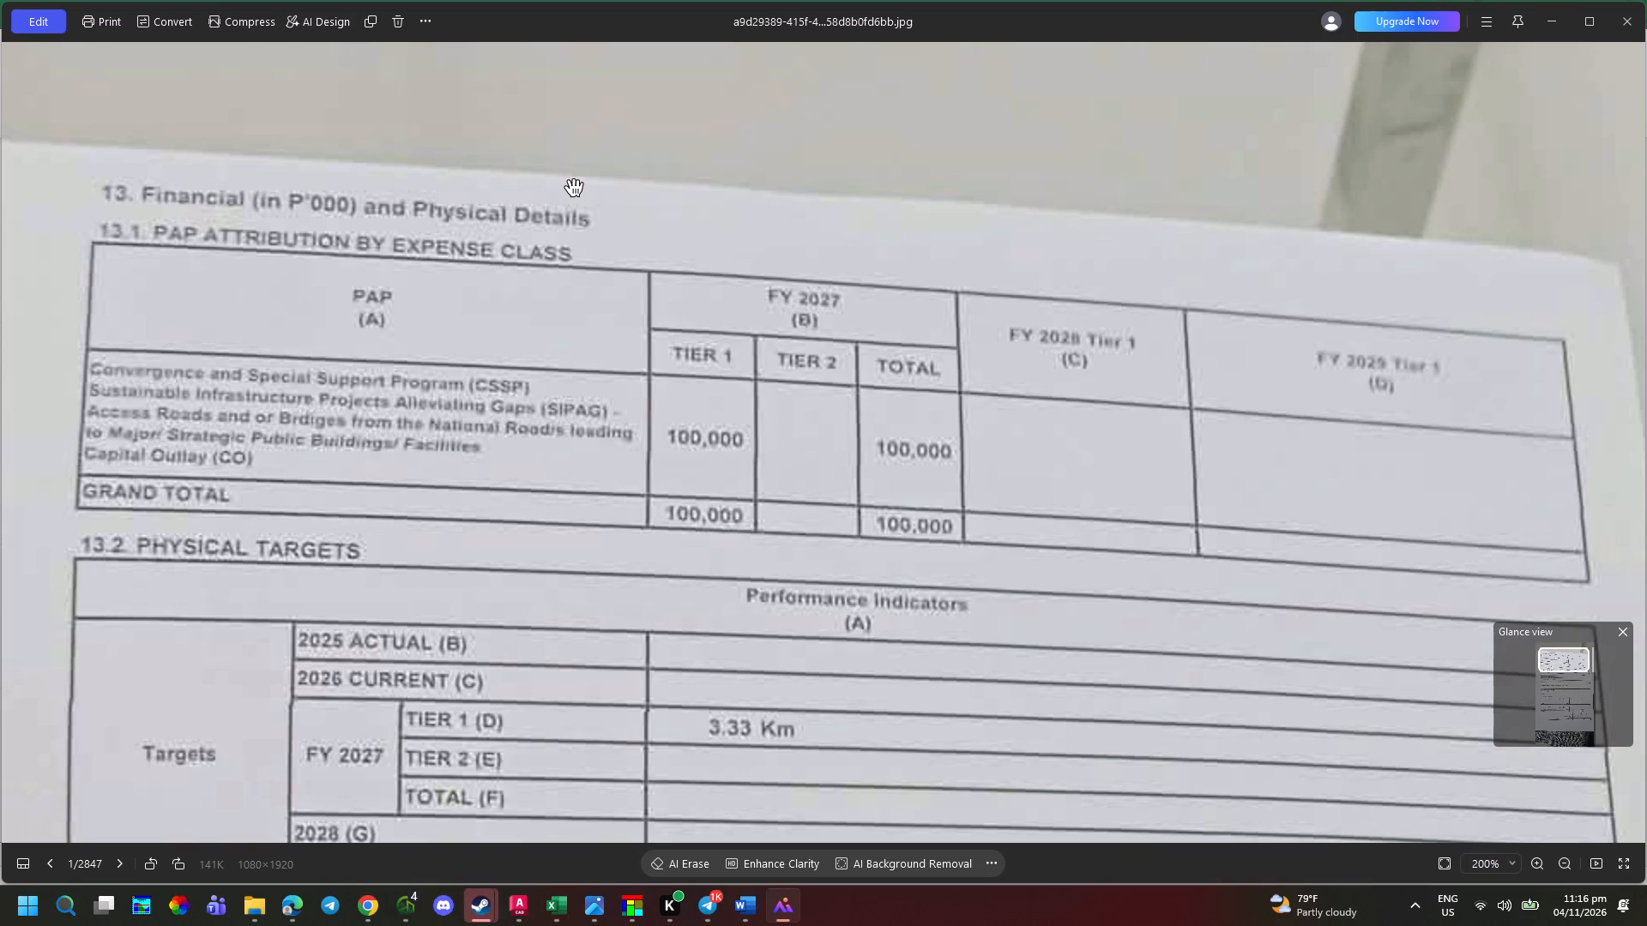
{"action": "key", "text": "alt+Tab"}
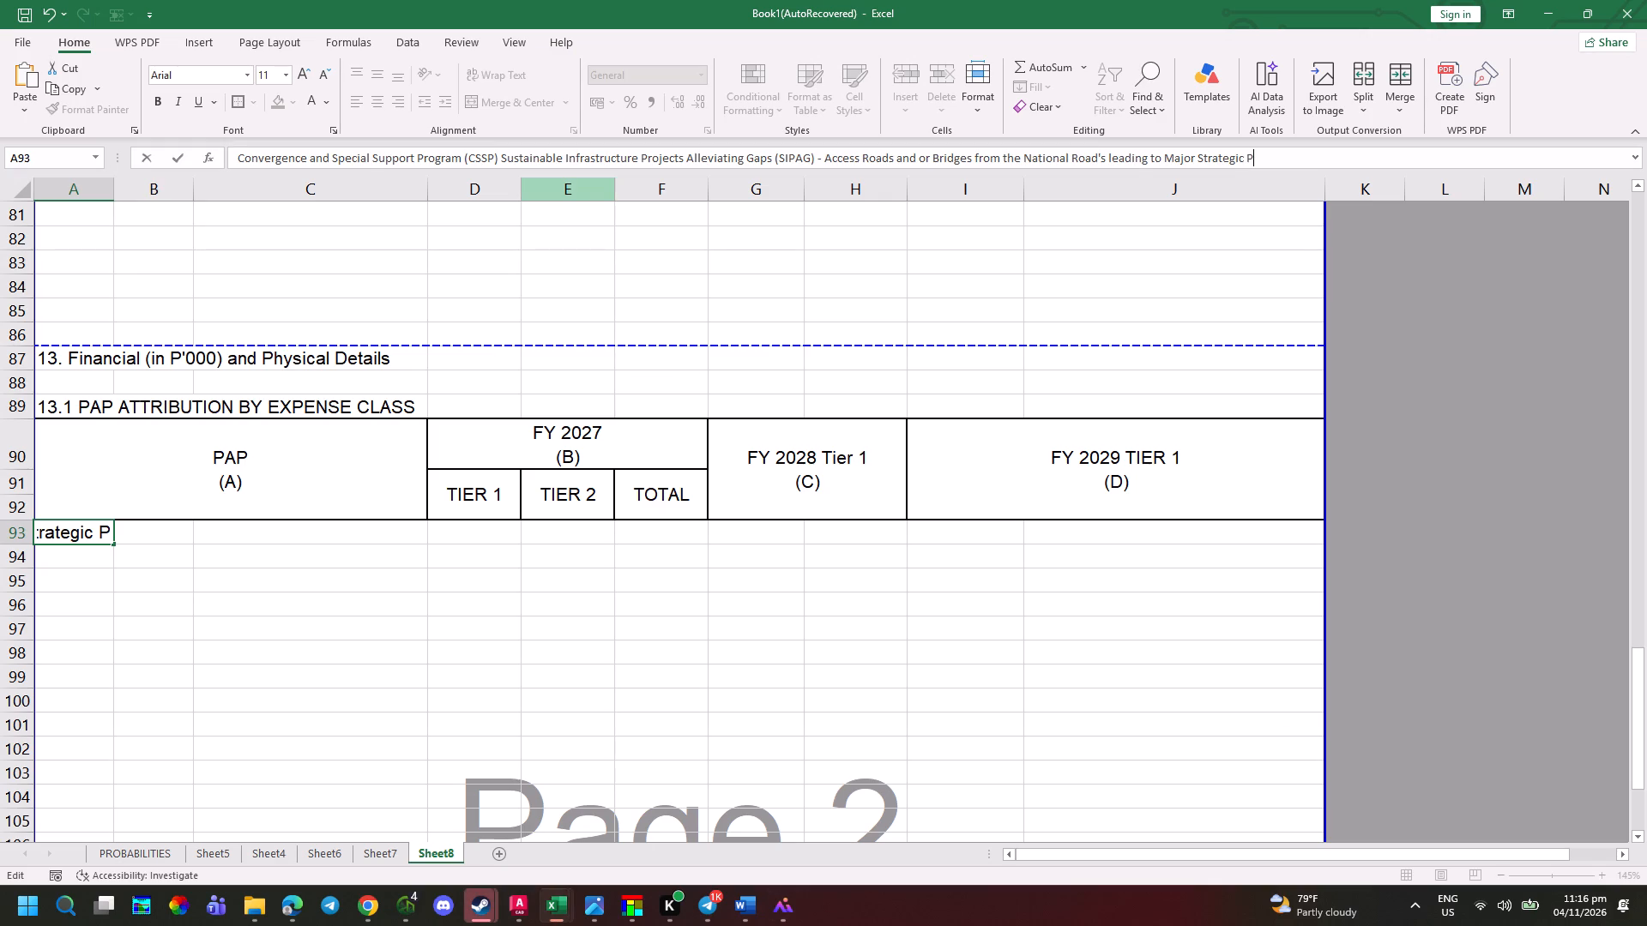
{"action": "key", "text": "BackSpace"}
{"action": "key", "text": "Return"}
{"action": "key", "text": "alt+Tab"}
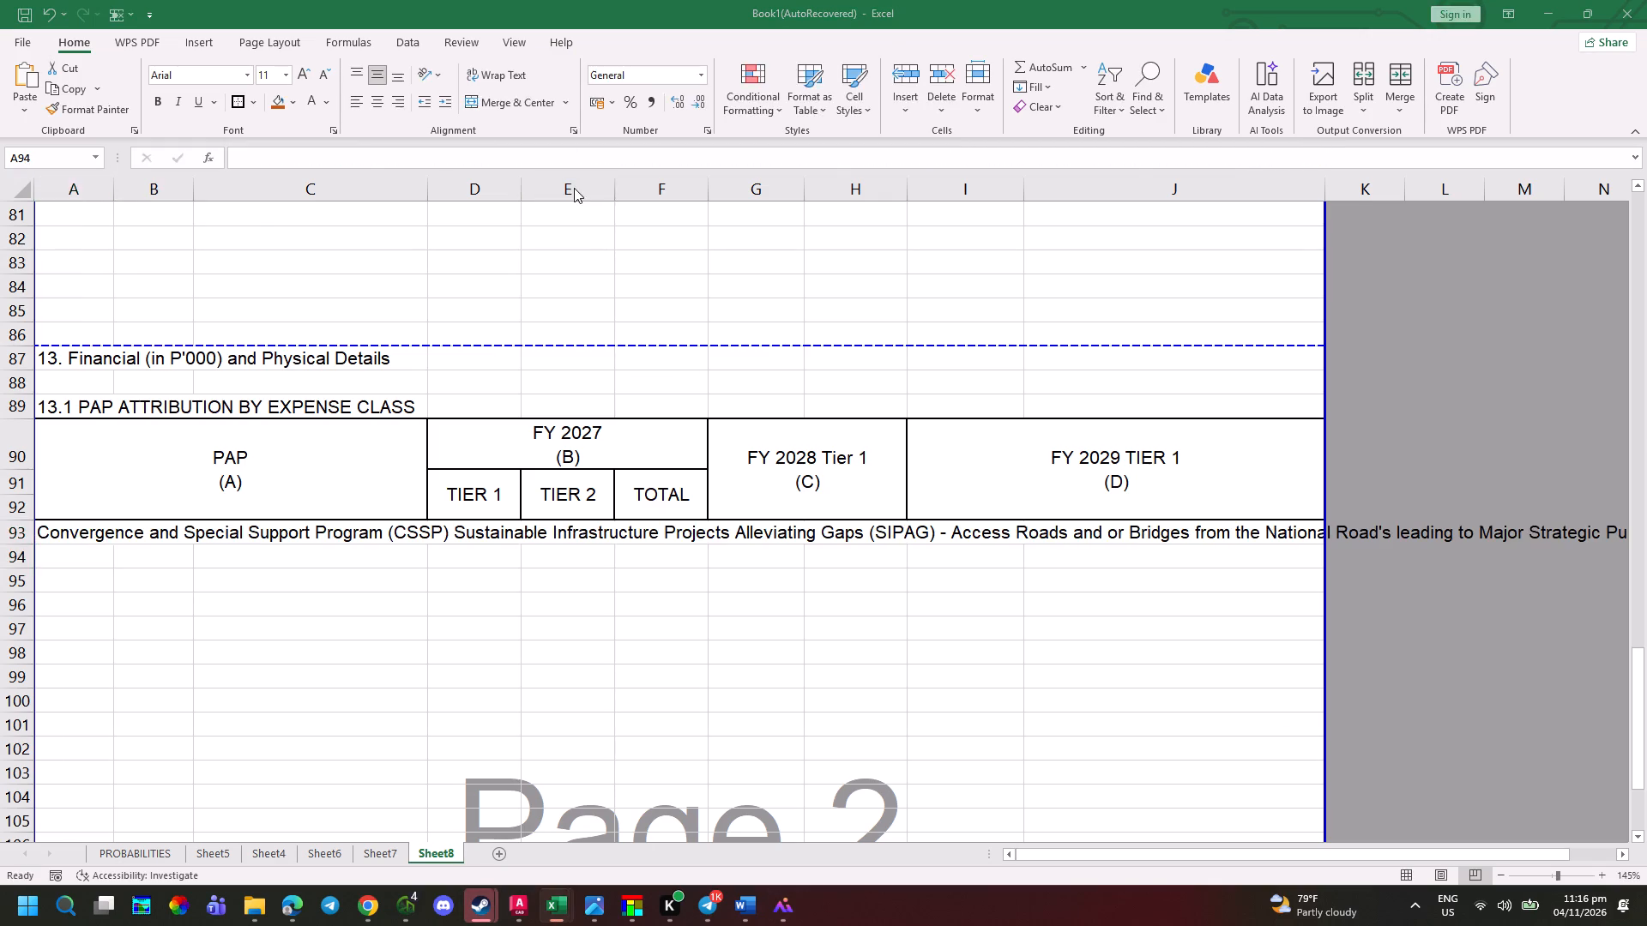
{"action": "key", "text": "Up"}
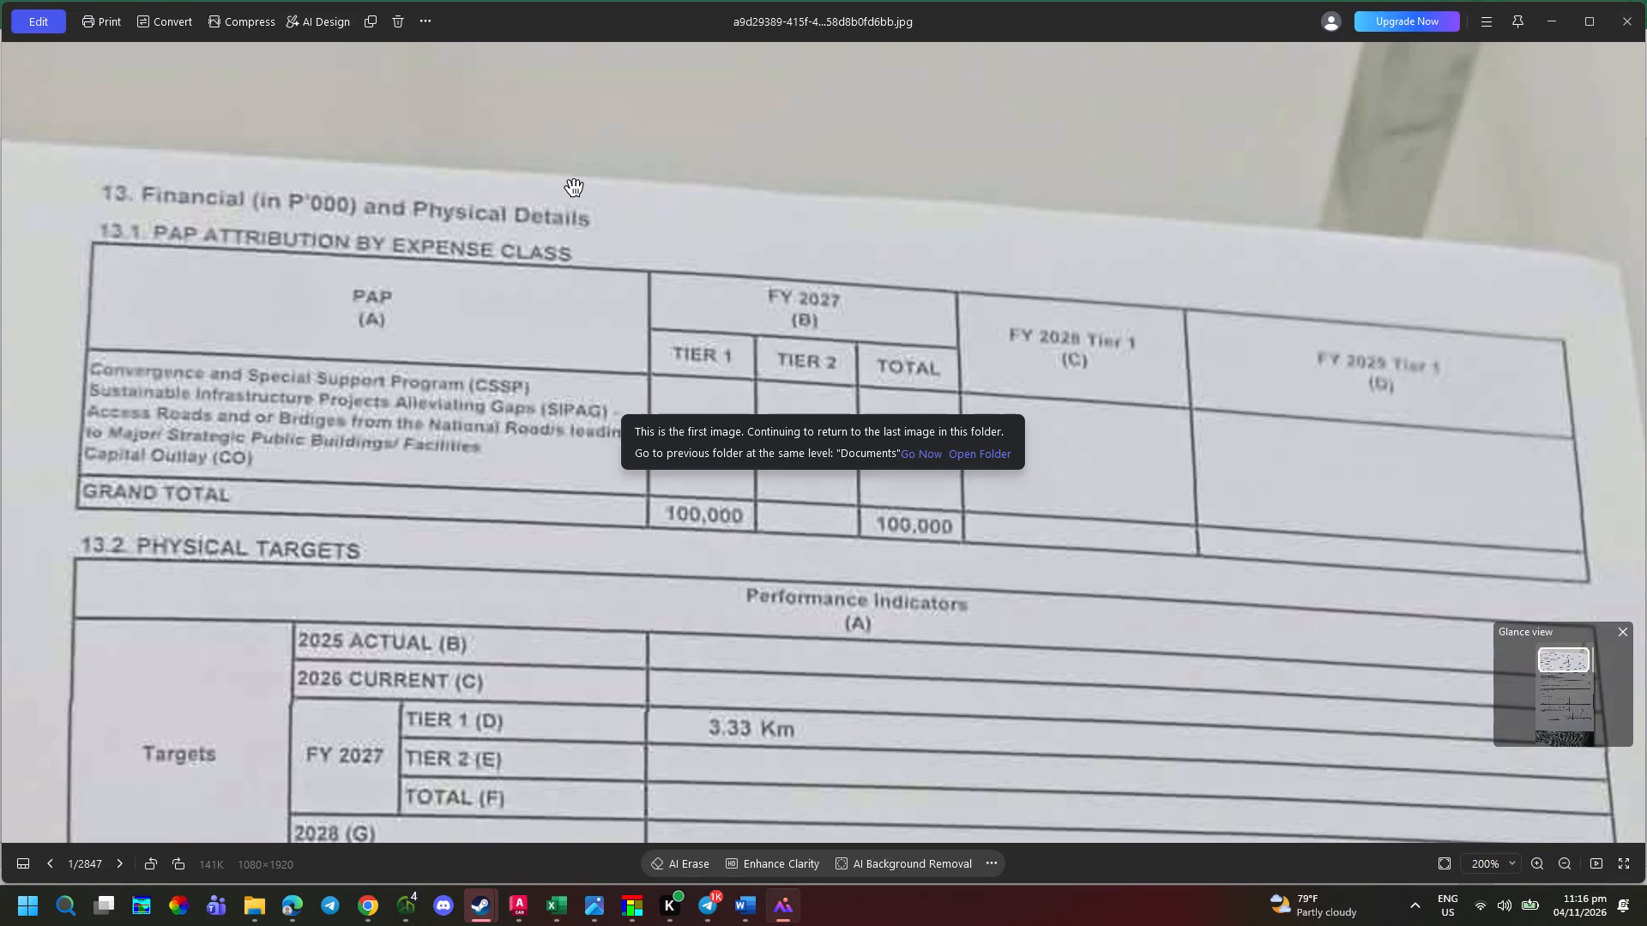
{"action": "key", "text": "alt+Tab"}
Apply text wrapping to the program description in A93.
{"action": "left_click", "coordinate": [143, 460]}
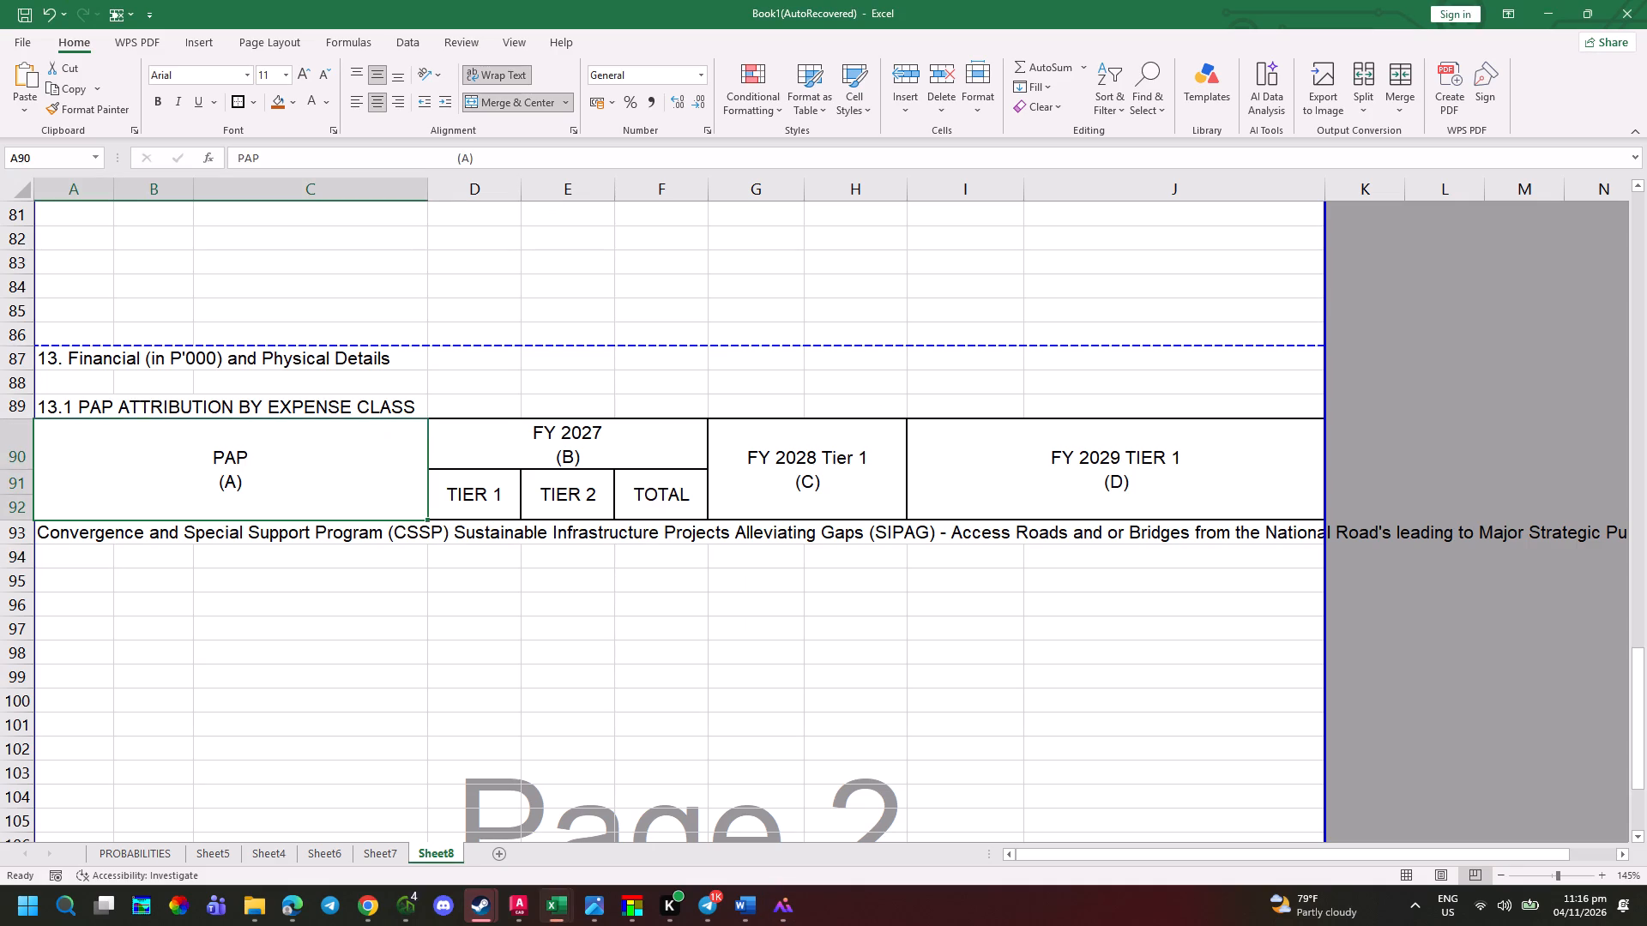
{"action": "left_click", "coordinate": [96, 536]}
{"action": "left_click", "coordinate": [509, 91]}
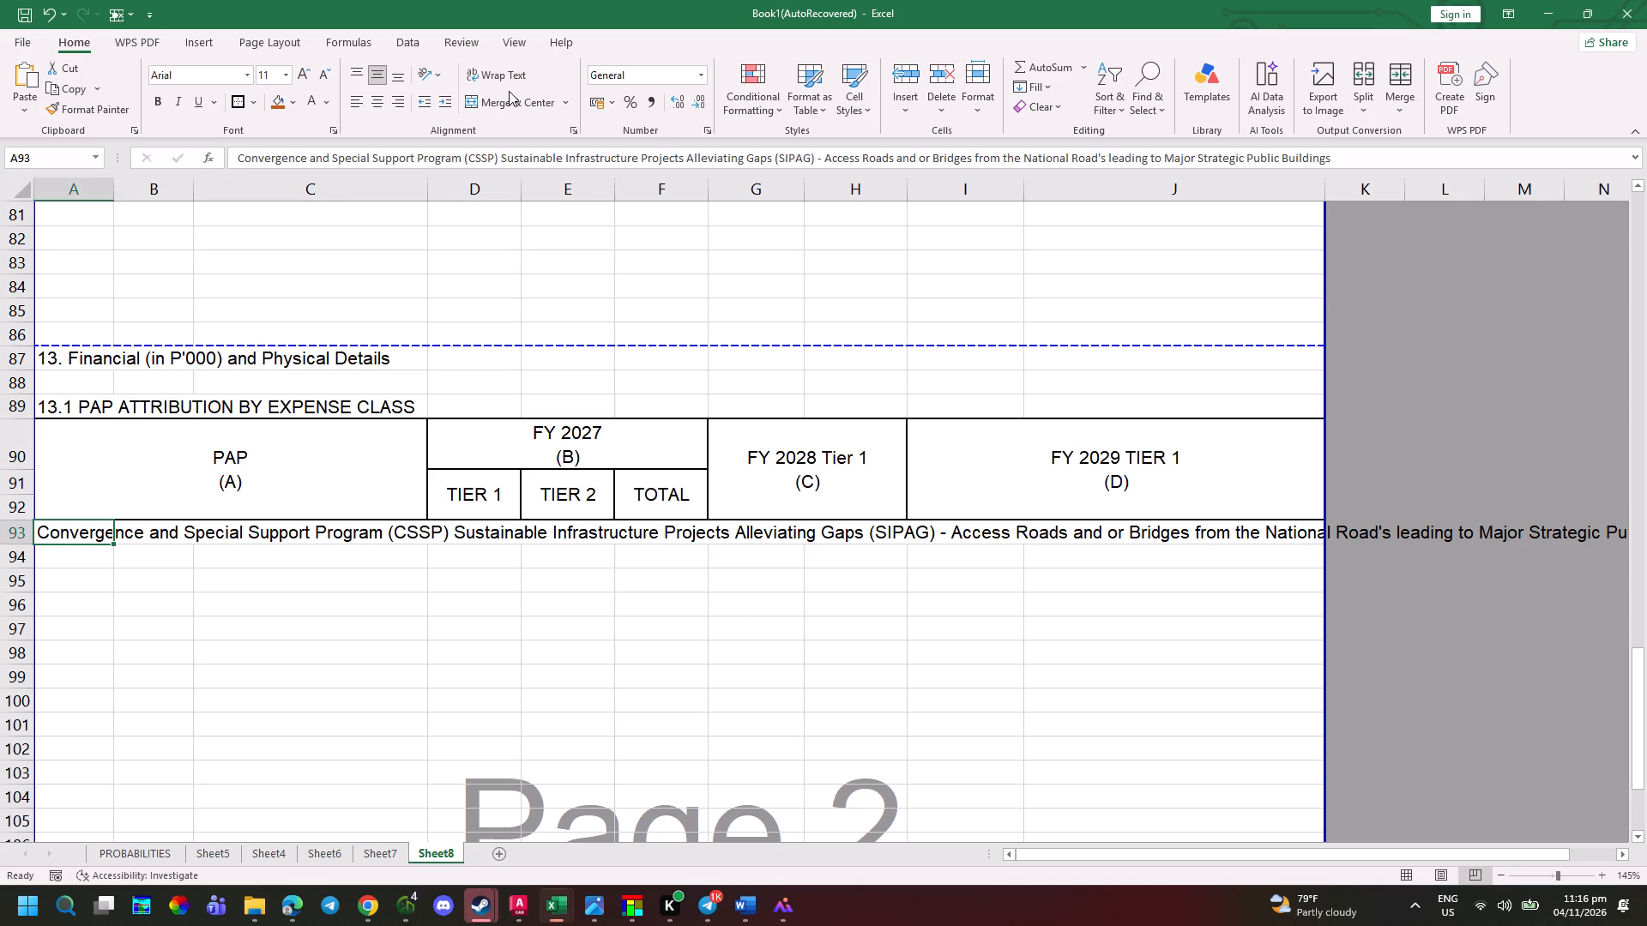
{"action": "left_click", "coordinate": [512, 77]}
Merge and center A93:C93 so the program description spans the PAP (A) column.
{"action": "left_click_drag", "start_coordinate": [317, 575], "coordinate": [113, 589]}
{"action": "left_click", "coordinate": [113, 589]}
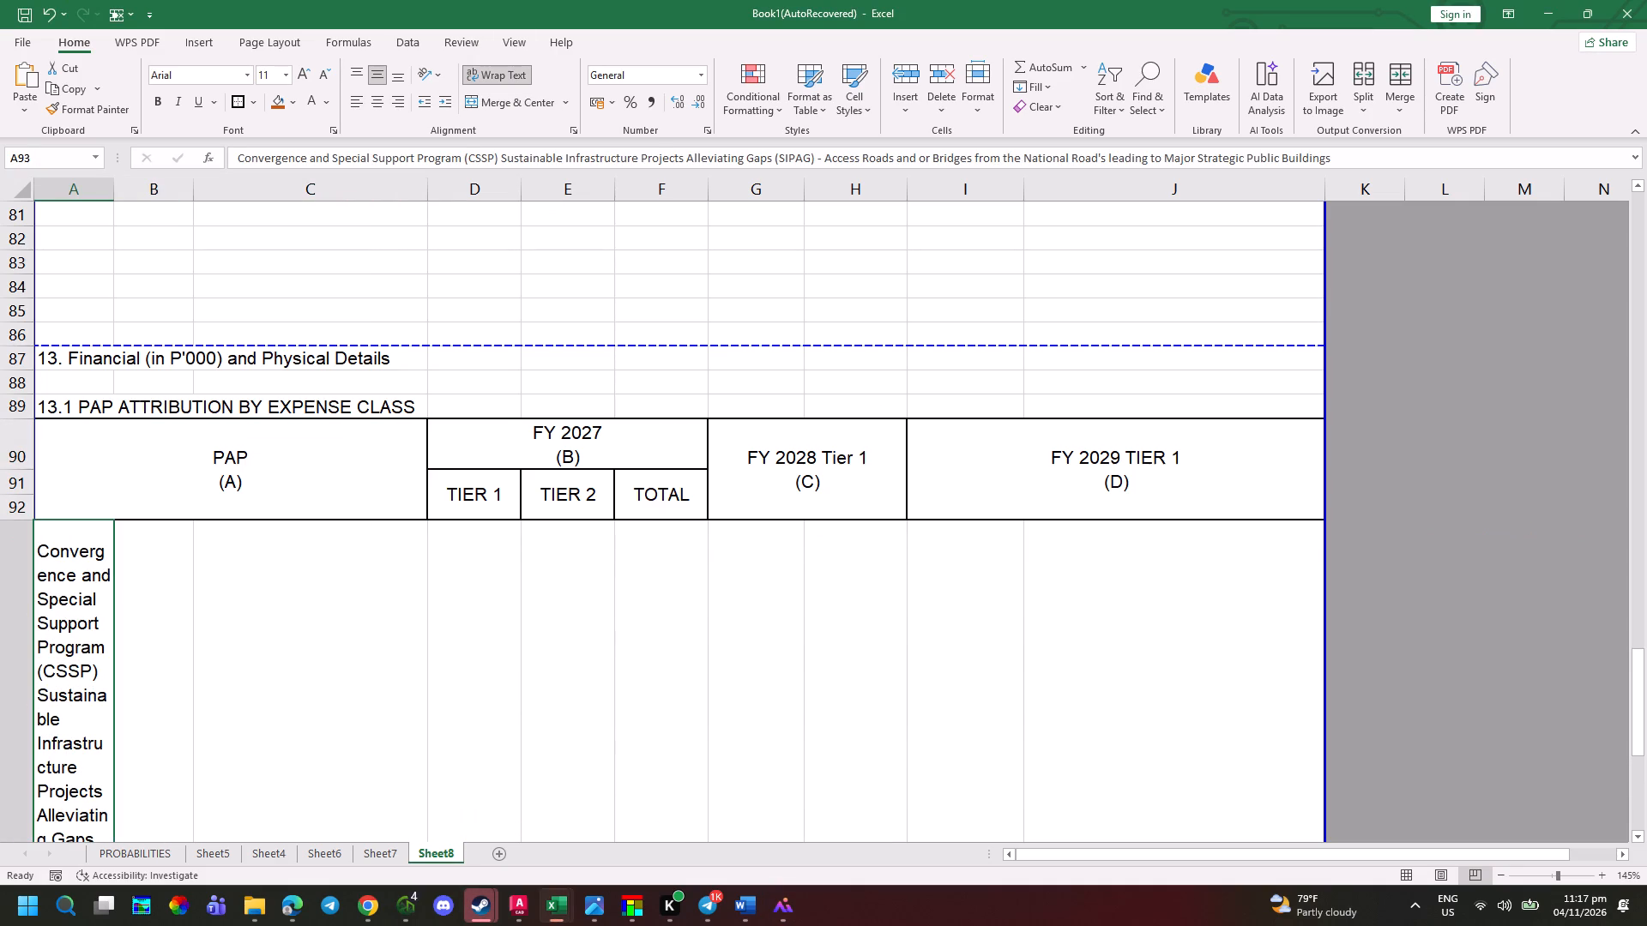
{"action": "left_click_drag", "start_coordinate": [285, 682], "coordinate": [66, 693]}
{"action": "left_click", "coordinate": [530, 93]}
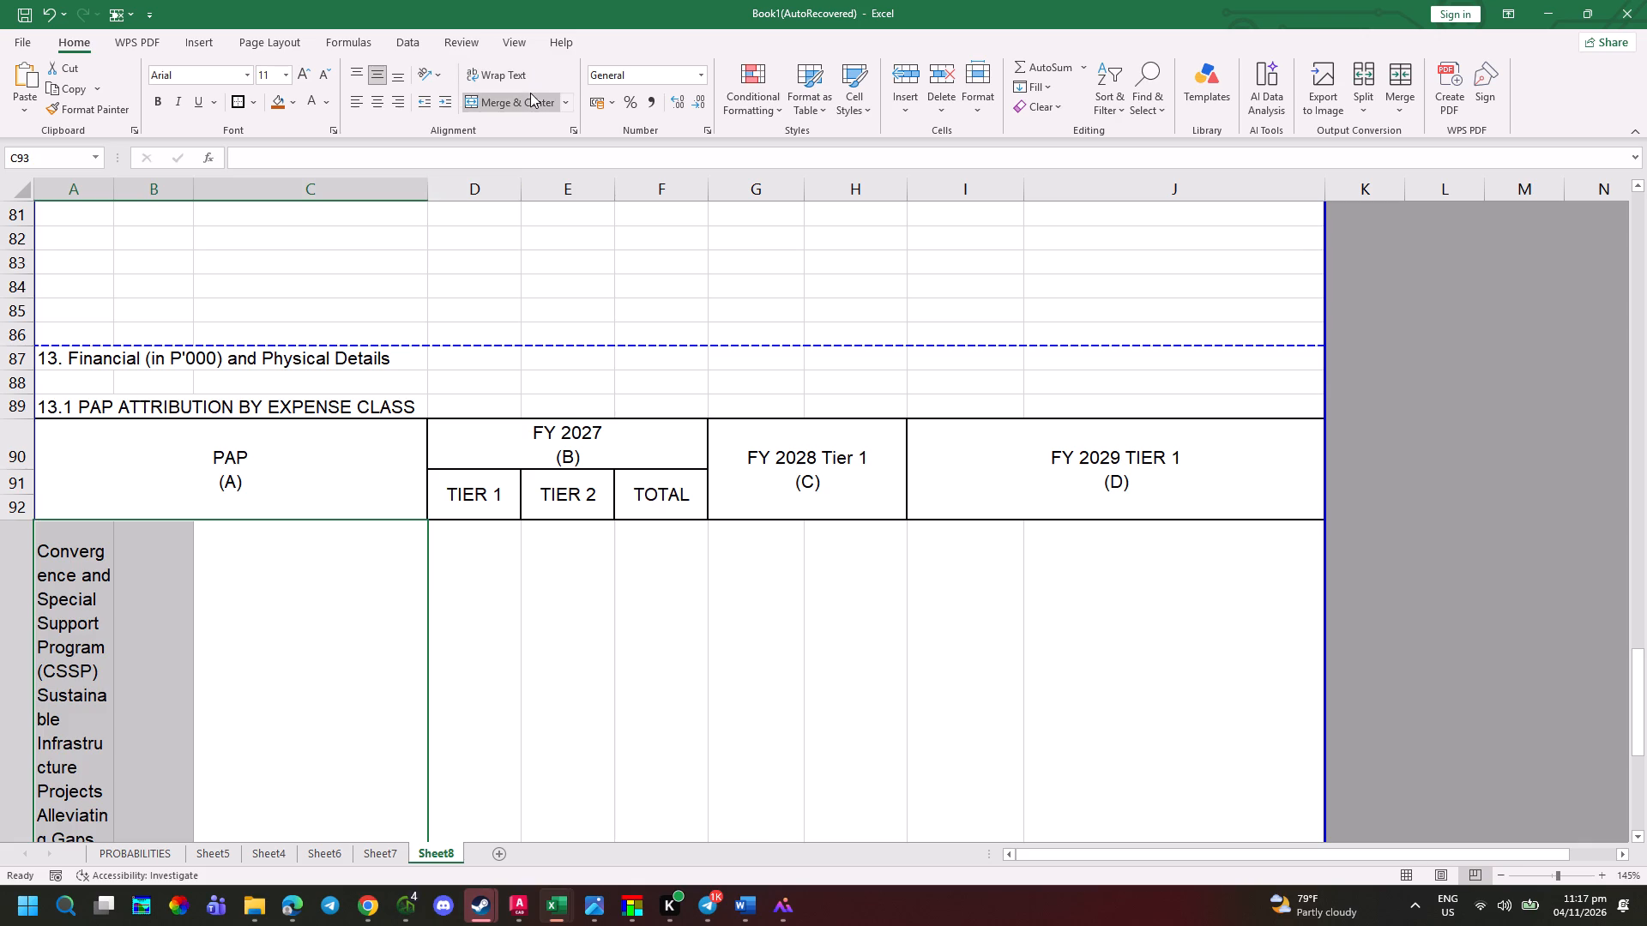
{"action": "left_click", "coordinate": [347, 470]}
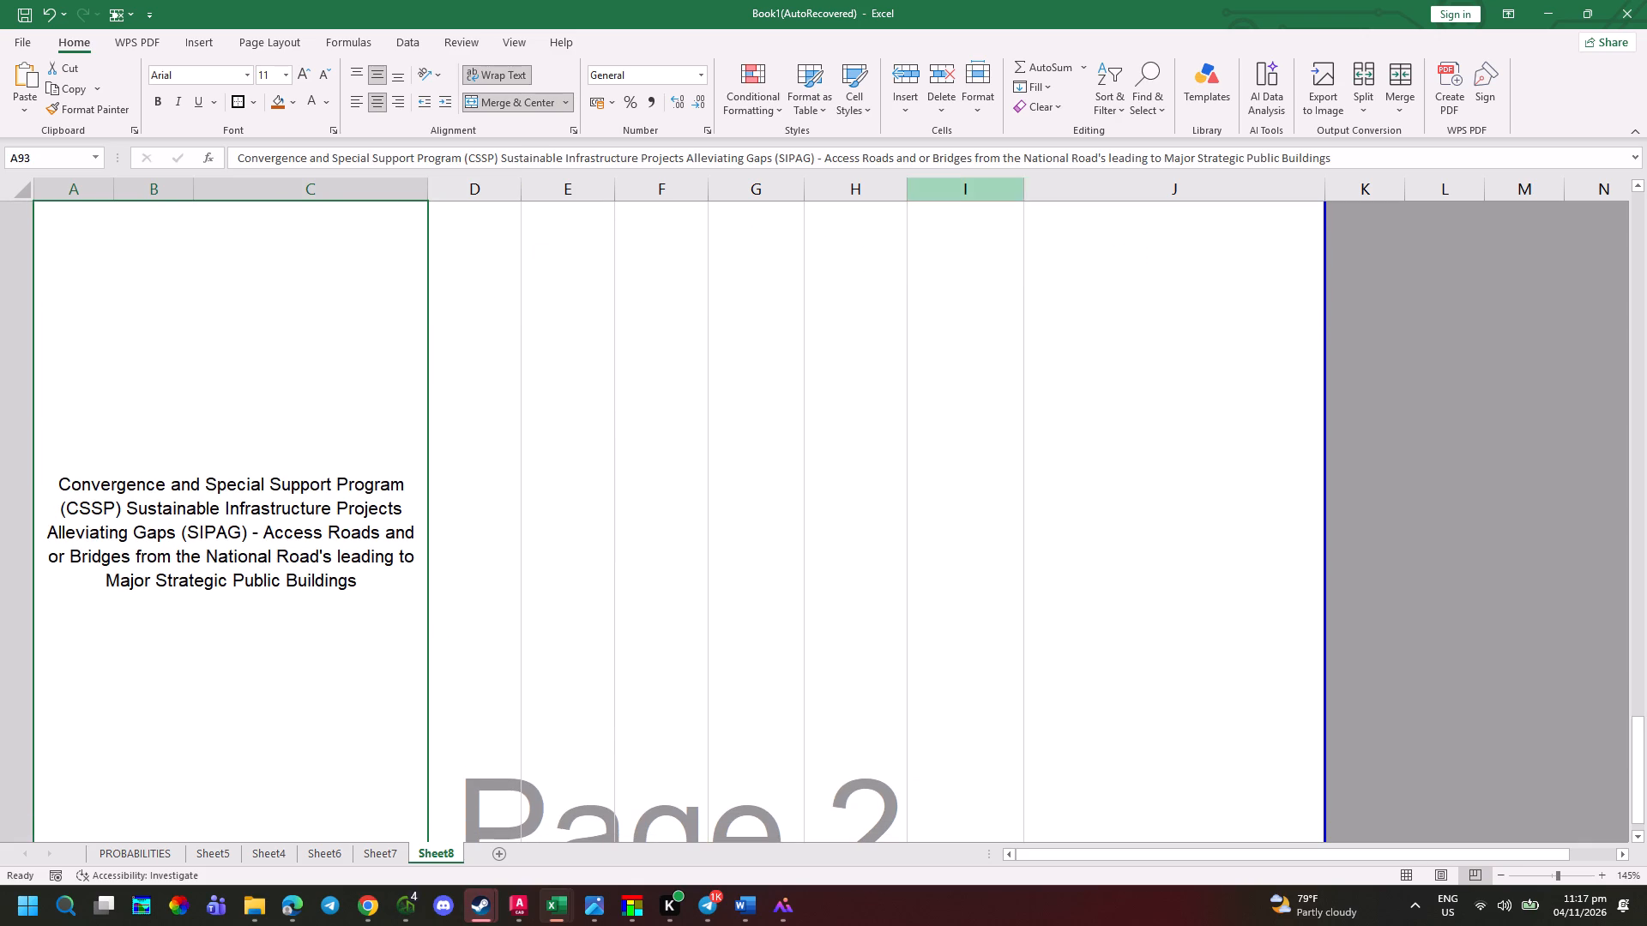
Append / Facilities to the end of the program description in A93, following the photographed form.
{"action": "left_click", "coordinate": [1348, 159]}
{"action": "key", "text": "space"}
{"action": "key", "text": "alt+Tab"}
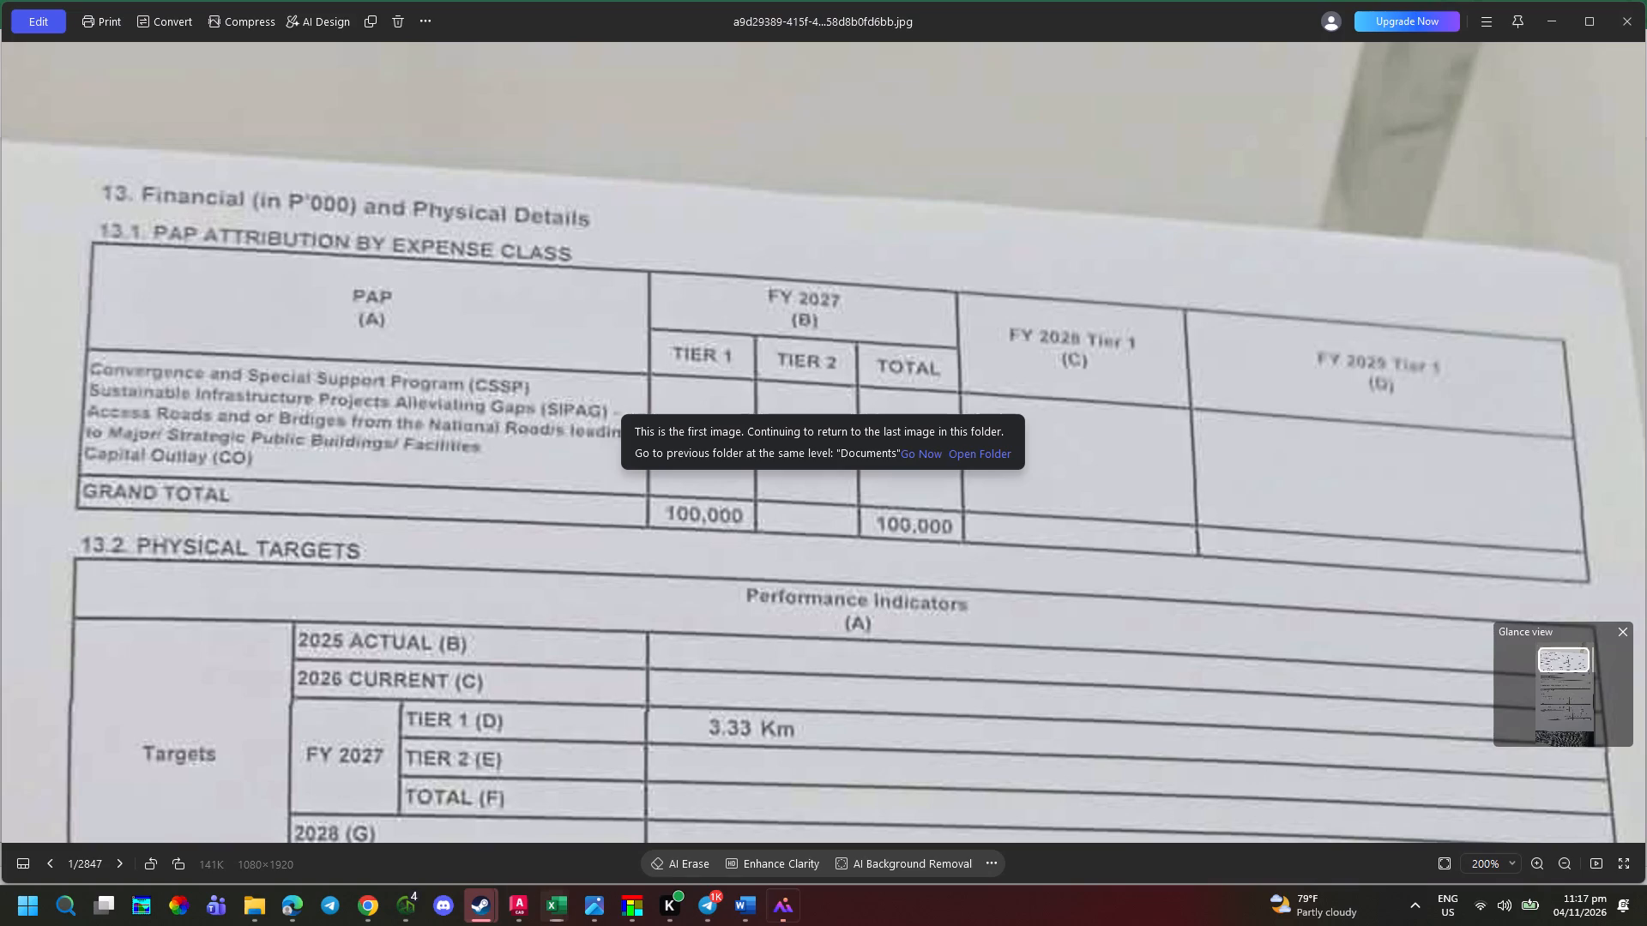
{"action": "key", "text": "alt+Tab"}
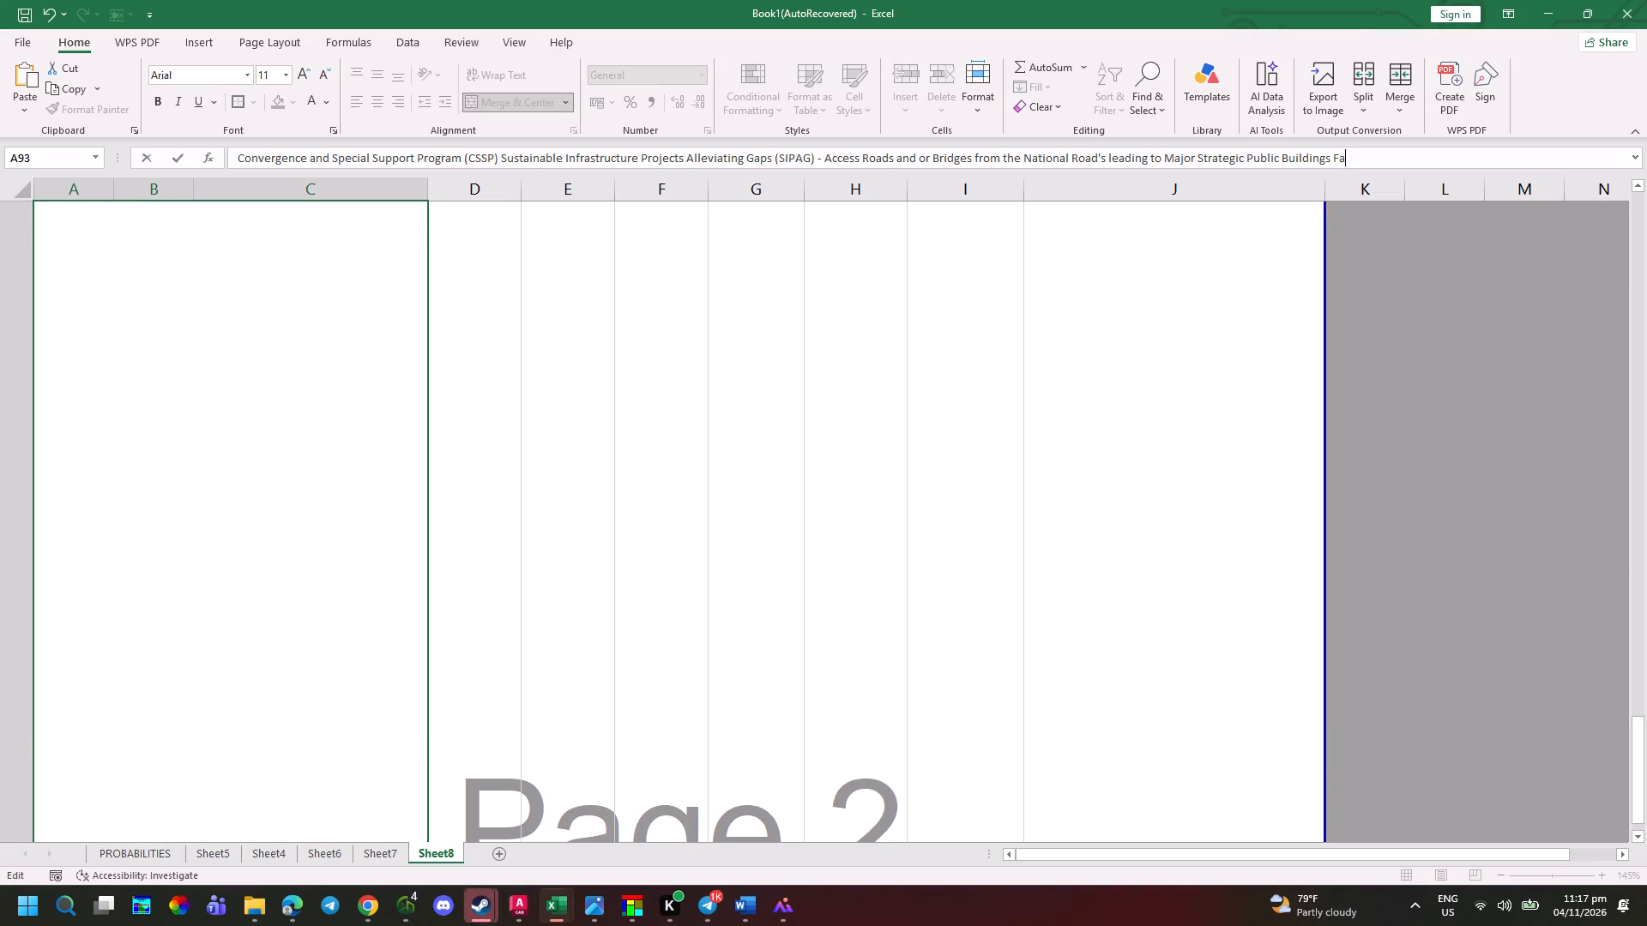
{"action": "key", "text": "alt+Tab"}
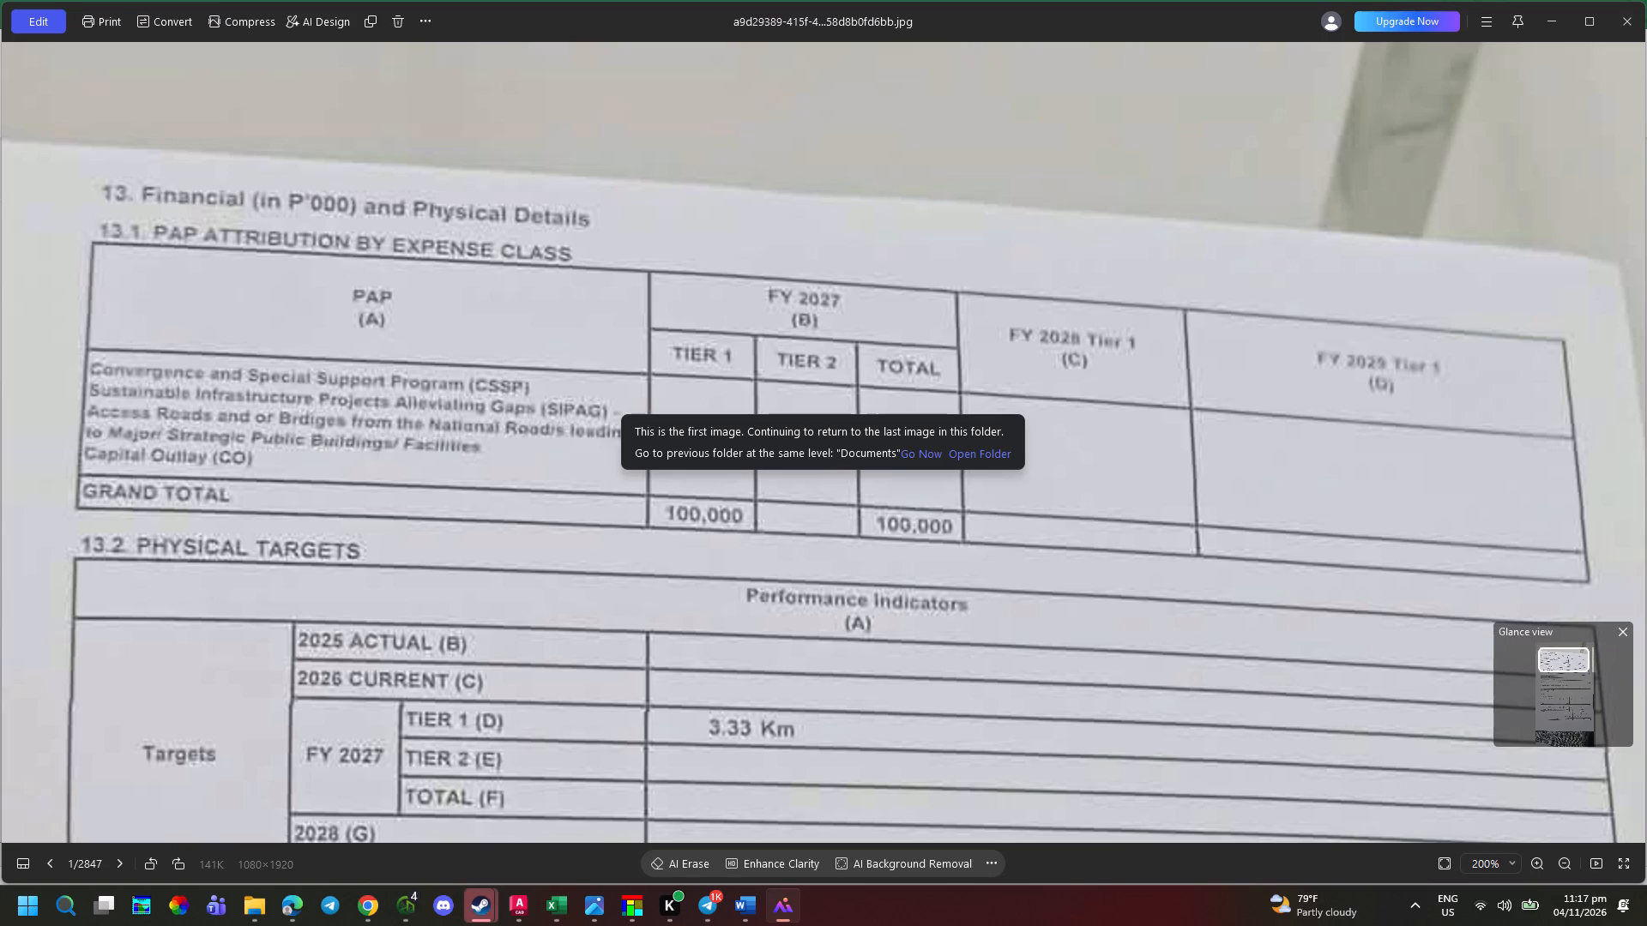
{"action": "key", "text": "alt+Tab"}
{"action": "key", "text": "BackSpace"}
{"action": "key", "text": "BackSpace"}
{"action": "key", "text": "BackSpace"}
{"action": "key", "text": "BackSpace"}
{"action": "key", "text": "BackSpace"}
{"action": "key", "text": "BackSpace"}
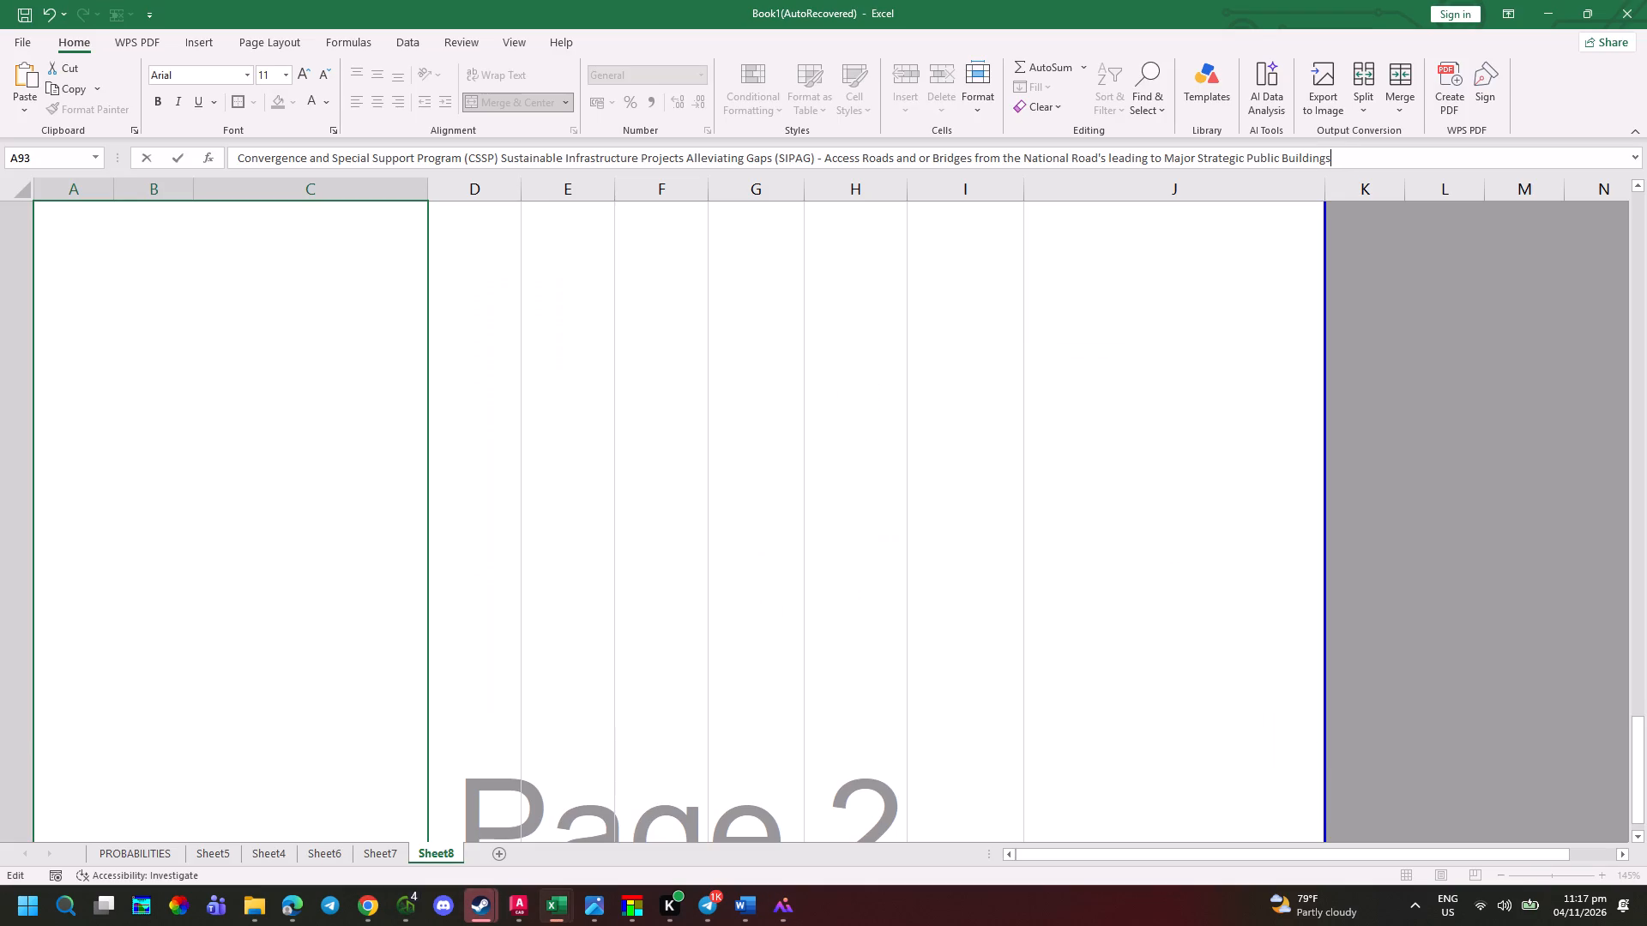
{"action": "key", "text": "BackSpace"}
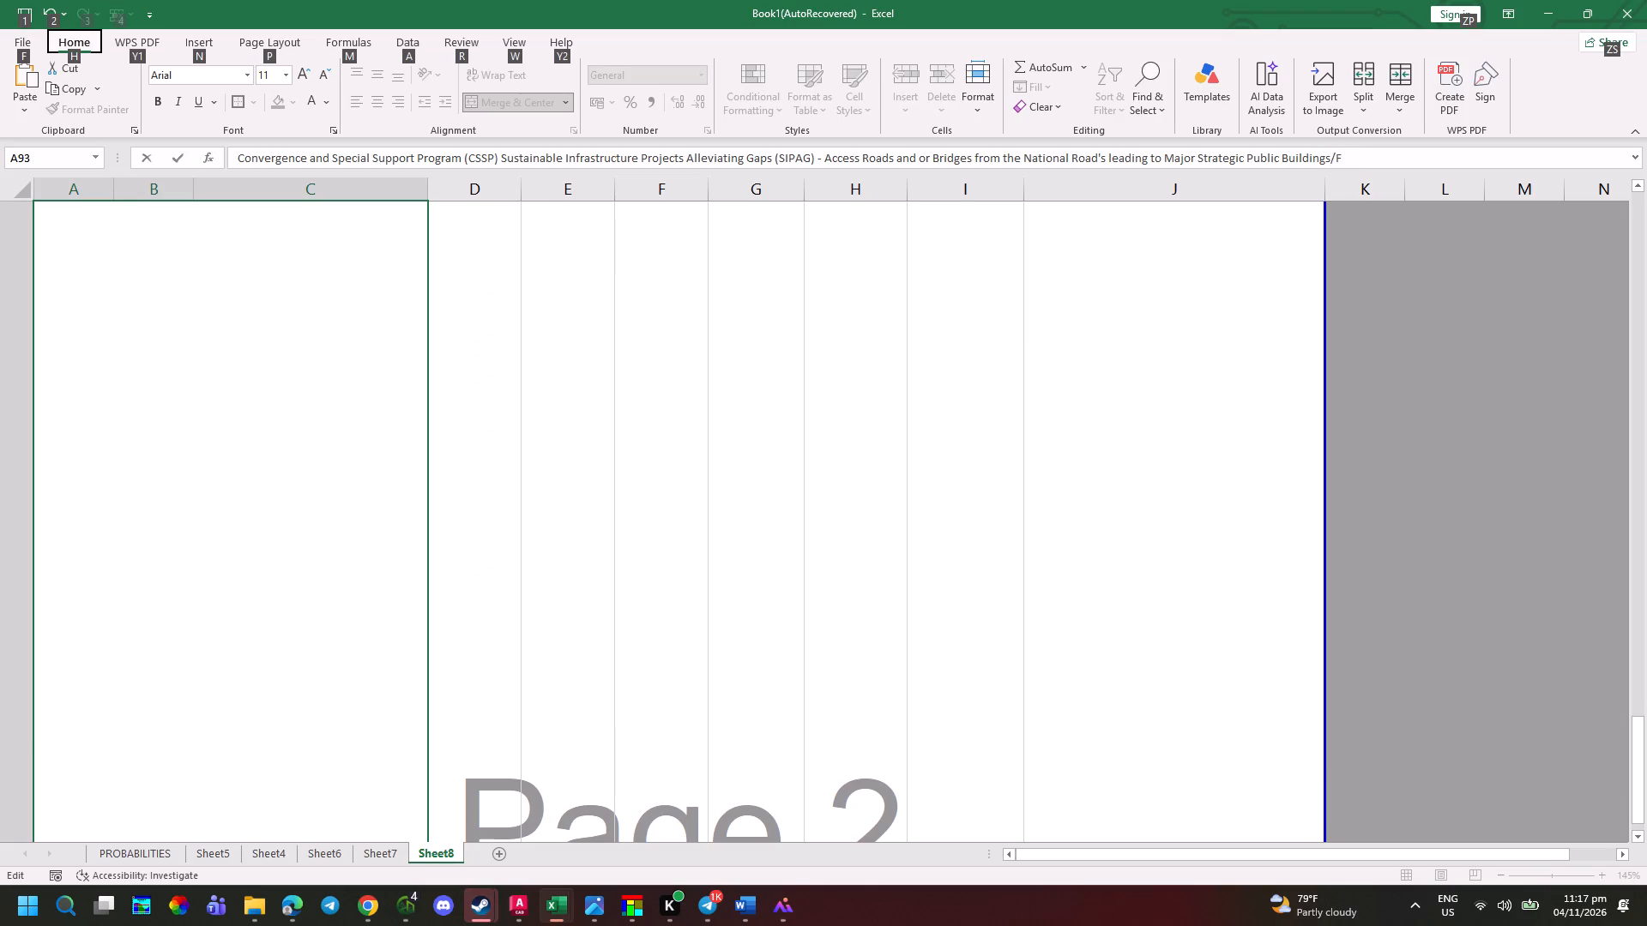
{"action": "key", "text": "BackSpace"}
{"action": "left_click", "coordinate": [1336, 168]}
{"action": "key", "text": "BackSpace"}
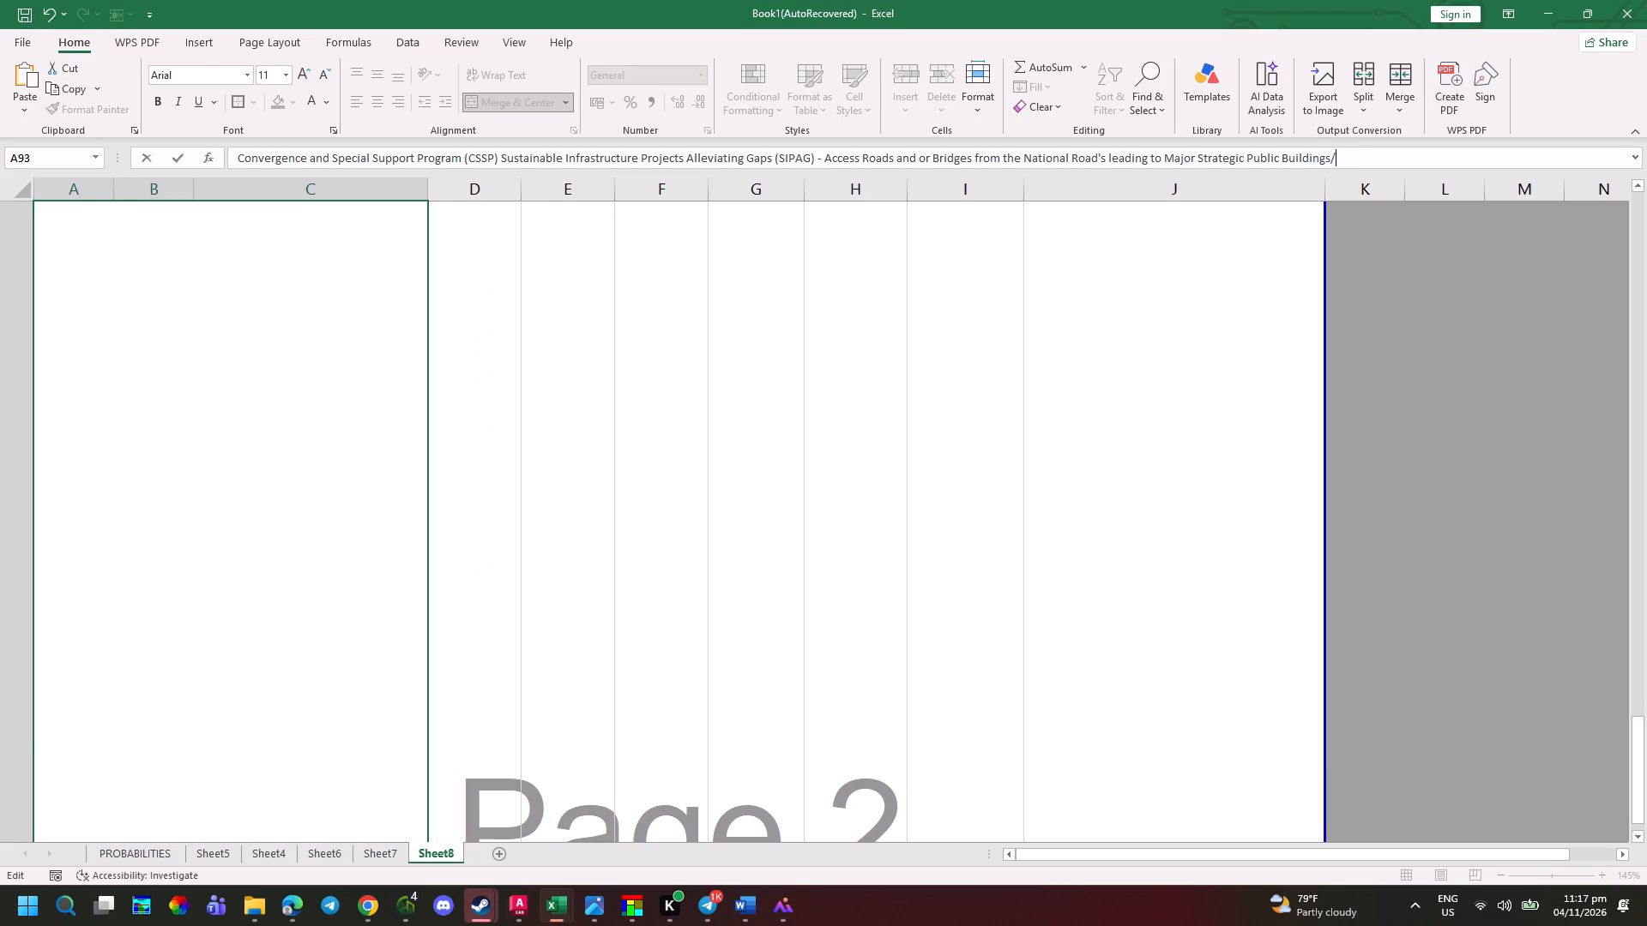
{"action": "type", "text": "AC"}
{"action": "key", "text": "BackSpace"}
{"action": "key", "text": "BackSpace"}
{"action": "key", "text": "BackSpace"}
{"action": "key", "text": "f"}
{"action": "type", "text": "ilities"}
{"action": "key", "text": "space"}
Finish the A93 program description with Capital Outlay (CO), checking the wording against the photographed form.
{"action": "key", "text": "alt+Tab"}
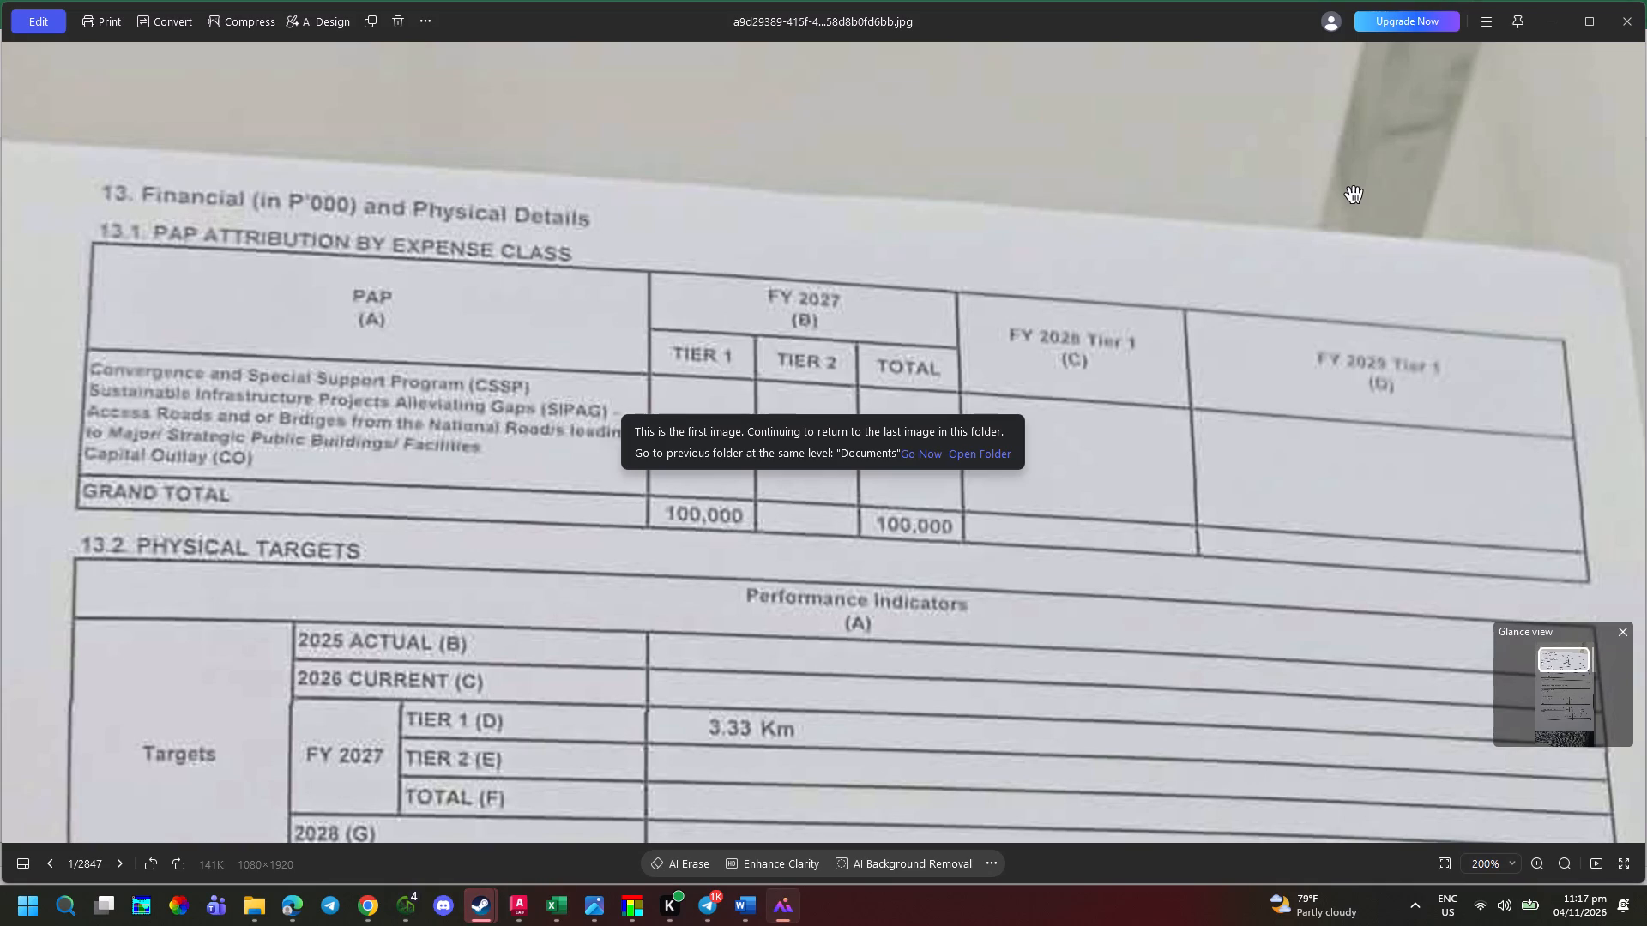
{"action": "key", "text": "alt+Tab"}
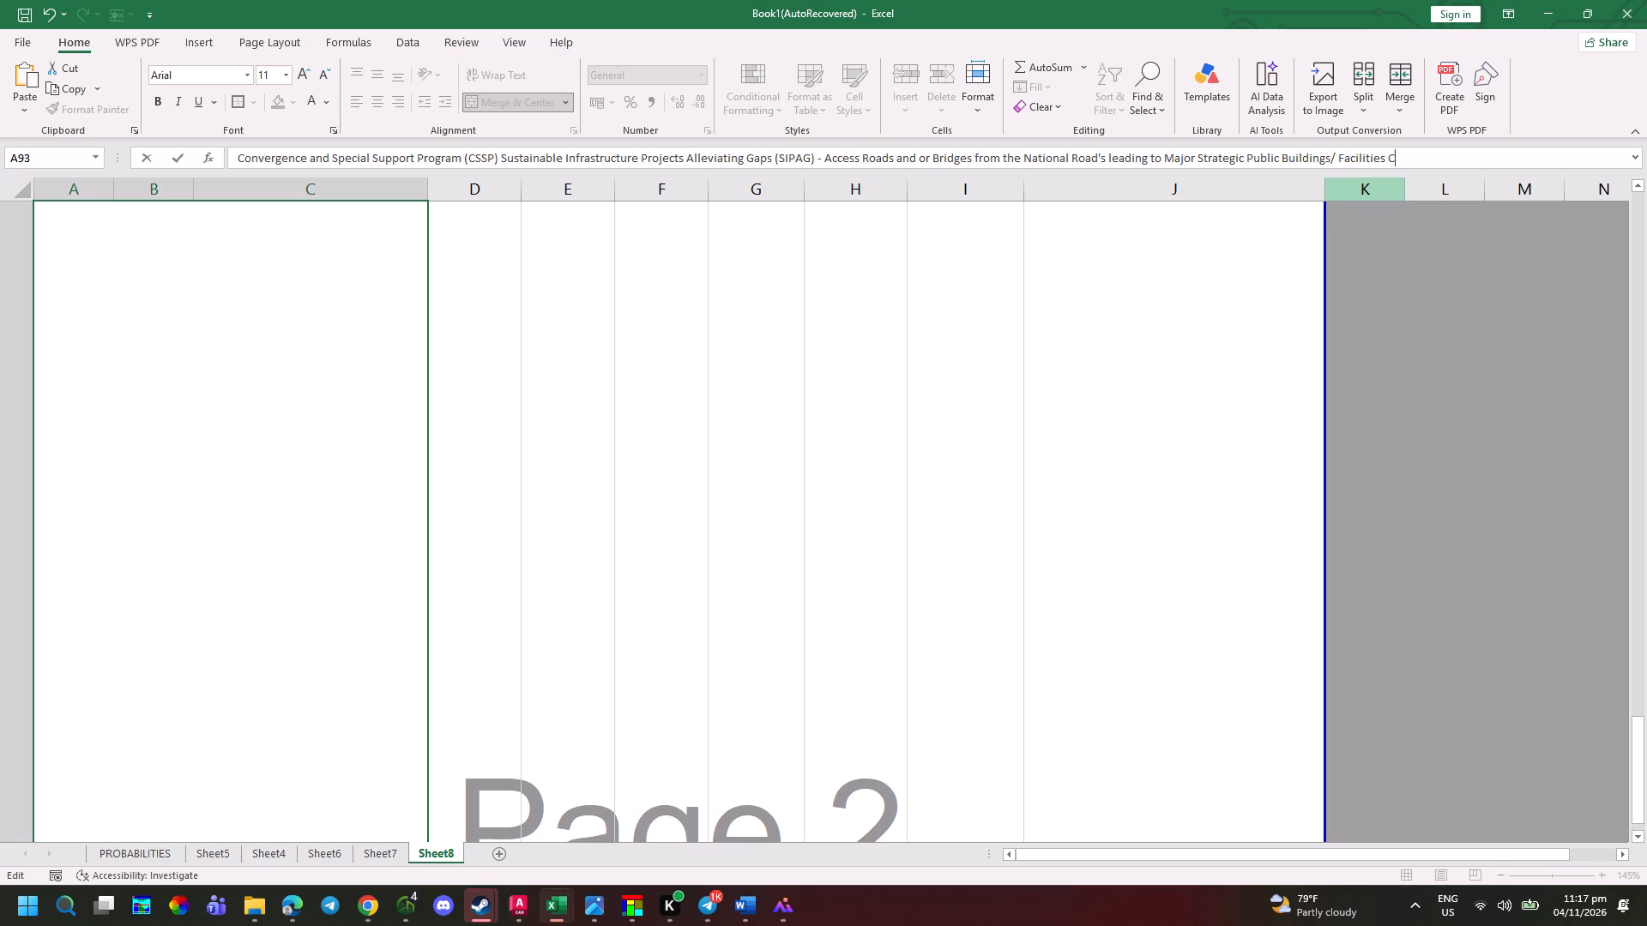
{"action": "type", "text": "AP"}
{"action": "key", "text": "BackSpace"}
{"action": "key", "text": "BackSpace"}
{"action": "key", "text": "alt+Tab"}
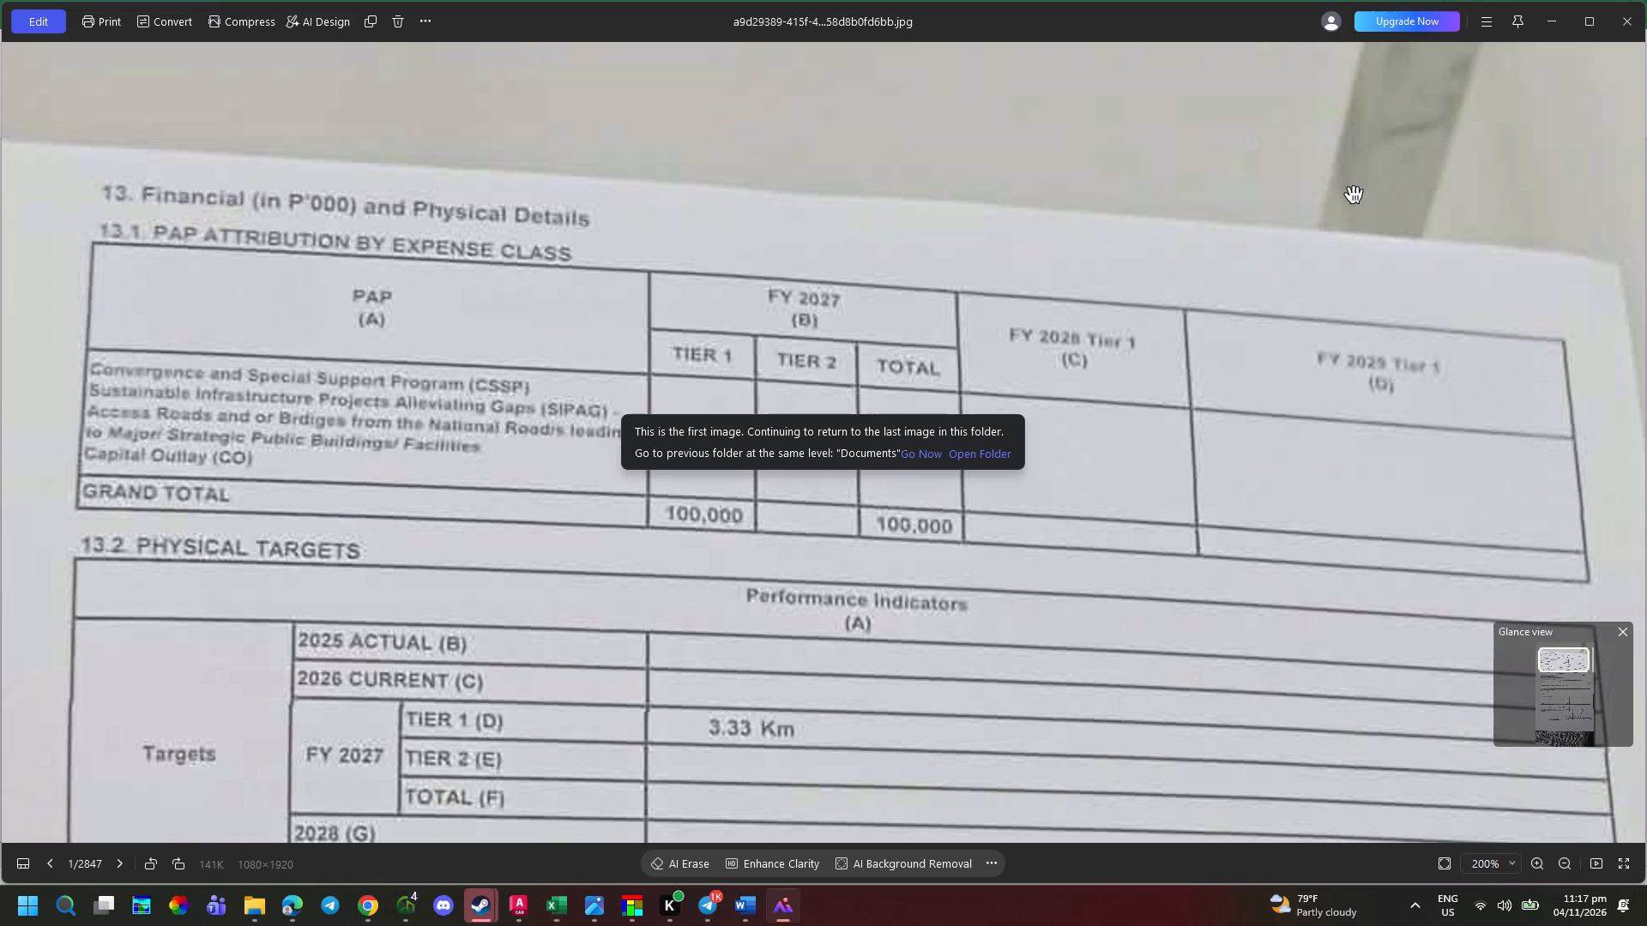
{"action": "key", "text": "alt+Tab"}
{"action": "key", "text": "alt+Tab"}
{"action": "key", "text": "alt+Tab"}
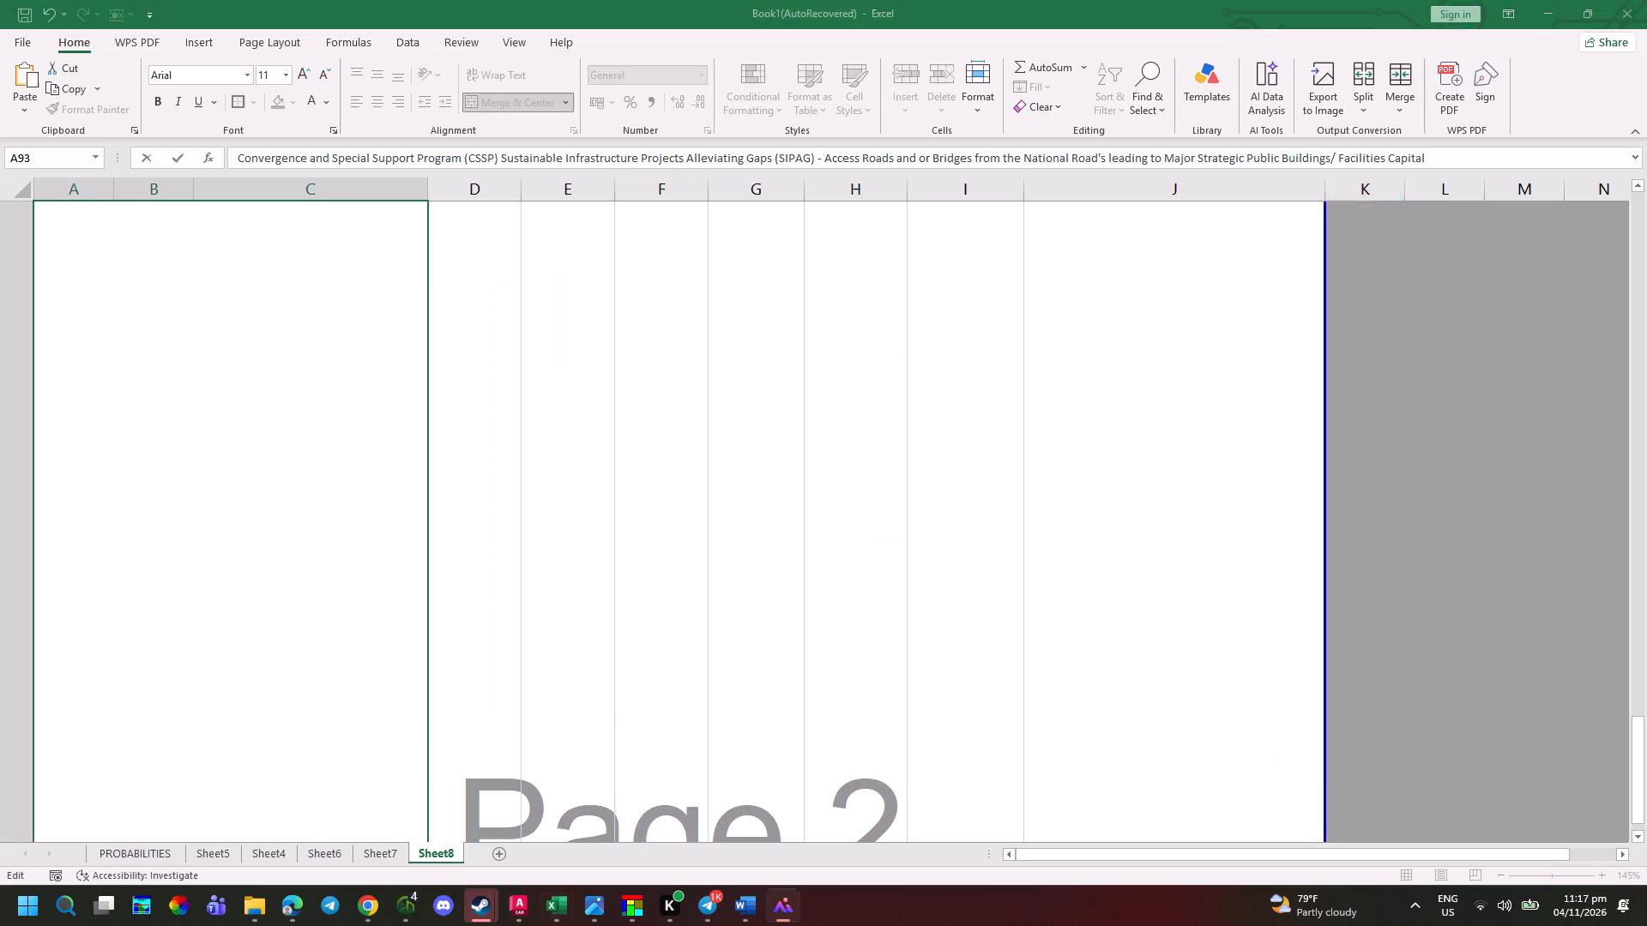
{"action": "key", "text": "alt+Tab"}
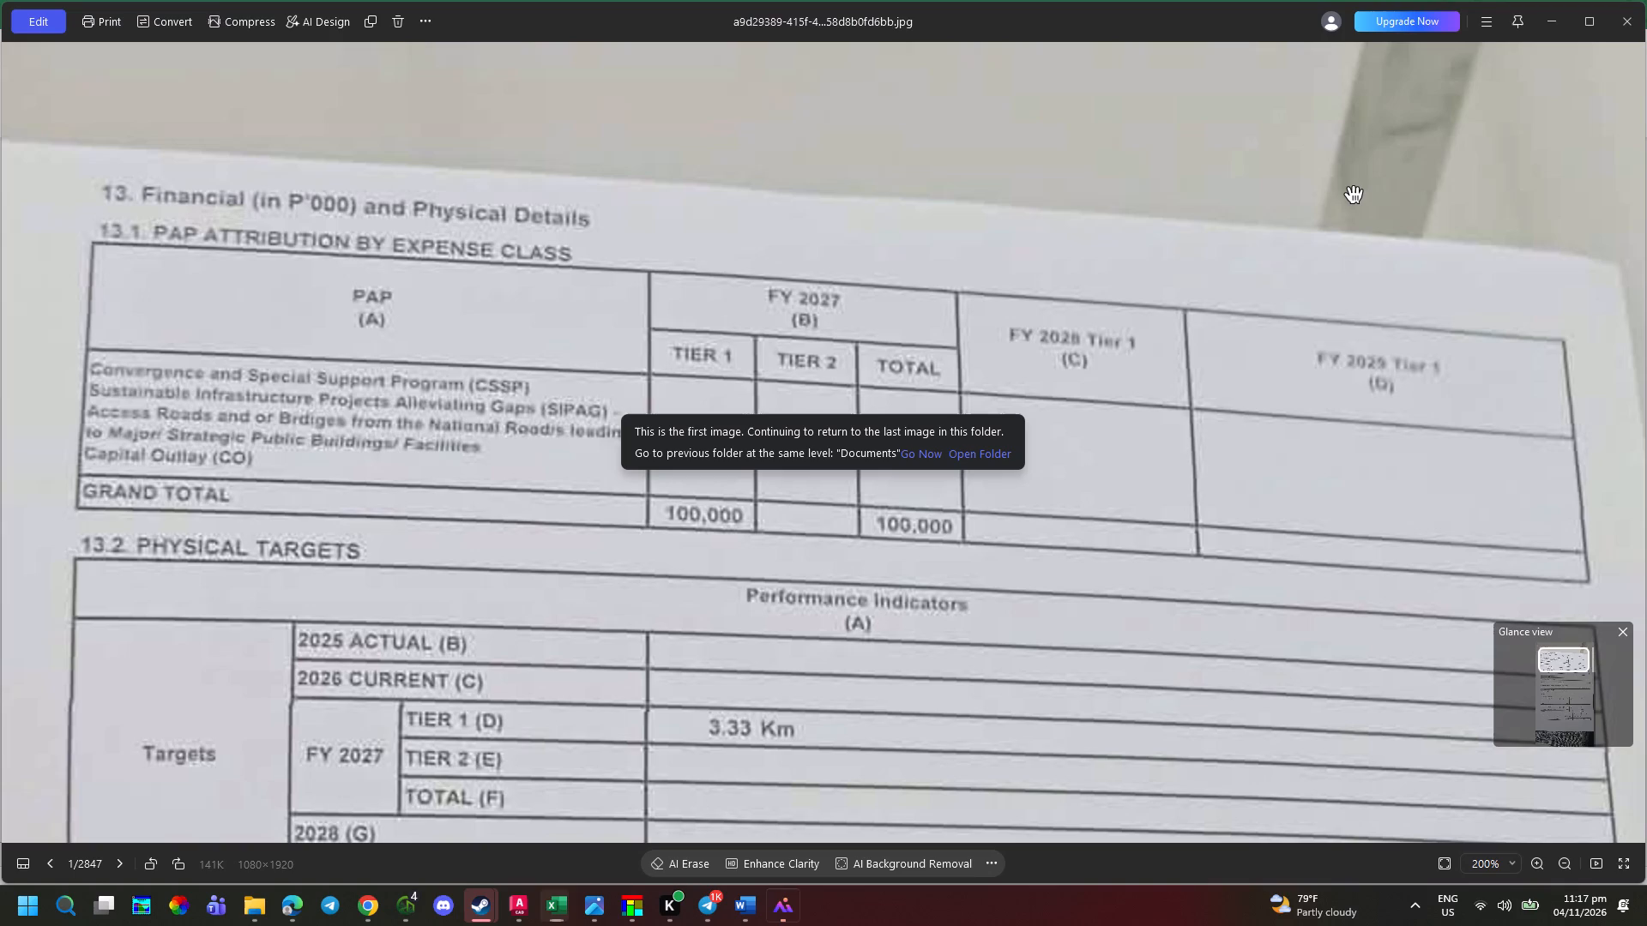
{"action": "key", "text": "alt+Tab"}
{"action": "type", "text": "(co"}
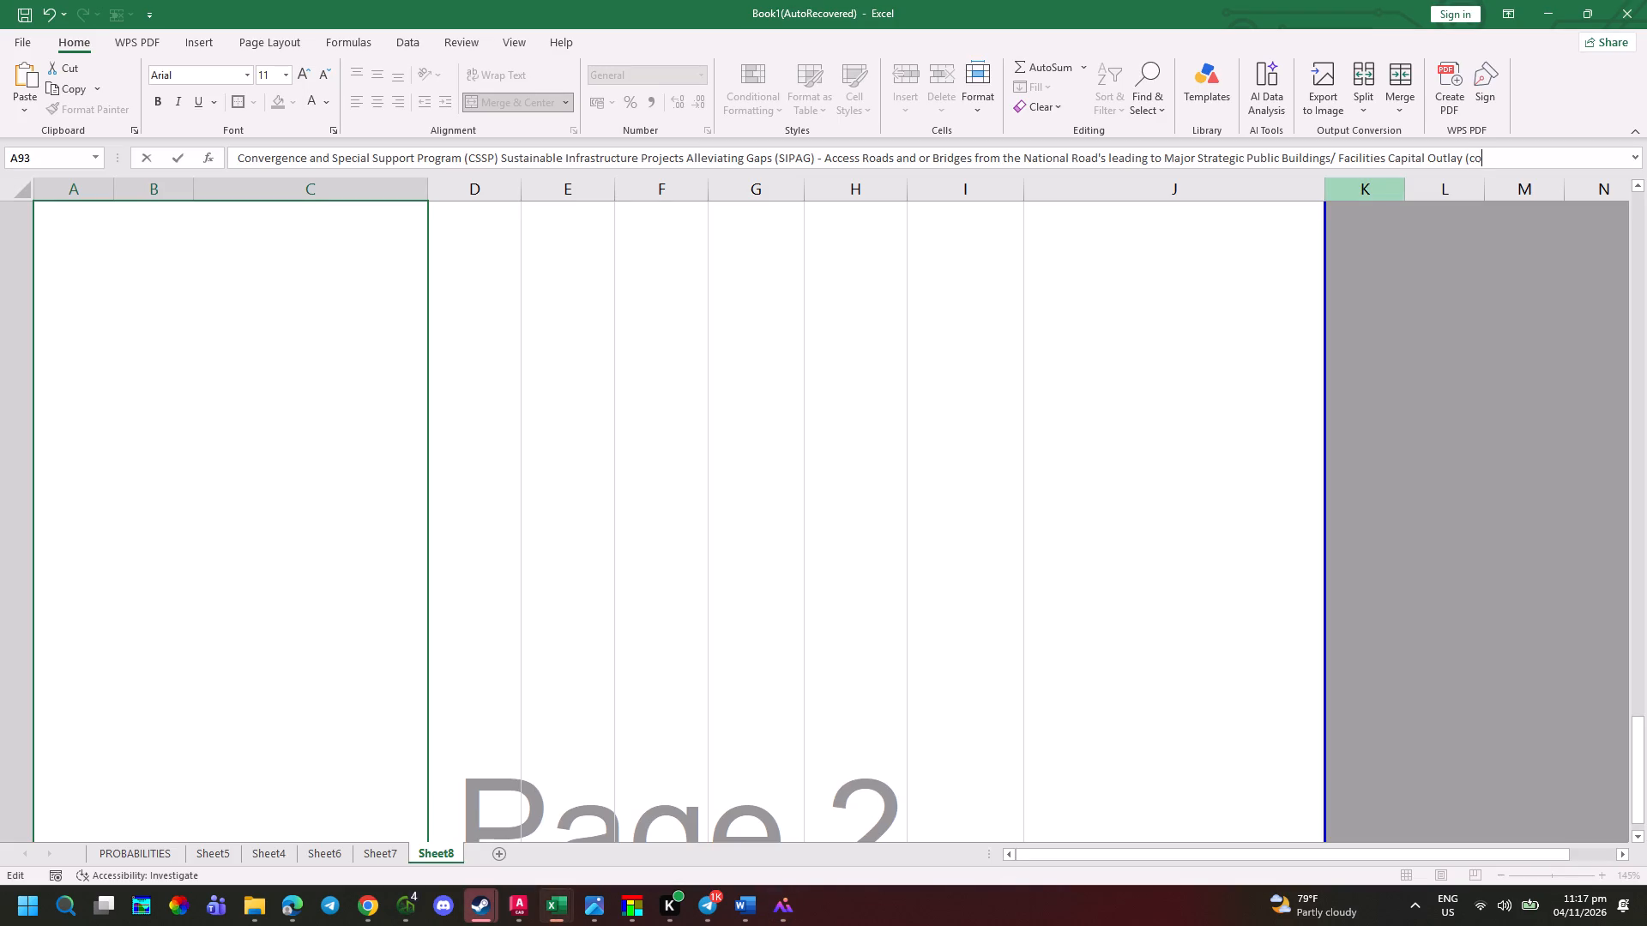
{"action": "type", "text": "O)"}
{"action": "key", "text": "ctrl+a"}
{"action": "left_click", "coordinate": [1002, 664]}
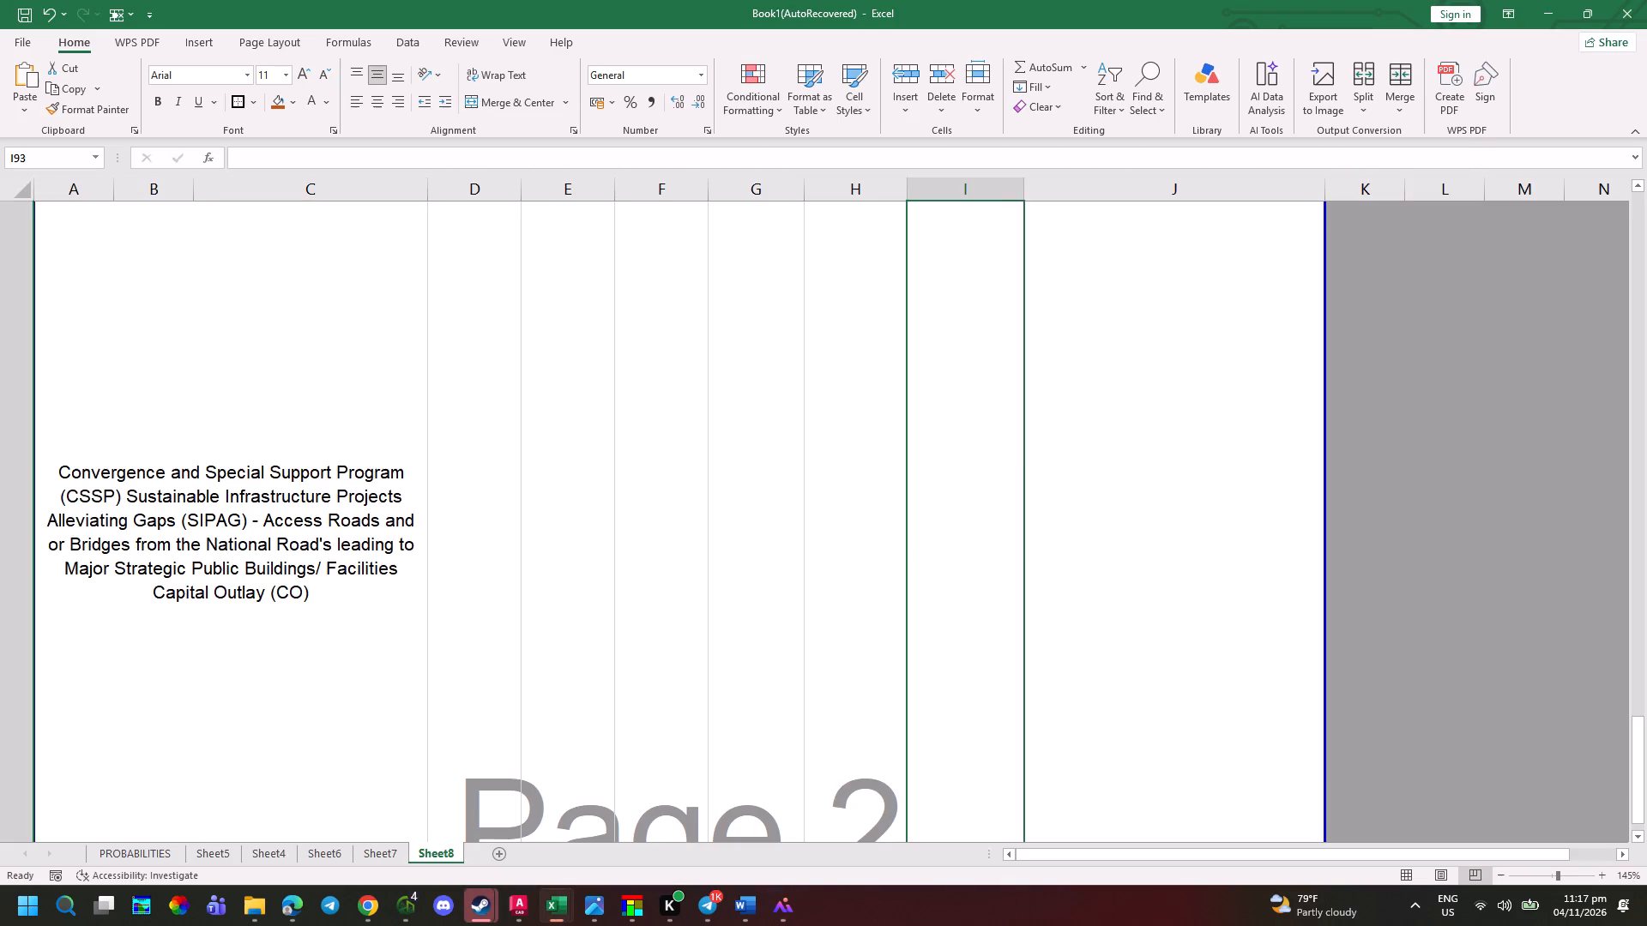
Reduce the height of row 93 so the program description no longer fills the whole page.
{"action": "left_click", "coordinate": [160, 517]}
{"action": "scroll", "coordinate": [245, 503], "scroll_direction": "down", "scroll_amount": 3}
{"action": "scroll", "coordinate": [67, 520], "scroll_direction": "up", "scroll_amount": 3}
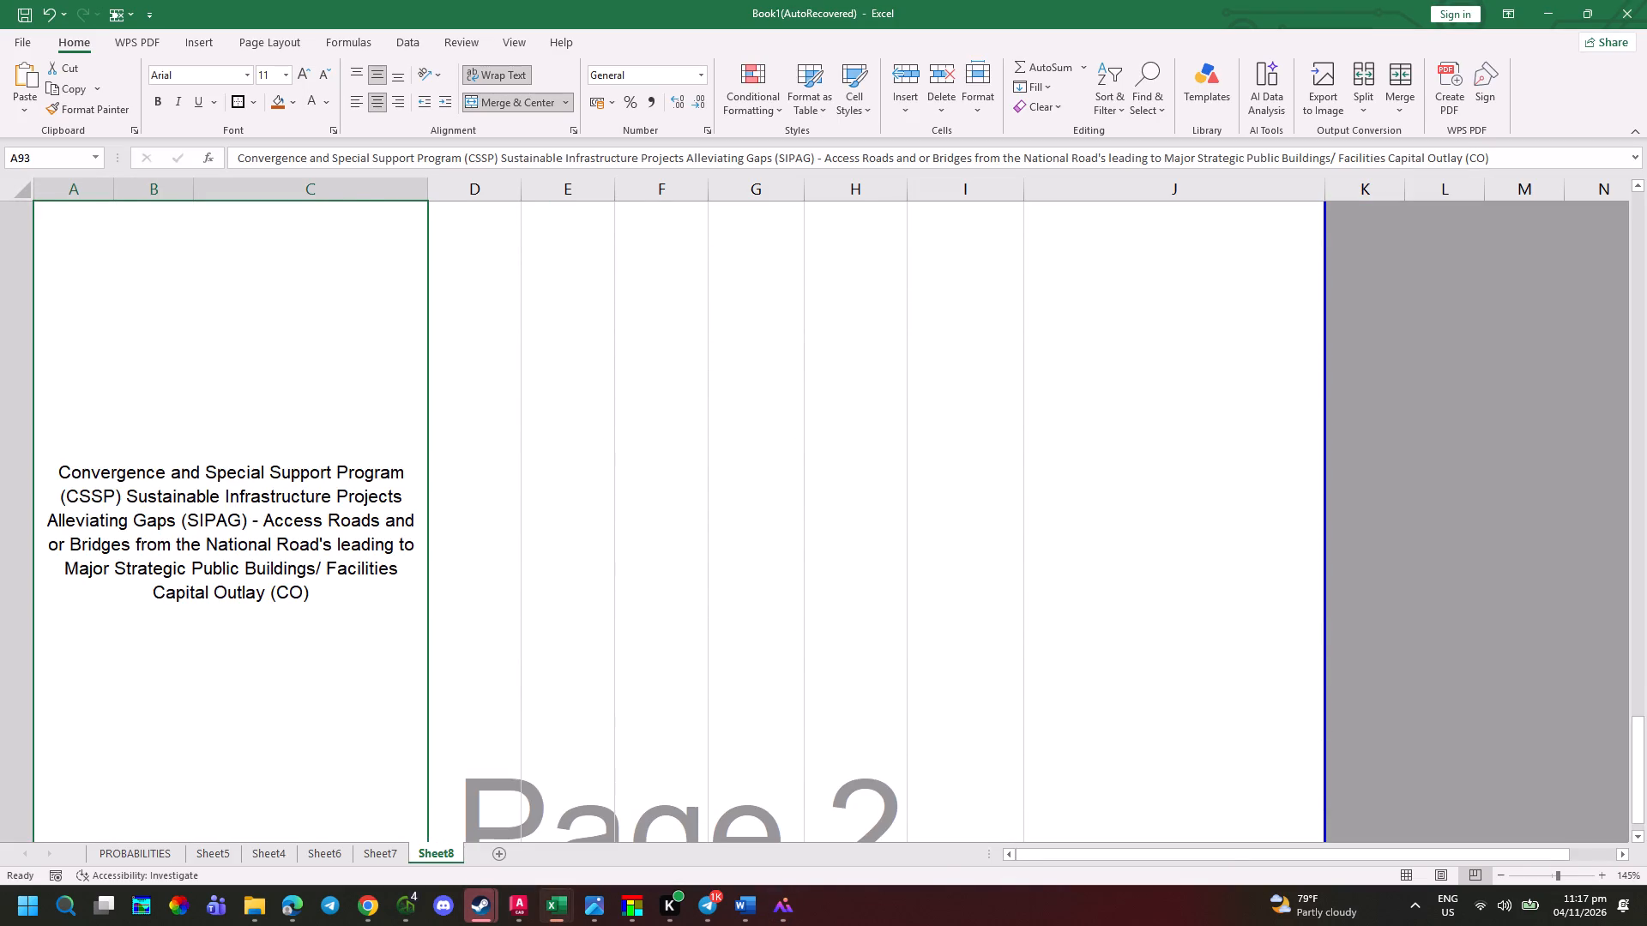
{"action": "scroll", "coordinate": [95, 556], "scroll_direction": "down", "scroll_amount": 2, "text": "ctrl"}
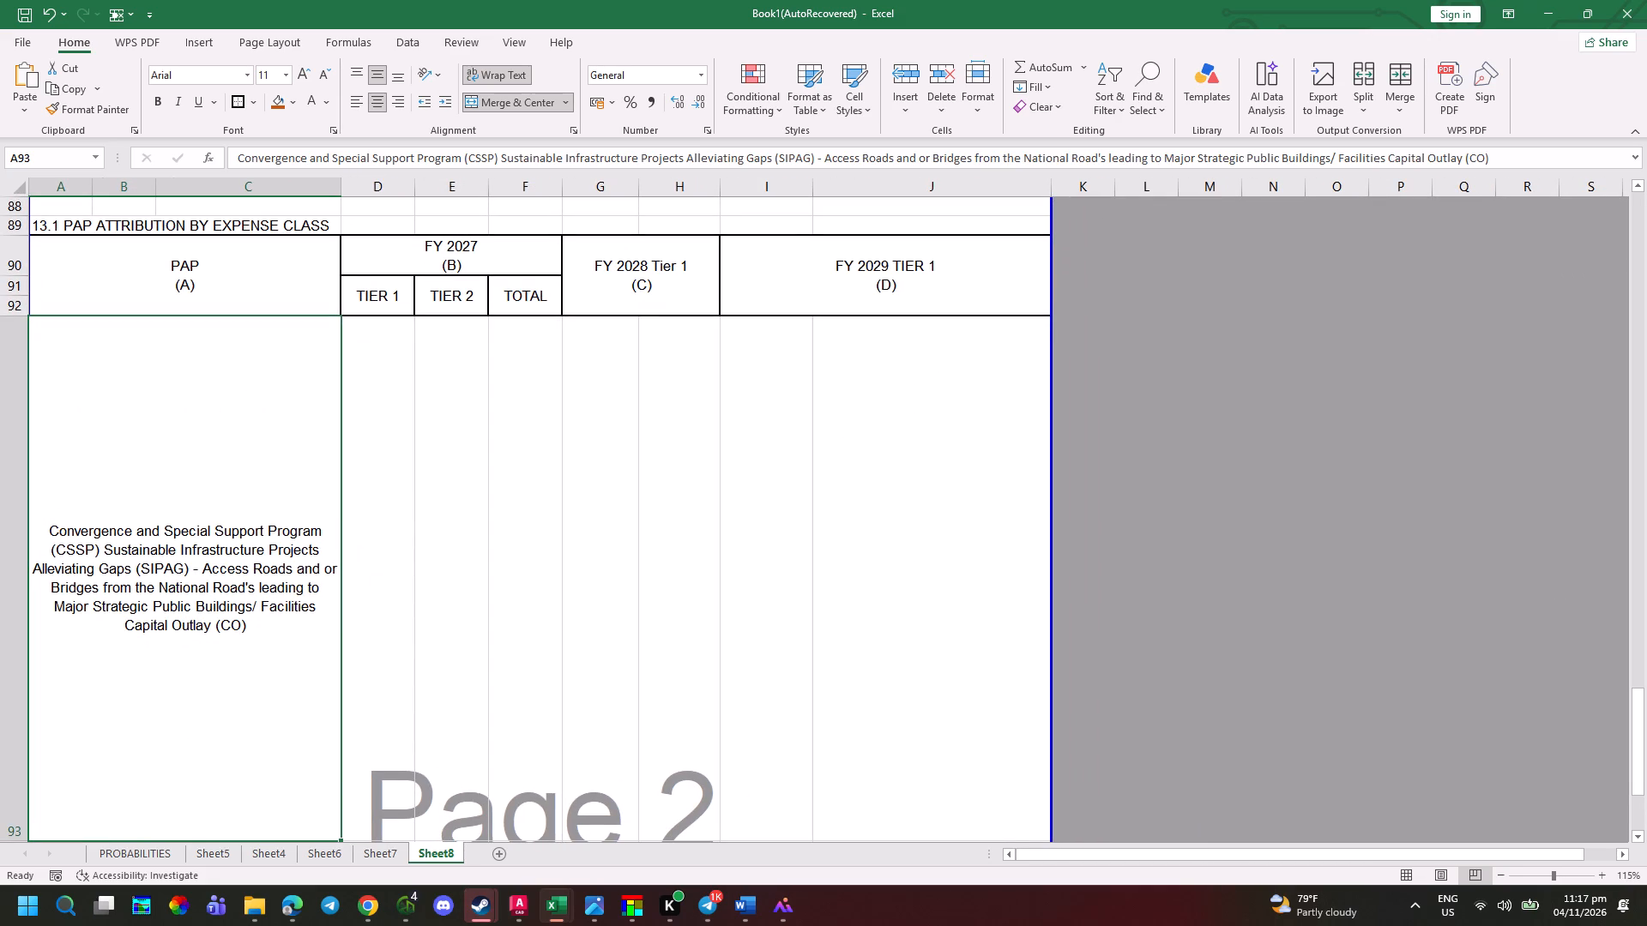
{"action": "left_click_drag", "start_coordinate": [21, 837], "coordinate": [57, 478]}
Set the A93 program description to font size 9 and tighten row 93 around its five lines of text.
{"action": "left_click", "coordinate": [112, 403]}
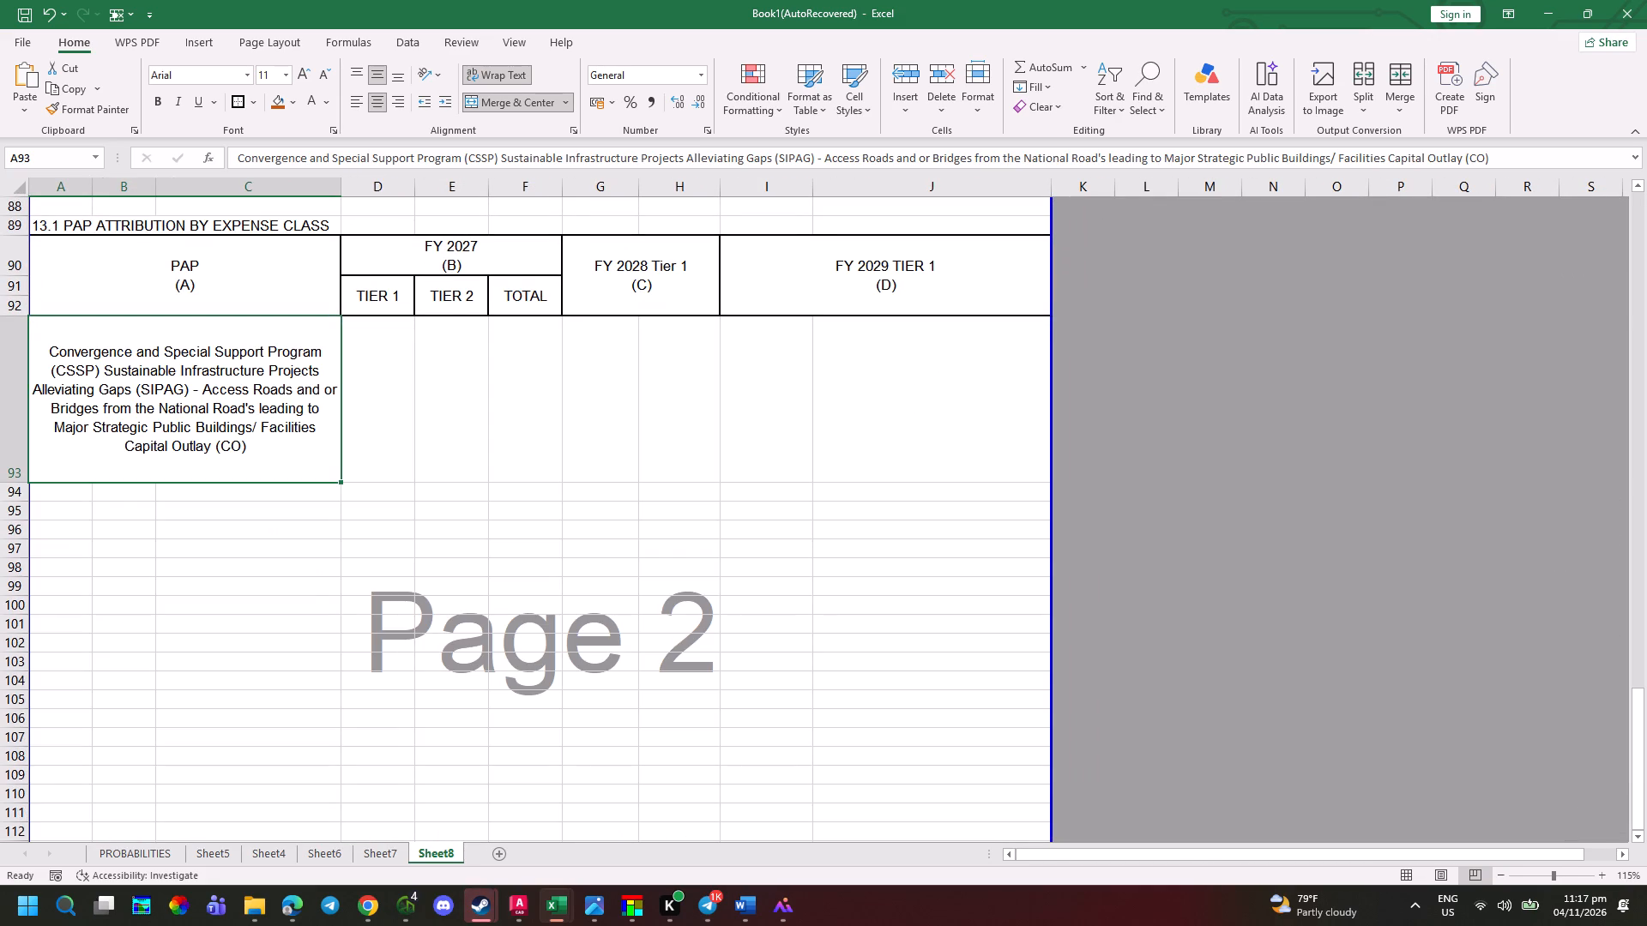
{"action": "double_click", "coordinate": [329, 66]}
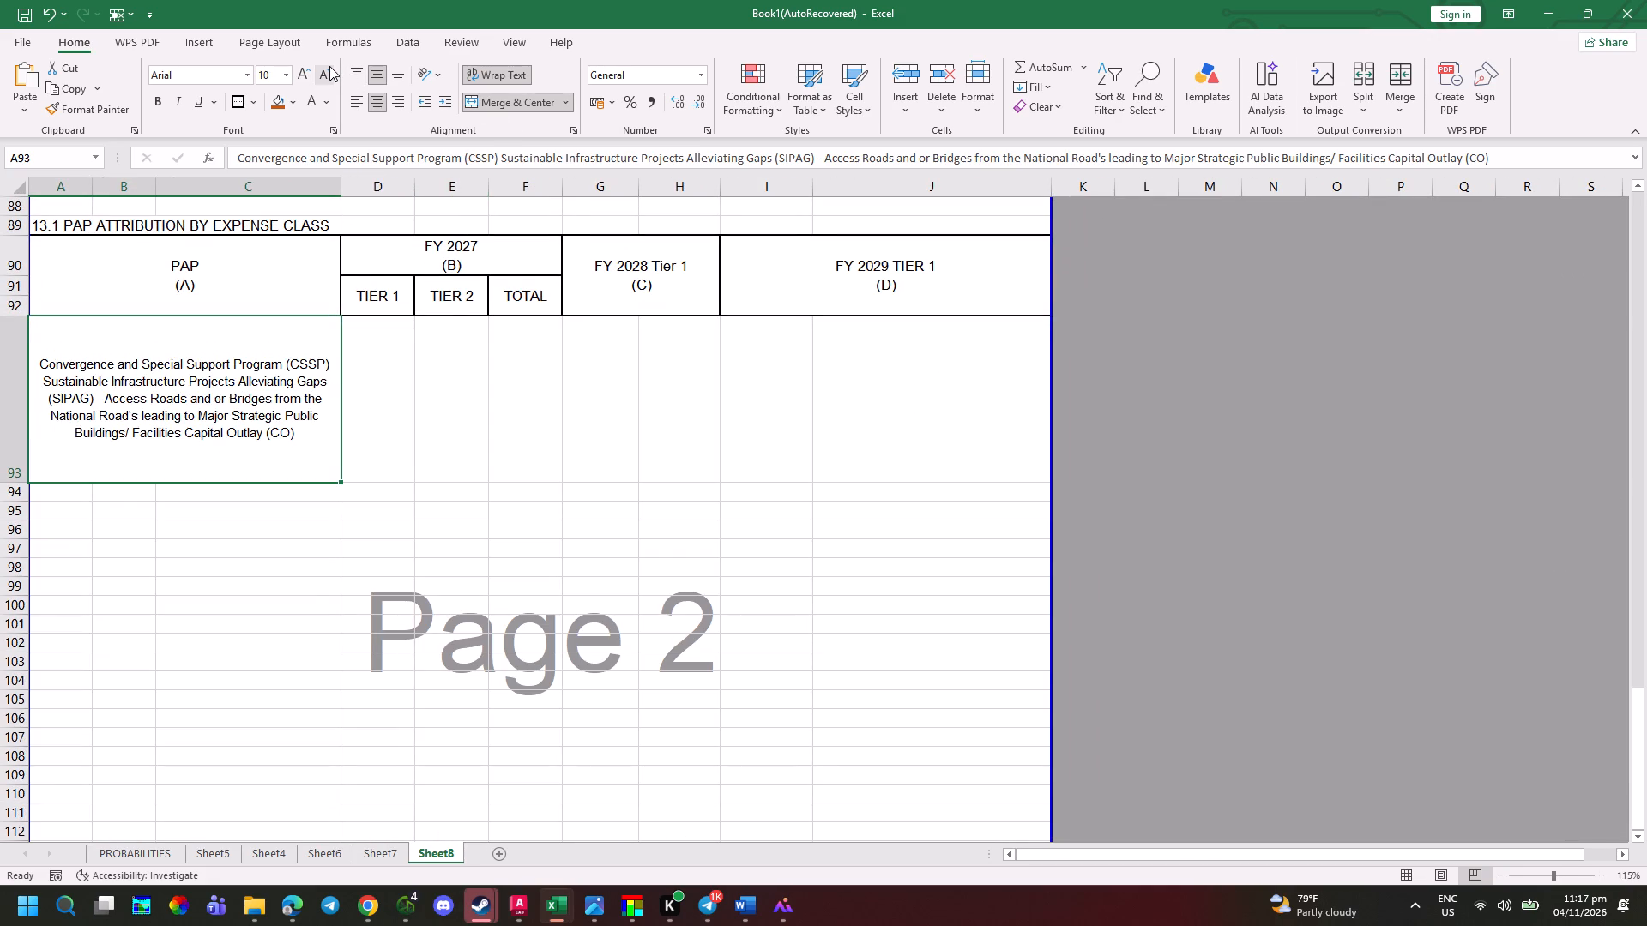
{"action": "left_click_drag", "start_coordinate": [16, 480], "coordinate": [28, 402]}
Left-align the program description in A93 to match the photographed form.
{"action": "key", "text": "alt+Tab"}
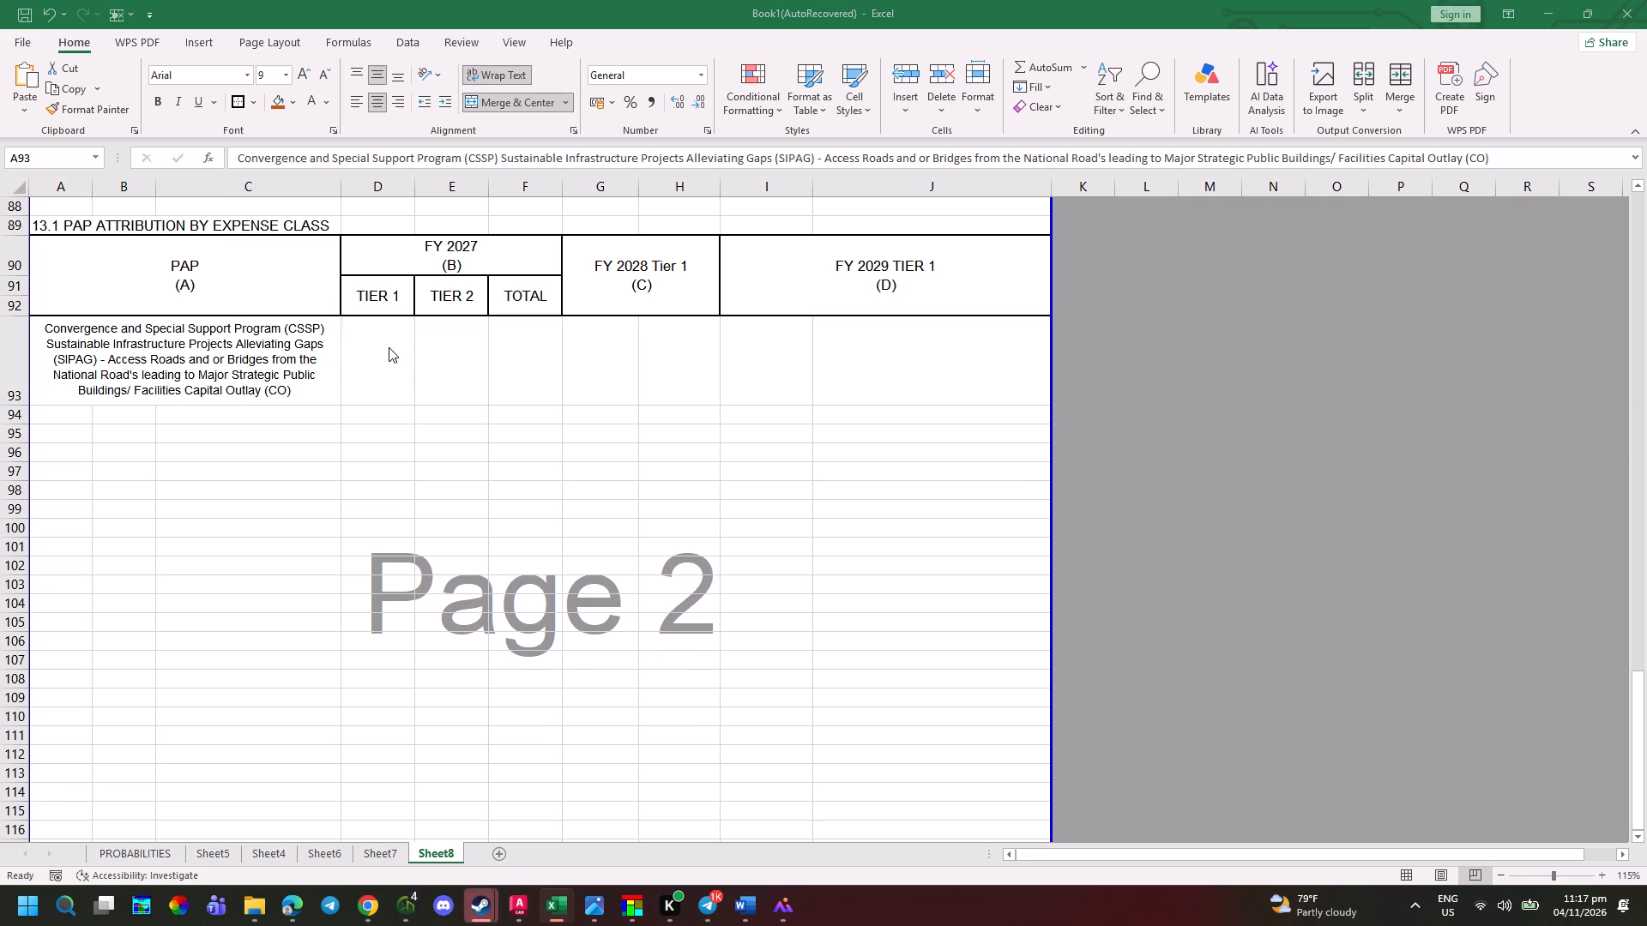
{"action": "key", "text": "alt+Tab"}
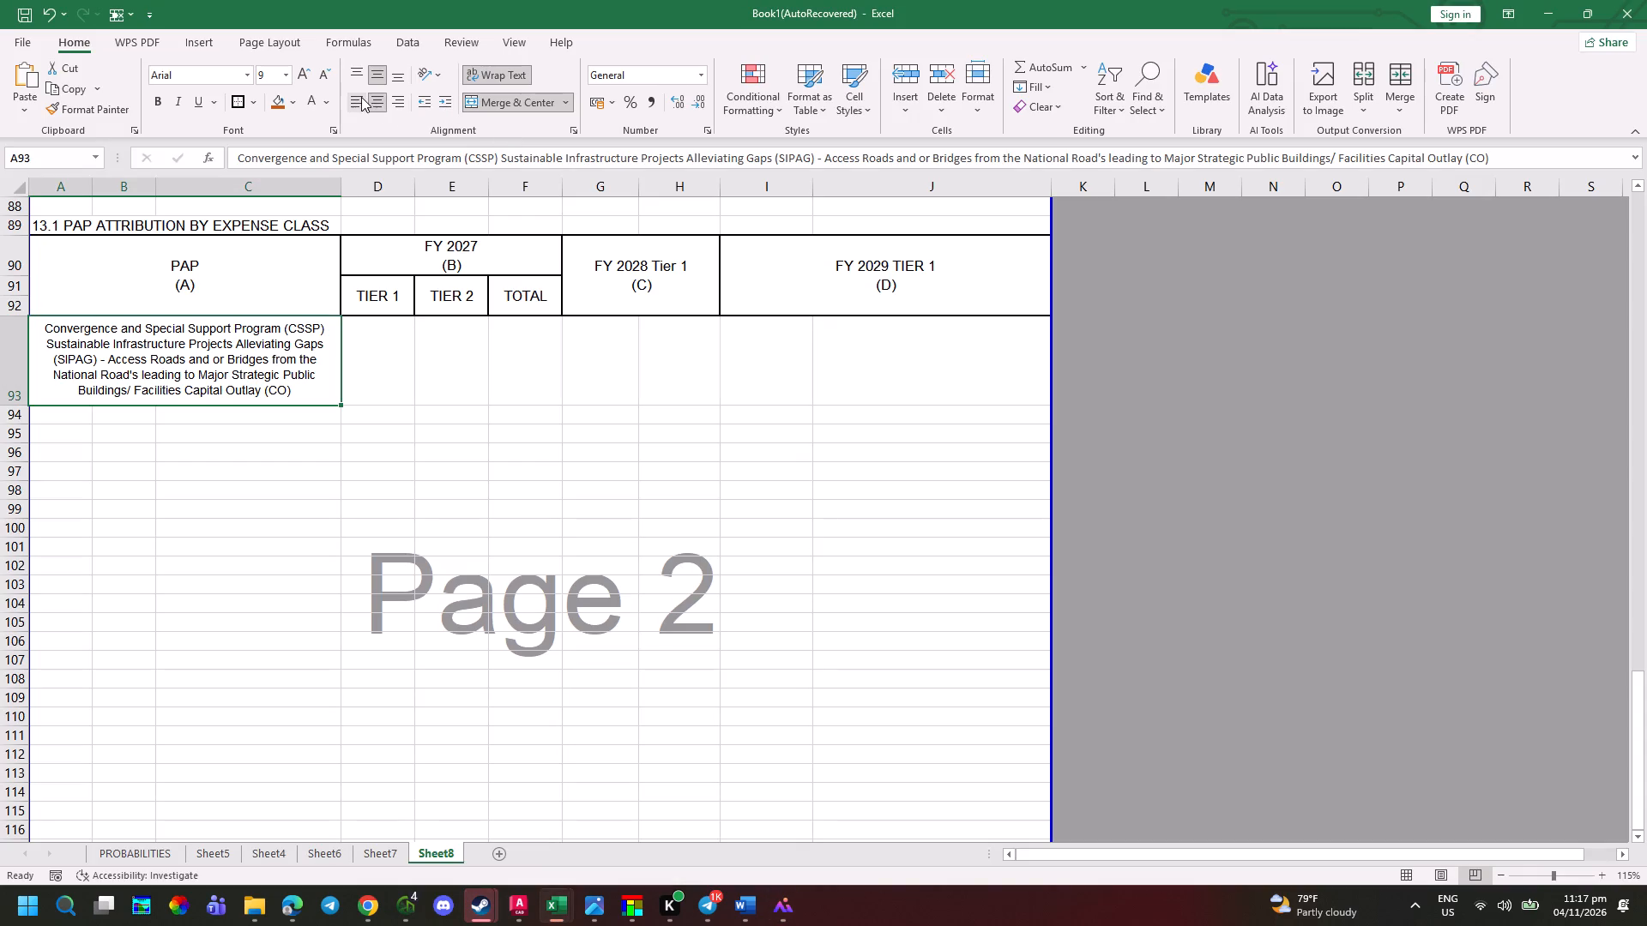
{"action": "left_click", "coordinate": [361, 97]}
{"action": "key", "text": "alt+Tab"}
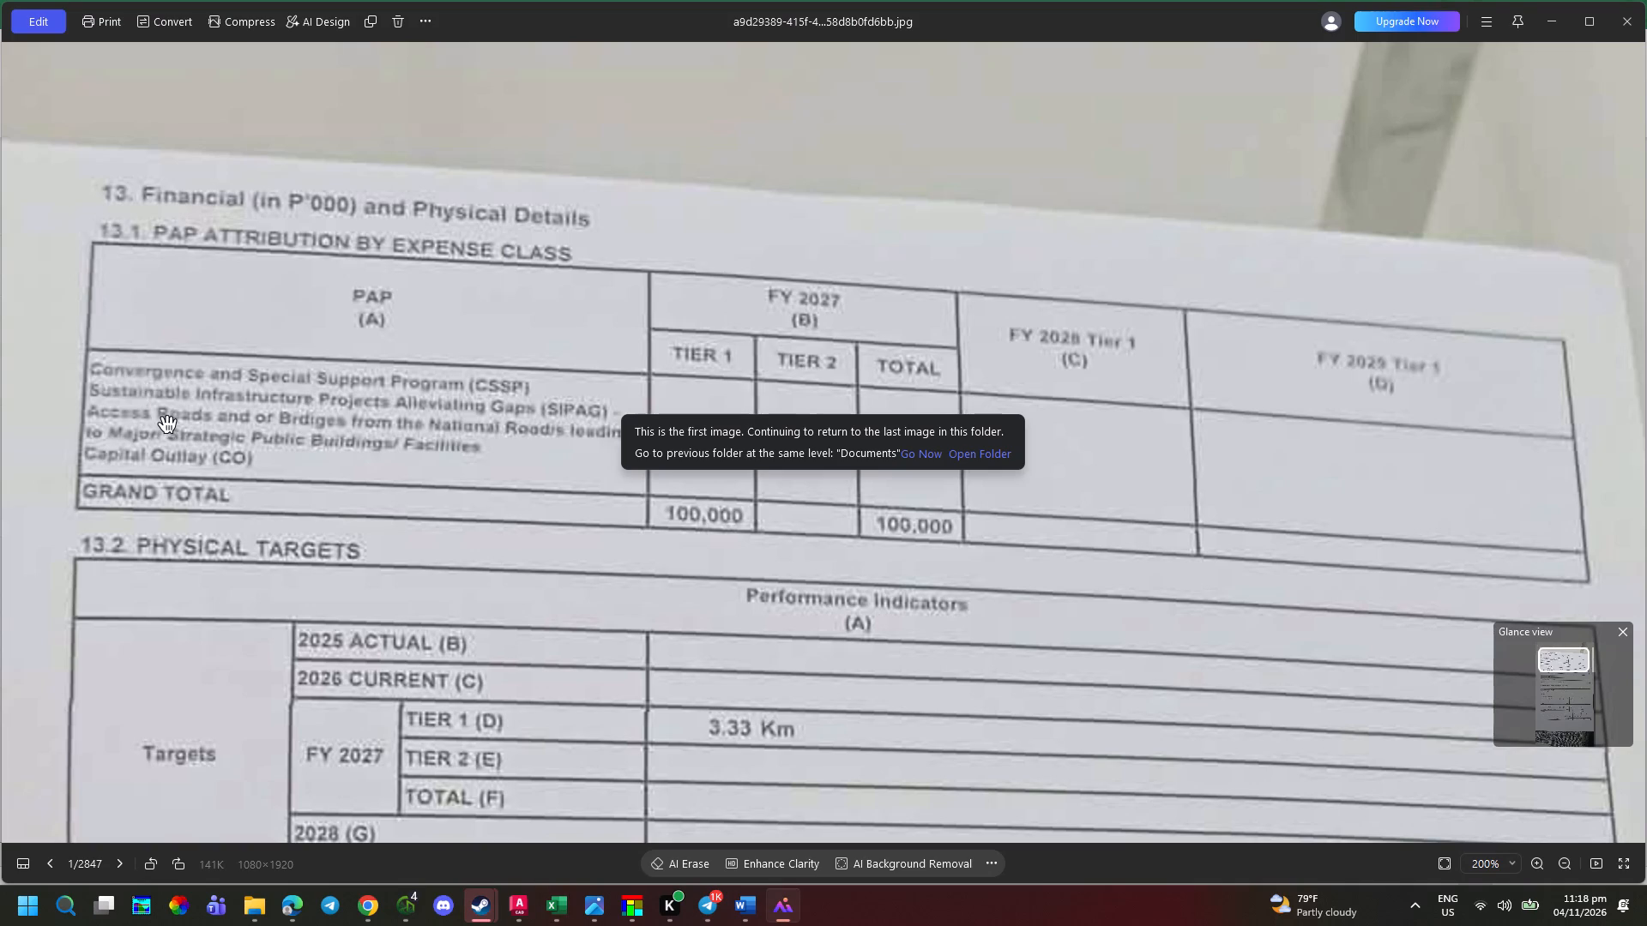
{"action": "key", "text": "alt+Tab"}
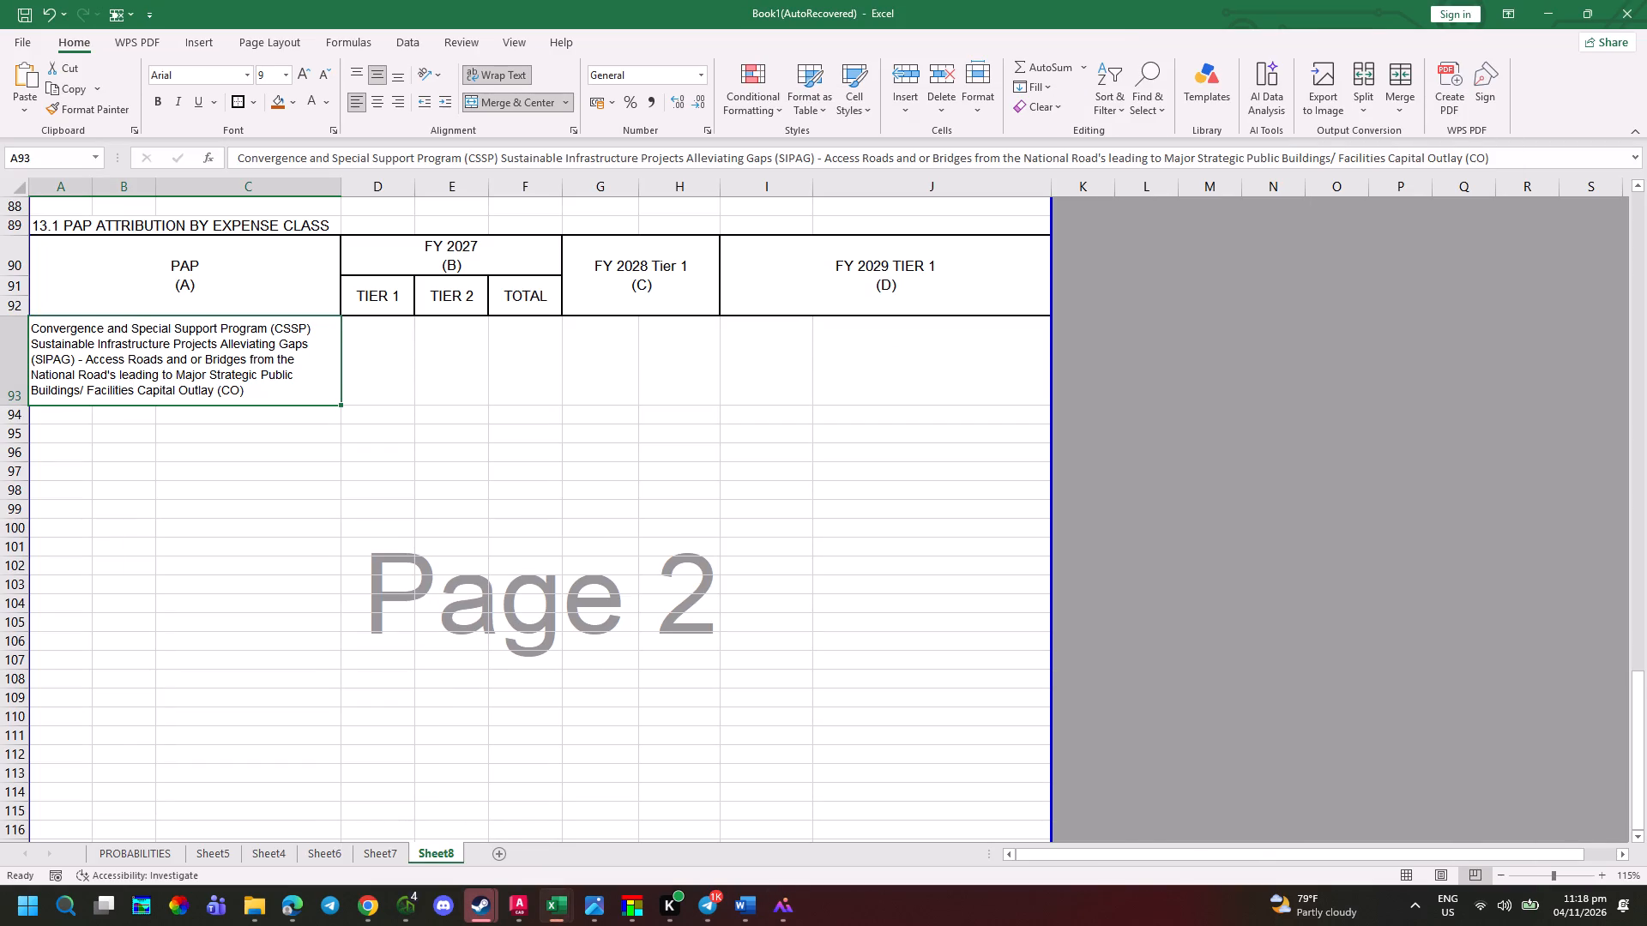
Enter 100,000 in D93 as the FY 2027 TIER 1 amount, reading the value from the photographed form.
{"action": "scroll", "coordinate": [62, 409], "scroll_direction": "up", "scroll_amount": 2, "text": "ctrl"}
{"action": "scroll", "coordinate": [68, 414], "scroll_direction": "up", "scroll_amount": 1}
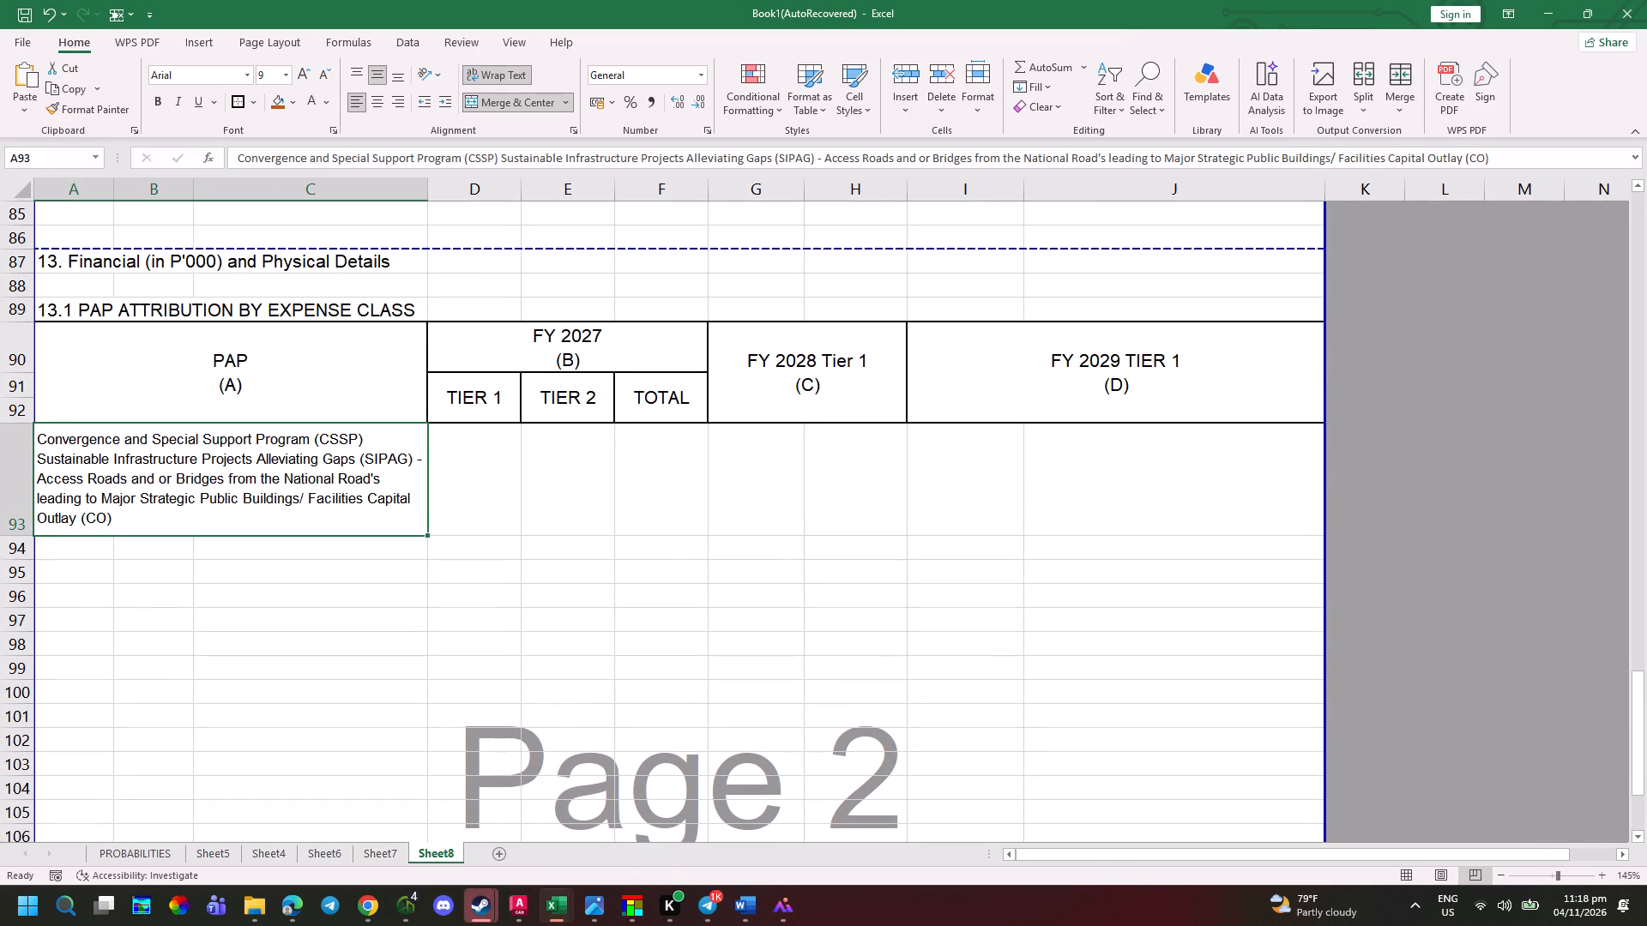
{"action": "key", "text": "alt+Tab"}
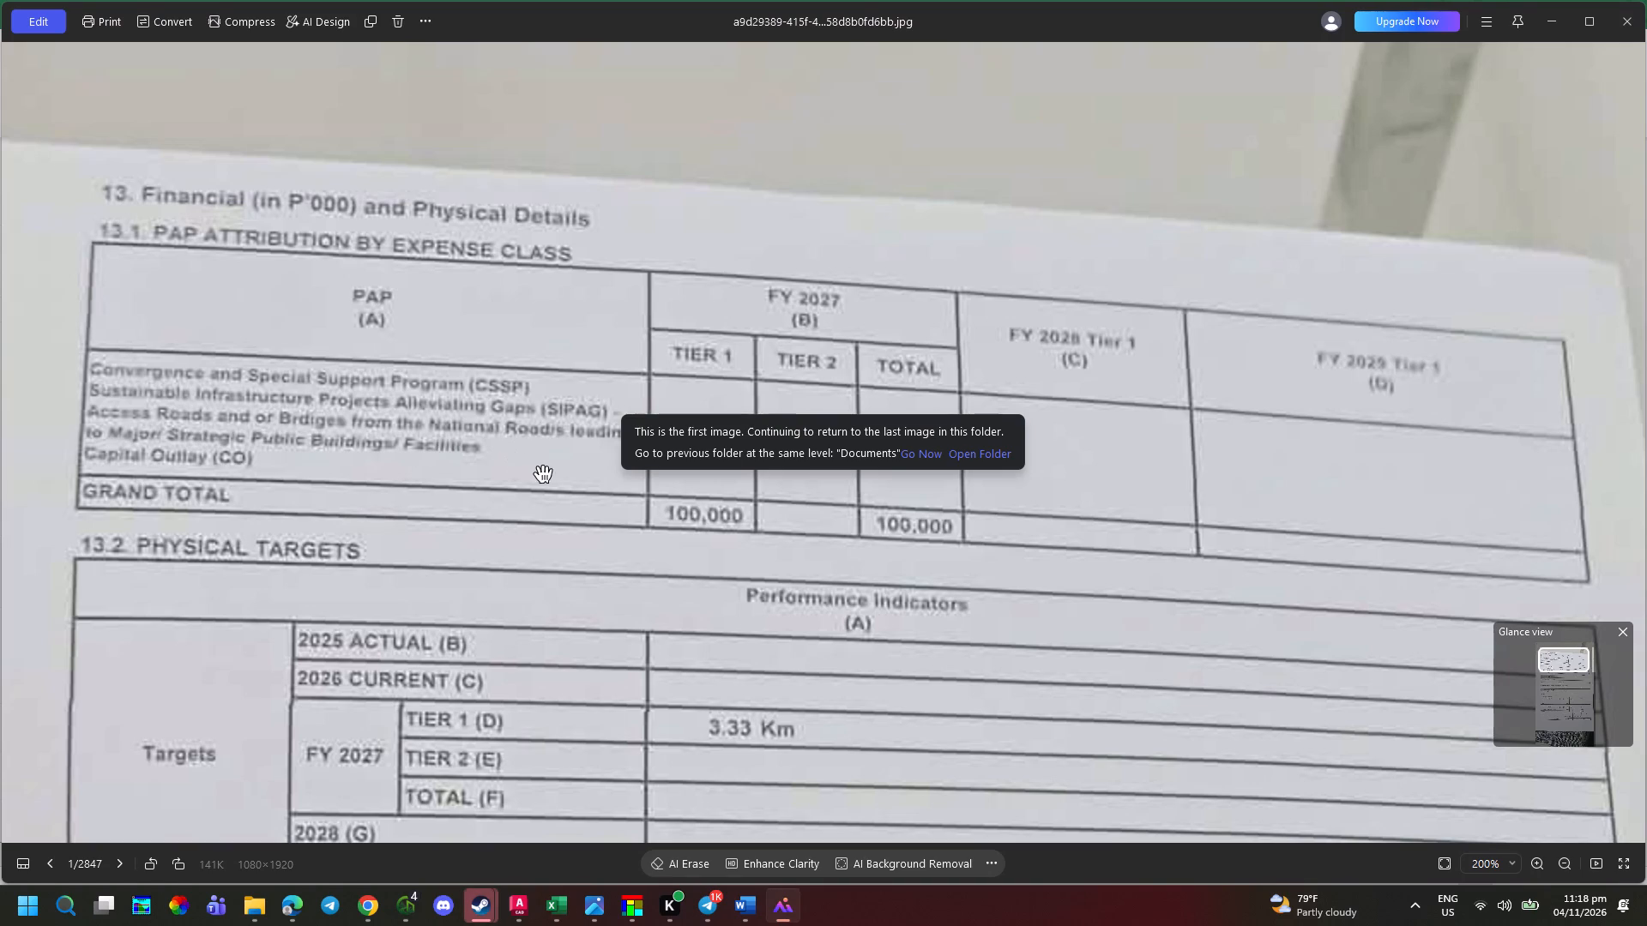
{"action": "key", "text": "alt+Tab"}
{"action": "left_click", "coordinate": [490, 451]}
{"action": "key", "text": "alt+Tab"}
{"action": "left_click", "coordinate": [909, 638]}
{"action": "scroll", "coordinate": [877, 231], "scroll_direction": "up", "scroll_amount": 5}
{"action": "scroll", "coordinate": [715, 69], "scroll_direction": "up", "scroll_amount": 4}
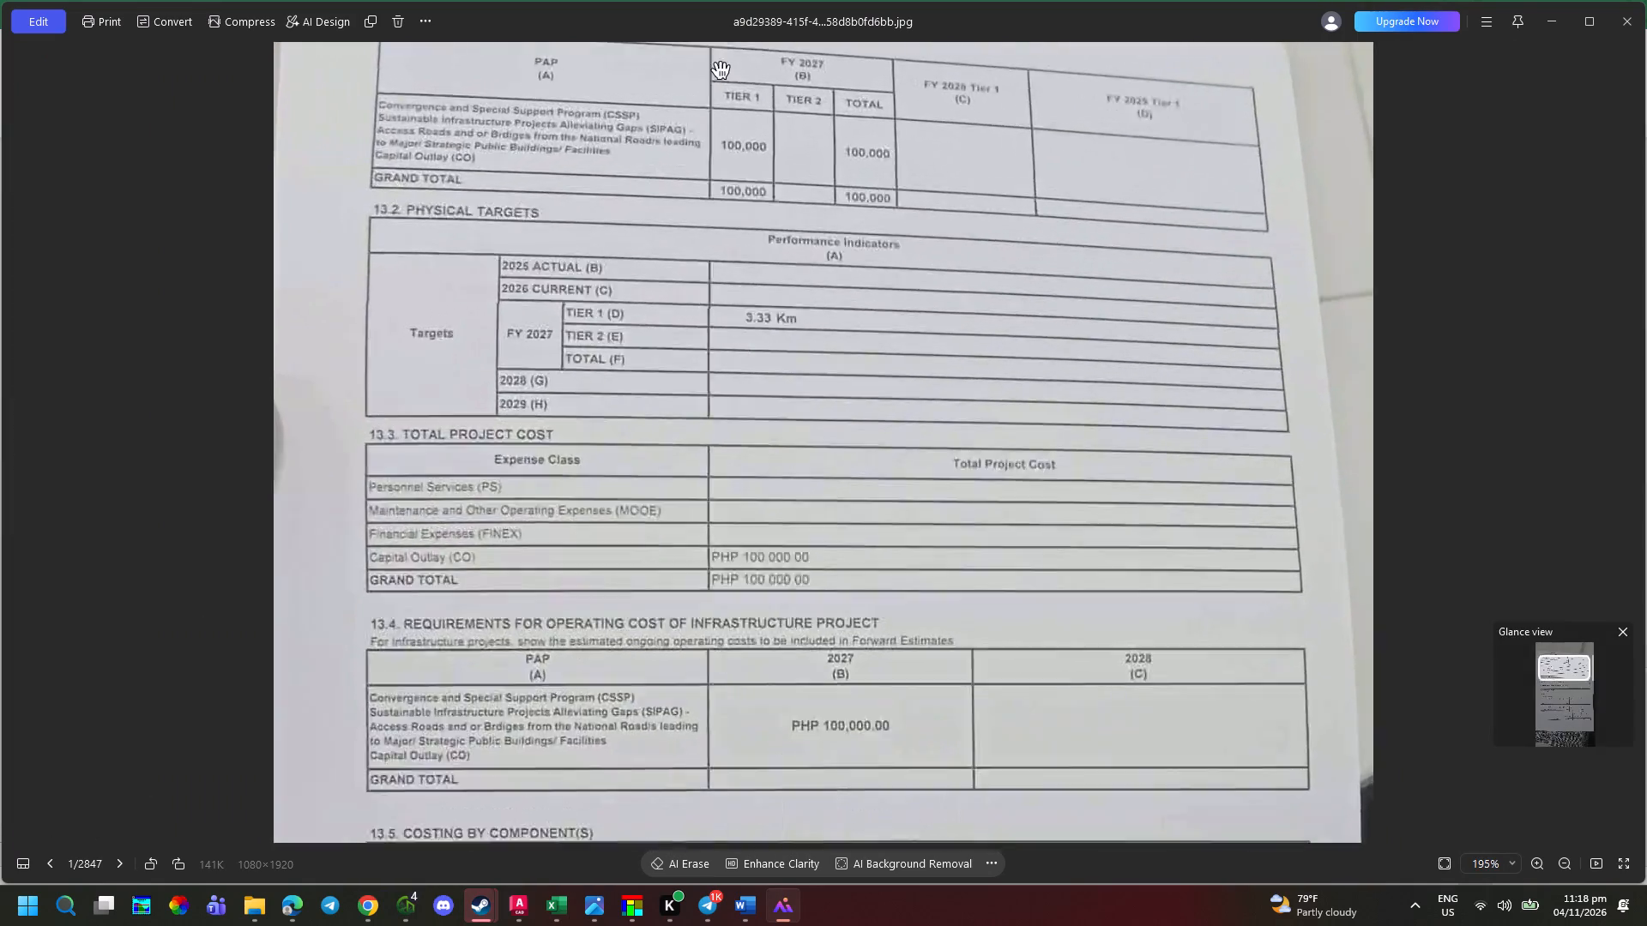
{"action": "scroll", "coordinate": [721, 70], "scroll_direction": "up", "scroll_amount": 1}
{"action": "left_click_drag", "start_coordinate": [728, 250], "coordinate": [714, 364]}
{"action": "left_click", "coordinate": [873, 382]}
{"action": "key", "text": "alt+Tab"}
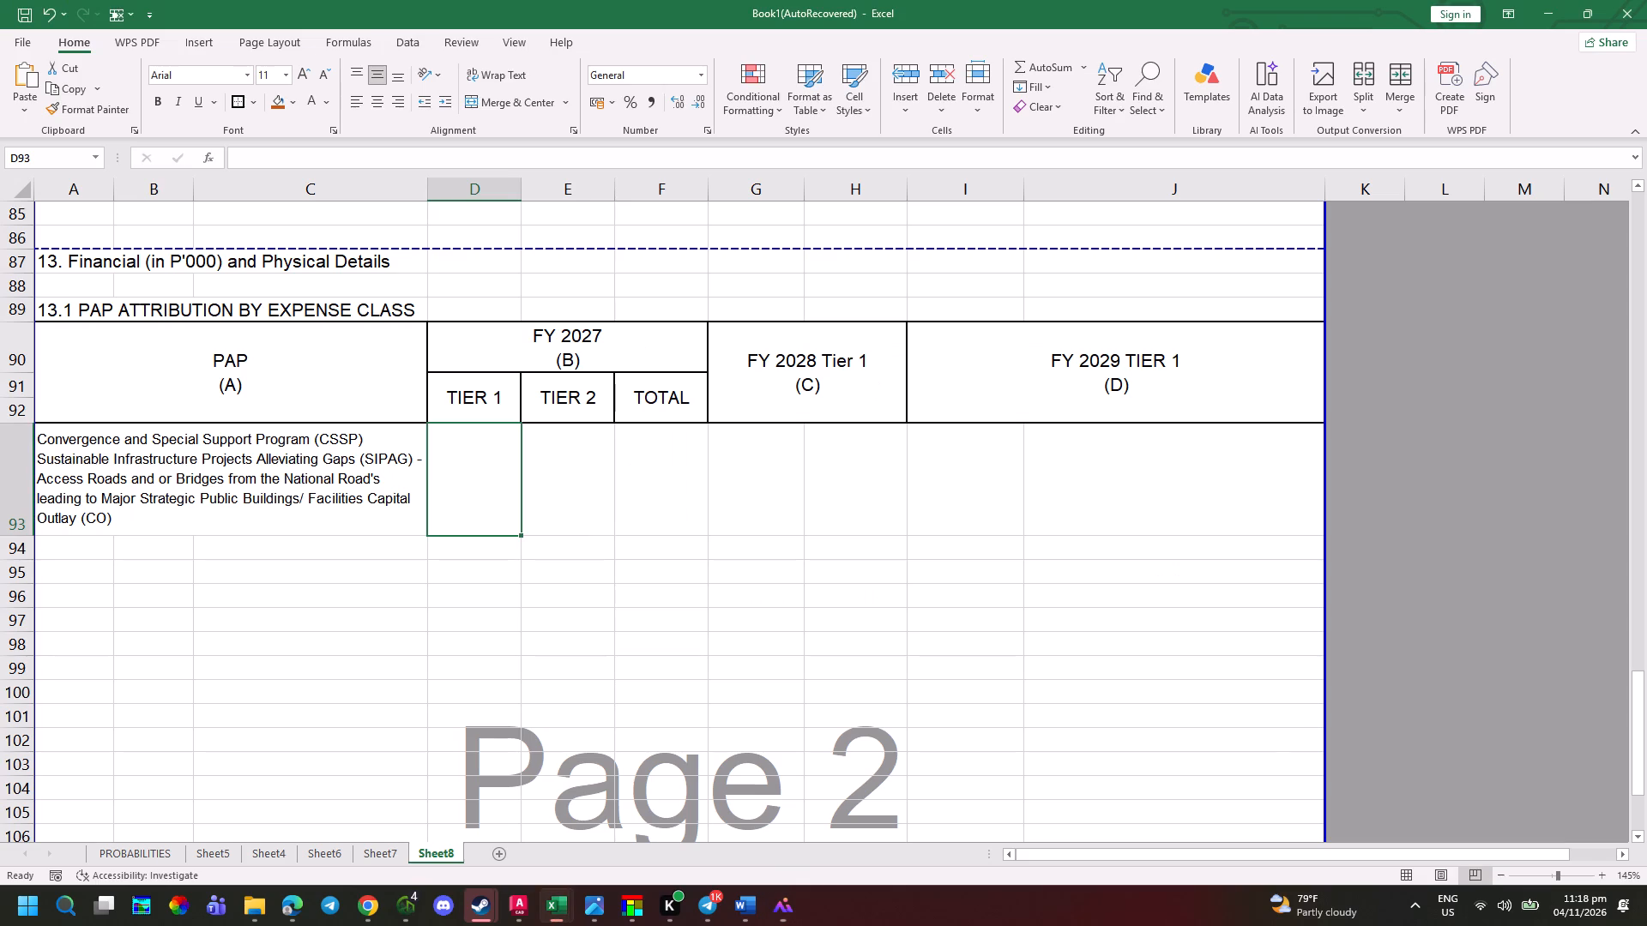
{"action": "key", "text": "1"}
{"action": "type", "text": "OOO"}
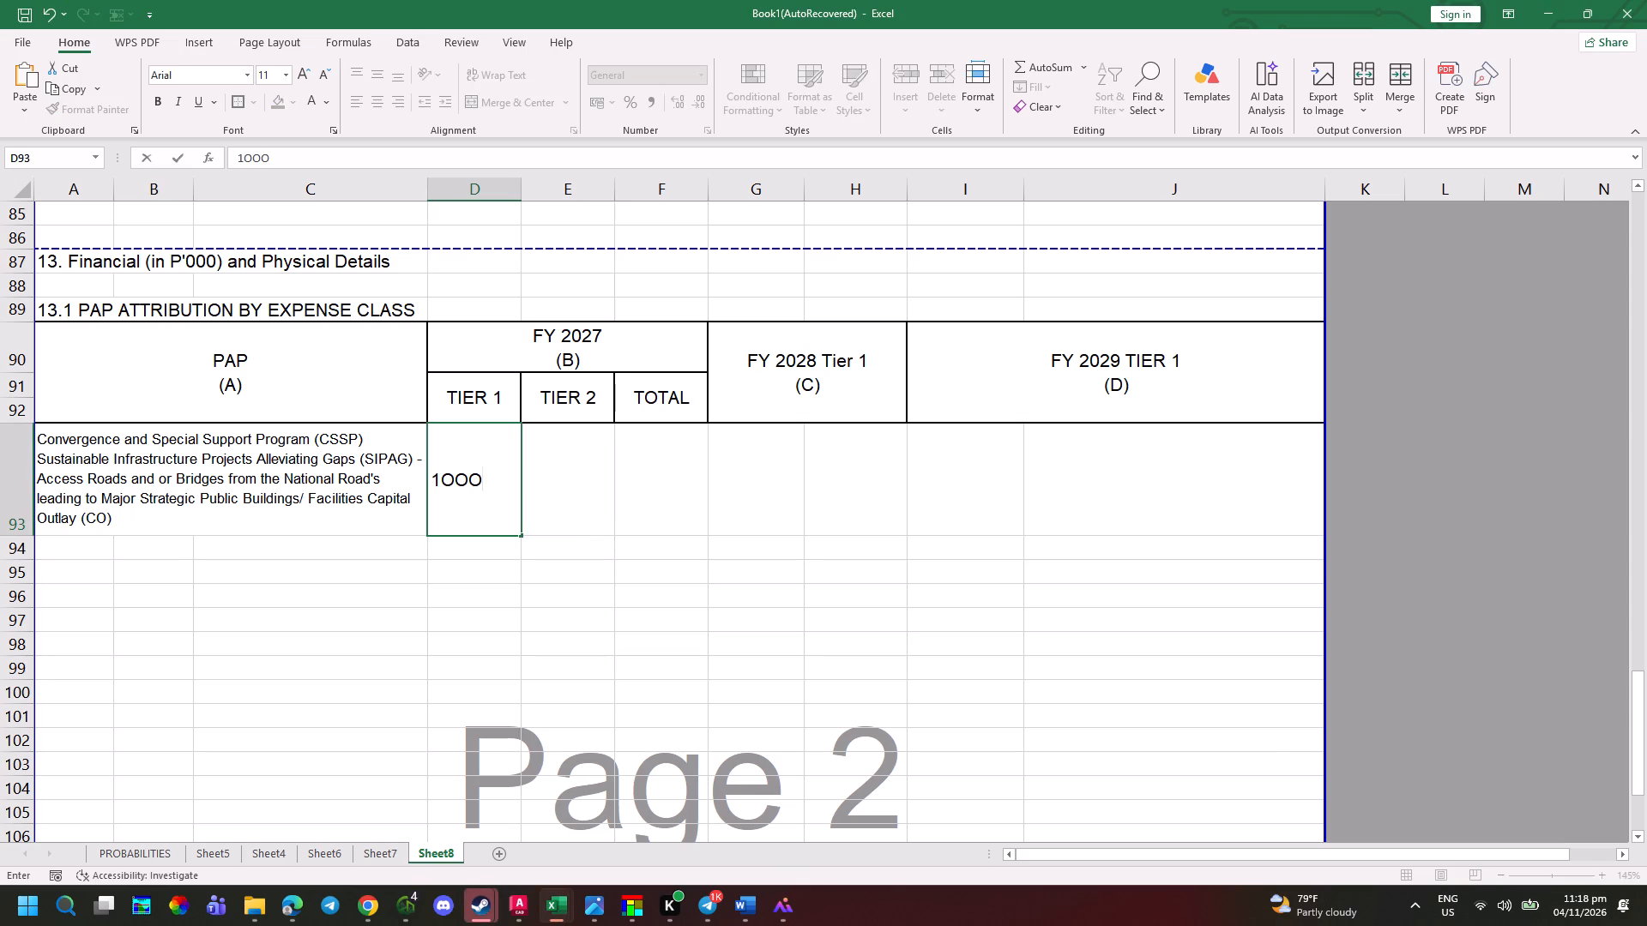
{"action": "key", "text": "BackSpace"}
{"action": "type", "text": ",000"}
{"action": "key", "text": "BackSpace"}
{"action": "key", "text": "BackSpace"}
{"action": "key", "text": "BackSpace"}
{"action": "key", "text": "BackSpace"}
{"action": "key", "text": "BackSpace"}
{"action": "key", "text": "BackSpace"}
{"action": "type", "text": "00,000"}
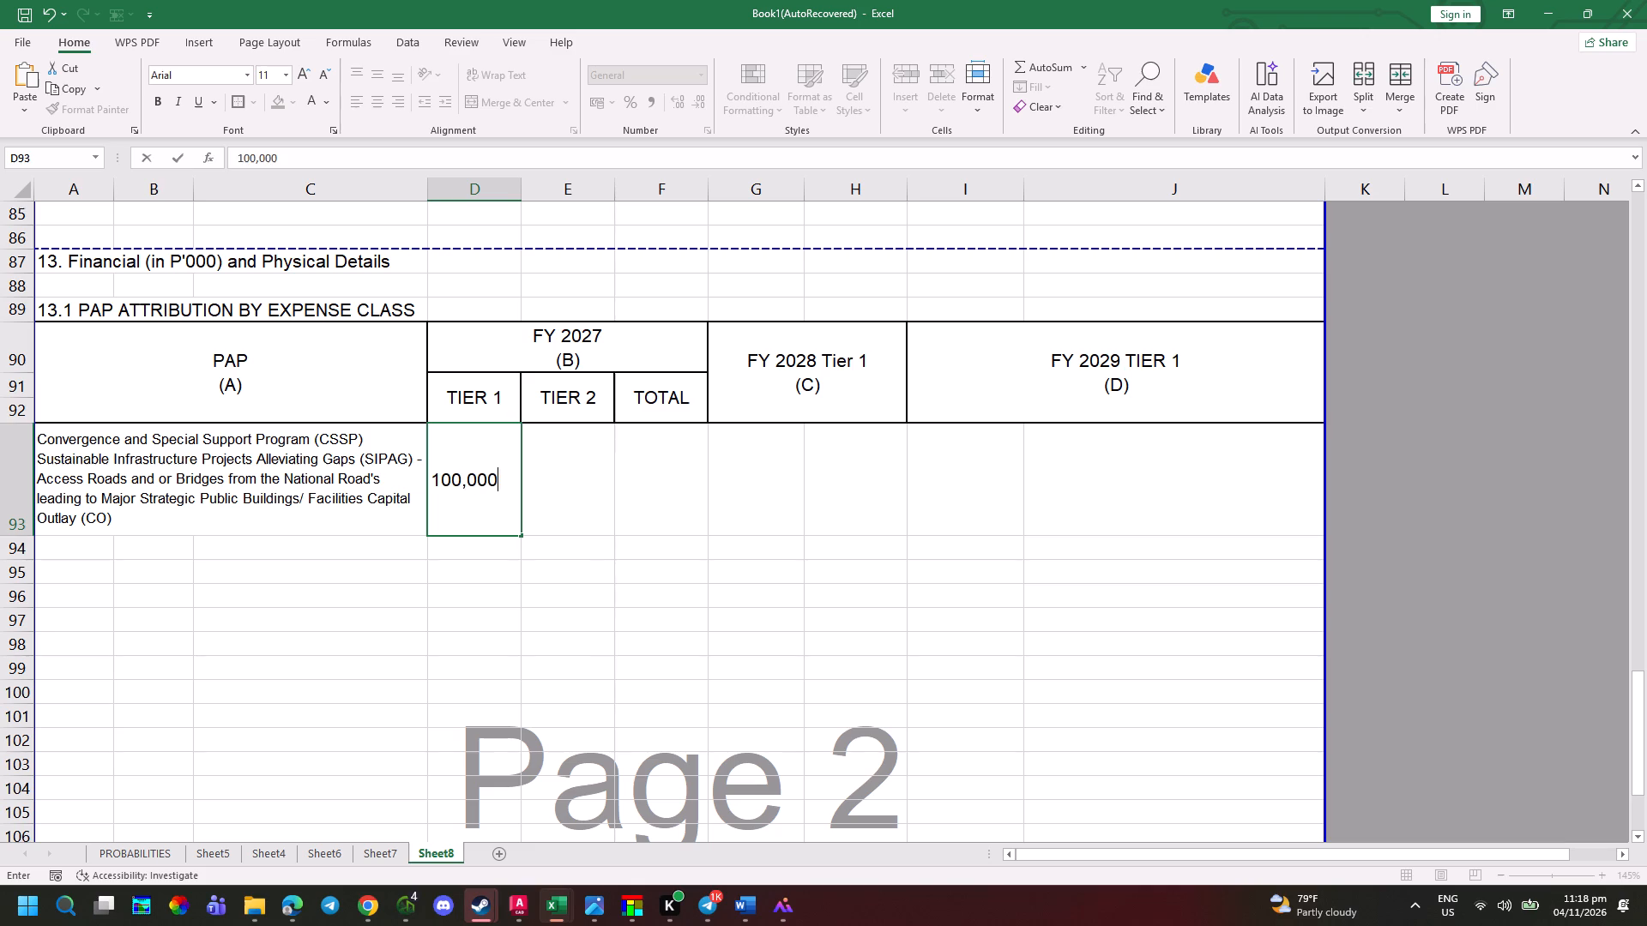
{"action": "key", "text": "Return"}
Copy the TIER 1 amount from D93 into the TOTAL column at F93, checking against the photographed form.
{"action": "key", "text": "Up"}
{"action": "key", "text": "ctrl+c"}
{"action": "key", "text": "Right"}
{"action": "key", "text": "Right"}
{"action": "key", "text": "ctrl+v"}
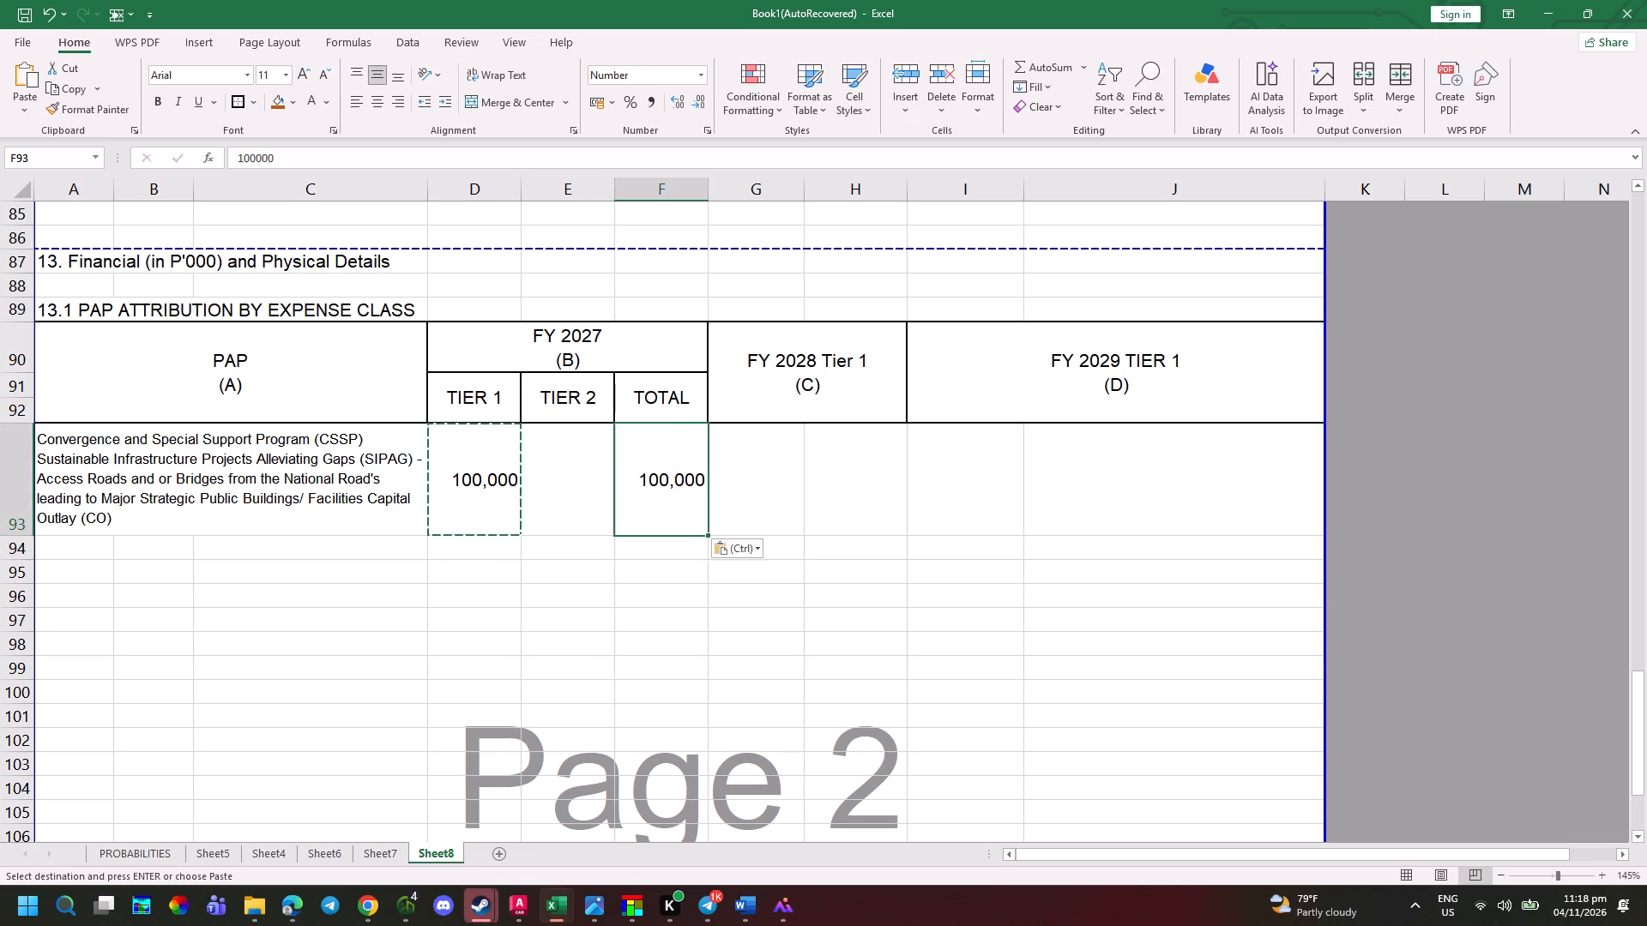
{"action": "key", "text": "alt+Tab"}
{"action": "key", "text": "alt+Tab"}
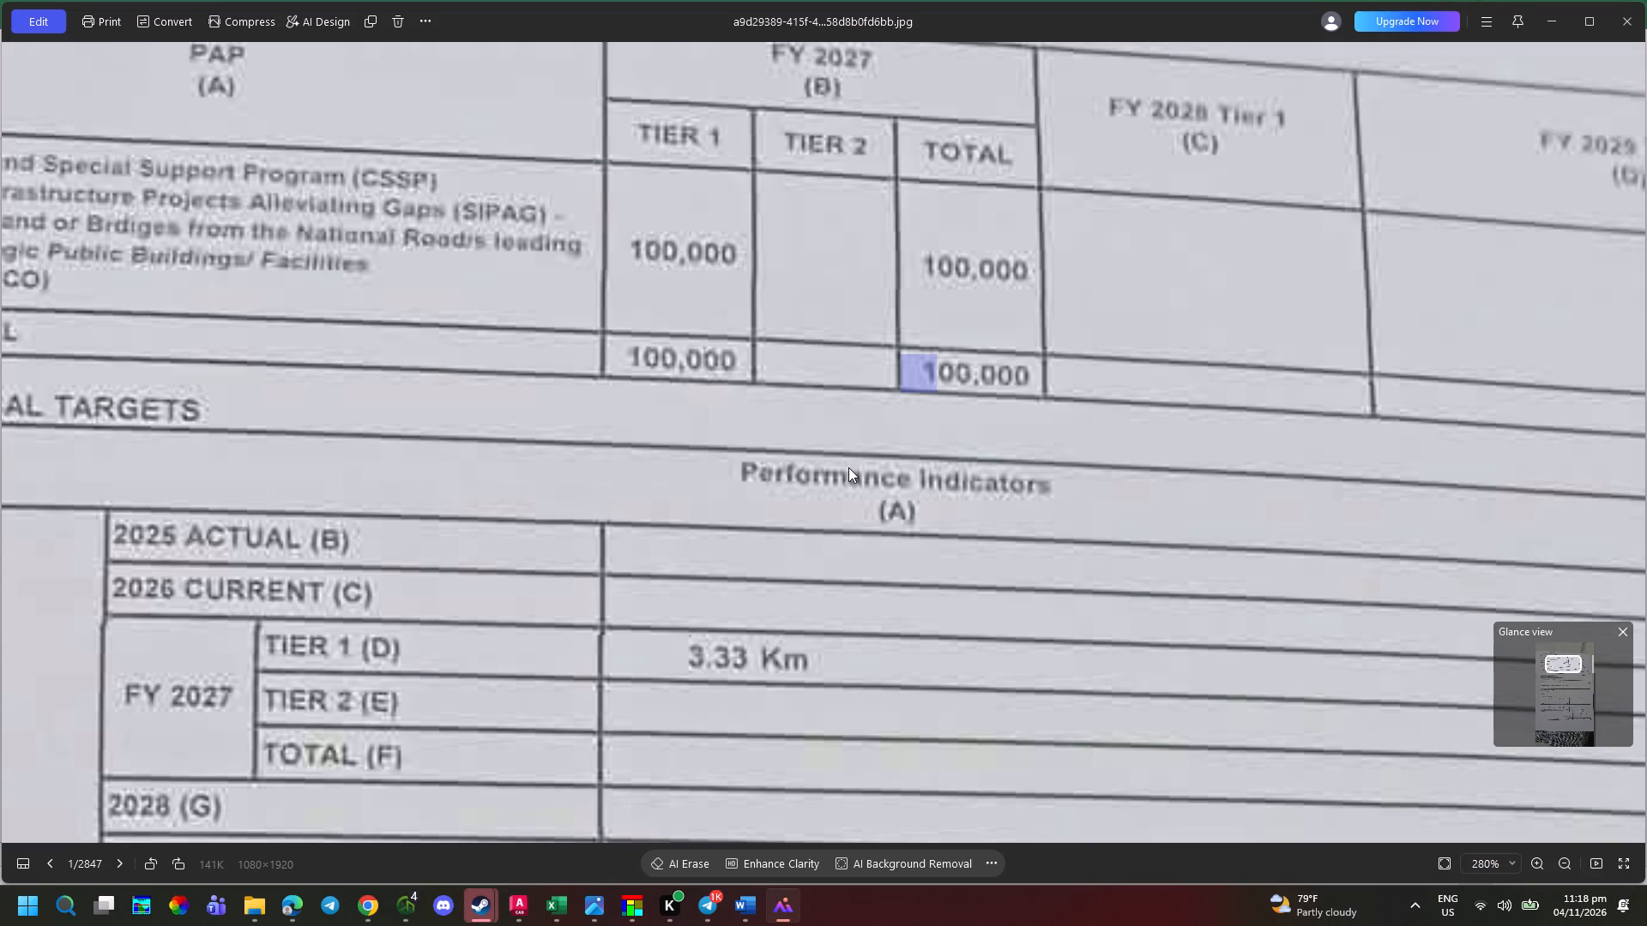
Copy the FY 2027 amounts from D93:F93 into the row below at D94:F94.
{"action": "key", "text": "Left"}
{"action": "key", "text": "Left"}
{"action": "key", "text": "ctrl+c"}
{"action": "key", "text": "Down"}
{"action": "key", "text": "Escape"}
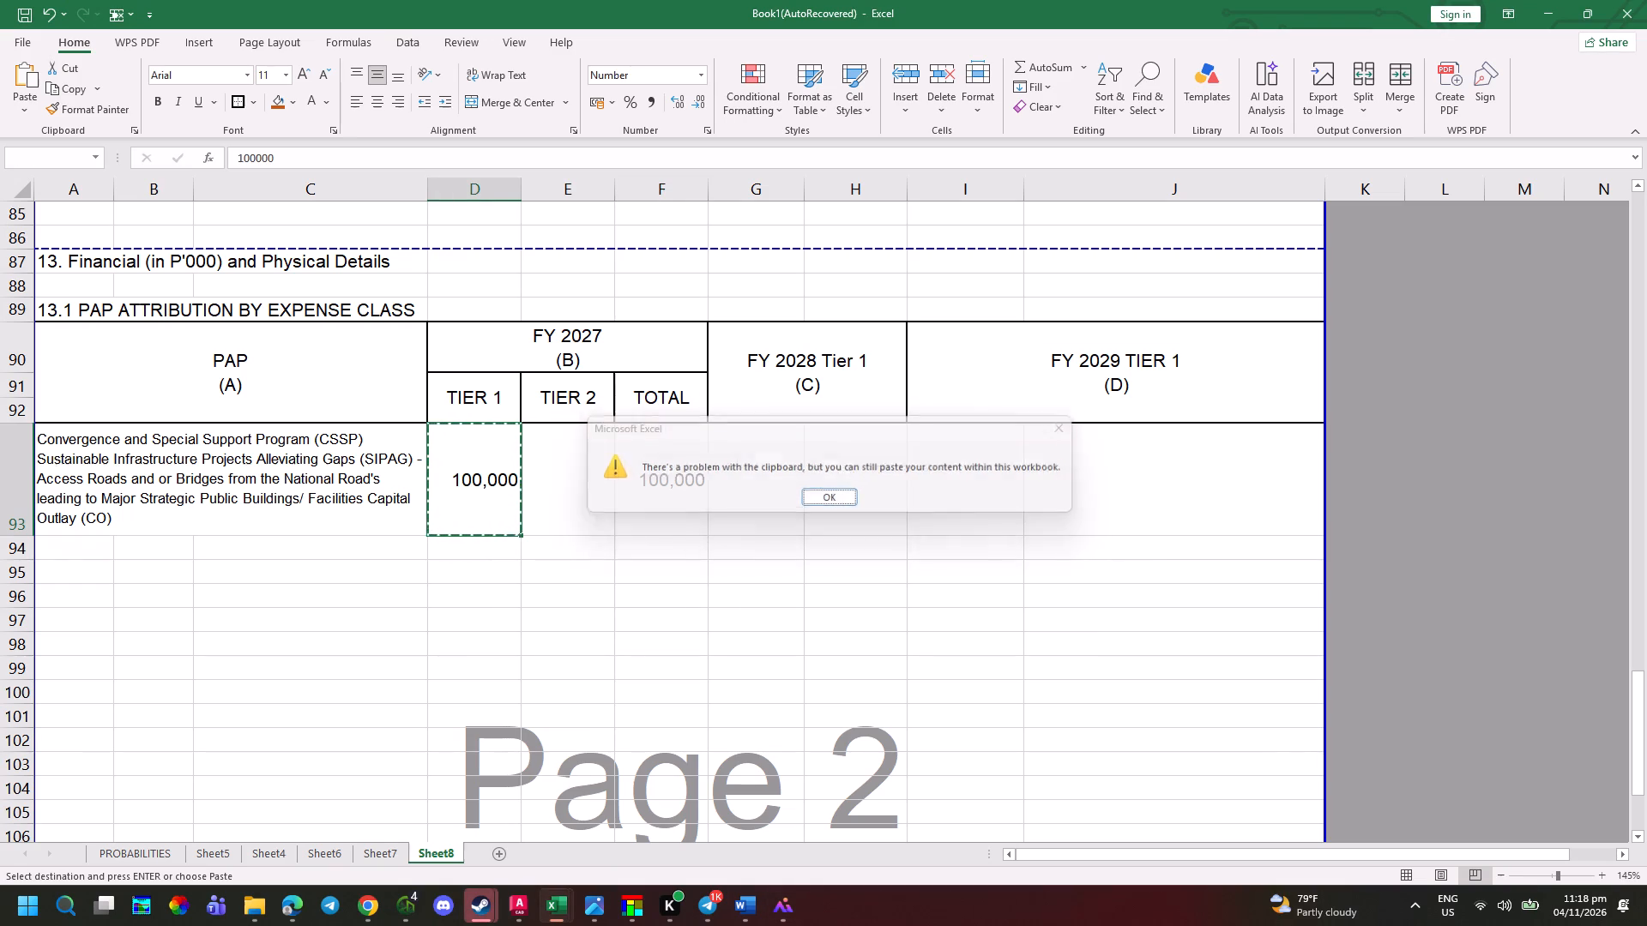
{"action": "key", "text": "ctrl+Right"}
{"action": "key", "text": "ctrl+Right"}
{"action": "key", "text": "ctrl+Left"}
{"action": "key", "text": "ctrl+Left"}
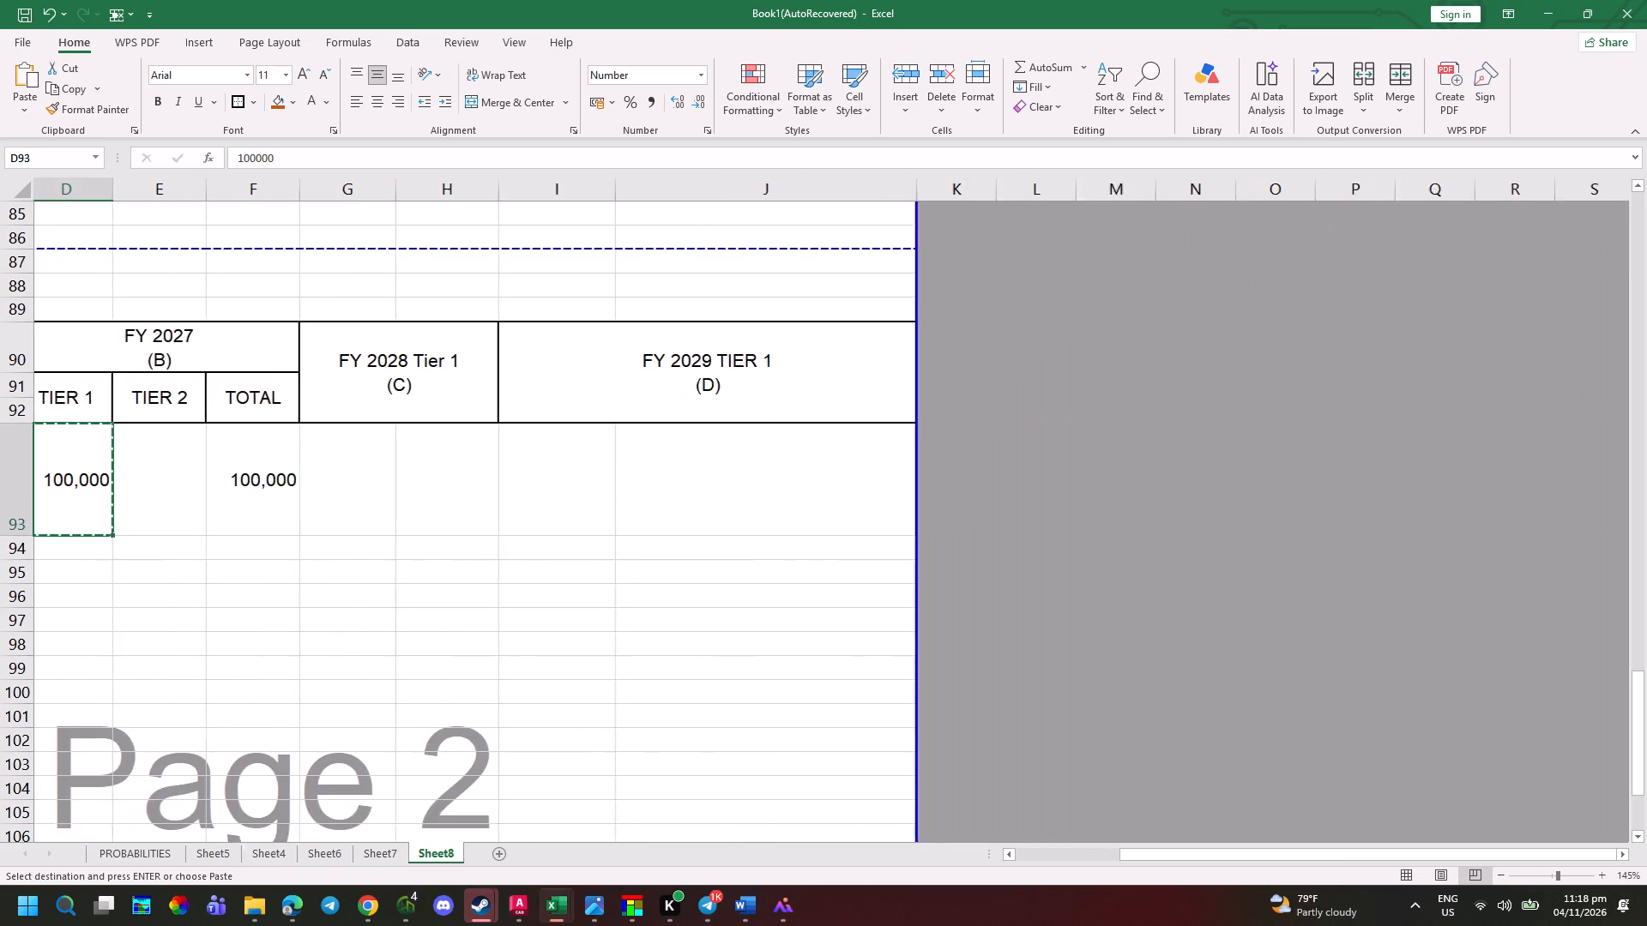
{"action": "key", "text": "Left"}
{"action": "key", "text": "Left"}
{"action": "key", "text": "Right"}
{"action": "key", "text": "Right"}
{"action": "key", "text": "Left"}
{"action": "key", "text": "shift+Right"}
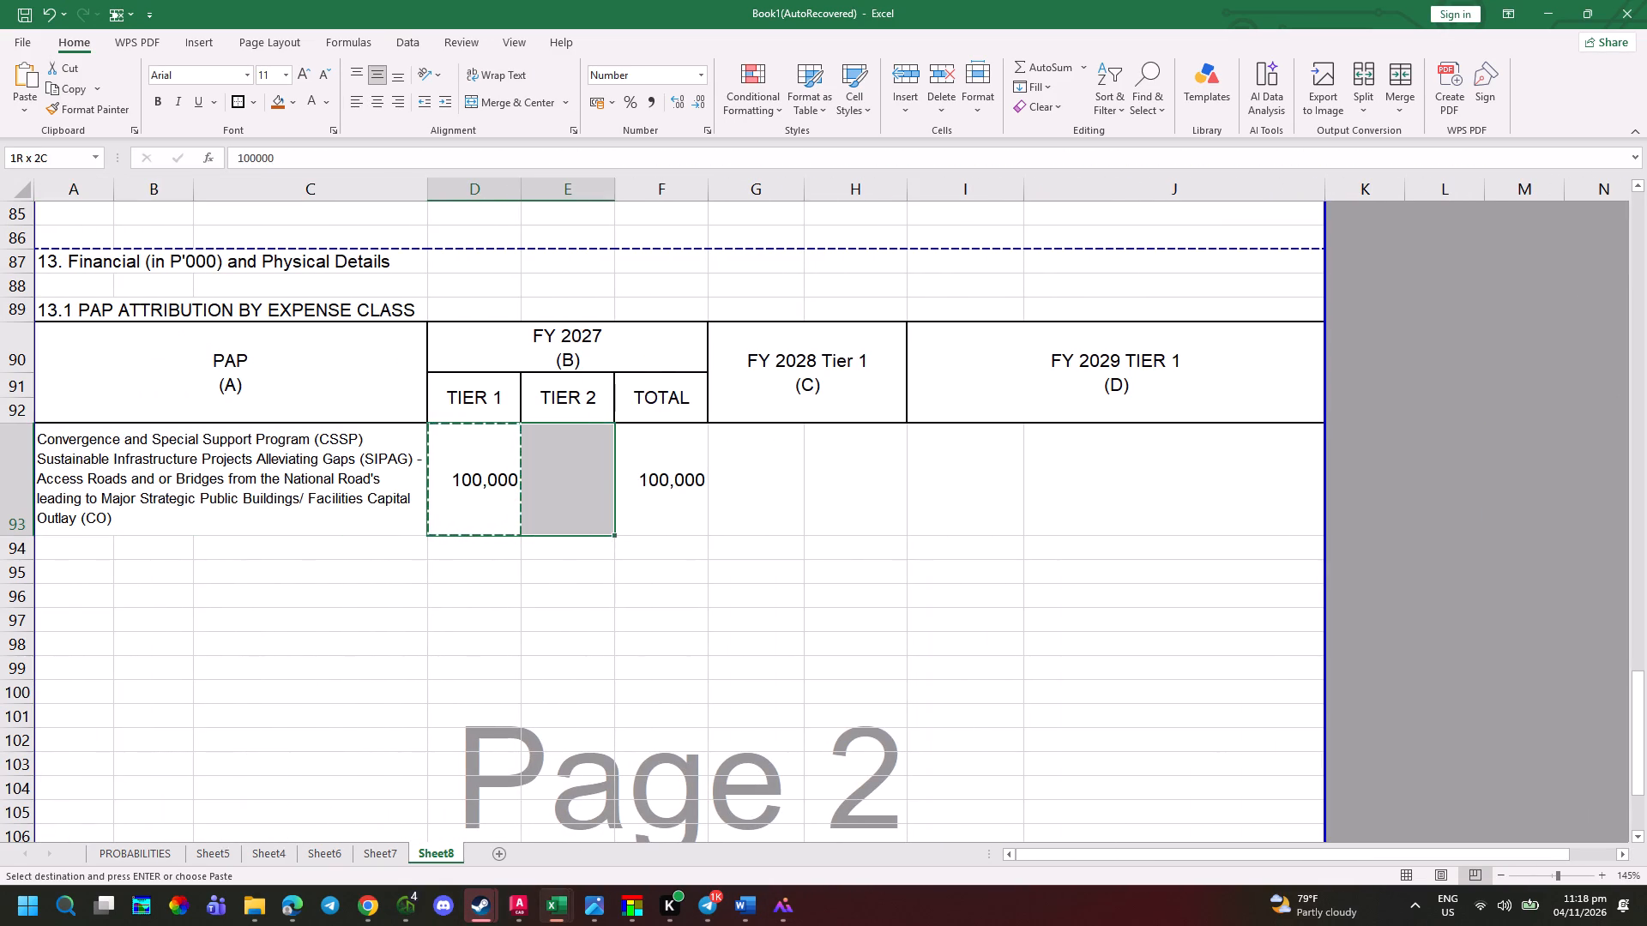
{"action": "key", "text": "shift+Right"}
{"action": "key", "text": "ctrl+c"}
{"action": "key", "text": "Down"}
{"action": "key", "text": "Left"}
{"action": "key", "text": "Right"}
{"action": "key", "text": "ctrl+v"}
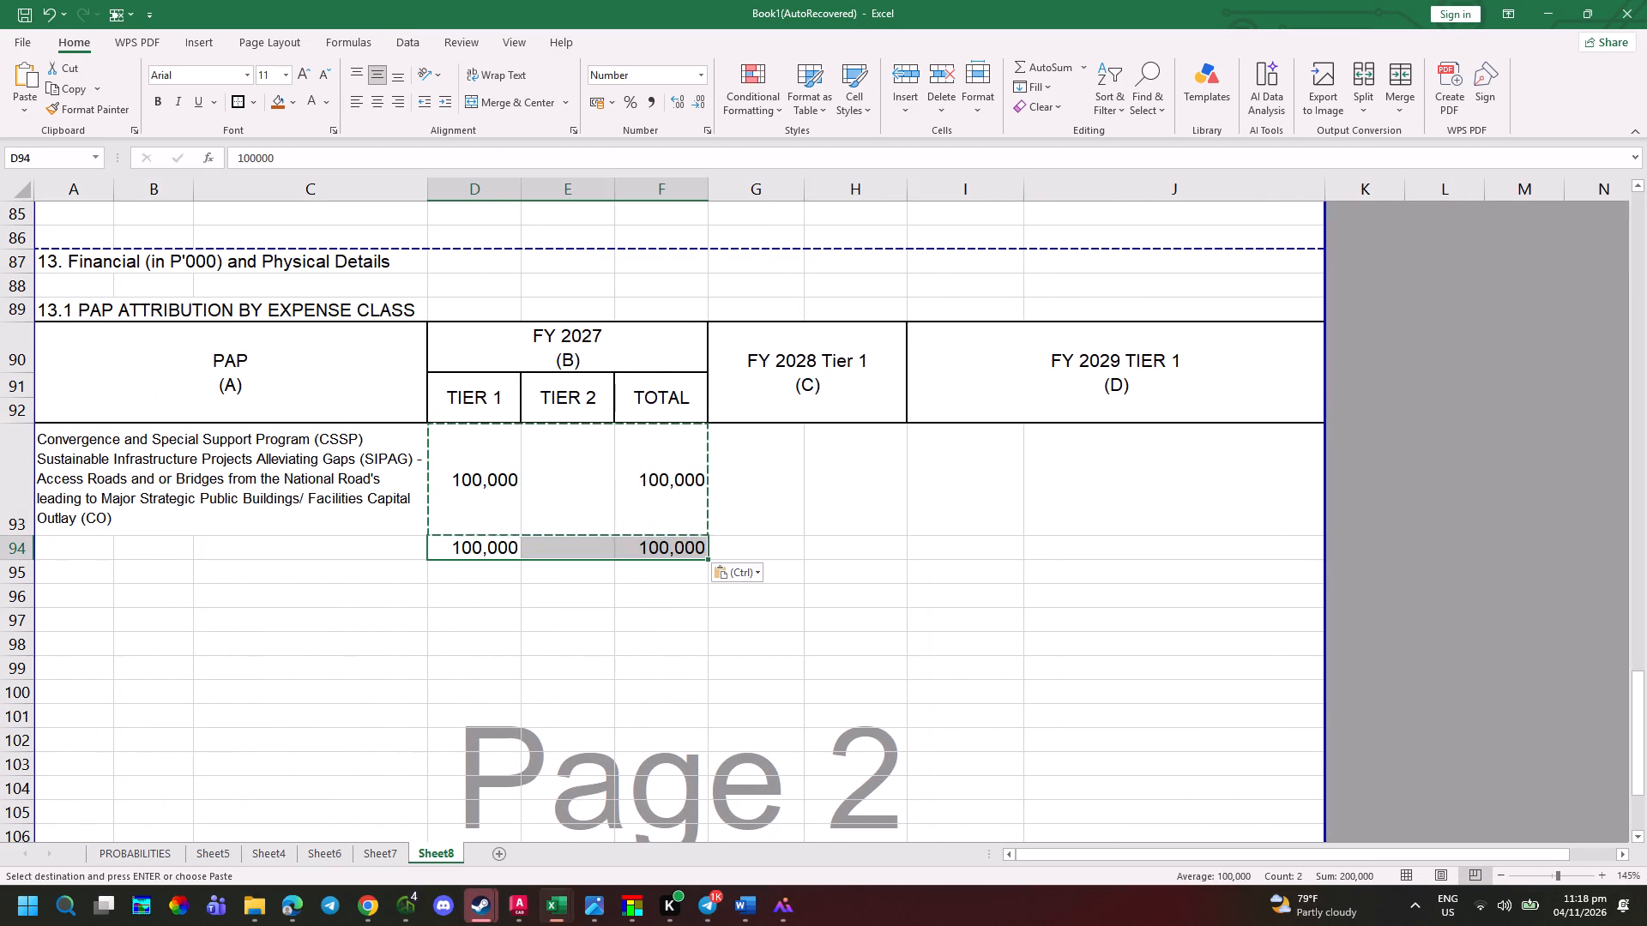
Label the totals row GRAND TOTAL in A94, checking against the photographed form.
{"action": "key", "text": "alt+Tab"}
{"action": "scroll", "coordinate": [842, 502], "scroll_direction": "down", "scroll_amount": 1, "text": "ctrl"}
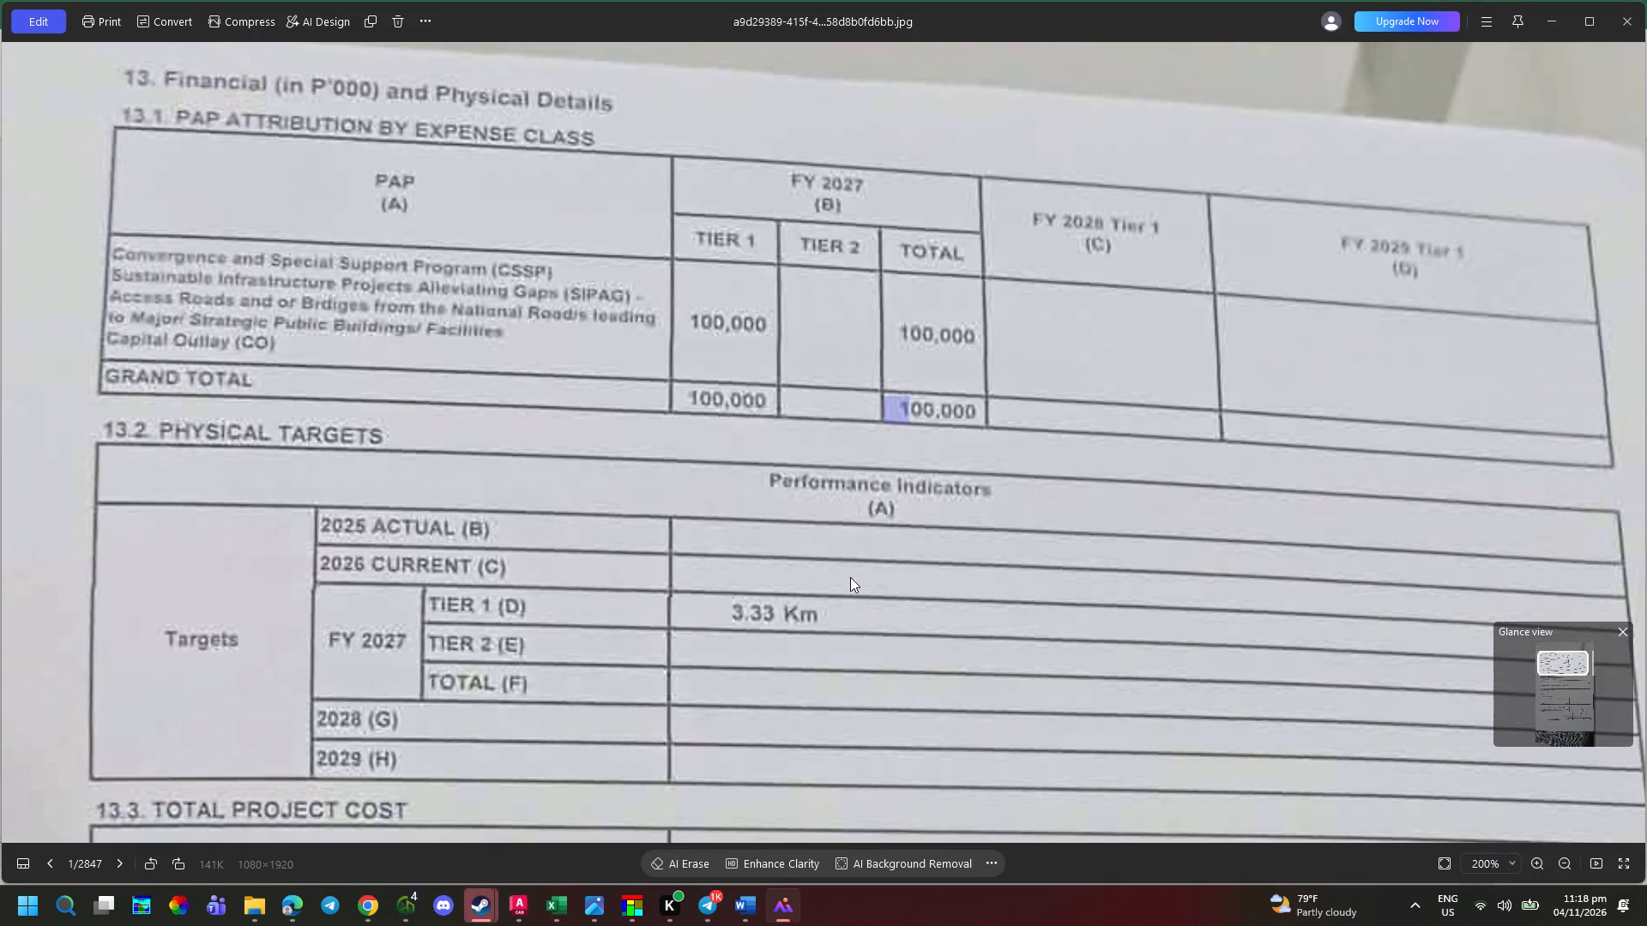
{"action": "key", "text": "alt+Tab"}
{"action": "left_click", "coordinate": [81, 539]}
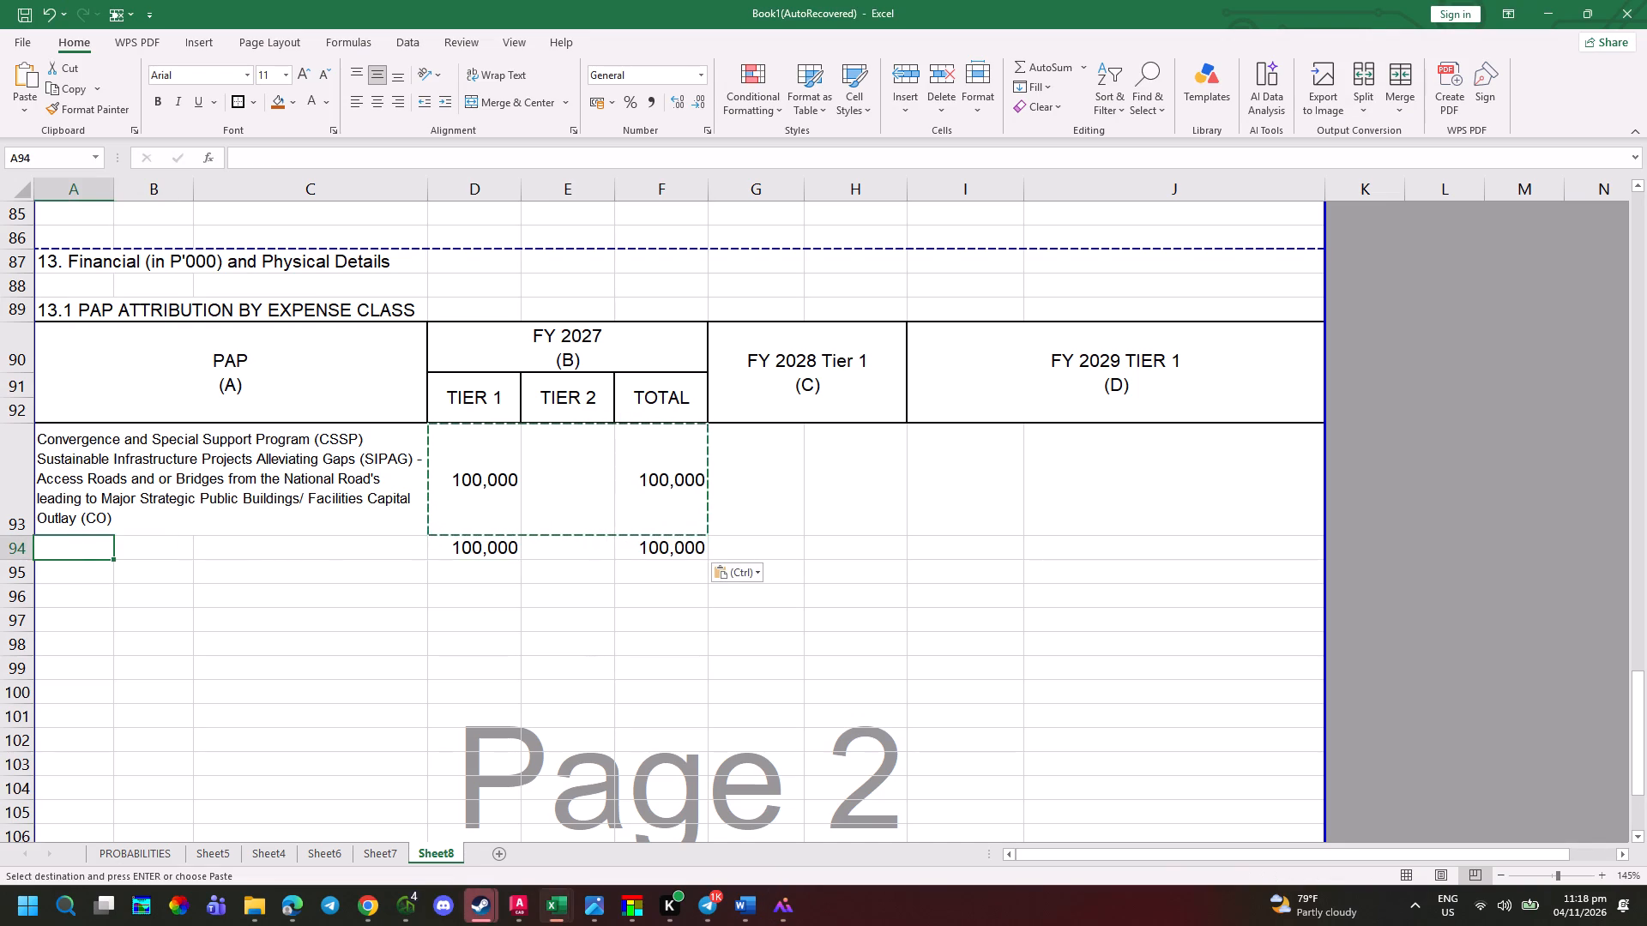
{"action": "type", "text": "GRAND TOTAL"}
{"action": "key", "text": "alt+Tab"}
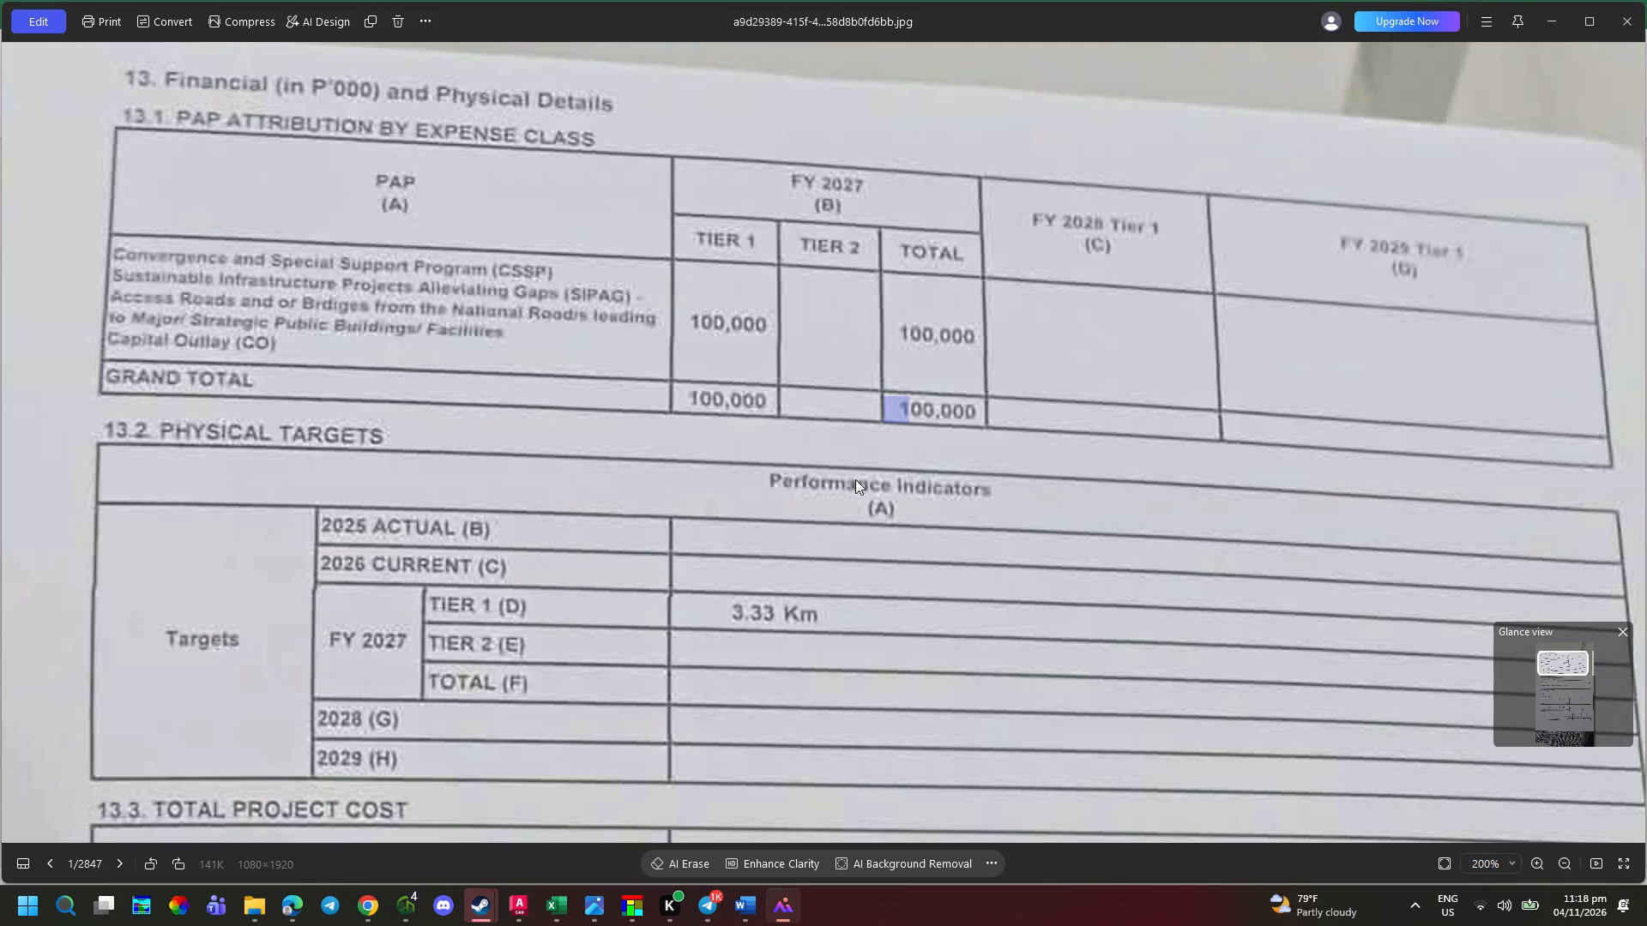
{"action": "key", "text": "alt+Tab"}
Apply outside borders to each FY 2027 cell individually in D93:F94 (TIER 1, TIER 2 and TOTAL).
{"action": "left_click", "coordinate": [381, 496]}
{"action": "left_click", "coordinate": [494, 501]}
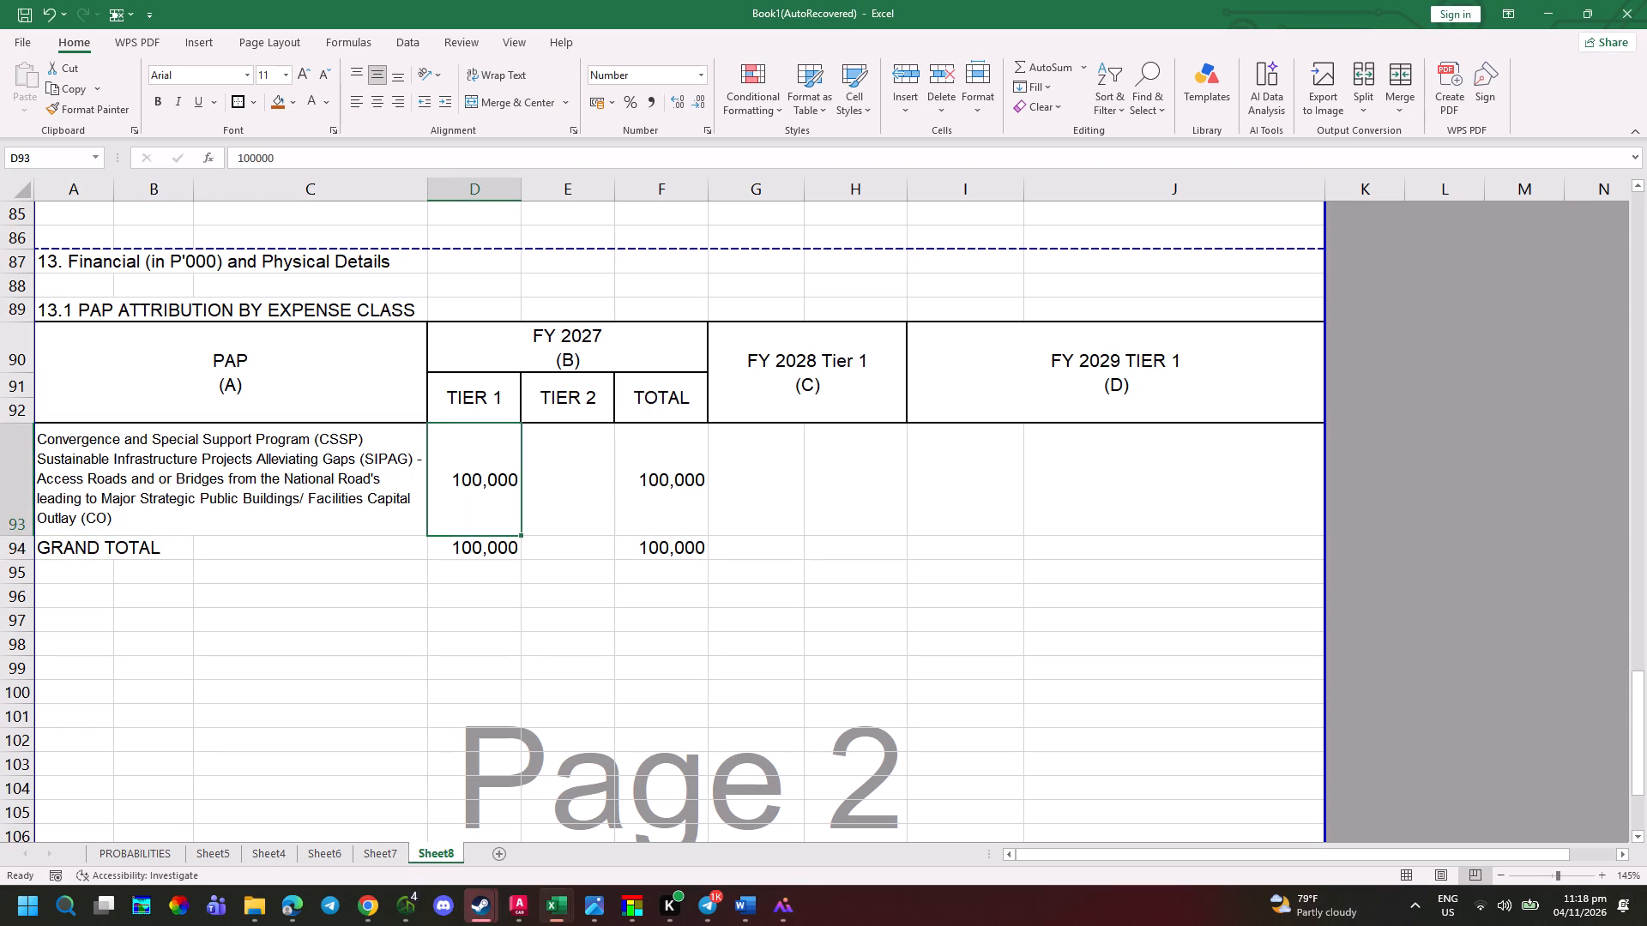
{"action": "left_click", "coordinate": [238, 96]}
{"action": "key", "text": "Right"}
{"action": "left_click", "coordinate": [238, 96]}
{"action": "key", "text": "Right"}
{"action": "left_click", "coordinate": [238, 96]}
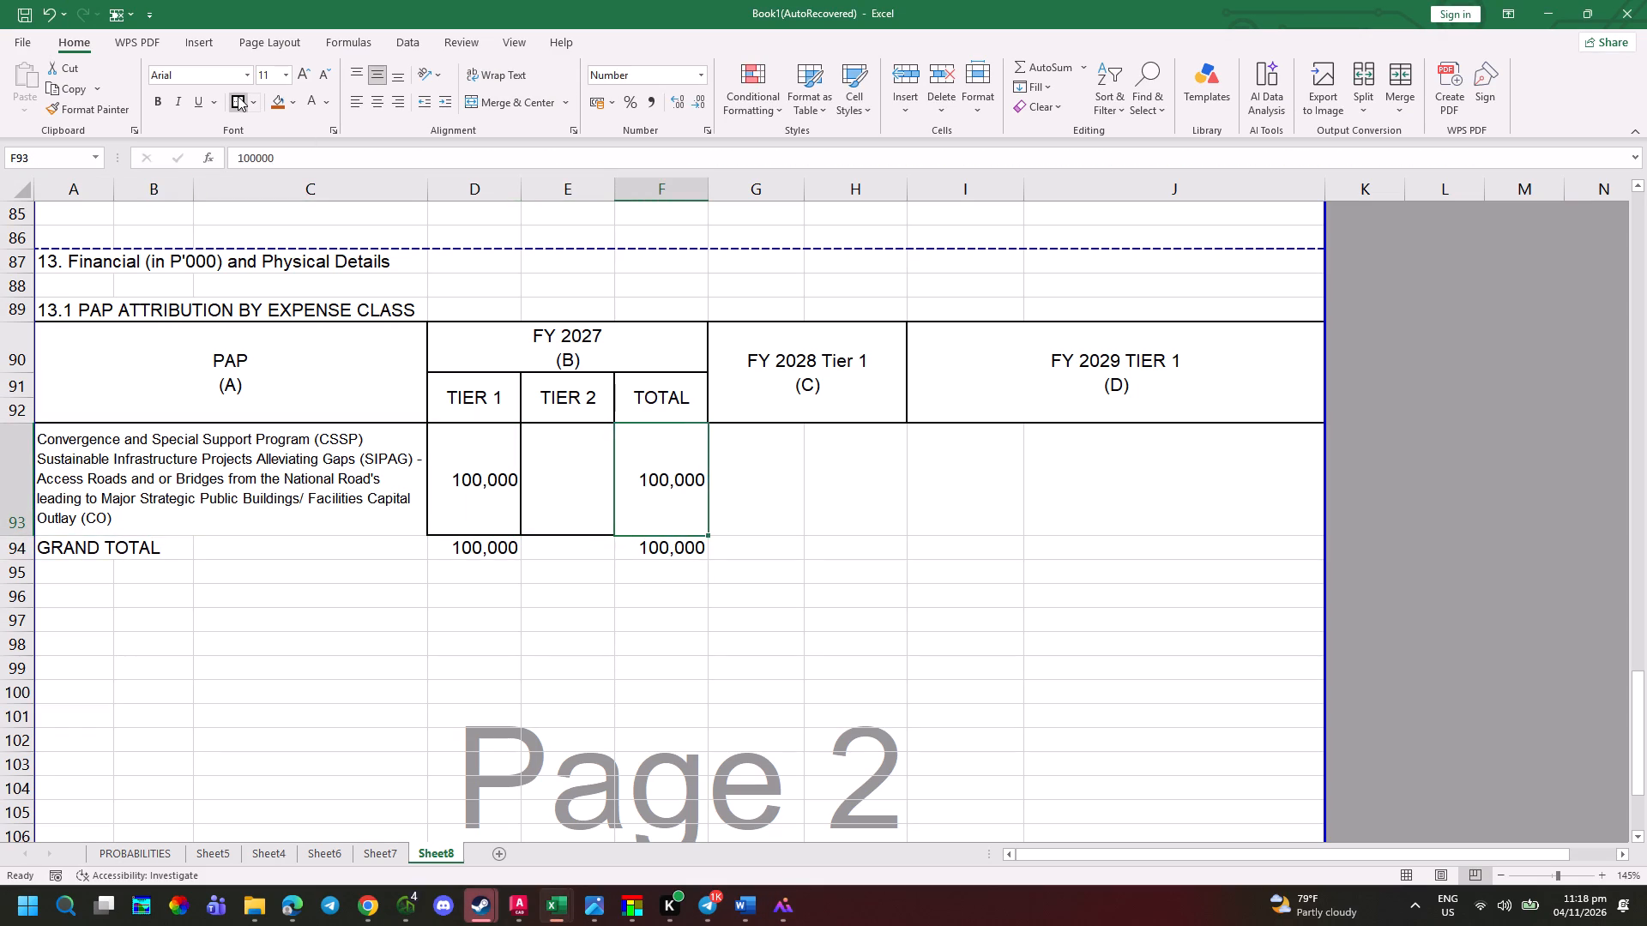
{"action": "key", "text": "Down"}
{"action": "left_click", "coordinate": [238, 96]}
{"action": "key", "text": "Down"}
{"action": "key", "text": "Left"}
{"action": "key", "text": "Up"}
{"action": "left_click", "coordinate": [238, 96]}
{"action": "key", "text": "Left"}
{"action": "left_click", "coordinate": [238, 96]}
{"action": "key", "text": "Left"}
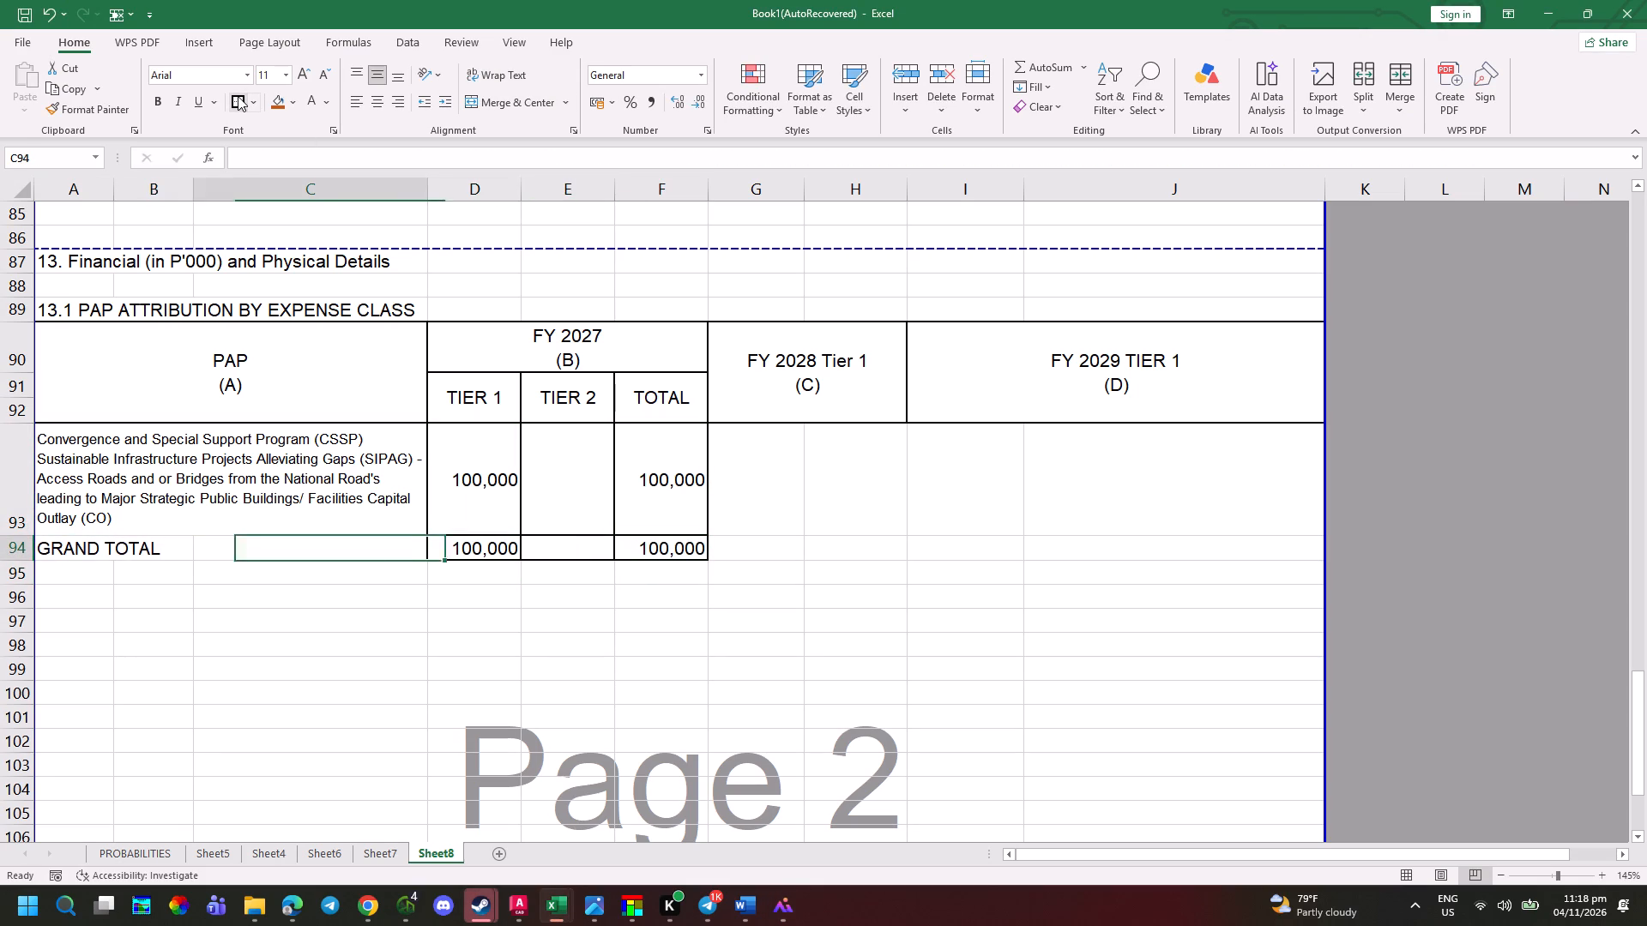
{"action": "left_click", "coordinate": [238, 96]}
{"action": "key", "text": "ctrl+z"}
Outline the GRAND TOTAL label range A94:C94 and the merged program description at A93 with outside borders.
{"action": "key", "text": "Left"}
{"action": "key", "text": "Left"}
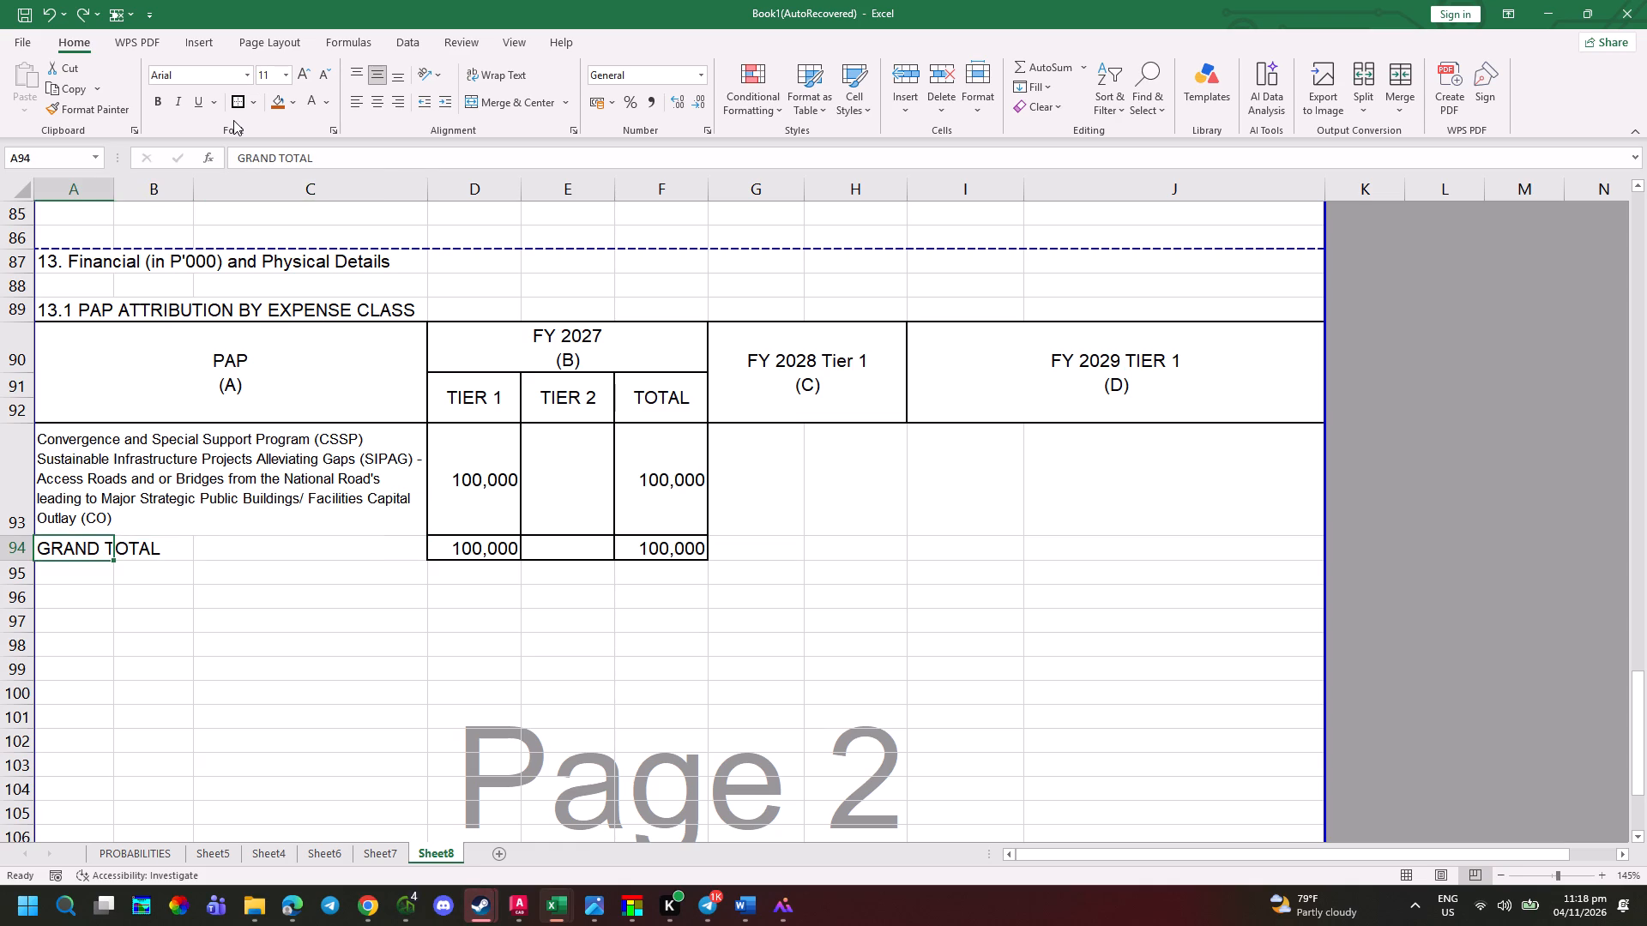
{"action": "key", "text": "shift+Right"}
{"action": "key", "text": "shift+Right"}
{"action": "key", "text": "shift+Right"}
{"action": "key", "text": "shift+Left"}
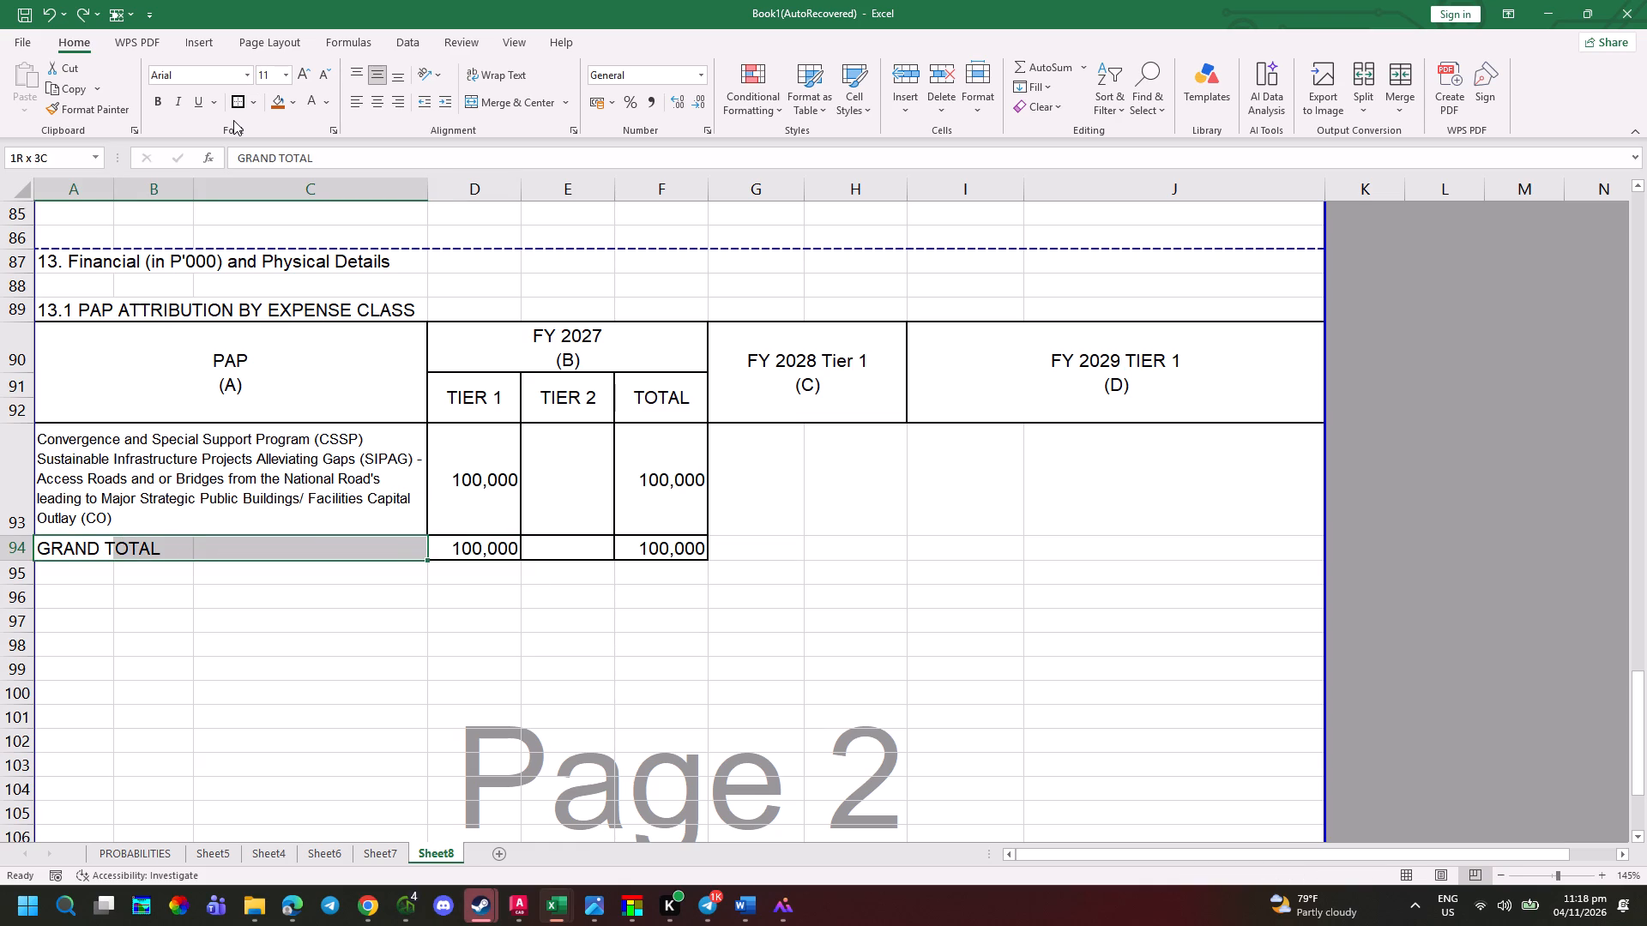
{"action": "left_click", "coordinate": [237, 108]}
{"action": "key", "text": "Up"}
{"action": "left_click", "coordinate": [237, 108]}
Outline the FY 2028 Tier 1 ranges G93:H93 and G94:H94 with separate outside borders.
{"action": "key", "text": "Right"}
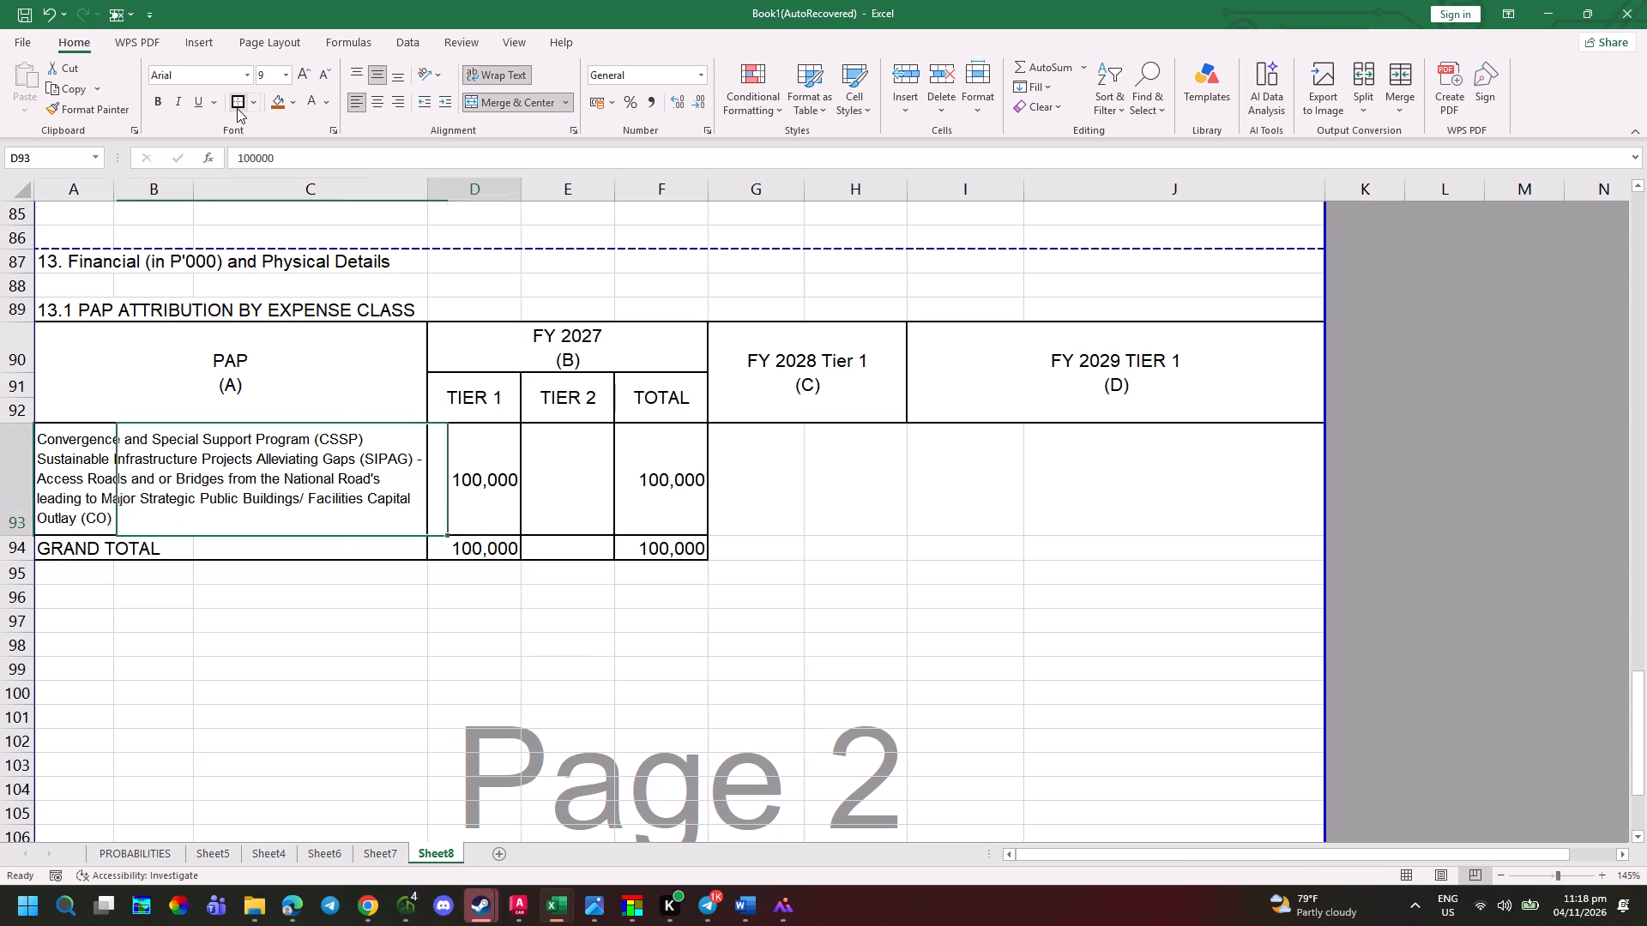
{"action": "key", "text": "Right"}
{"action": "key", "text": "Right"}
{"action": "key", "text": "Right"}
{"action": "key", "text": "Right"}
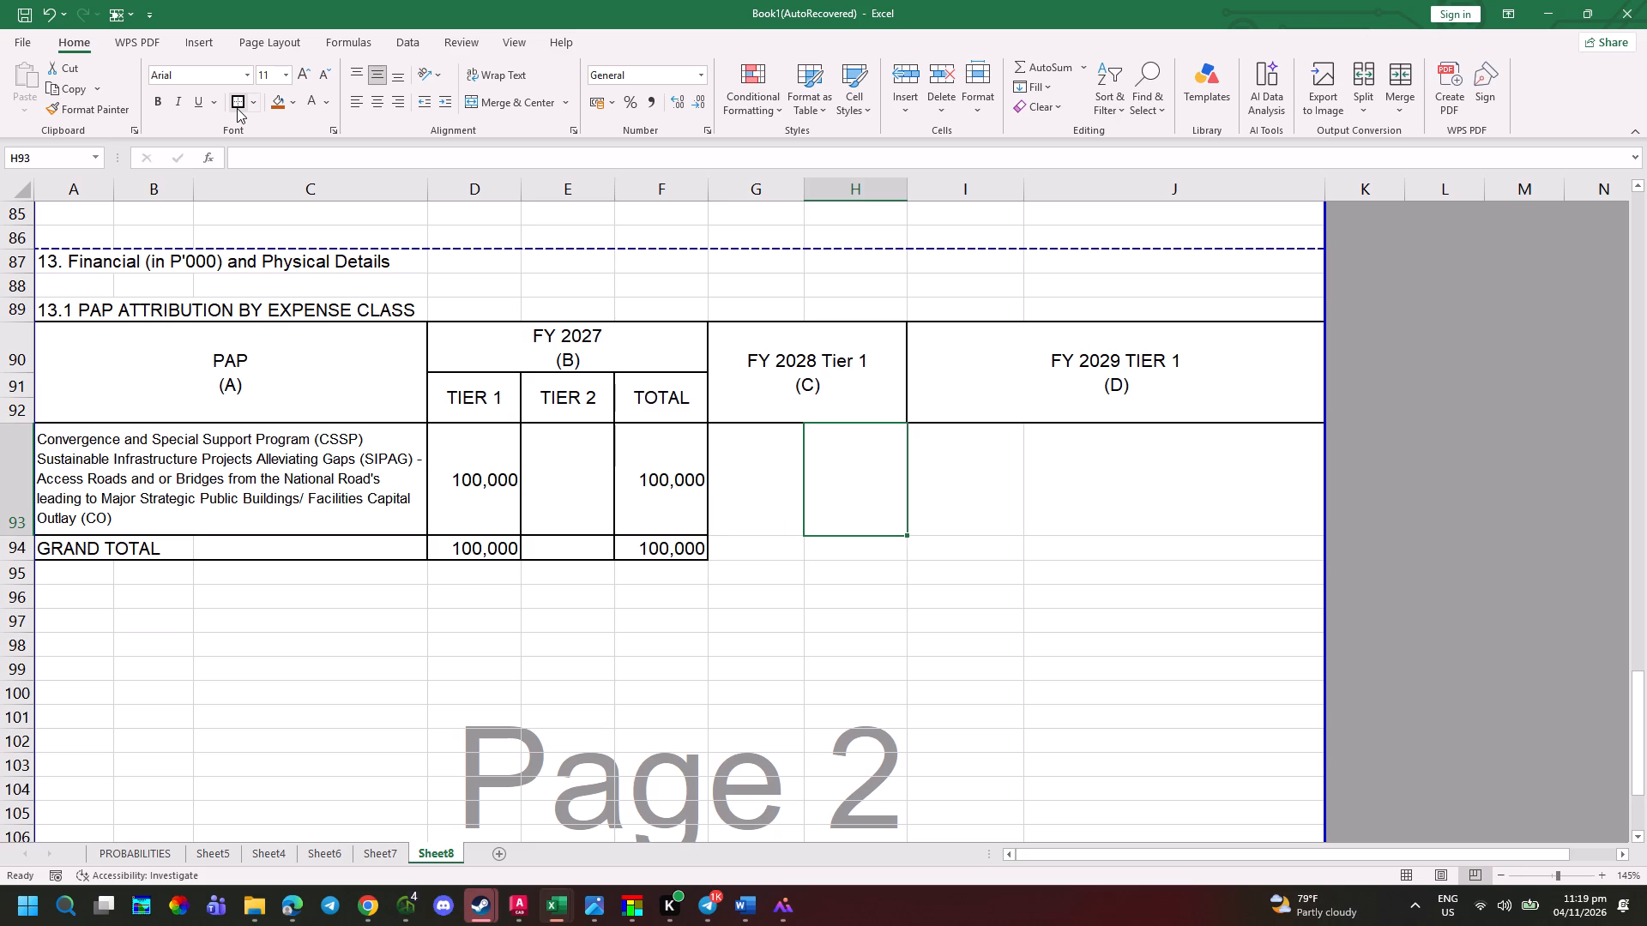
{"action": "key", "text": "shift+Left"}
{"action": "left_click", "coordinate": [237, 108]}
{"action": "key", "text": "Down"}
{"action": "left_click_drag", "start_coordinate": [237, 108], "coordinate": [274, 118]}
{"action": "key", "text": "Left"}
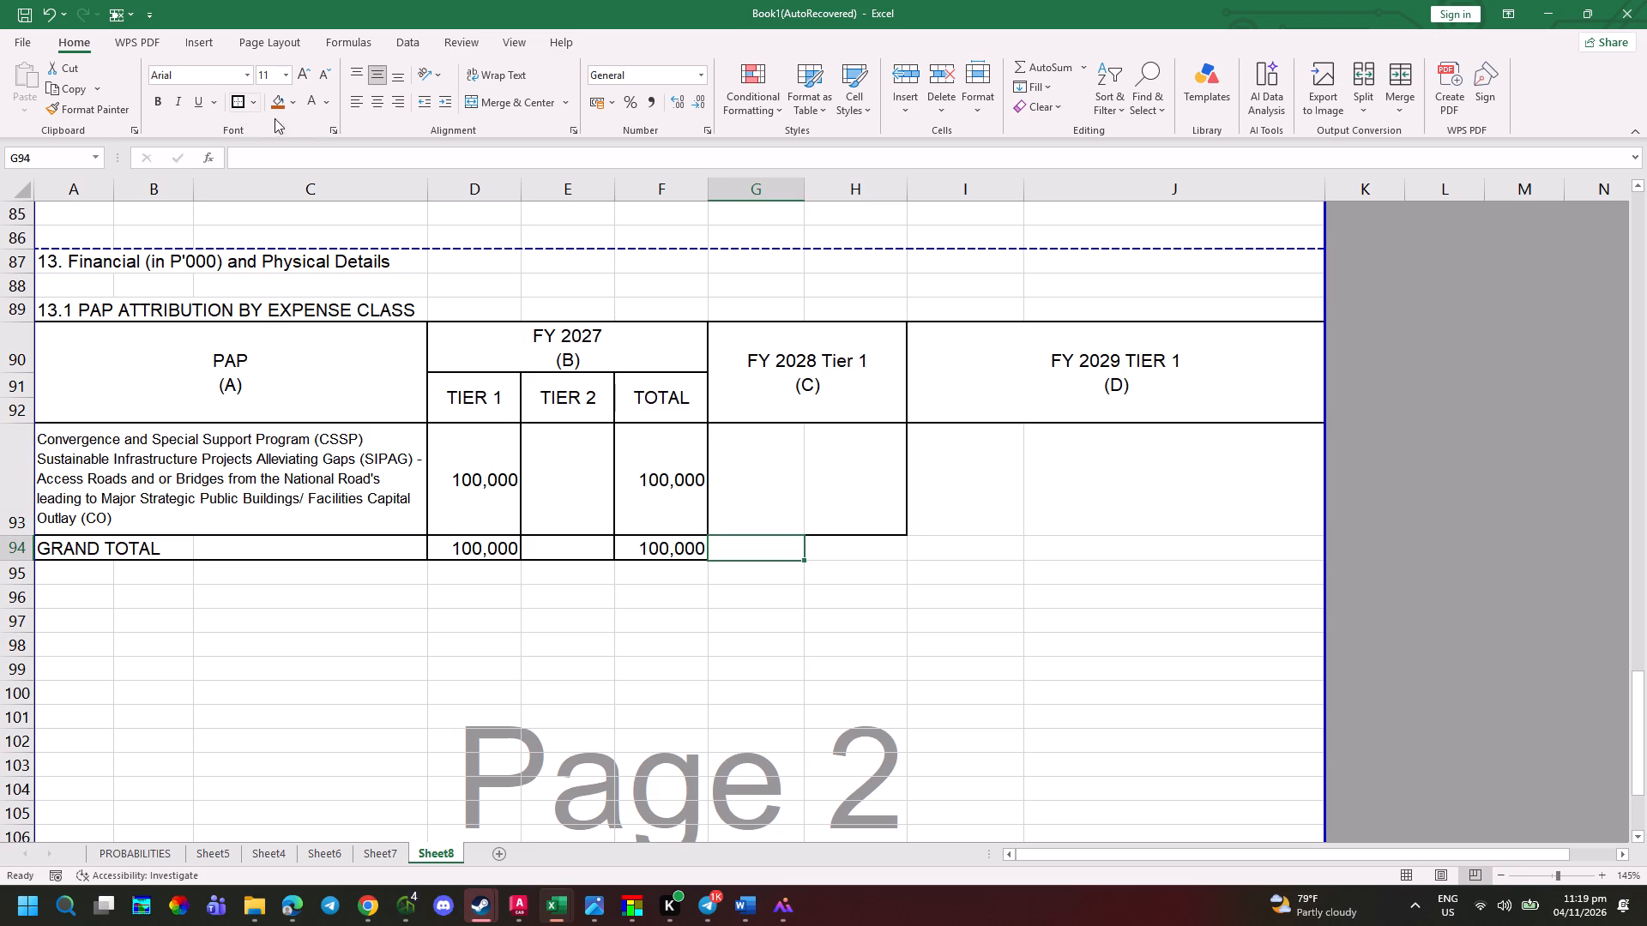
{"action": "left_click_drag", "start_coordinate": [274, 118], "coordinate": [584, 295]}
{"action": "key", "text": "alt+Tab"}
{"action": "key", "text": "alt+Tab"}
{"action": "left_click_drag", "start_coordinate": [774, 544], "coordinate": [878, 548]}
{"action": "left_click_drag", "start_coordinate": [235, 100], "coordinate": [237, 104]}
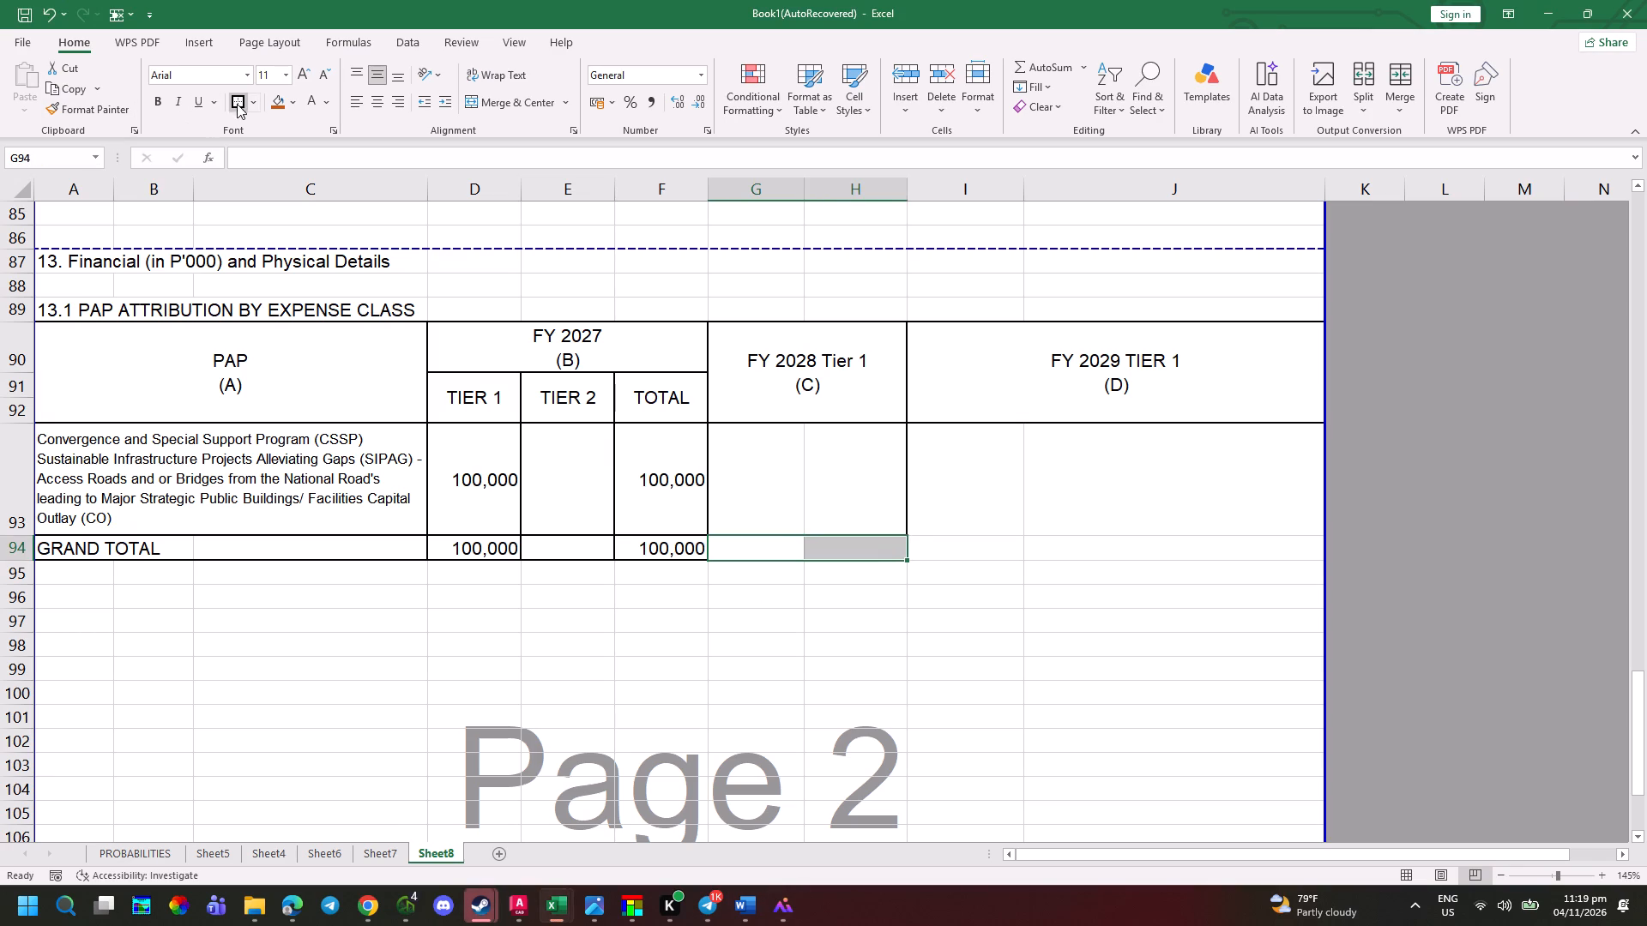
{"action": "left_click_drag", "start_coordinate": [237, 104], "coordinate": [240, 108]}
Outline the FY 2029 TIER 1 ranges I93:J93 and I94:J94 with separate outside borders.
{"action": "left_click_drag", "start_coordinate": [1010, 464], "coordinate": [1154, 482]}
{"action": "left_click", "coordinate": [235, 102]}
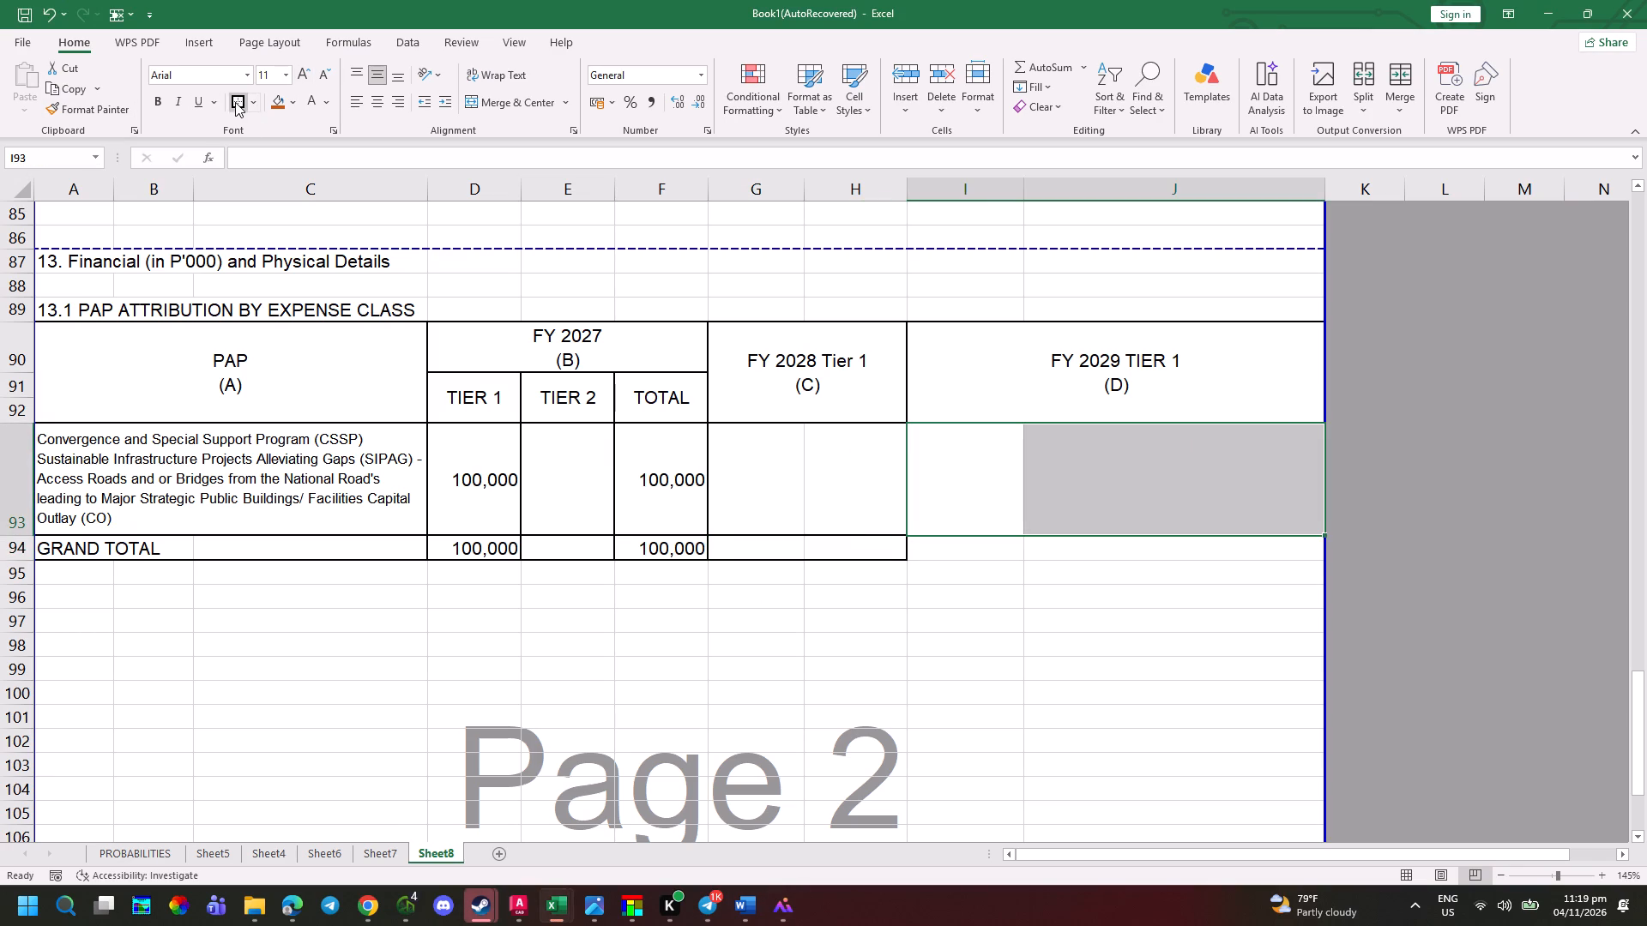
{"action": "left_click_drag", "start_coordinate": [931, 557], "coordinate": [1086, 538]}
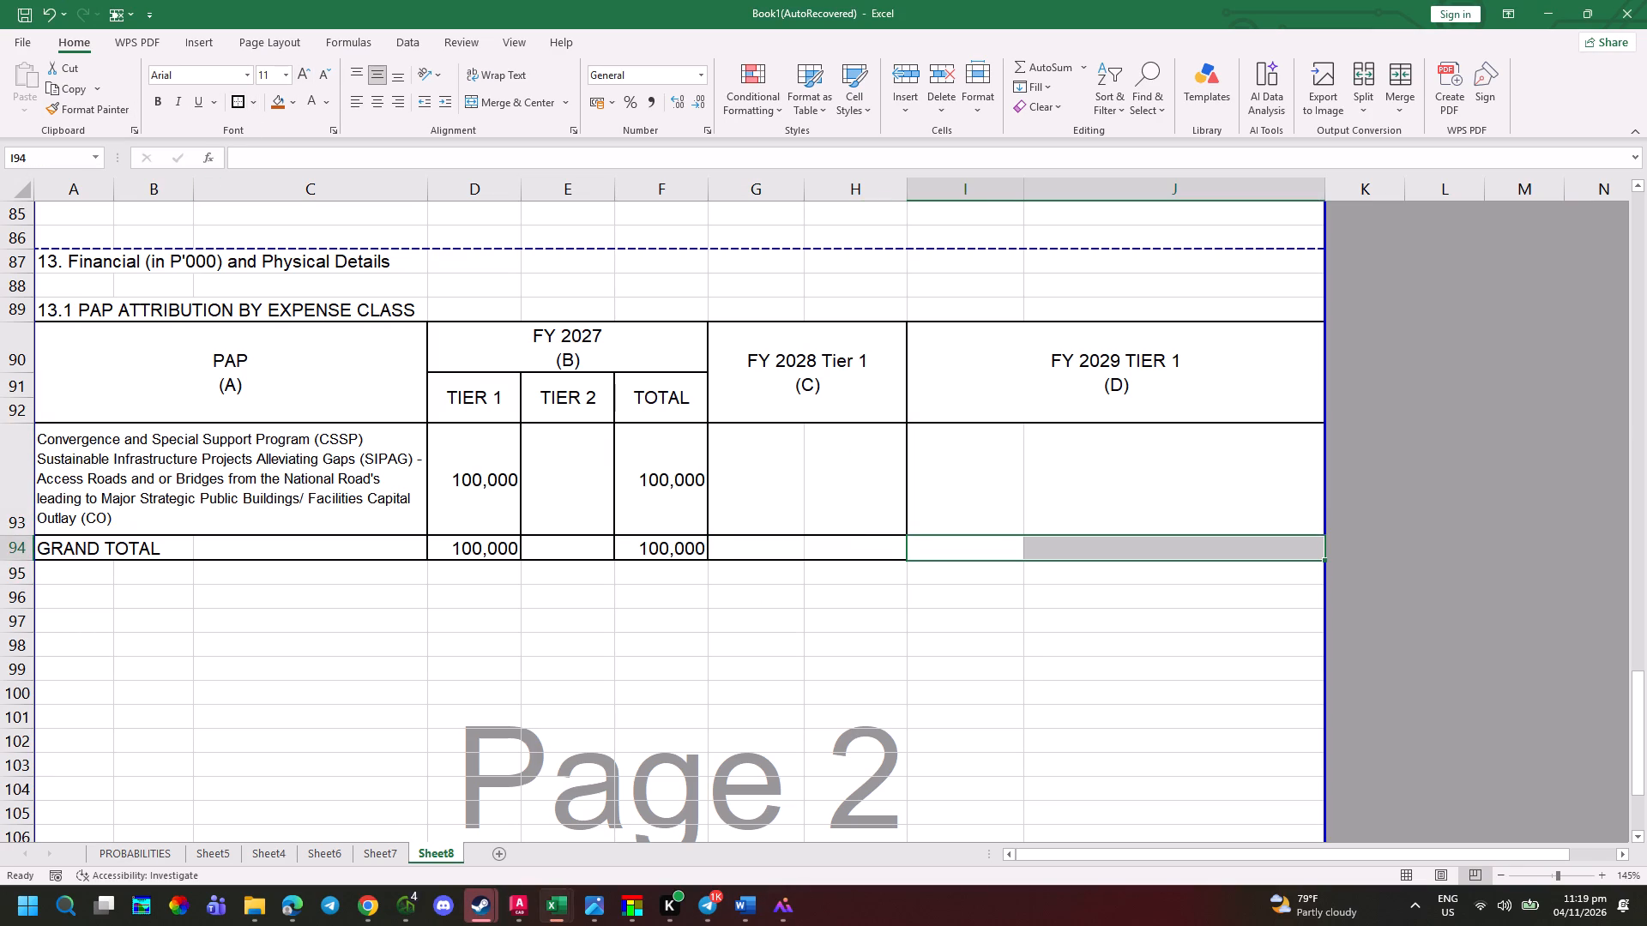
{"action": "left_click", "coordinate": [244, 93]}
Enter the section heading 13.2 PHYSICAL TARGETS in capitals in A96, following the photographed form.
{"action": "scroll", "coordinate": [752, 805], "scroll_direction": "down", "scroll_amount": 2}
{"action": "left_click", "coordinate": [647, 698]}
{"action": "scroll", "coordinate": [626, 687], "scroll_direction": "down", "scroll_amount": 2, "text": "ctrl"}
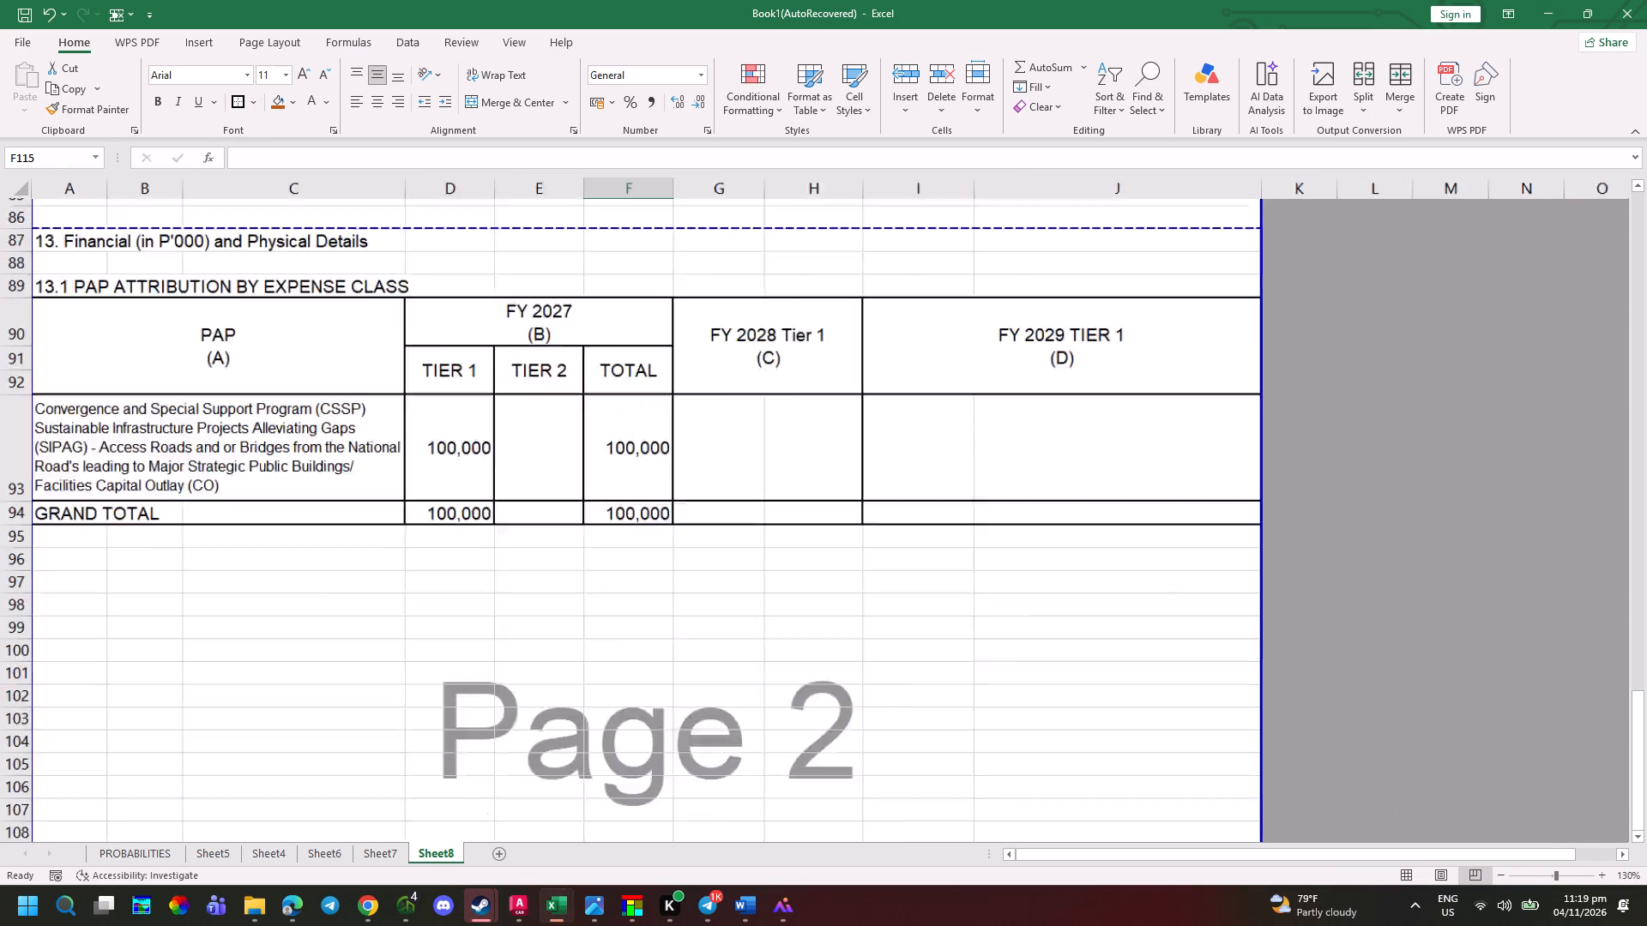
{"action": "scroll", "coordinate": [473, 697], "scroll_direction": "up", "scroll_amount": 2}
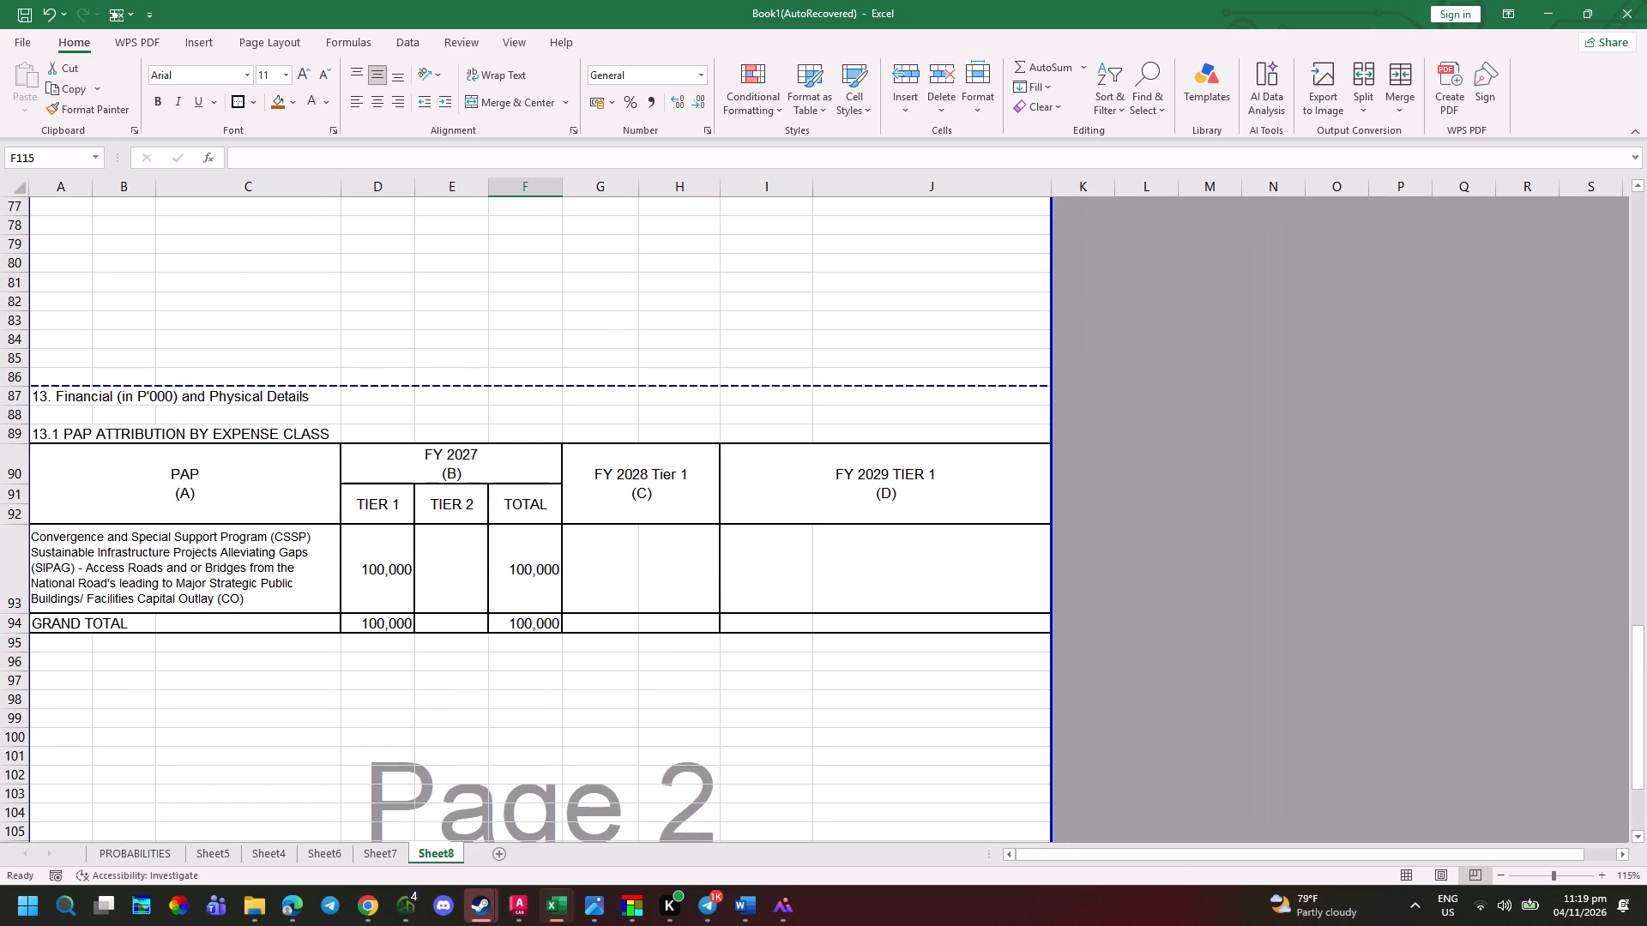
{"action": "left_click_drag", "start_coordinate": [380, 712], "coordinate": [370, 728]}
{"action": "key", "text": "alt+Tab"}
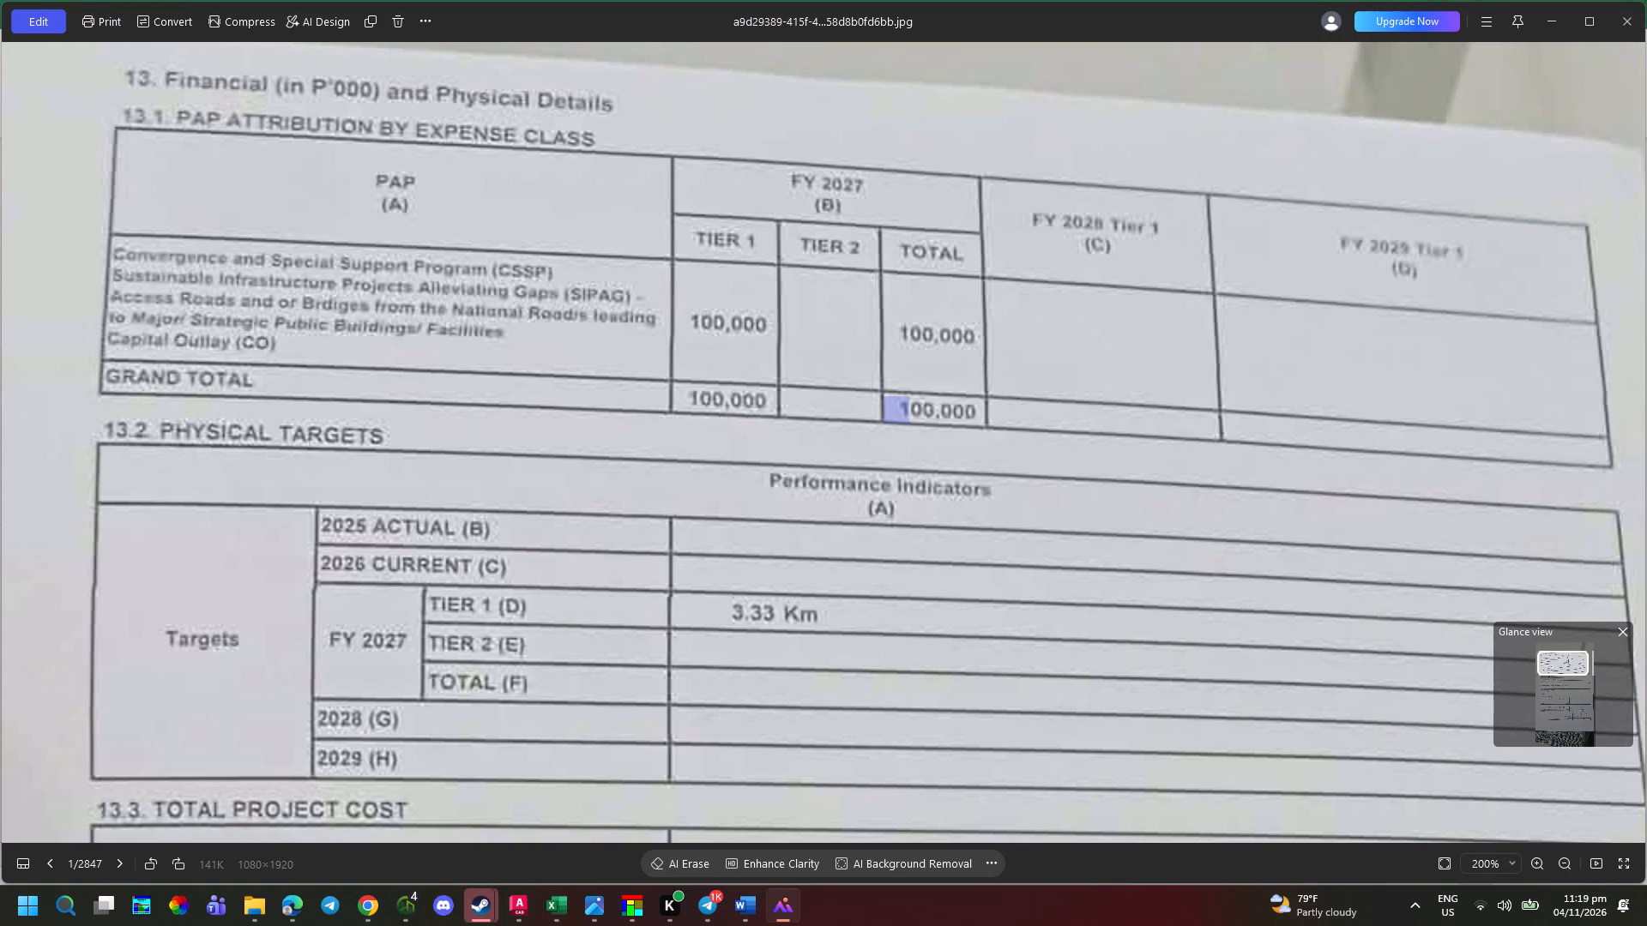
{"action": "key", "text": "alt+Tab"}
{"action": "left_click", "coordinate": [87, 647]}
{"action": "left_click", "coordinate": [75, 658]}
{"action": "key", "text": "1"}
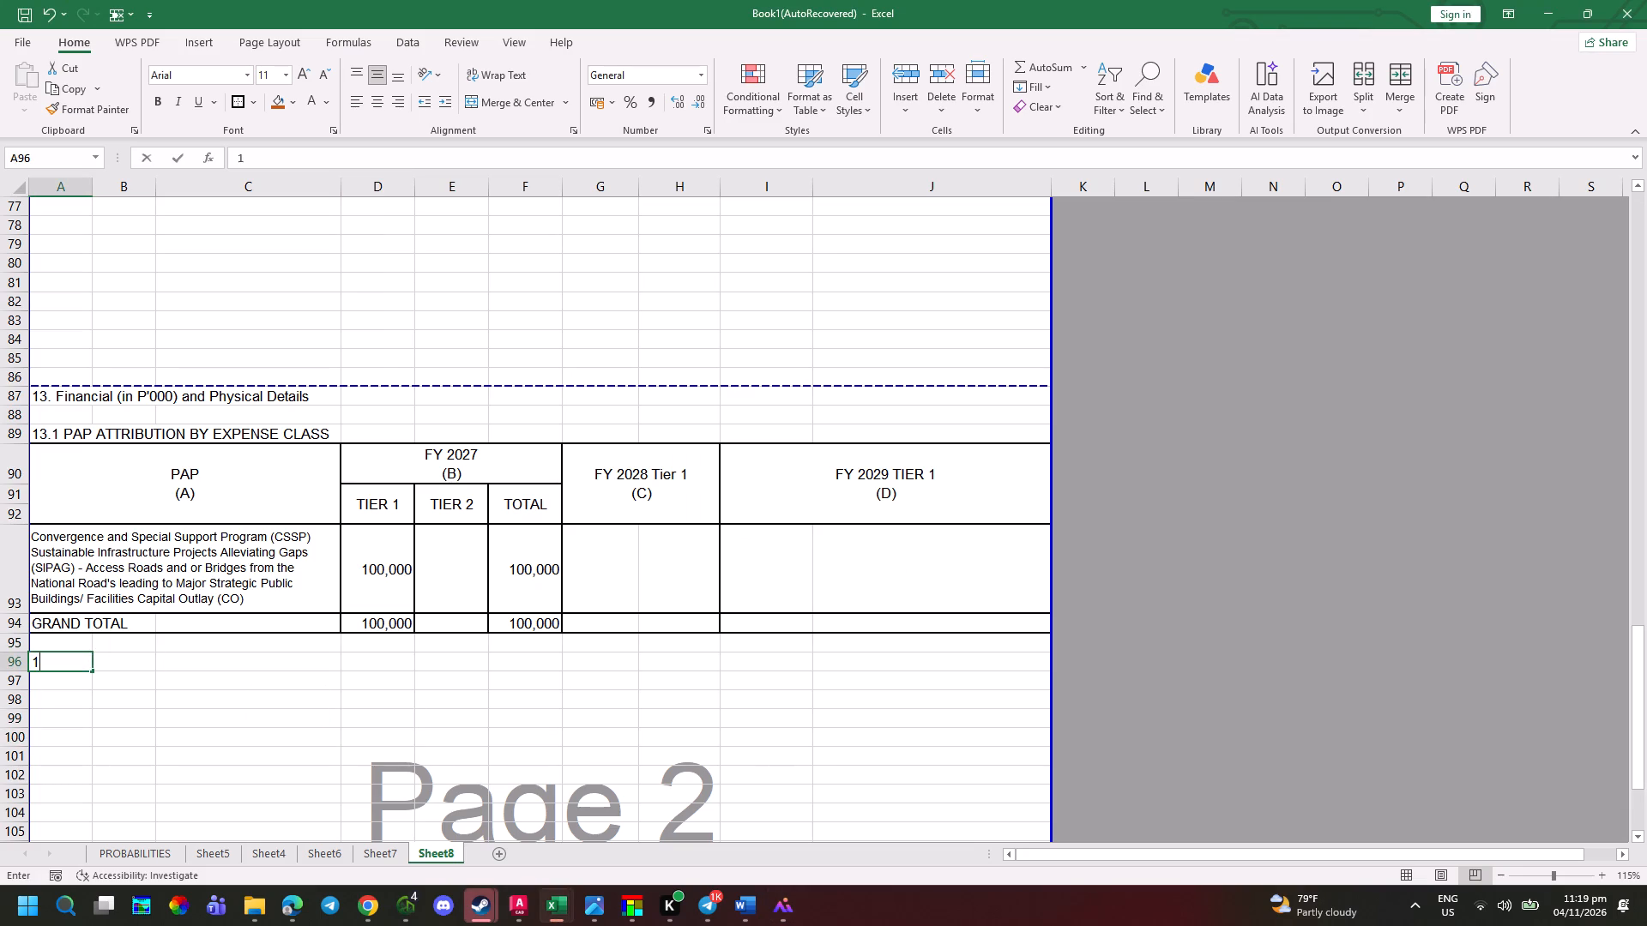
{"action": "key", "text": "3"}
{"action": "type", "text": ".2"}
{"action": "key", "text": "space"}
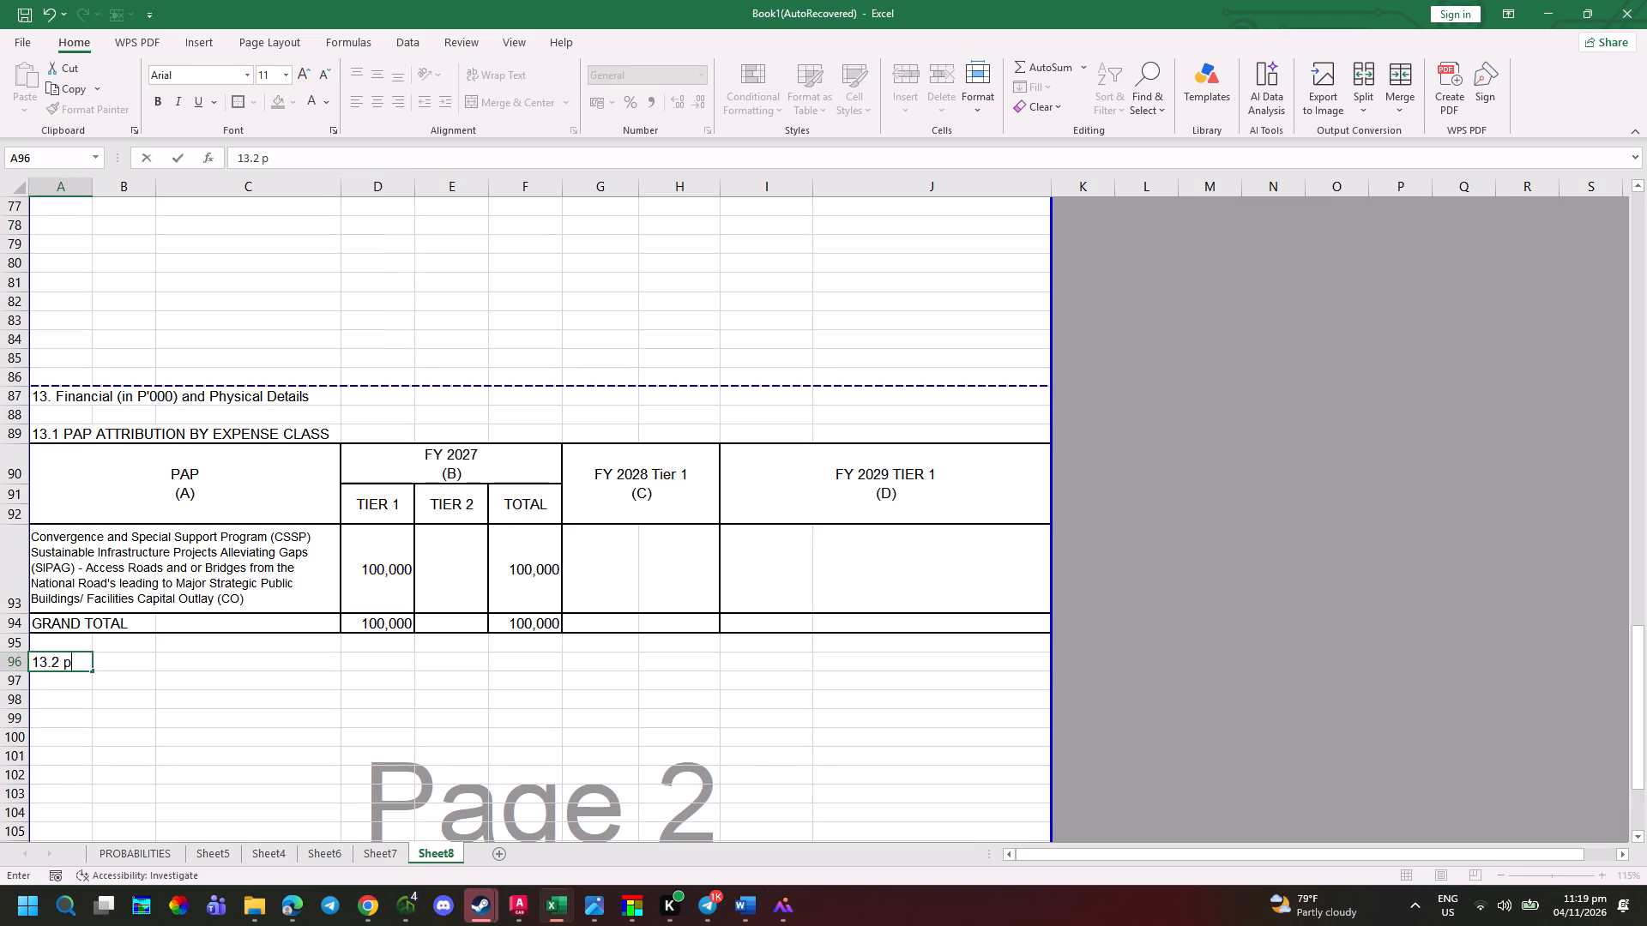
{"action": "key", "text": "BackSpace"}
{"action": "key", "text": "BackSpace"}
{"action": "key", "text": "BackSpace"}
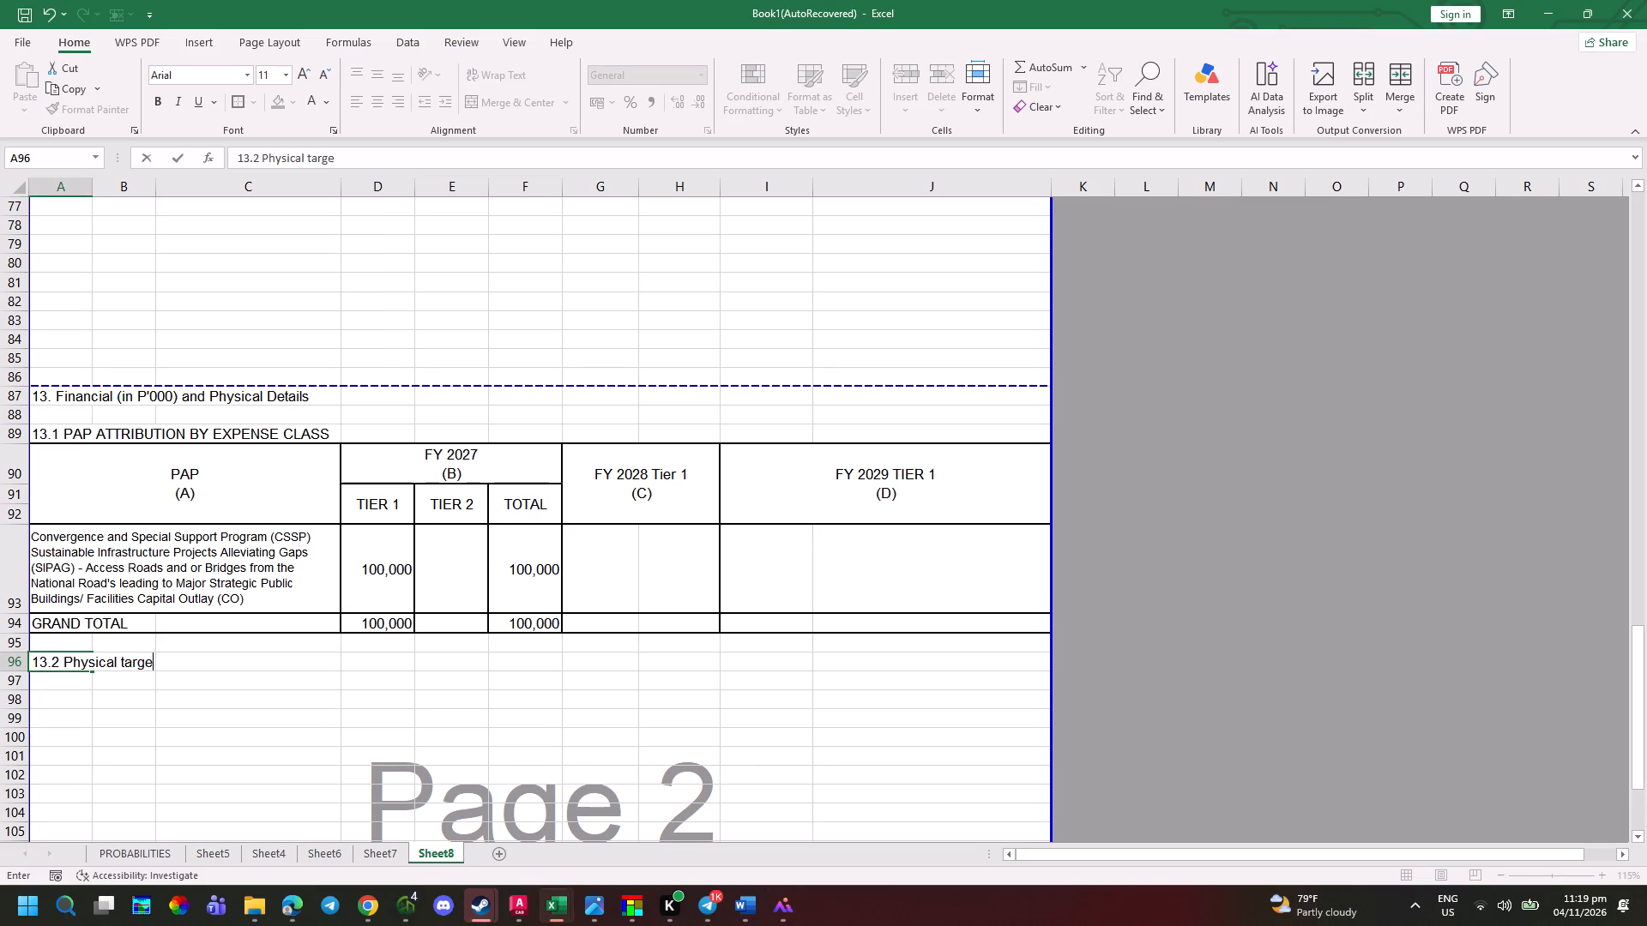
{"action": "key", "text": "alt+Tab"}
{"action": "key", "text": "alt+Tab"}
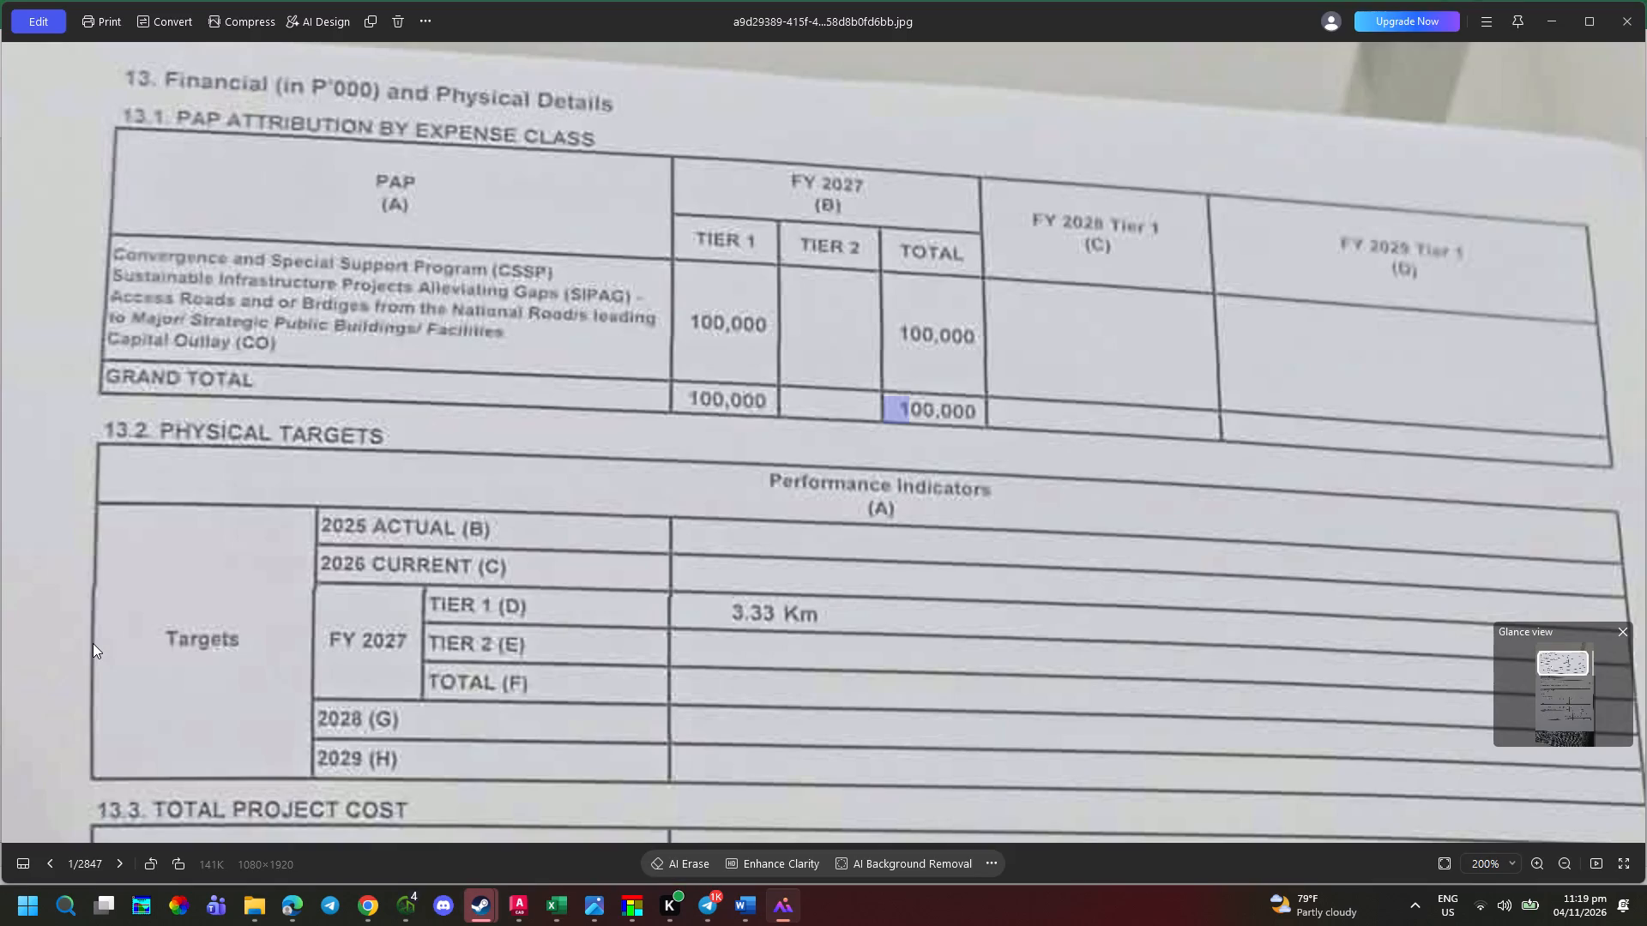
{"action": "key", "text": "BackSpace"}
{"action": "key", "text": "BackSpace"}
{"action": "key", "text": "BackSpace"}
{"action": "key", "text": "BackSpace"}
{"action": "key", "text": "BackSpace"}
{"action": "key", "text": "BackSpace"}
{"action": "key", "text": "BackSpace"}
{"action": "key", "text": "BackSpace"}
{"action": "key", "text": "BackSpace"}
{"action": "key", "text": "BackSpace"}
{"action": "key", "text": "BackSpace"}
{"action": "key", "text": "BackSpace"}
{"action": "key", "text": "BackSpace"}
{"action": "key", "text": "BackSpace"}
{"action": "key", "text": "BackSpace"}
{"action": "key", "text": "BackSpace"}
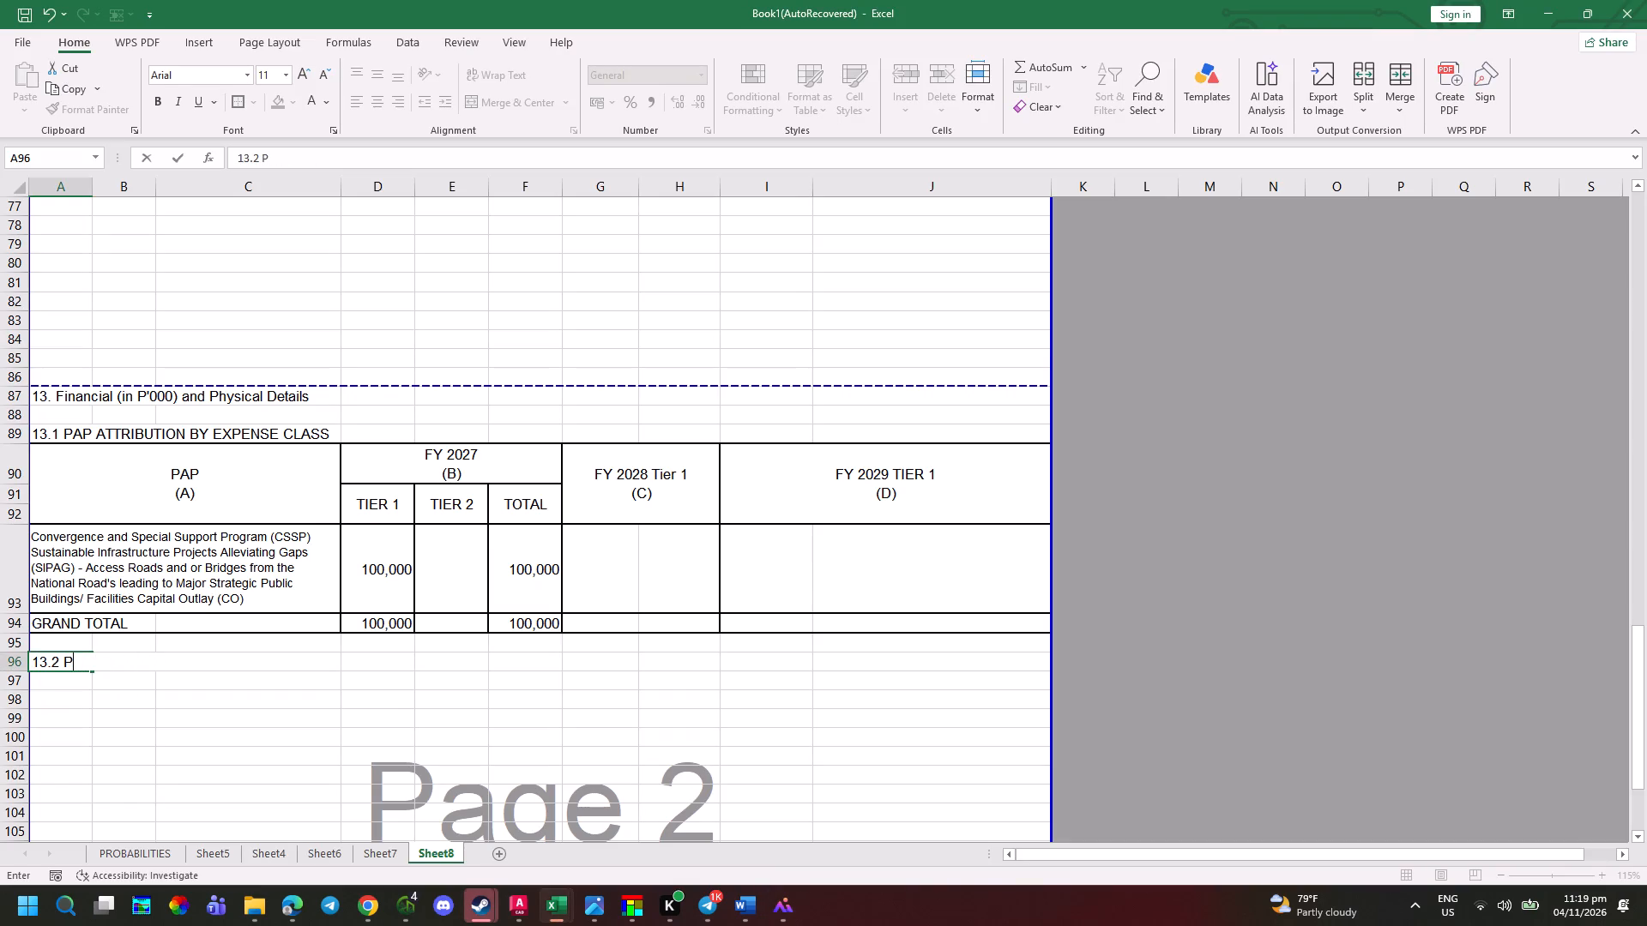
{"action": "type", "text": "HYSICAL TARGETS"}
{"action": "key", "text": "space"}
{"action": "key", "text": "Tab"}
{"action": "key", "text": "Tab"}
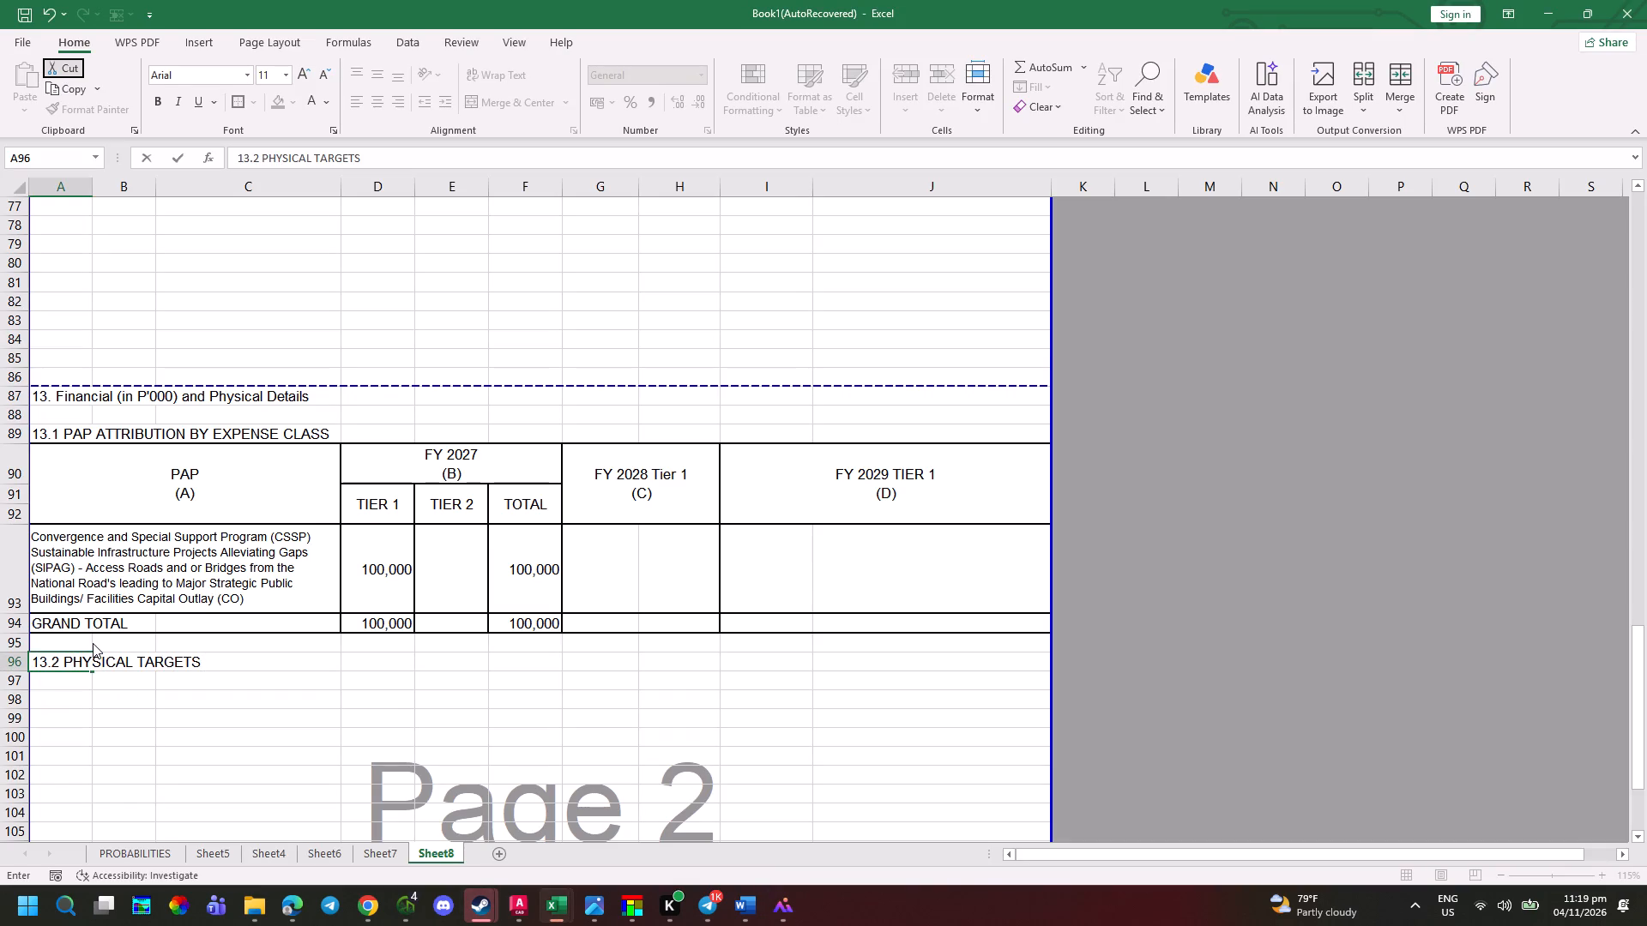
{"action": "key", "text": "Escape"}
Merge and center A97:J98 as the header band of the section 13.2 table, following the photographed form.
{"action": "key", "text": "alt+Tab"}
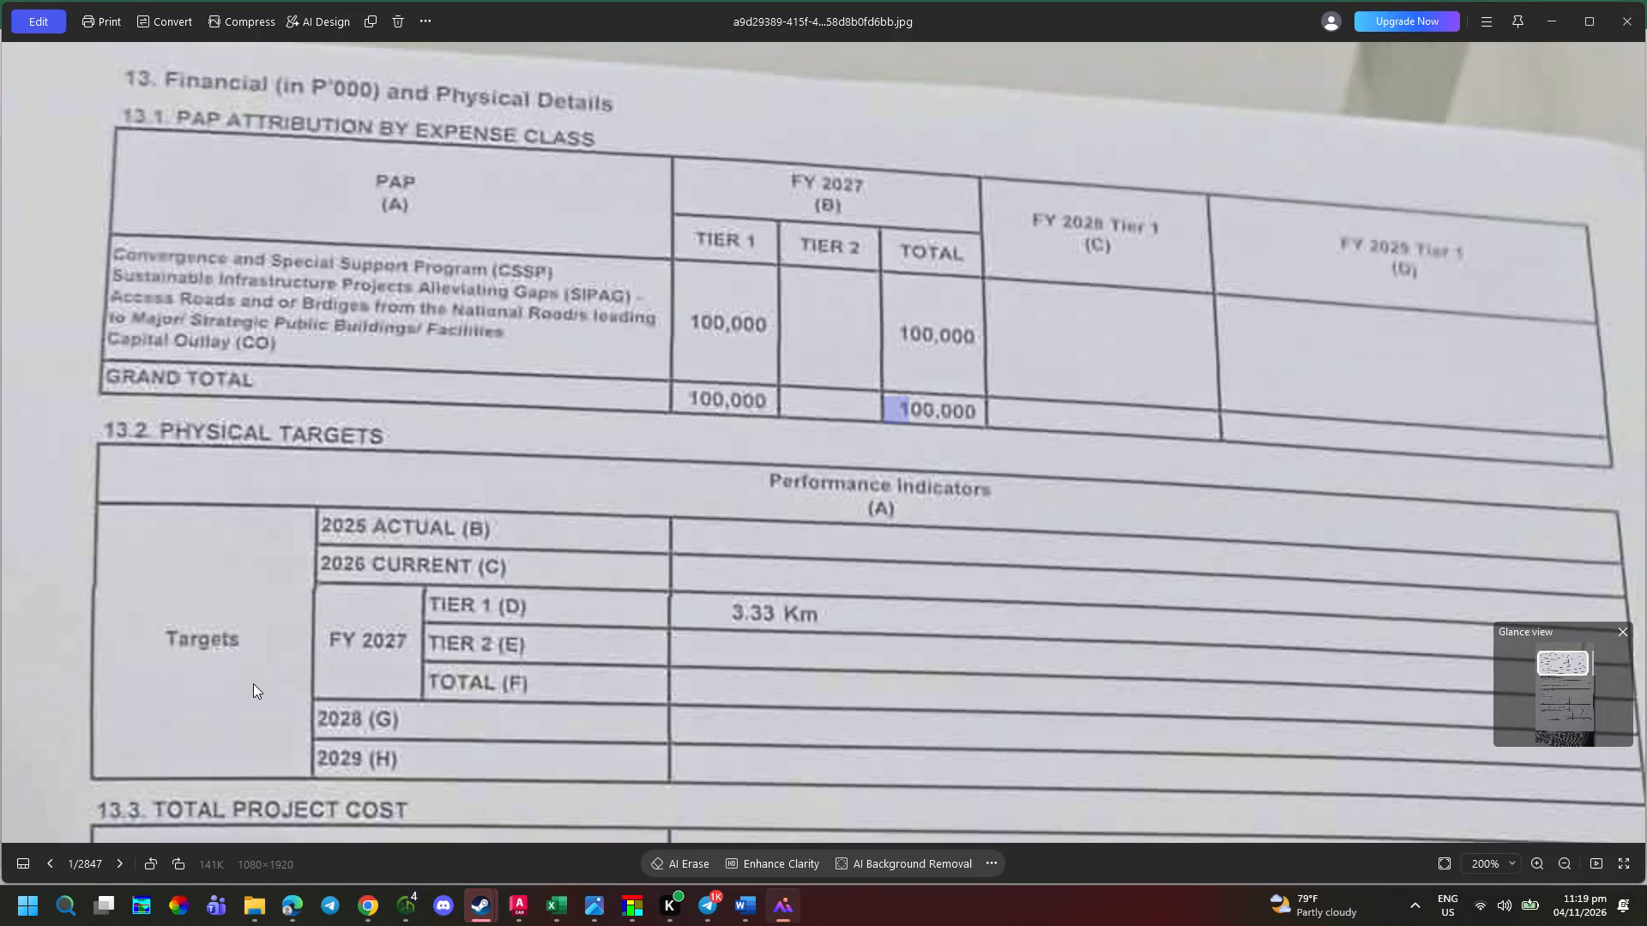
{"action": "key", "text": "alt+Tab"}
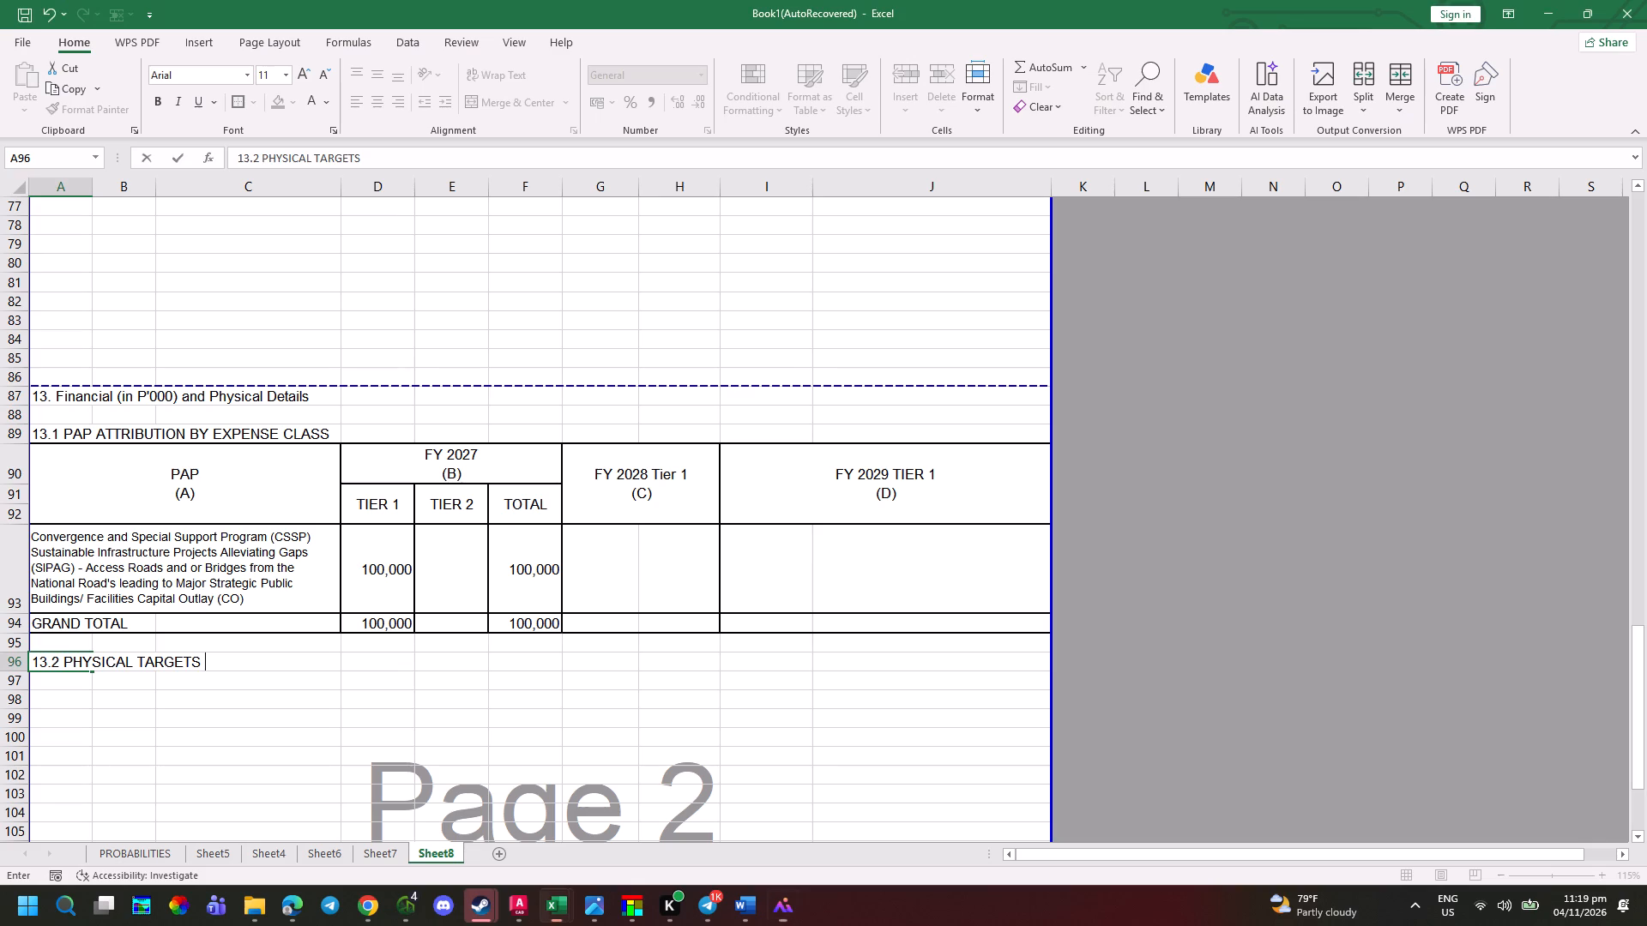
{"action": "left_click_drag", "start_coordinate": [83, 701], "coordinate": [878, 678]}
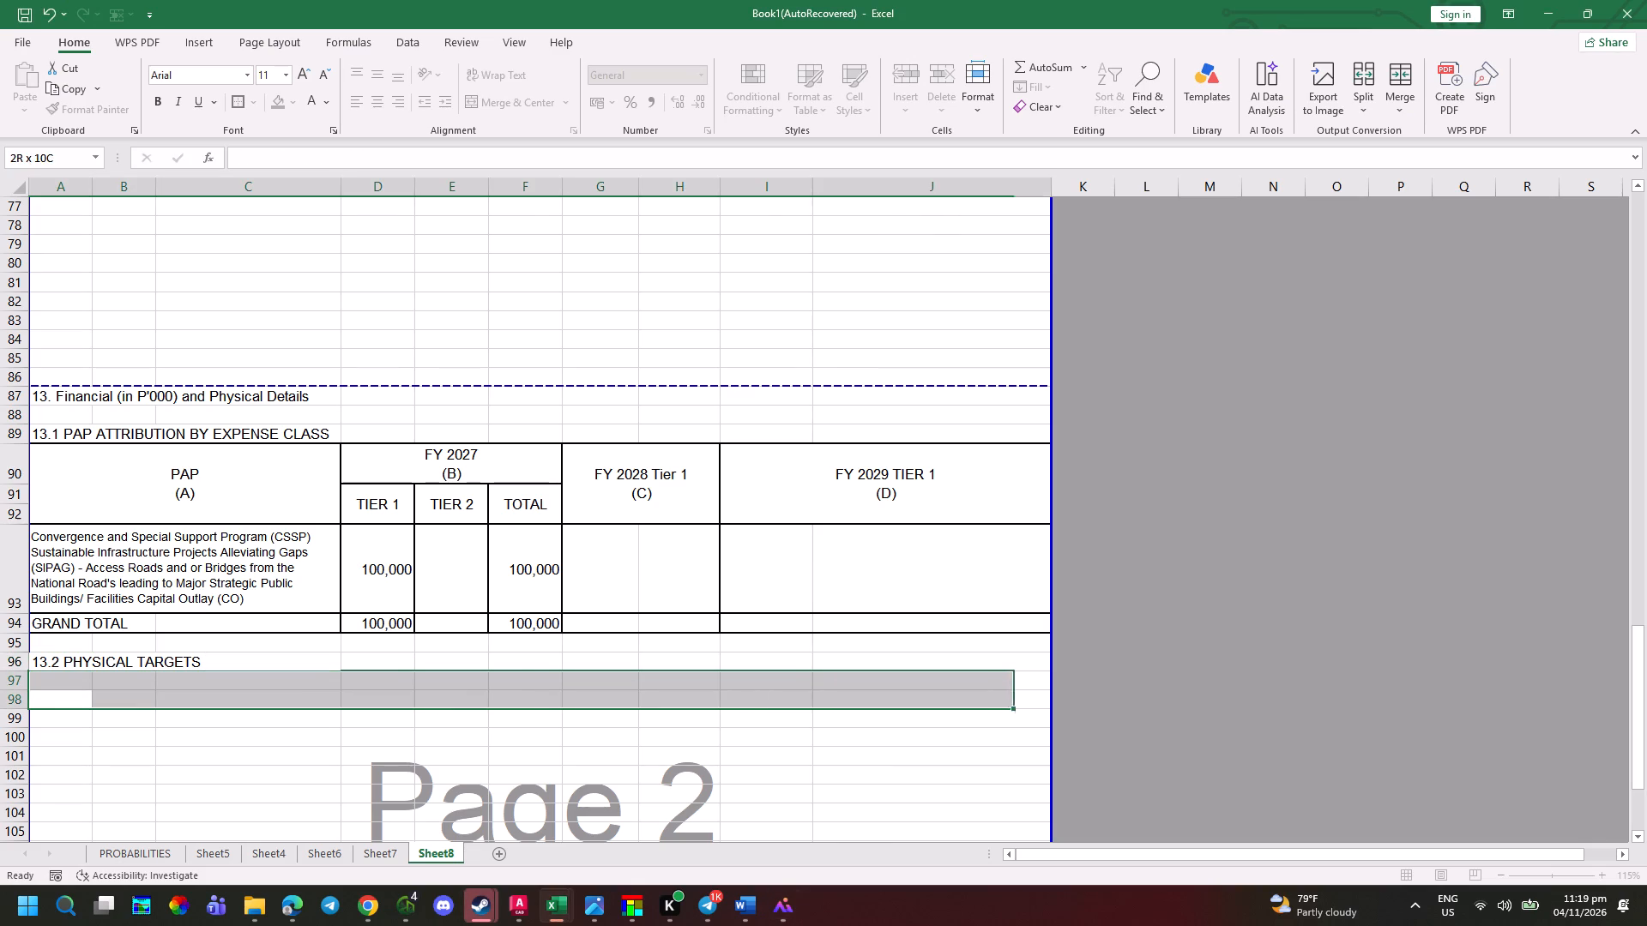
{"action": "left_click_drag", "start_coordinate": [878, 678], "coordinate": [905, 678]}
{"action": "left_click", "coordinate": [512, 106]}
Extend the merged and centered header band of the section 13.2 table to cover A97:J99.
{"action": "key", "text": "alt+Tab"}
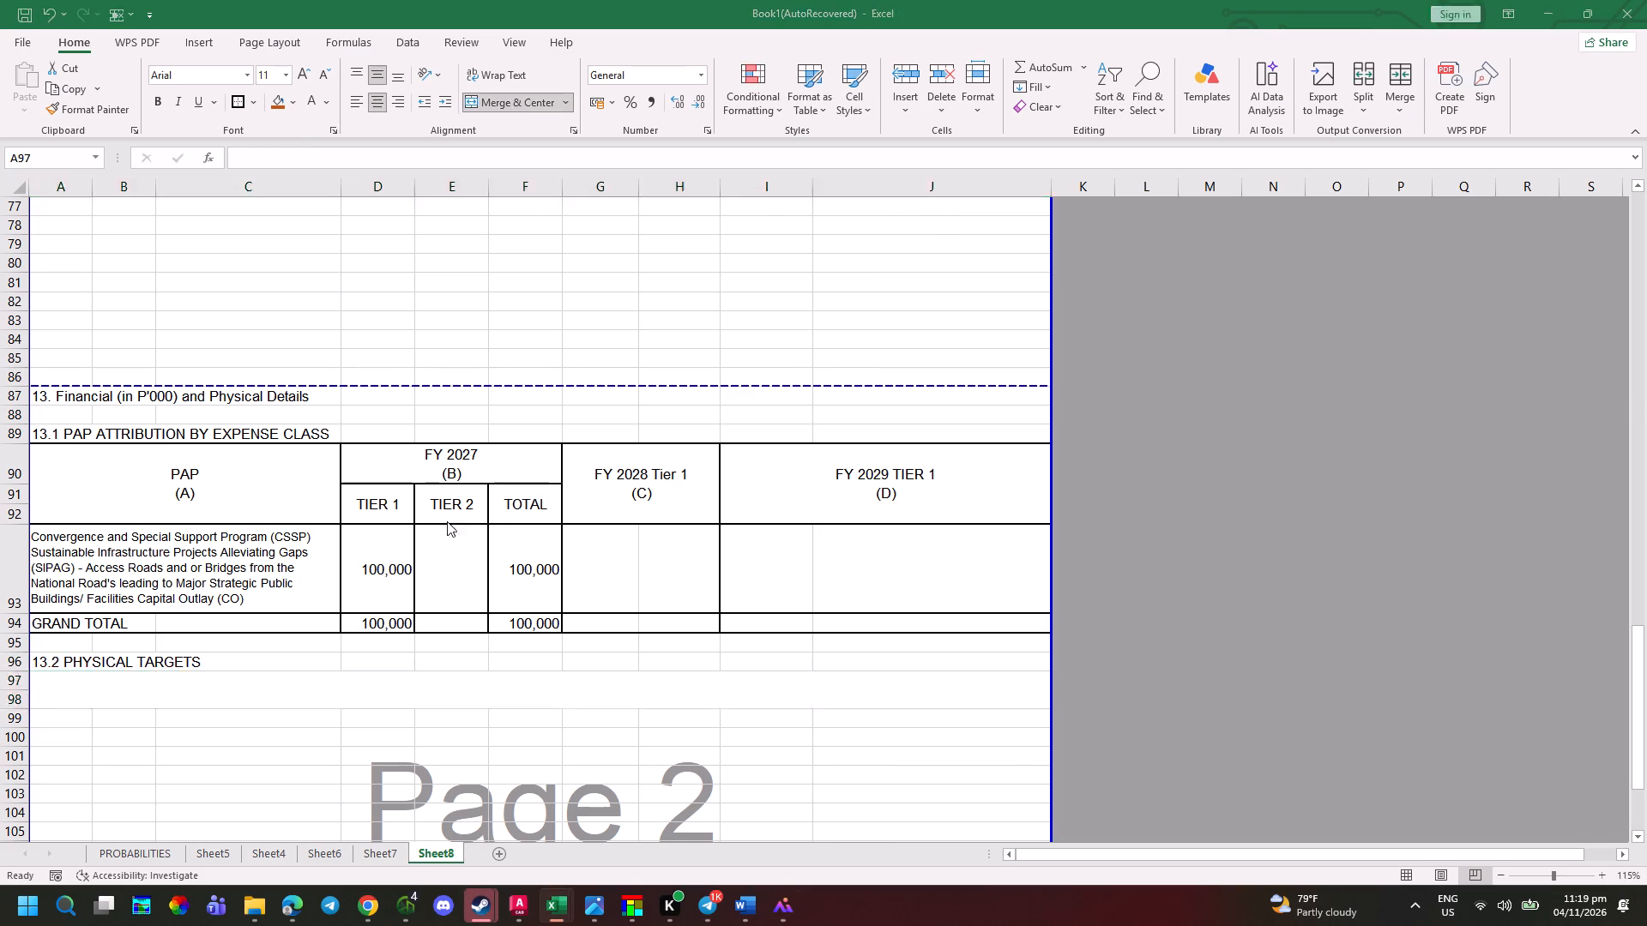
{"action": "key", "text": "alt+Tab"}
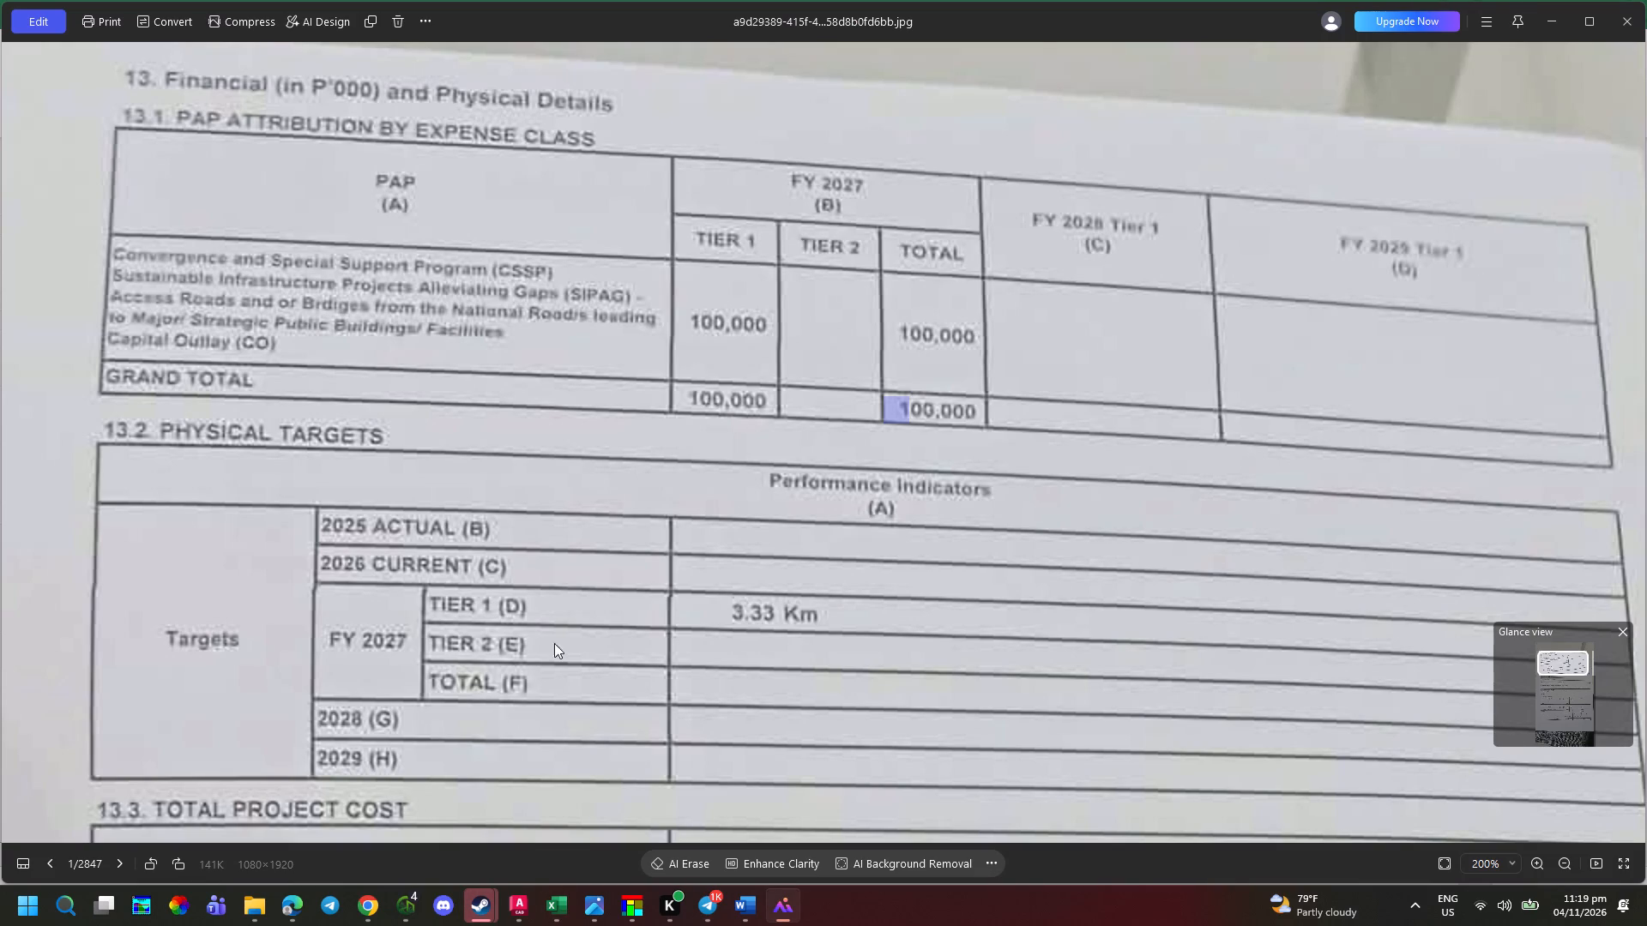
{"action": "type", "text": "PE"}
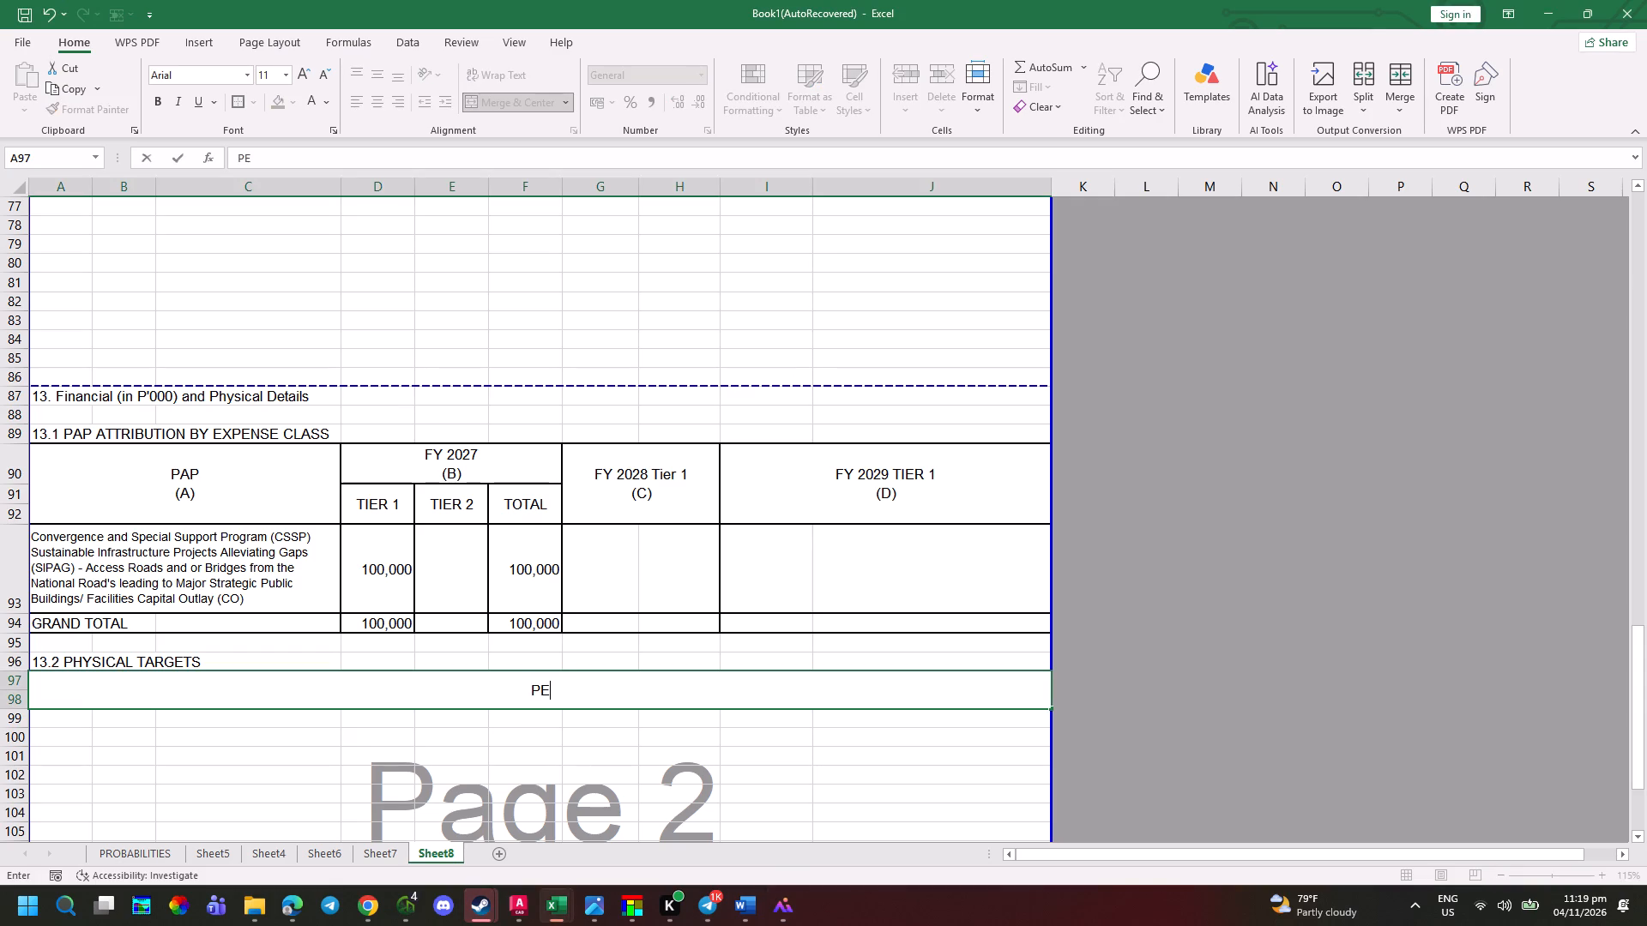
{"action": "key", "text": "Escape"}
{"action": "left_click_drag", "start_coordinate": [48, 725], "coordinate": [805, 709]}
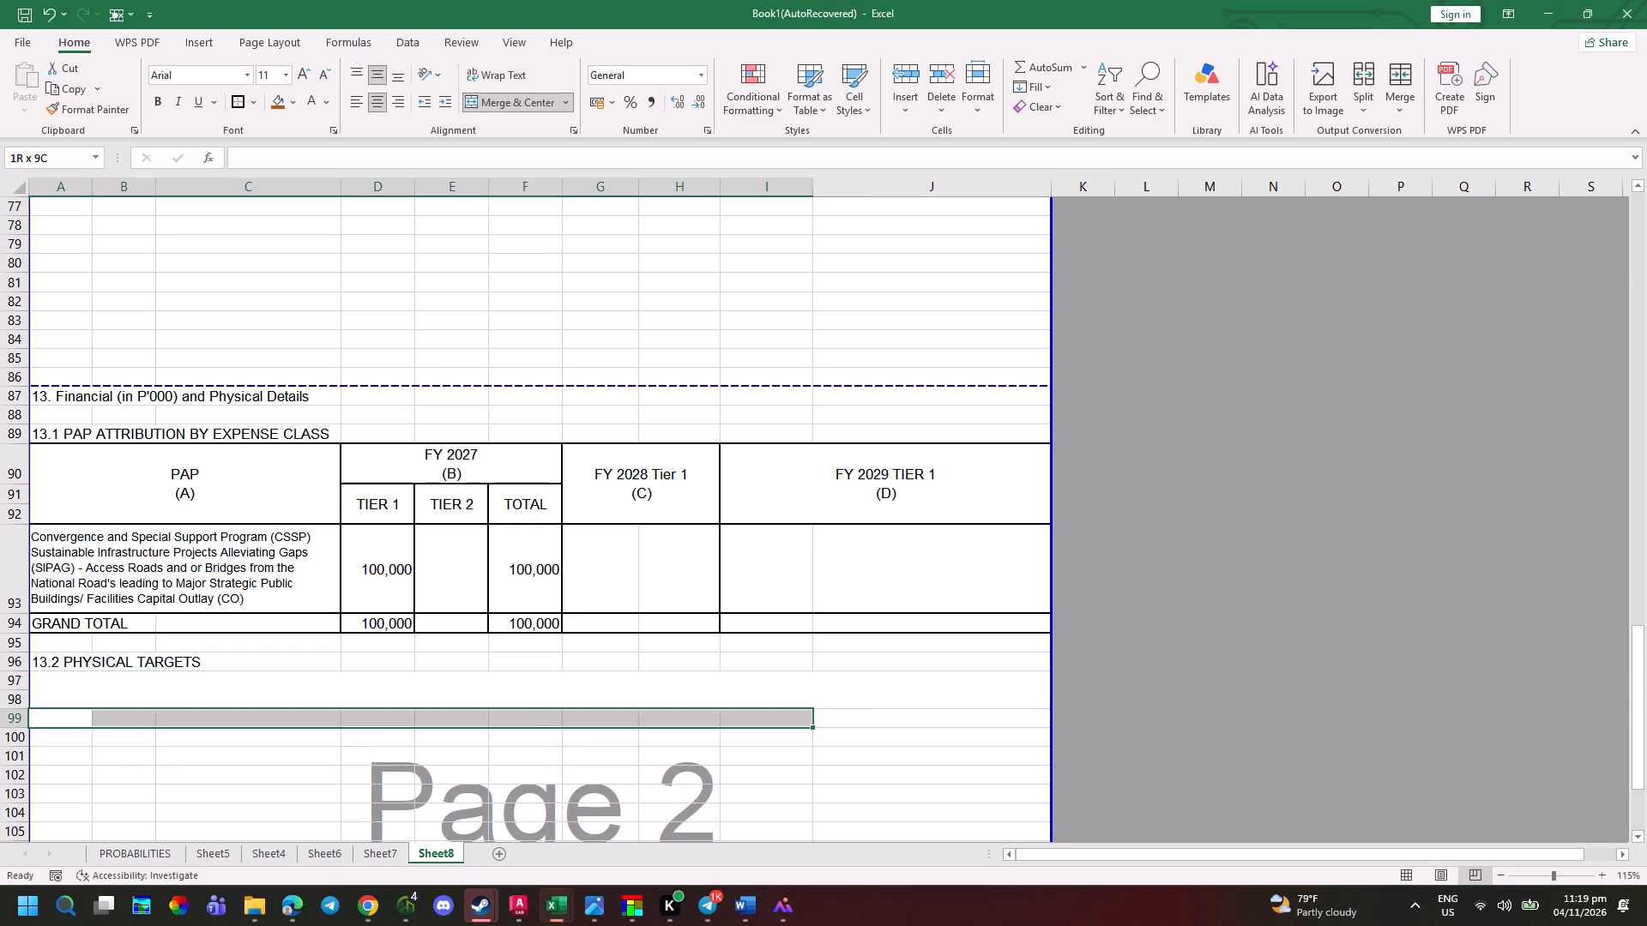
{"action": "left_click_drag", "start_coordinate": [805, 709], "coordinate": [924, 688]}
{"action": "left_click", "coordinate": [555, 103]}
{"action": "left_click", "coordinate": [542, 103]}
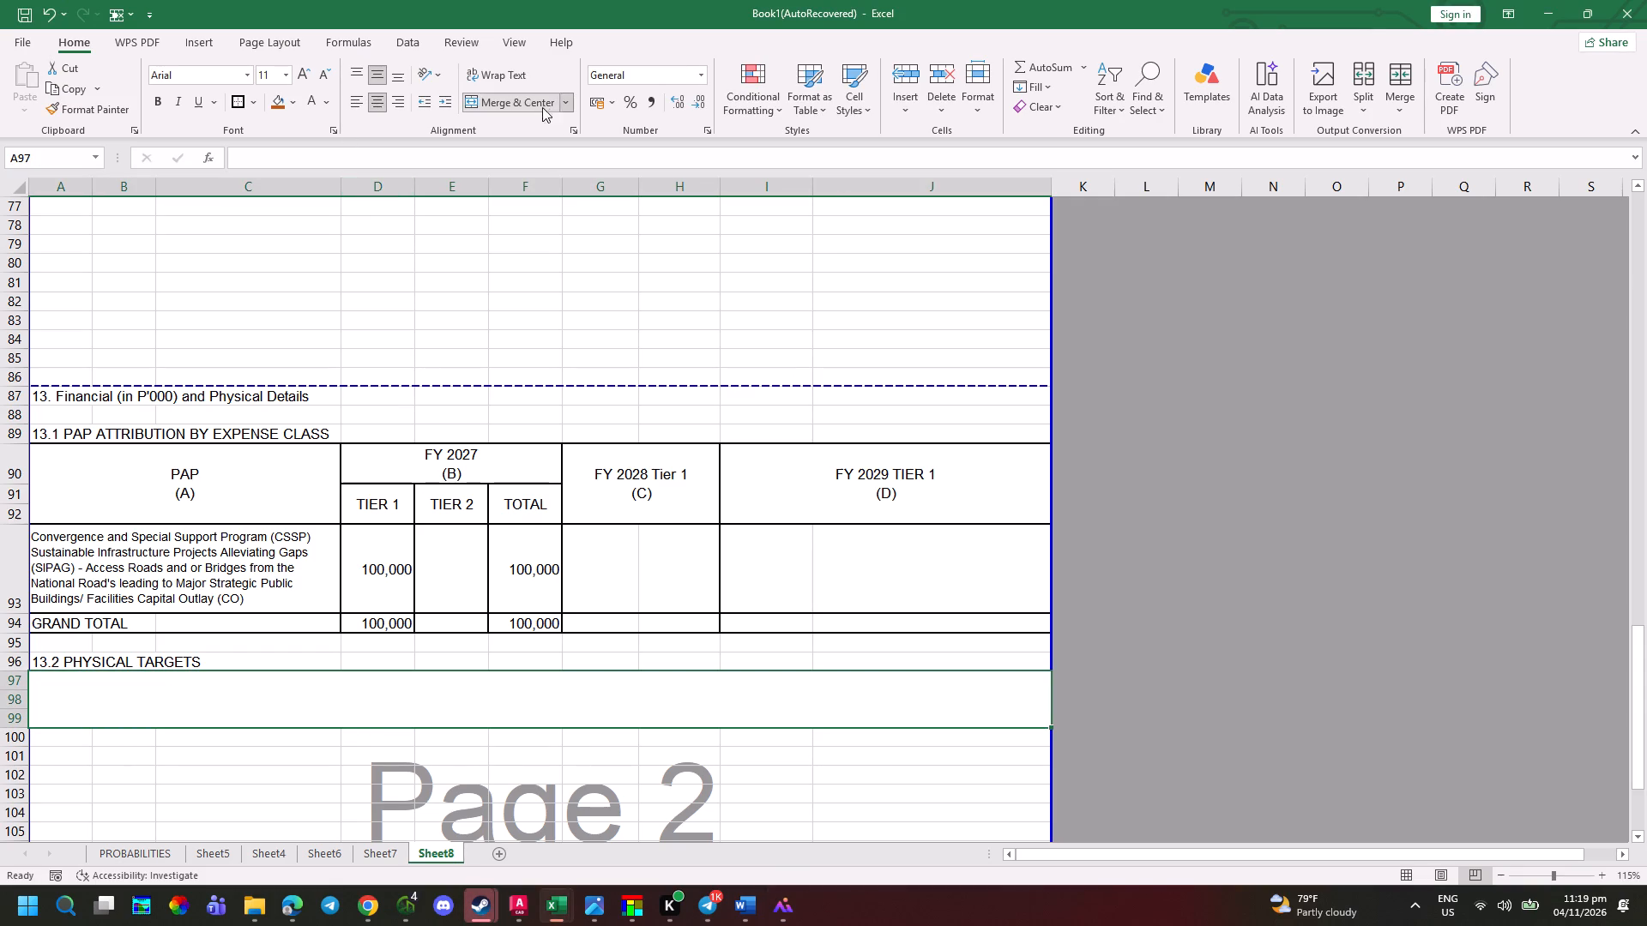
Enter the header Performance Indicators (A) in title case in A97, following the photographed form.
{"action": "type", "text": "PERFORMANCN"}
{"action": "key", "text": "BackSpace"}
{"action": "key", "text": "BackSpace"}
{"action": "type", "text": "CE INDICATORS"}
{"action": "key", "text": "space"}
{"action": "type", "text": "(A)"}
{"action": "key", "text": "alt+Tab"}
{"action": "key", "text": "alt+Tab"}
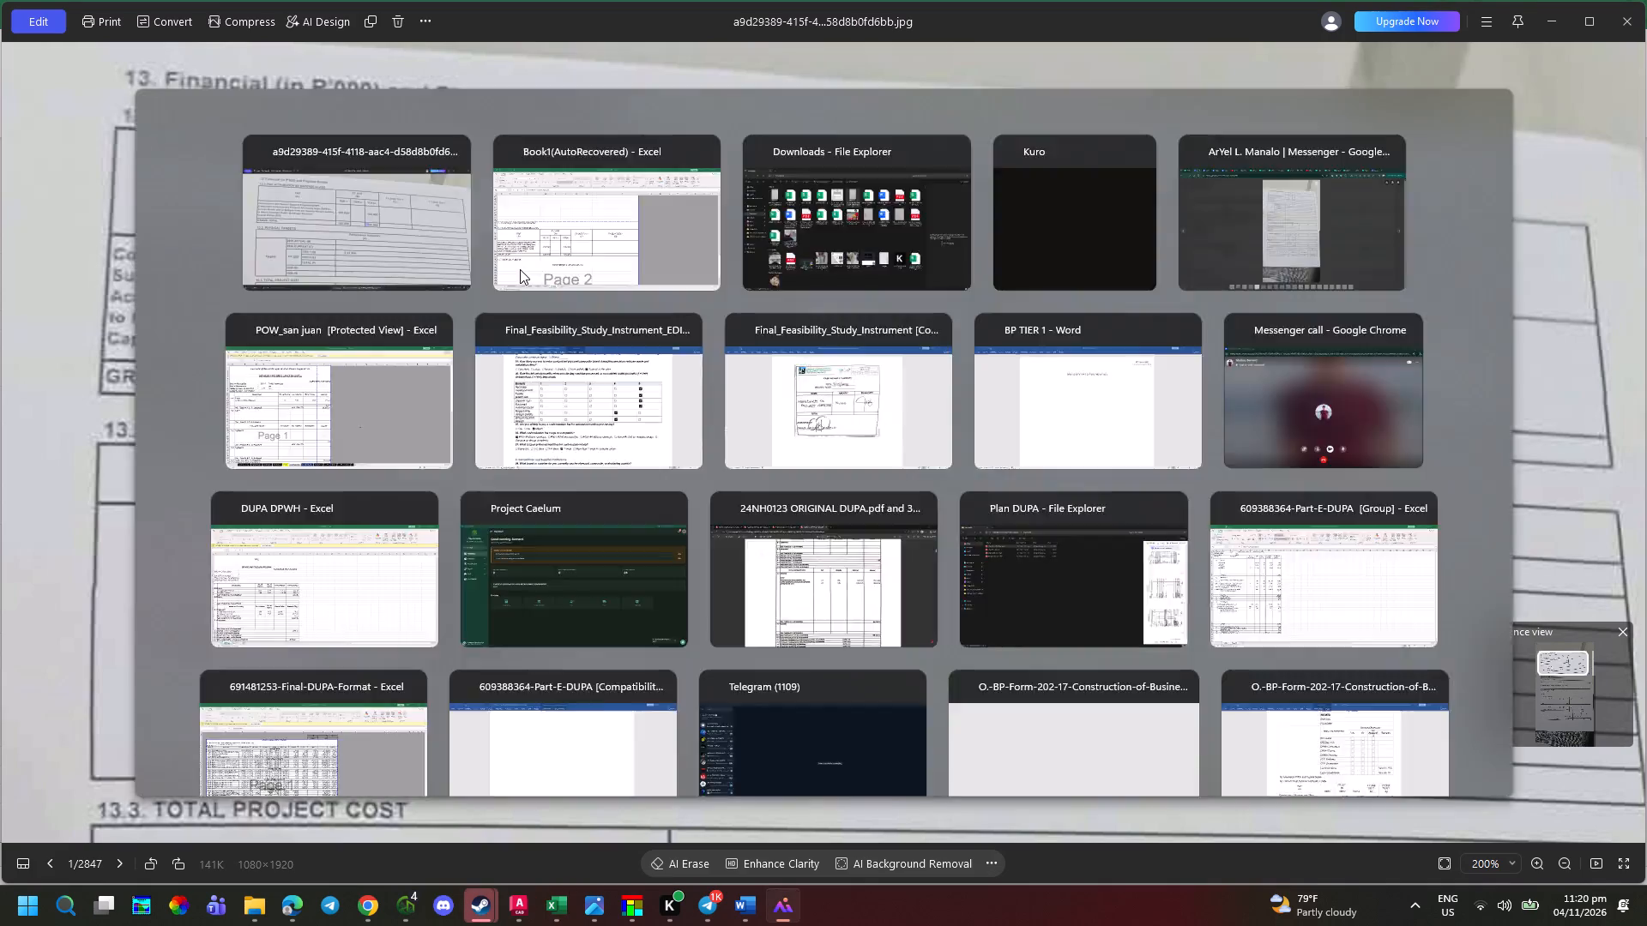
{"action": "key", "text": "alt+Tab"}
{"action": "key", "text": "alt+Tab"}
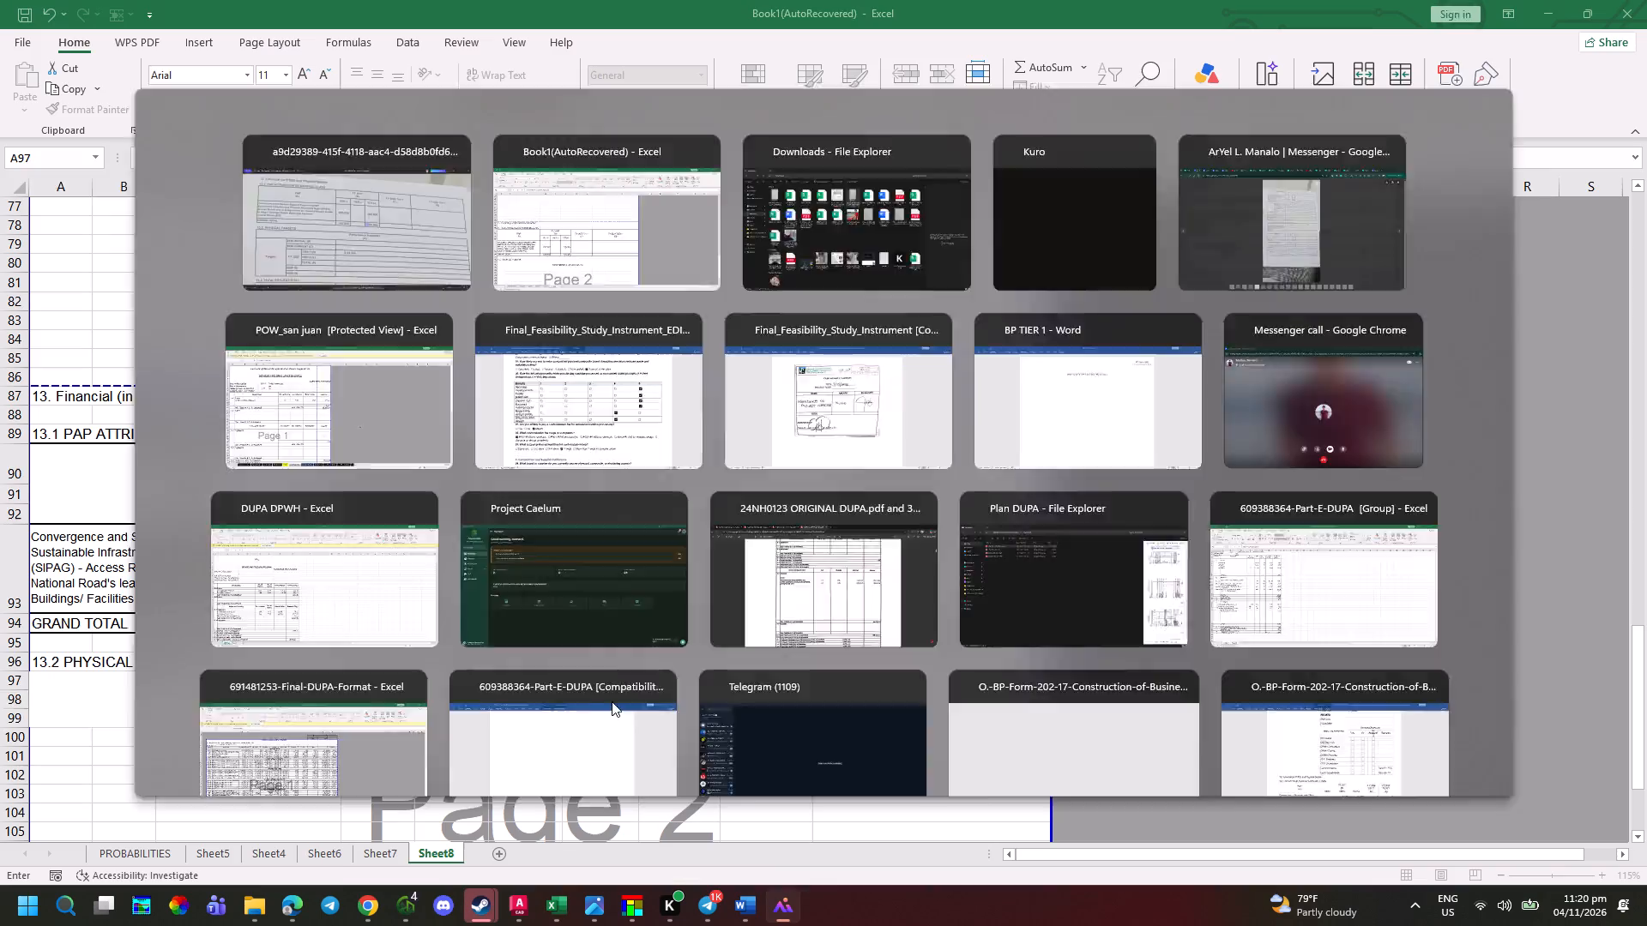
{"action": "left_click_drag", "start_coordinate": [625, 701], "coordinate": [453, 708]}
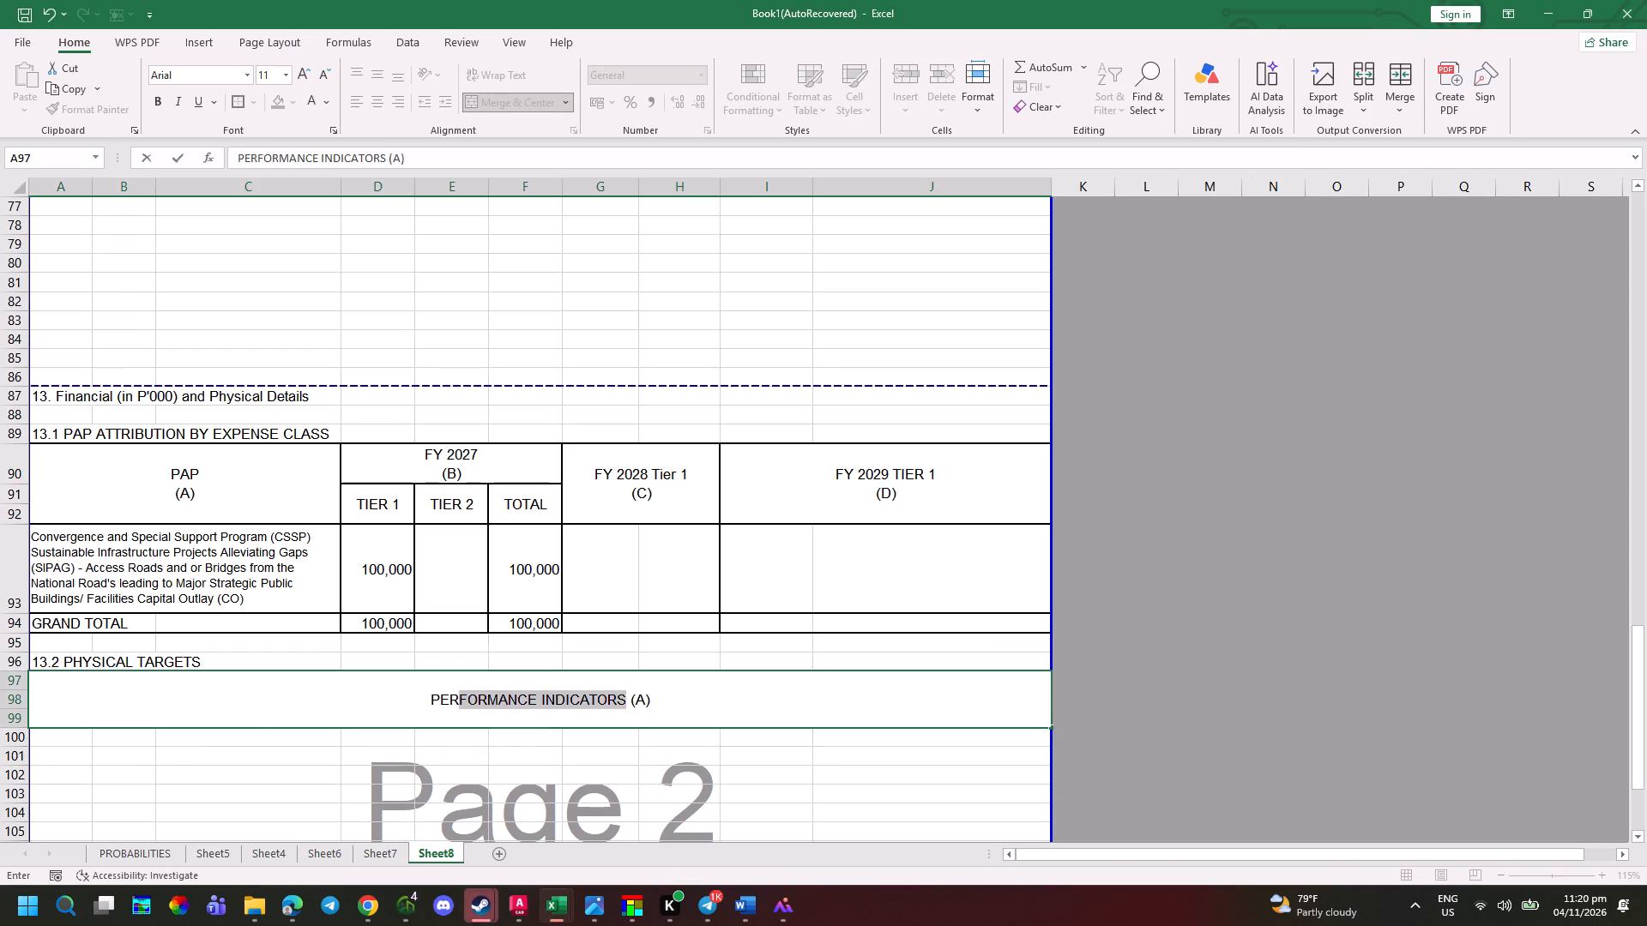
{"action": "left_click_drag", "start_coordinate": [453, 708], "coordinate": [440, 709]}
{"action": "key", "text": "e"}
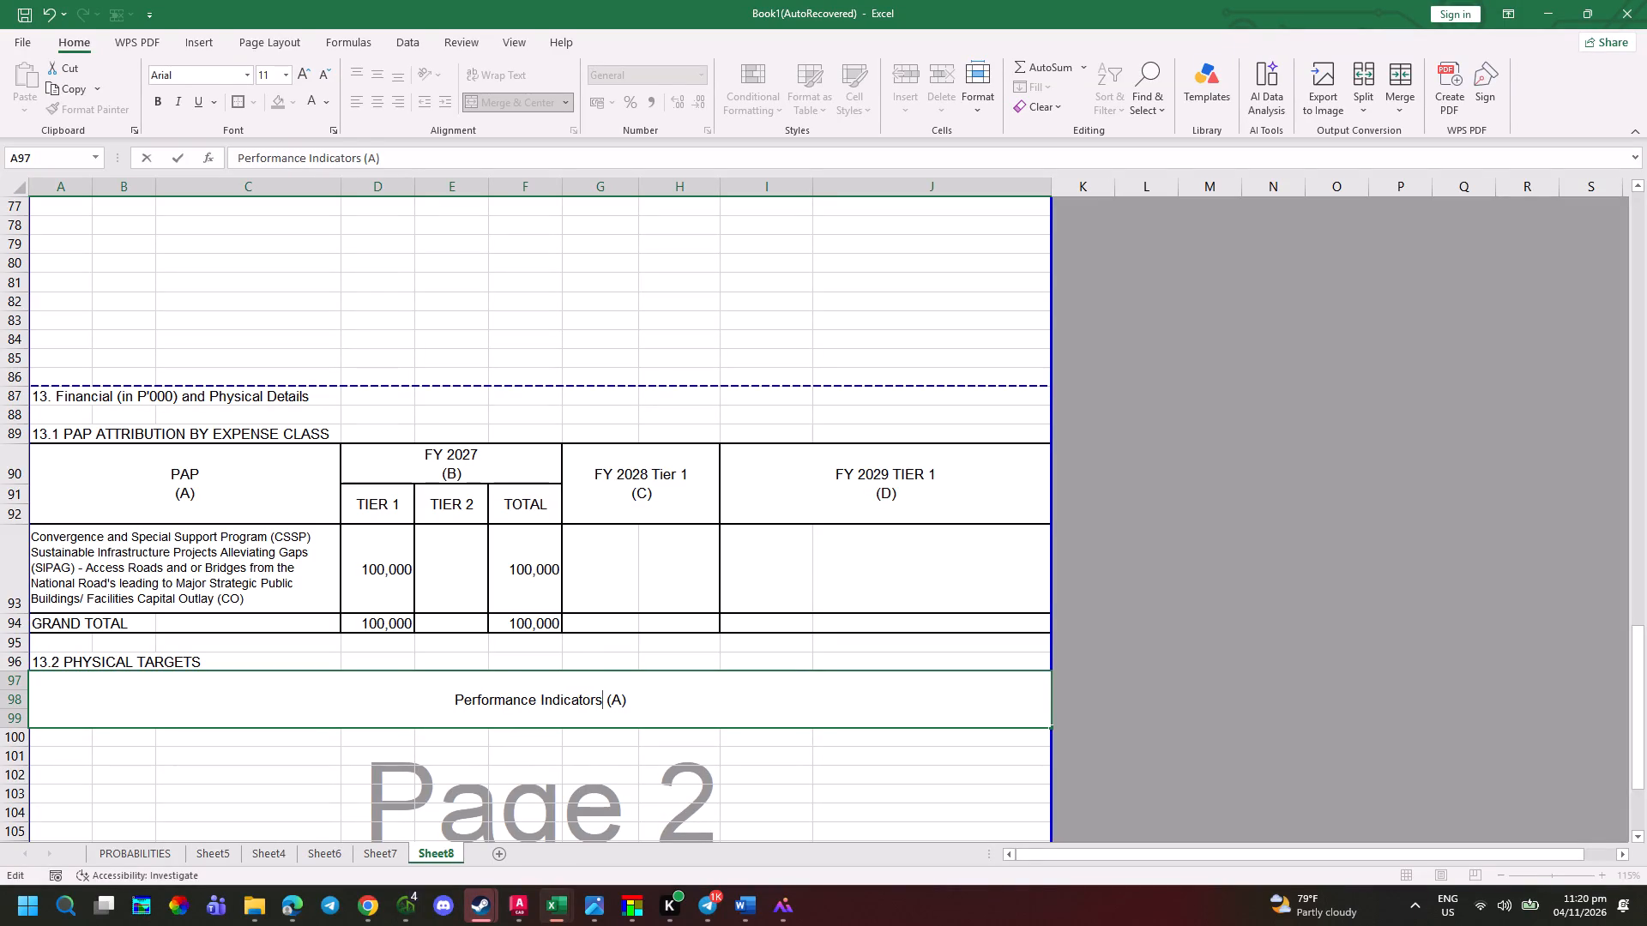
Pad the gap before (A) in the Performance Indicators header with spaces and turn on Wrap Text for the cell.
{"action": "key", "text": "space"}
{"action": "key", "text": "space"}
{"action": "key", "text": "space"}
{"action": "key", "text": "space"}
{"action": "key", "text": "space"}
{"action": "key", "text": "space"}
{"action": "key", "text": "space"}
{"action": "key", "text": "space"}
{"action": "key", "text": "space"}
{"action": "key", "text": "space"}
{"action": "key", "text": "space"}
{"action": "key", "text": "space"}
{"action": "key", "text": "space"}
{"action": "key", "text": "space"}
{"action": "key", "text": "space"}
{"action": "key", "text": "space"}
{"action": "key", "text": "space"}
{"action": "key", "text": "space"}
{"action": "key", "text": "space"}
{"action": "key", "text": "space"}
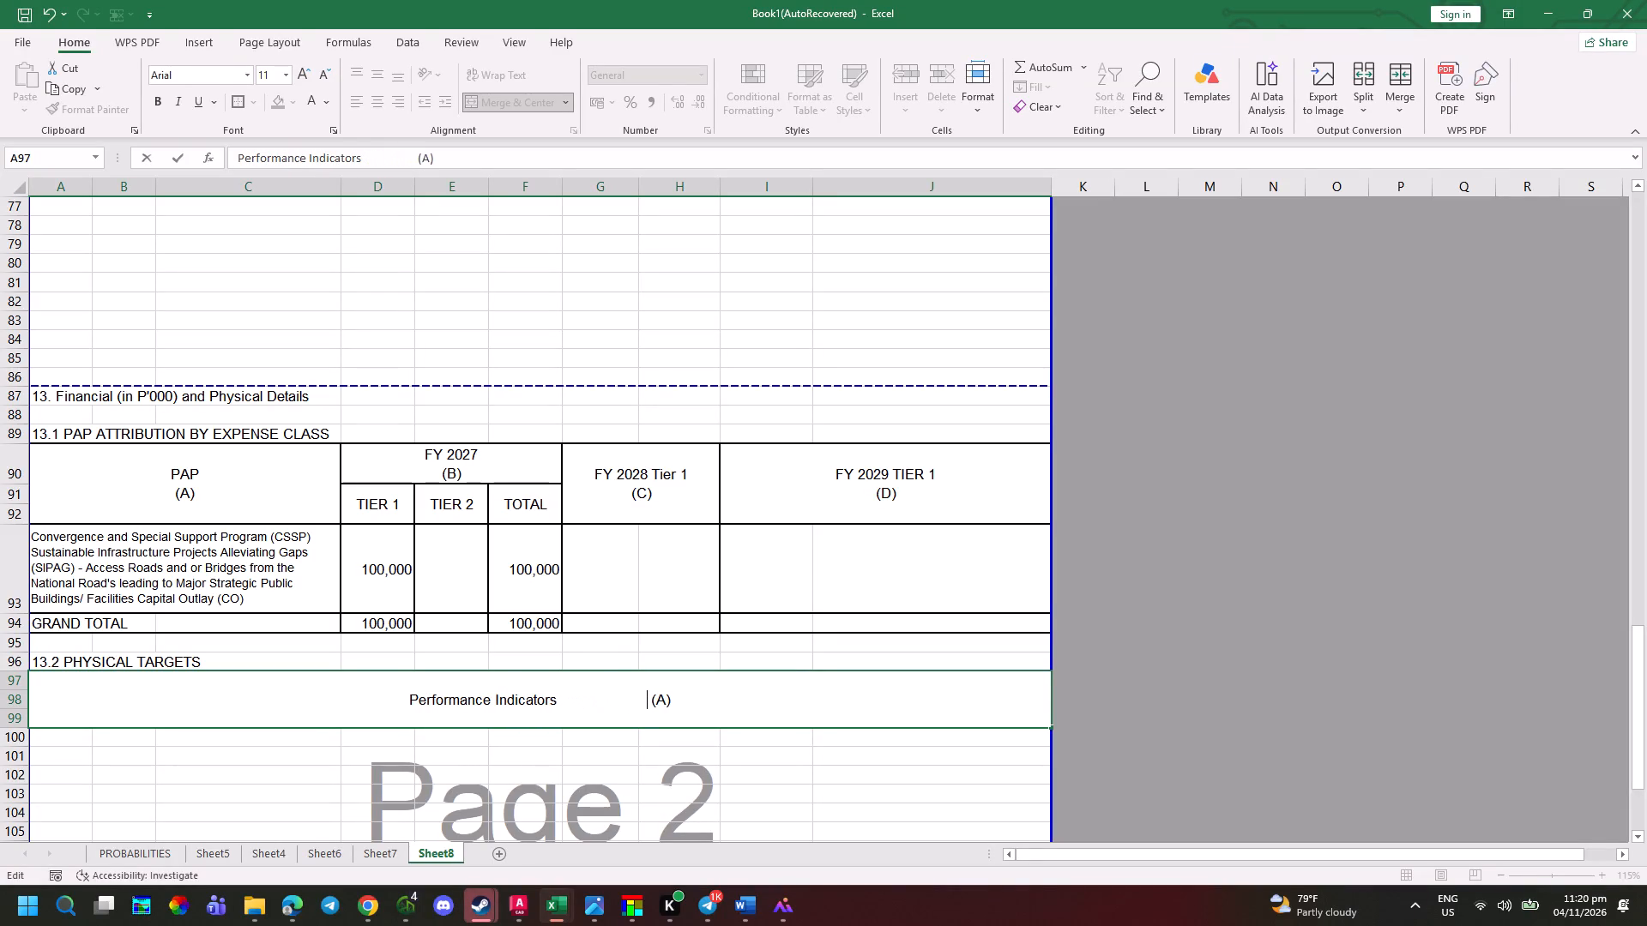
{"action": "left_click", "coordinate": [939, 763]}
{"action": "left_click", "coordinate": [817, 705]}
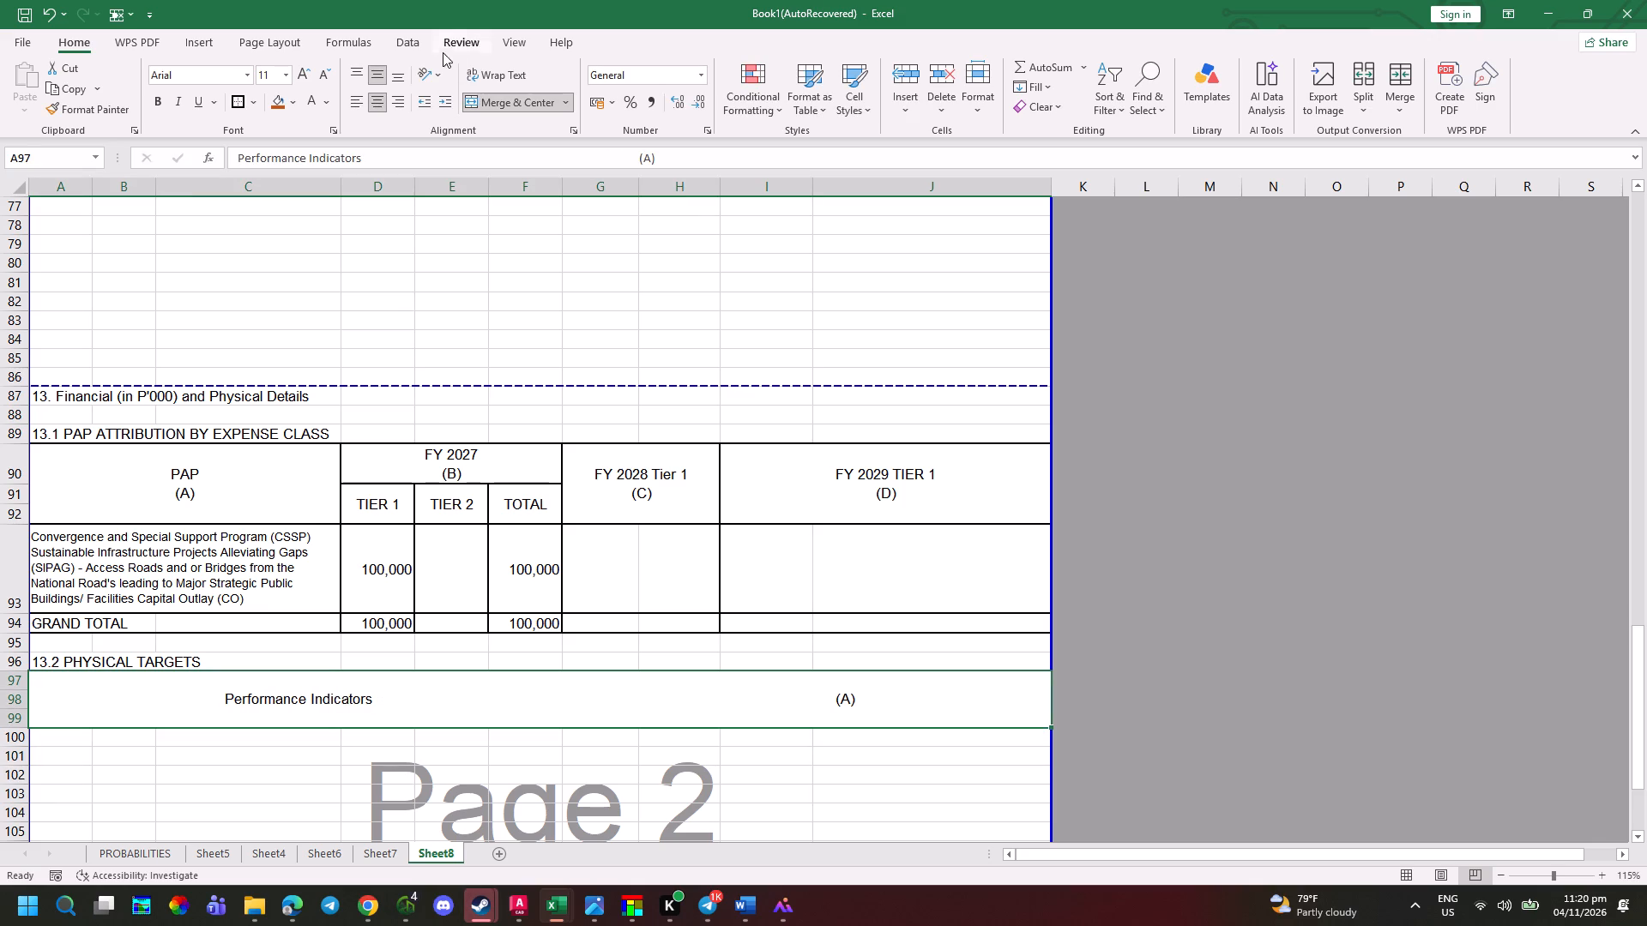
{"action": "left_click", "coordinate": [497, 77]}
{"action": "left_click", "coordinate": [553, 809]}
{"action": "left_click", "coordinate": [583, 722]}
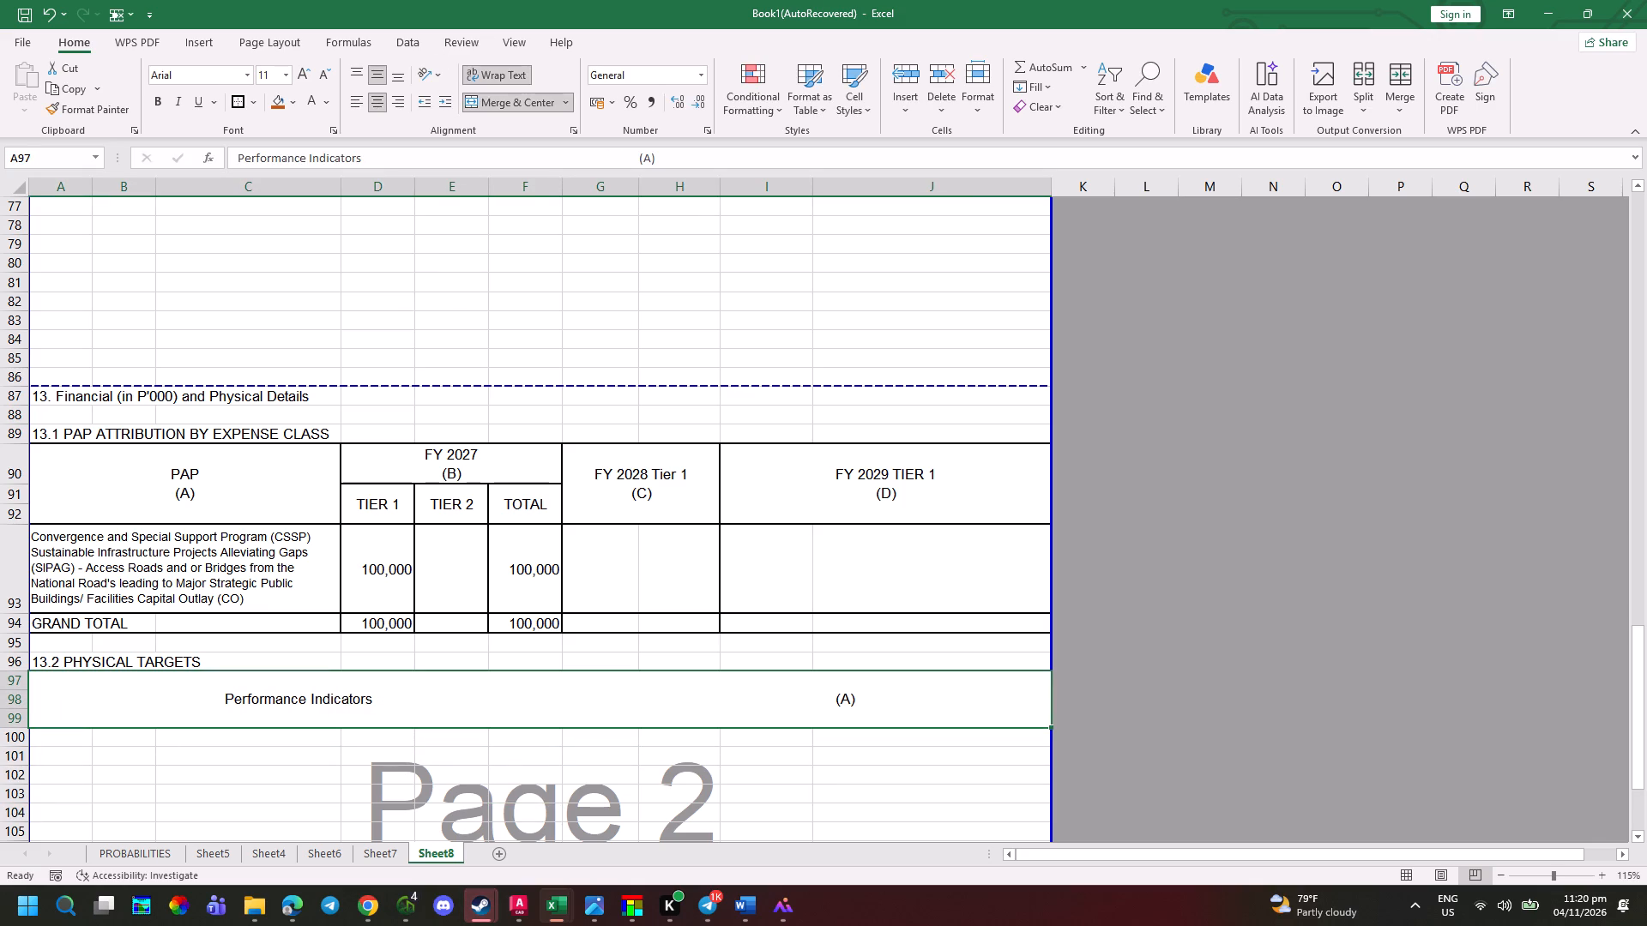
Add more spaces before (A) in the Performance Indicators header so that (A) wraps onto its own second line.
{"action": "double_click", "coordinate": [600, 718]}
{"action": "left_click", "coordinate": [672, 692]}
{"action": "left_click_drag", "start_coordinate": [515, 682], "coordinate": [698, 697]}
{"action": "left_click", "coordinate": [680, 705]}
{"action": "key", "text": "space"}
{"action": "key", "text": "space"}
{"action": "key", "text": "space"}
{"action": "key", "text": "space"}
{"action": "key", "text": "space"}
{"action": "key", "text": "space"}
{"action": "key", "text": "space"}
{"action": "key", "text": "space"}
{"action": "key", "text": "space"}
{"action": "key", "text": "space"}
{"action": "key", "text": "space"}
{"action": "key", "text": "space"}
{"action": "key", "text": "space"}
{"action": "key", "text": "space"}
{"action": "key", "text": "space"}
{"action": "key", "text": "space"}
{"action": "key", "text": "space"}
{"action": "key", "text": "space"}
{"action": "key", "text": "space"}
{"action": "key", "text": "space"}
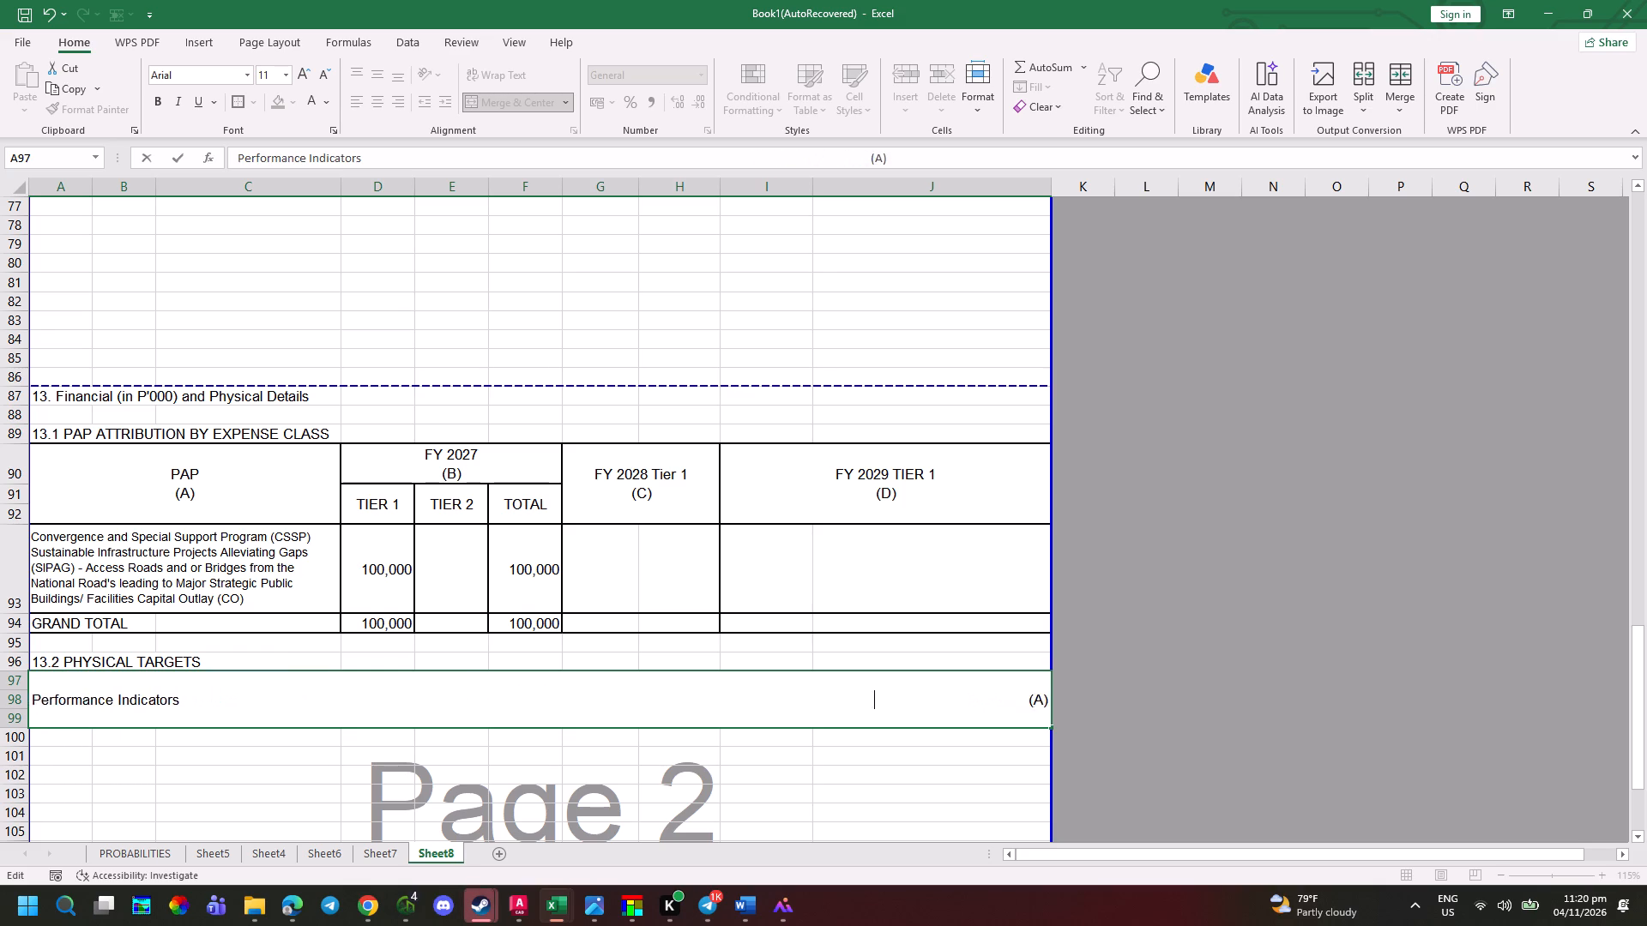
{"action": "left_click", "coordinate": [920, 772]}
Outline the merged Performance Indicators header band A97:J99 with an outside border.
{"action": "scroll", "coordinate": [679, 764], "scroll_direction": "down", "scroll_amount": 2}
{"action": "left_click", "coordinate": [468, 490]}
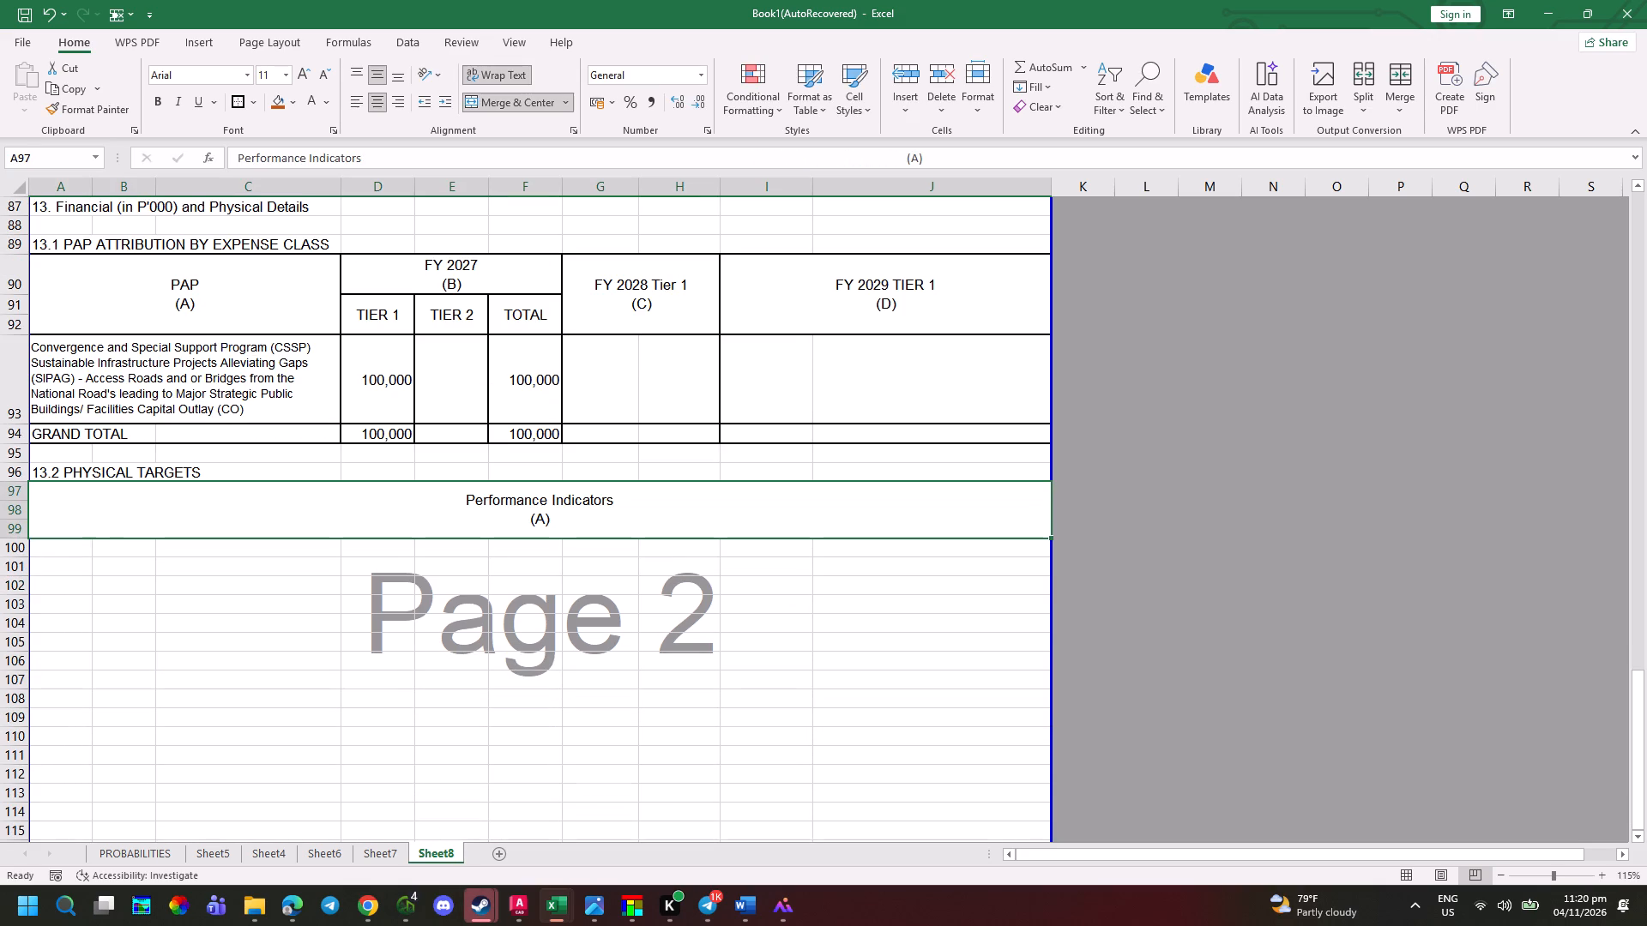
{"action": "left_click", "coordinate": [236, 94]}
{"action": "left_click", "coordinate": [504, 629]}
Enter the first target row label 2025 ACTUAL (B) in capitals in C100, following the photographed form.
{"action": "key", "text": "alt+Tab"}
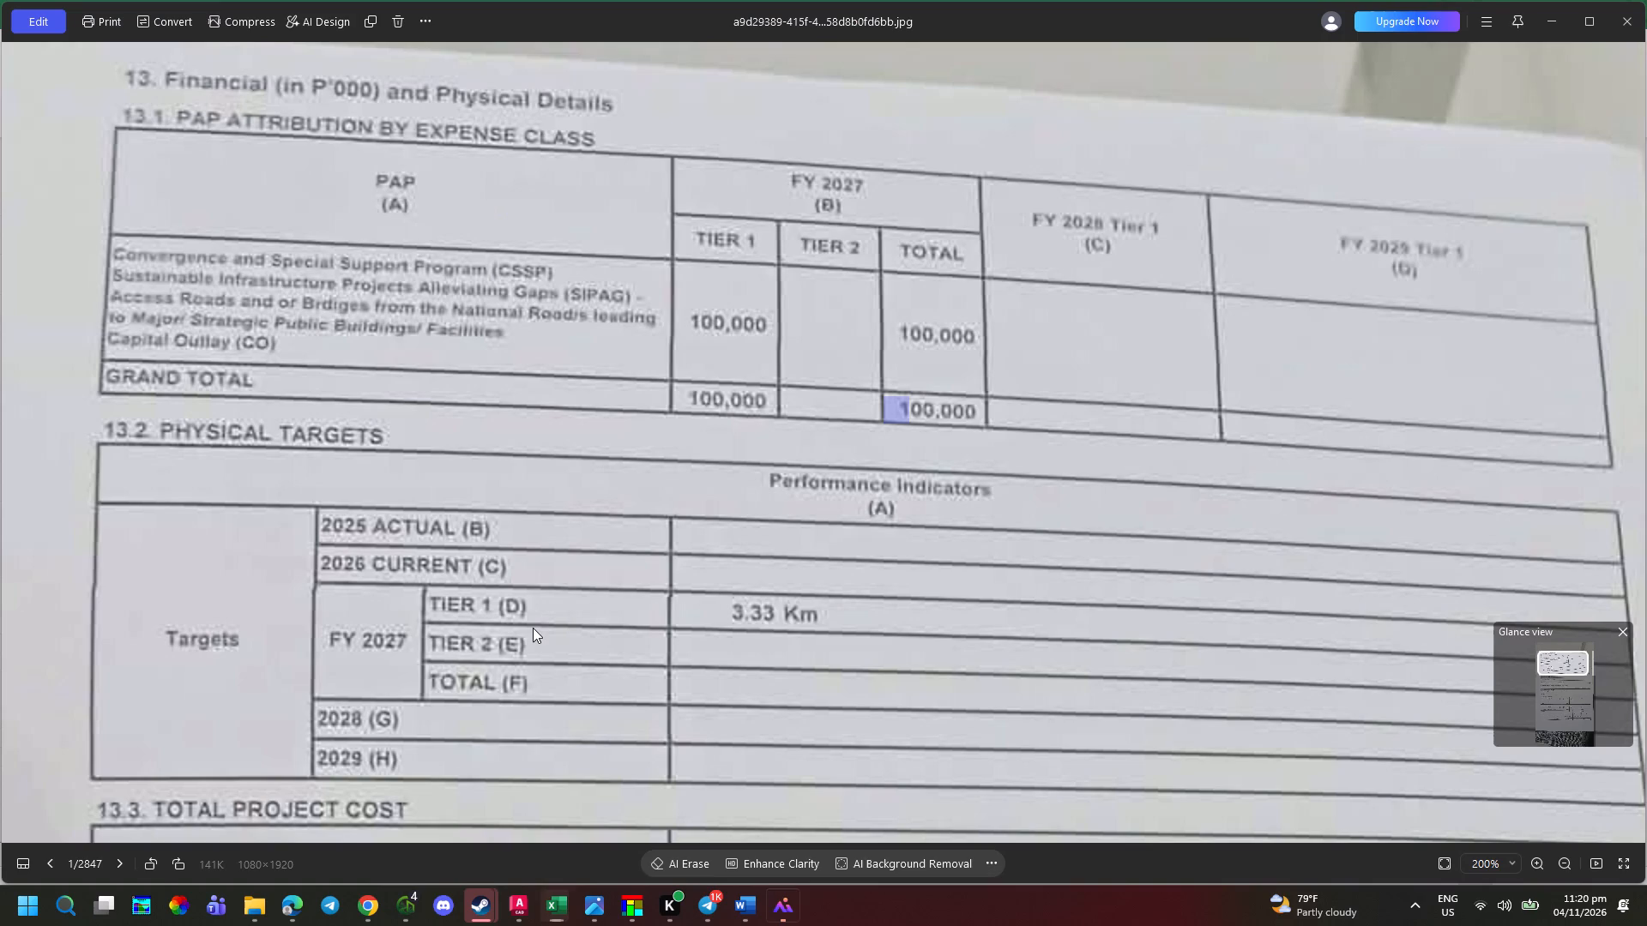
{"action": "key", "text": "alt+Tab"}
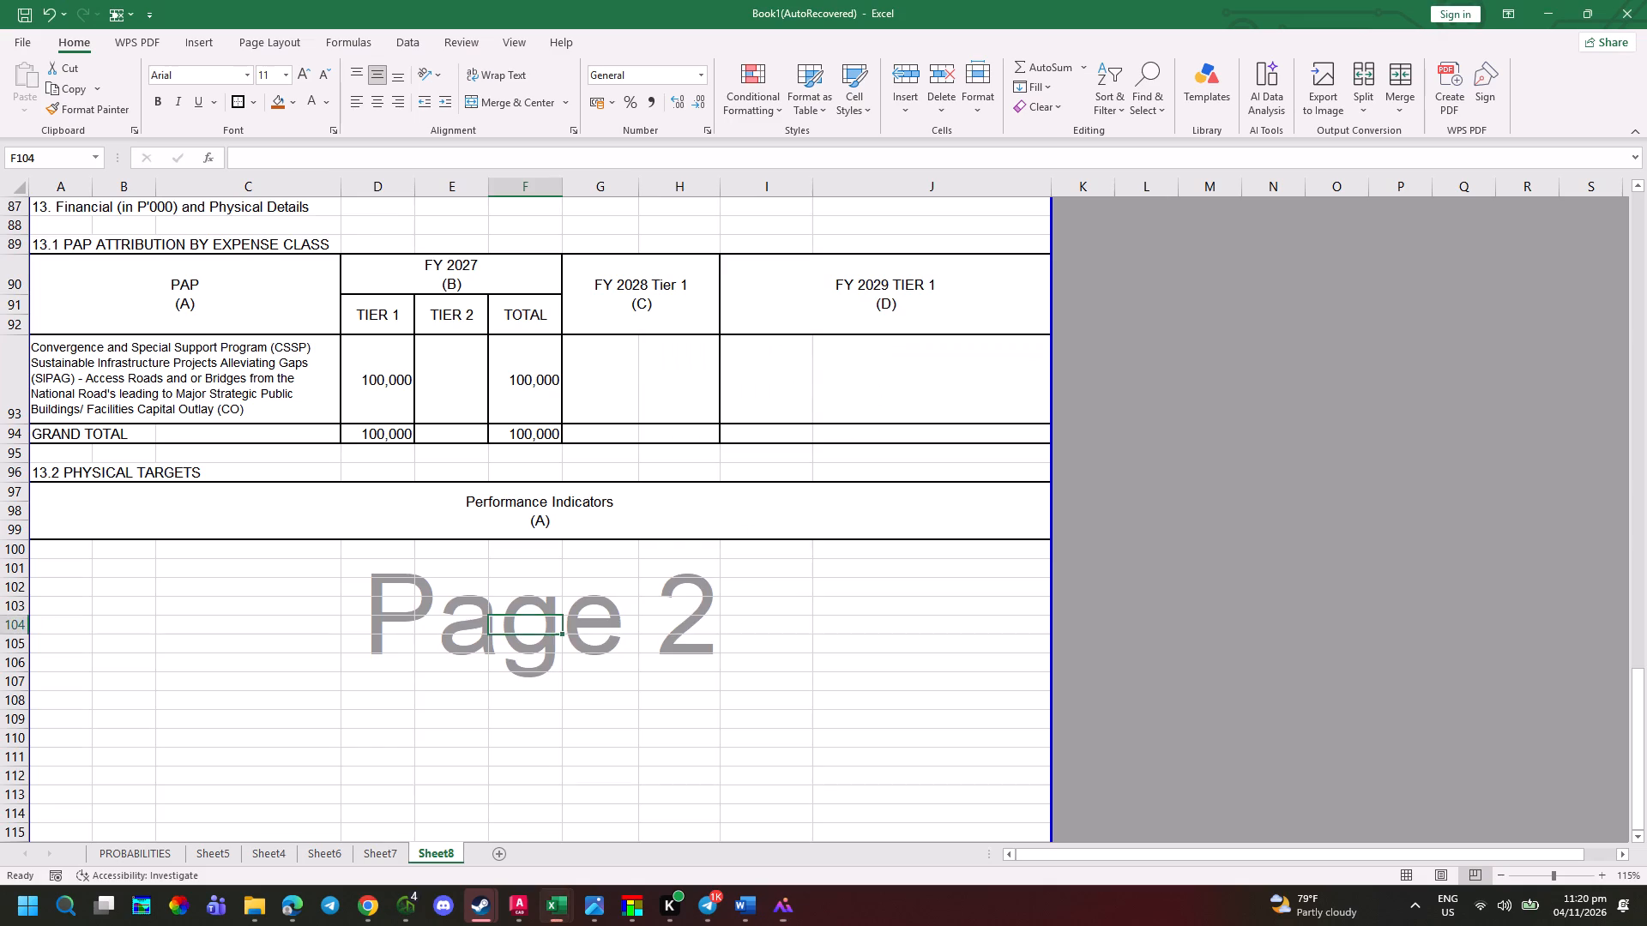
{"action": "scroll", "coordinate": [238, 597], "scroll_direction": "down", "scroll_amount": 1}
{"action": "key", "text": "alt+Tab"}
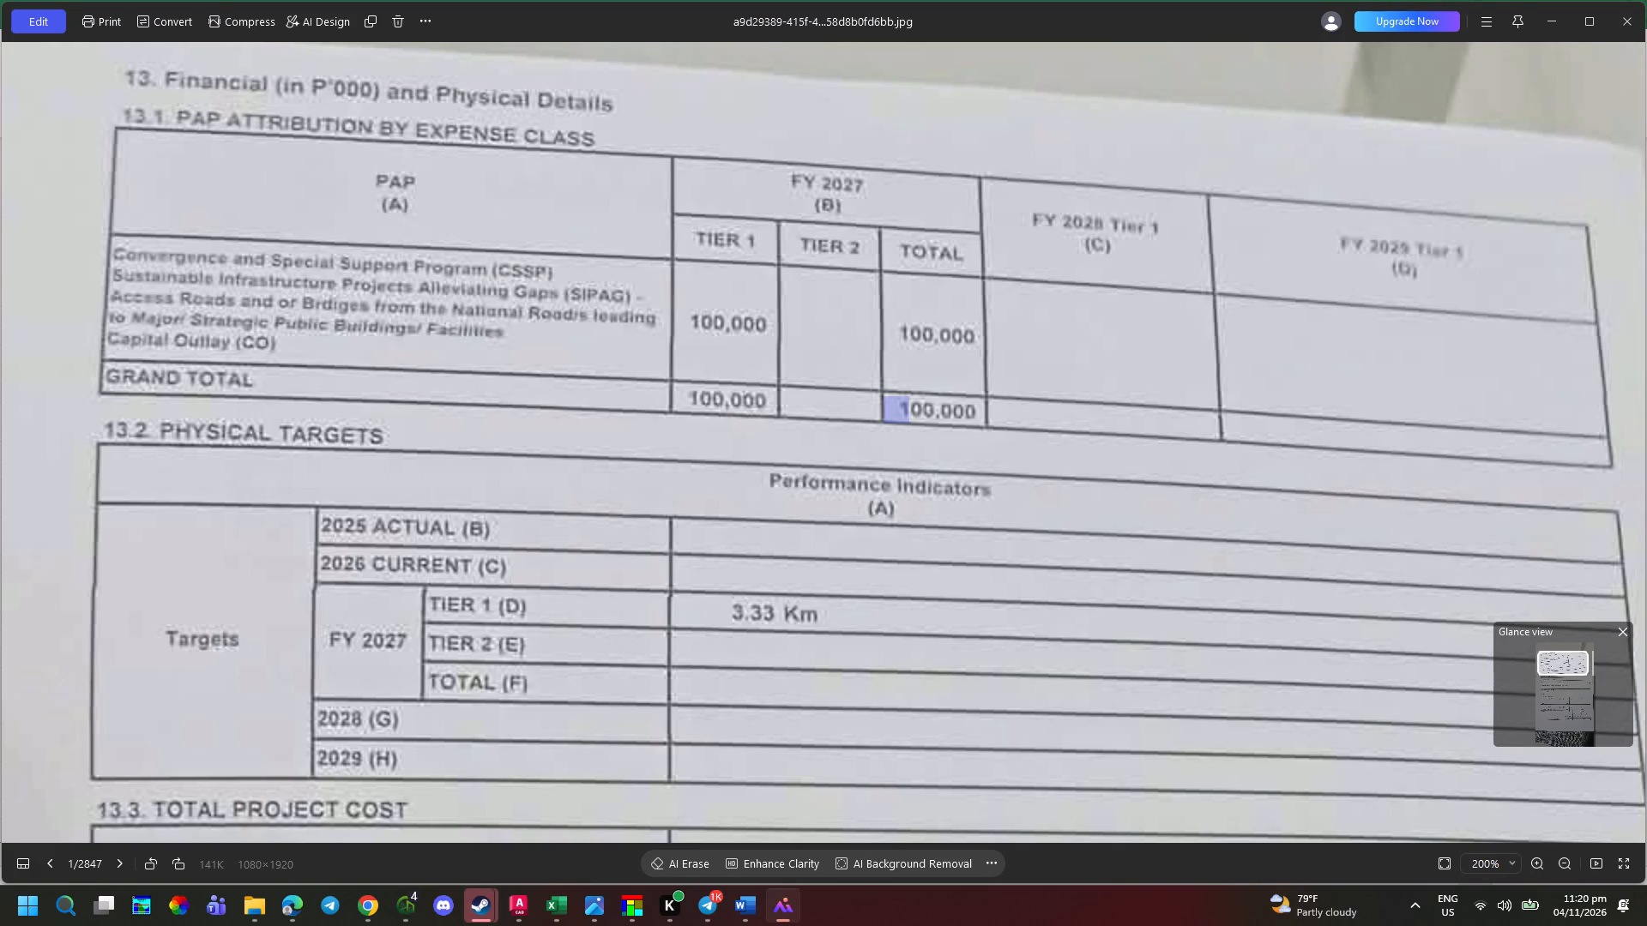
{"action": "key", "text": "alt+Tab"}
{"action": "left_click", "coordinate": [180, 435]}
{"action": "key", "text": "alt+Tab"}
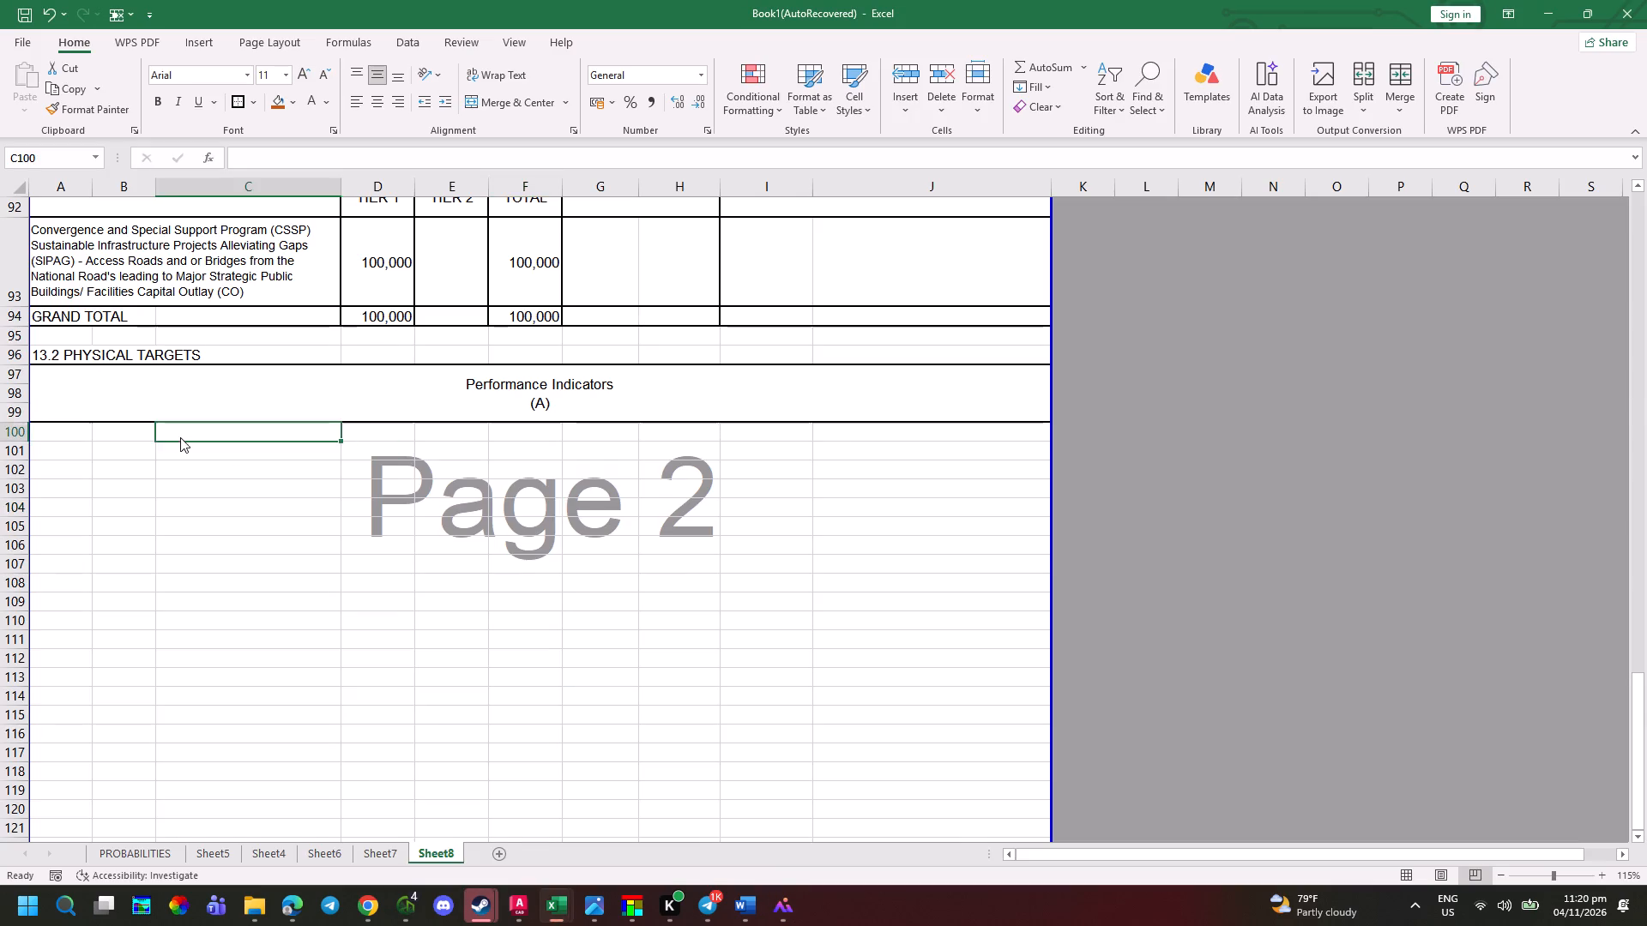
{"action": "key", "text": "alt+Tab"}
{"action": "key", "text": "2"}
{"action": "key", "text": "alt+Tab"}
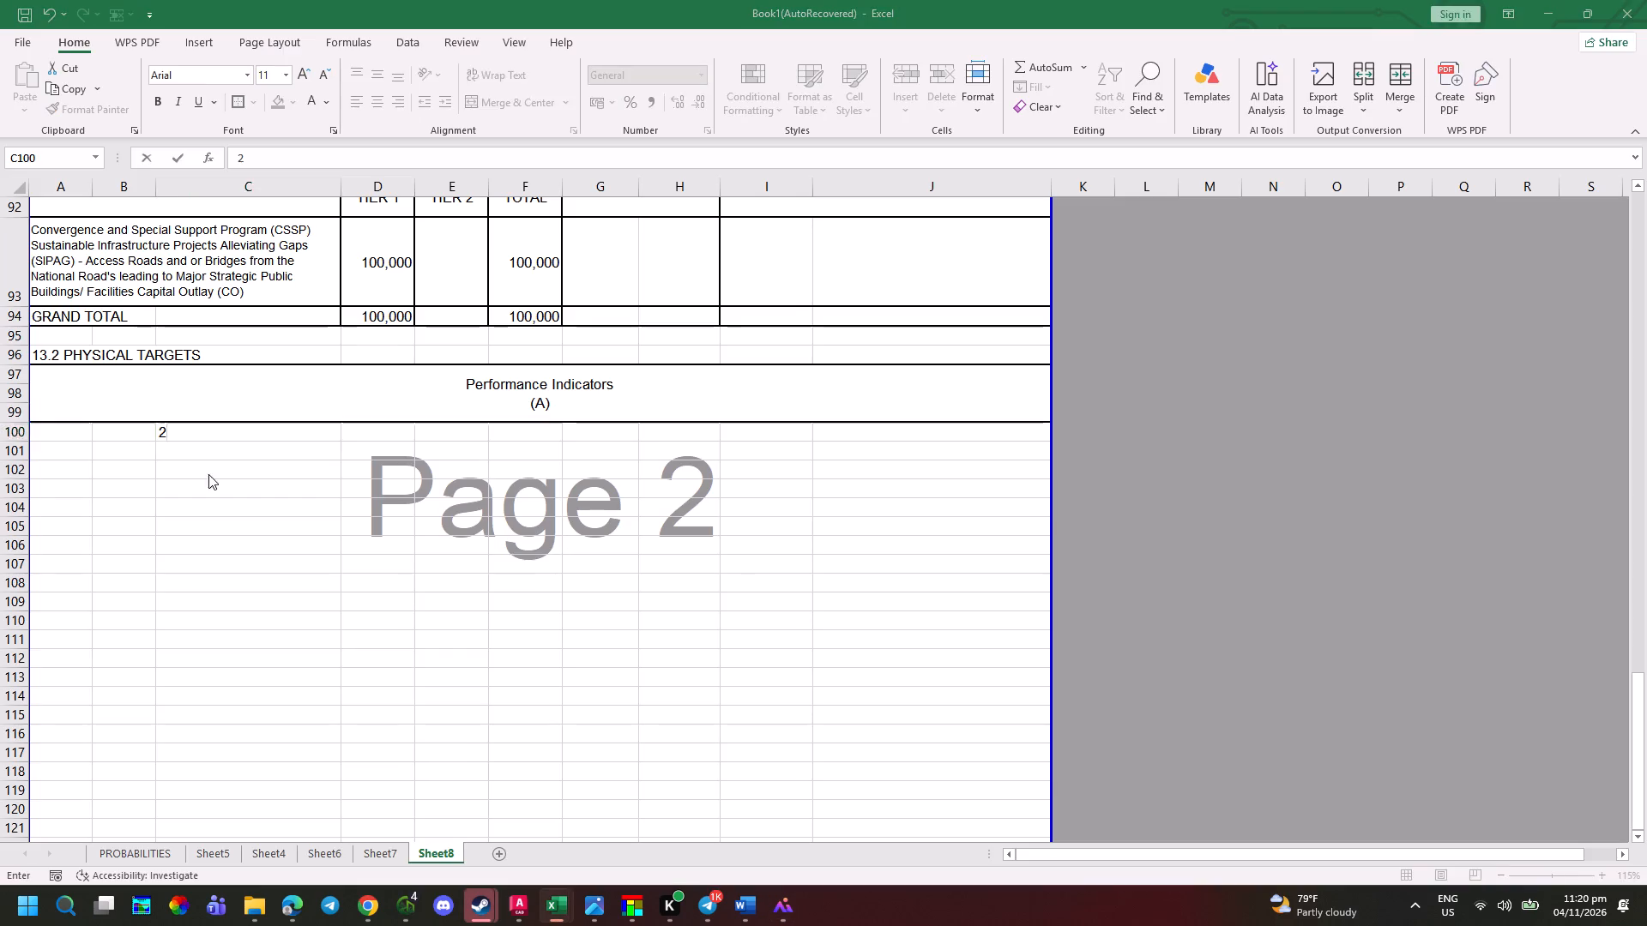
{"action": "key", "text": "alt+Tab"}
{"action": "type", "text": "025 a"}
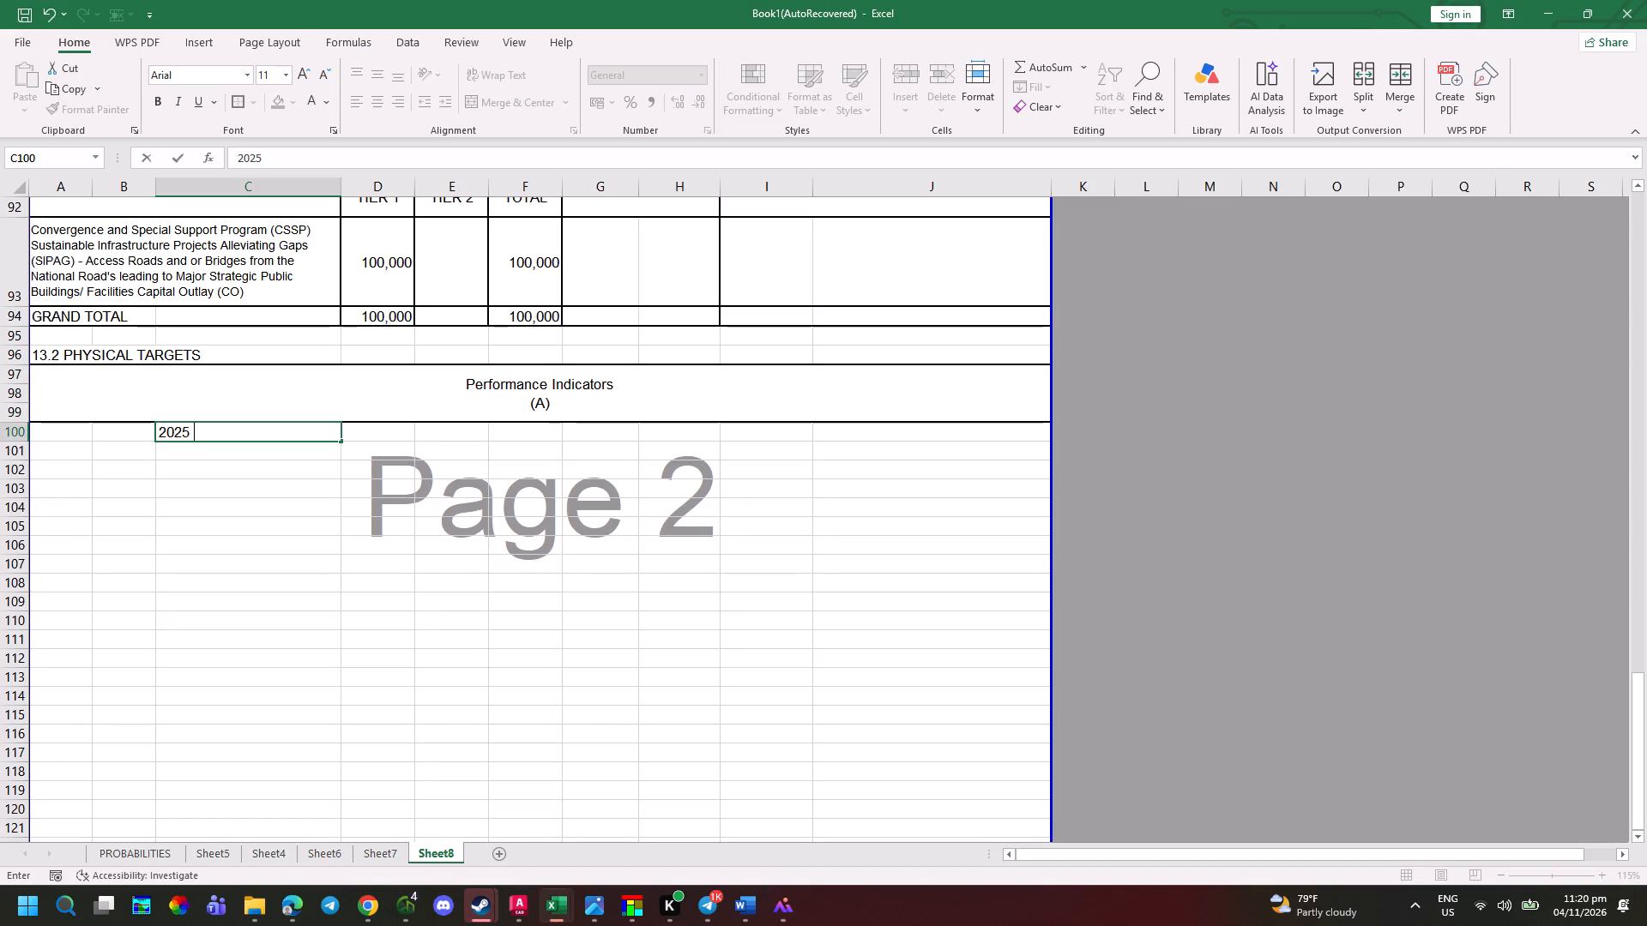
{"action": "key", "text": "BackSpace"}
{"action": "key", "text": "BackSpace"}
{"action": "key", "text": "alt+Tab"}
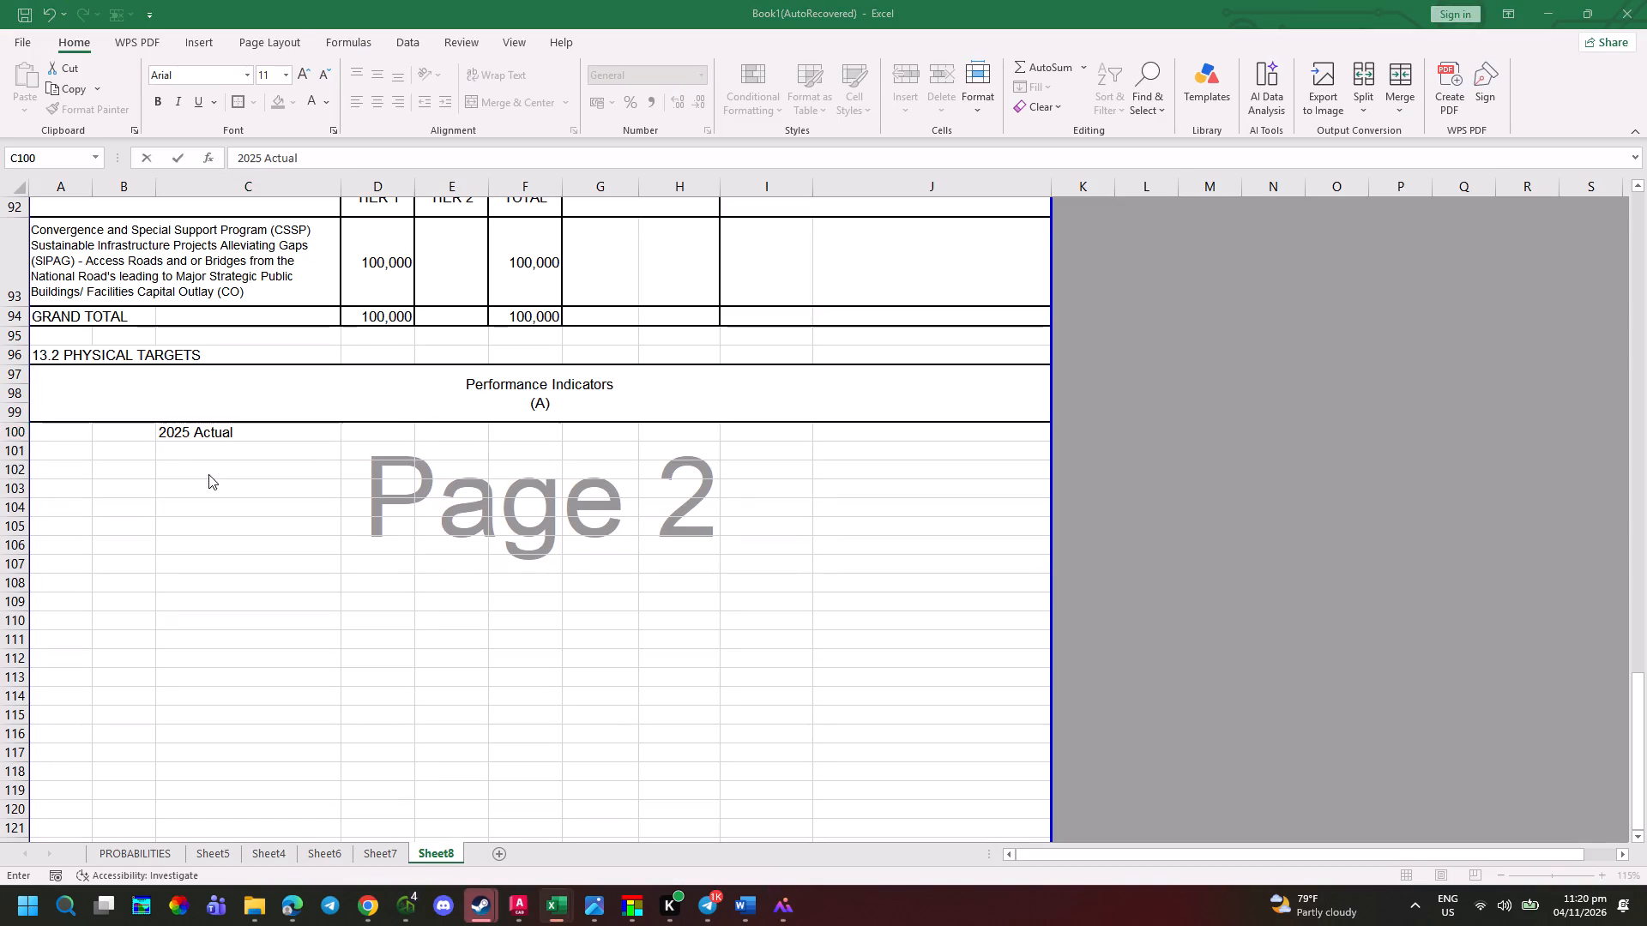
{"action": "key", "text": "alt+Tab"}
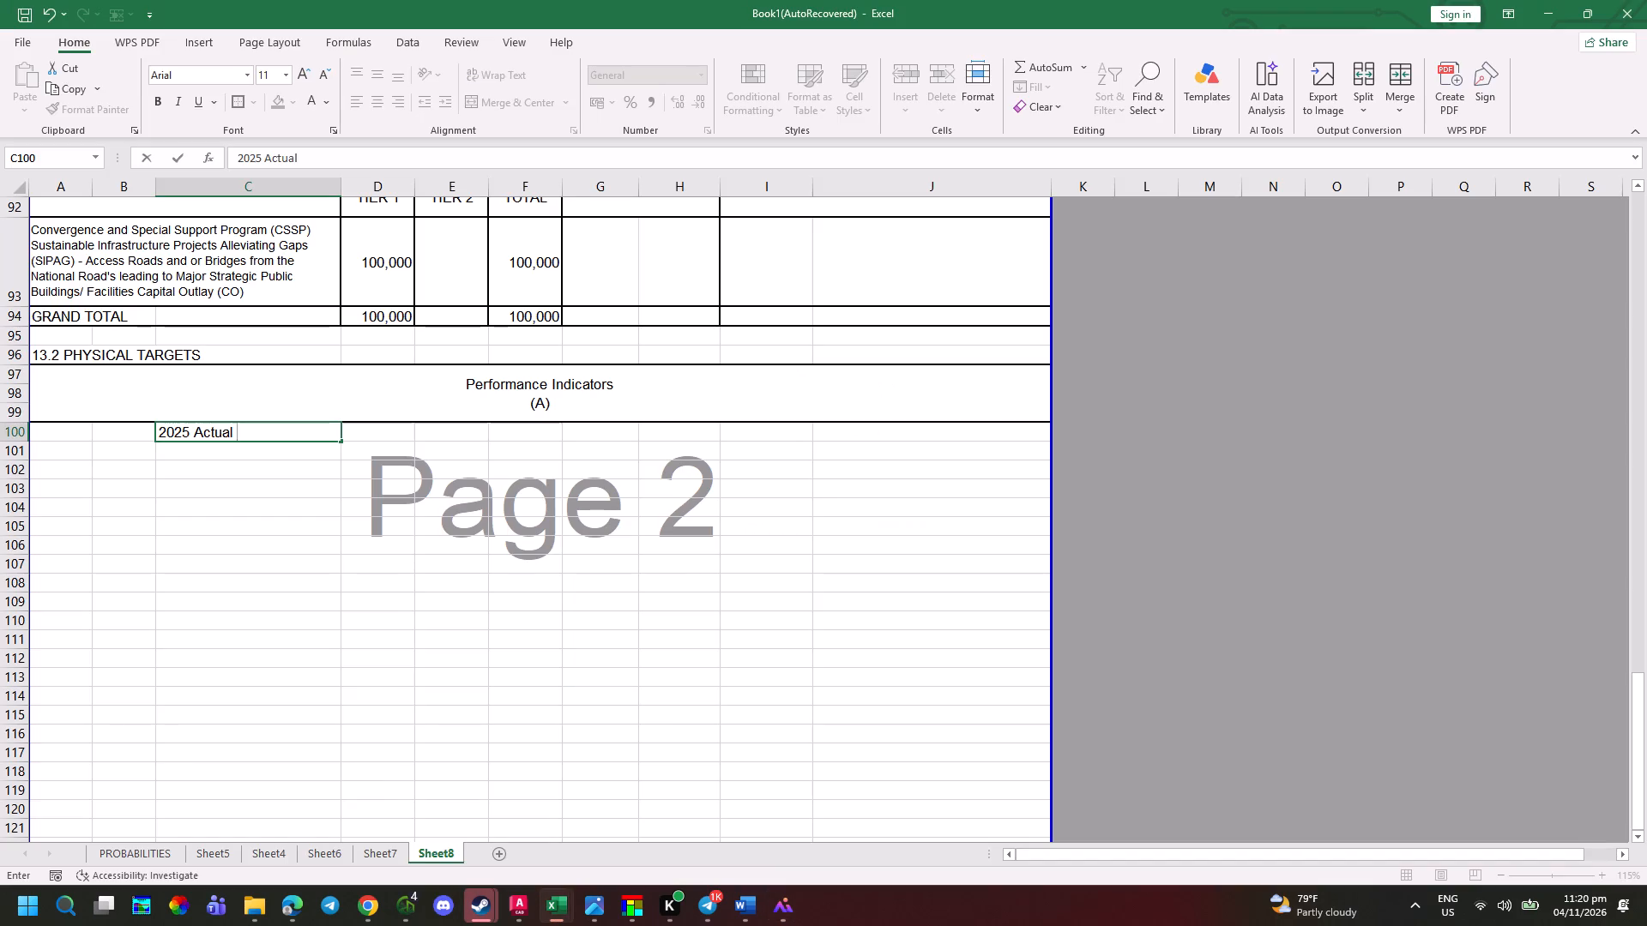
{"action": "key", "text": "BackSpace"}
{"action": "key", "text": "BackSpace"}
{"action": "key", "text": "BackSpace"}
{"action": "key", "text": "BackSpace"}
{"action": "key", "text": "BackSpace"}
{"action": "key", "text": "BackSpace"}
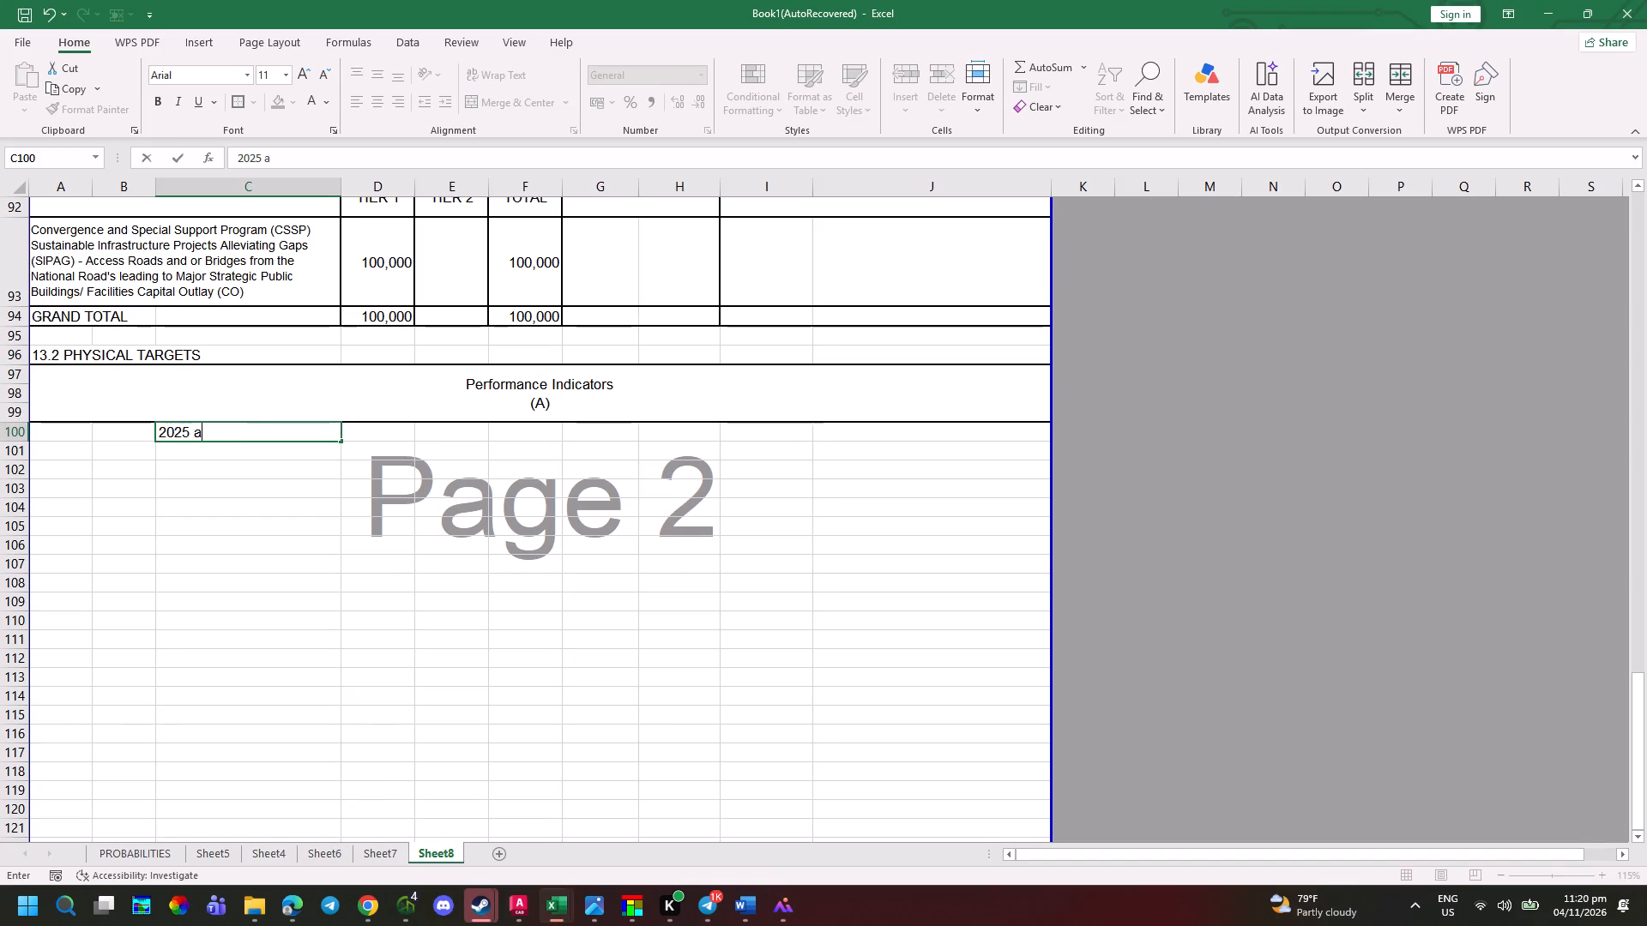
{"action": "key", "text": "BackSpace"}
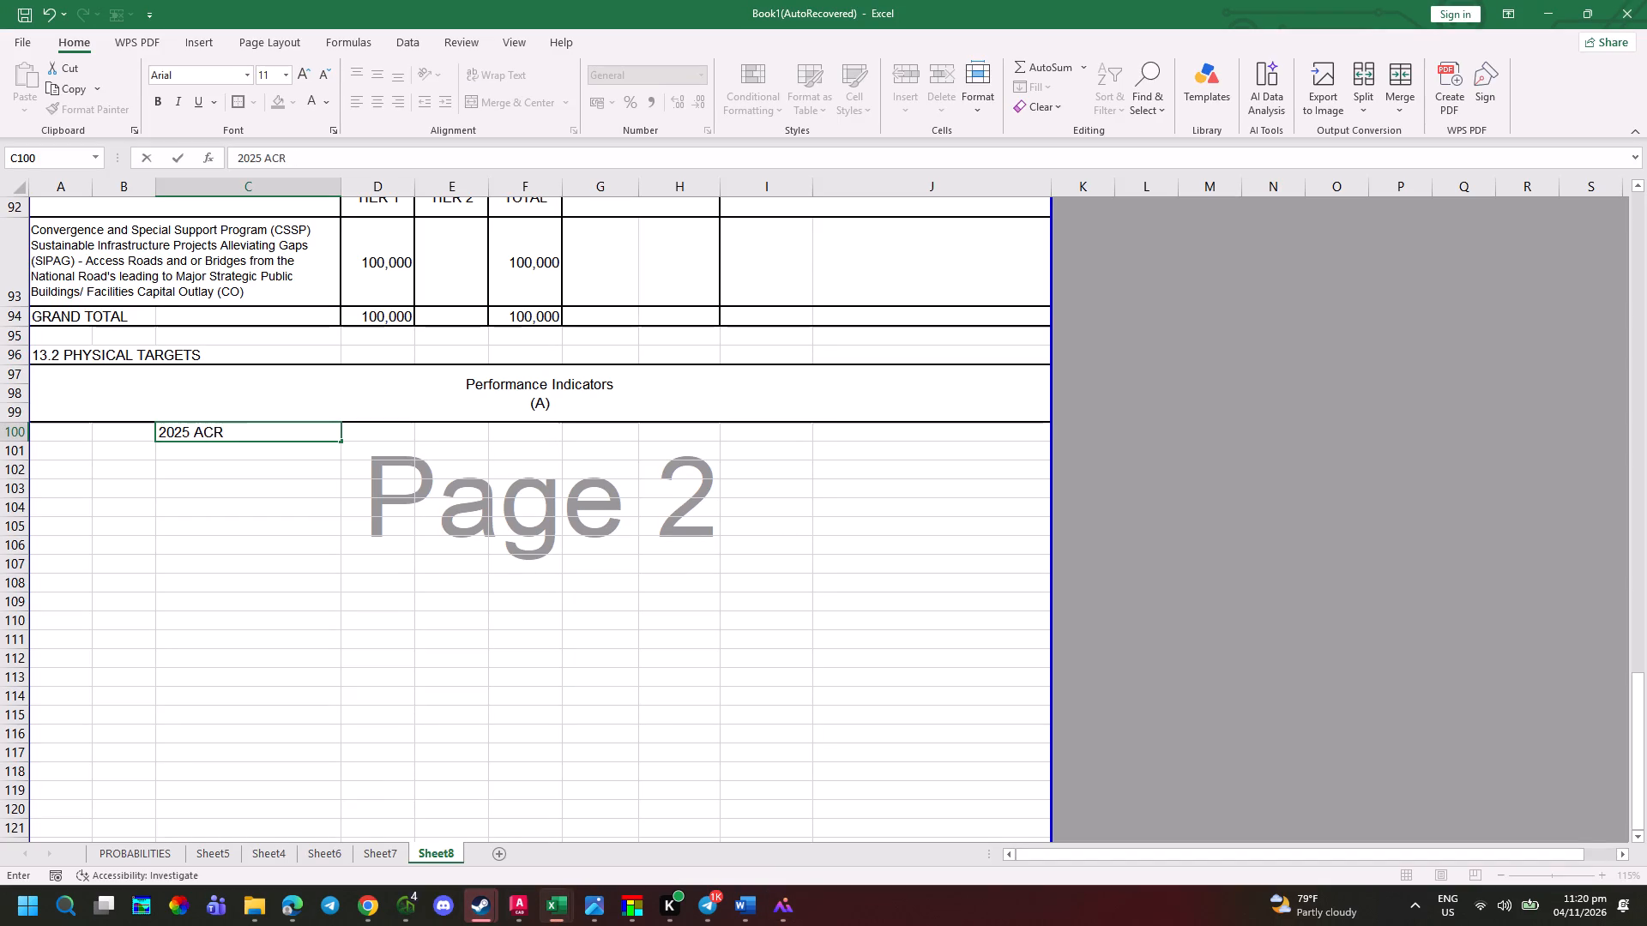
{"action": "key", "text": "BackSpace"}
{"action": "type", "text": "TUAL B"}
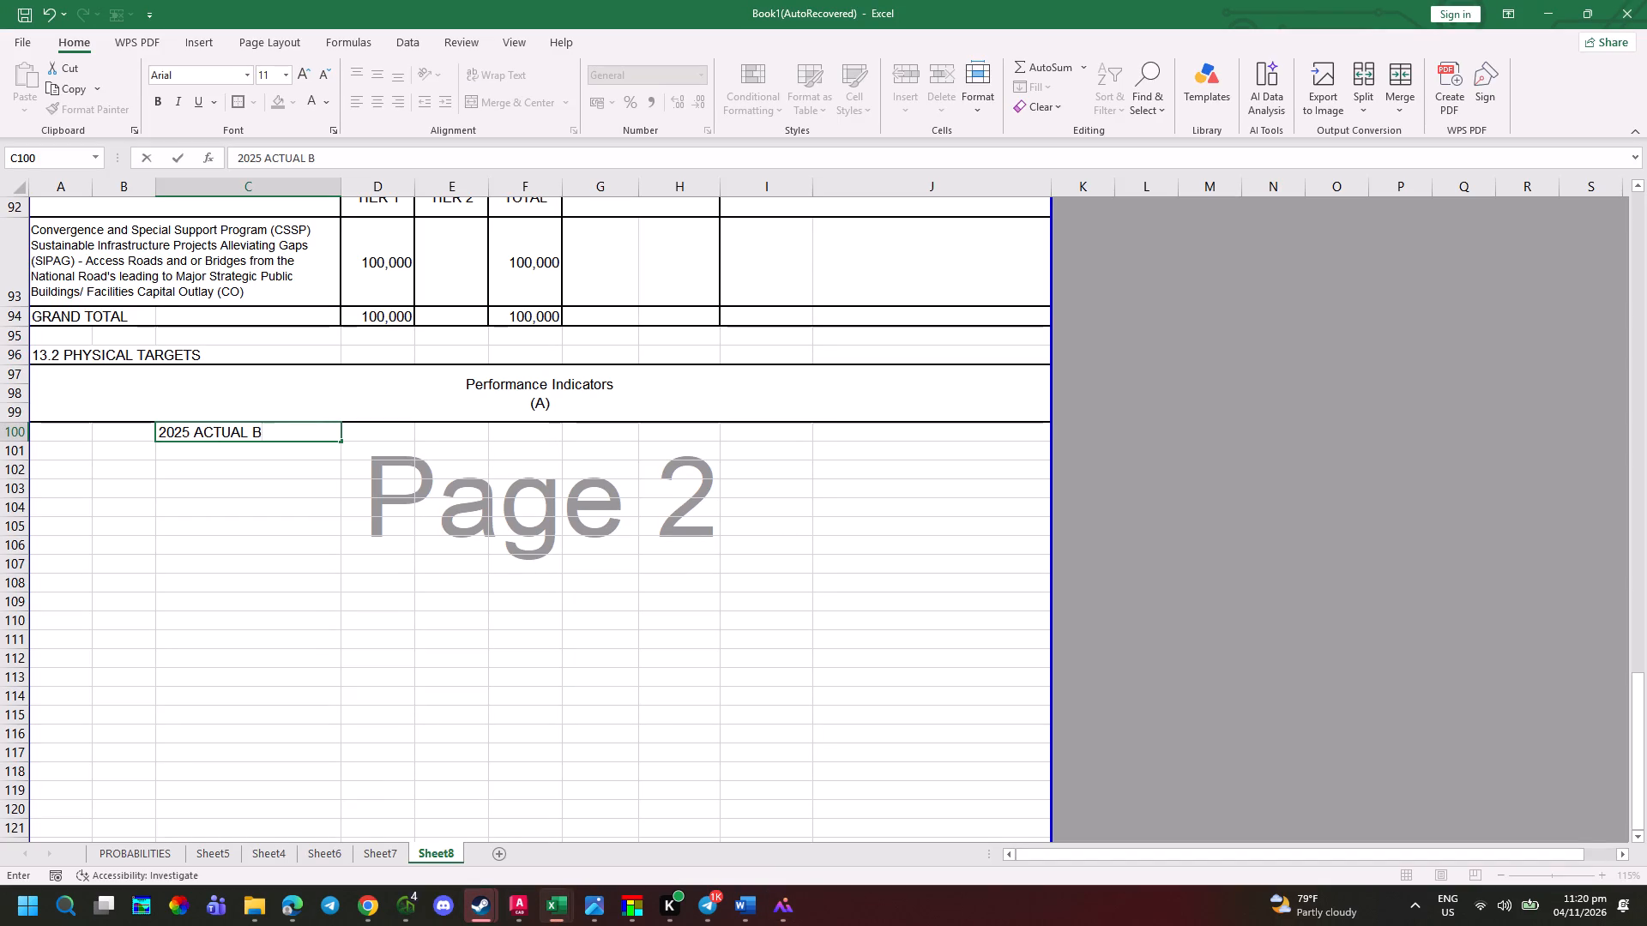
{"action": "key", "text": "alt+Tab"}
{"action": "key", "text": "alt+Tab"}
{"action": "key", "text": "BackSpace"}
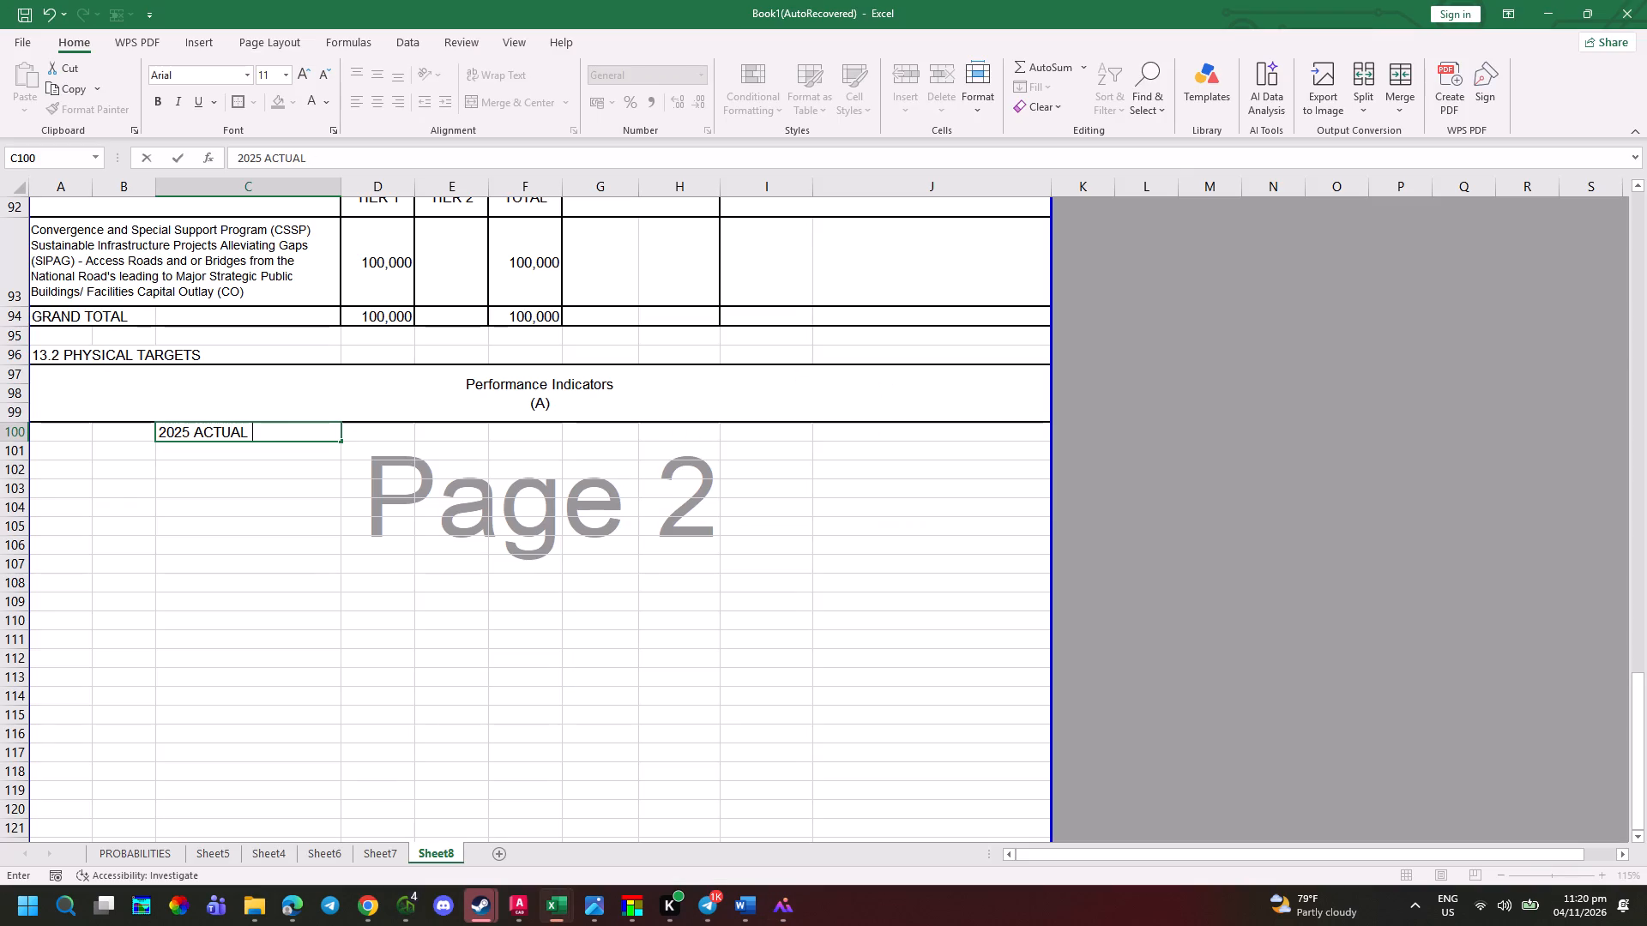
{"action": "type", "text": "(B)"}
{"action": "key", "text": "Return"}
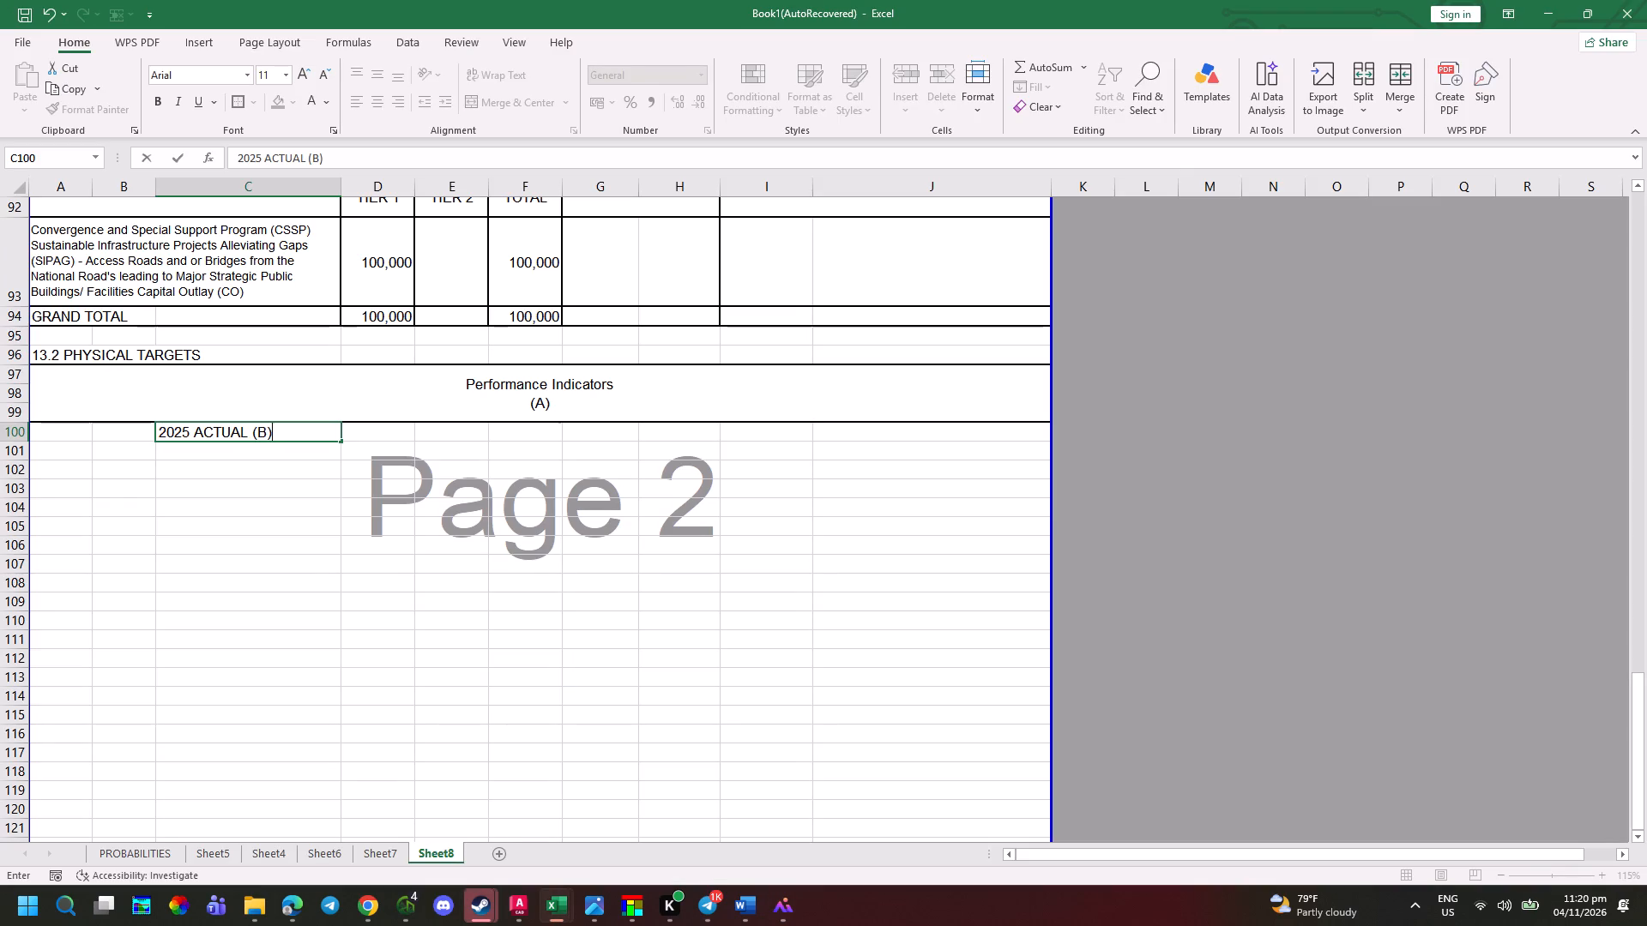
Enter the second target row label 2026 CURRENT (C) in C101, following the photographed form.
{"action": "key", "text": "alt+Tab"}
{"action": "key", "text": "alt+Tab"}
{"action": "type", "text": "202"}
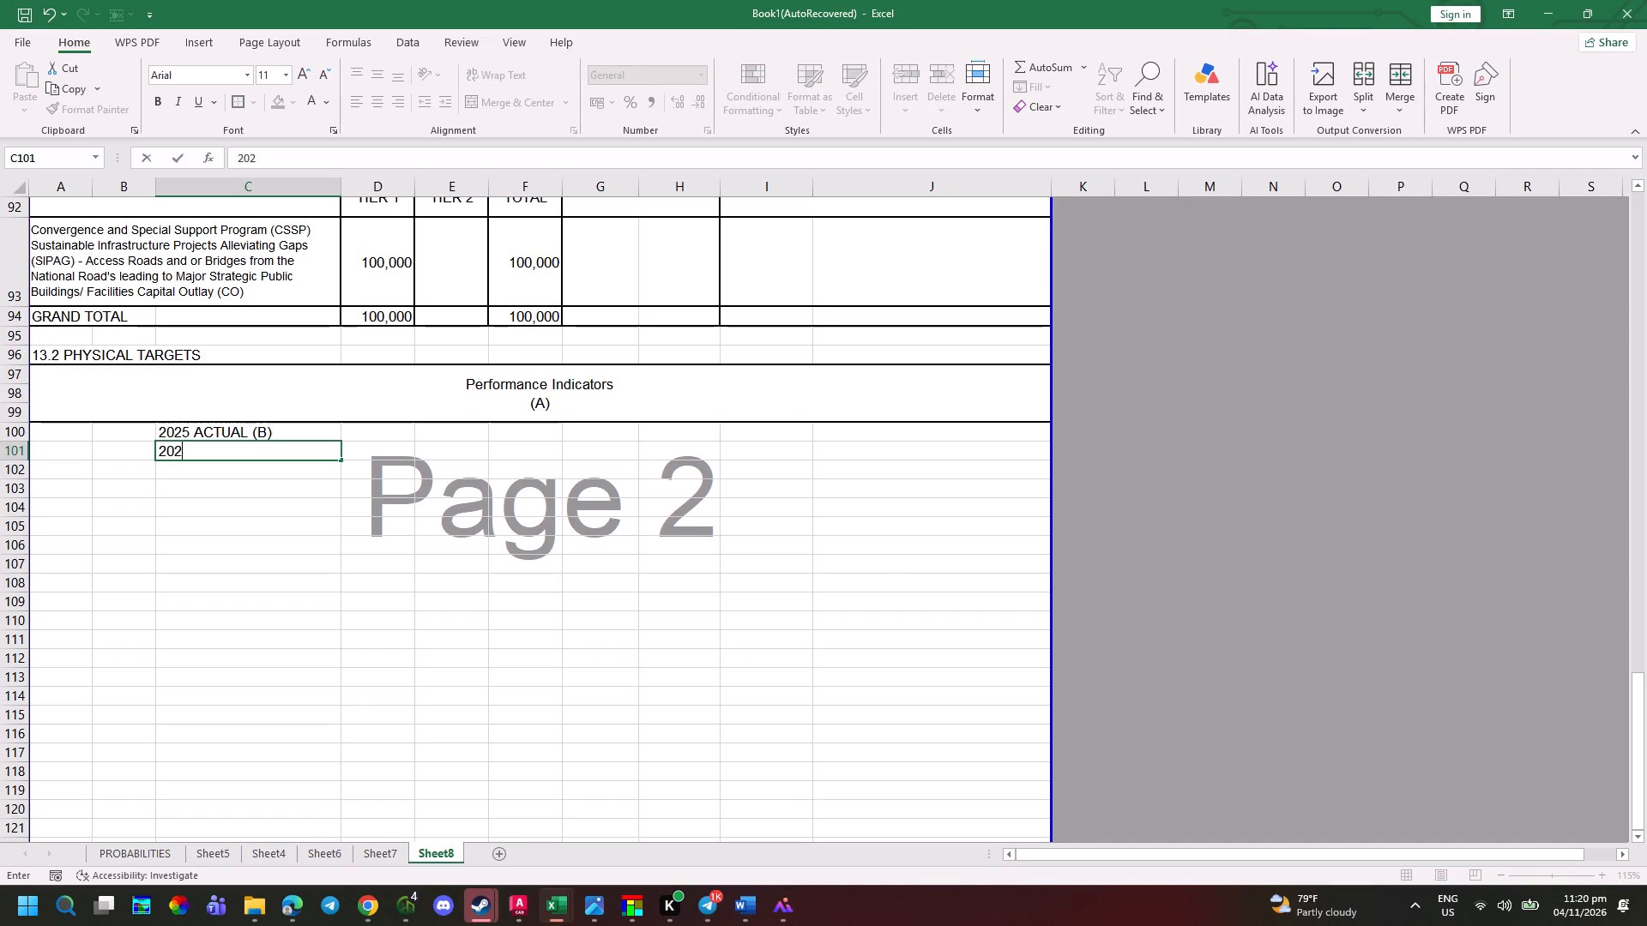
{"action": "type", "text": "6"}
{"action": "key", "text": "space"}
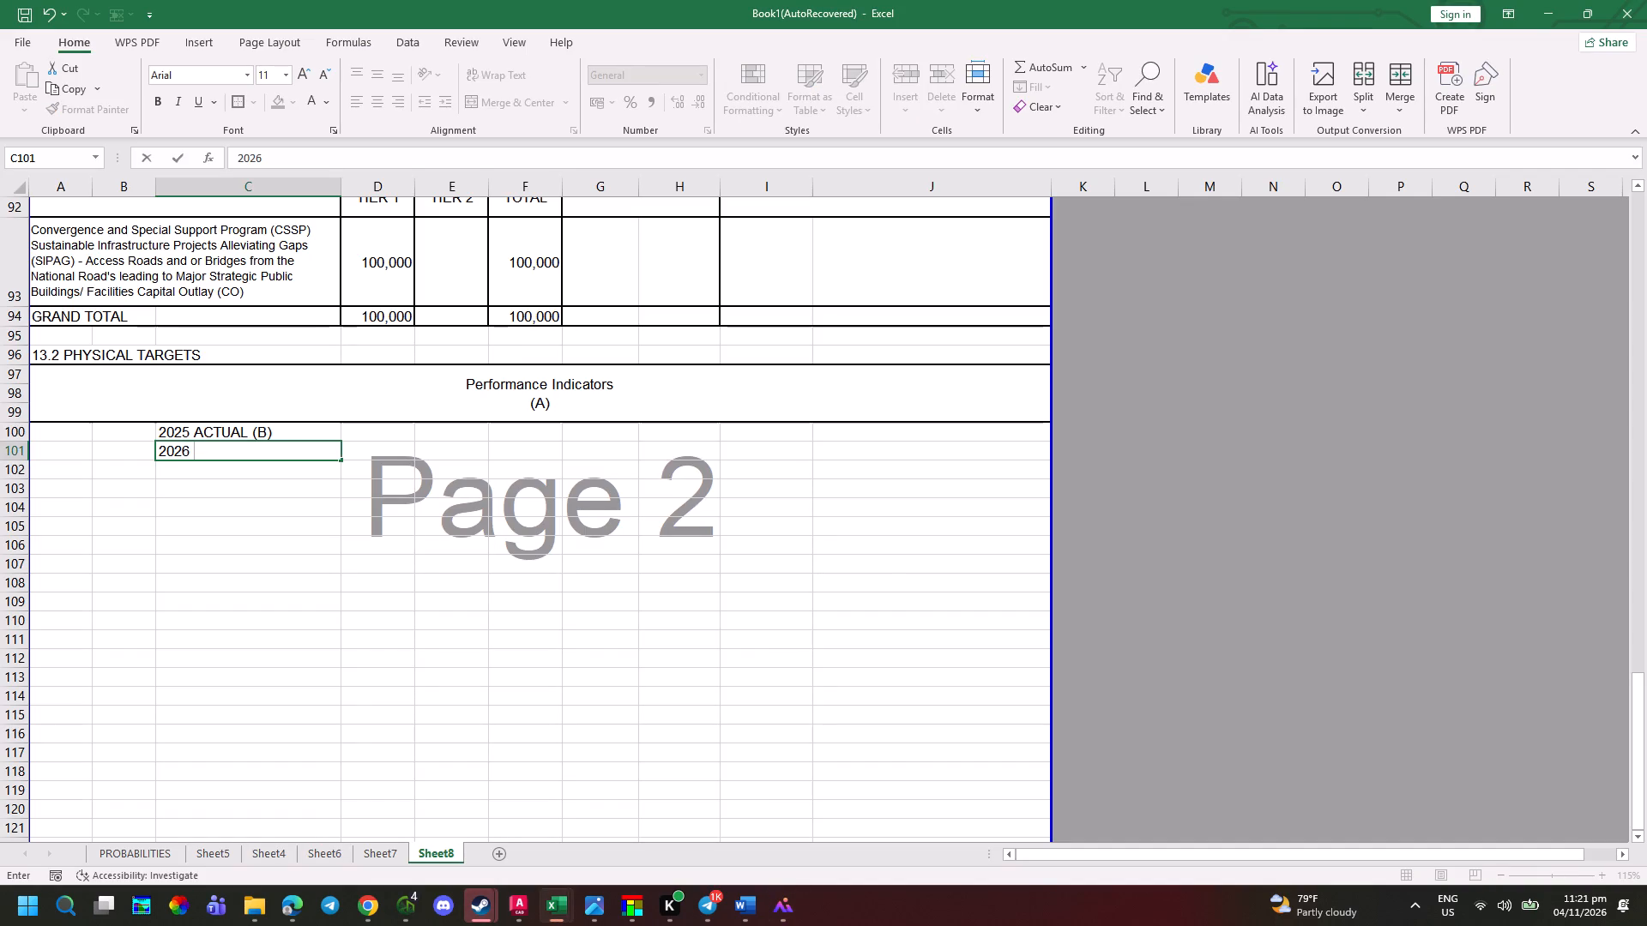
{"action": "type", "text": "CURRENT (C)"}
{"action": "key", "text": "Return"}
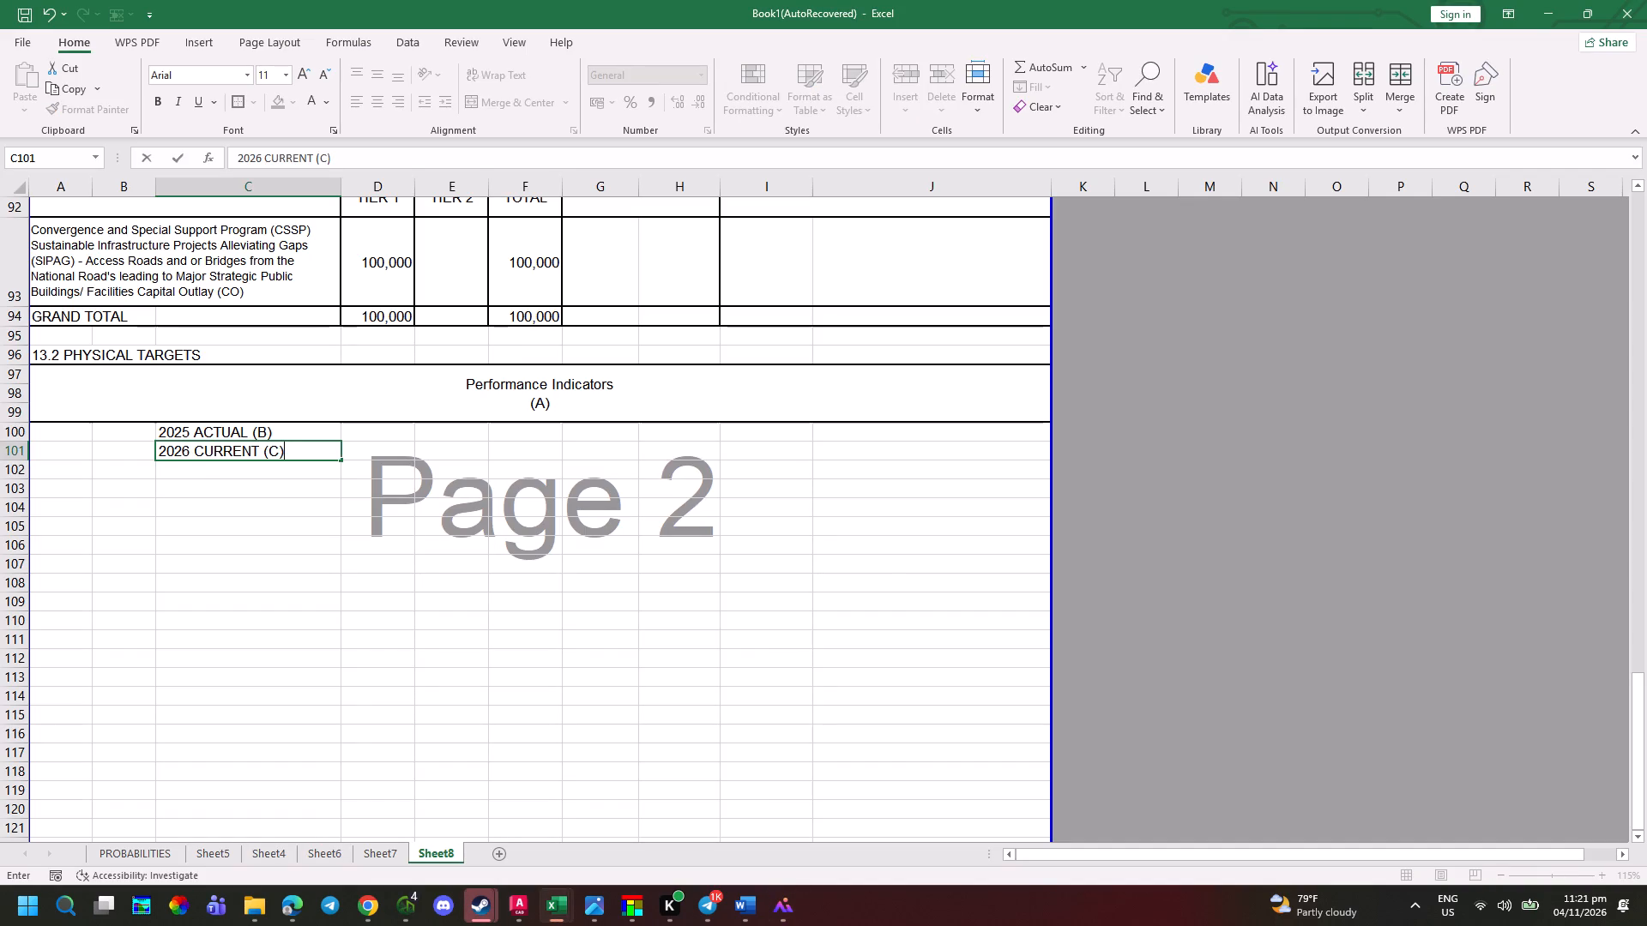
{"action": "key", "text": "Return"}
Correct the ending of the C101 label to (C) in place of the copyright symbol, matching the photographed form.
{"action": "key", "text": "Up"}
{"action": "key", "text": "Up"}
{"action": "key", "text": "Up"}
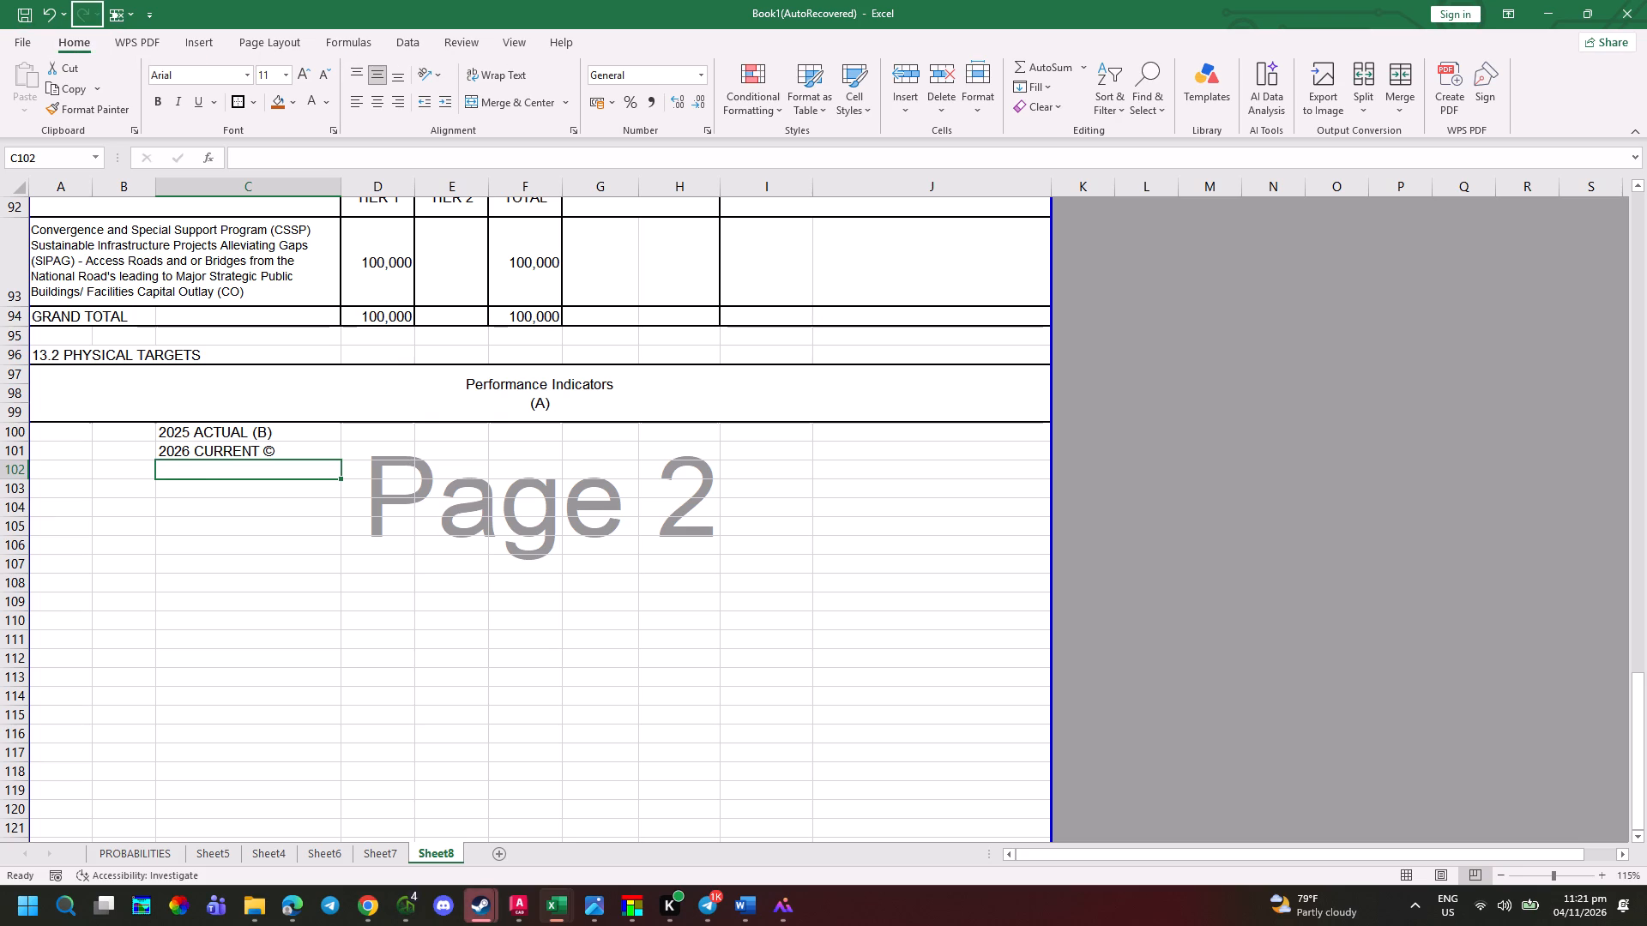
{"action": "key", "text": "Escape"}
{"action": "key", "text": "Up"}
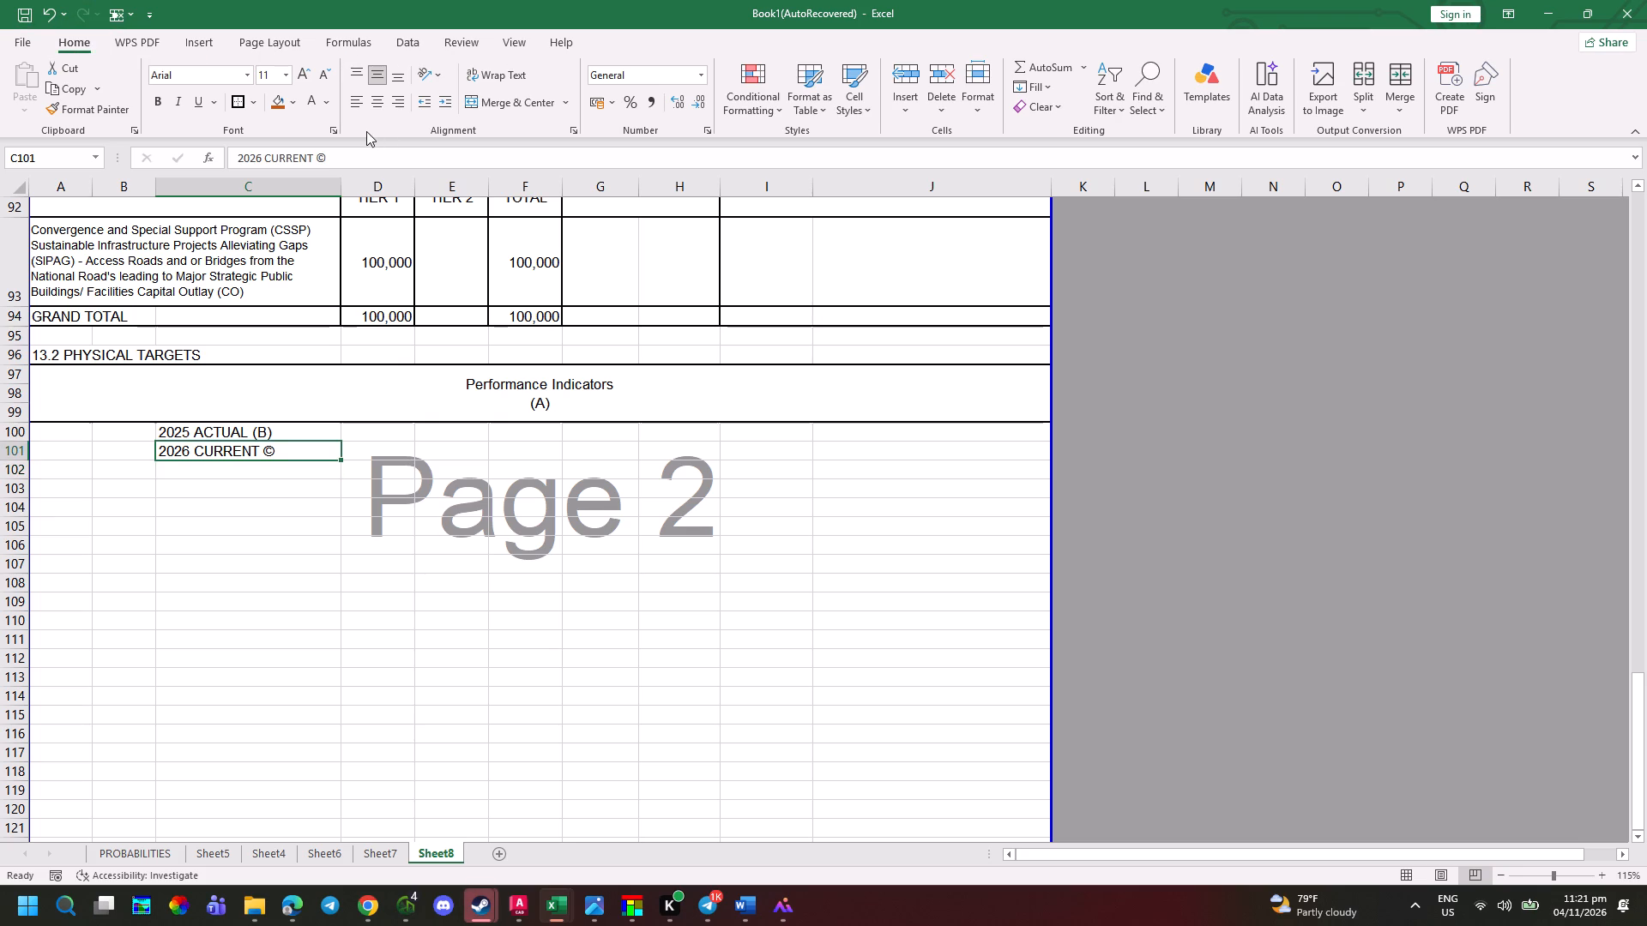
{"action": "left_click", "coordinate": [350, 150]}
{"action": "key", "text": "BackSpace"}
{"action": "type", "text": "(c"}
{"action": "key", "text": "BackSpace"}
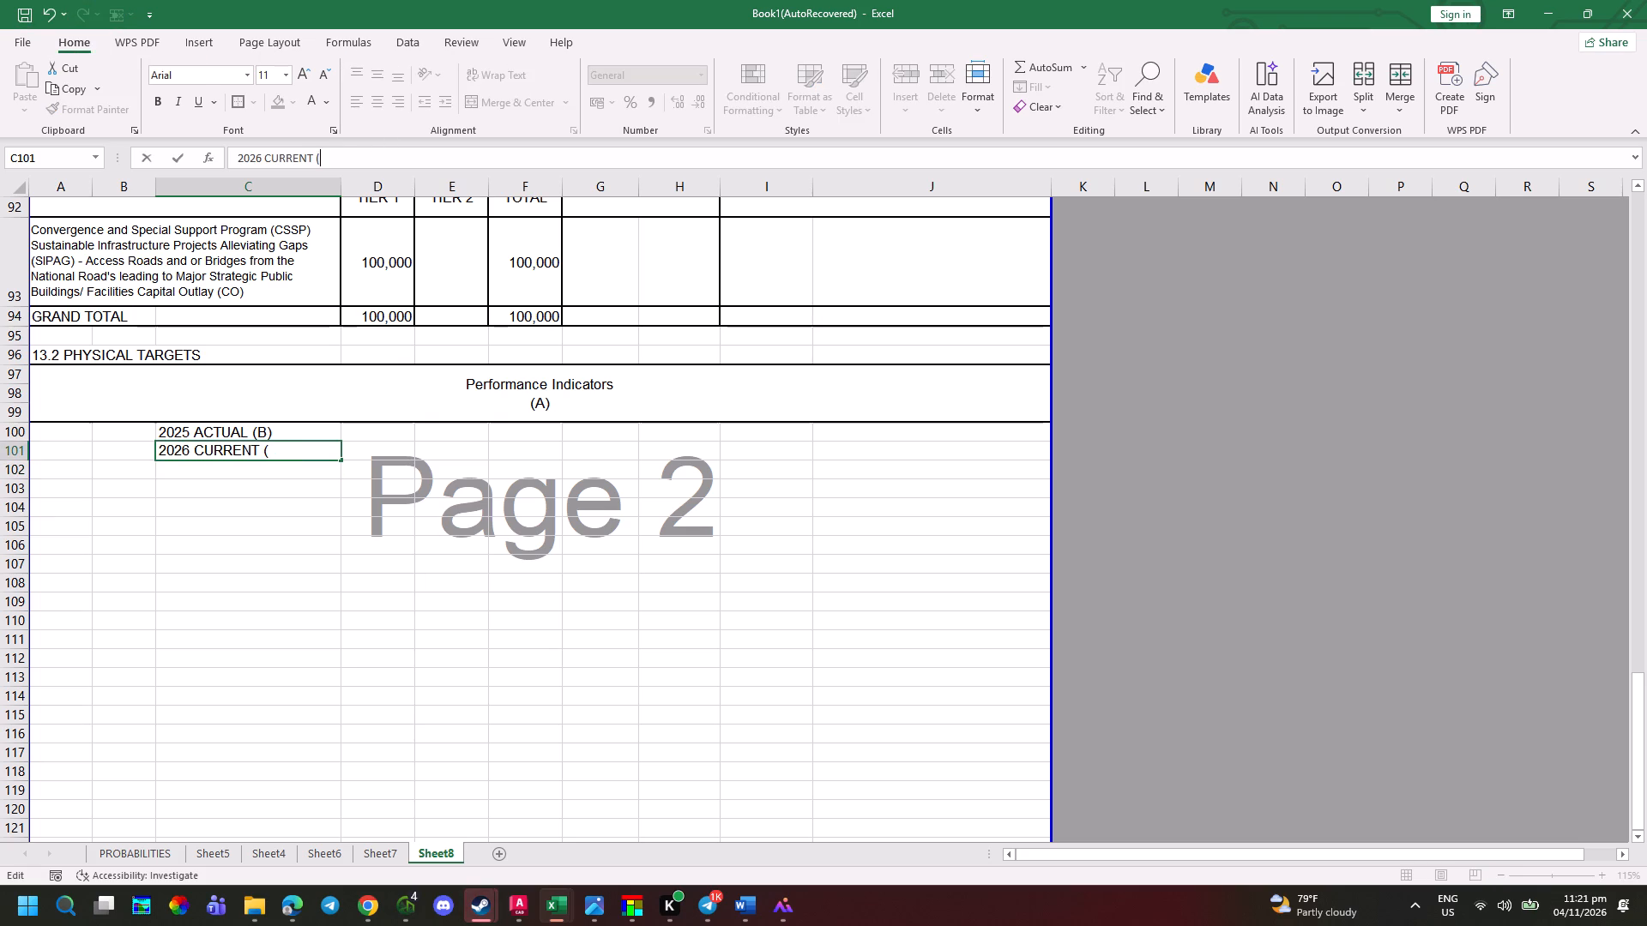
{"action": "key", "text": "Return"}
{"action": "key", "text": "alt+Tab"}
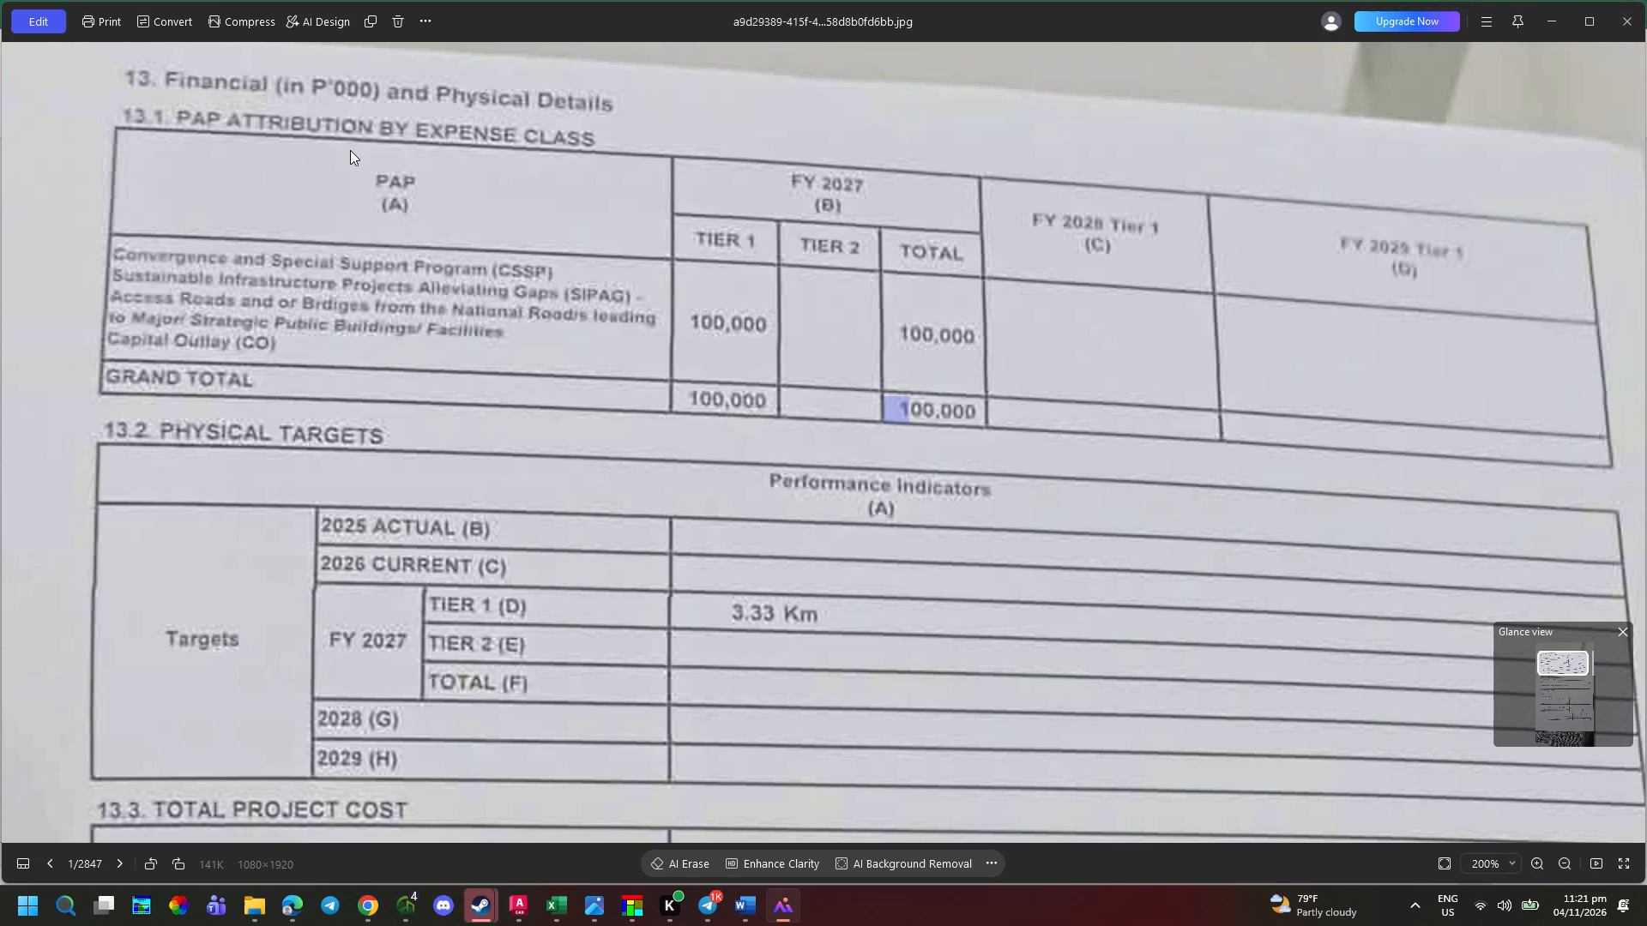
Insert a blank column before column C, shifting the existing form columns over by one.
{"action": "key", "text": "alt+Tab"}
{"action": "left_click", "coordinate": [235, 475]}
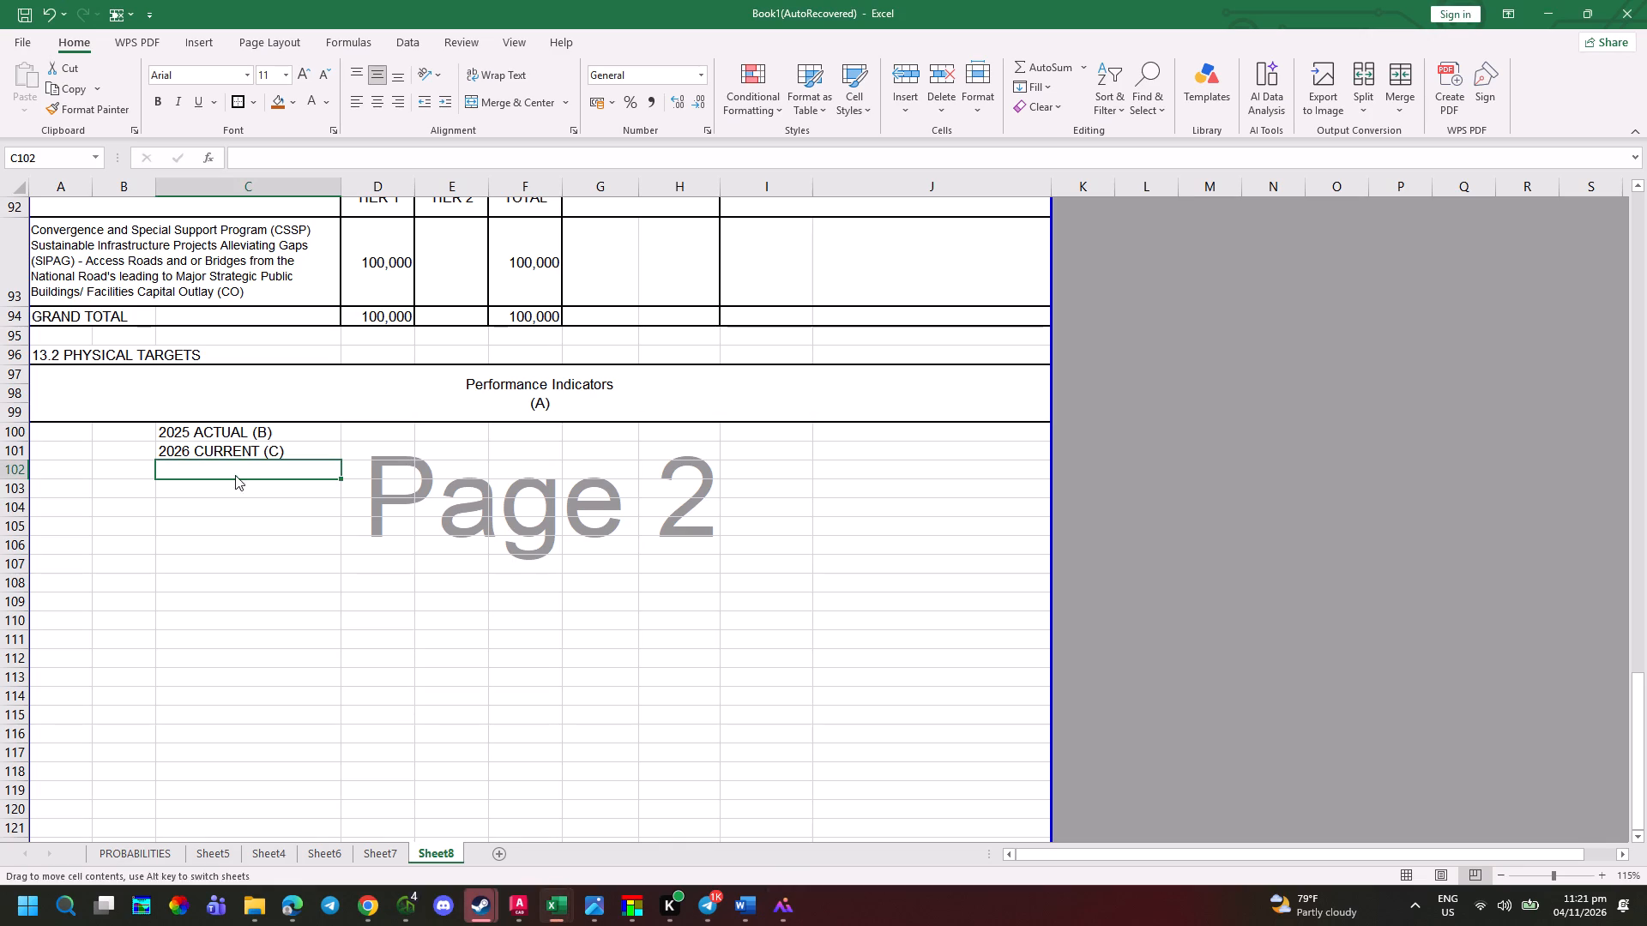
{"action": "scroll", "coordinate": [274, 508], "scroll_direction": "up", "scroll_amount": 3}
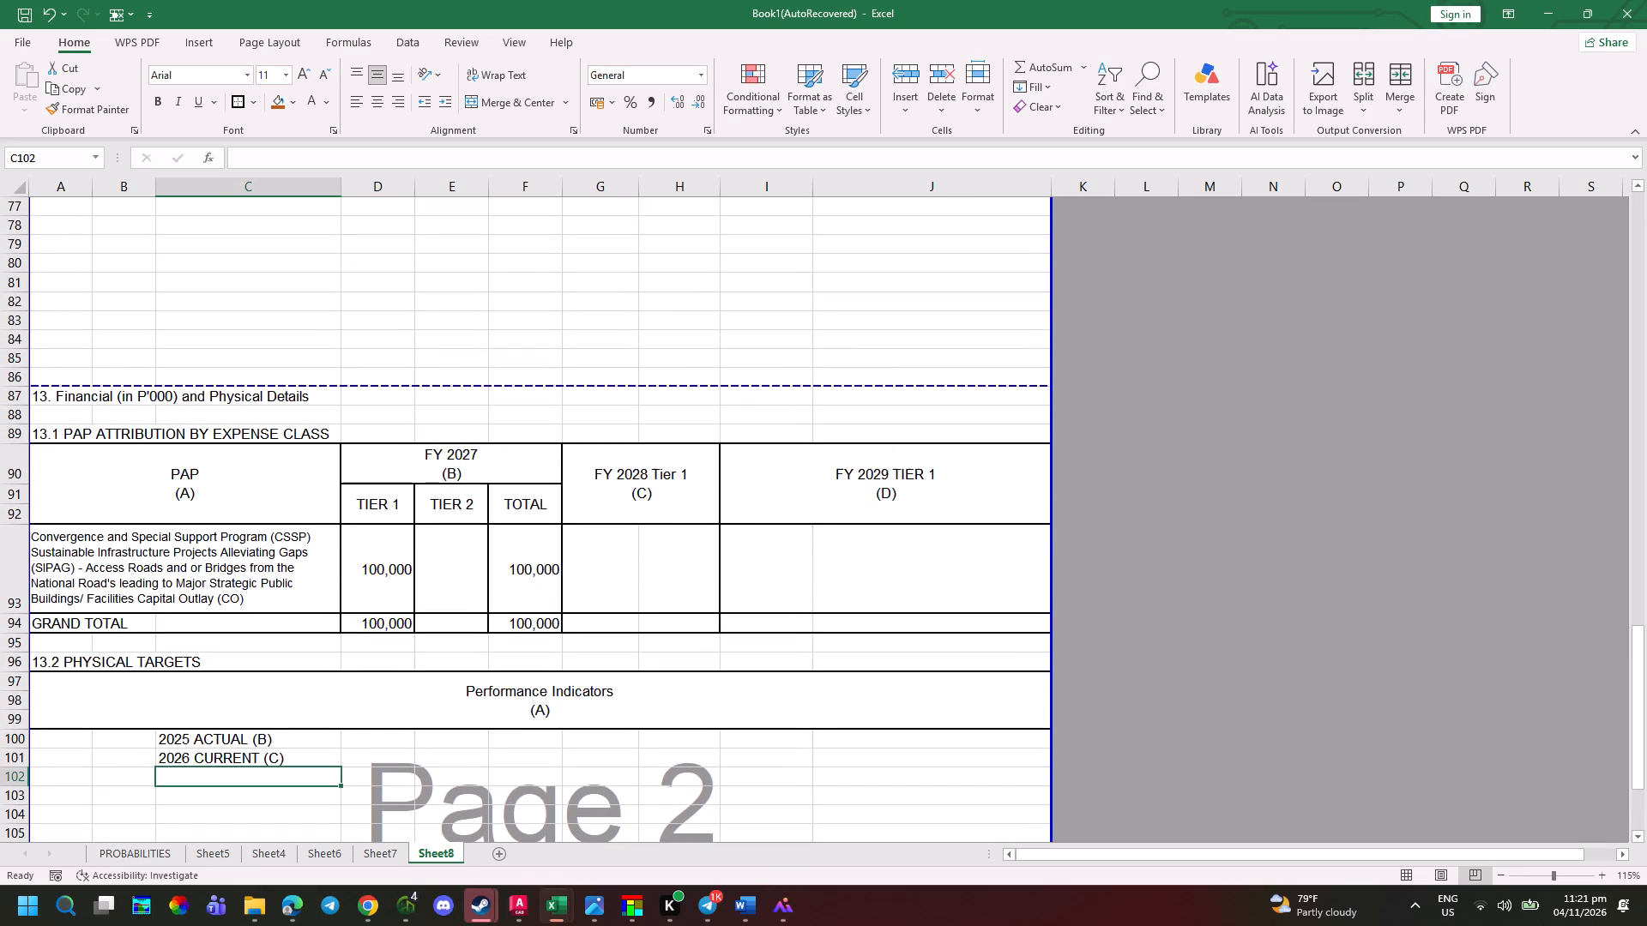
{"action": "scroll", "coordinate": [293, 532], "scroll_direction": "up", "scroll_amount": 14}
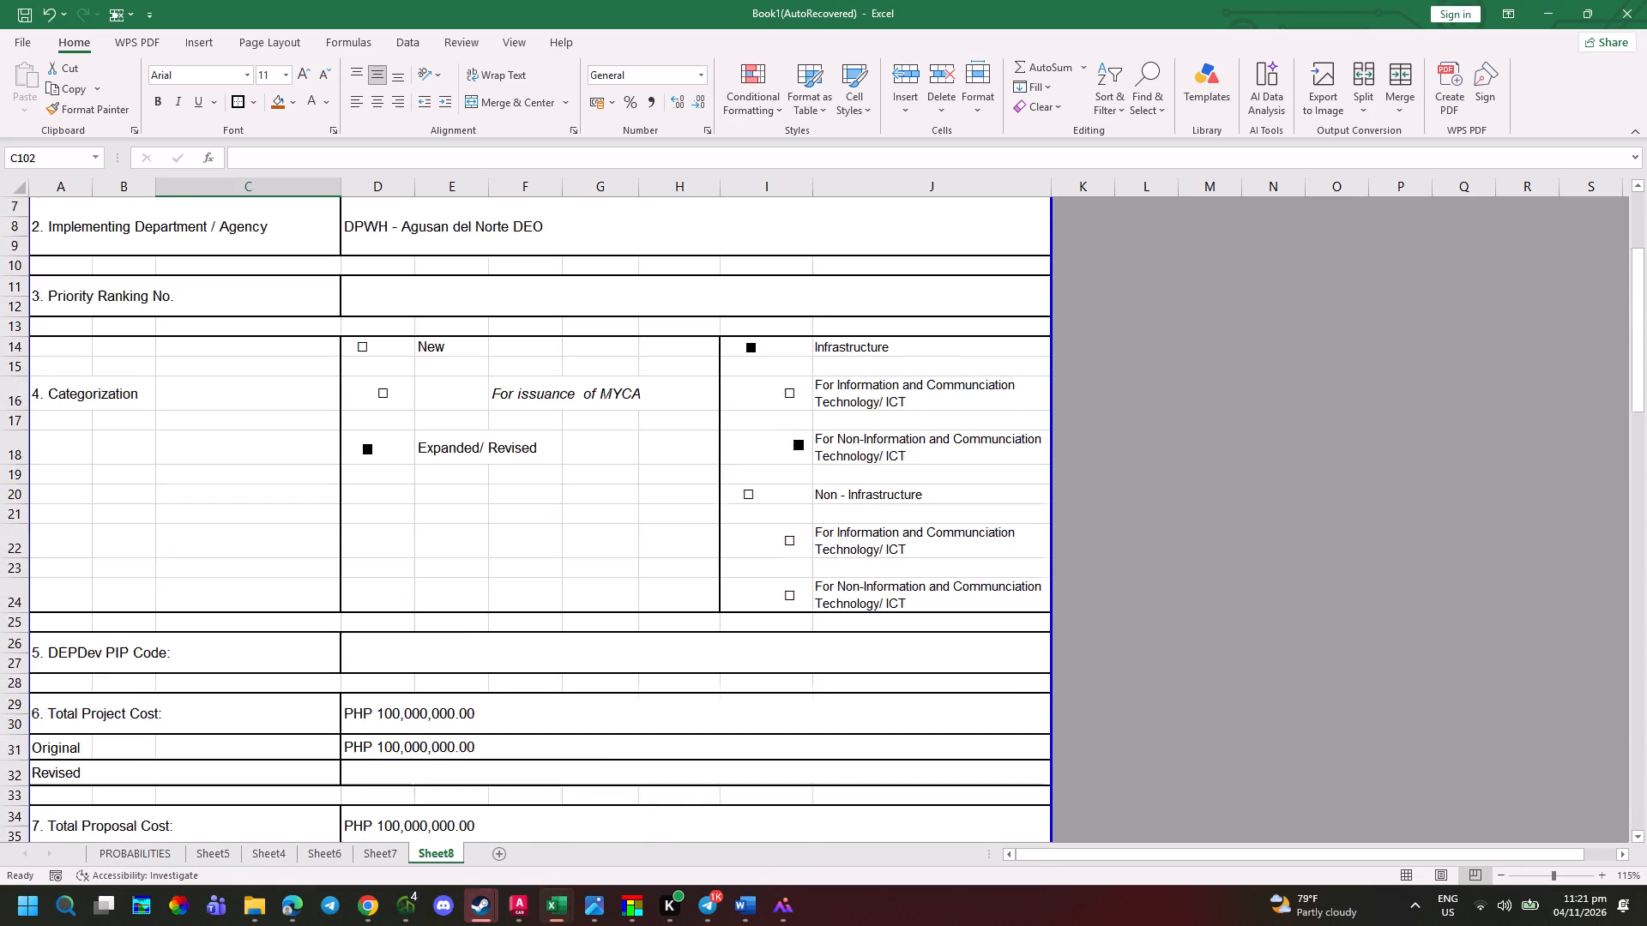
{"action": "scroll", "coordinate": [305, 396], "scroll_direction": "up", "scroll_amount": 2}
{"action": "left_click", "coordinate": [283, 183]}
{"action": "right_click", "coordinate": [283, 183]}
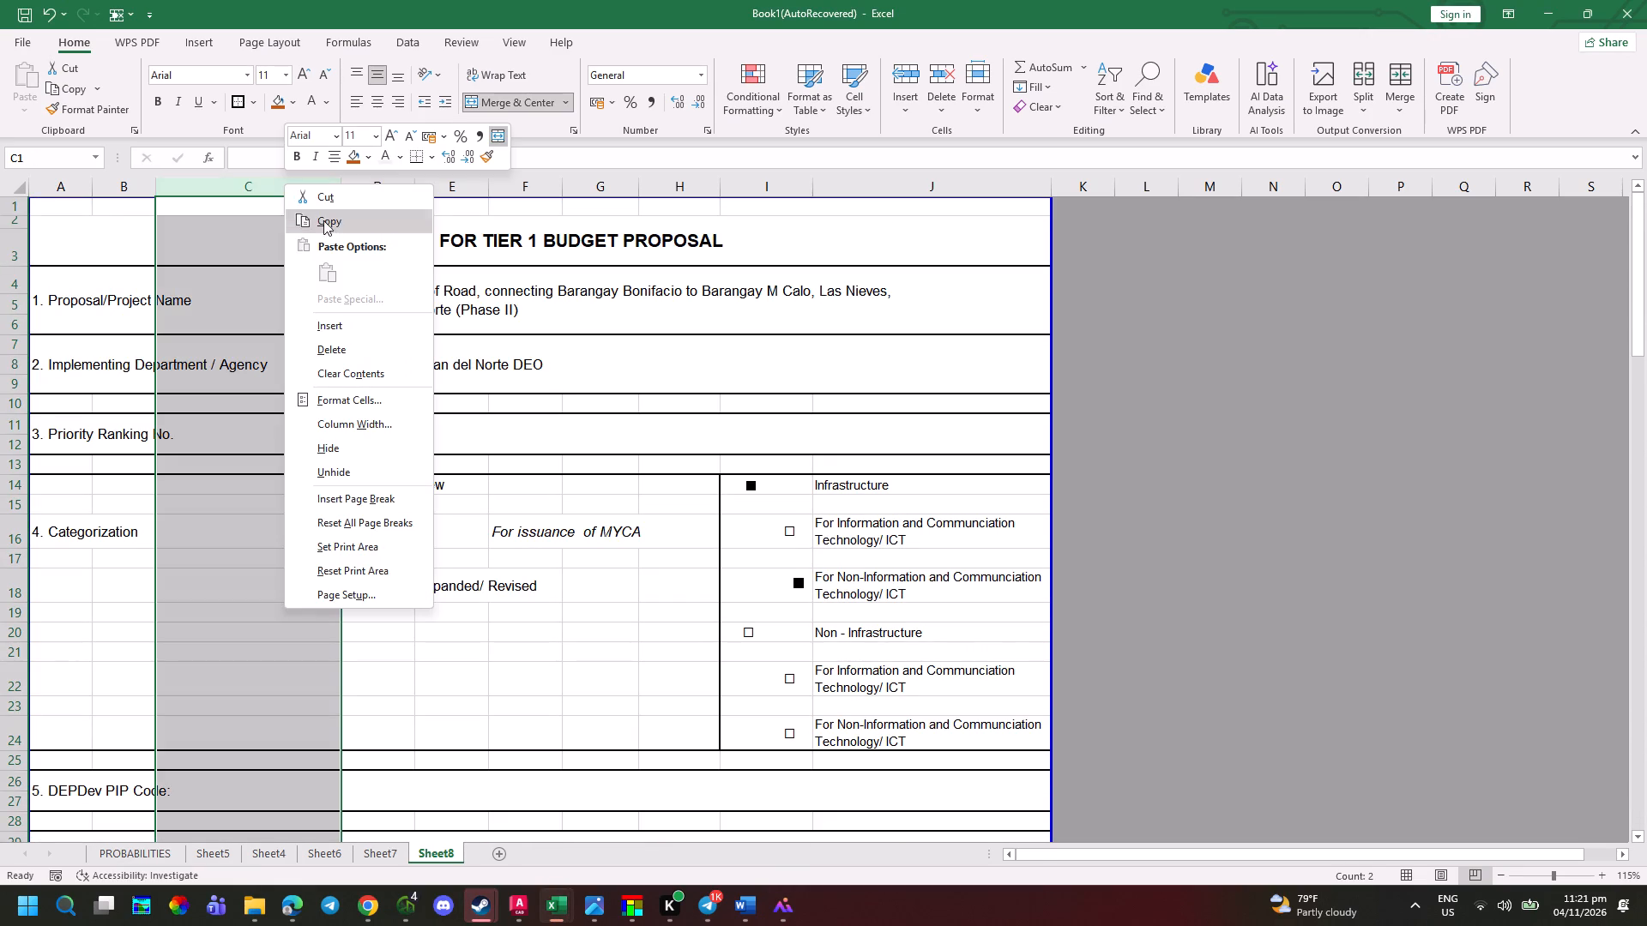
{"action": "left_click", "coordinate": [363, 323]}
Narrow the wide label column D slightly to offset the added column.
{"action": "scroll", "coordinate": [371, 399], "scroll_direction": "down", "scroll_amount": 1}
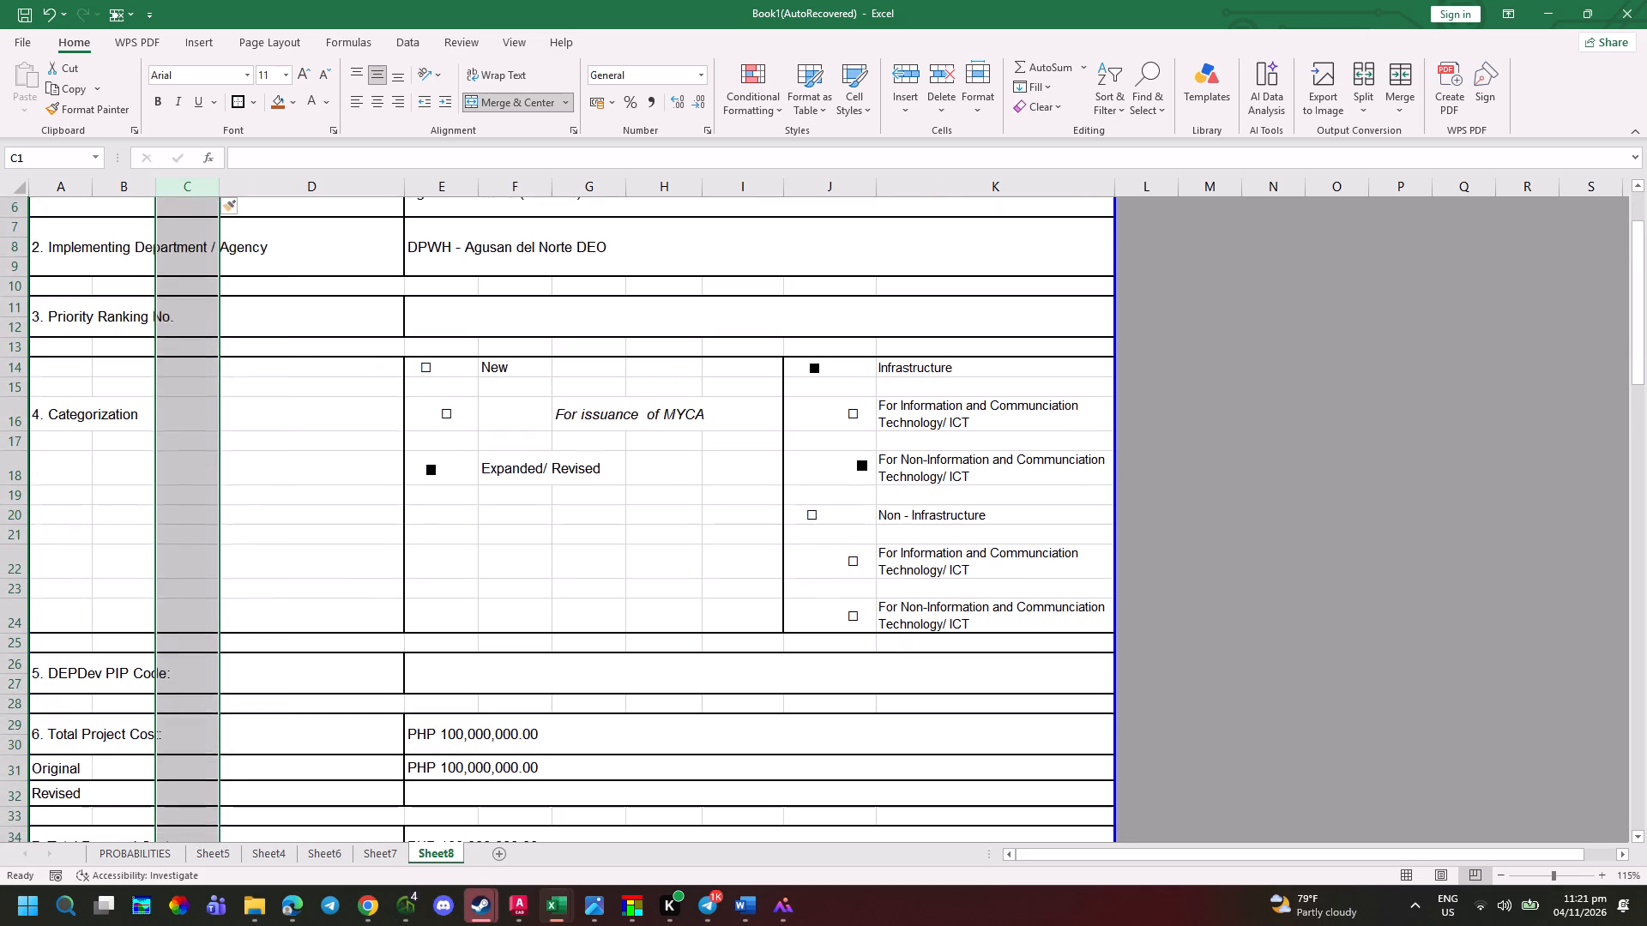
{"action": "left_click", "coordinate": [356, 424]}
{"action": "scroll", "coordinate": [341, 405], "scroll_direction": "down", "scroll_amount": 4}
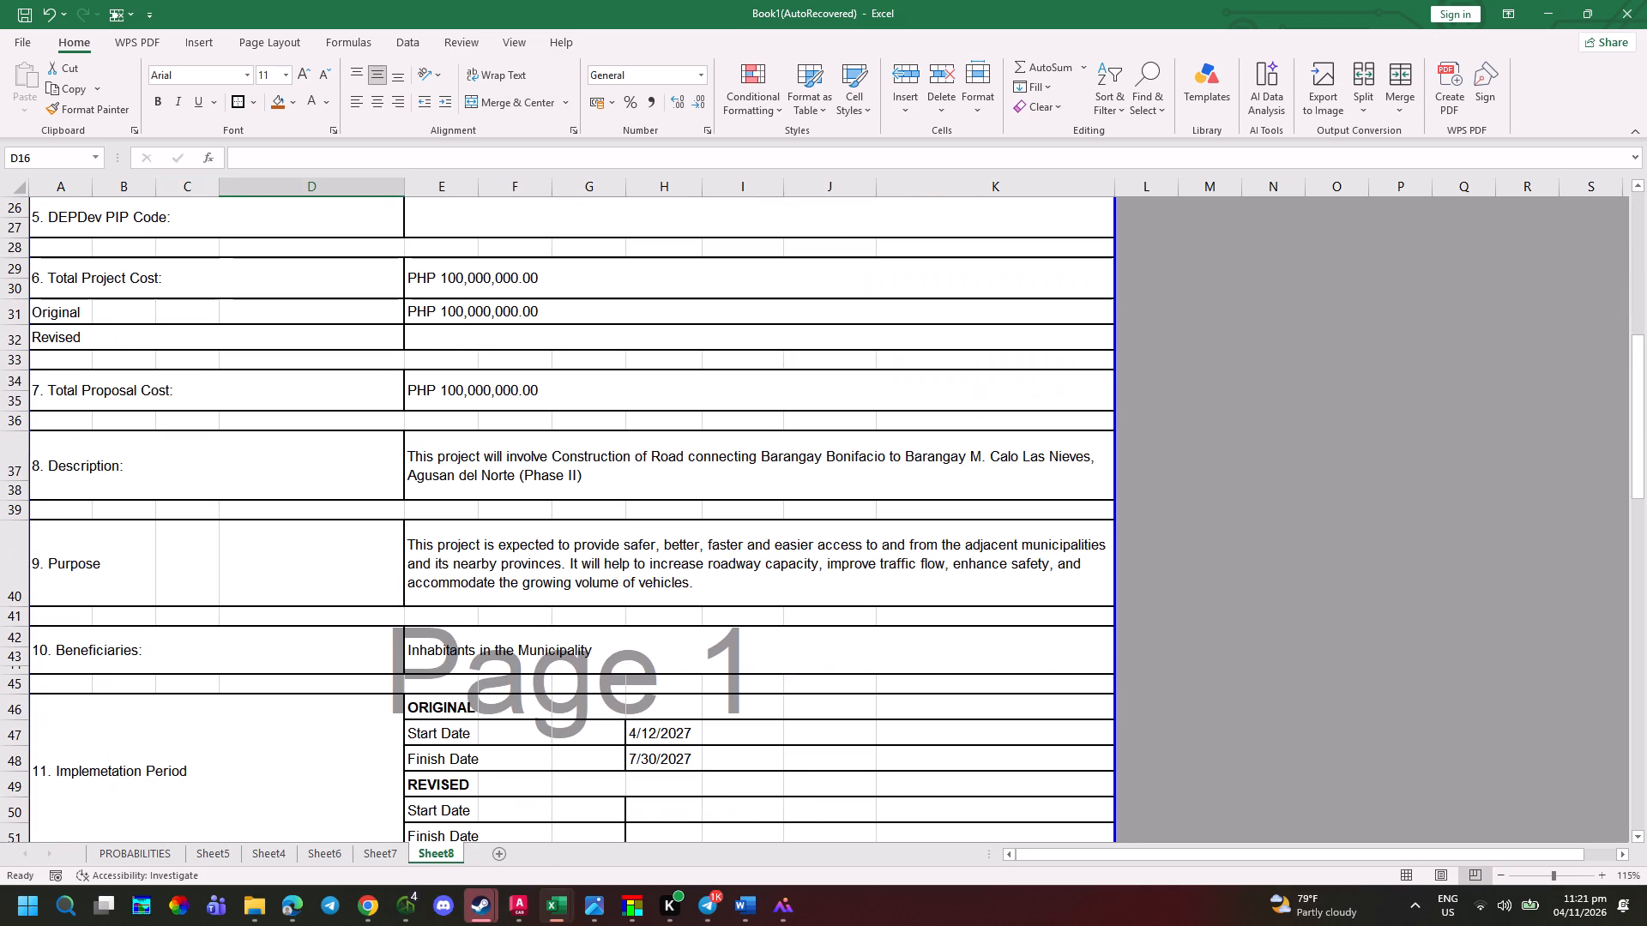
{"action": "scroll", "coordinate": [341, 419], "scroll_direction": "down", "scroll_amount": 9}
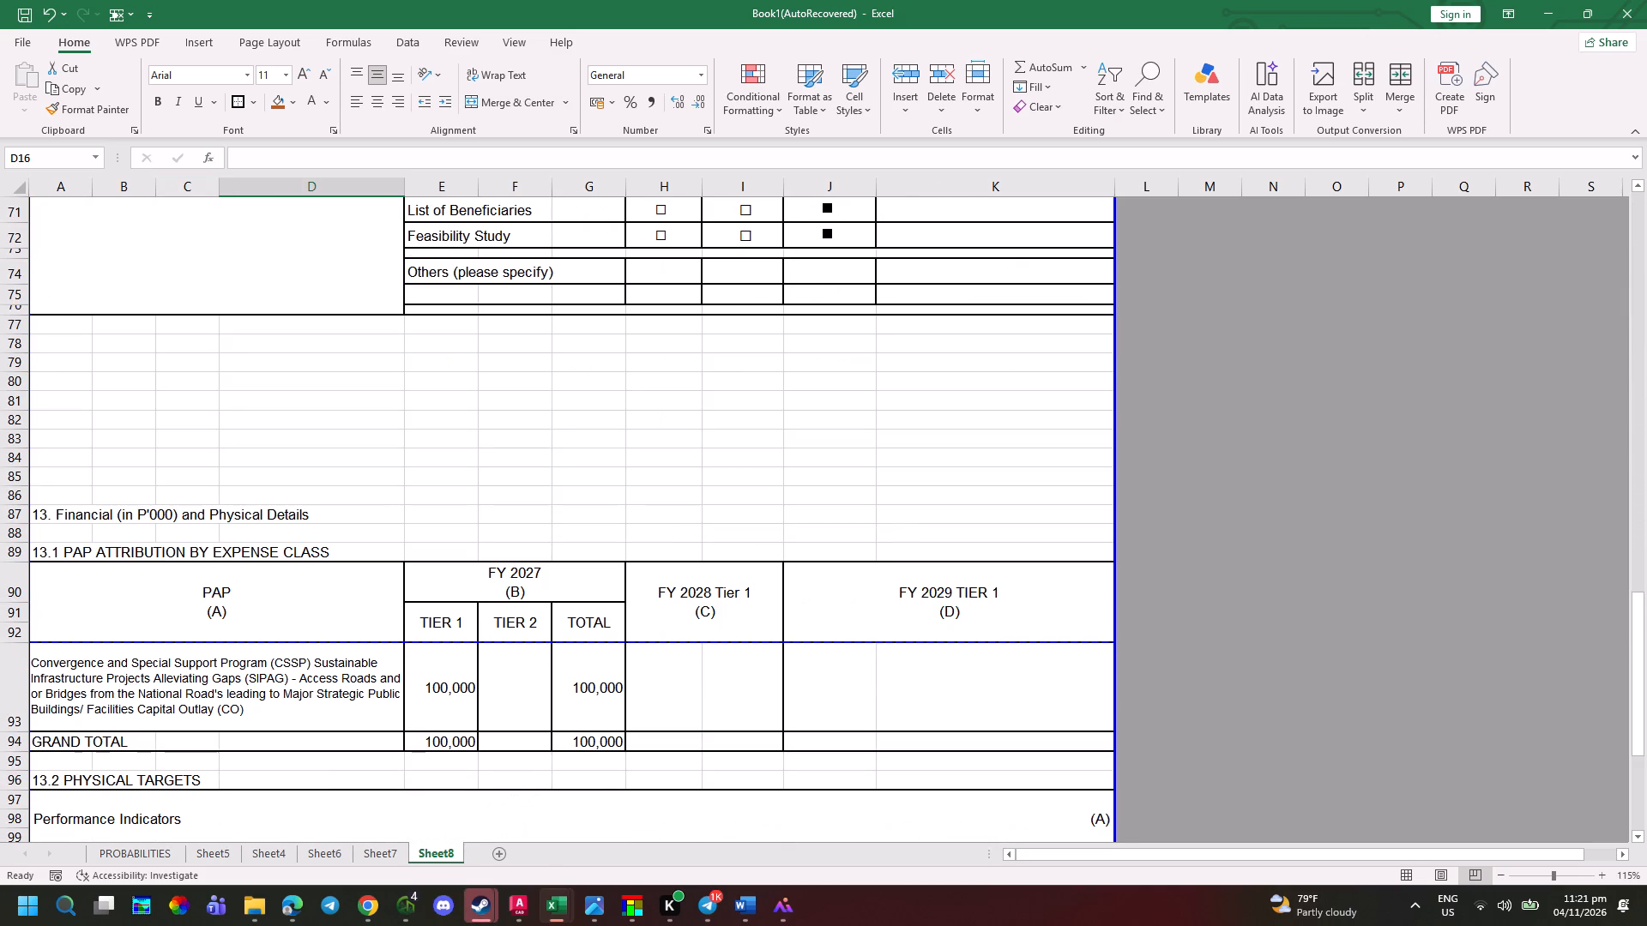
{"action": "scroll", "coordinate": [344, 511], "scroll_direction": "down", "scroll_amount": 2}
{"action": "scroll", "coordinate": [344, 512], "scroll_direction": "down", "scroll_amount": 1, "text": "ctrl"}
{"action": "scroll", "coordinate": [328, 545], "scroll_direction": "down", "scroll_amount": 1}
{"action": "scroll", "coordinate": [328, 545], "scroll_direction": "up", "scroll_amount": 1}
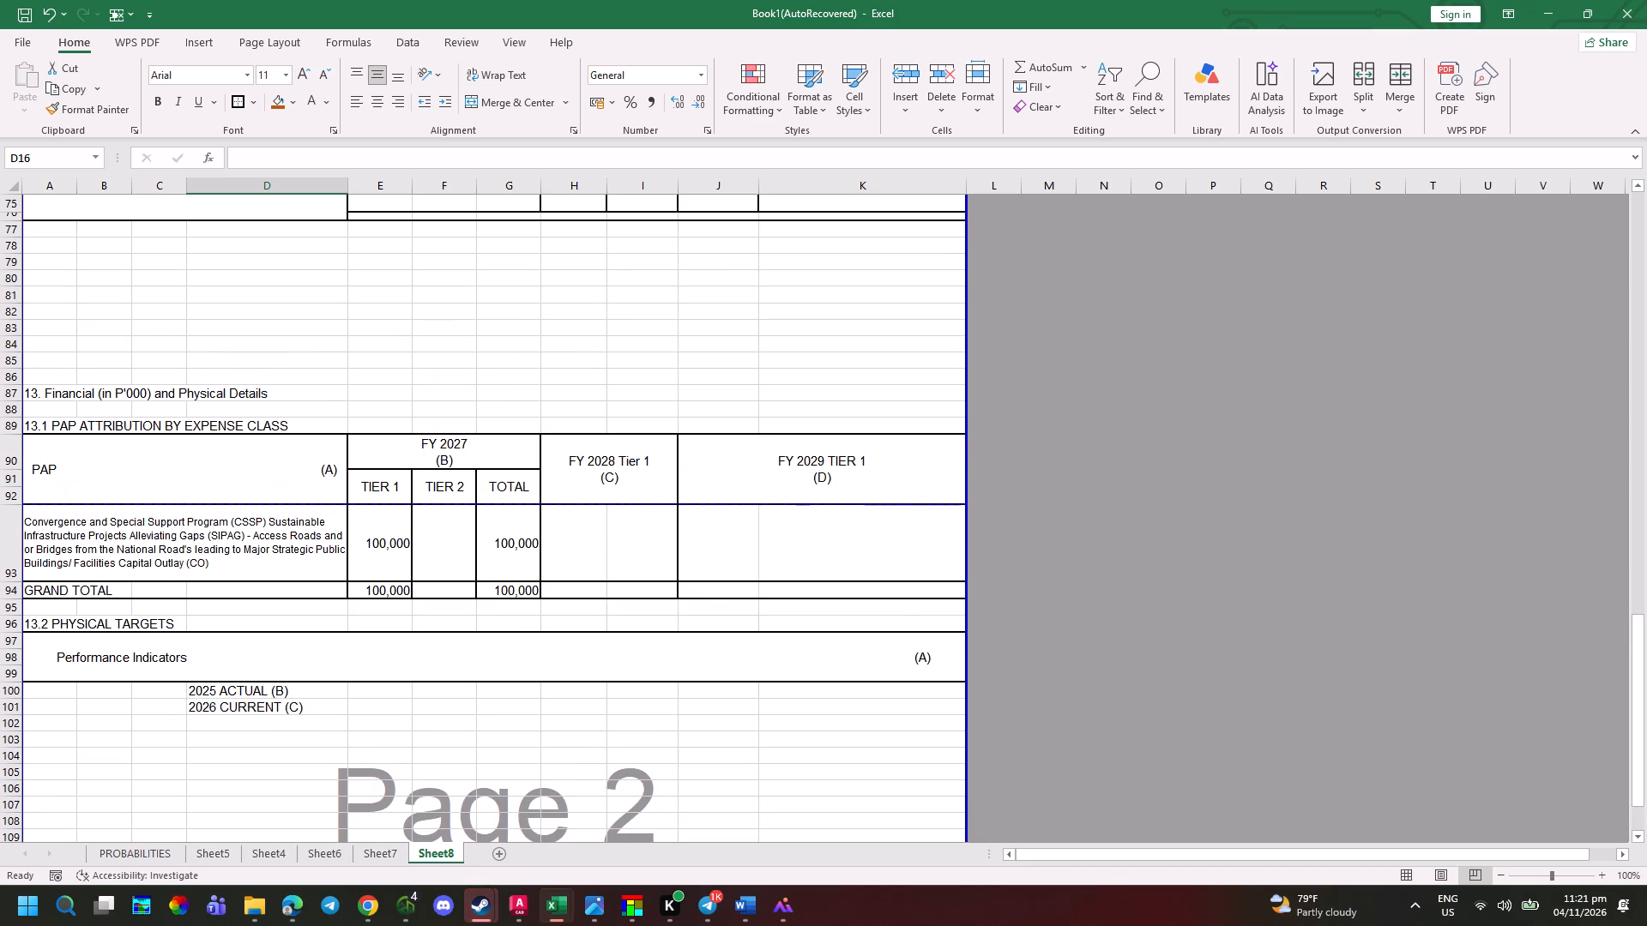
{"action": "scroll", "coordinate": [336, 527], "scroll_direction": "up", "scroll_amount": 1}
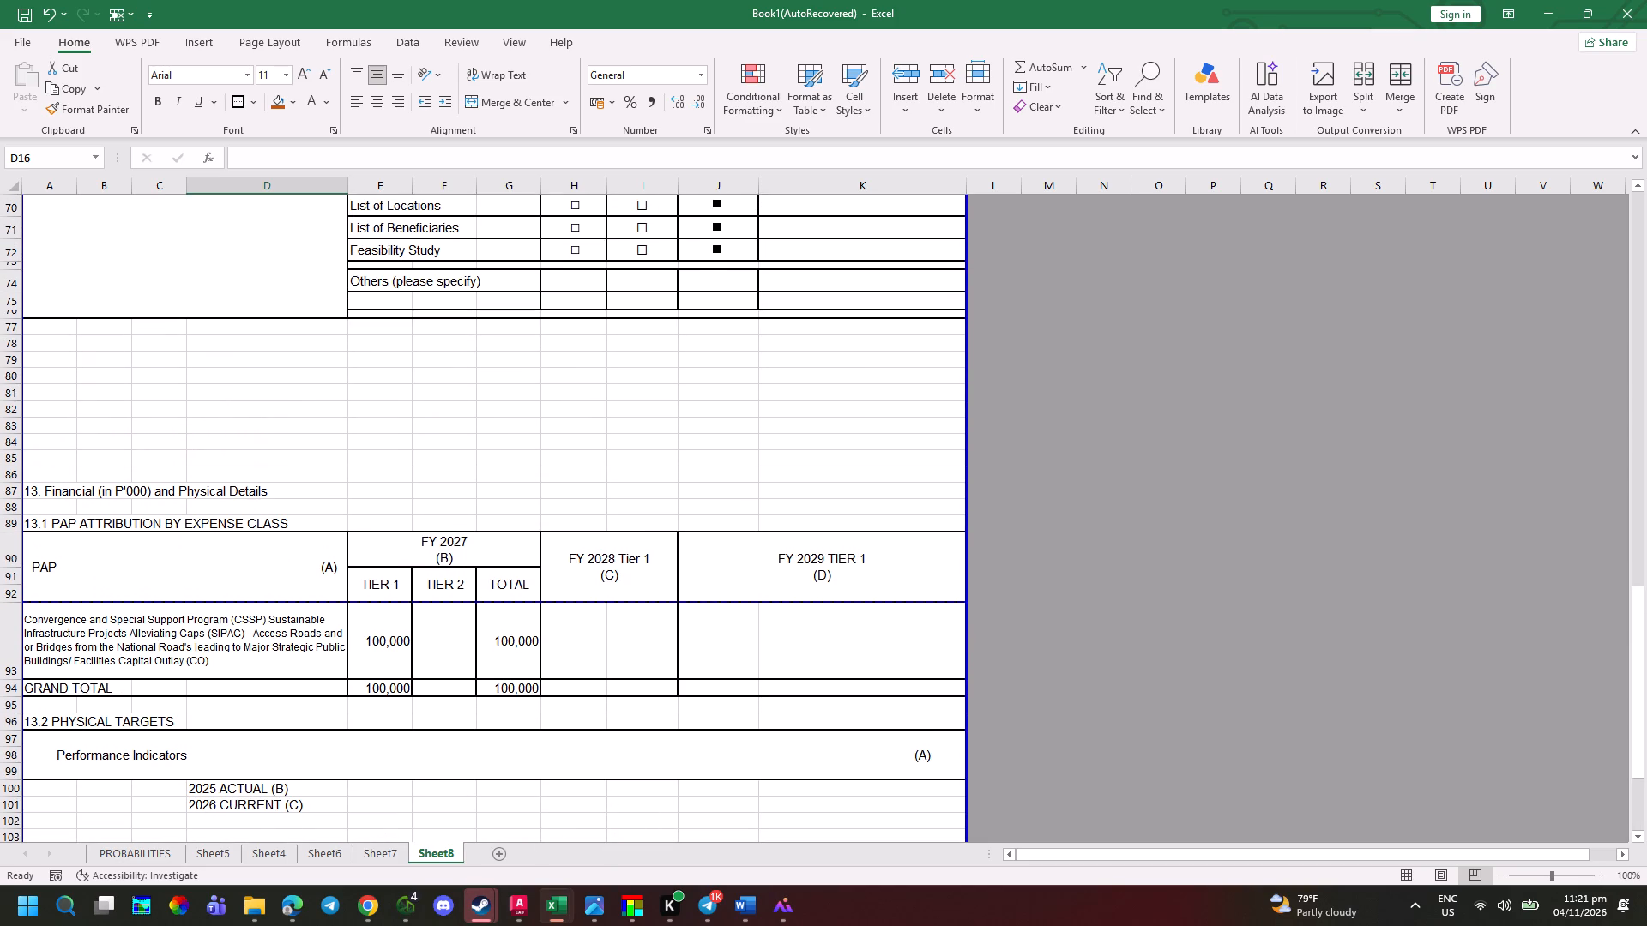
{"action": "left_click_drag", "start_coordinate": [343, 187], "coordinate": [320, 196]}
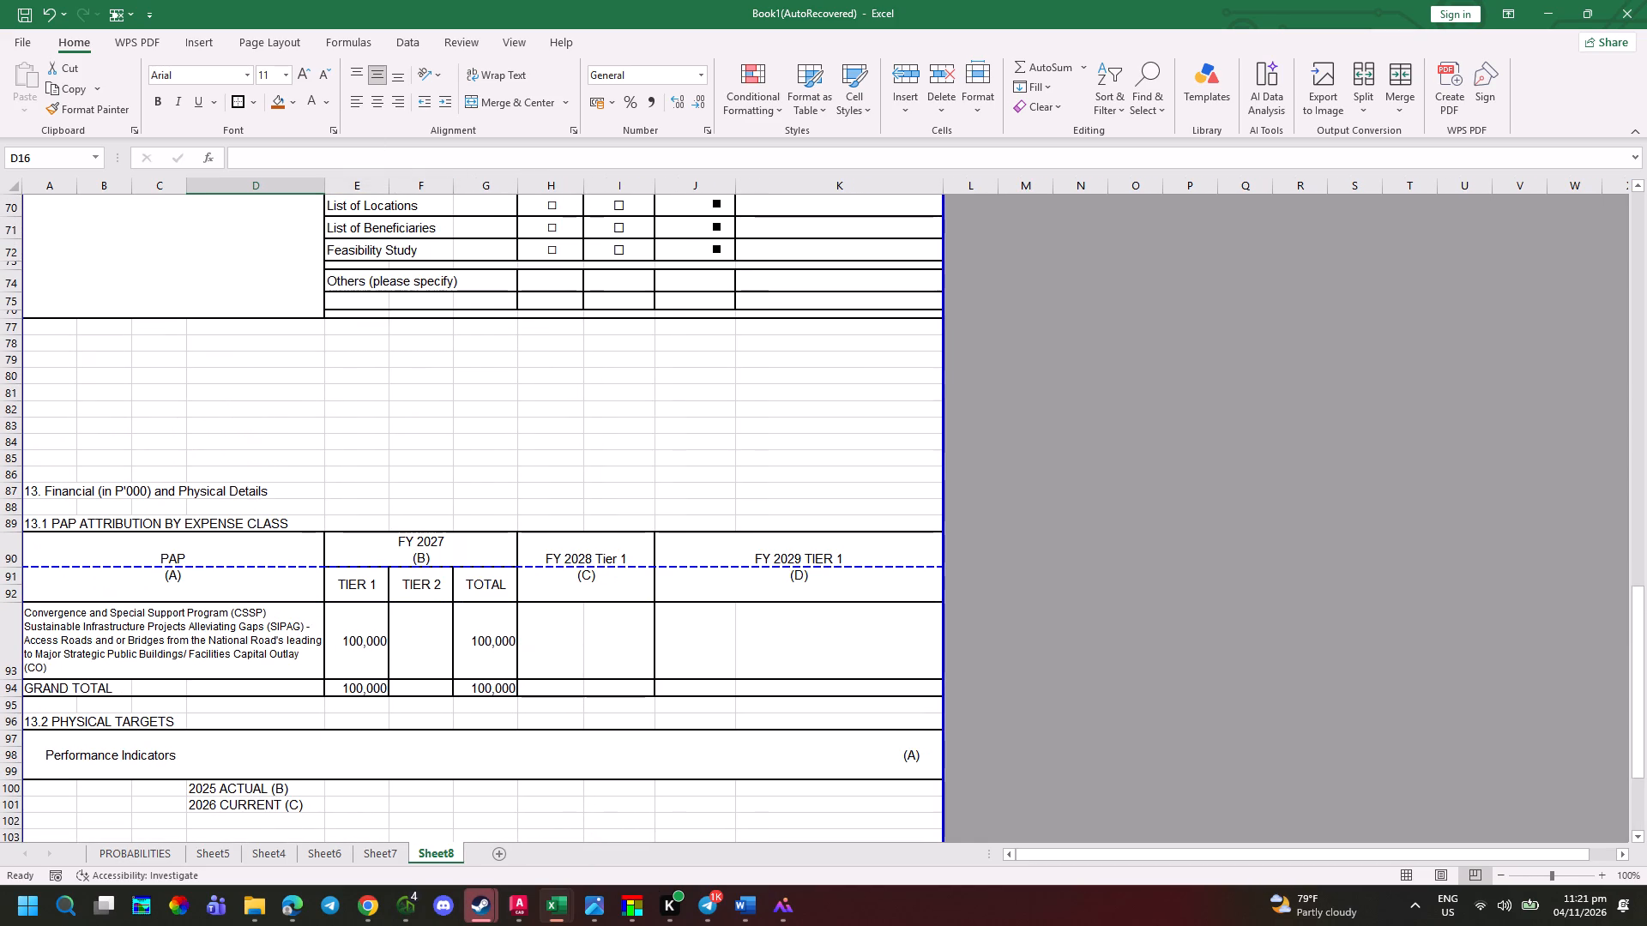
Move the page break up to just above row 87, so section 13 starts the second page.
{"action": "left_click_drag", "start_coordinate": [323, 568], "coordinate": [322, 473]}
Check the layout of pages 1 and 2 in the print preview.
{"action": "key", "text": "ctrl+p"}
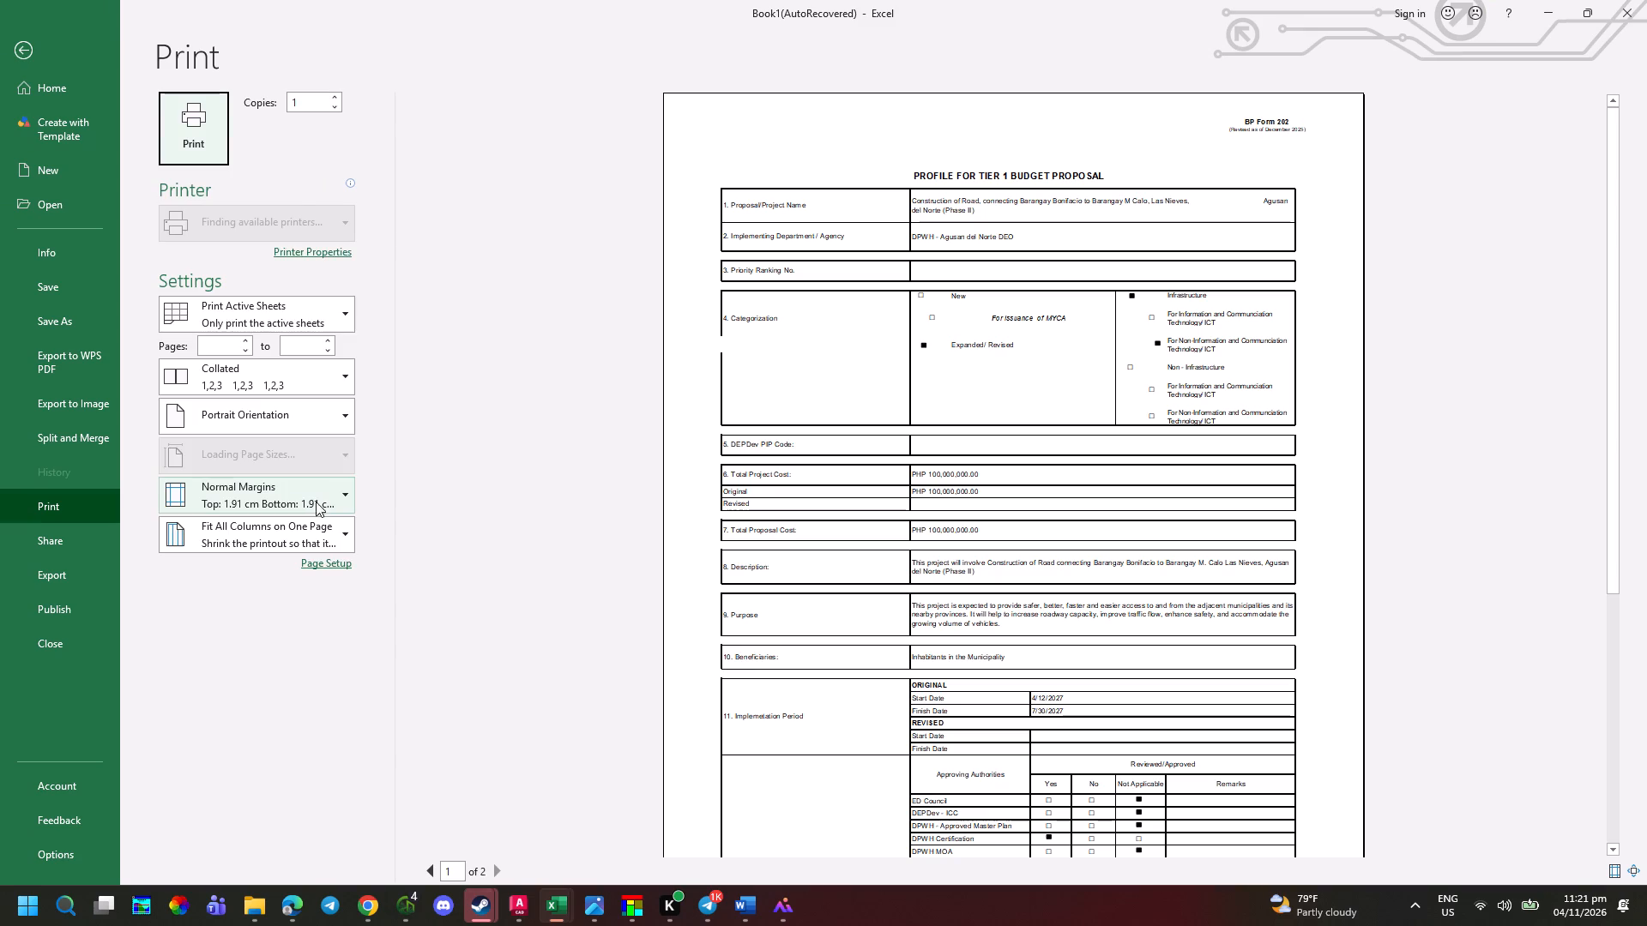
{"action": "scroll", "coordinate": [393, 532], "scroll_direction": "down", "scroll_amount": 13}
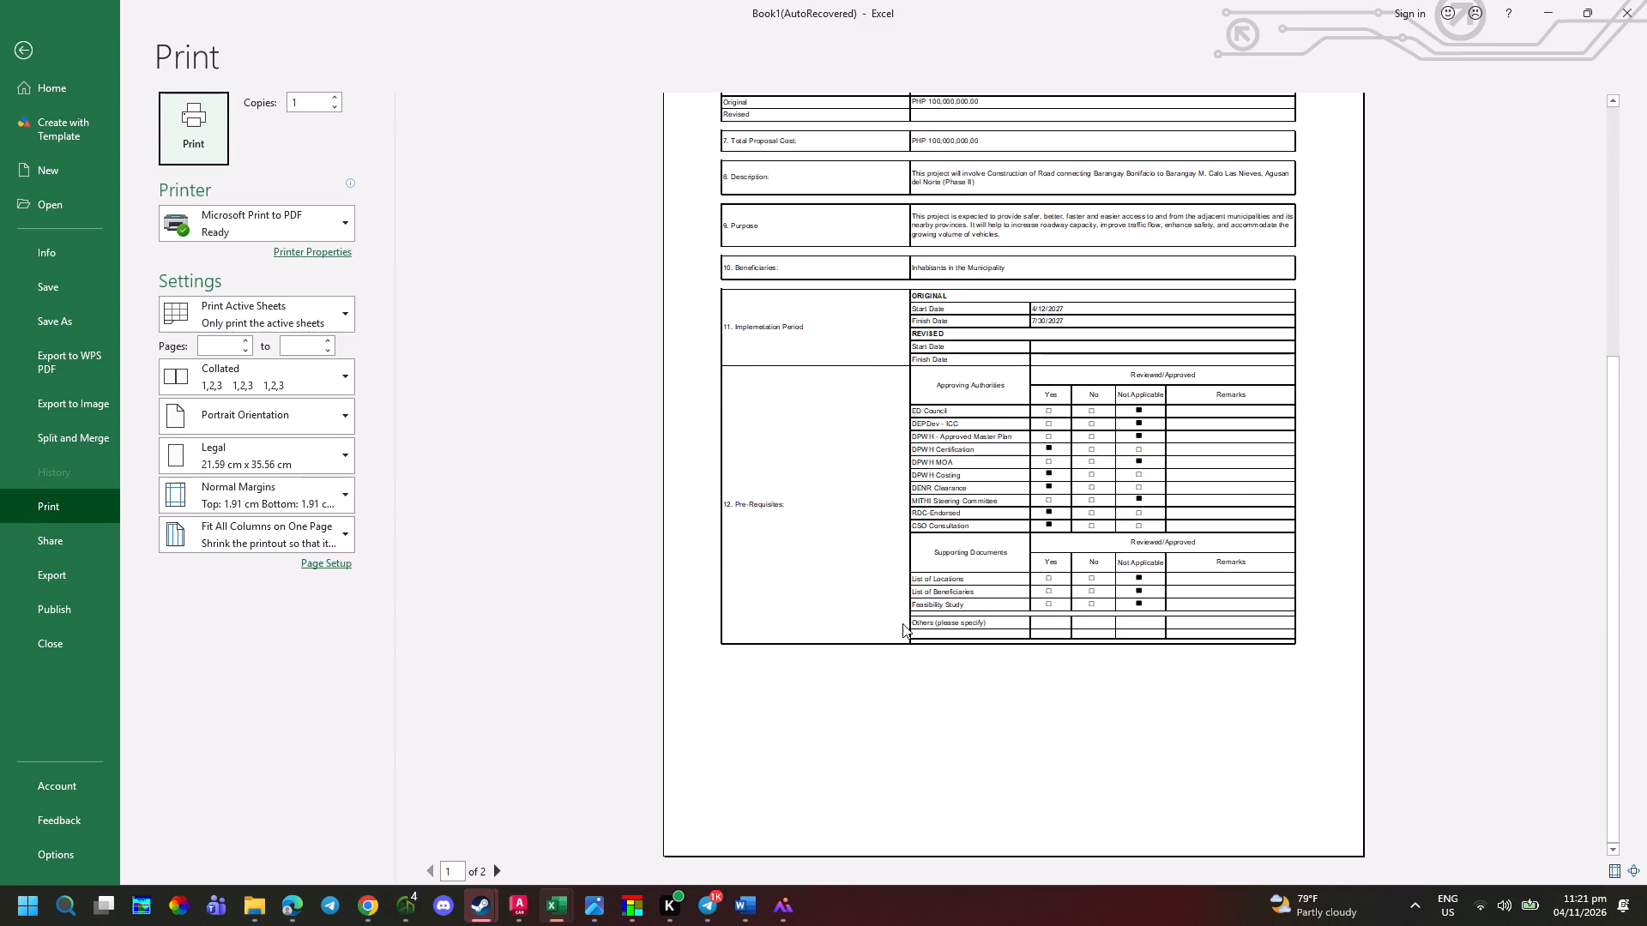
{"action": "left_click", "coordinate": [495, 875]}
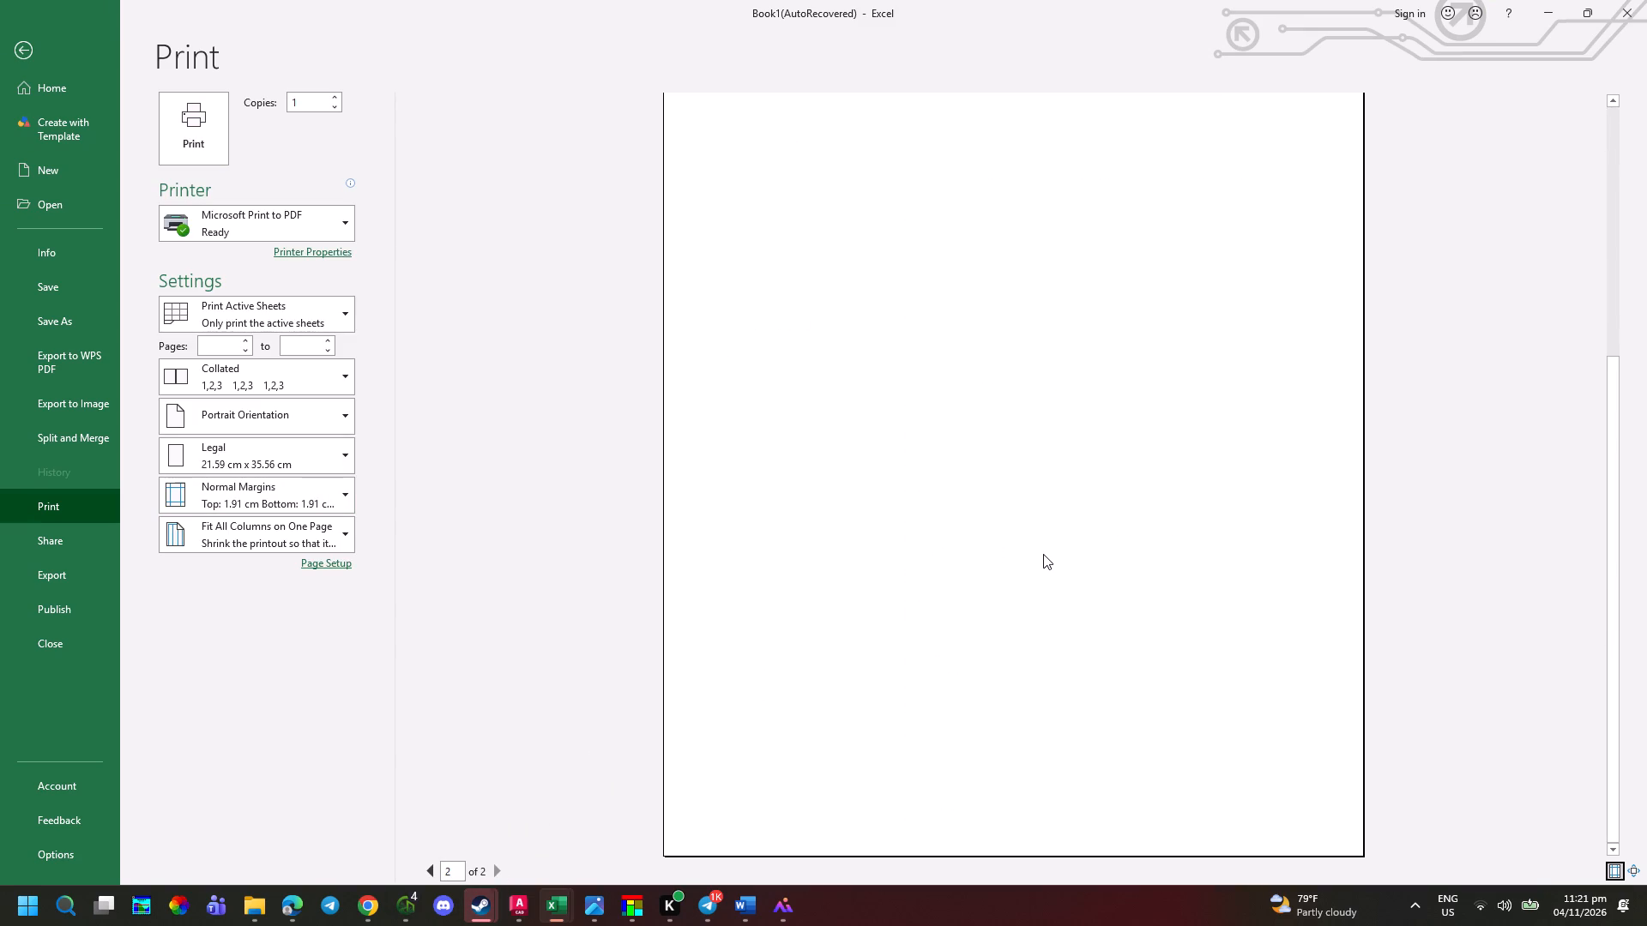
{"action": "scroll", "coordinate": [1043, 553], "scroll_direction": "up", "scroll_amount": 7}
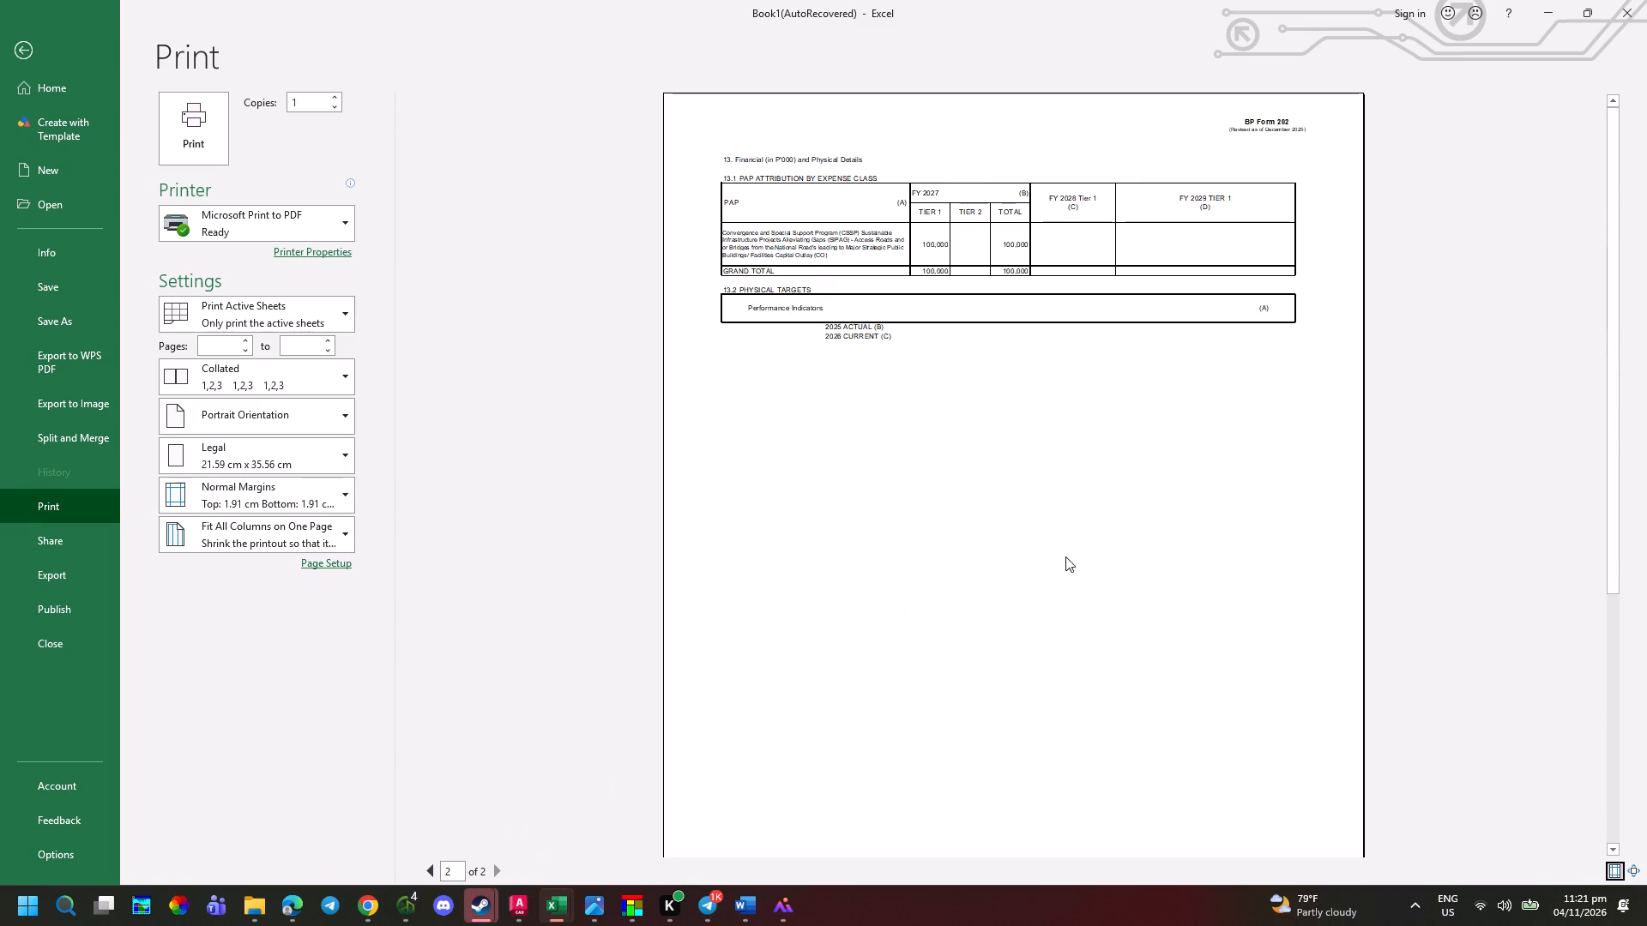
{"action": "key", "text": "Escape"}
Compare the 13.2 table with the photographed form and widen the new column C slightly.
{"action": "scroll", "coordinate": [235, 646], "scroll_direction": "down", "scroll_amount": 2}
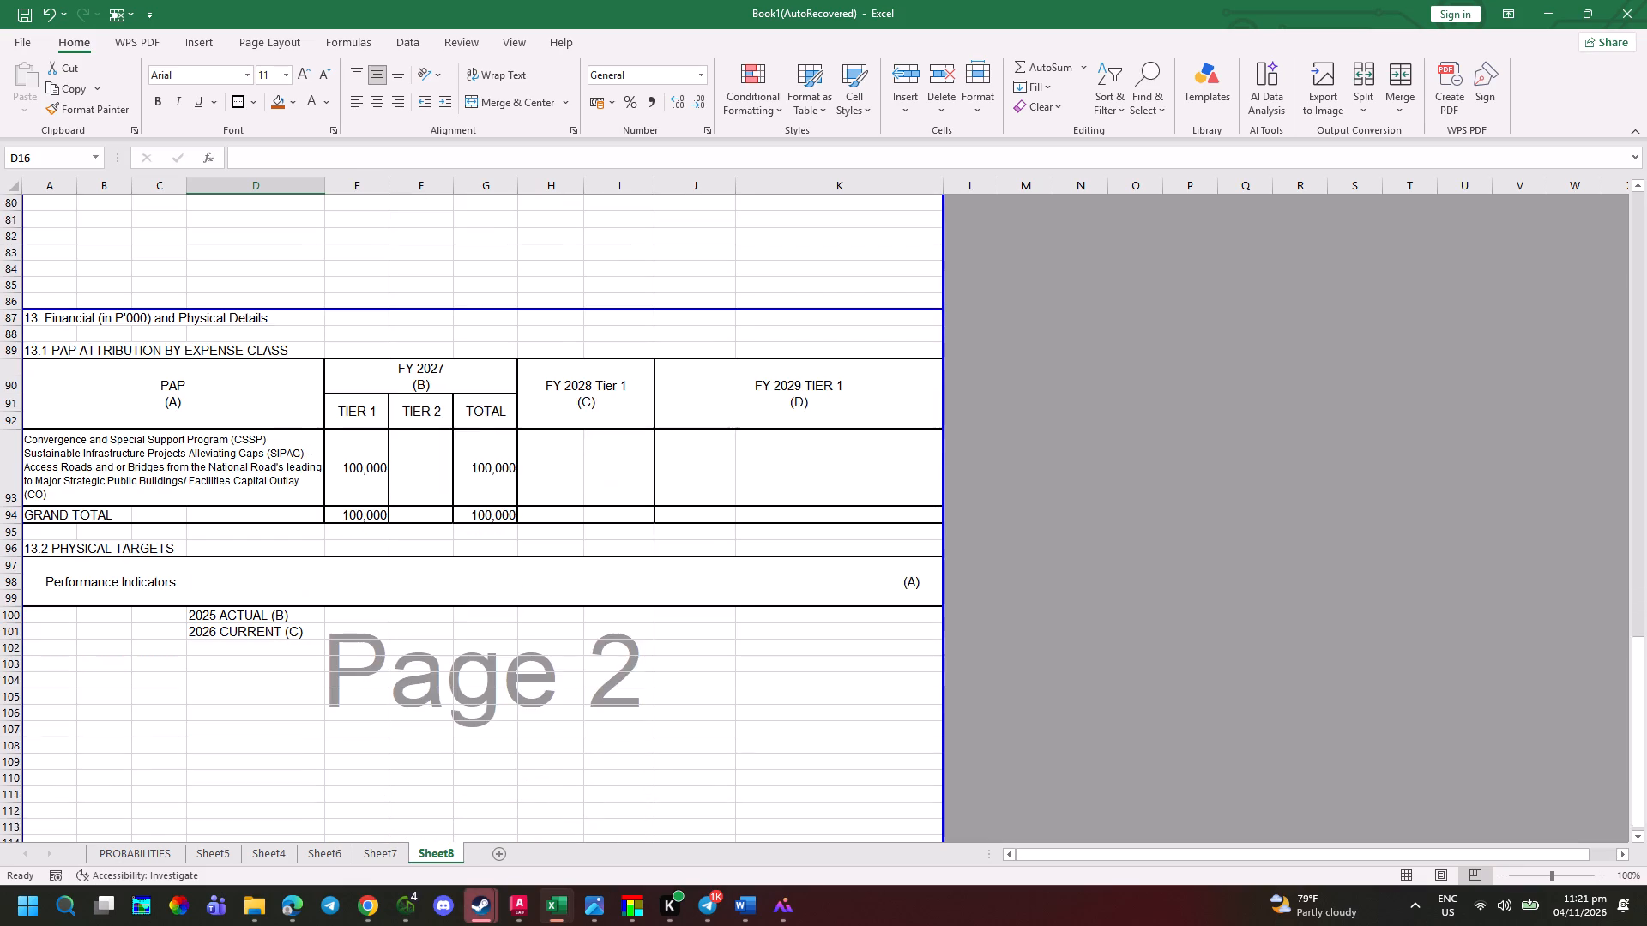
{"action": "scroll", "coordinate": [251, 655], "scroll_direction": "down", "scroll_amount": 1}
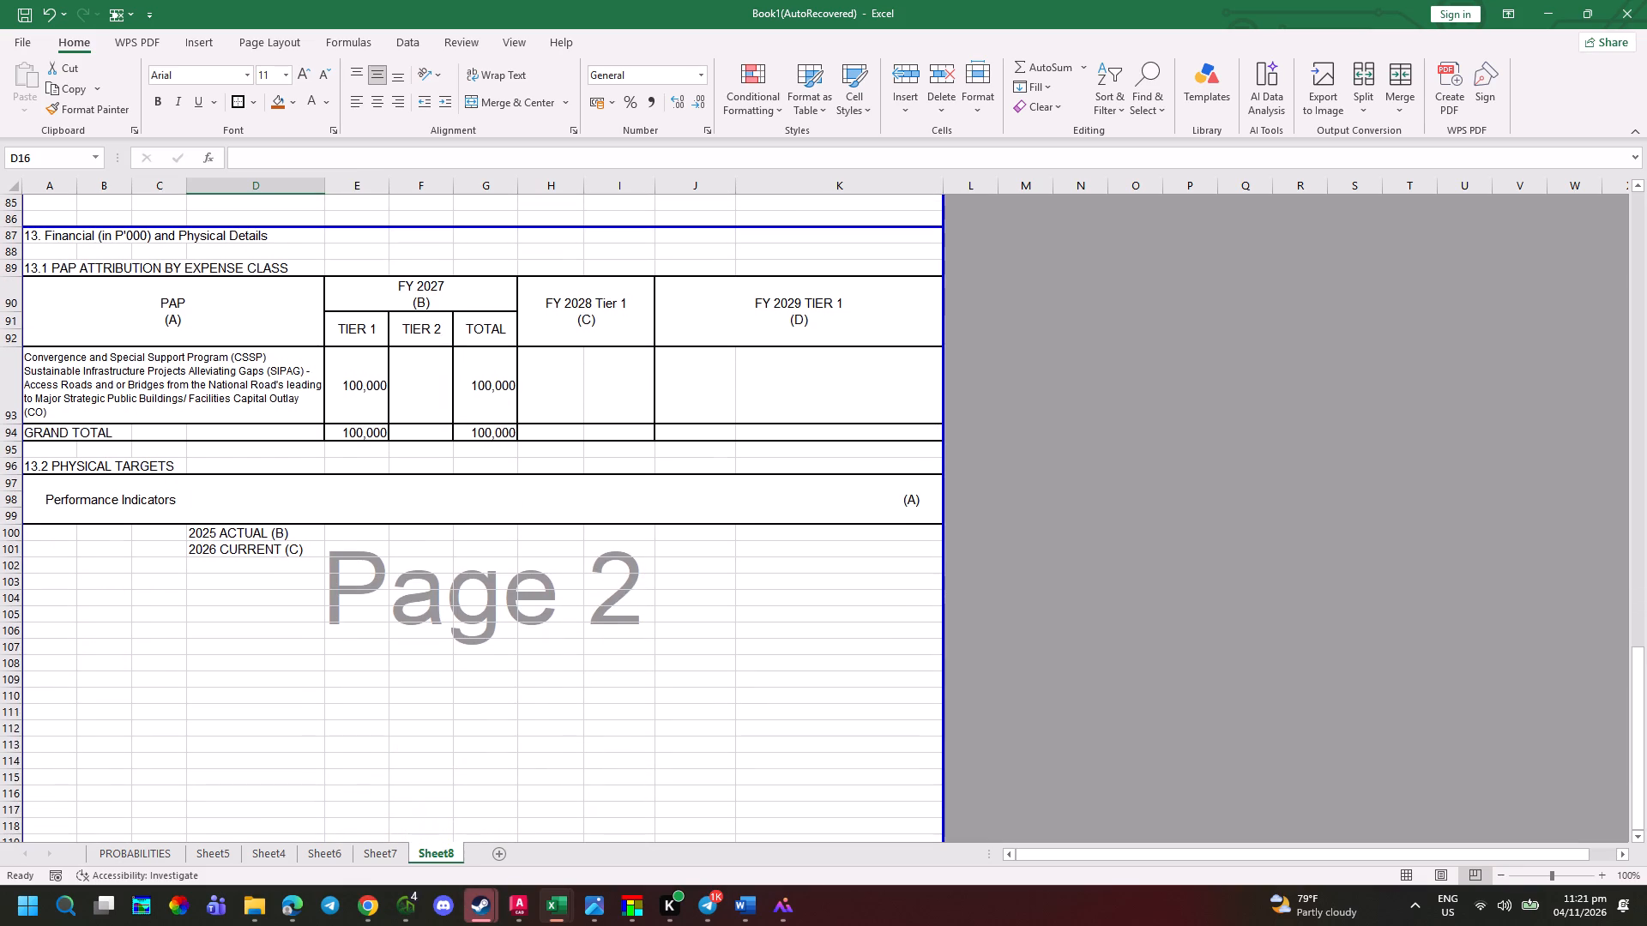
{"action": "scroll", "coordinate": [197, 580], "scroll_direction": "up", "scroll_amount": 3, "text": "ctrl"}
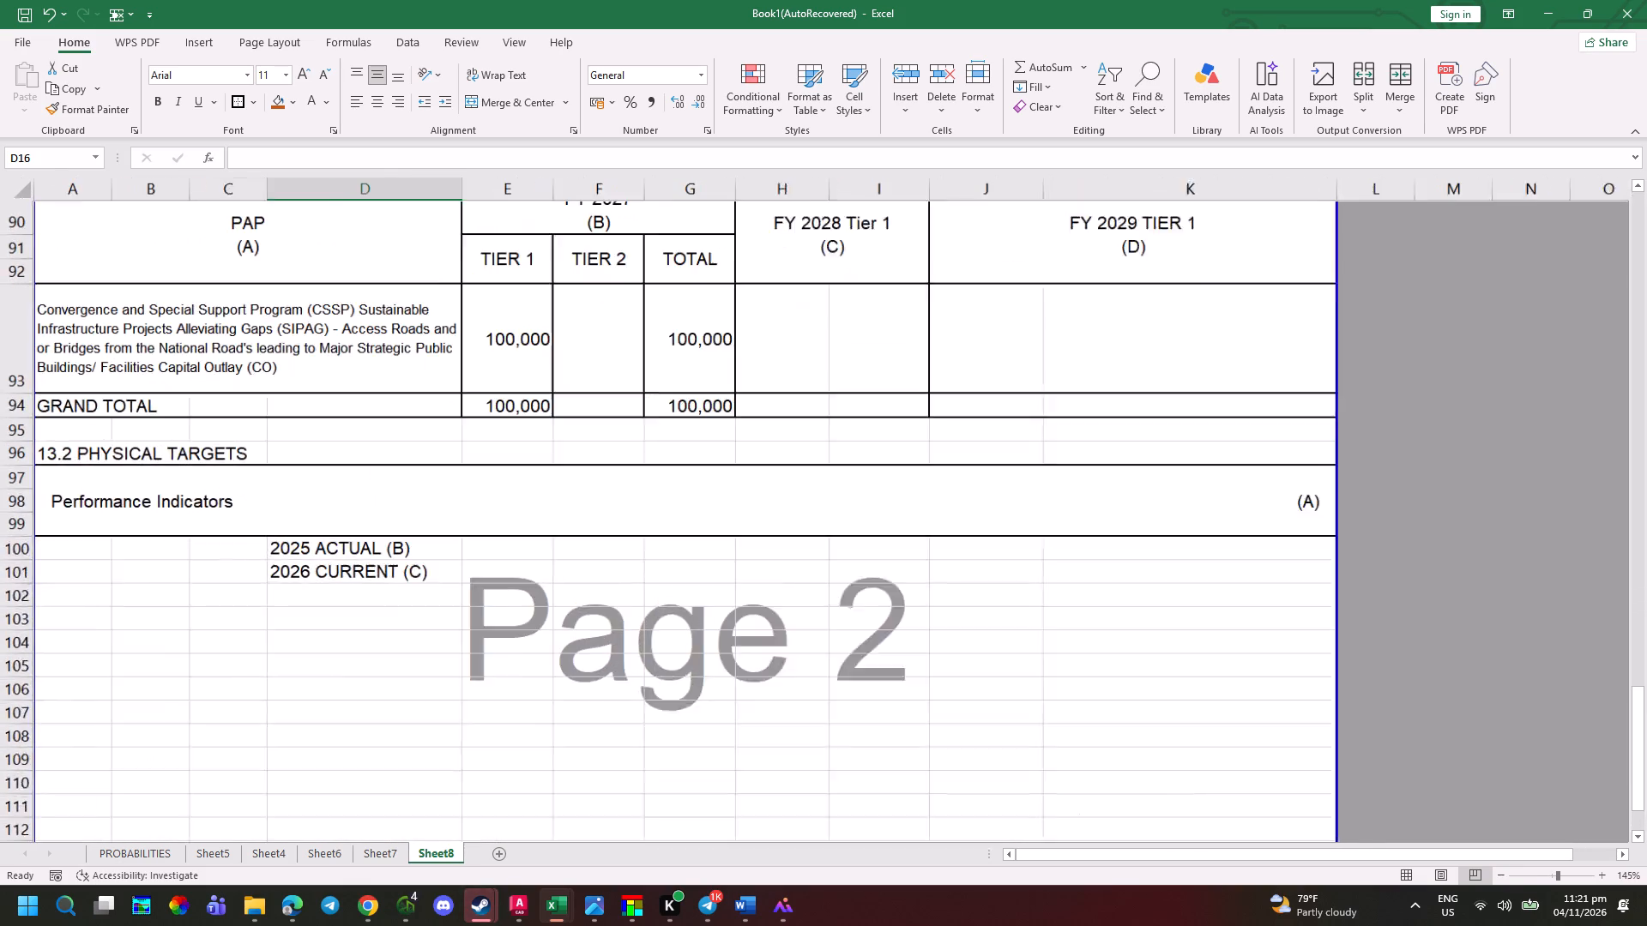
{"action": "scroll", "coordinate": [199, 582], "scroll_direction": "down", "scroll_amount": 2}
{"action": "key", "text": "alt+Tab"}
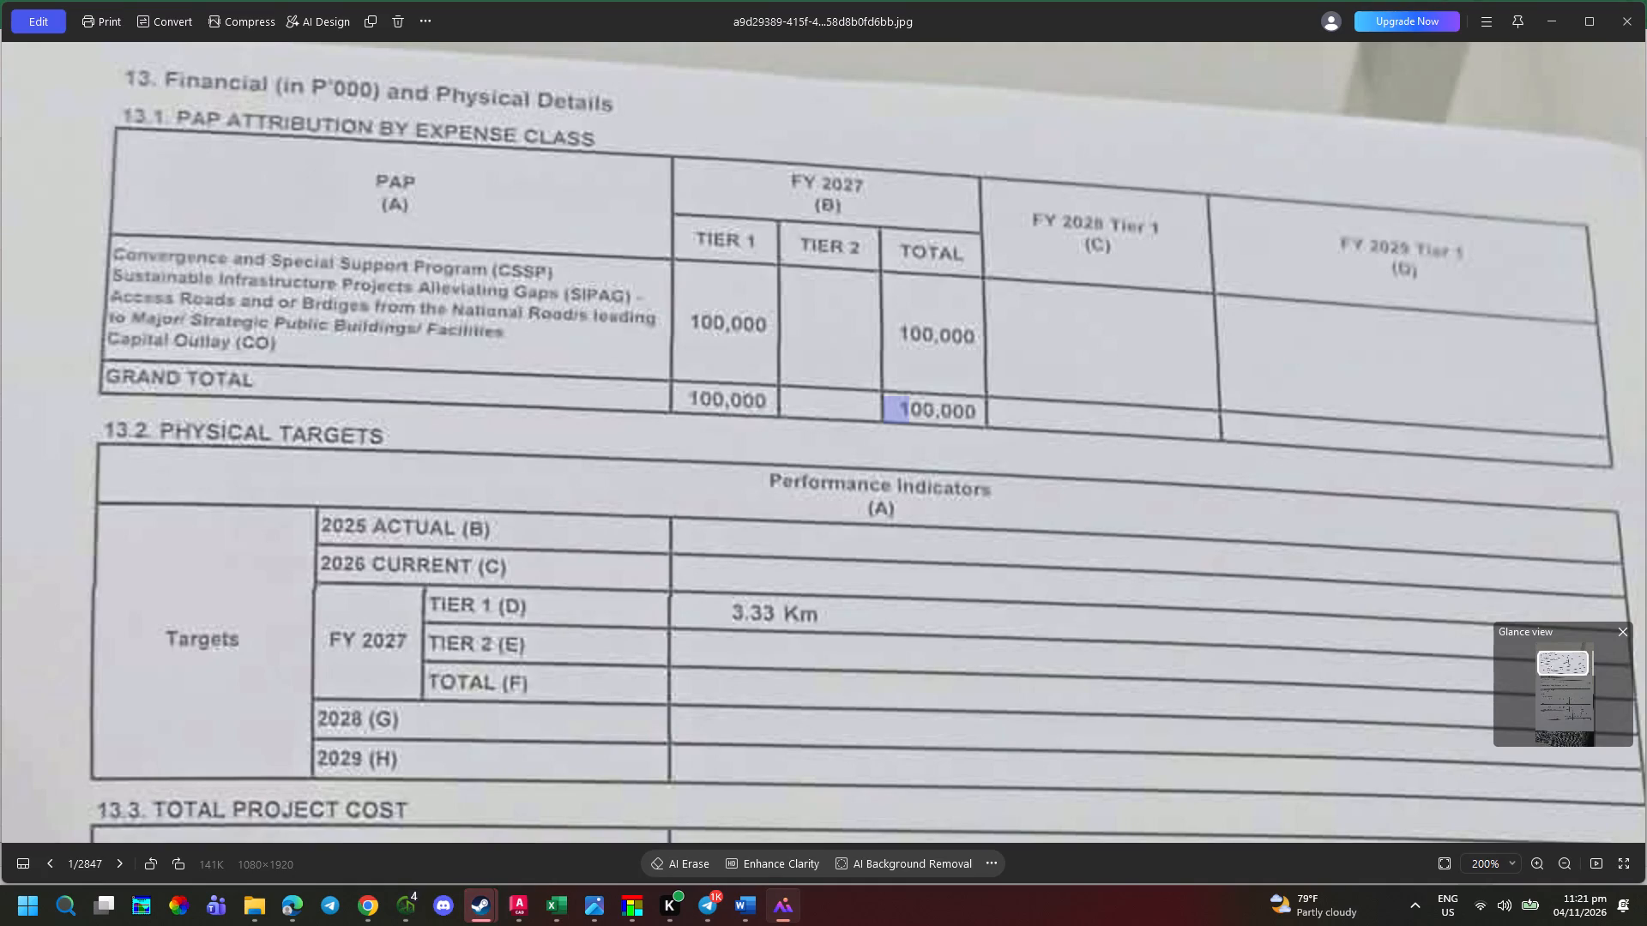
{"action": "key", "text": "alt+Tab"}
{"action": "scroll", "coordinate": [283, 409], "scroll_direction": "up", "scroll_amount": 2}
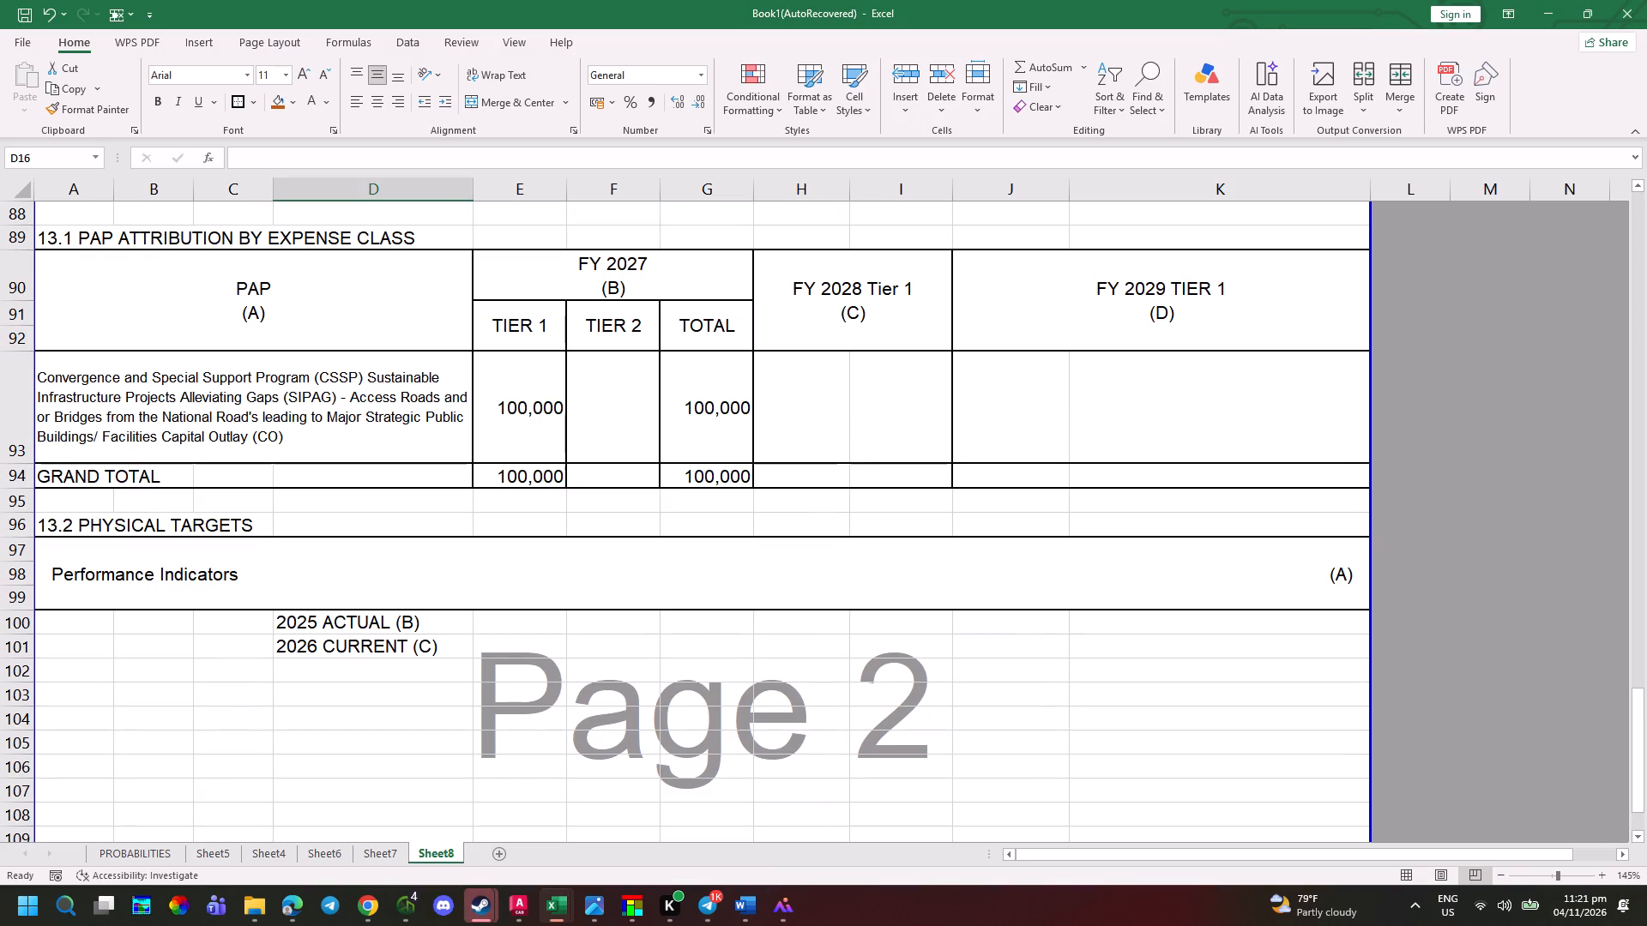
{"action": "left_click_drag", "start_coordinate": [275, 199], "coordinate": [290, 200]}
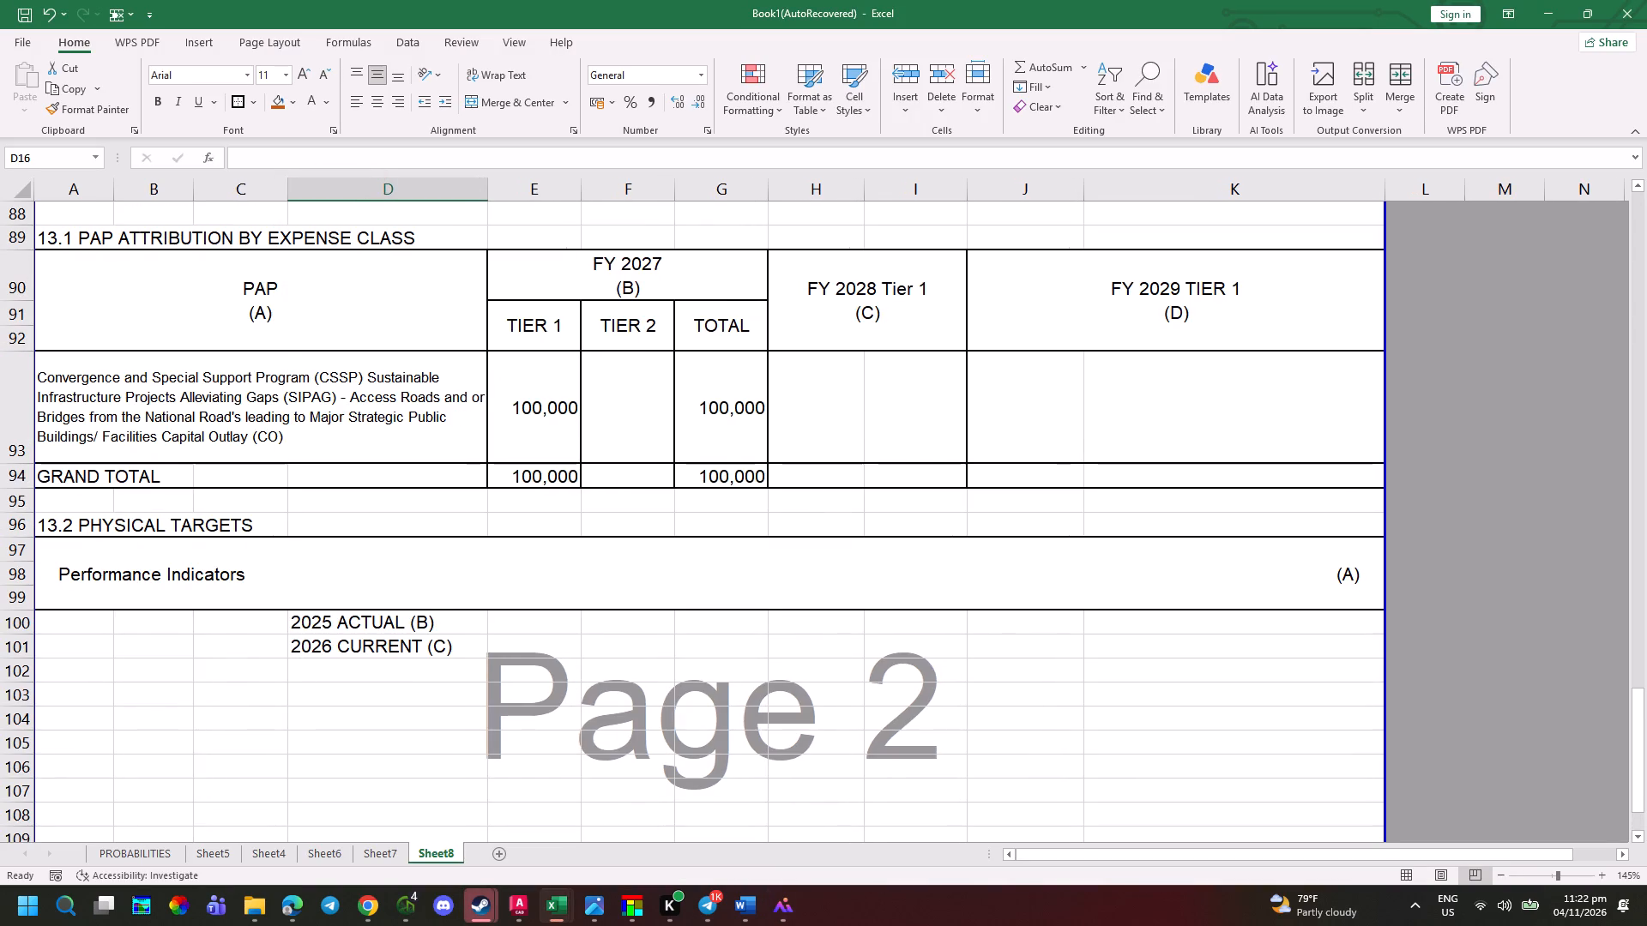
Check the photographed form and widen the spacing between "Performance Indicators" and "(A)" in the 13.2 header with extra spaces.
{"action": "scroll", "coordinate": [236, 423], "scroll_direction": "down", "scroll_amount": 1}
{"action": "key", "text": "alt+Tab"}
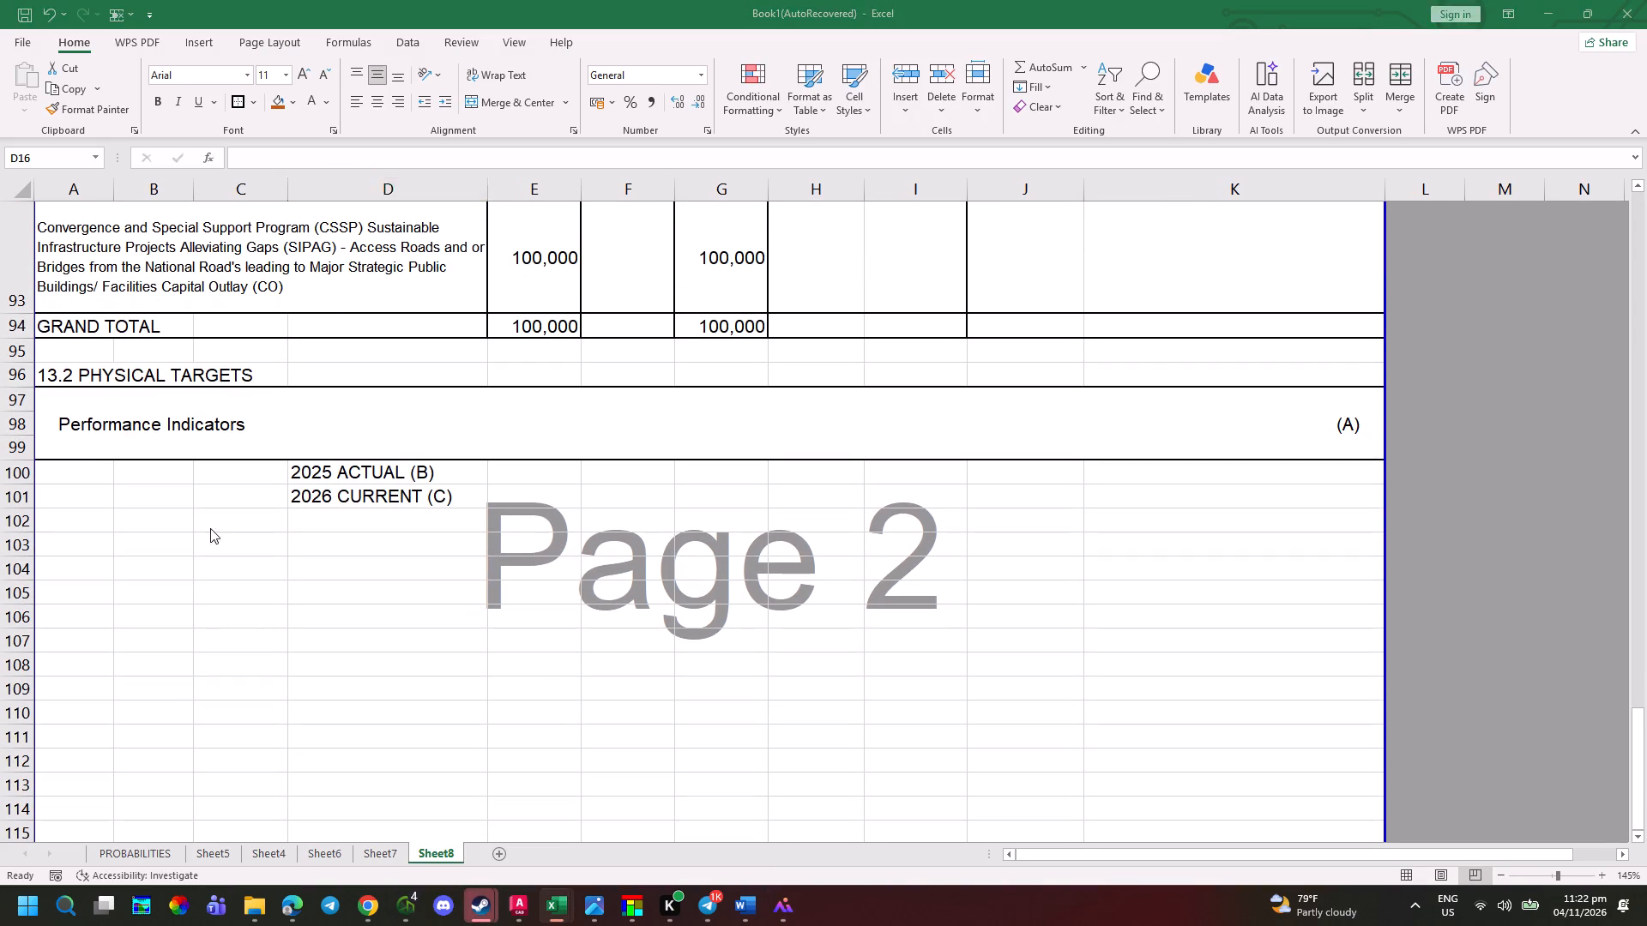
{"action": "key", "text": "alt+Tab"}
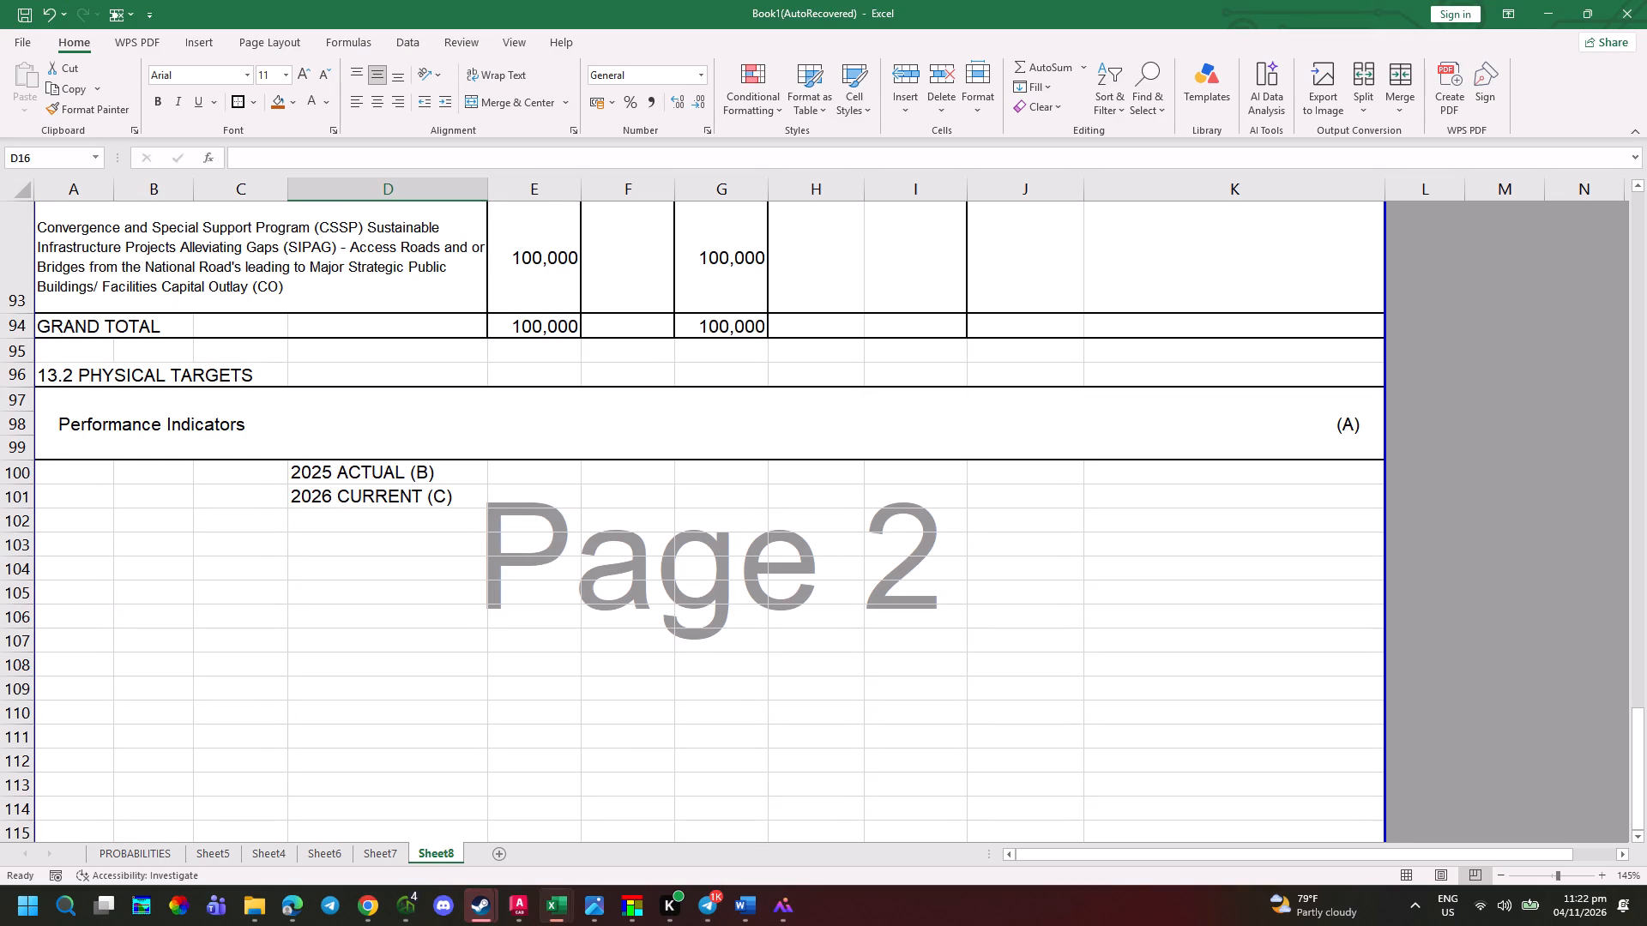
{"action": "left_click_drag", "start_coordinate": [358, 381], "coordinate": [360, 389]}
{"action": "double_click", "coordinate": [389, 430]}
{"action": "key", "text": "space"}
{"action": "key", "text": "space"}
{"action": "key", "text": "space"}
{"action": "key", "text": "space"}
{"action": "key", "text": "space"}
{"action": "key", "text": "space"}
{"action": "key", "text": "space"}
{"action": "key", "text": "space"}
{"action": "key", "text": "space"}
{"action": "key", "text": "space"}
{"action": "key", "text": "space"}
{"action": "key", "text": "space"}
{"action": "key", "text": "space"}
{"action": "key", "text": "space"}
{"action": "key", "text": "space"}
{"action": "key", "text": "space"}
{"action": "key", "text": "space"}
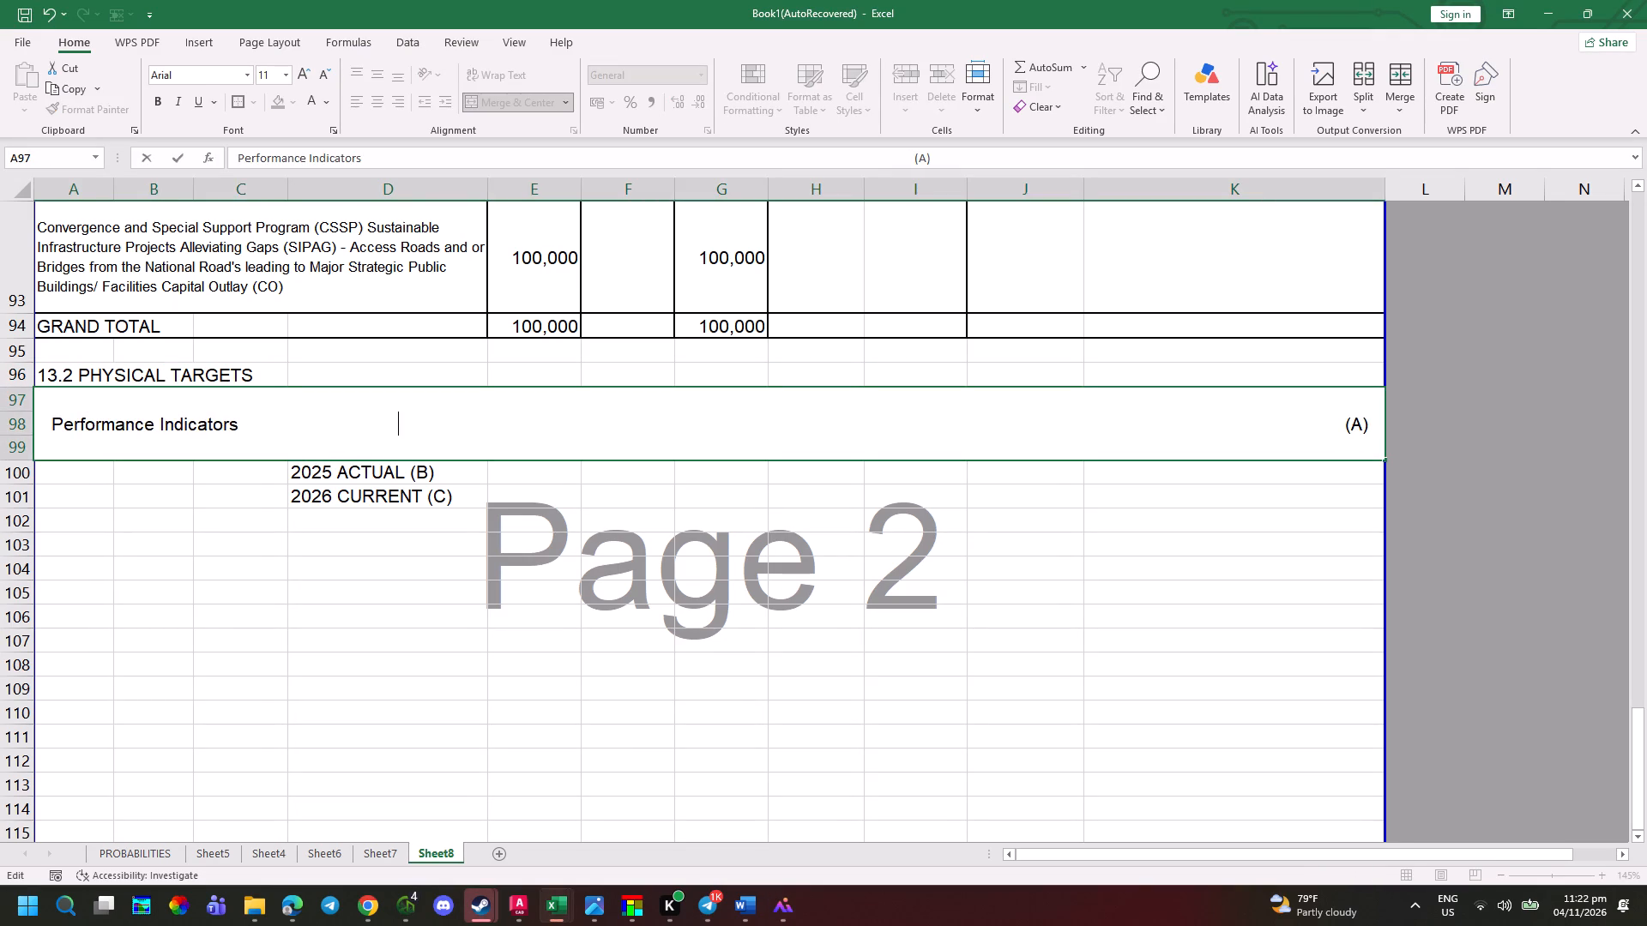
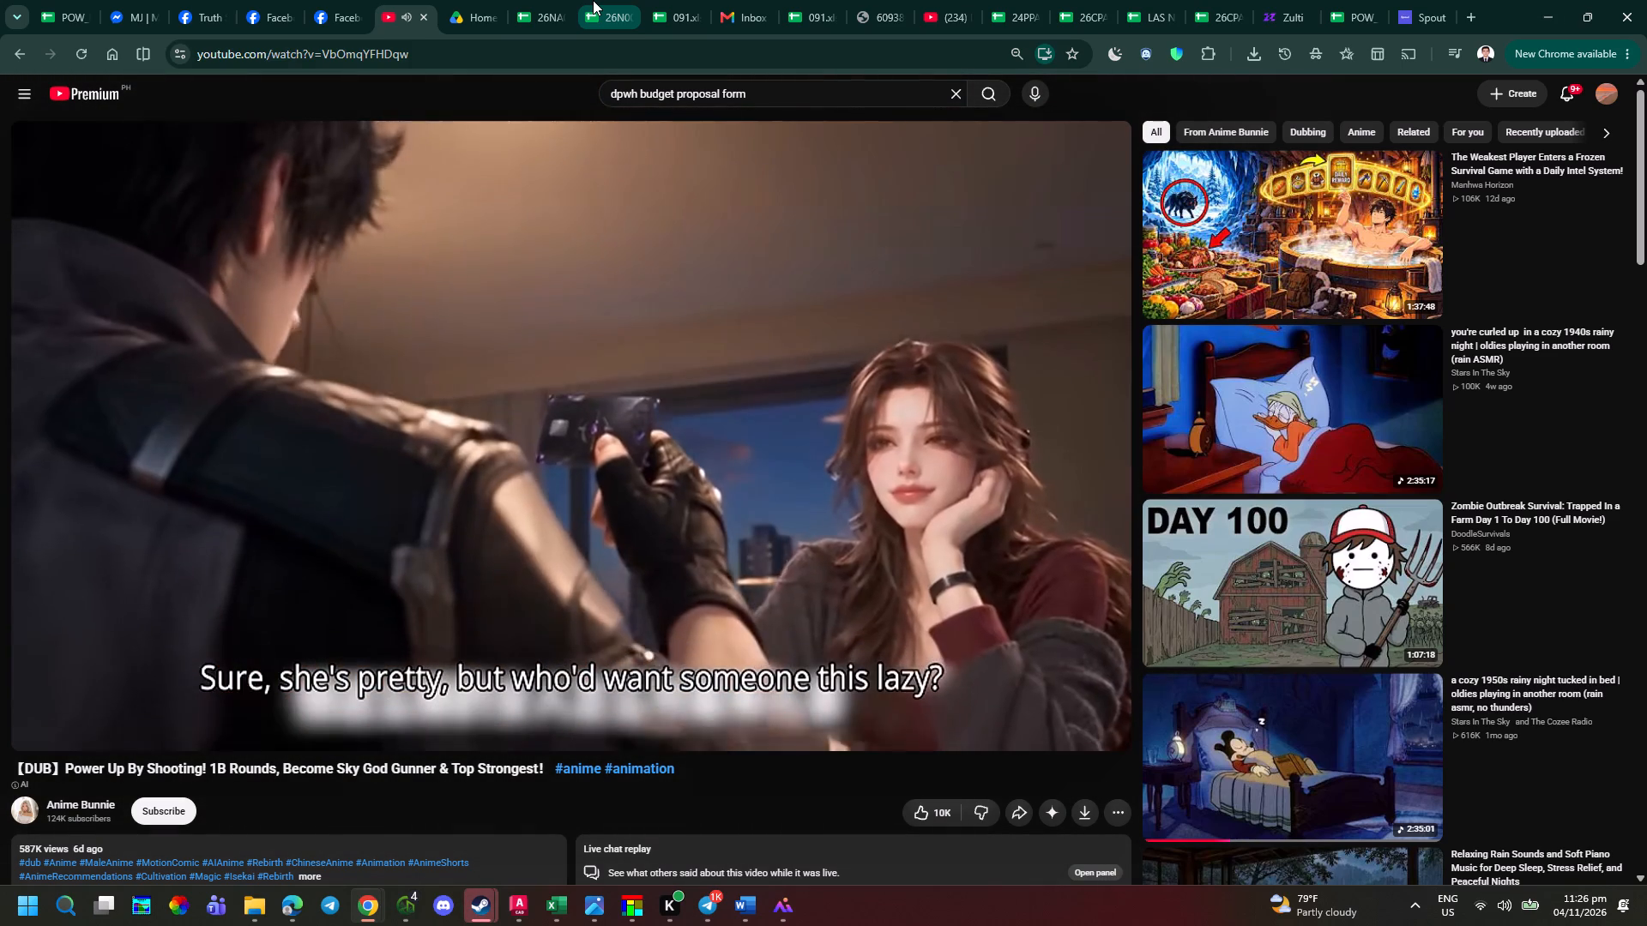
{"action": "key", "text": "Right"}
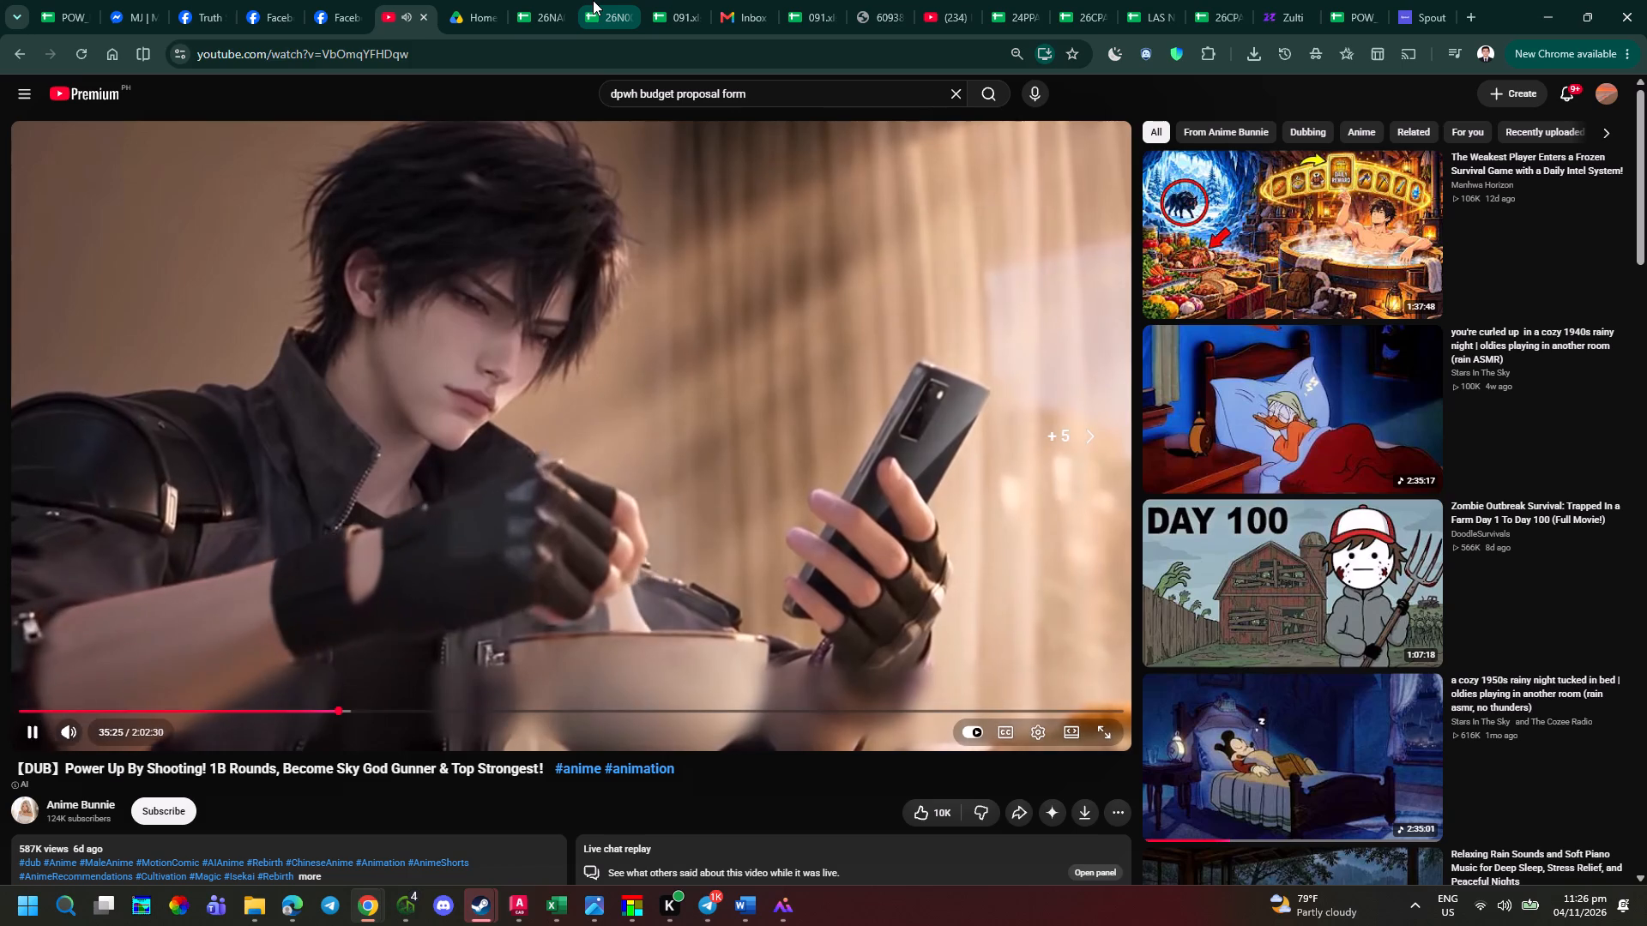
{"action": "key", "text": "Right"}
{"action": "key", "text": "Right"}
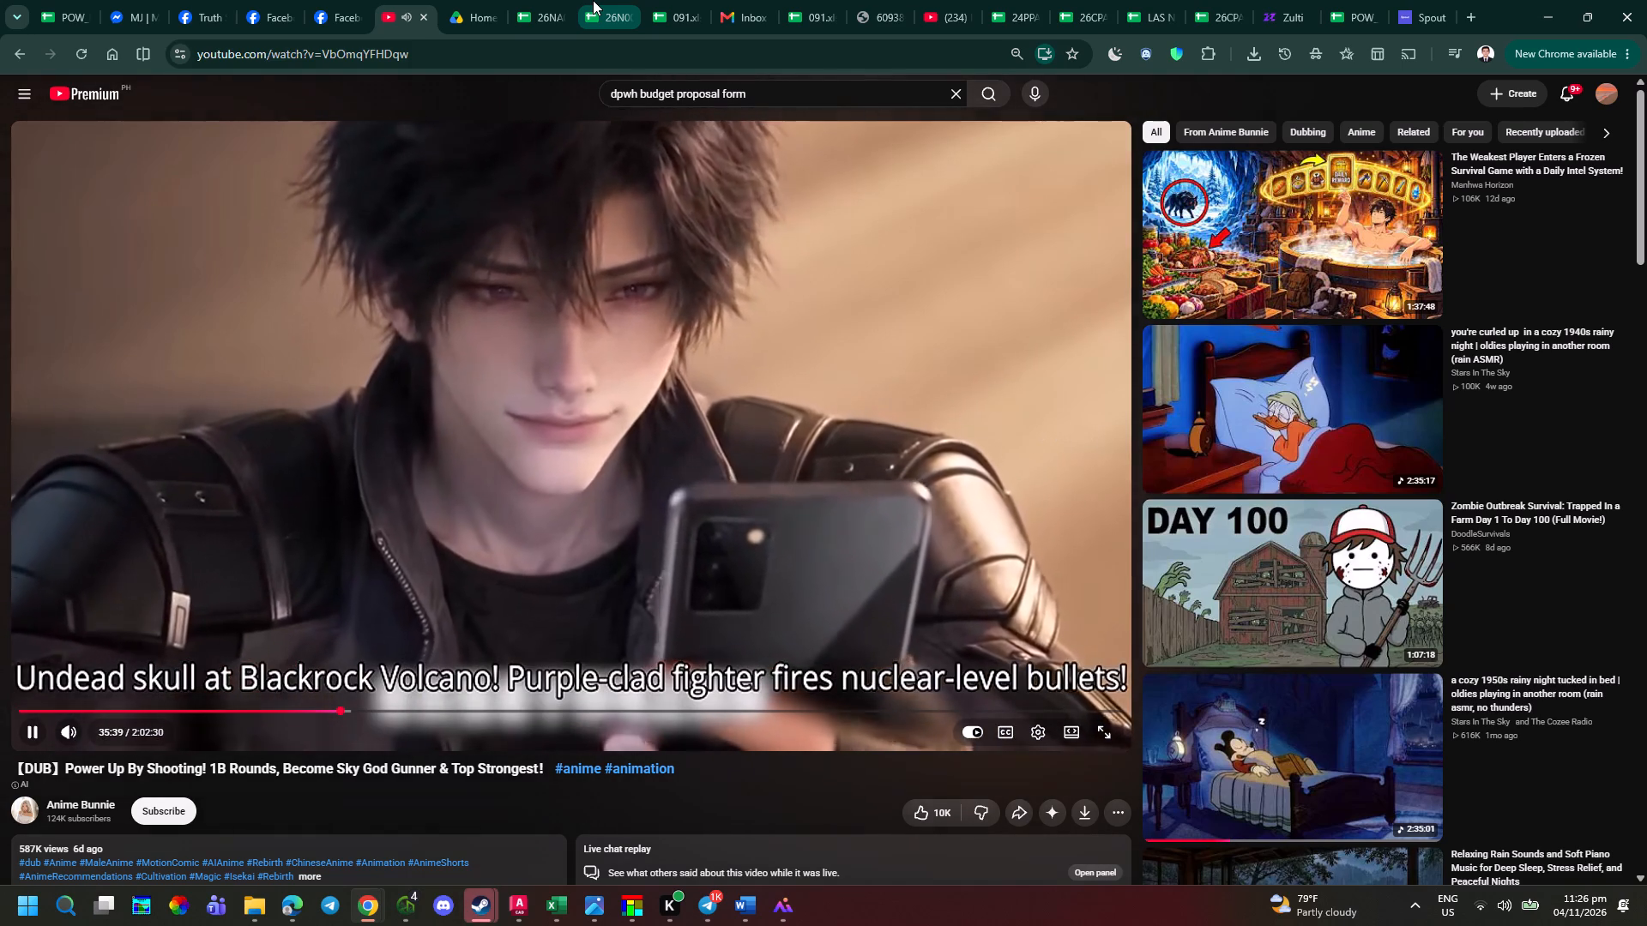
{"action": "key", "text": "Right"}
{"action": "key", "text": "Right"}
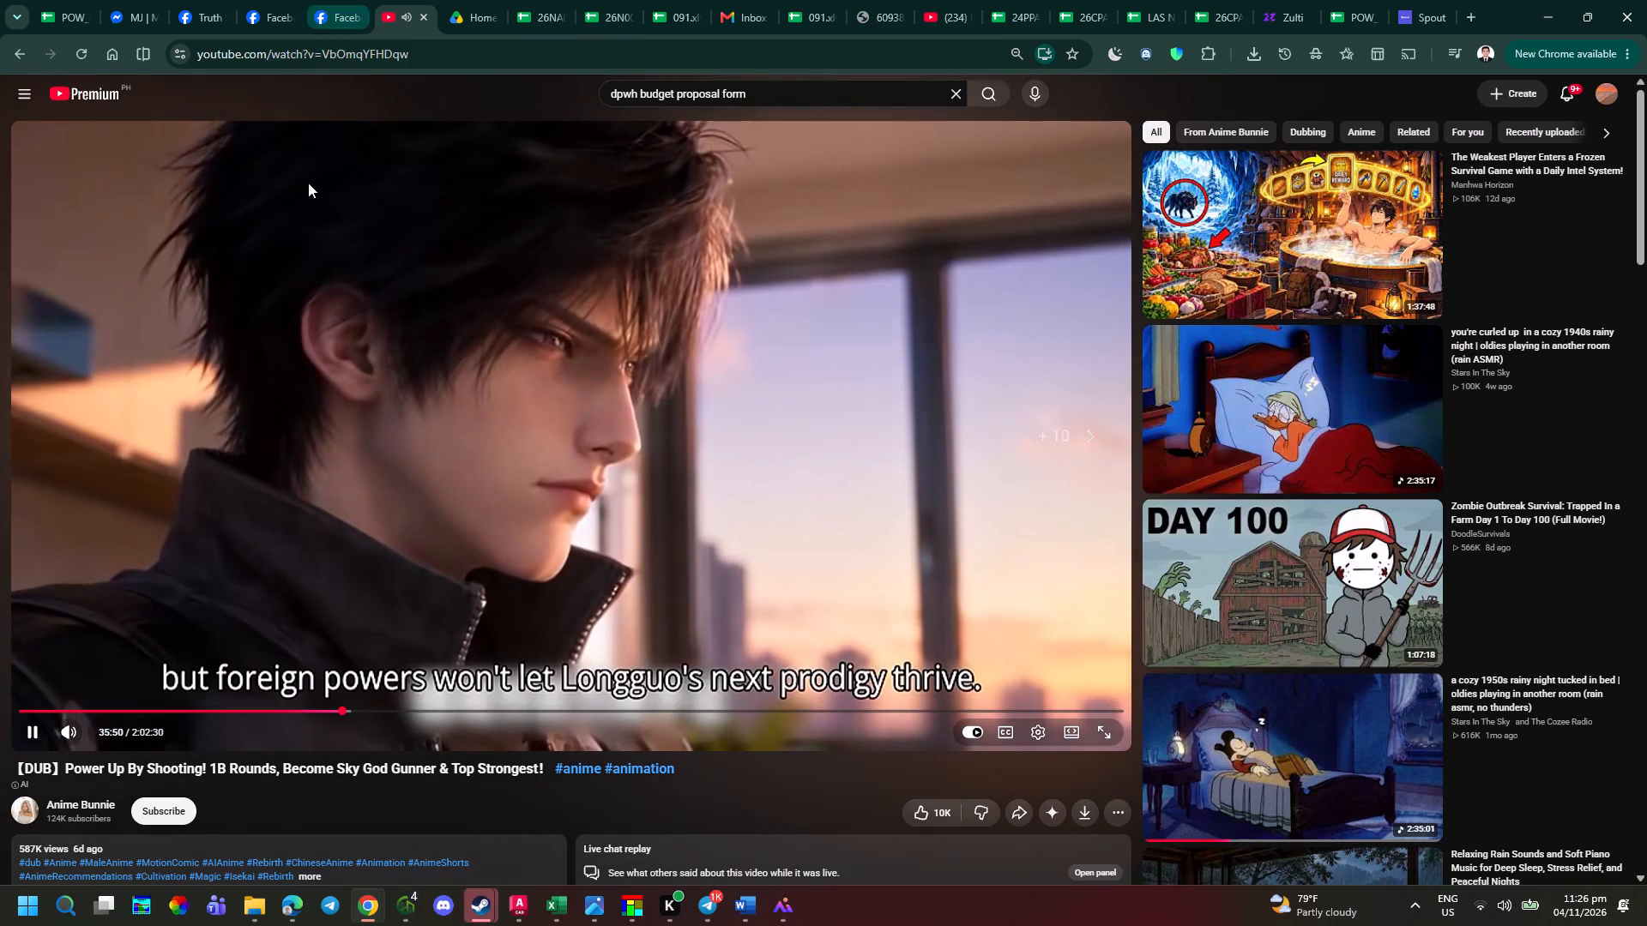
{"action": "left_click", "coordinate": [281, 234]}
Switch to the Book1 Excel workbook and merge and center C100:D100 containing the 2025 ACTUAL (B) label.
{"action": "key", "text": "alt+Tab"}
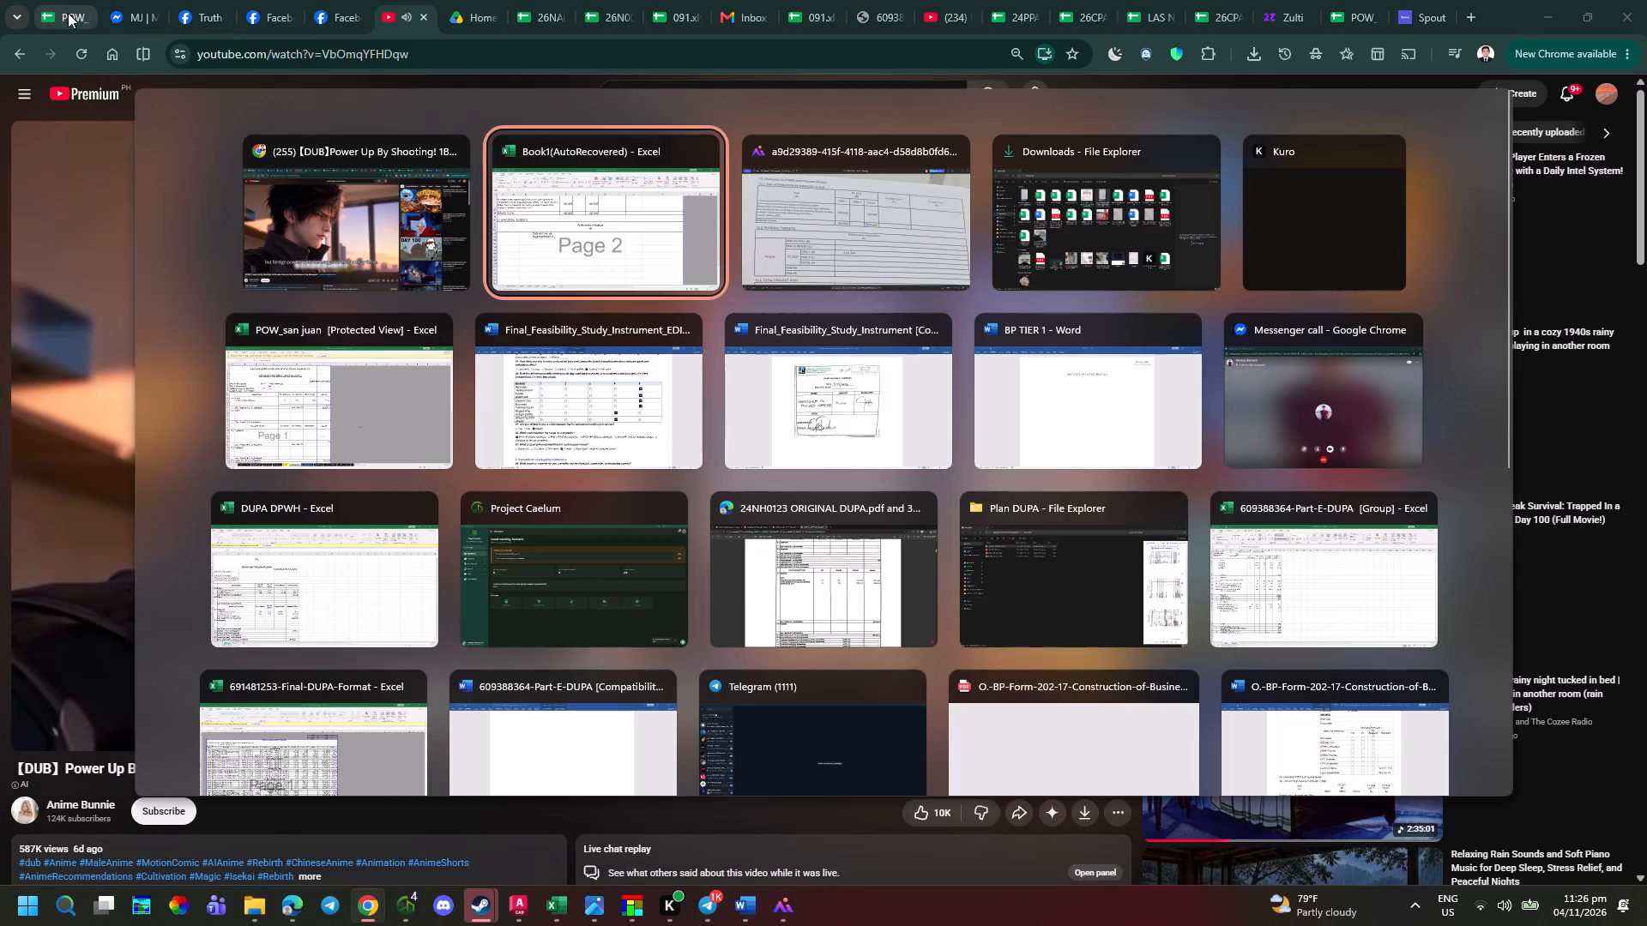
{"action": "key", "text": "alt+Tab"}
{"action": "key", "text": "alt+Tab"}
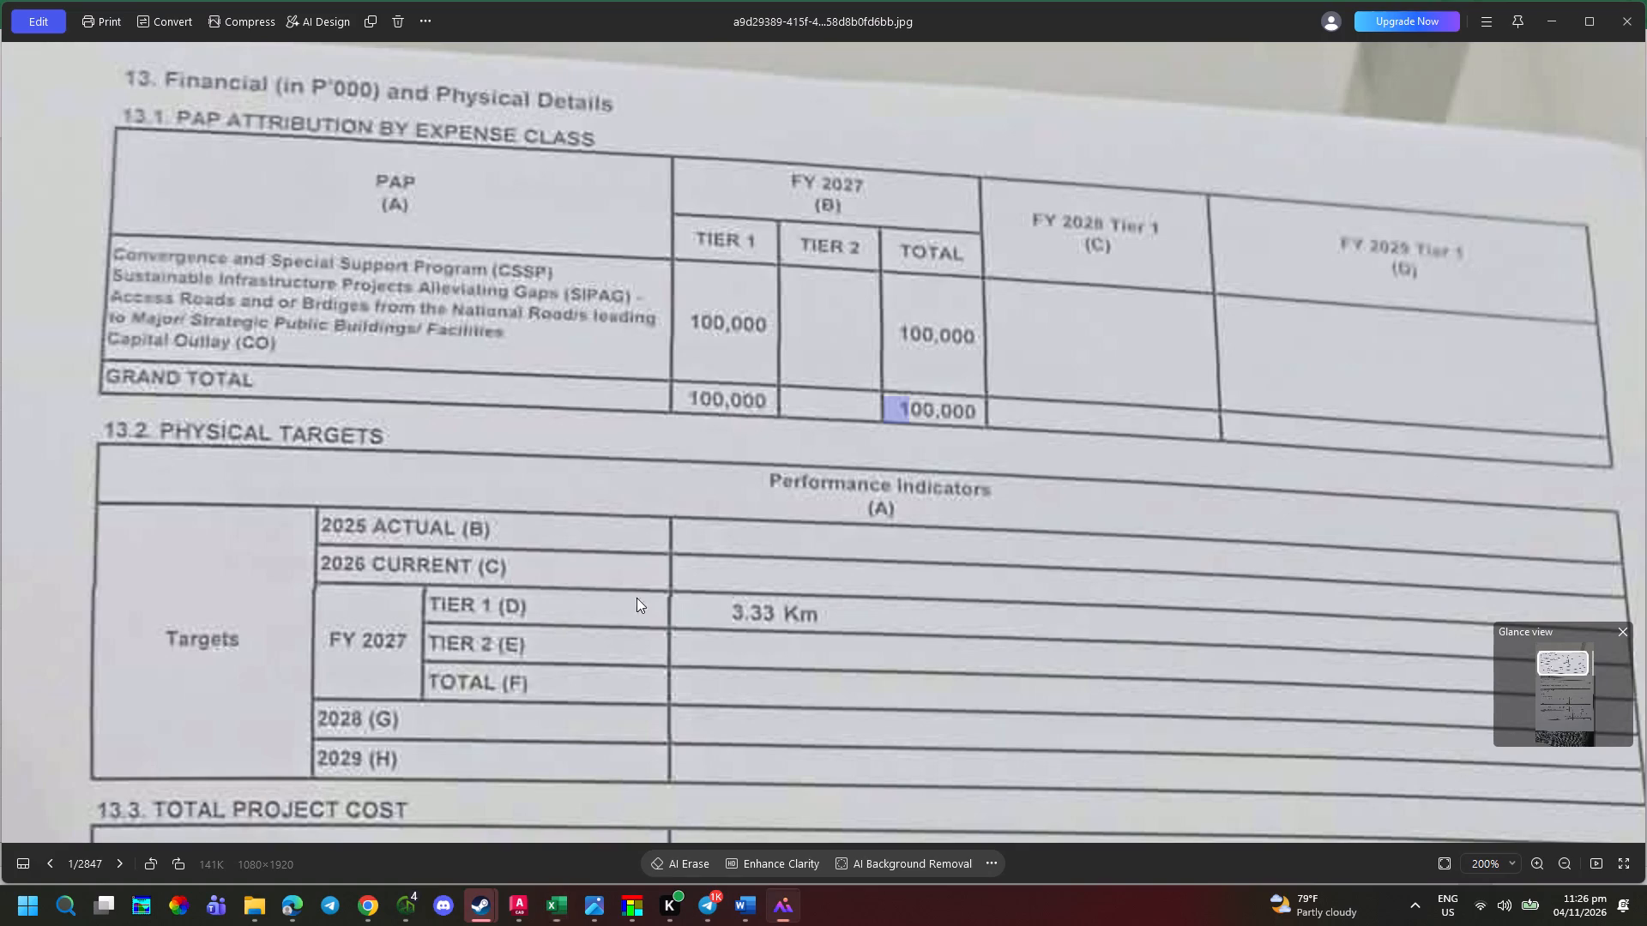
{"action": "key", "text": "alt+Tab"}
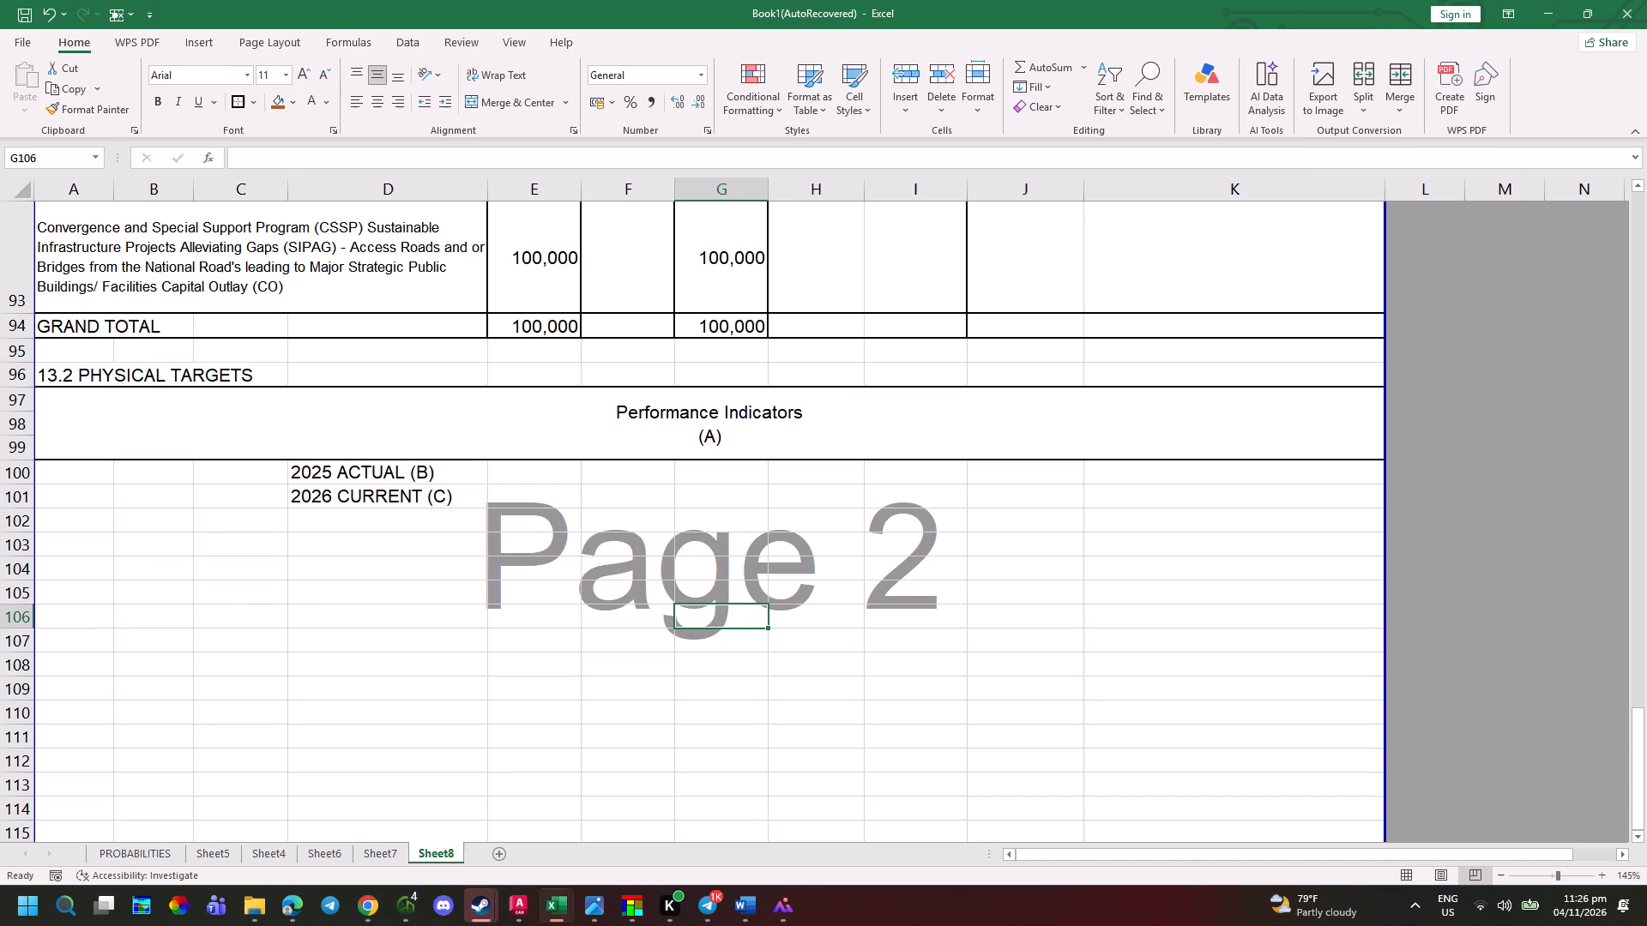
{"action": "left_click_drag", "start_coordinate": [234, 529], "coordinate": [249, 577]}
{"action": "key", "text": "alt+Tab"}
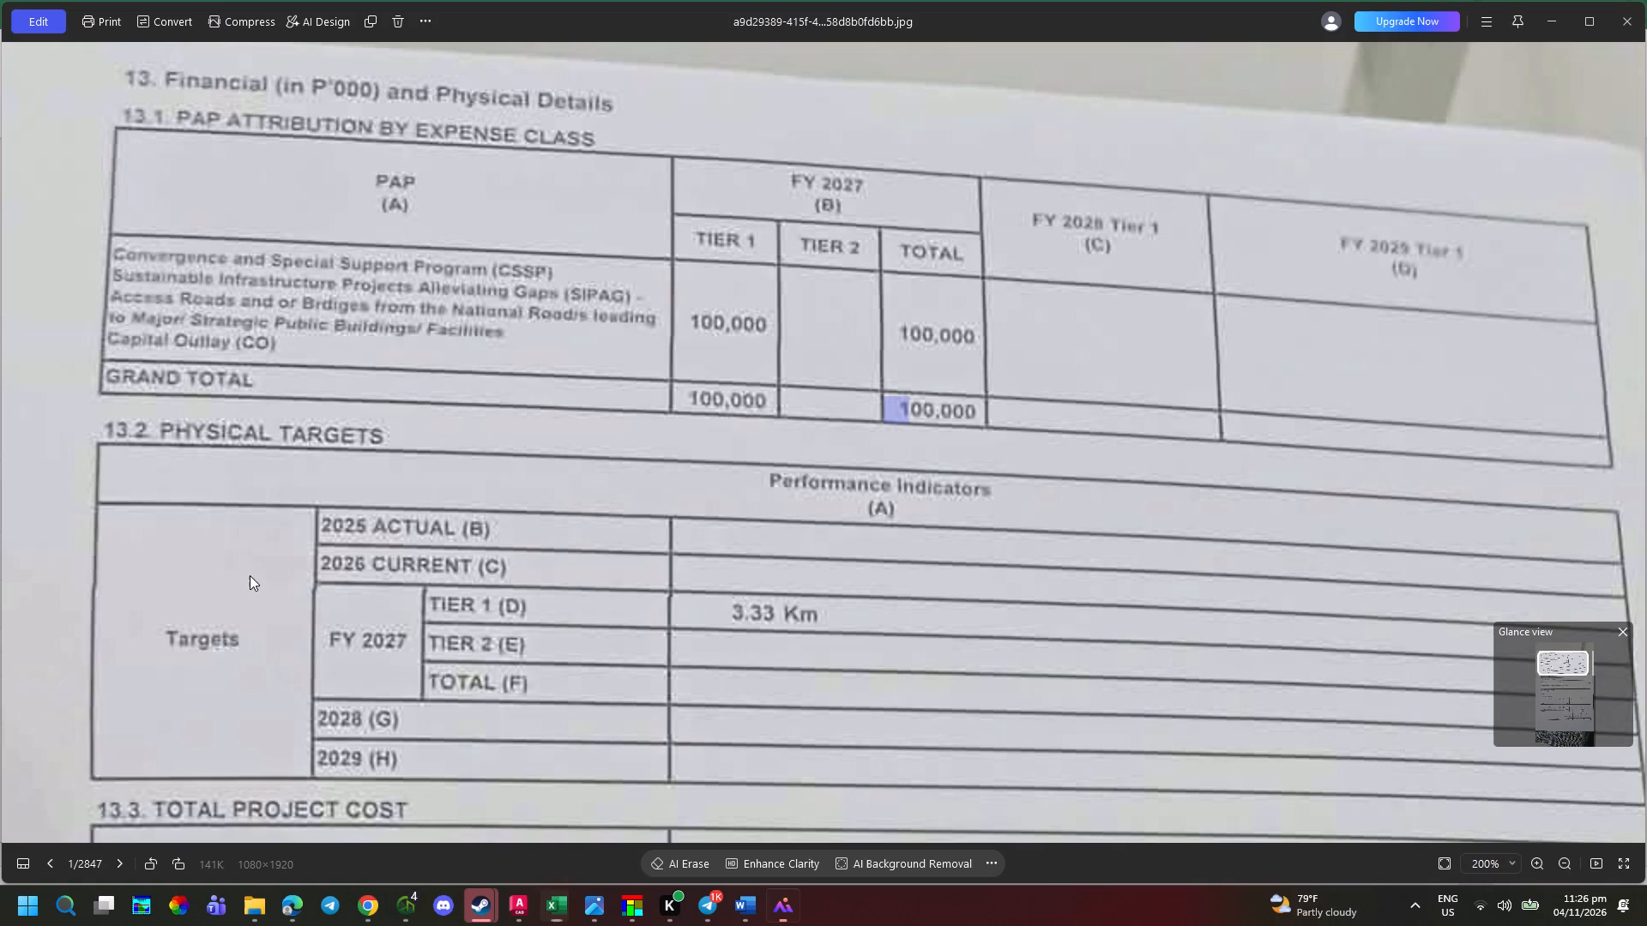
{"action": "key", "text": "alt+Tab"}
{"action": "left_click_drag", "start_coordinate": [230, 477], "coordinate": [235, 478]}
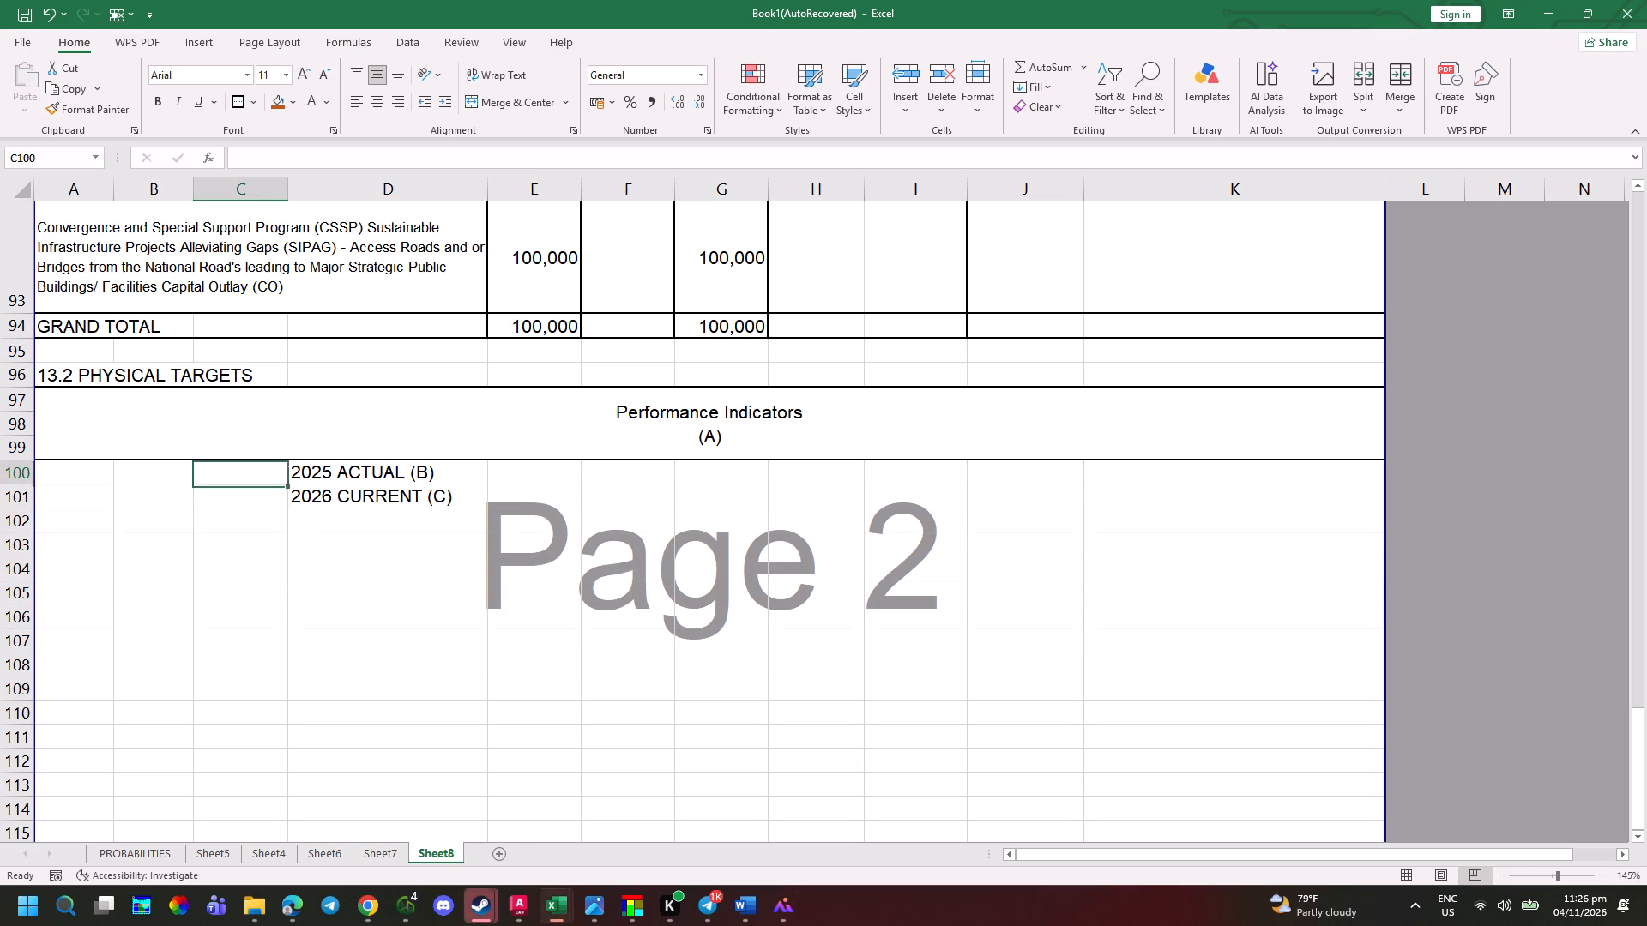
{"action": "left_click_drag", "start_coordinate": [235, 478], "coordinate": [321, 480]}
{"action": "left_click", "coordinate": [510, 95]}
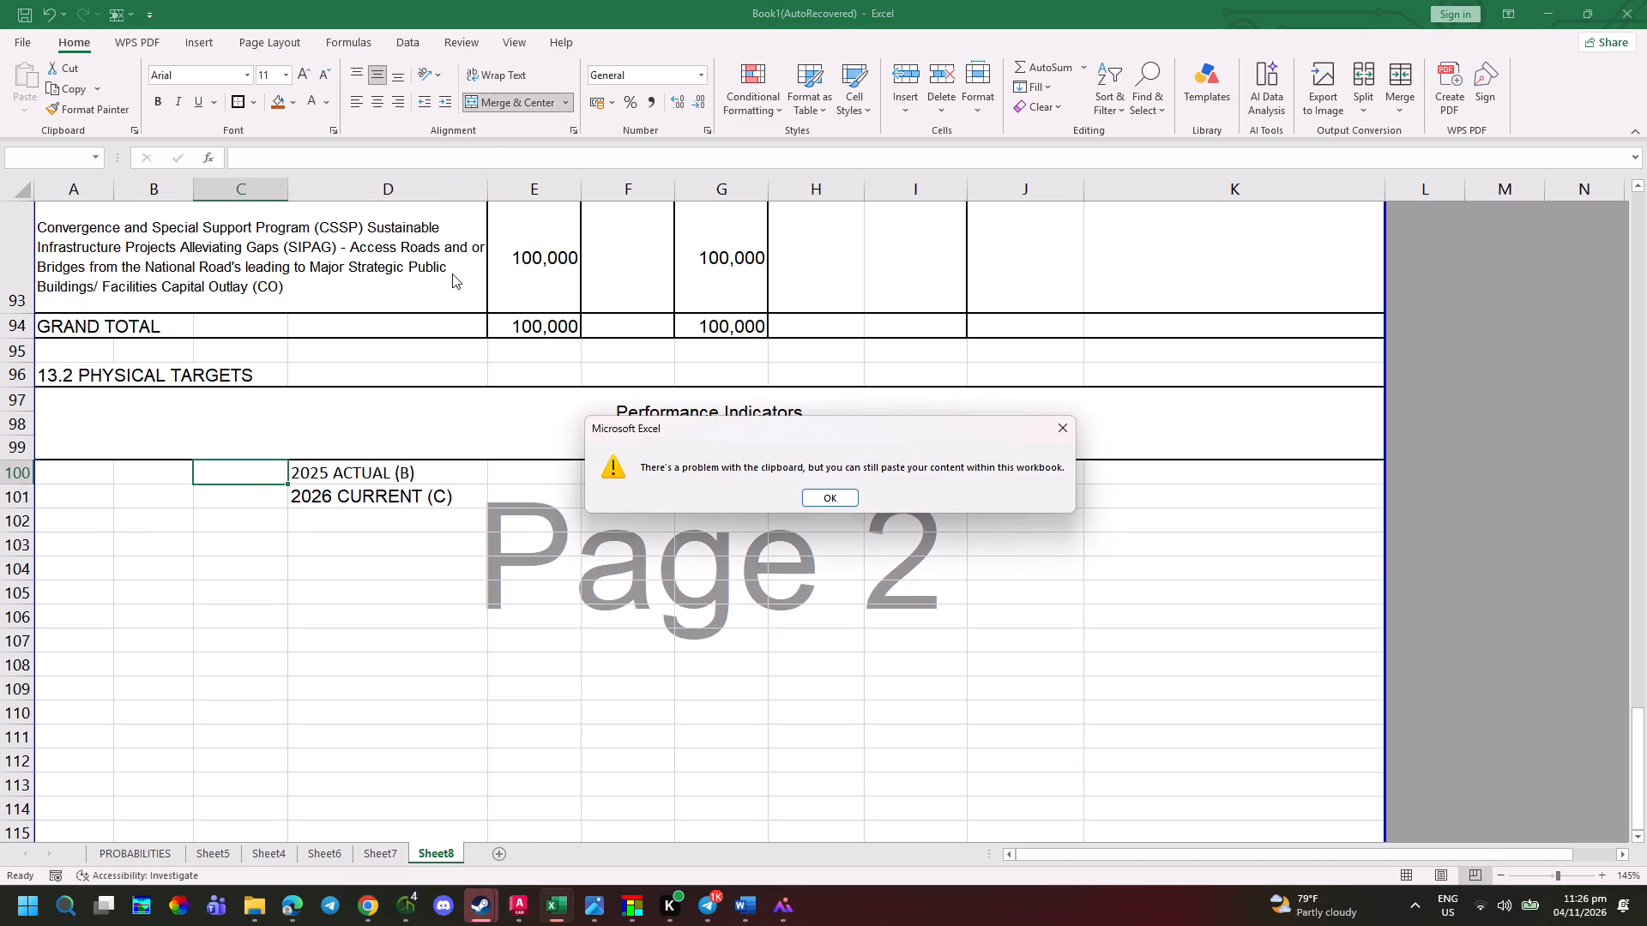
{"action": "left_click", "coordinate": [824, 502]}
Merge and center C101:D101 containing the 2026 CURRENT (C) label.
{"action": "left_click_drag", "start_coordinate": [252, 513], "coordinate": [328, 499]}
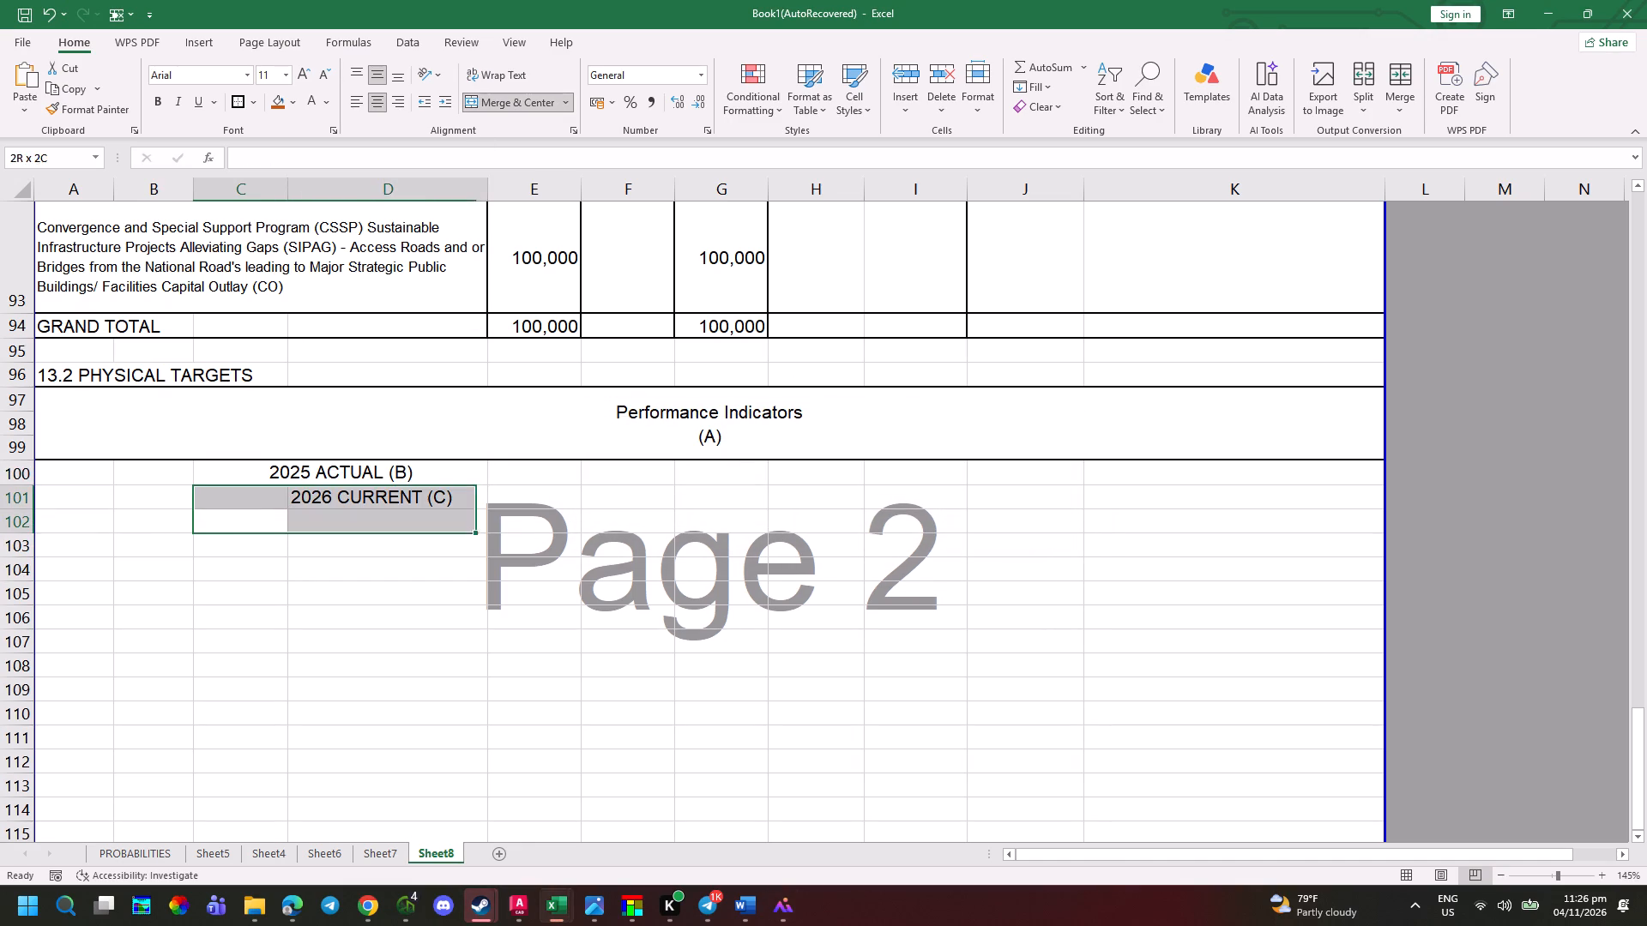
{"action": "left_click_drag", "start_coordinate": [328, 499], "coordinate": [342, 498]}
{"action": "left_click_drag", "start_coordinate": [241, 489], "coordinate": [349, 494]}
{"action": "left_click", "coordinate": [507, 106]}
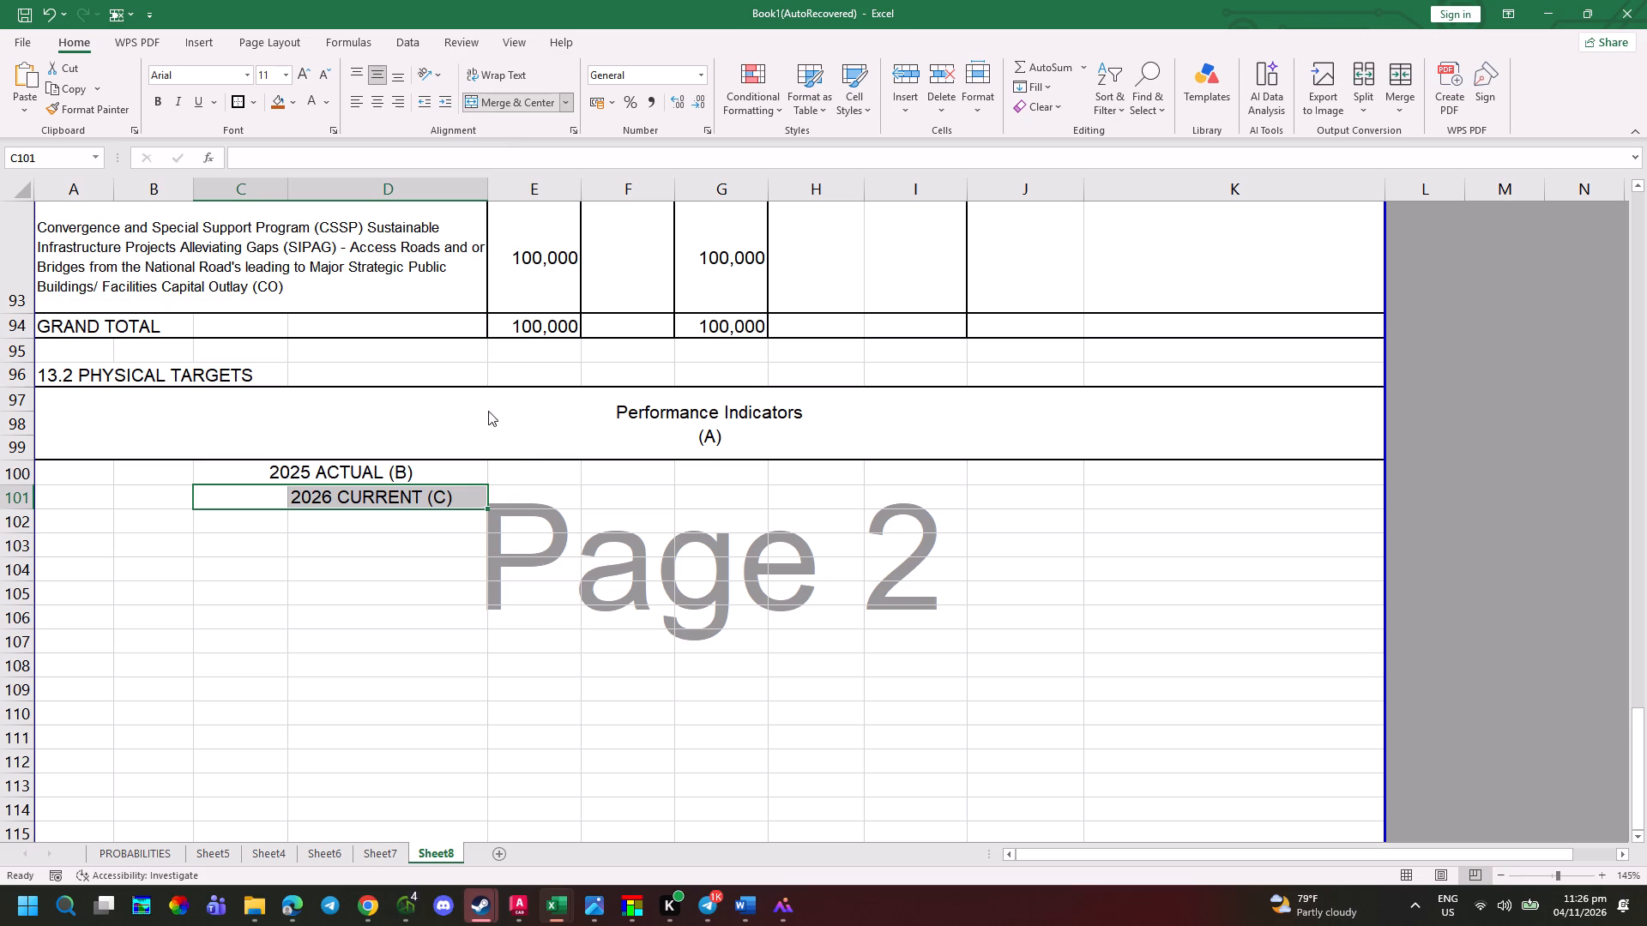
{"action": "left_click", "coordinate": [395, 610]}
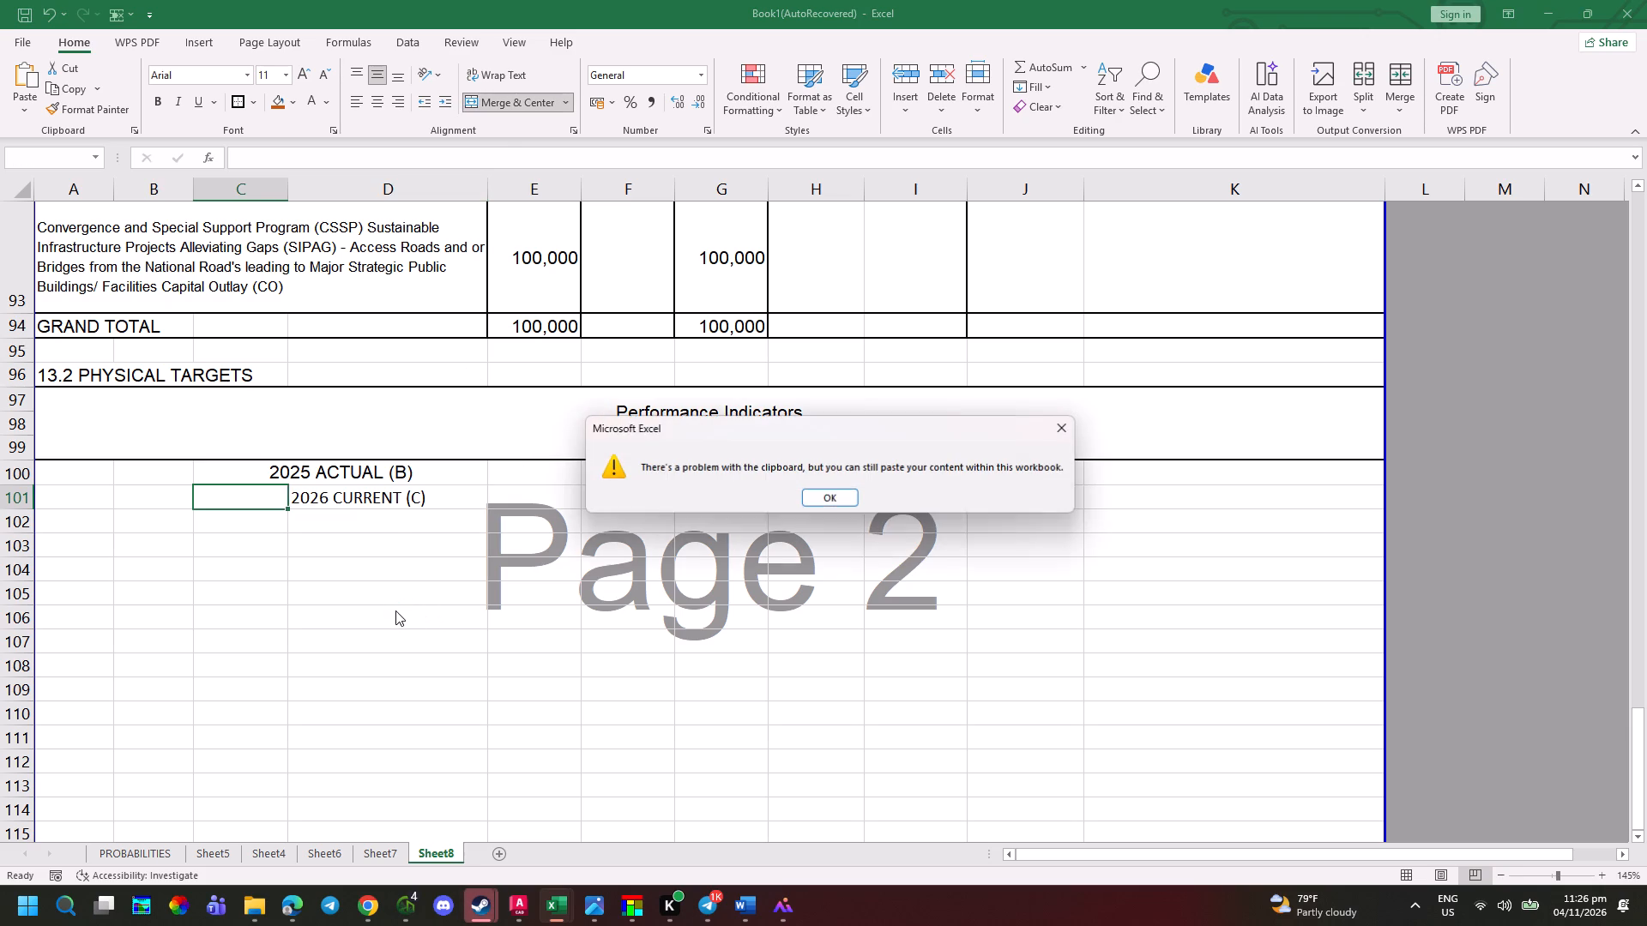
{"action": "left_click", "coordinate": [827, 490]}
{"action": "left_click", "coordinate": [360, 576]}
Left-align the merged 2025 ACTUAL (B) and 2026 CURRENT (C) labels.
{"action": "left_click_drag", "start_coordinate": [251, 478], "coordinate": [300, 503]}
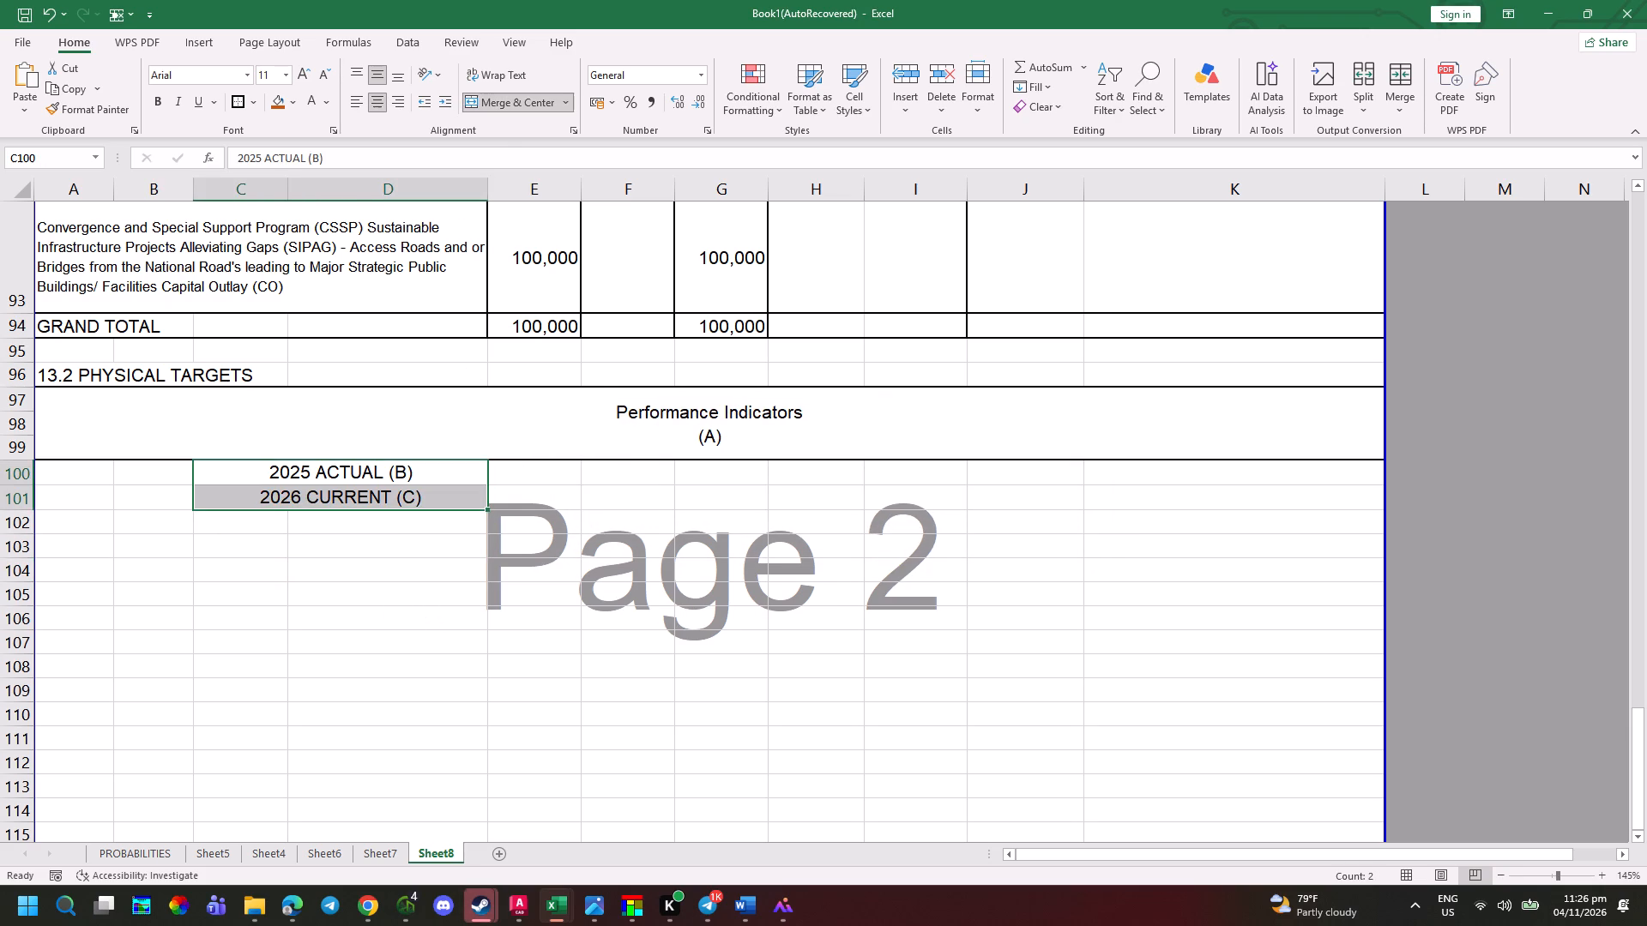
{"action": "left_click", "coordinate": [353, 99]}
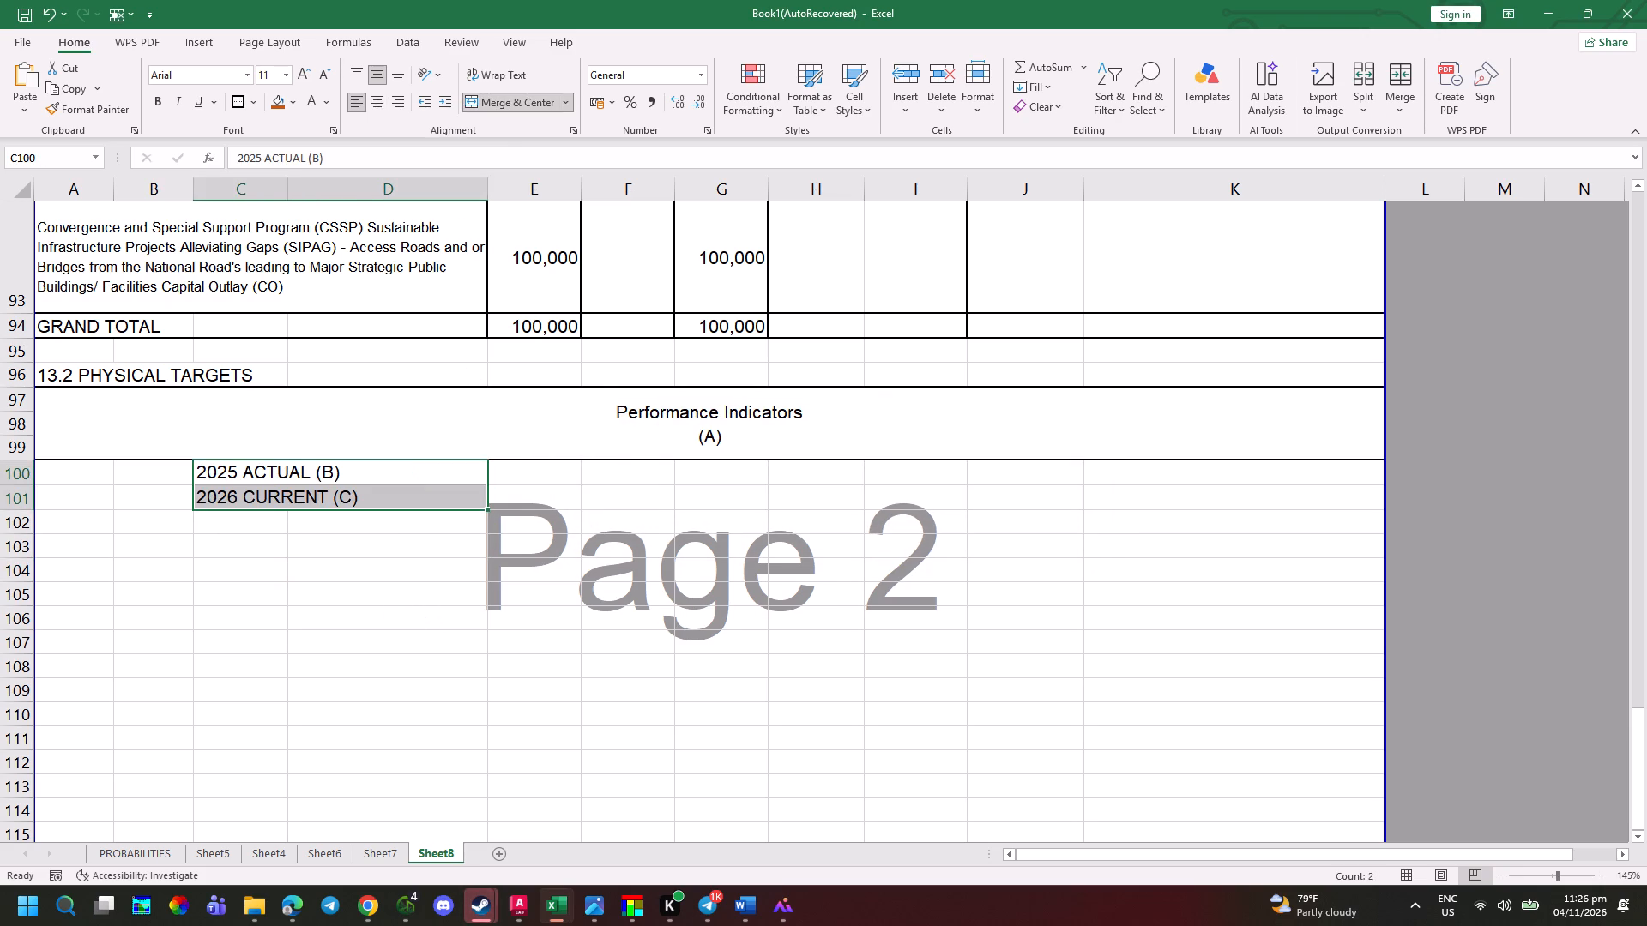
Merge and center cells C102:C104 below the 2026 CURRENT (C) row, following the layout in the form photo.
{"action": "left_click", "coordinate": [248, 518]}
{"action": "left_click_drag", "start_coordinate": [263, 526], "coordinate": [255, 591]}
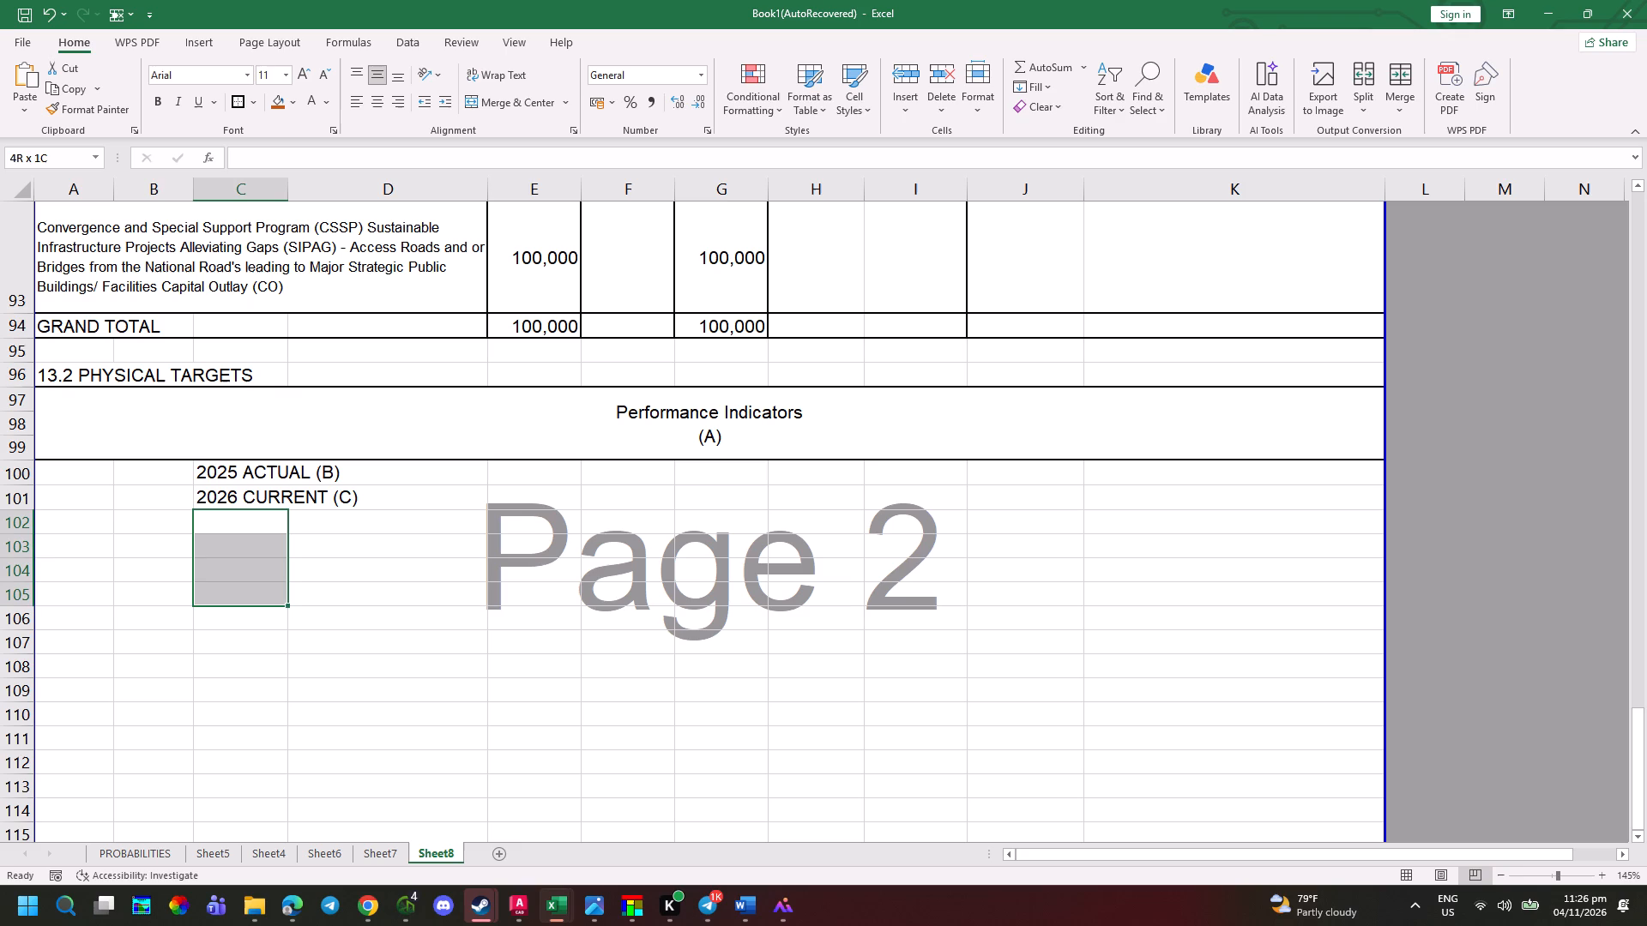
{"action": "left_click_drag", "start_coordinate": [255, 591], "coordinate": [255, 581]}
{"action": "key", "text": "alt+Tab"}
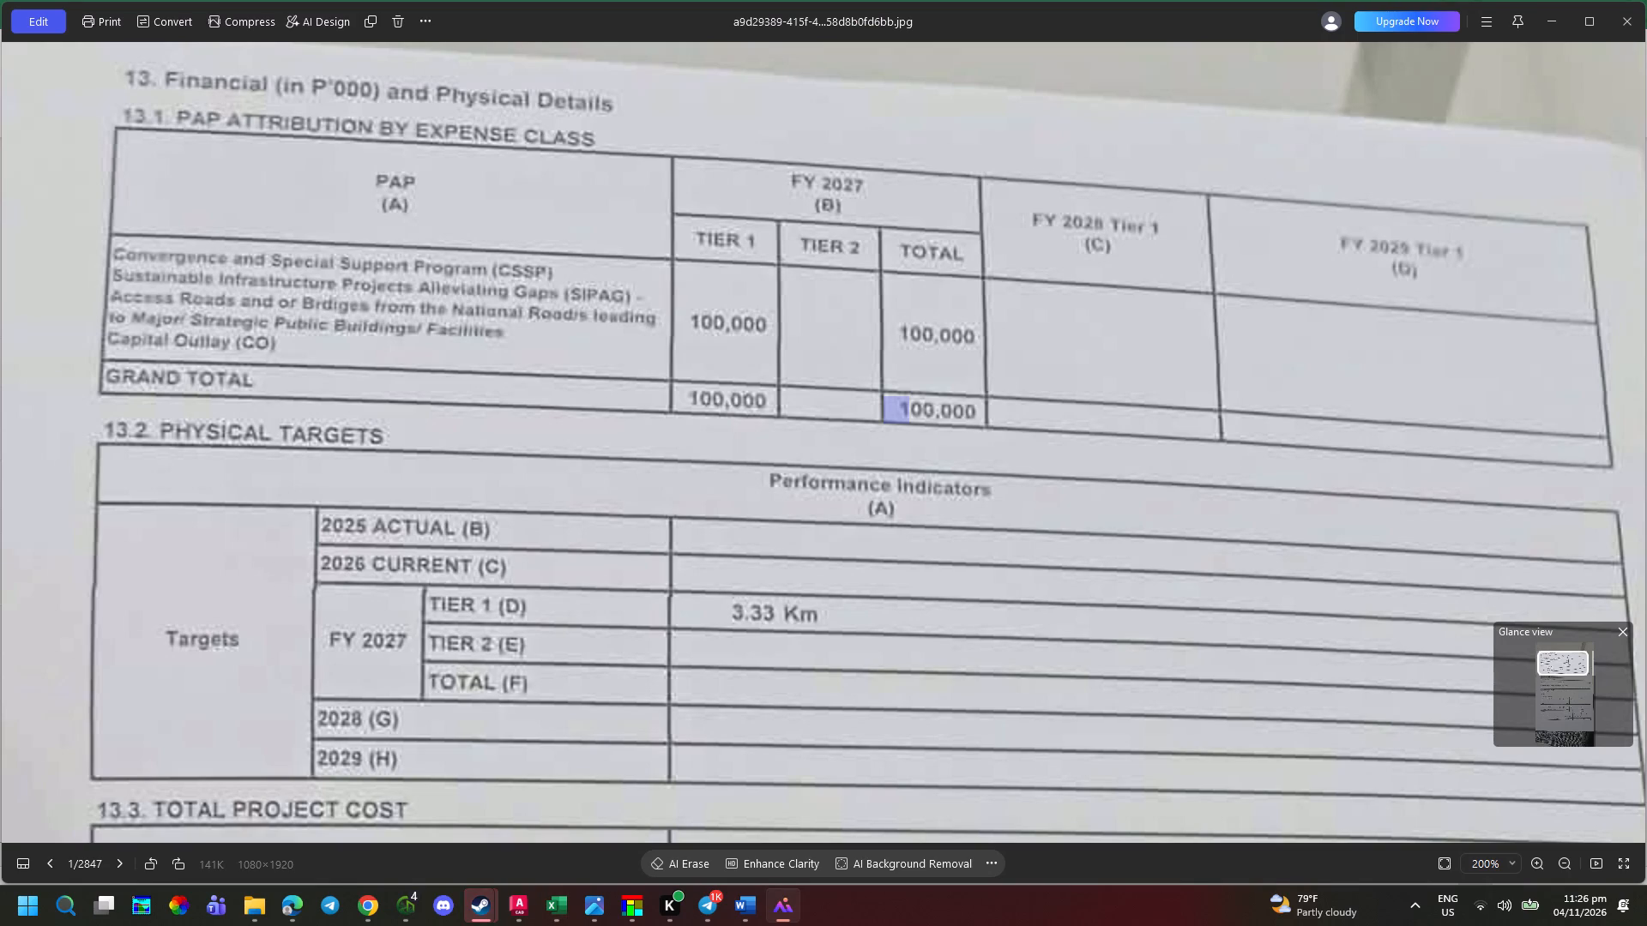
{"action": "key", "text": "alt+Tab"}
{"action": "left_click", "coordinate": [517, 111]}
Enter the label TIER 1 (D) in cell D102, copying it from the form photo.
{"action": "left_click", "coordinate": [341, 518]}
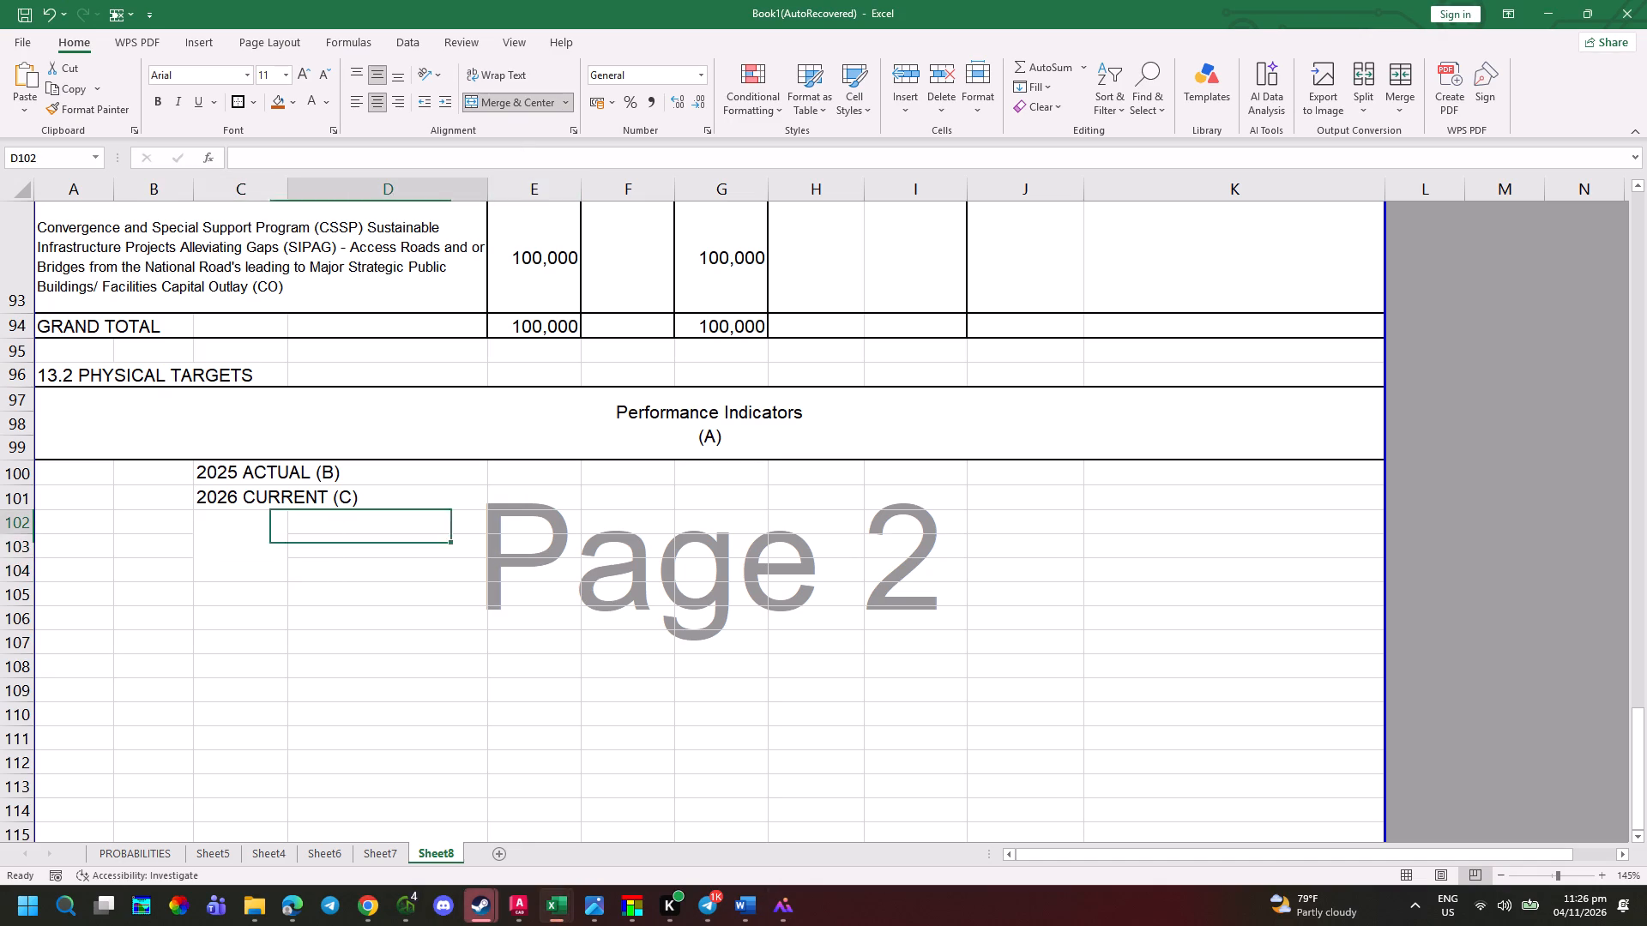
{"action": "key", "text": "t"}
{"action": "key", "text": "backslash"}
{"action": "key", "text": "BackSpace"}
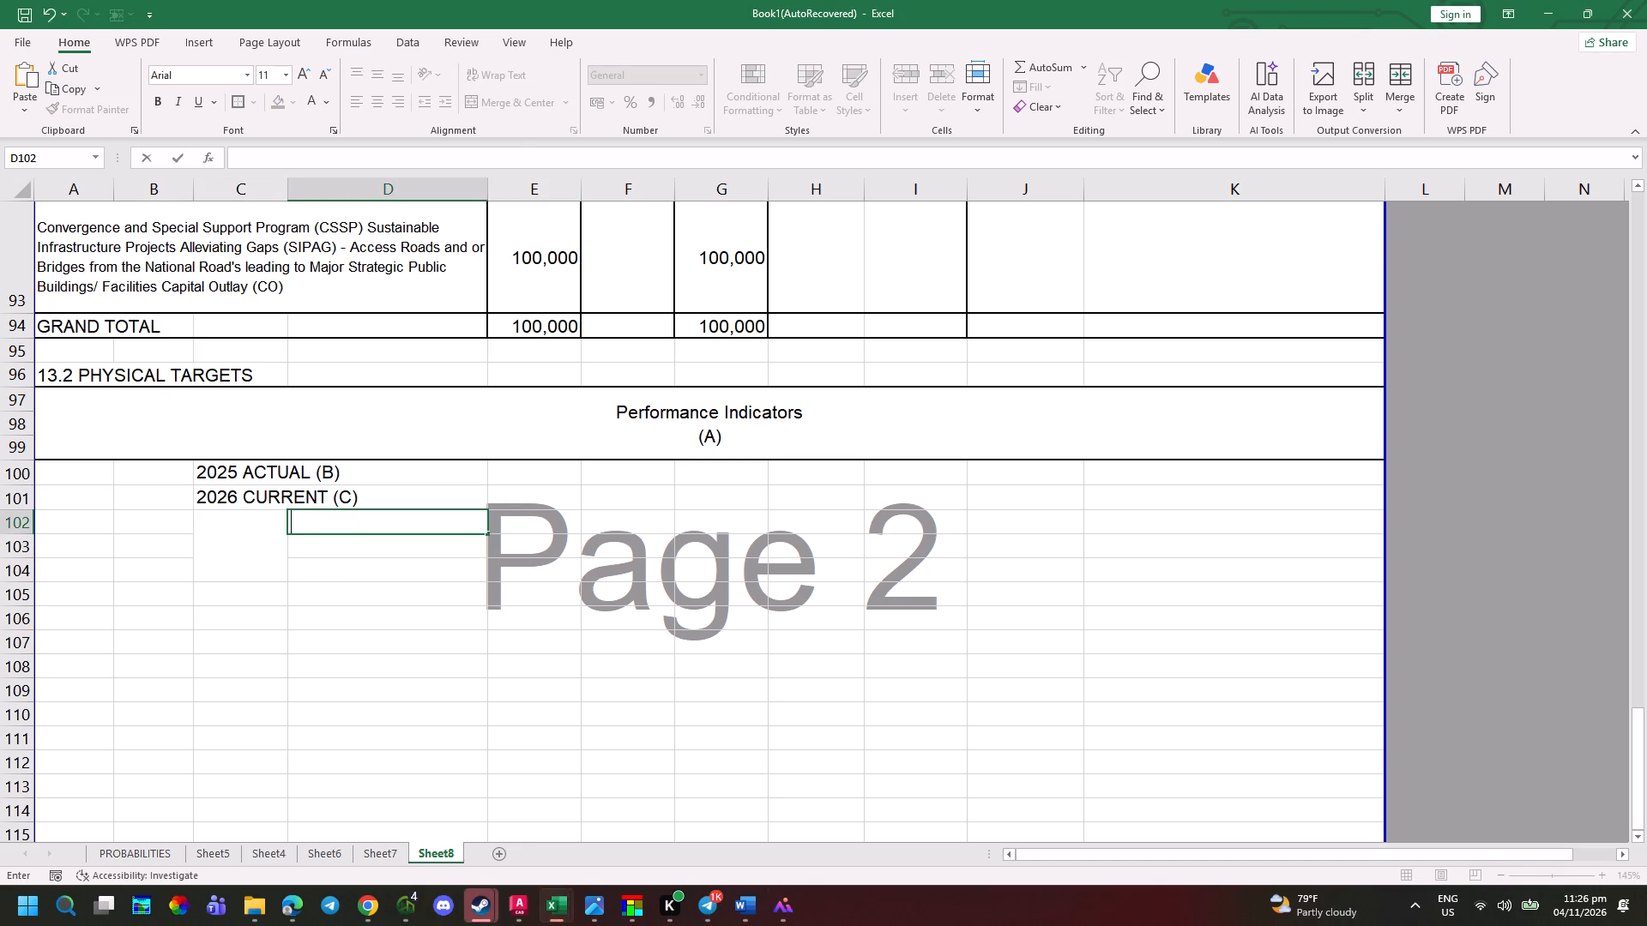
{"action": "type", "text": "TIER 1"}
{"action": "key", "text": "alt+Tab"}
{"action": "key", "text": "alt+Tab"}
{"action": "key", "text": "space"}
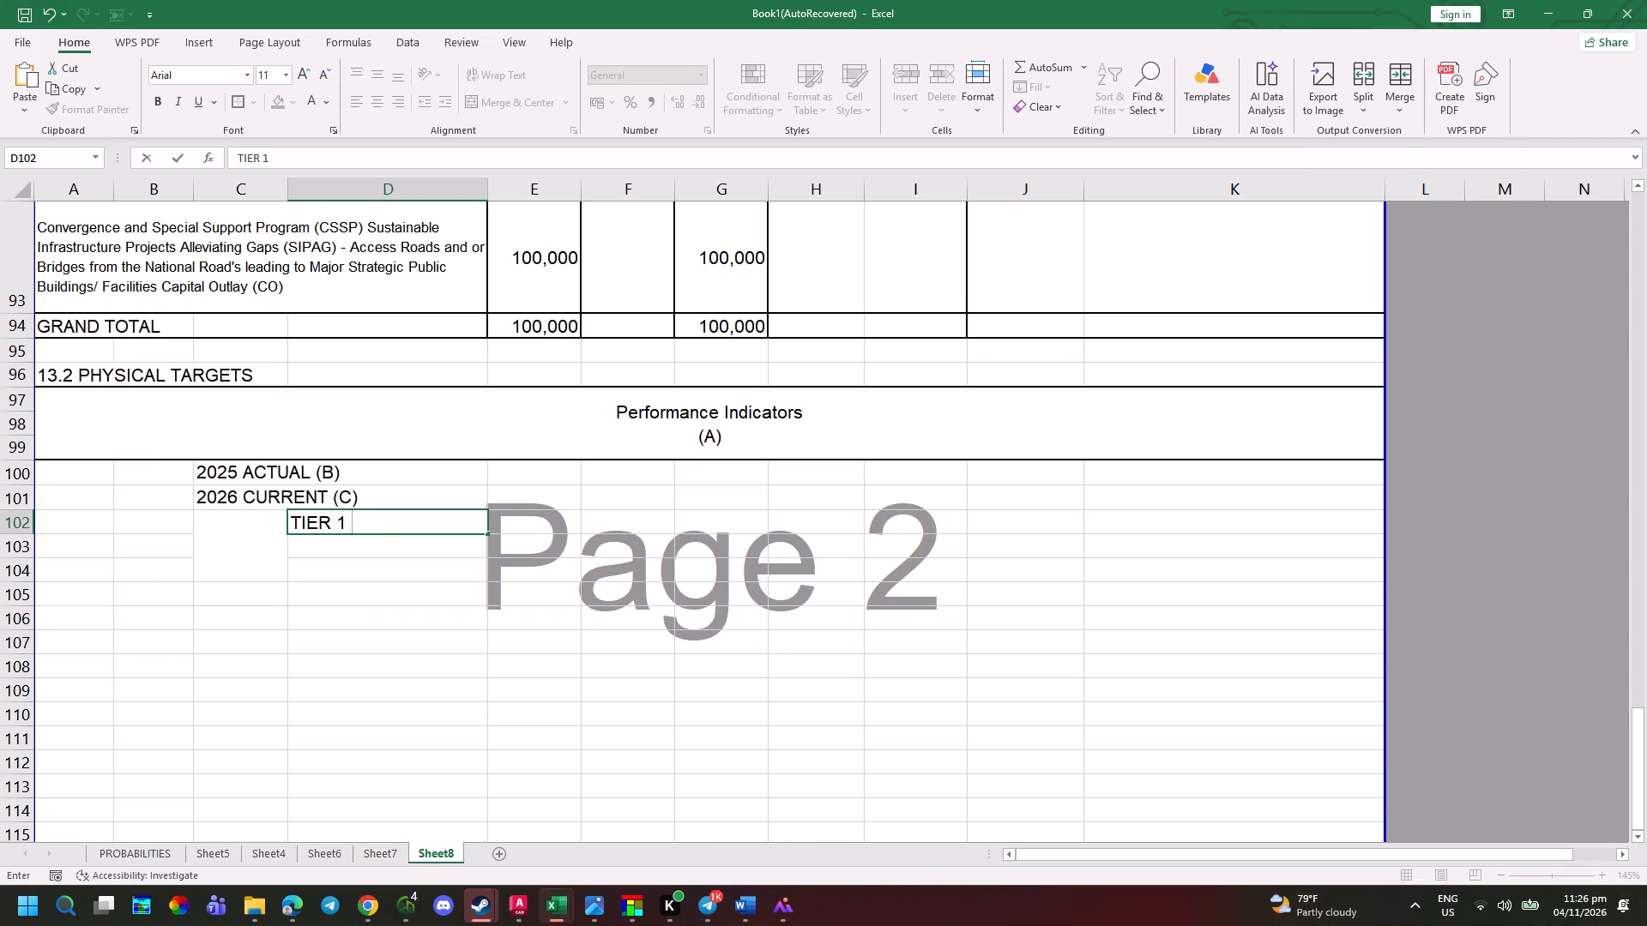
{"action": "type", "text": "(D)"}
{"action": "key", "text": "Return"}
Enter the labels TIER 2 (E) and TOTAL (F) in cells D103 and D104.
{"action": "key", "text": "alt+Tab"}
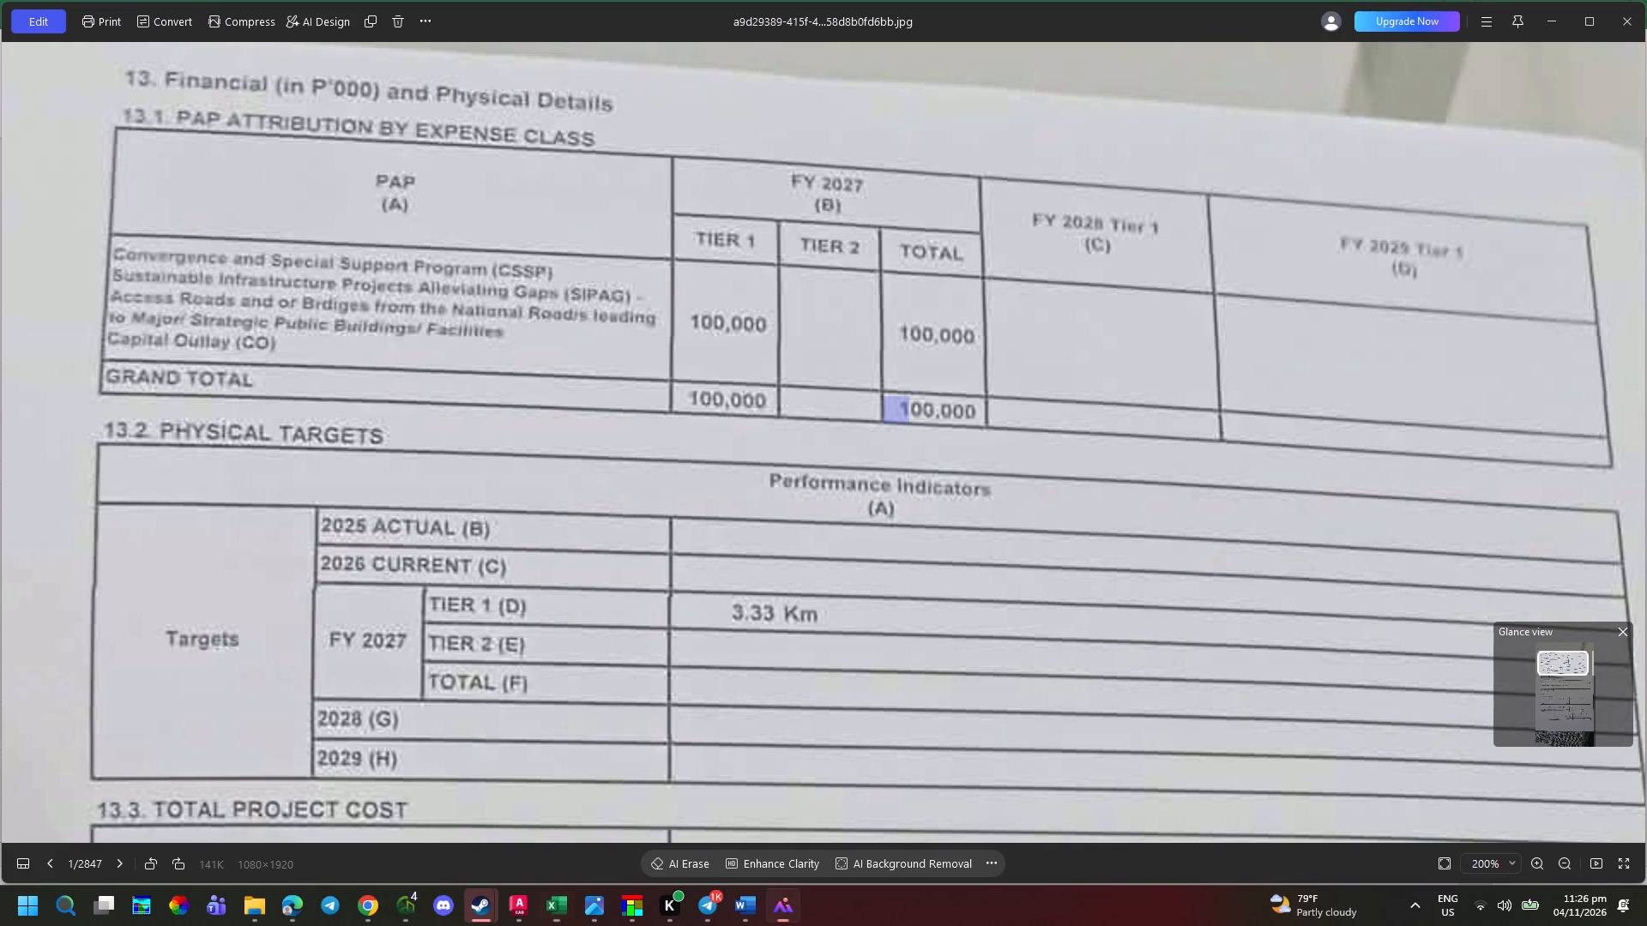
{"action": "key", "text": "alt+Tab"}
{"action": "type", "text": "TIER 2"}
{"action": "key", "text": "space"}
{"action": "type", "text": "(E)"}
{"action": "key", "text": "Return"}
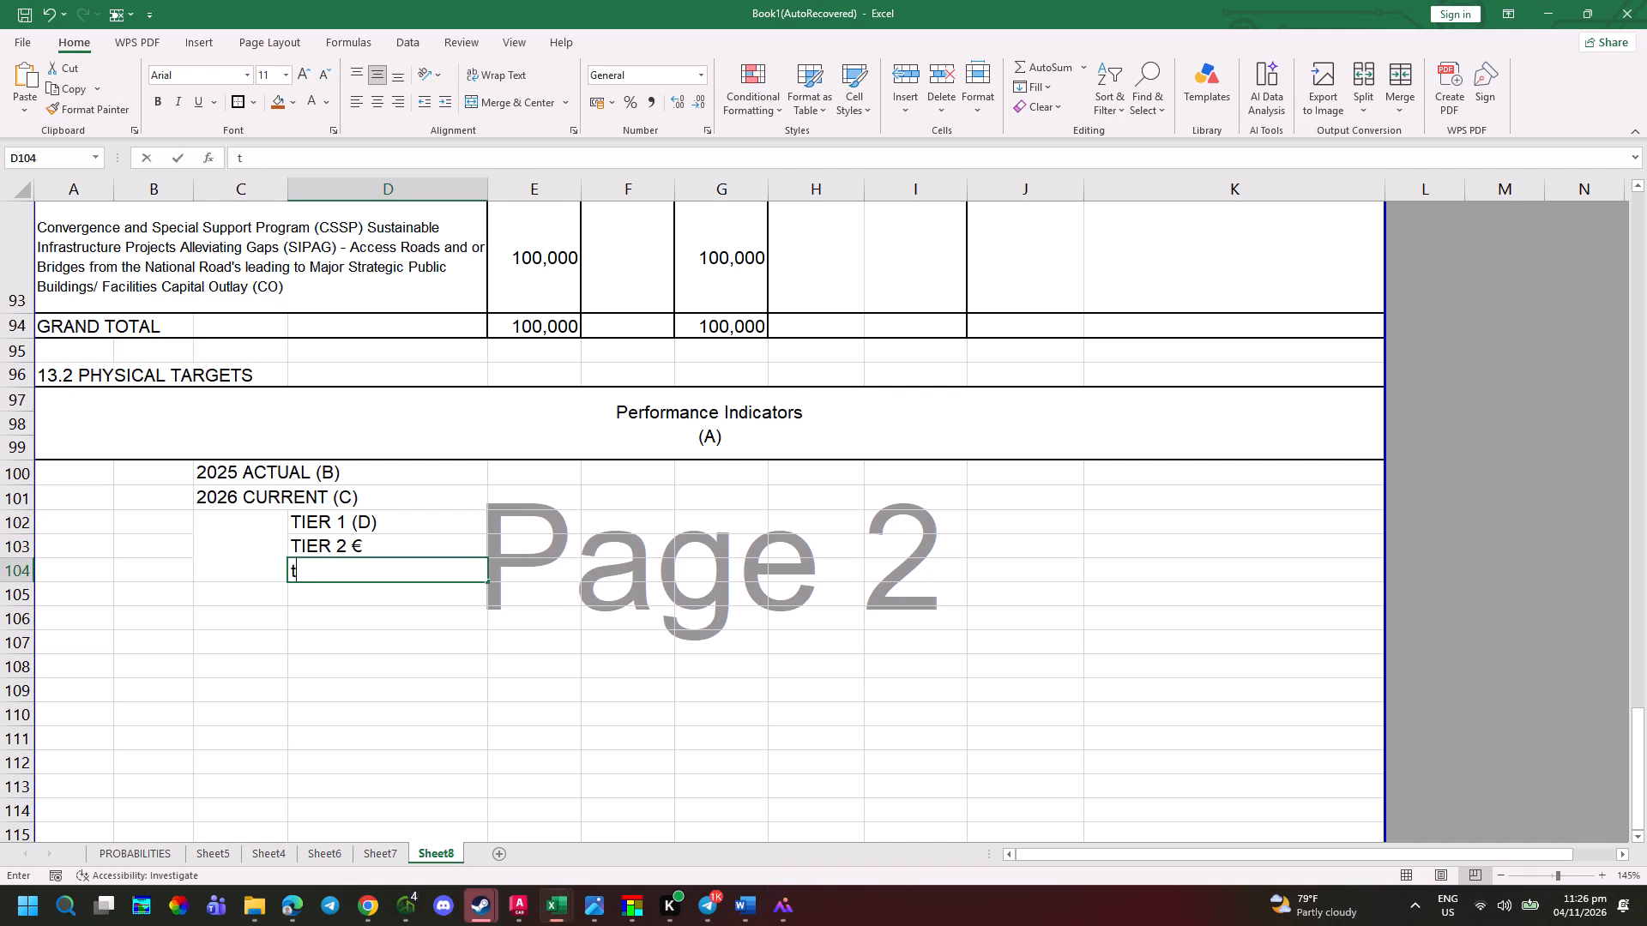
{"action": "key", "text": "BackSpace"}
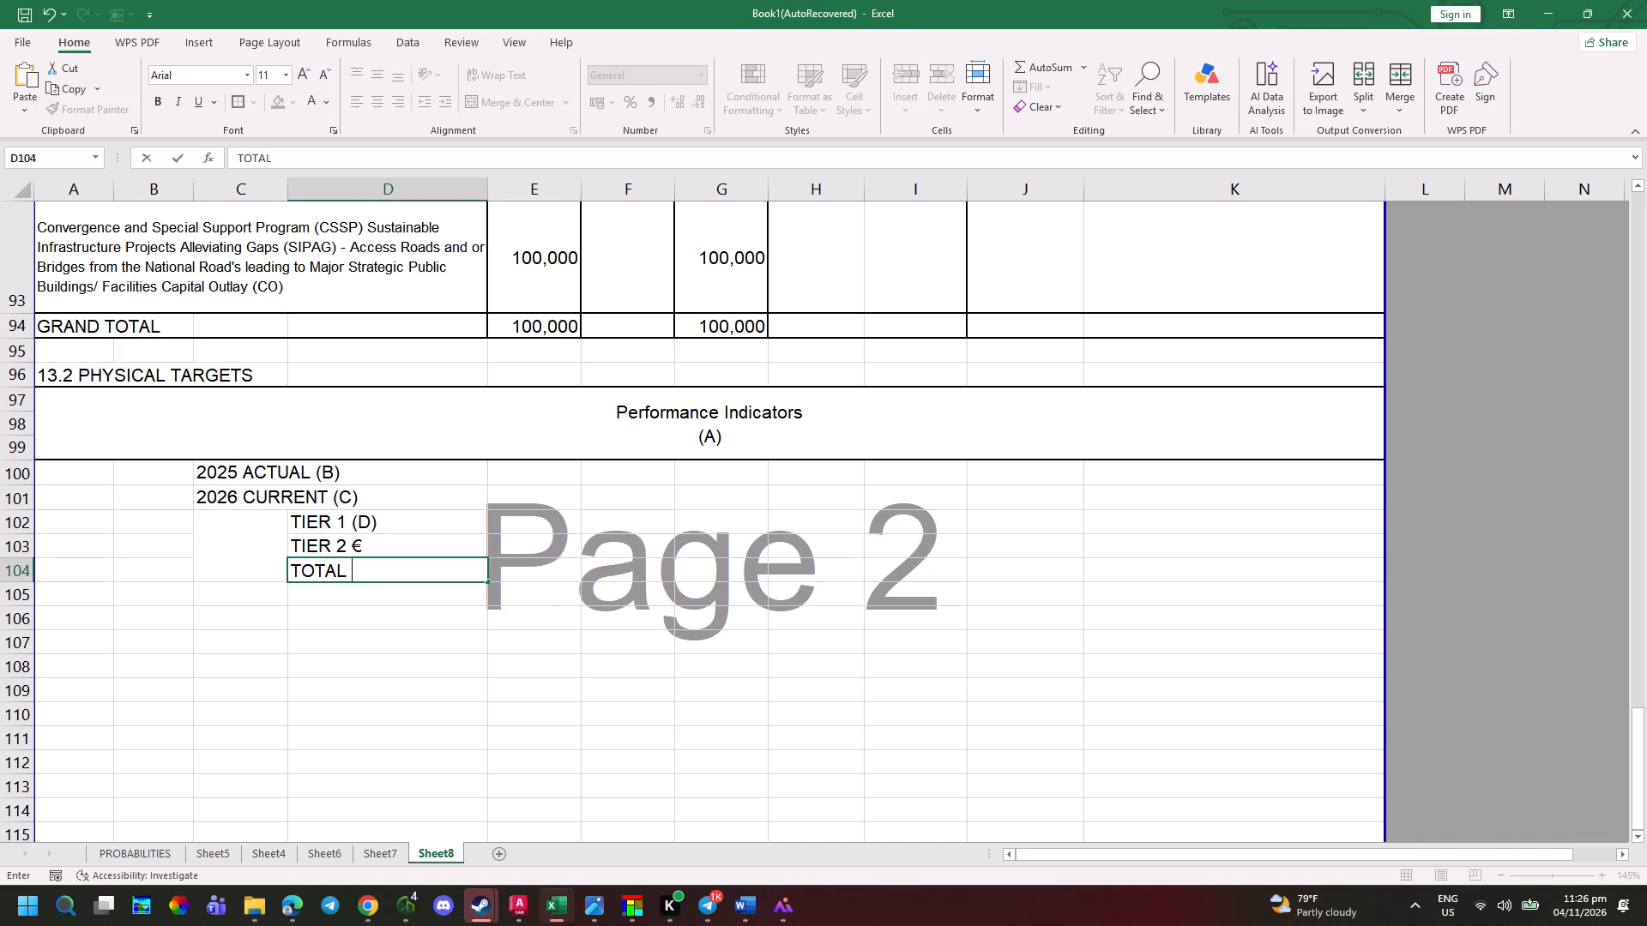
{"action": "key", "text": "shift+parenleft"}
{"action": "type", "text": "F)"}
{"action": "key", "text": "Return"}
Correct the label in cell D103 so that it reads TIER 2 (E).
{"action": "key", "text": "Up"}
{"action": "key", "text": "Up"}
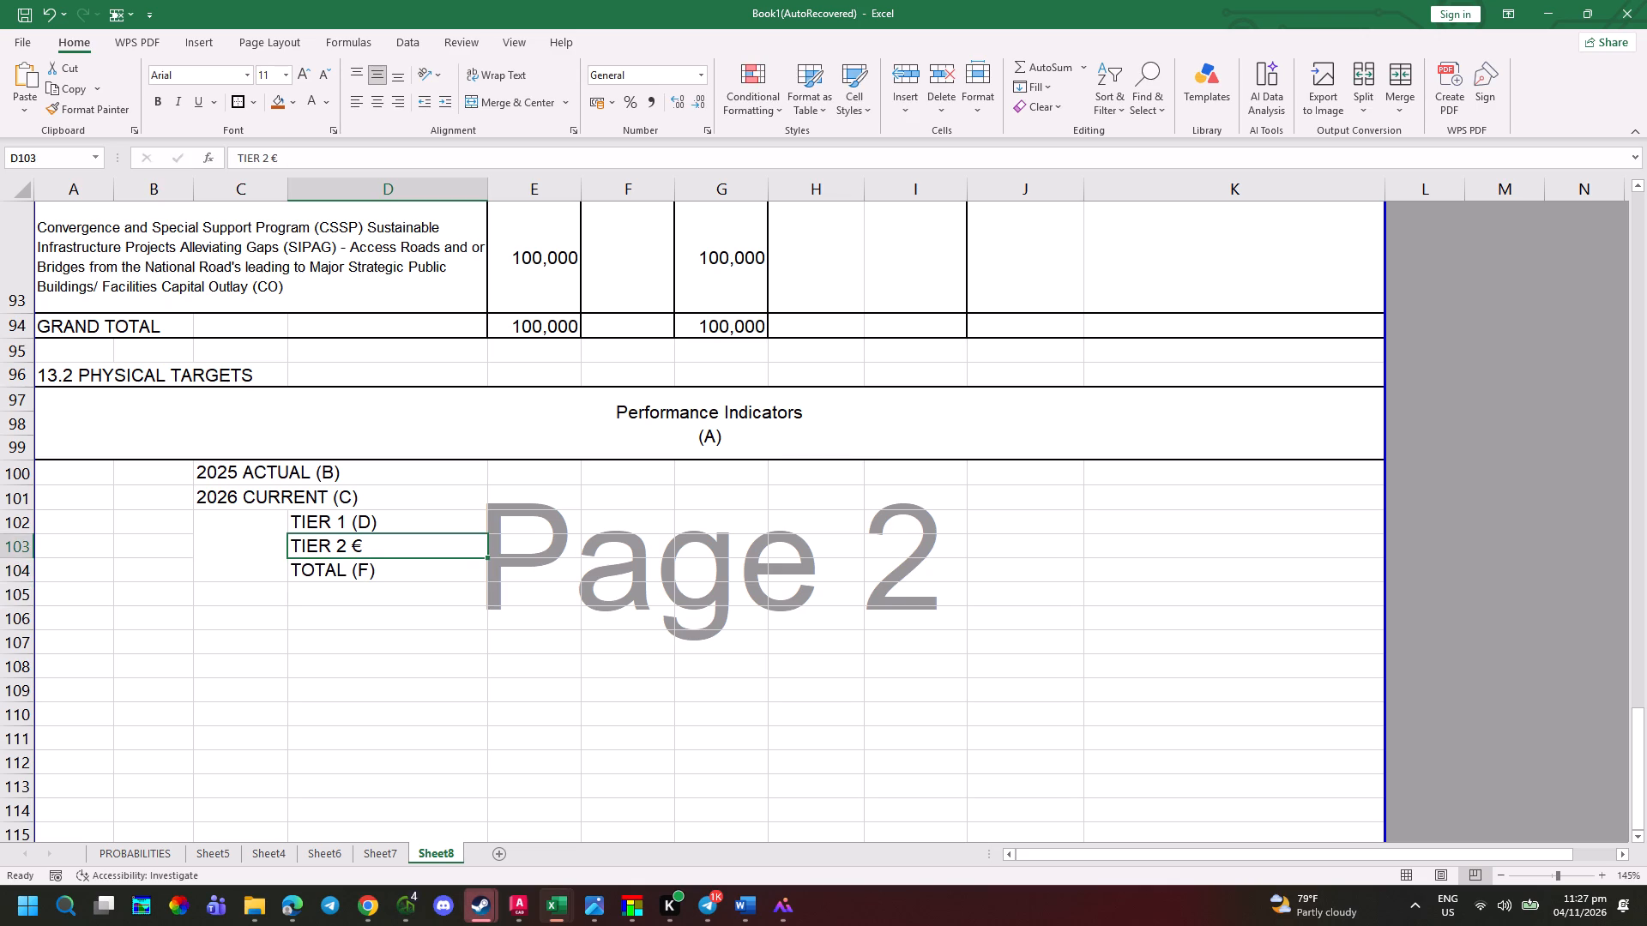
{"action": "left_click", "coordinate": [288, 154]}
{"action": "key", "text": "BackSpace"}
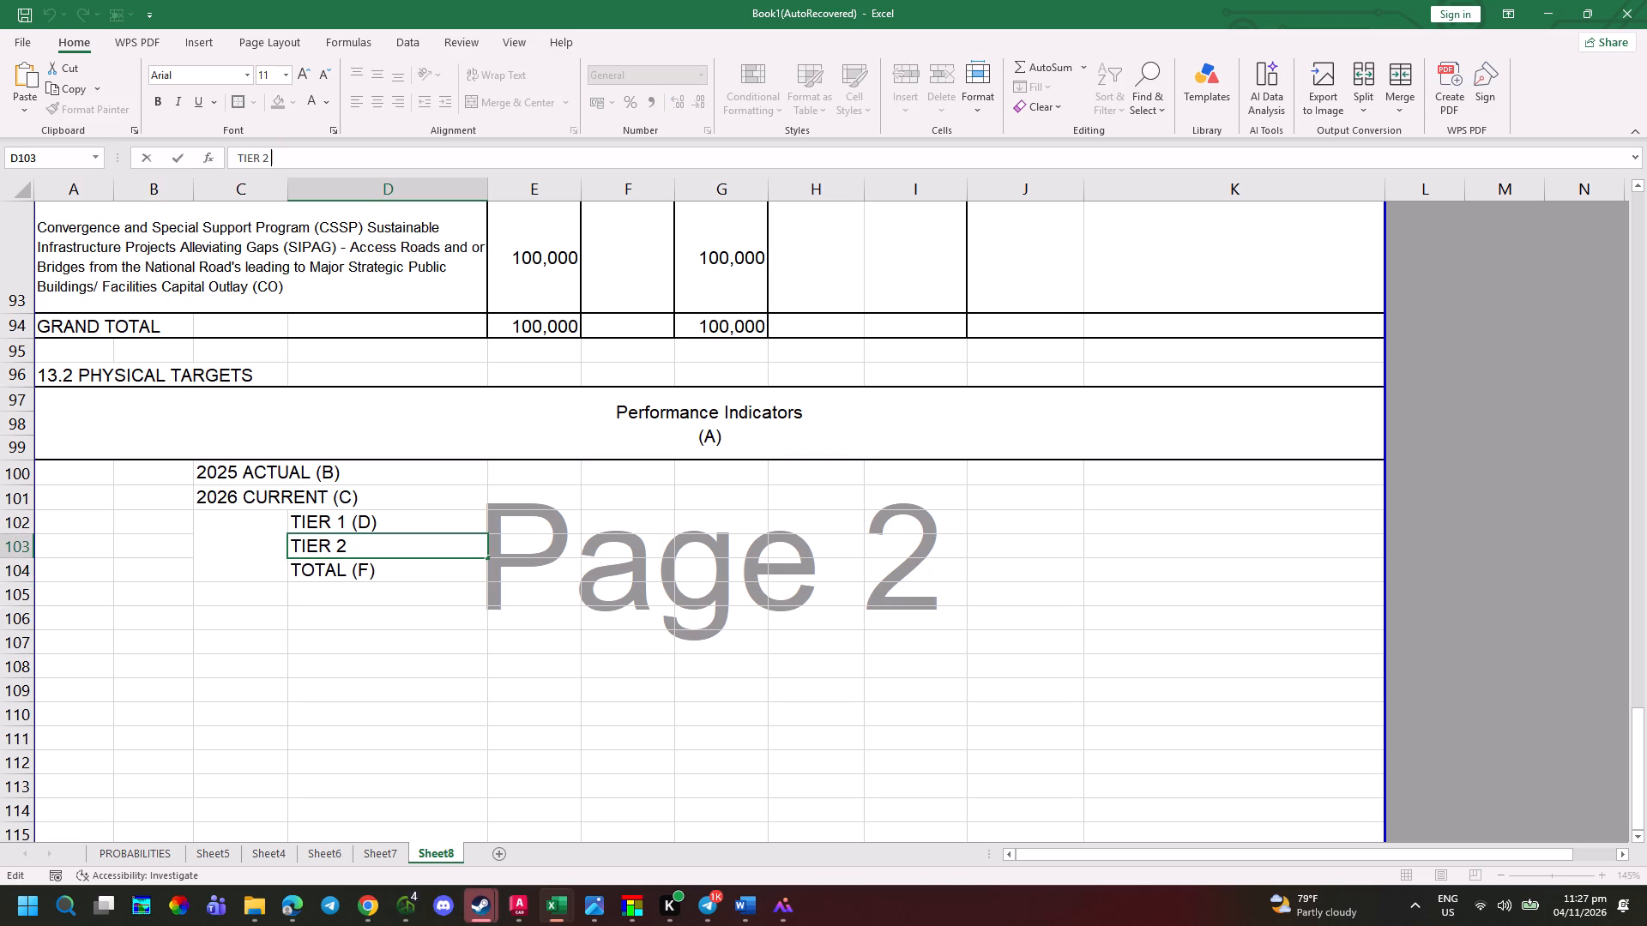
{"action": "type", "text": "(E)"}
{"action": "key", "text": "Return"}
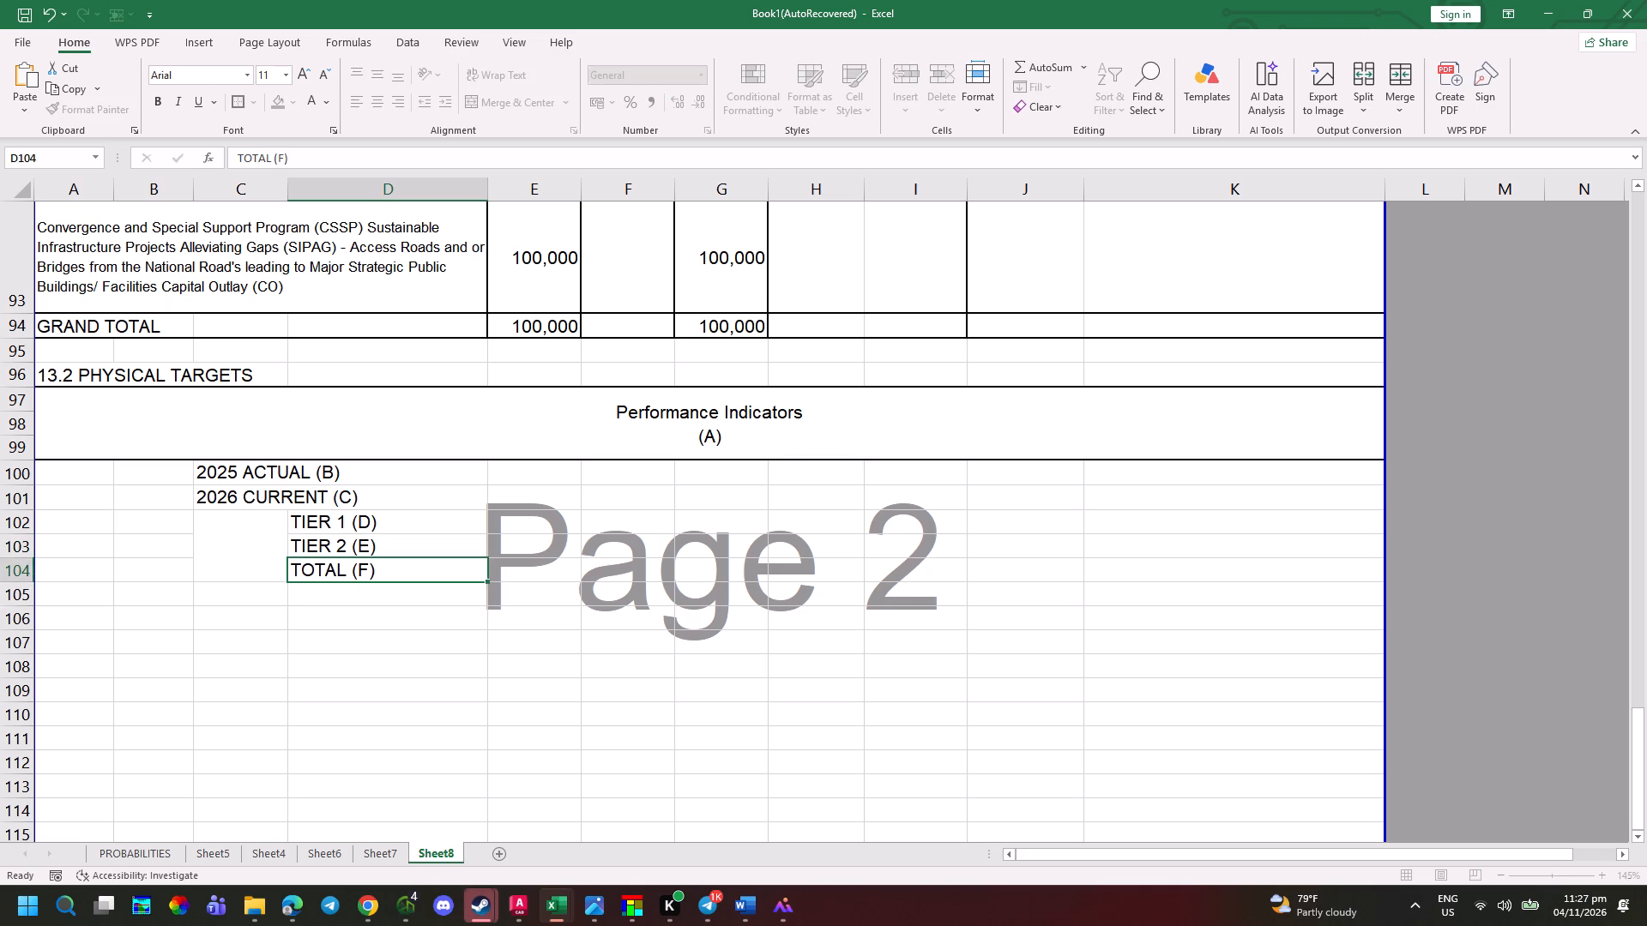
Enter FY 2027 in the merged cell beside the TIER 1, TIER 2 and TOTAL labels.
{"action": "key", "text": "alt+Tab"}
{"action": "key", "text": "alt+Tab"}
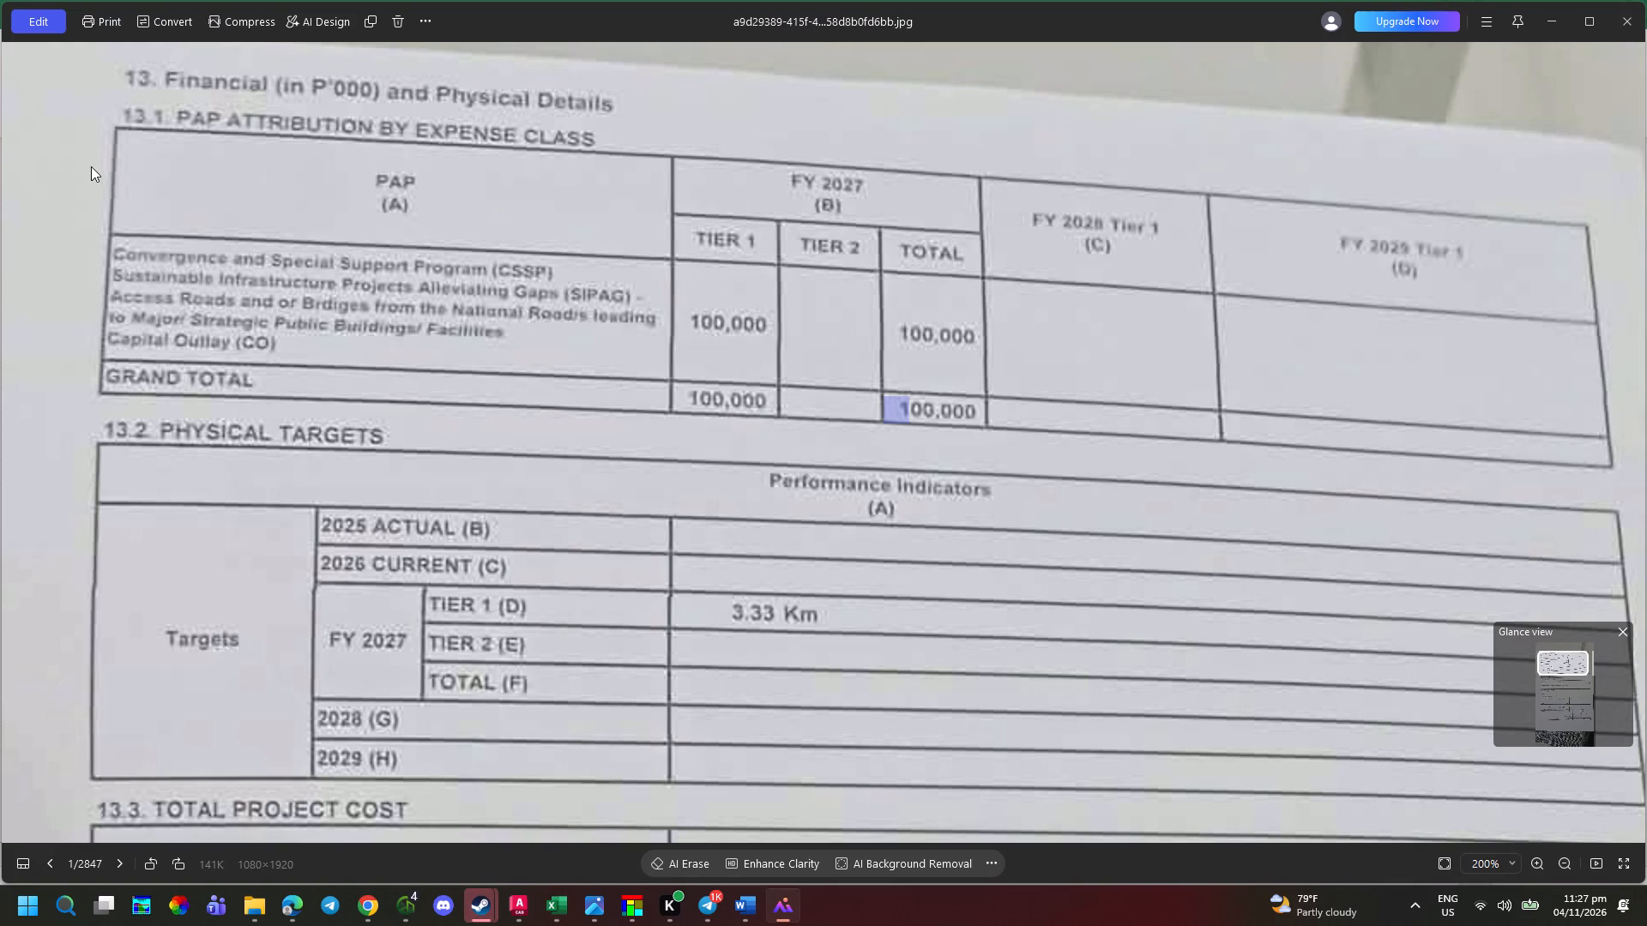
{"action": "left_click", "coordinate": [250, 533]}
{"action": "type", "text": "FY 2027"}
{"action": "key", "text": "Return"}
Enter 3.33 Km as the TIER 1 (D) physical target in cell E102, matching the form photo.
{"action": "key", "text": "alt+Tab"}
{"action": "key", "text": "alt+Tab"}
{"action": "left_click", "coordinate": [546, 526]}
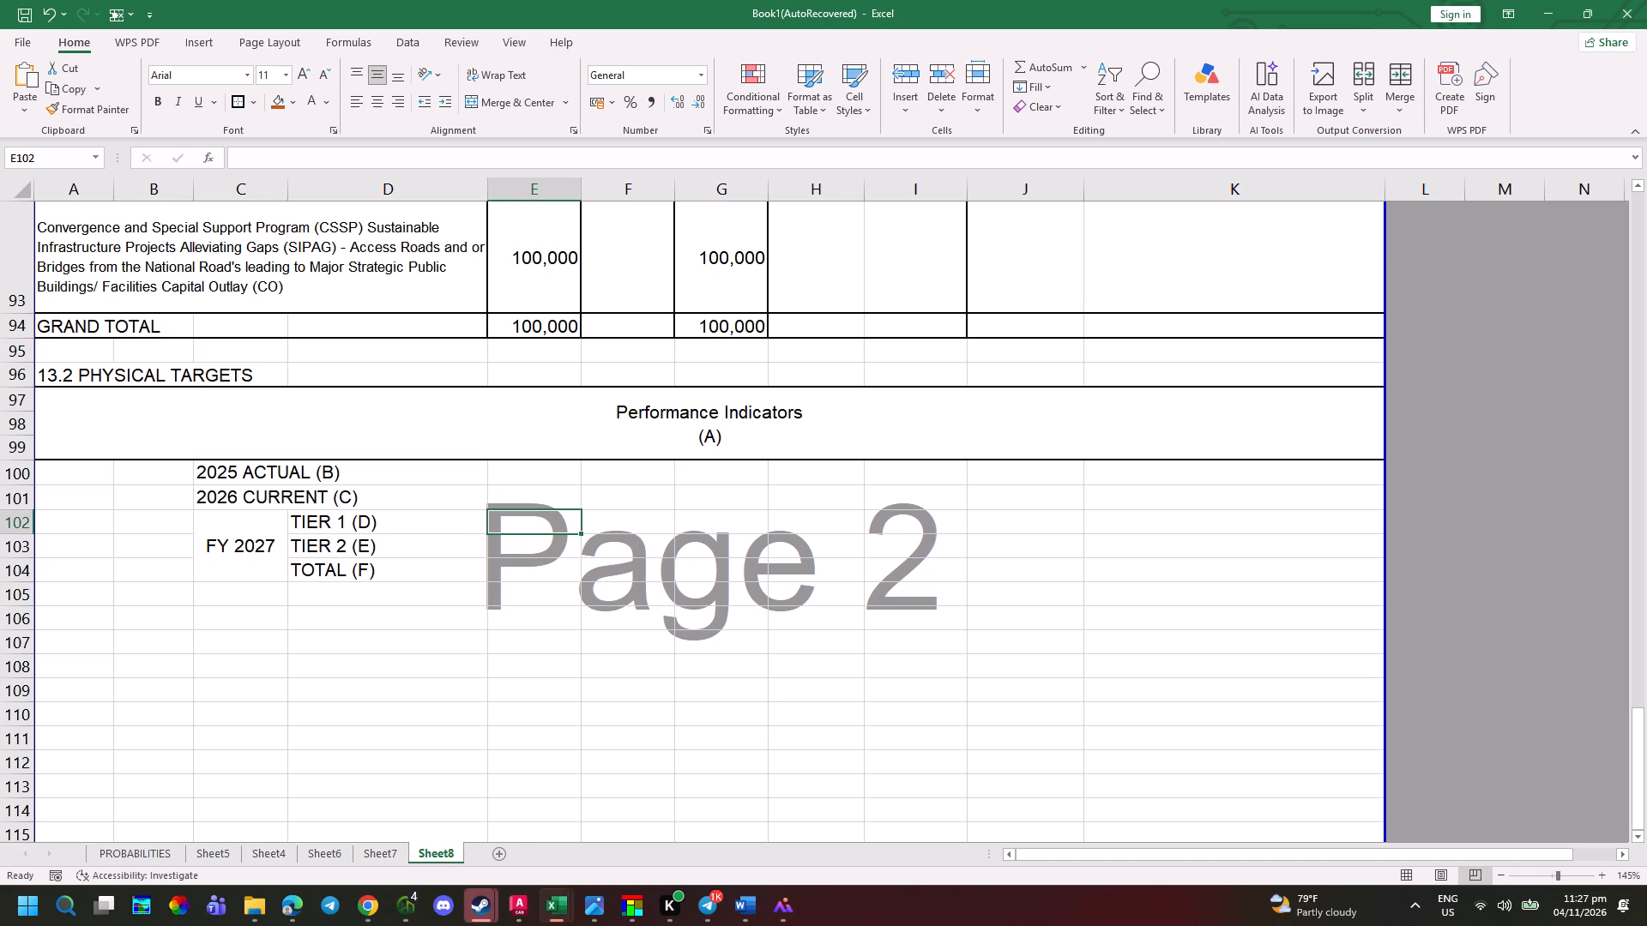
{"action": "key", "text": "alt+Tab"}
{"action": "key", "text": "alt+Tab"}
{"action": "key", "text": "3"}
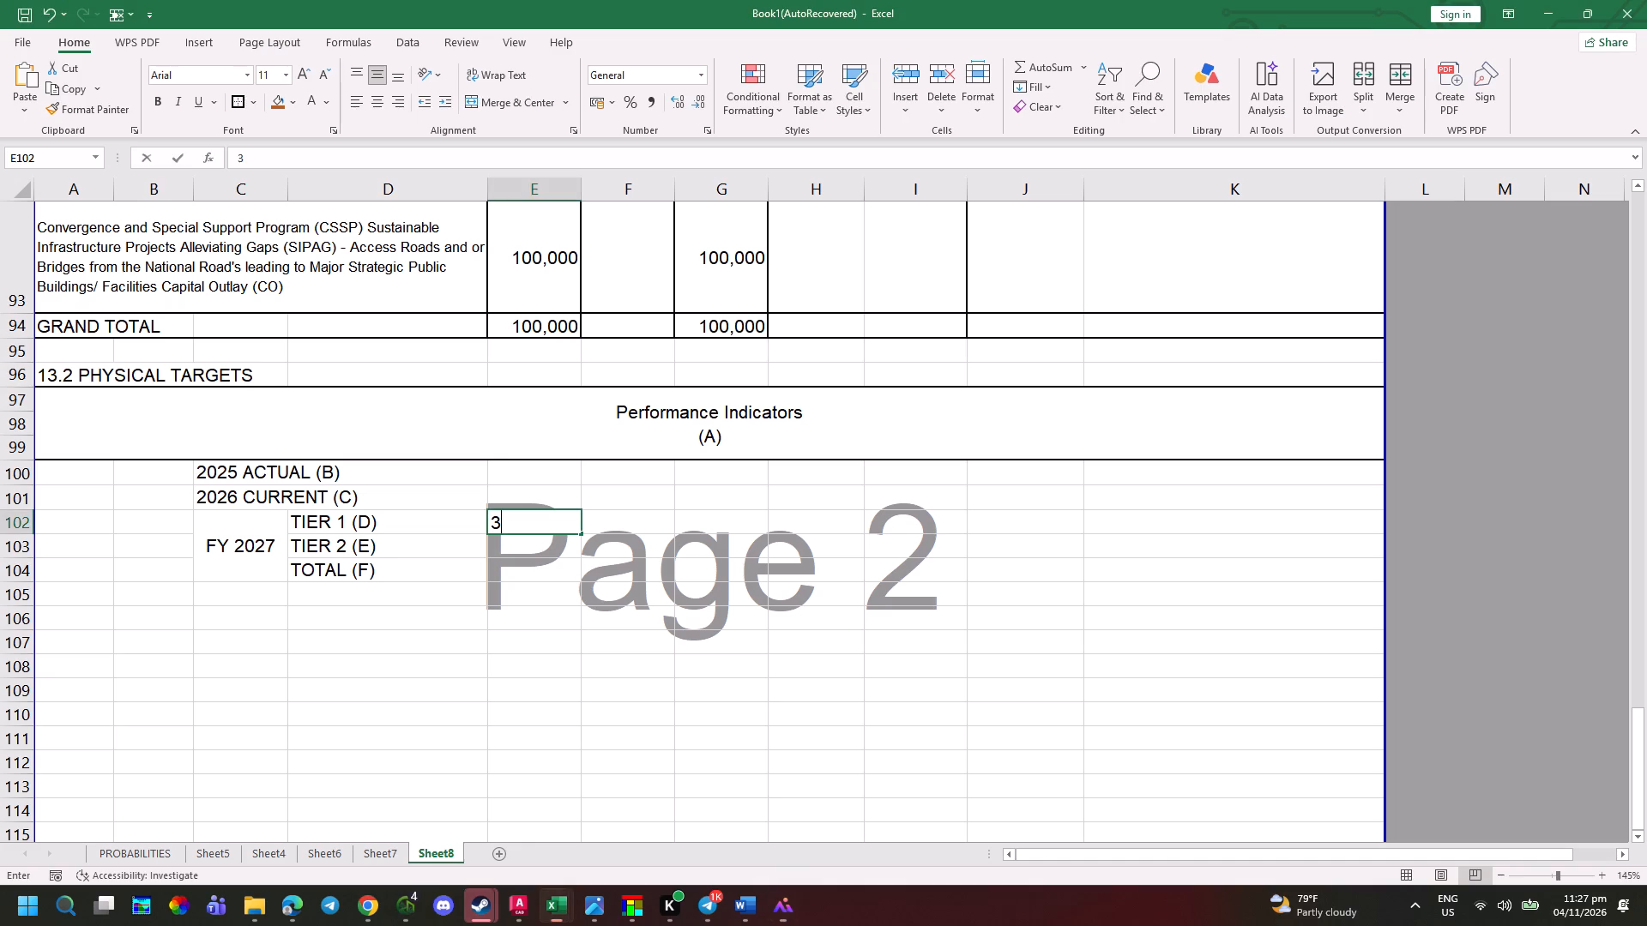
{"action": "type", "text": "..33"}
{"action": "key", "text": "space"}
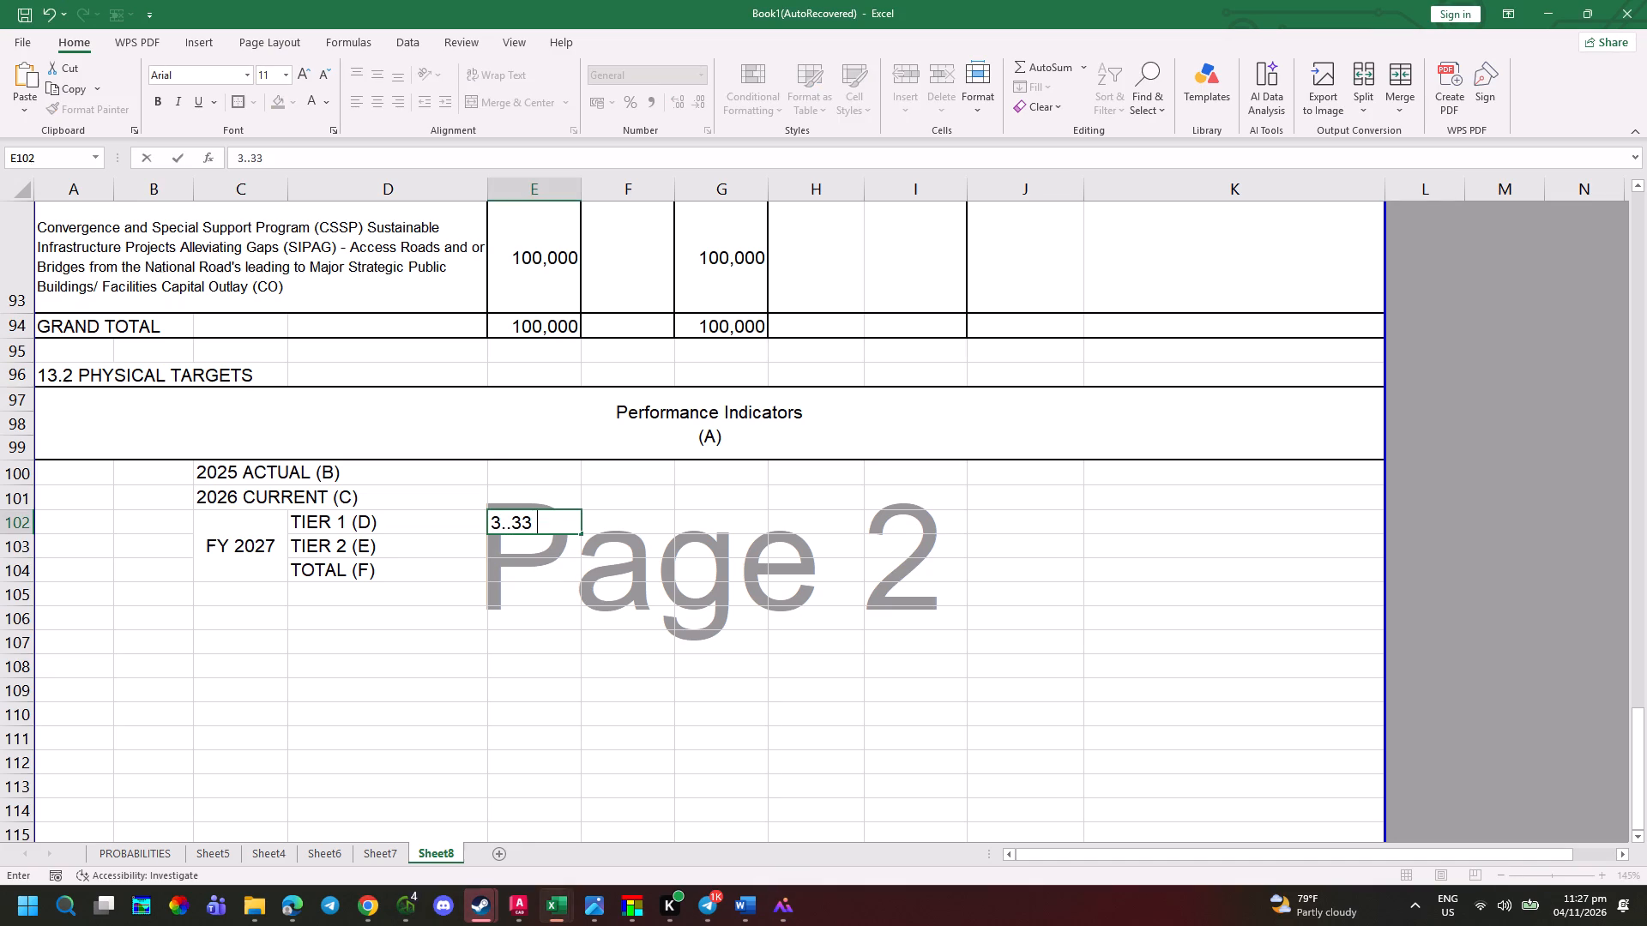
{"action": "key", "text": "BackSpace"}
{"action": "key", "text": "BackSpace"}
{"action": "key", "text": "BackSpace"}
{"action": "key", "text": "BackSpace"}
{"action": "type", "text": "33 KM"}
{"action": "key", "text": "alt+Tab"}
{"action": "key", "text": "alt+Tab"}
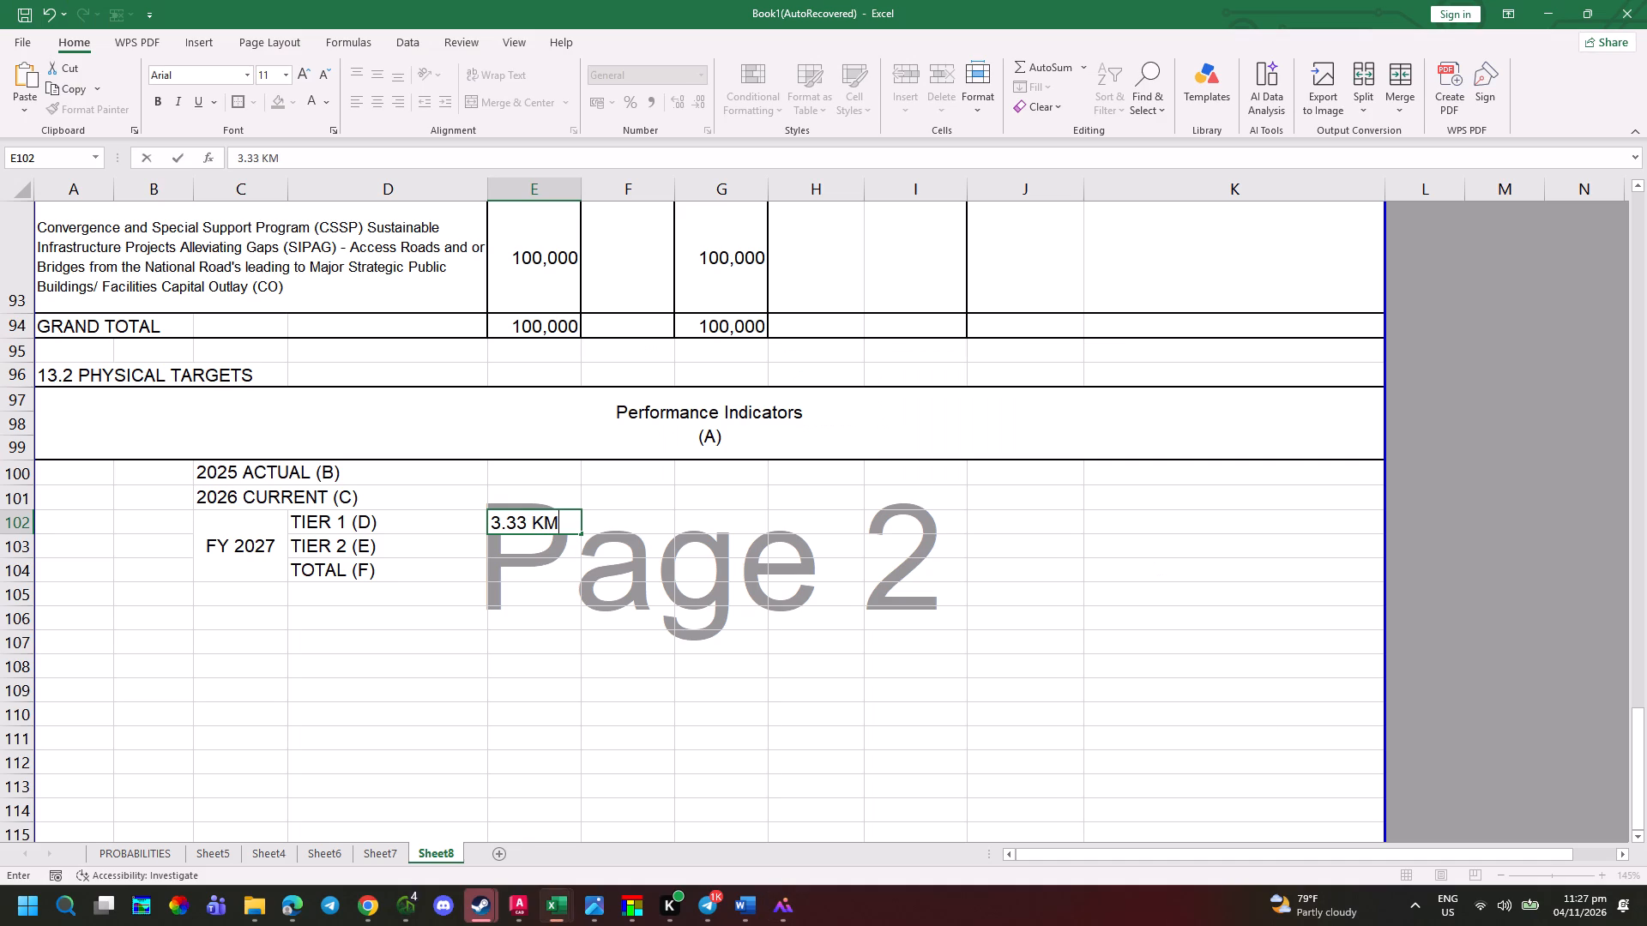
{"action": "key", "text": "BackSpace"}
{"action": "key", "text": "Return"}
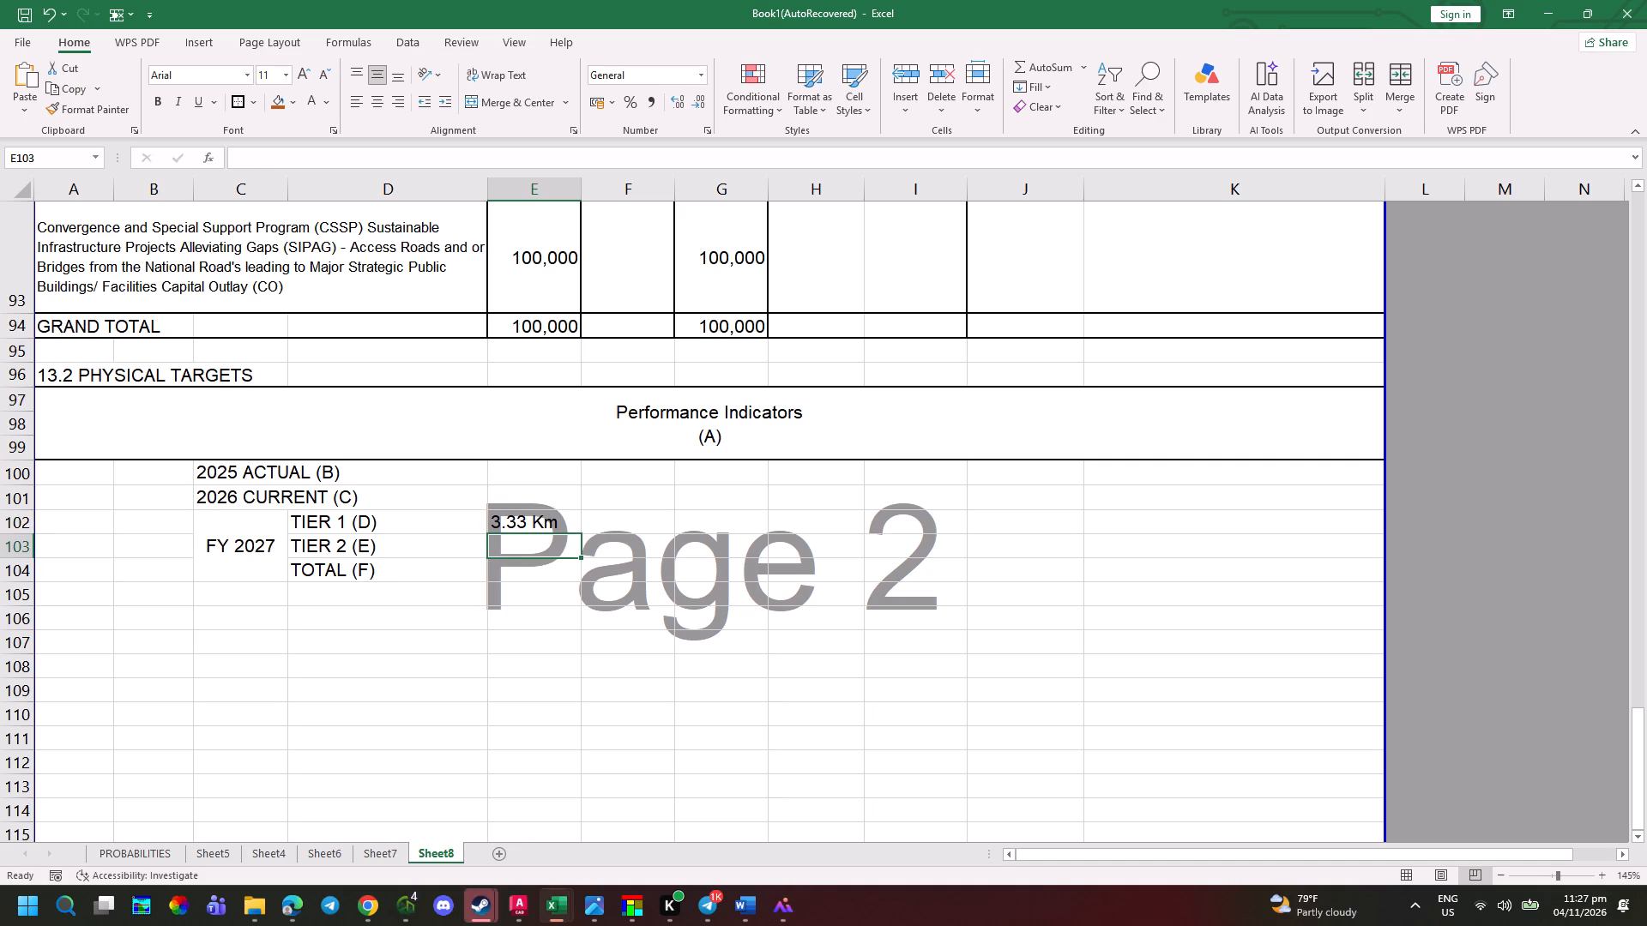
Enter the labels 2028 (g) and 2029 (H) in cells C105 and C106, following the form photo.
{"action": "key", "text": "alt+Tab"}
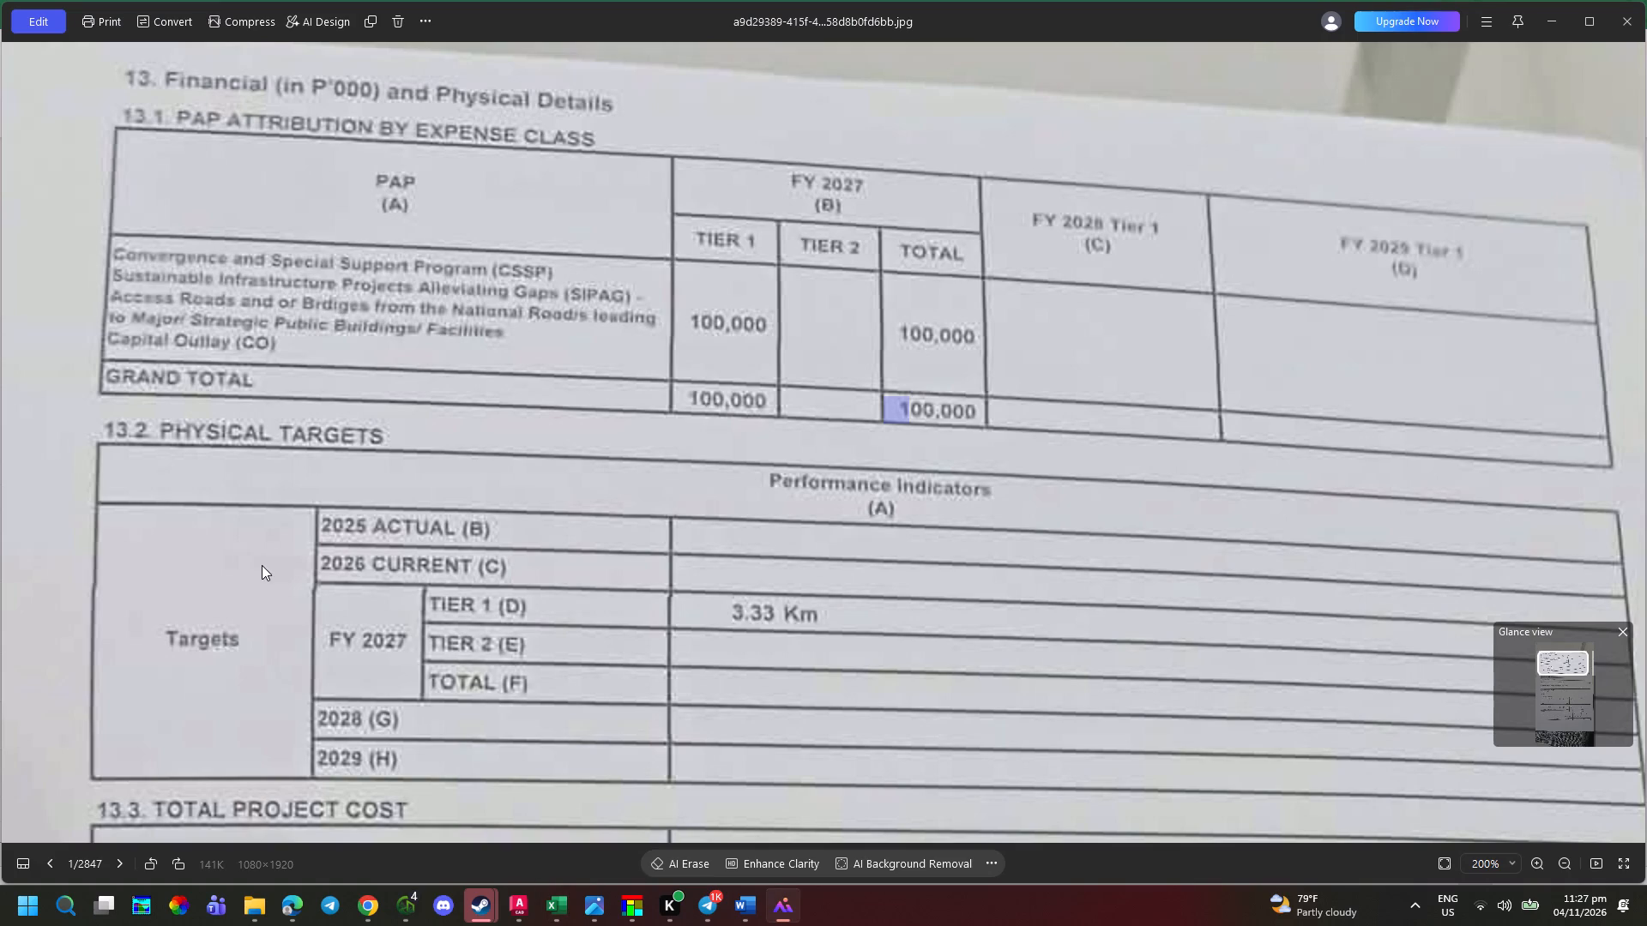
{"action": "scroll", "coordinate": [258, 571], "scroll_direction": "down", "scroll_amount": 1}
{"action": "left_click_drag", "start_coordinate": [305, 737], "coordinate": [341, 540]}
{"action": "key", "text": "alt+Tab"}
{"action": "left_click", "coordinate": [232, 600]}
{"action": "key", "text": "2"}
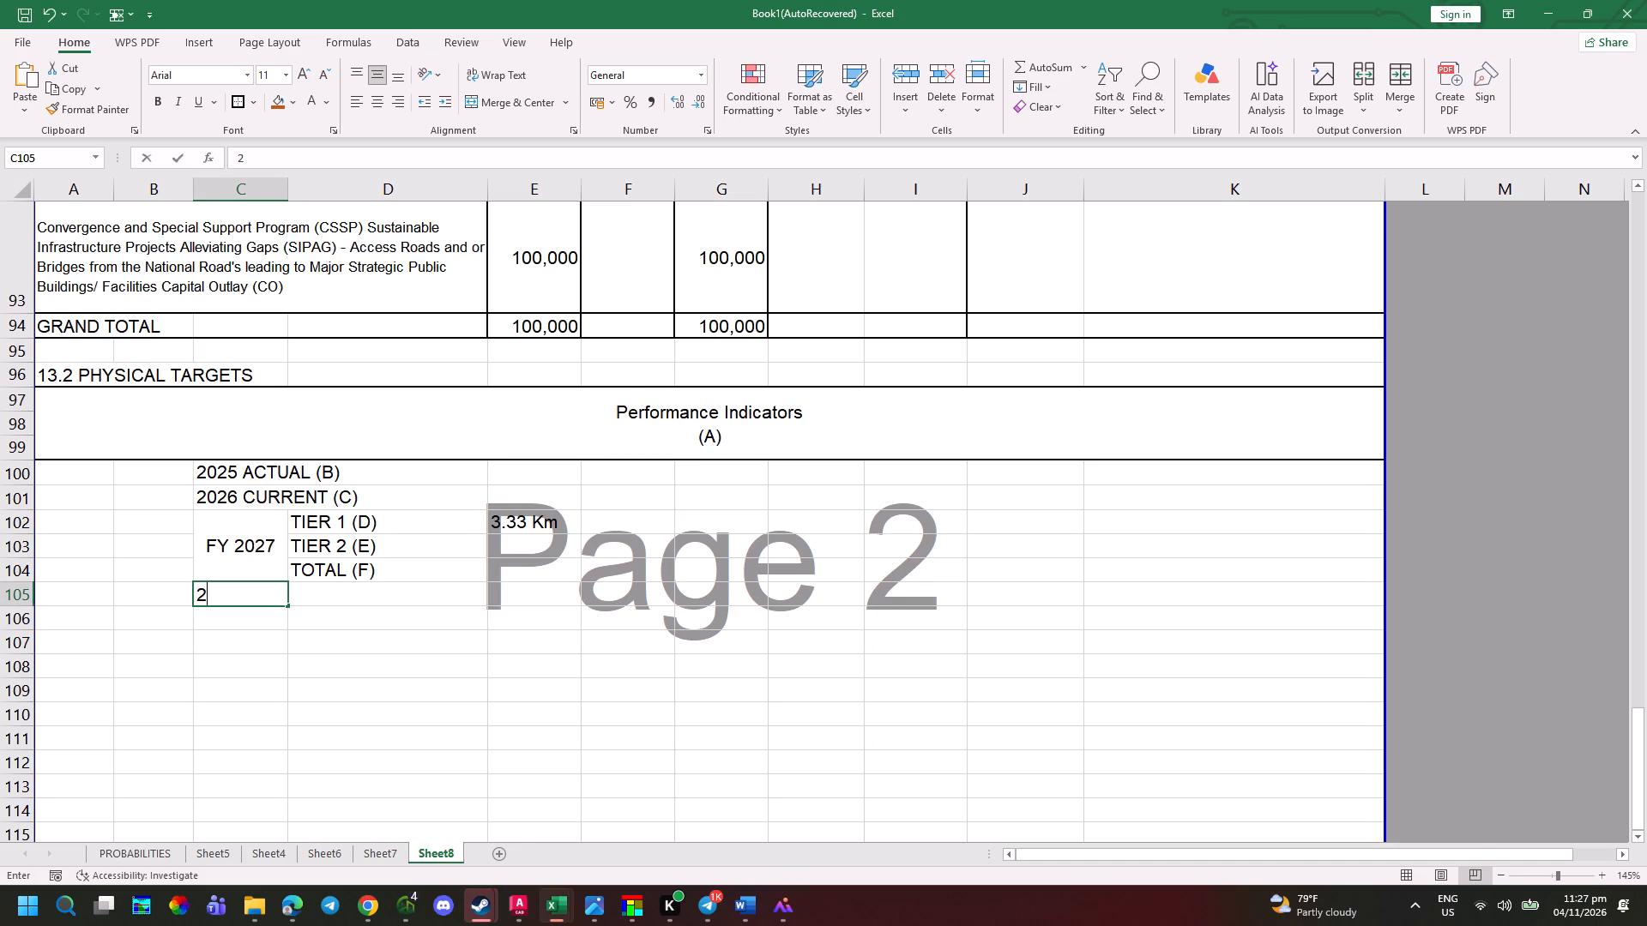
{"action": "type", "text": "028 ("}
{"action": "type", "text": "g)"}
{"action": "key", "text": "Return"}
{"action": "key", "text": "BackSpace"}
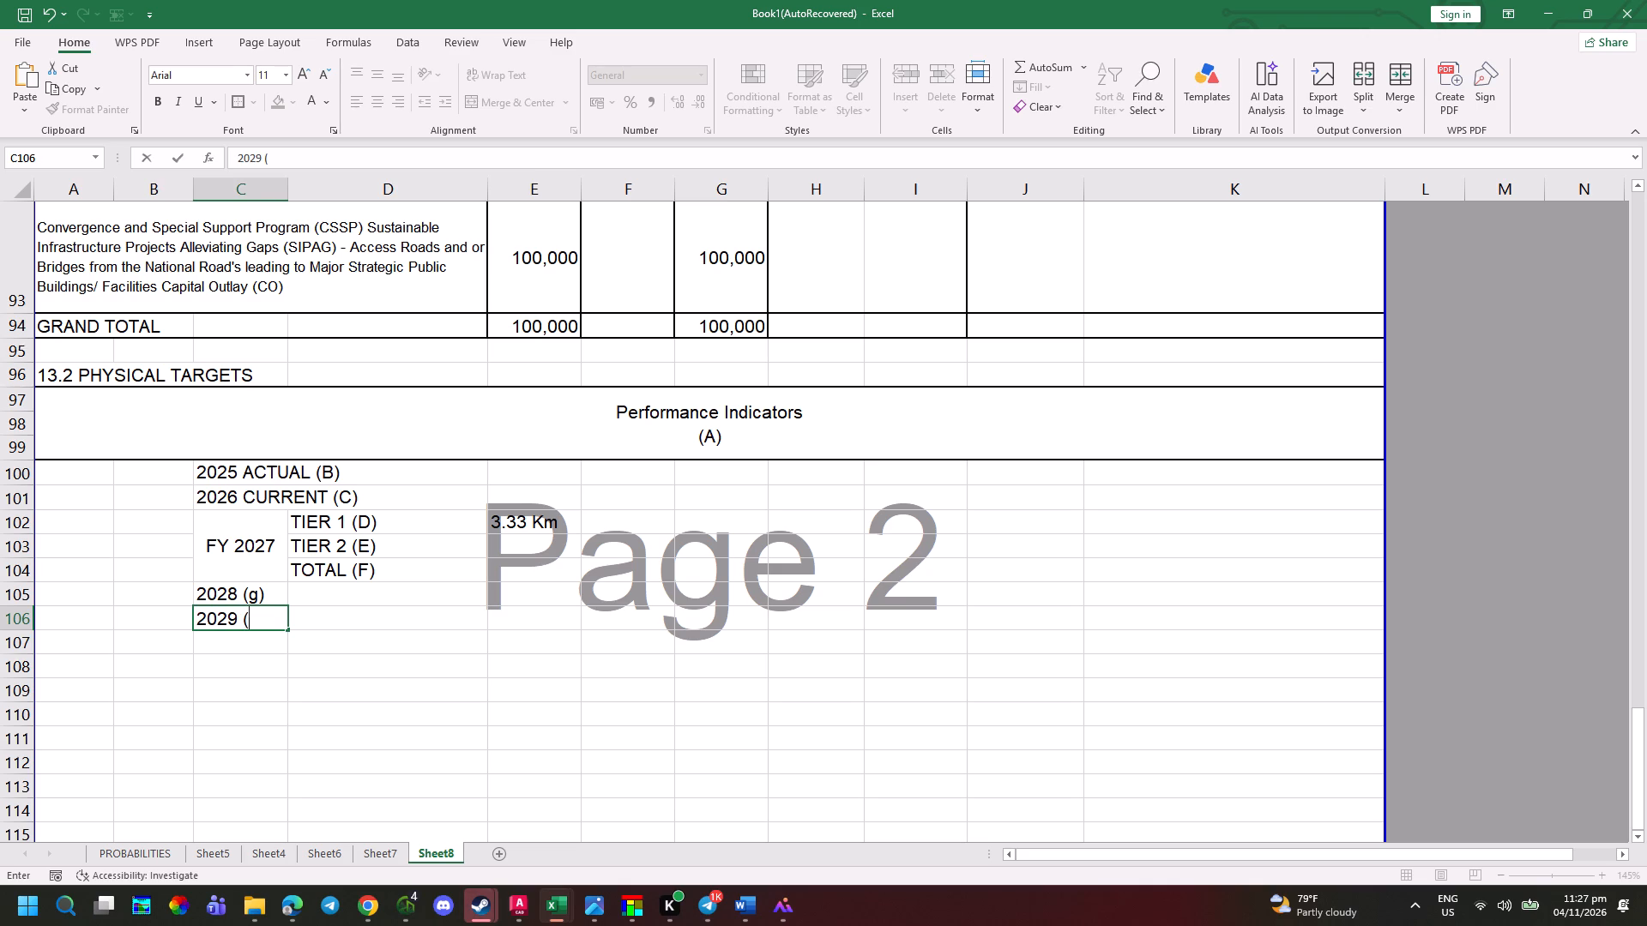
{"action": "type", "text": "H)"}
{"action": "key", "text": "Up"}
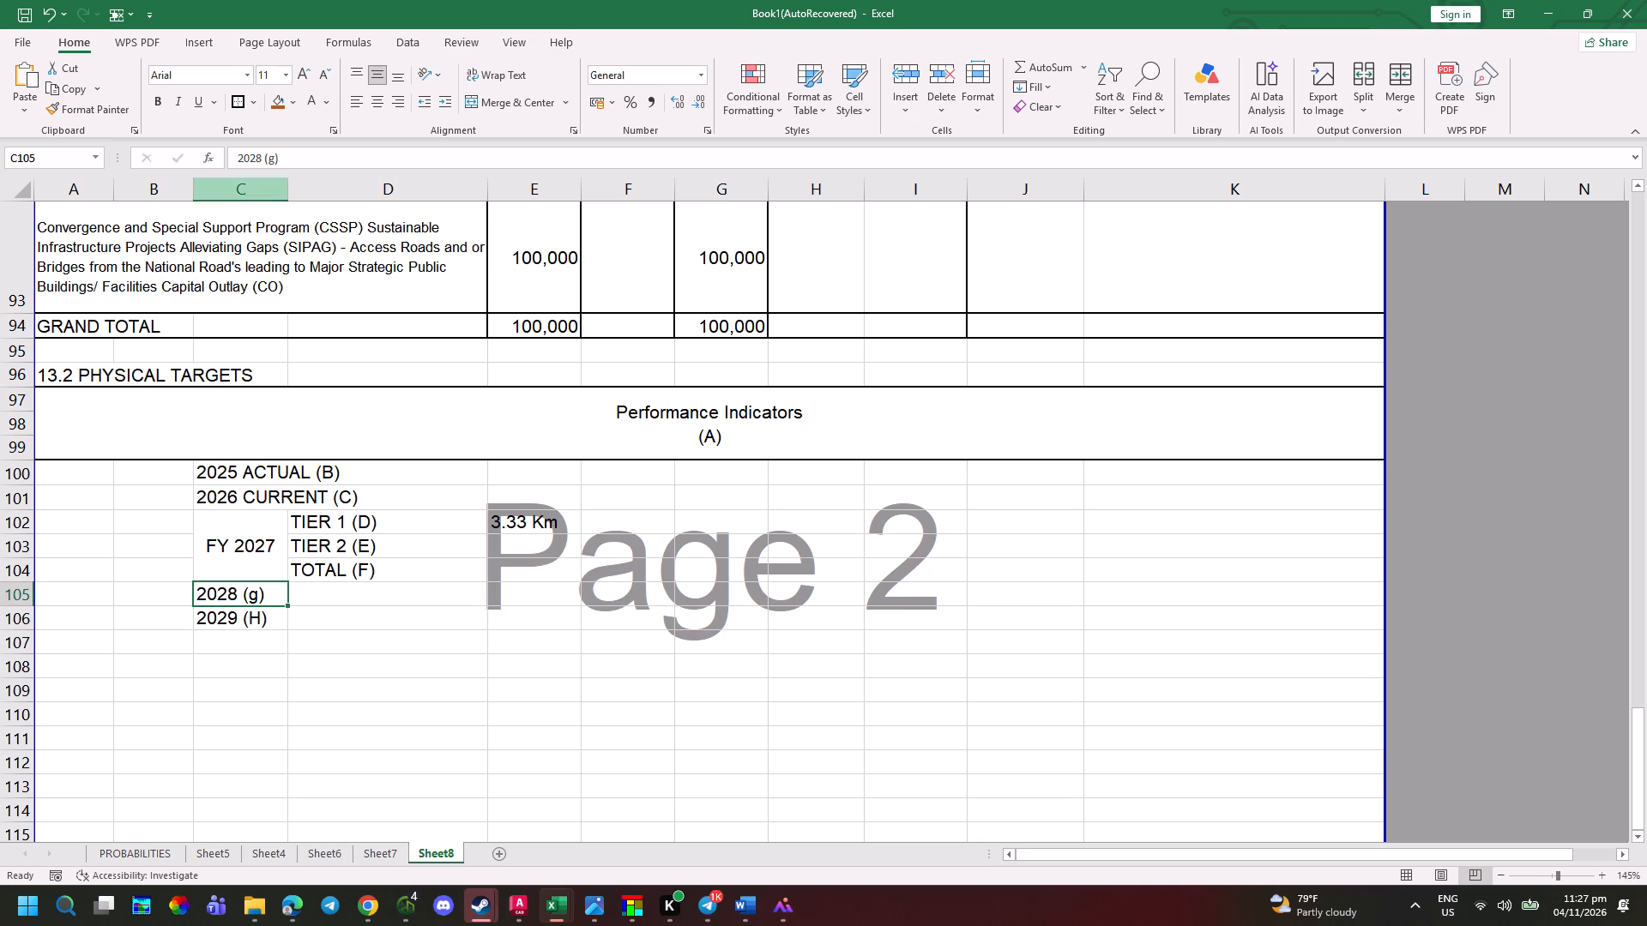
Correct the label in cell C105 so that it reads 2028 (G).
{"action": "left_click", "coordinate": [274, 160]}
{"action": "key", "text": "BackSpace"}
{"action": "key", "text": "g"}
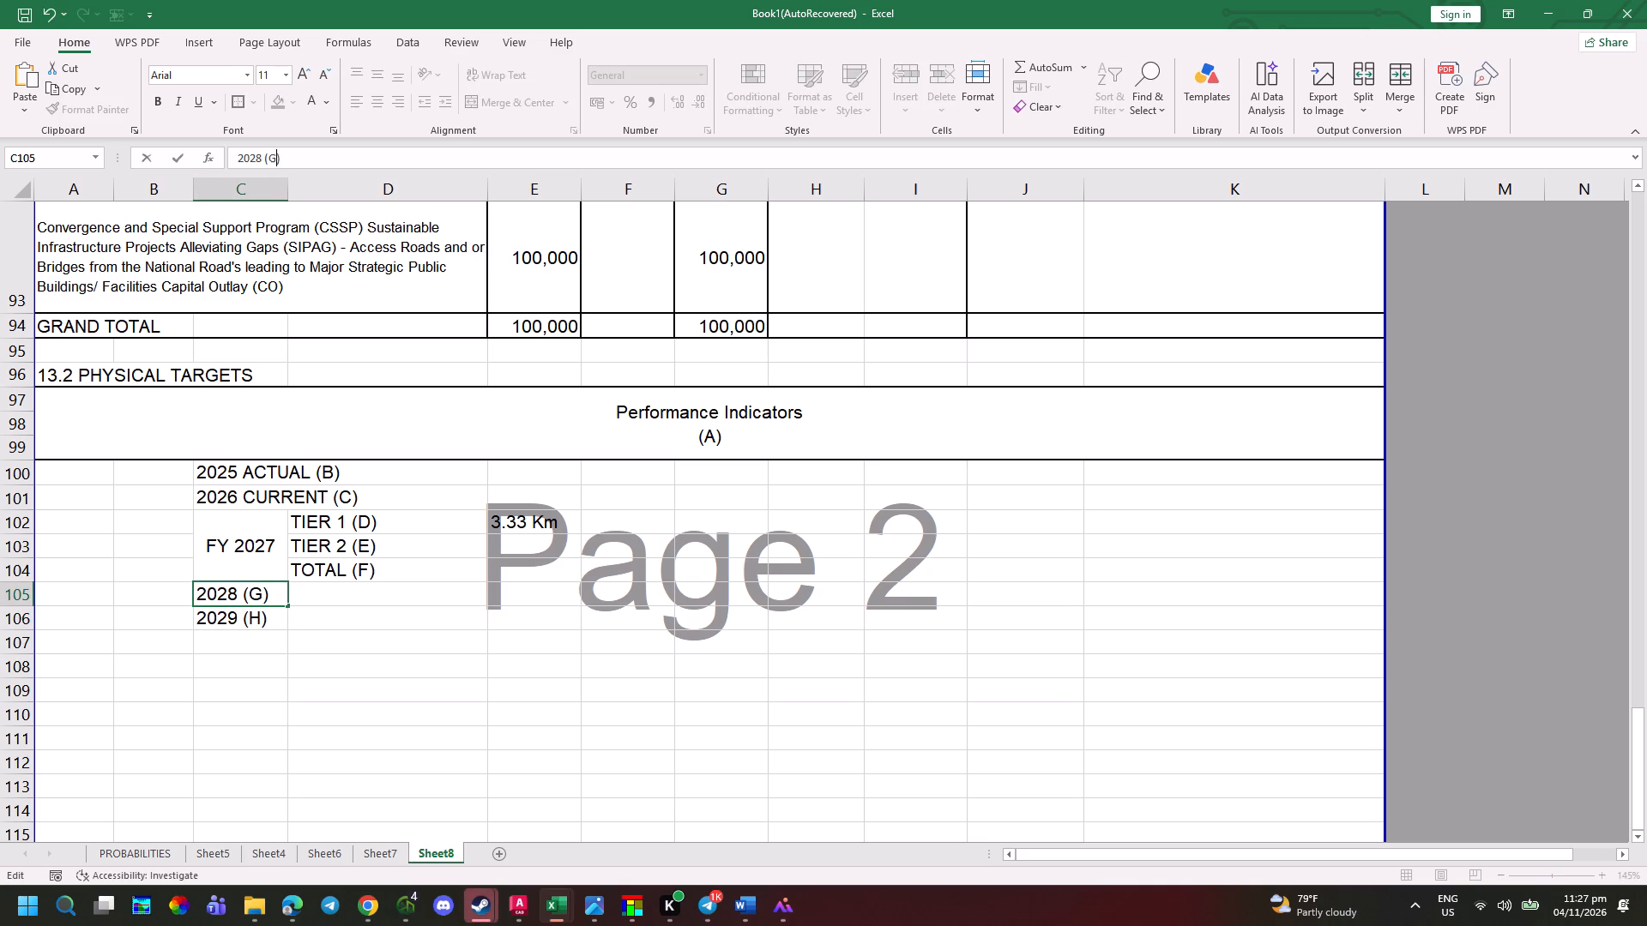
{"action": "key", "text": "Return"}
Merge and center cells A100:B106 with an outline border and enter TARGETS in the merged cell.
{"action": "key", "text": "alt+Tab"}
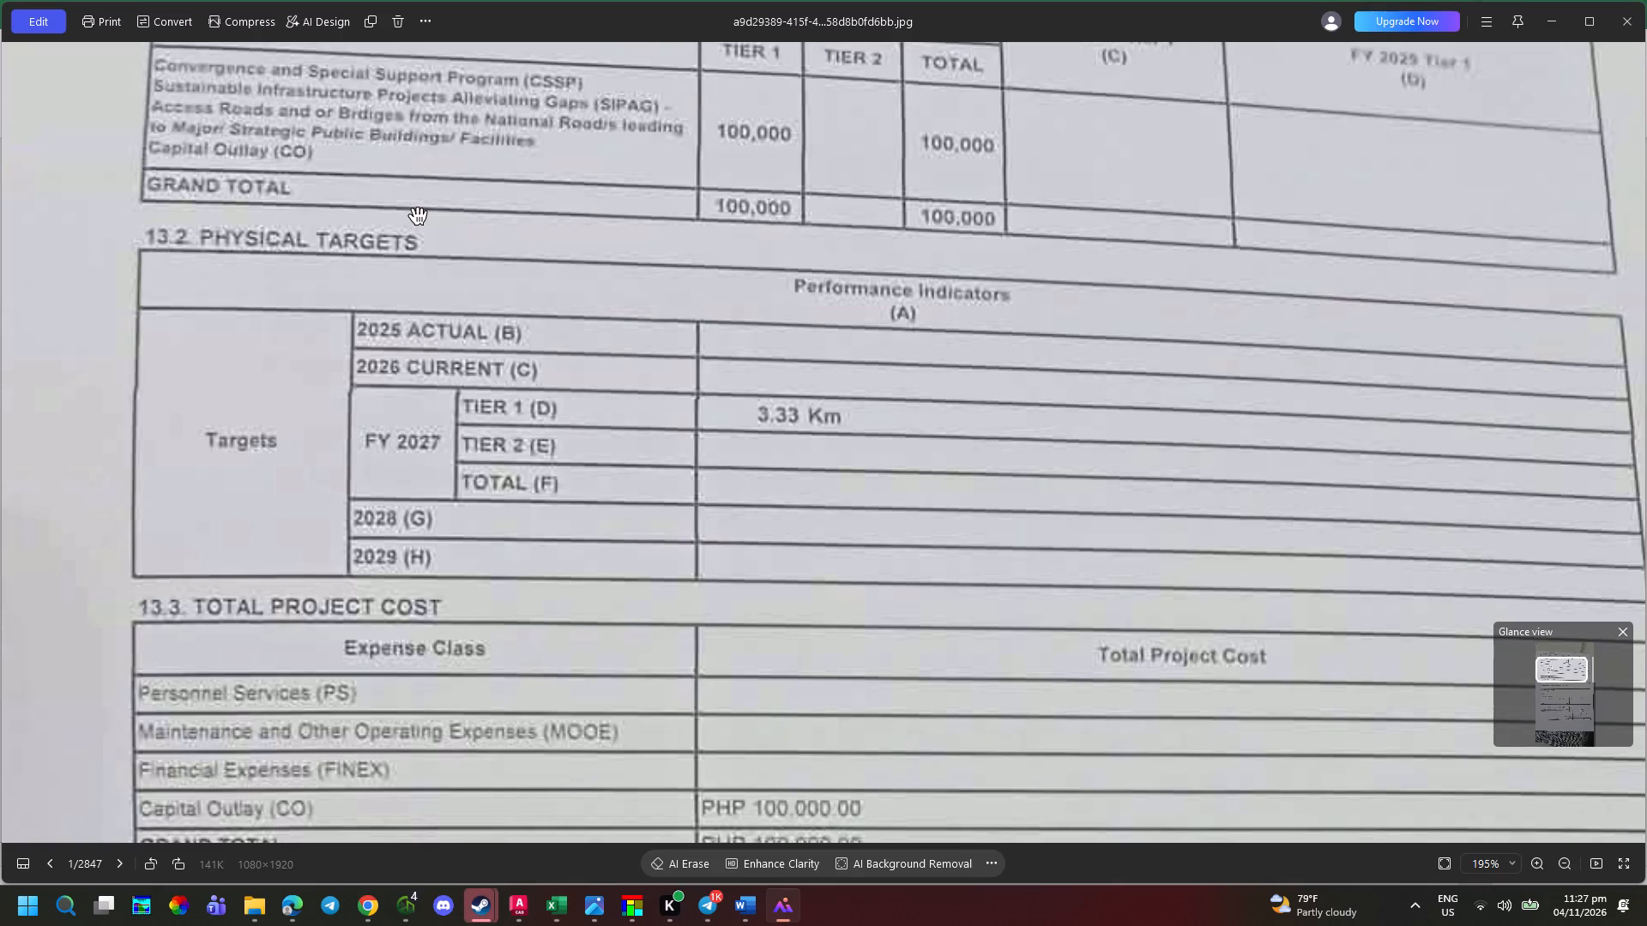
{"action": "key", "text": "alt+Tab"}
{"action": "left_click_drag", "start_coordinate": [172, 616], "coordinate": [69, 513]}
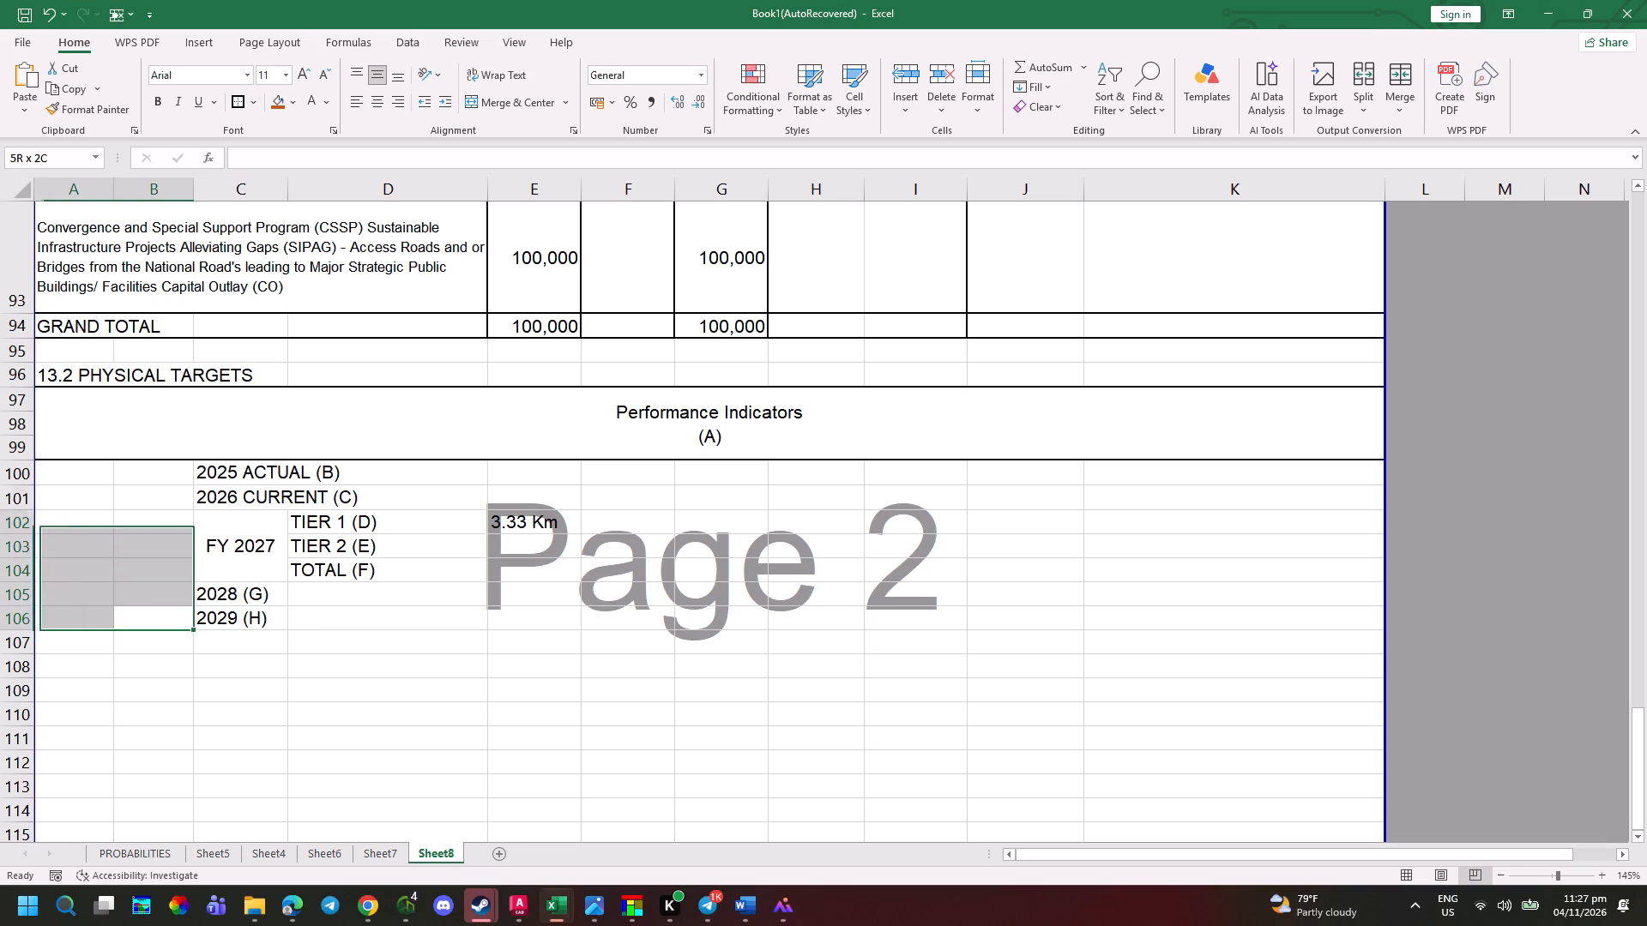
{"action": "left_click_drag", "start_coordinate": [69, 513], "coordinate": [63, 465]}
{"action": "left_click", "coordinate": [238, 105]}
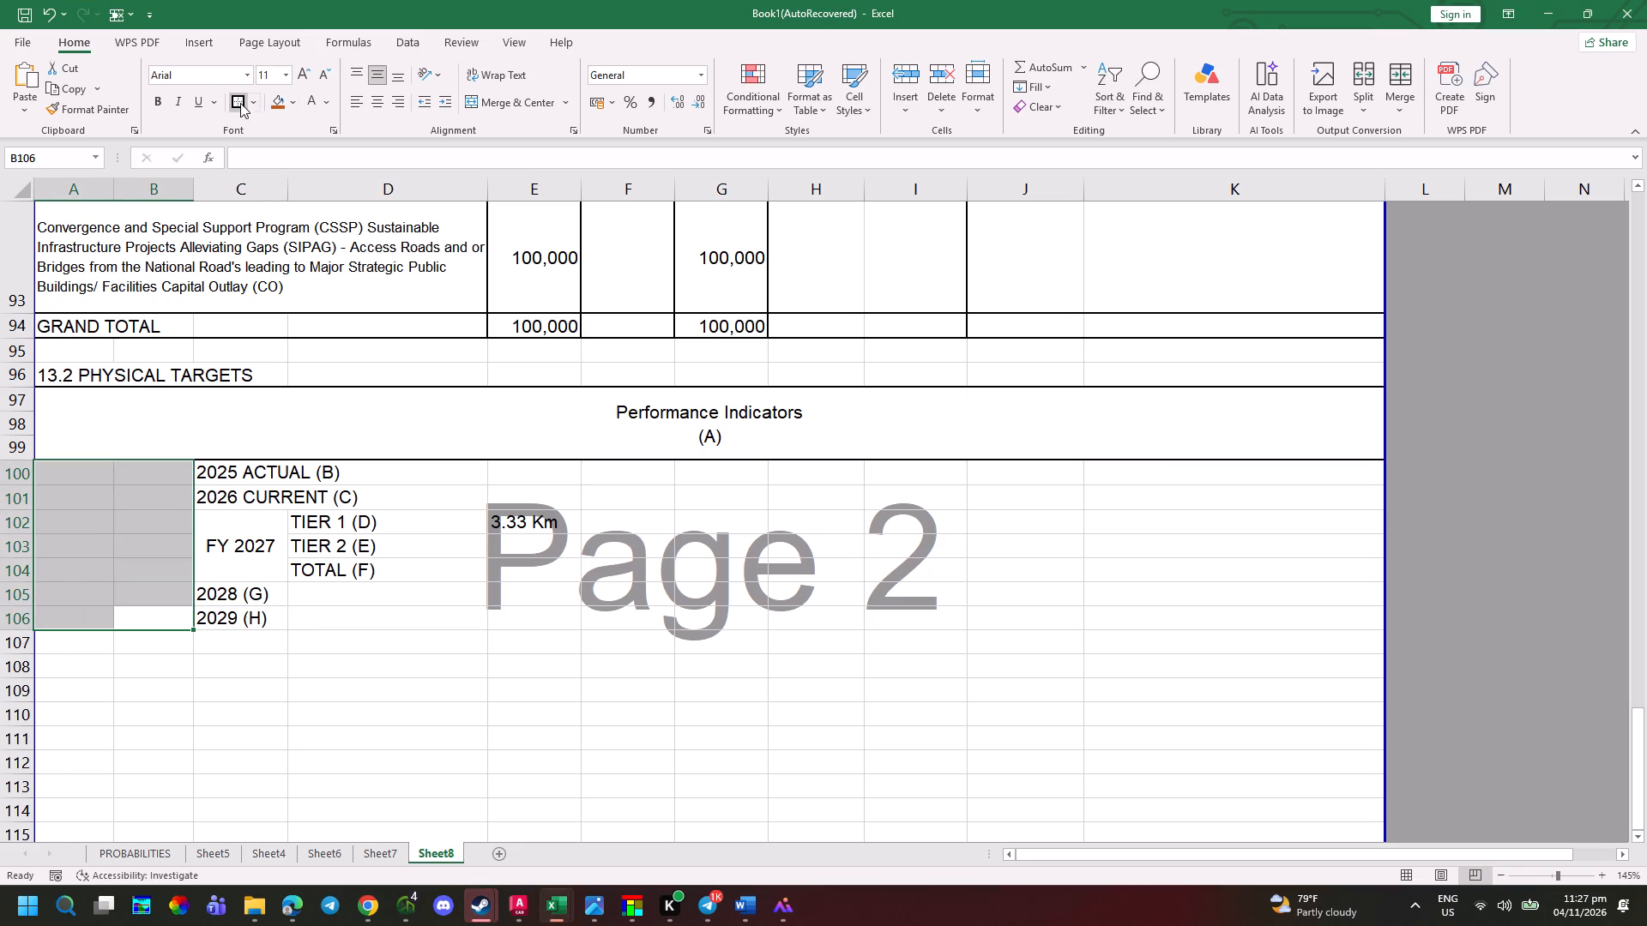
{"action": "left_click", "coordinate": [524, 100]}
{"action": "type", "text": "TARGETS"}
{"action": "key", "text": "Return"}
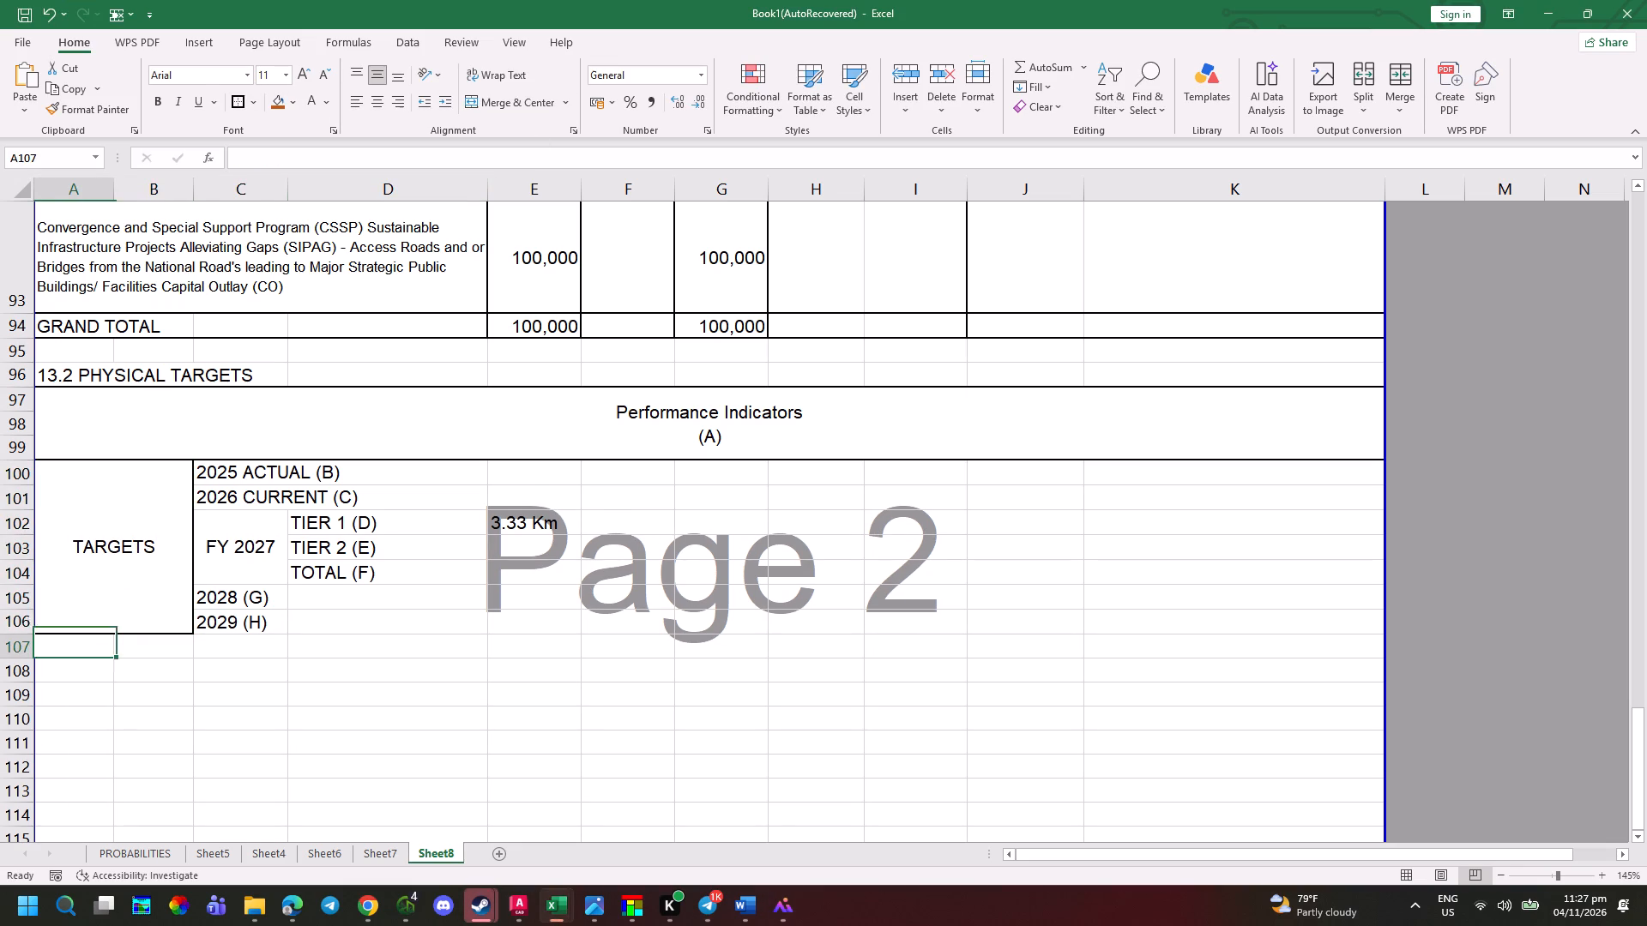
Add an outline border around the merged FY 2027 cell.
{"action": "left_click", "coordinate": [199, 549]}
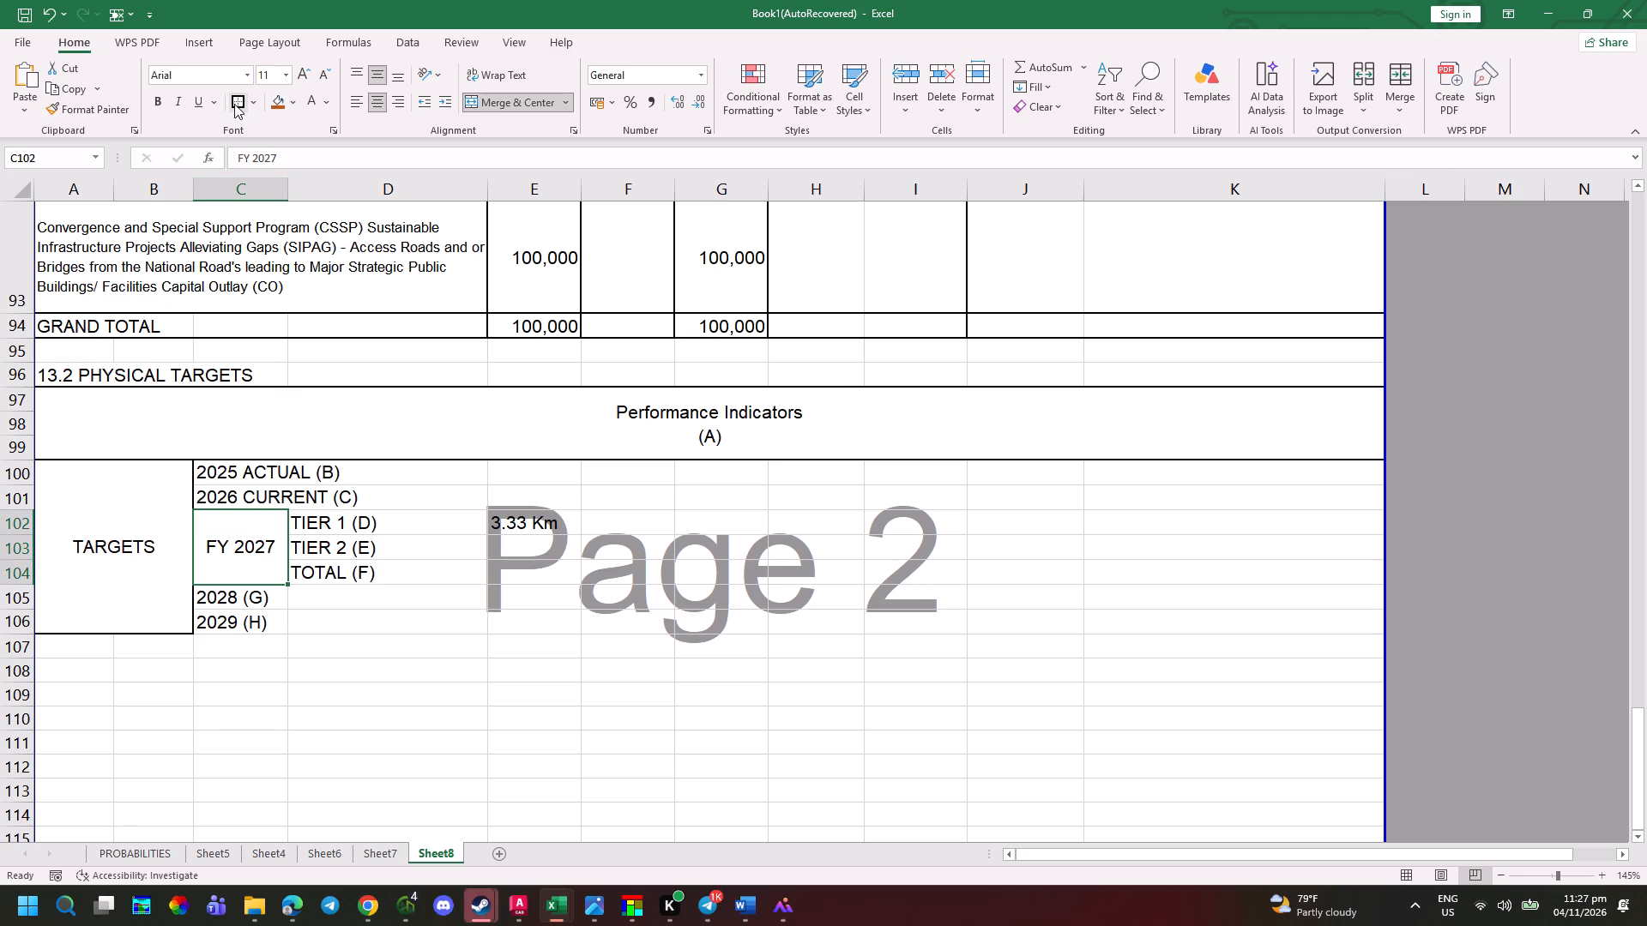
{"action": "left_click", "coordinate": [234, 104]}
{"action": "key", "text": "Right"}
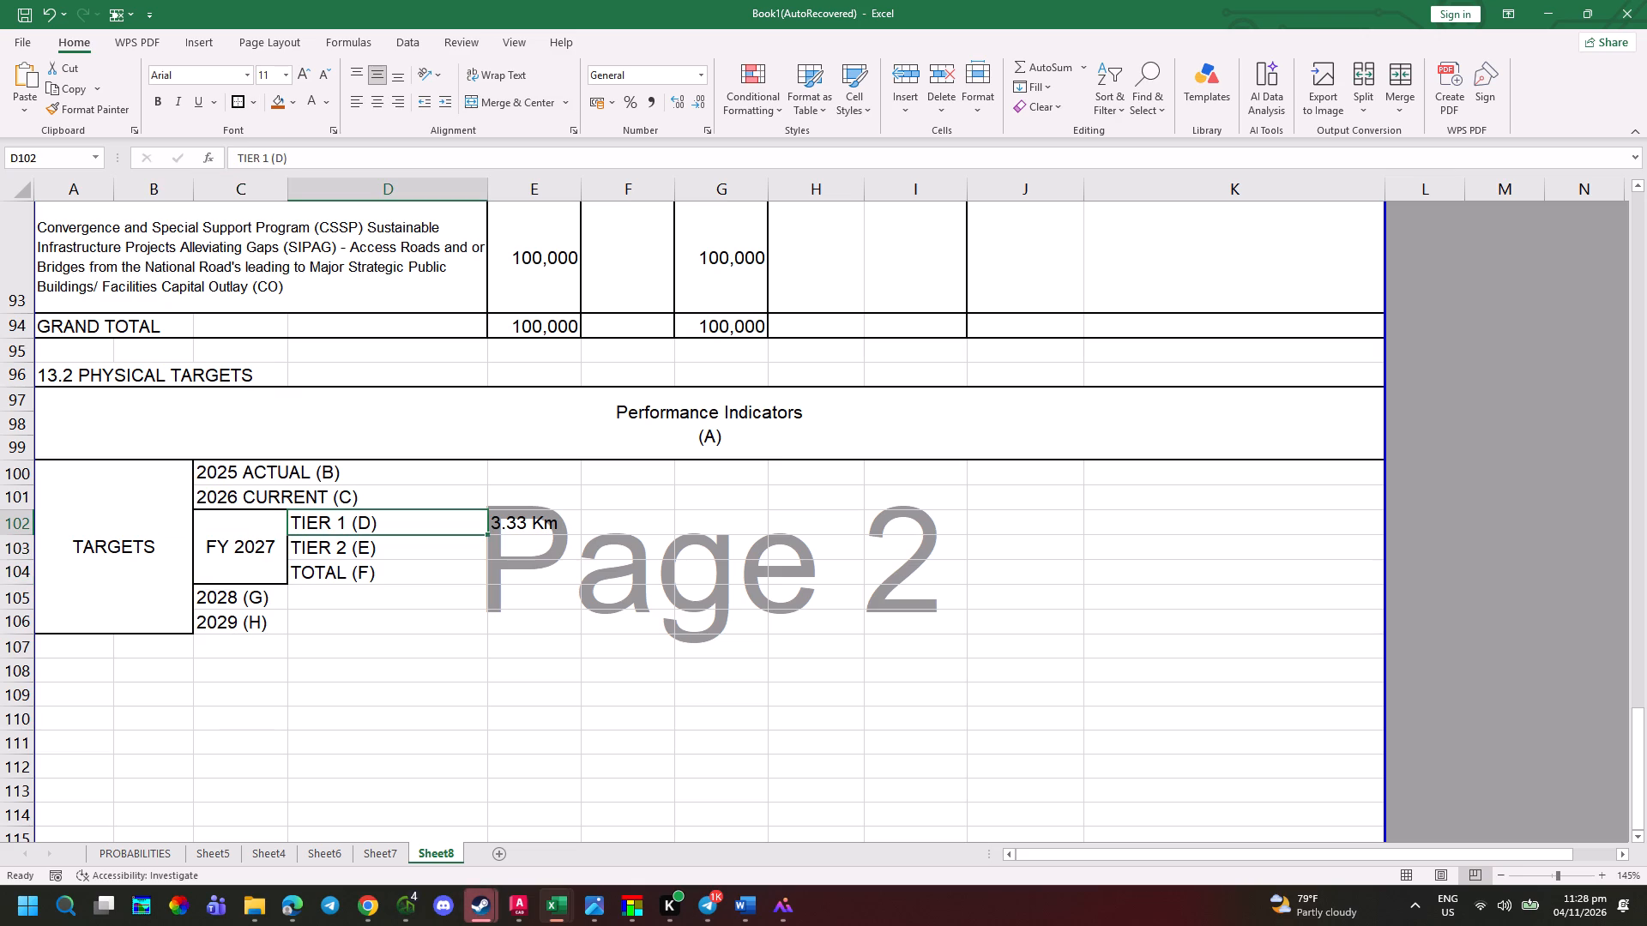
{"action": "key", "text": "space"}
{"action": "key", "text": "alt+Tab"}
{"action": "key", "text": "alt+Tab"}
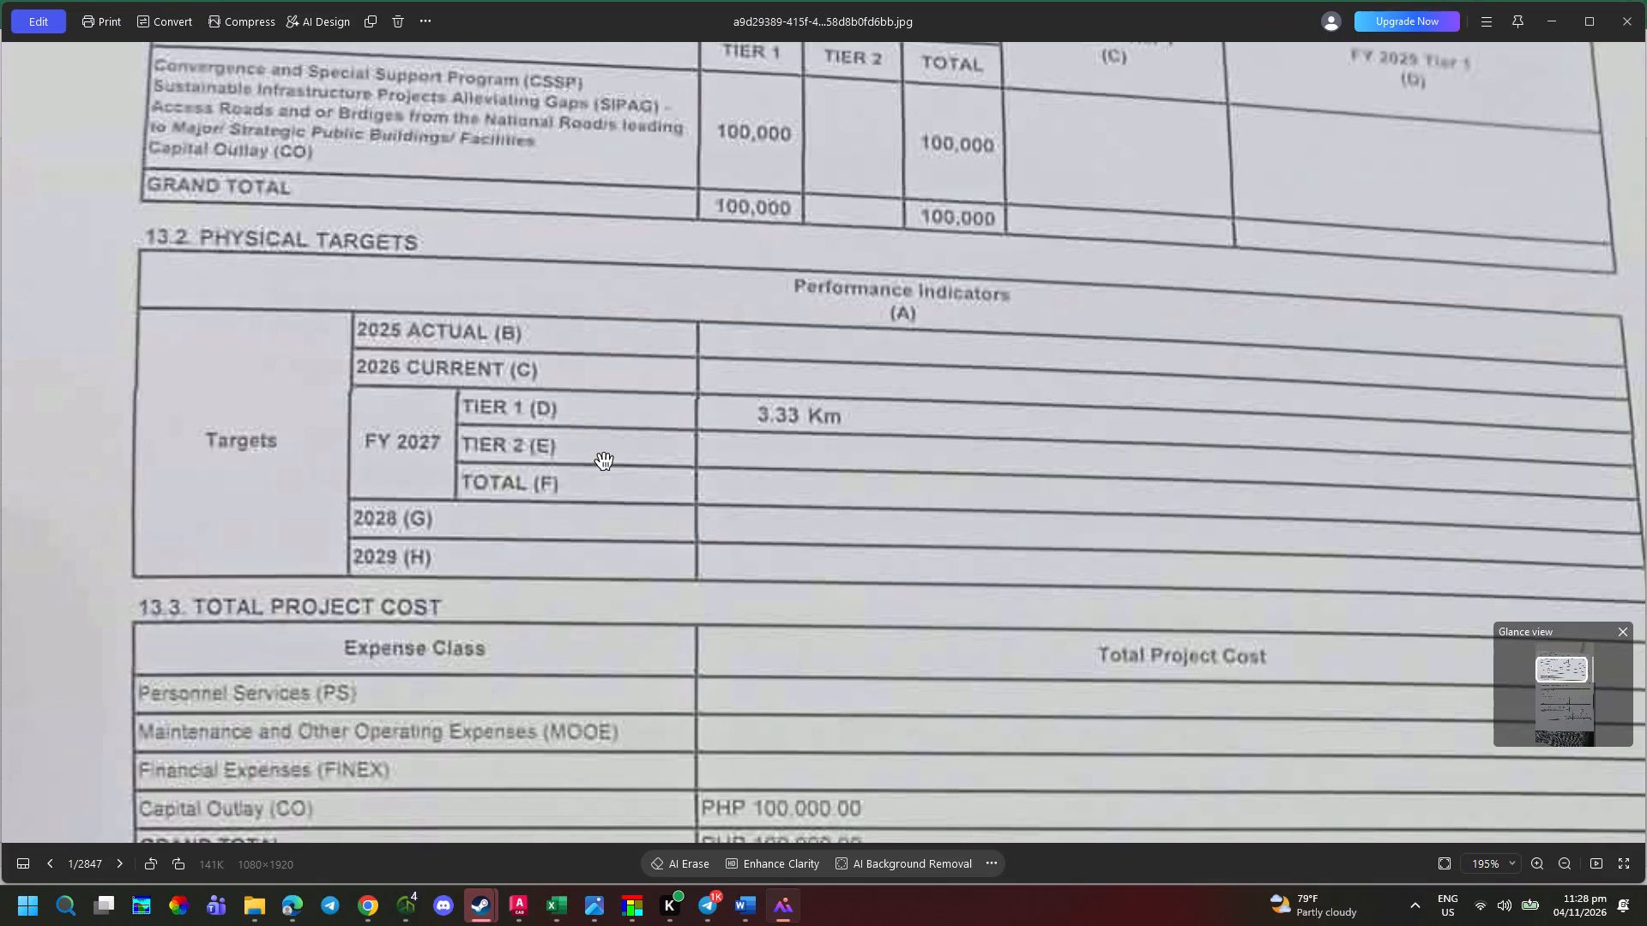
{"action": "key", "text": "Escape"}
Add an outline border around cells E100:K100 in the 2025 ACTUAL (B) row.
{"action": "left_click", "coordinate": [478, 616]}
{"action": "left_click_drag", "start_coordinate": [520, 472], "coordinate": [630, 459]}
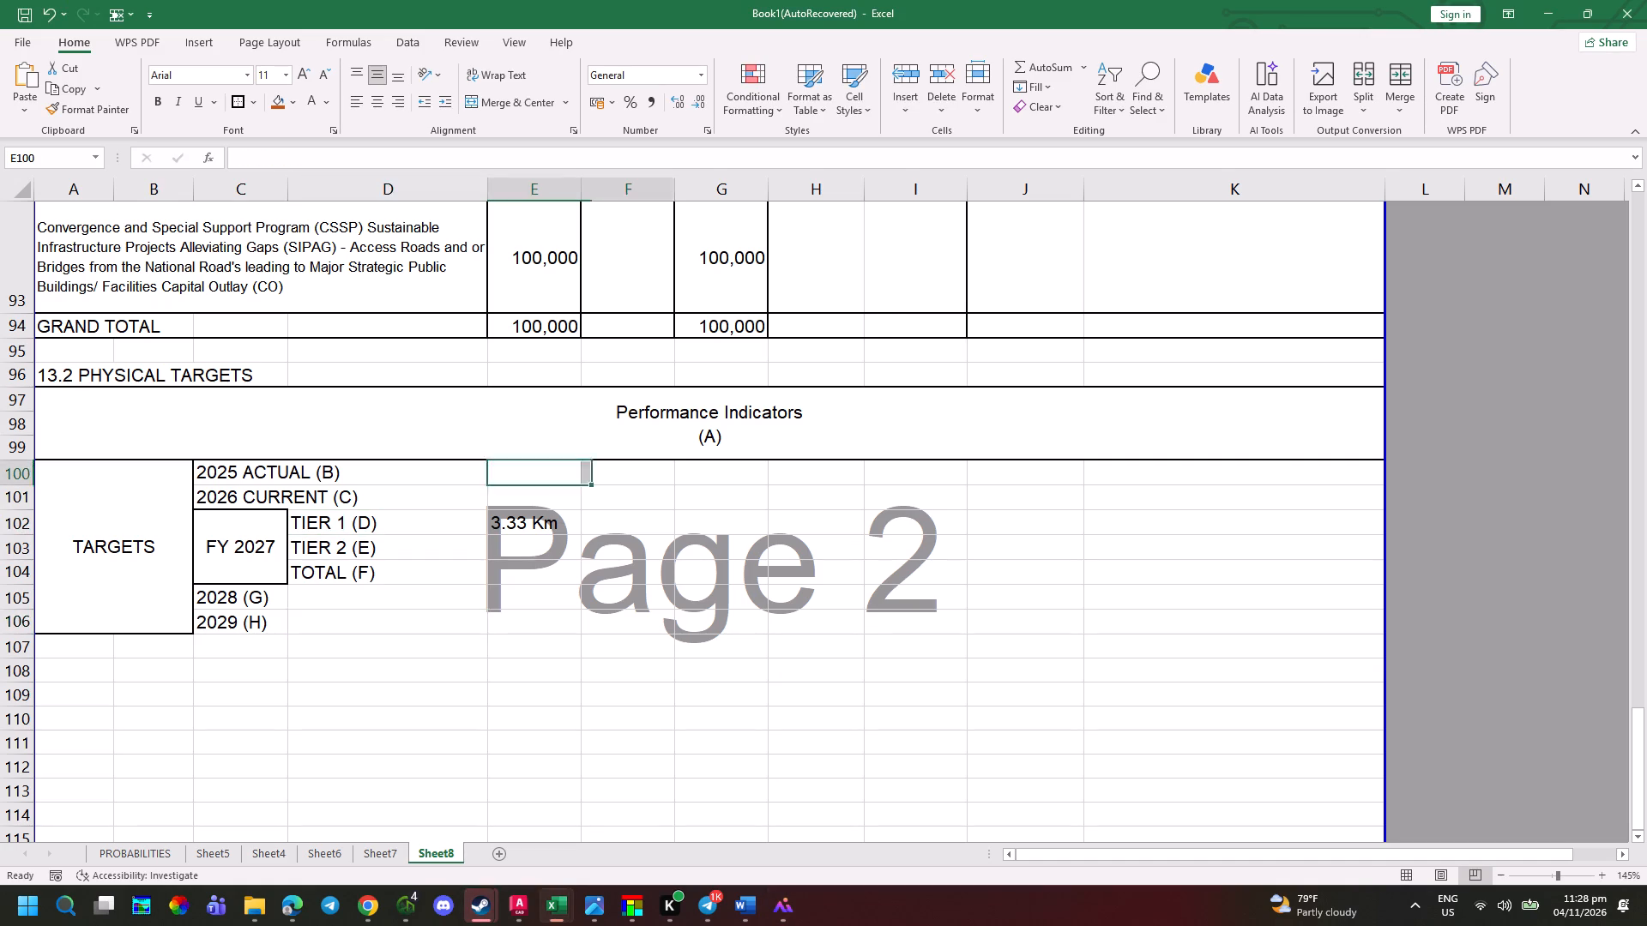
{"action": "left_click_drag", "start_coordinate": [630, 459], "coordinate": [1239, 478]}
{"action": "left_click", "coordinate": [238, 95]}
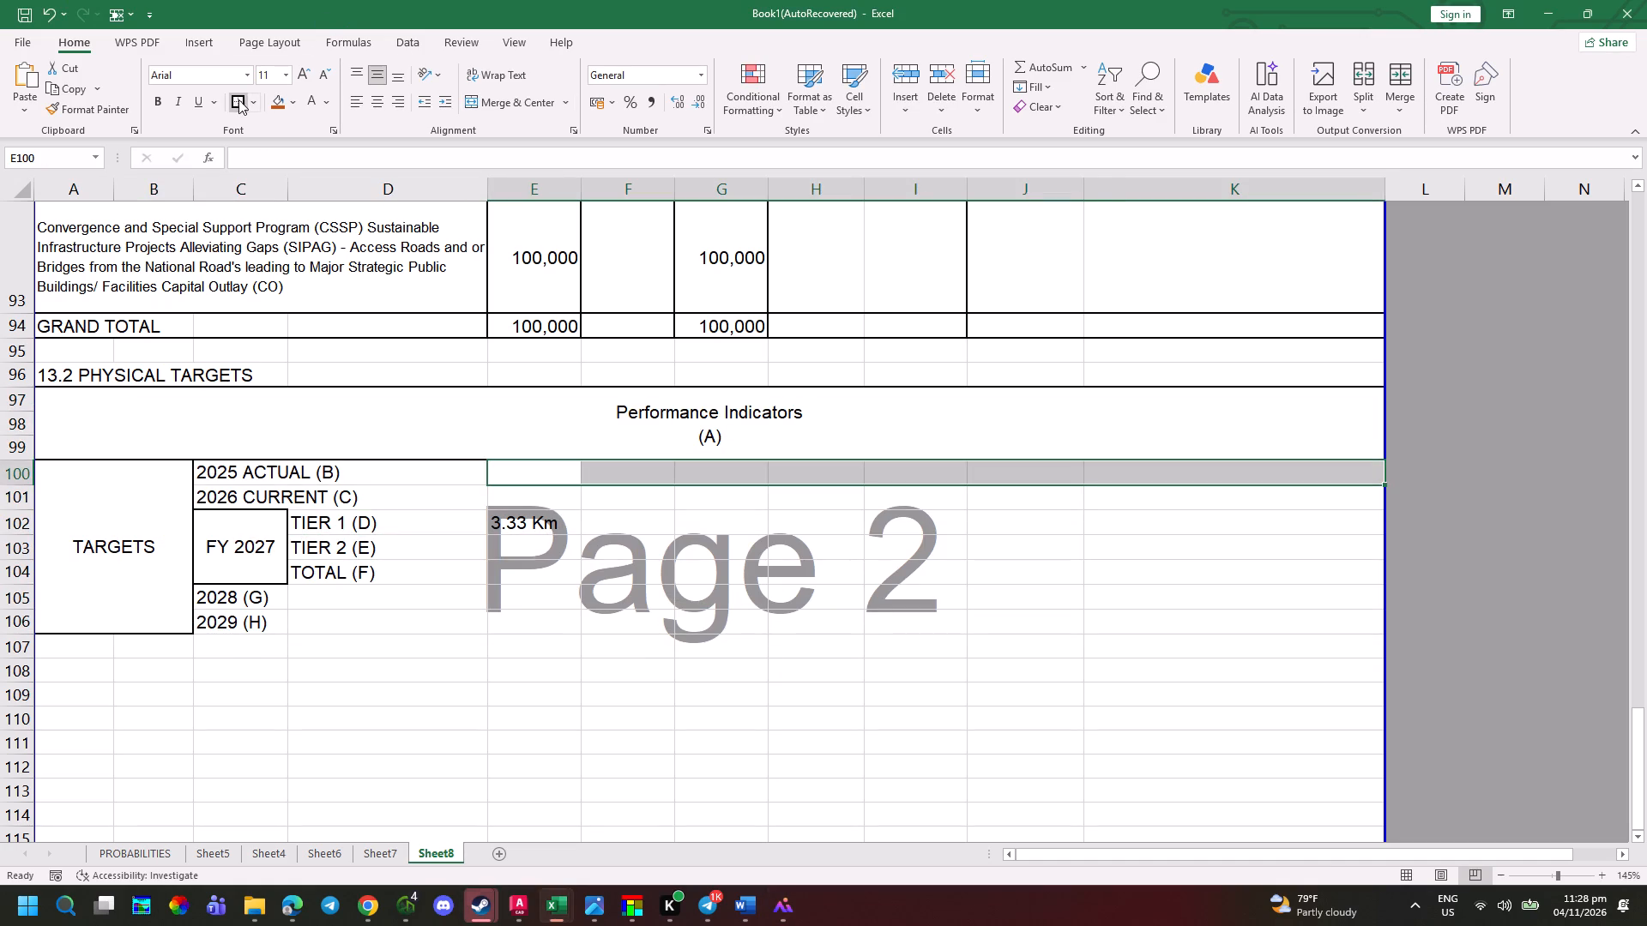
{"action": "key", "text": "Down"}
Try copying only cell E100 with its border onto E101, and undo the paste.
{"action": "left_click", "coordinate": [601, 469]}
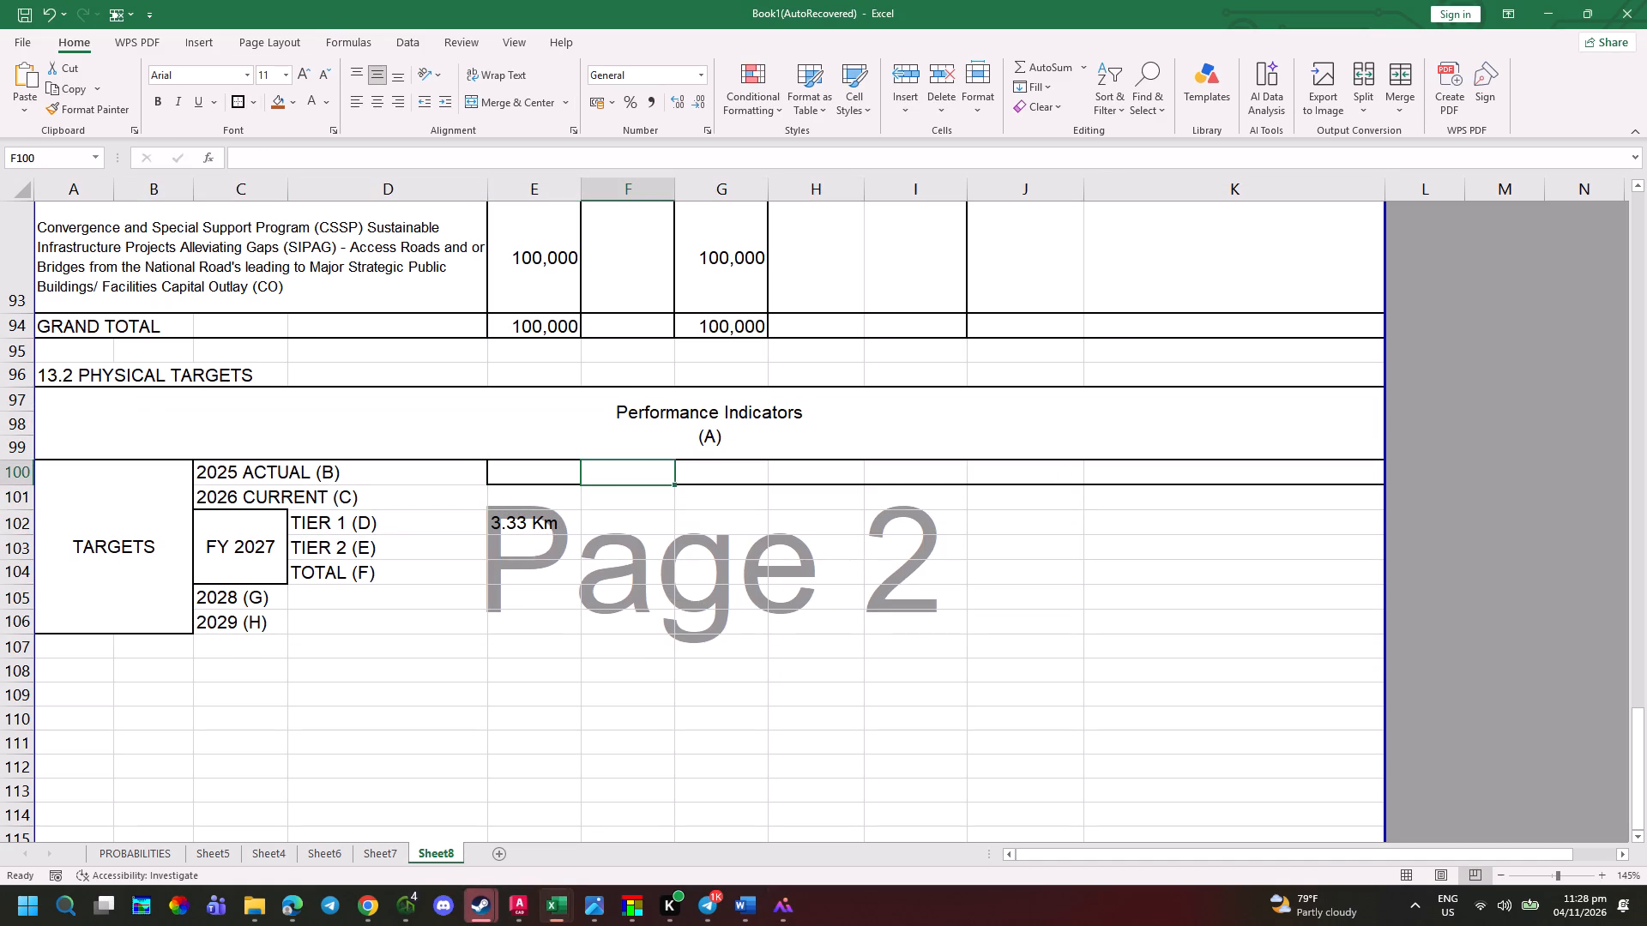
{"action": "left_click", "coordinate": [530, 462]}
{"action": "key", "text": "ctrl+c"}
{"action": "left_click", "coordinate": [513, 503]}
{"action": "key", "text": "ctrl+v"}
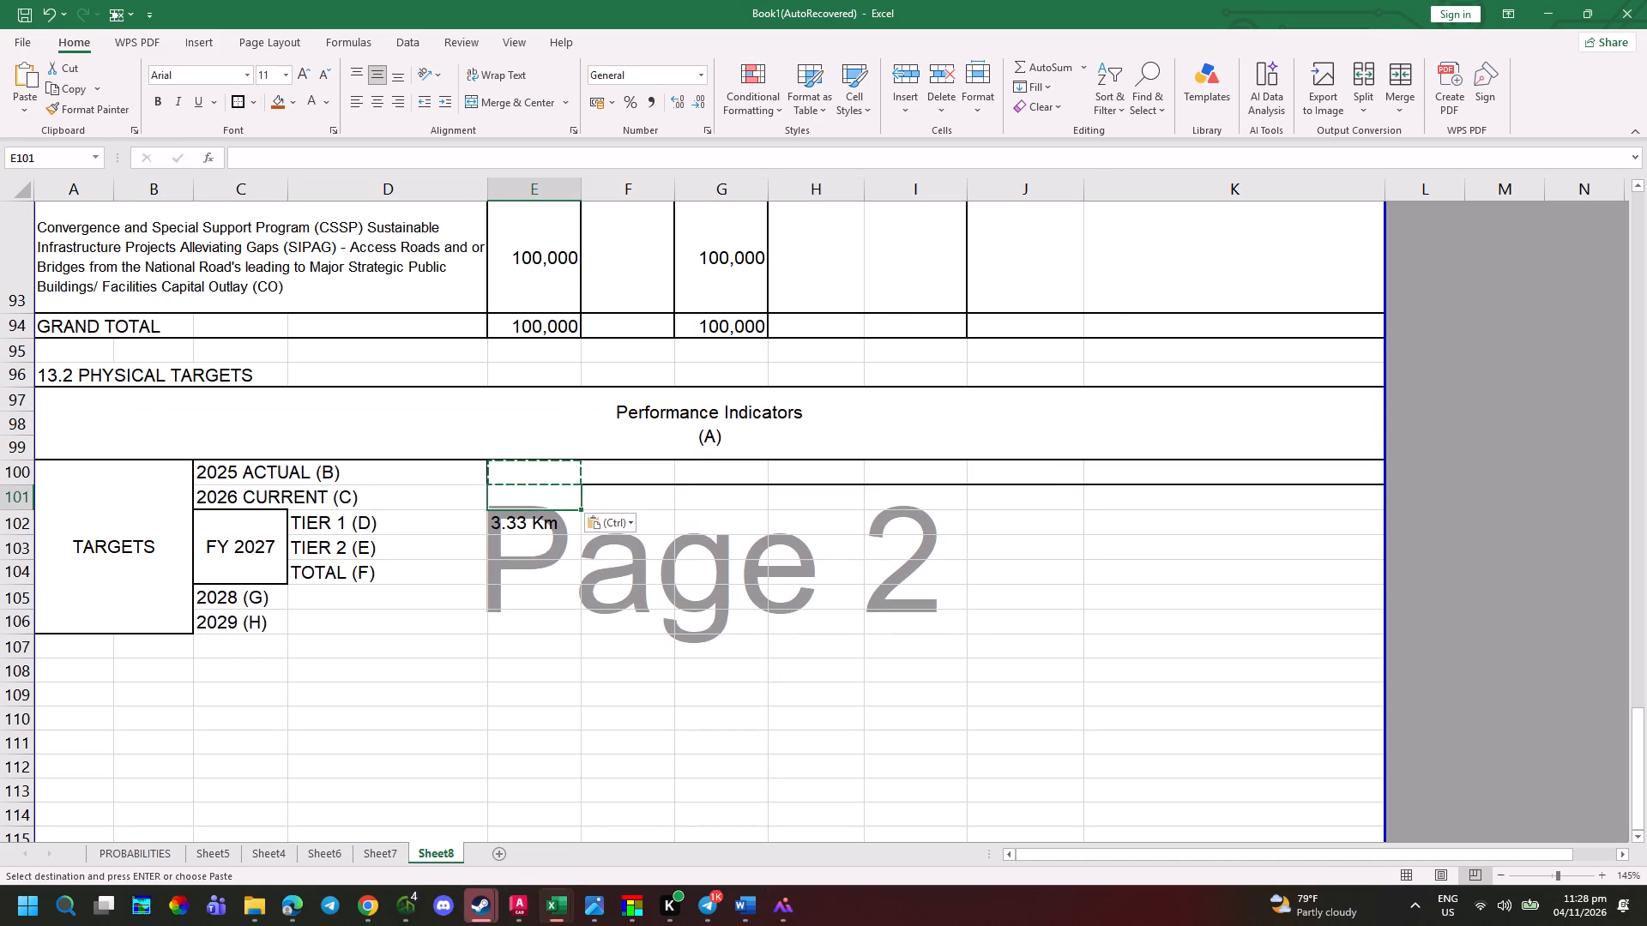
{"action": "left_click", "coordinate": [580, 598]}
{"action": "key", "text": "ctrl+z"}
Copy the bordered range E100:K100 onto the same columns of rows 101, 103, 104, 105 and 106.
{"action": "left_click_drag", "start_coordinate": [528, 472], "coordinate": [1316, 466]}
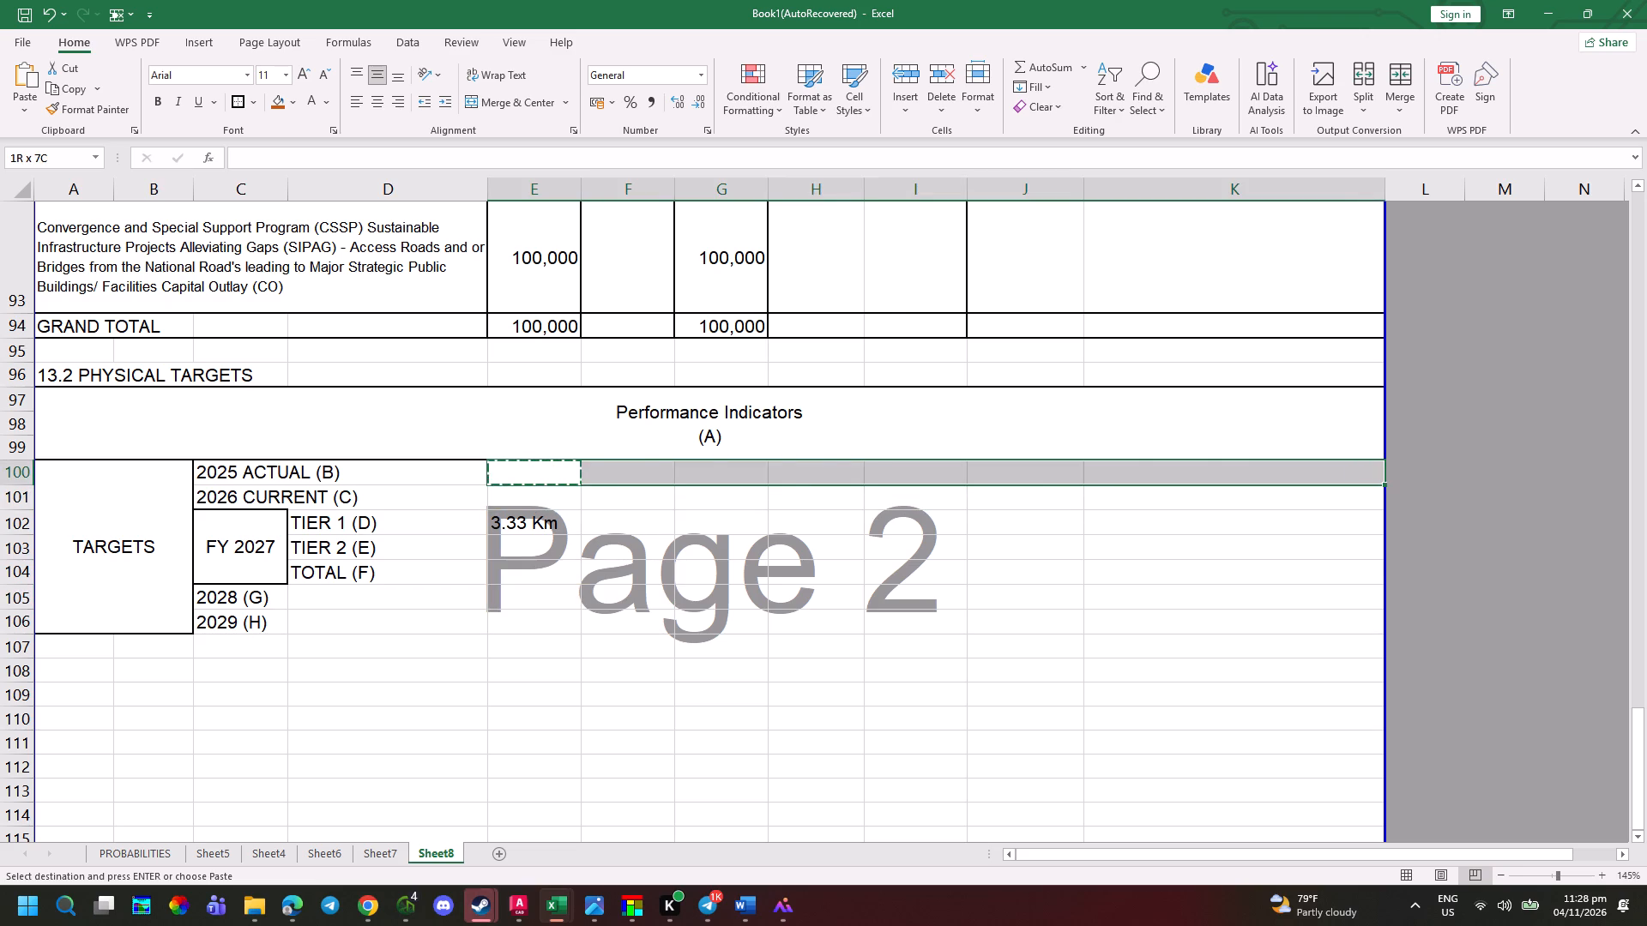
{"action": "left_click_drag", "start_coordinate": [1316, 466], "coordinate": [1325, 466]}
{"action": "key", "text": "ctrl+c"}
{"action": "left_click", "coordinate": [852, 495]}
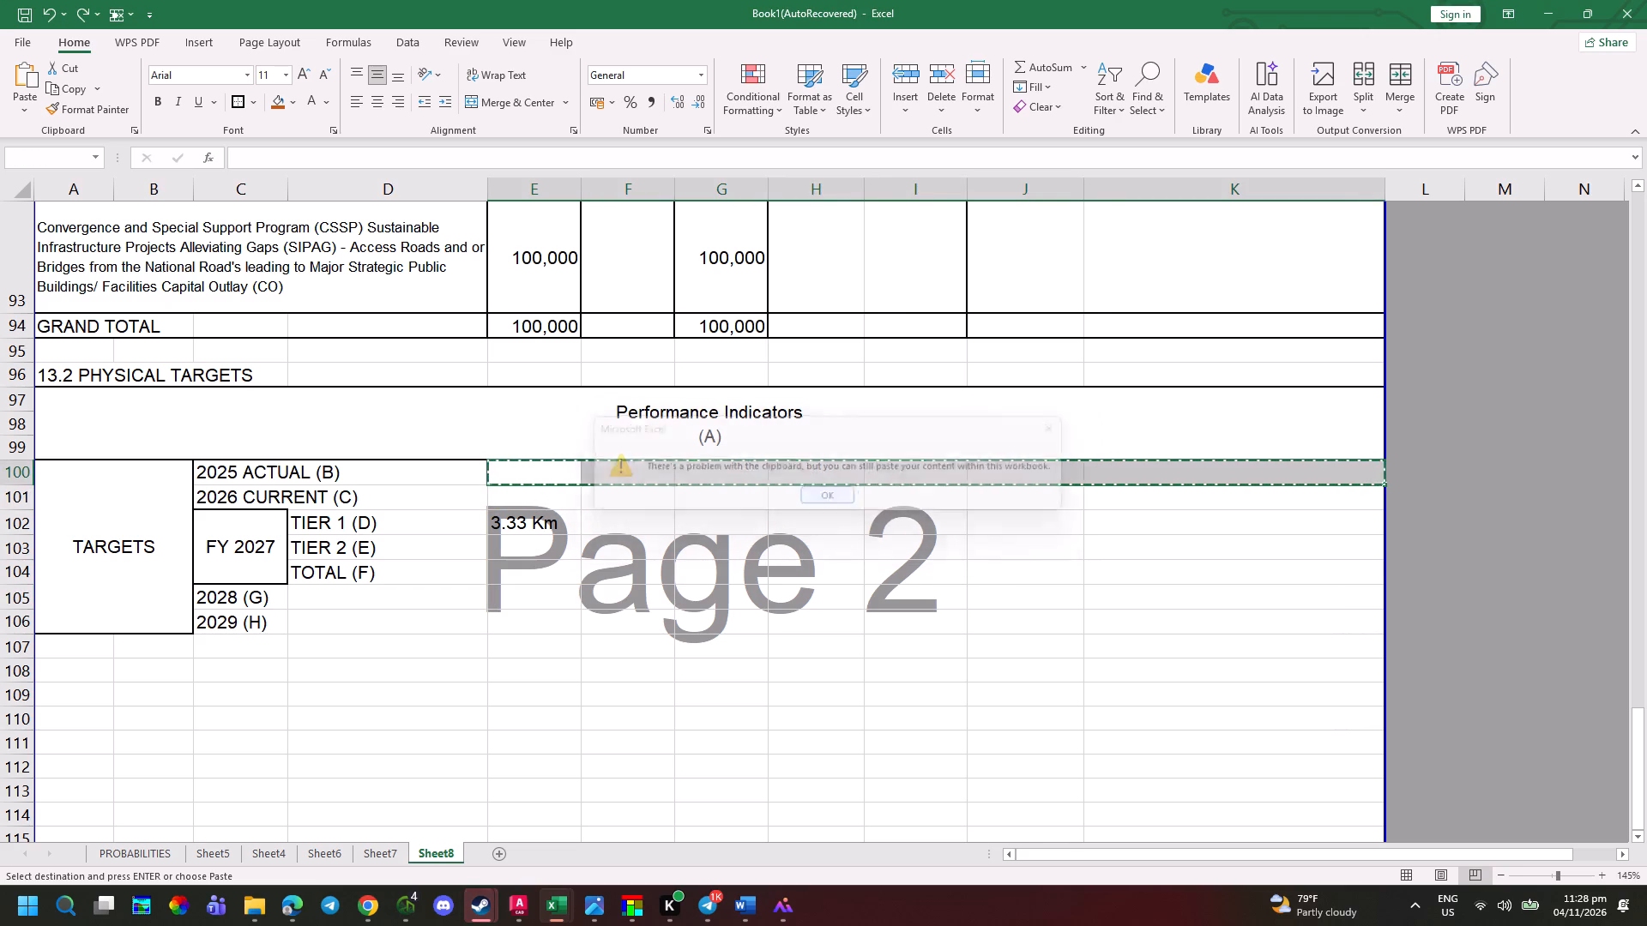
{"action": "key", "text": "ctrl+c"}
{"action": "key", "text": "Escape"}
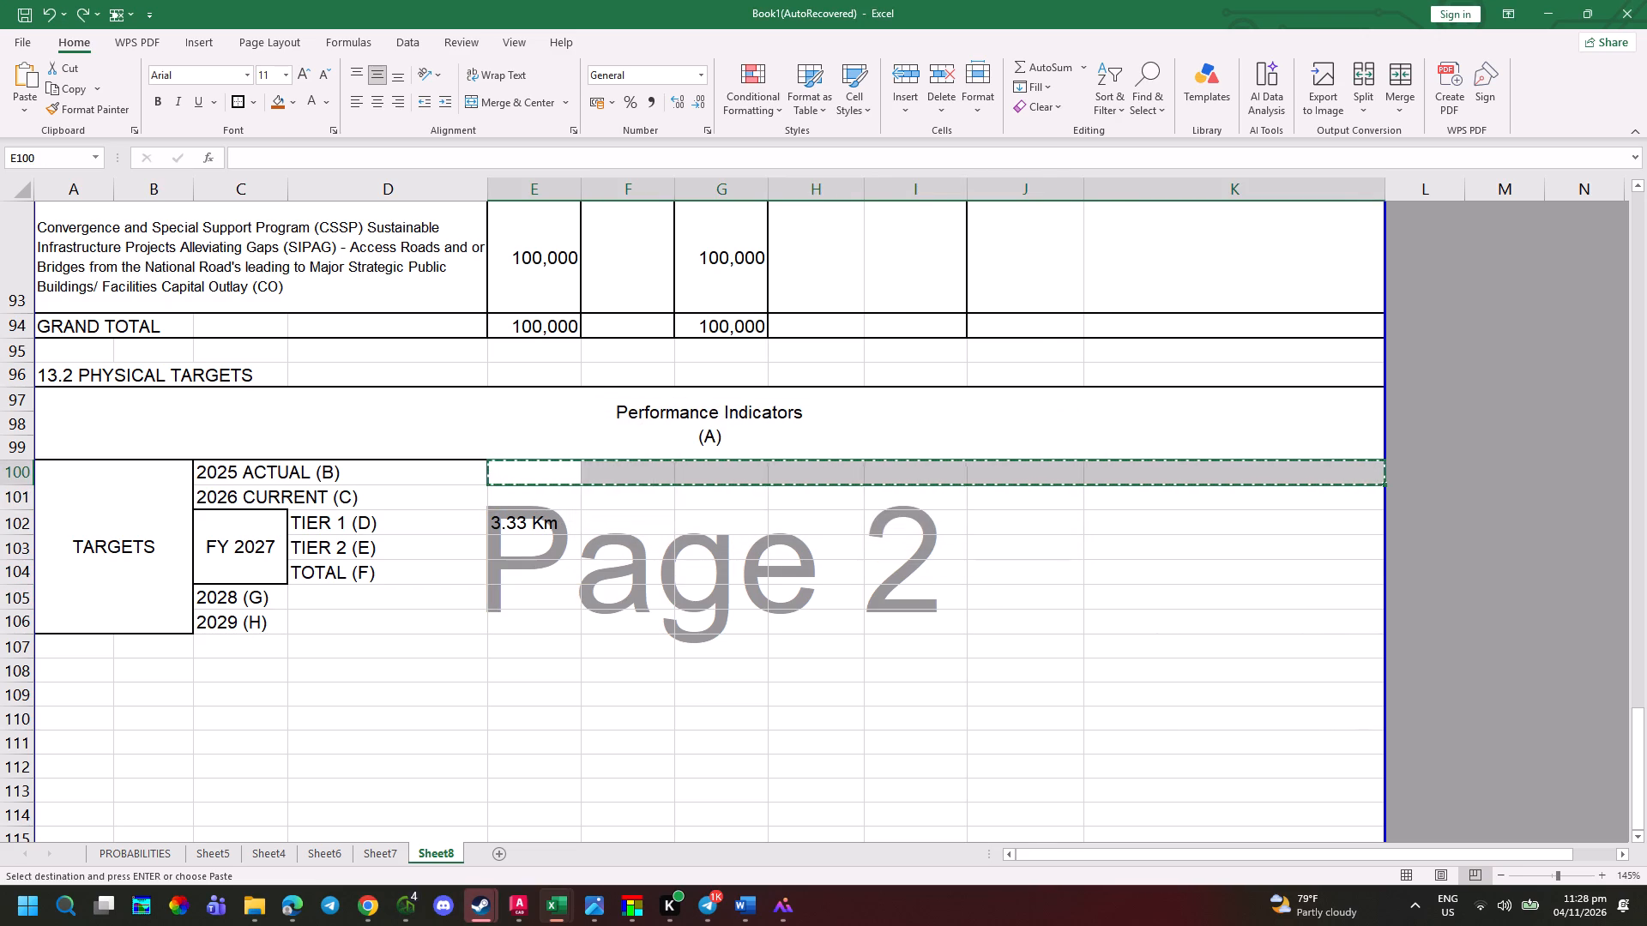
{"action": "left_click", "coordinate": [535, 496]}
{"action": "key", "text": "ctrl+v"}
{"action": "left_click", "coordinate": [516, 544]}
{"action": "key", "text": "ctrl+v"}
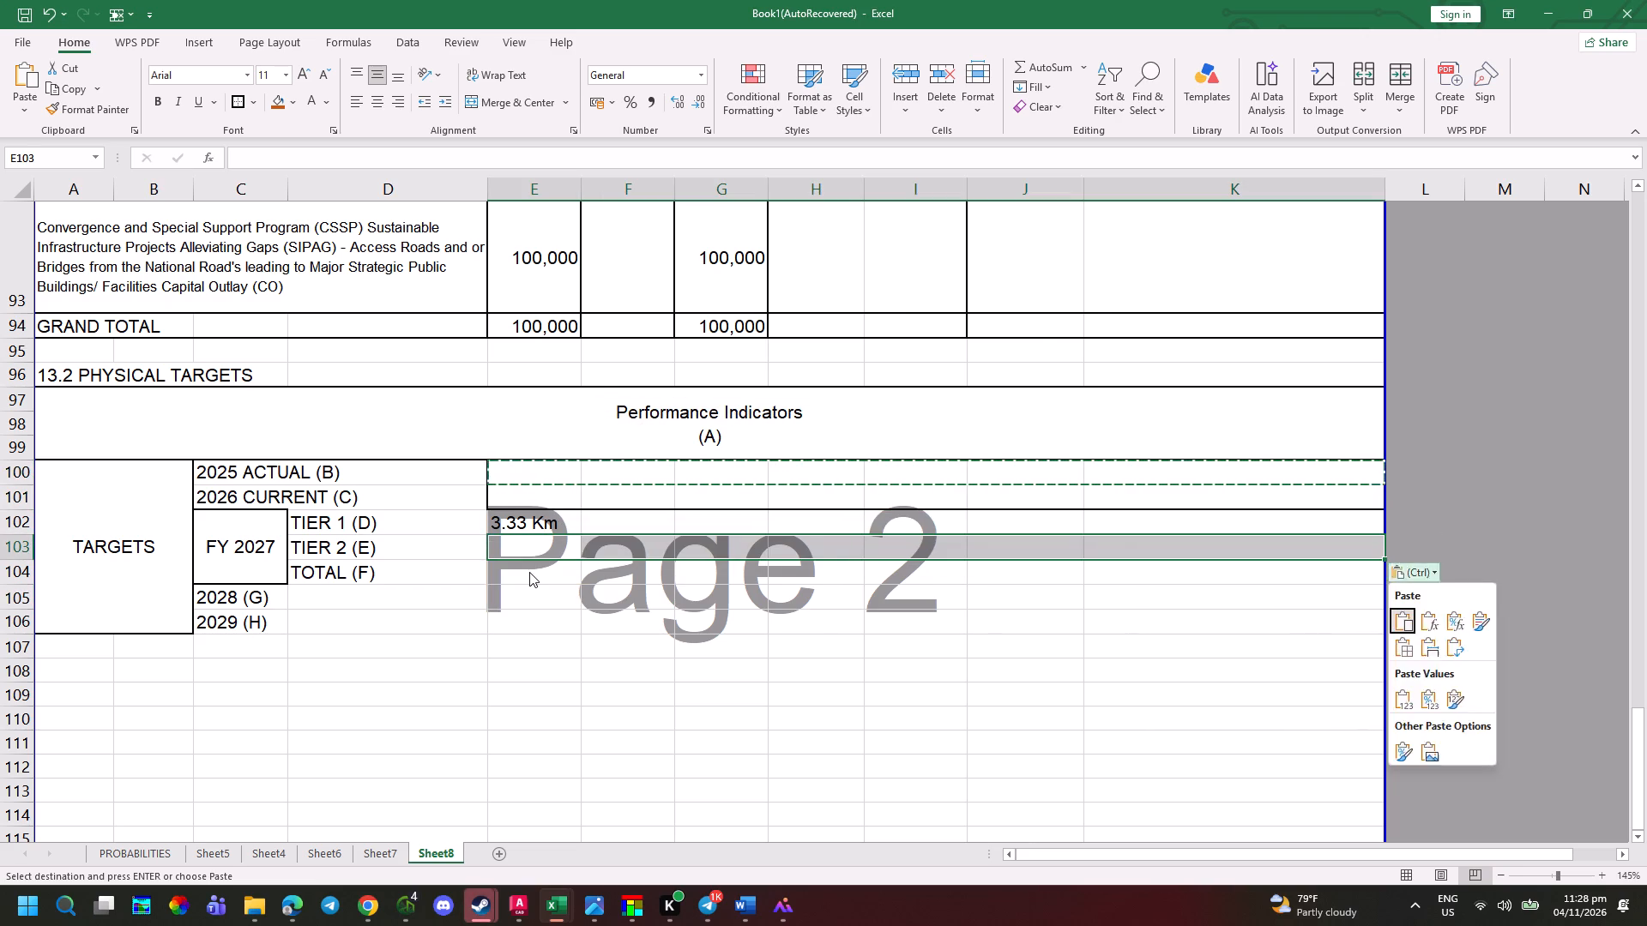
{"action": "left_click", "coordinate": [527, 571]}
{"action": "left_click", "coordinate": [519, 568]}
{"action": "key", "text": "ctrl+v"}
{"action": "left_click", "coordinate": [517, 593]}
{"action": "key", "text": "ctrl+v"}
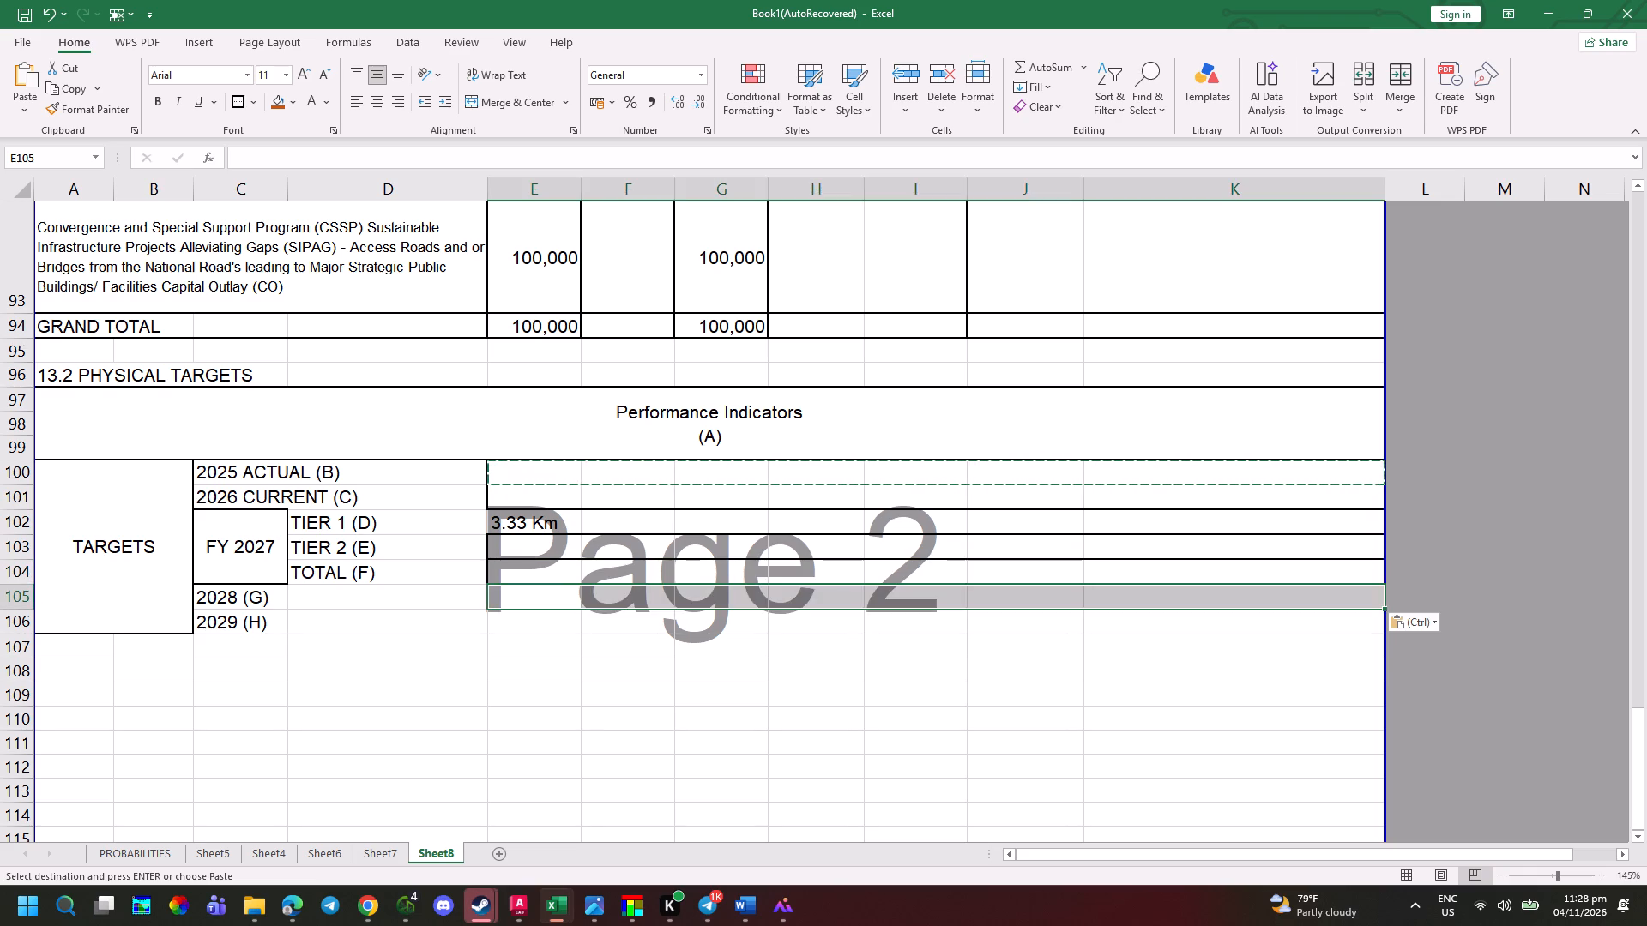
{"action": "left_click", "coordinate": [529, 616]}
{"action": "key", "text": "ctrl+v"}
Add outline borders around the 2029 (H) label cells C106:D106 and the 2028 (G) label cells C105:D105.
{"action": "left_click_drag", "start_coordinate": [410, 634], "coordinate": [228, 617]}
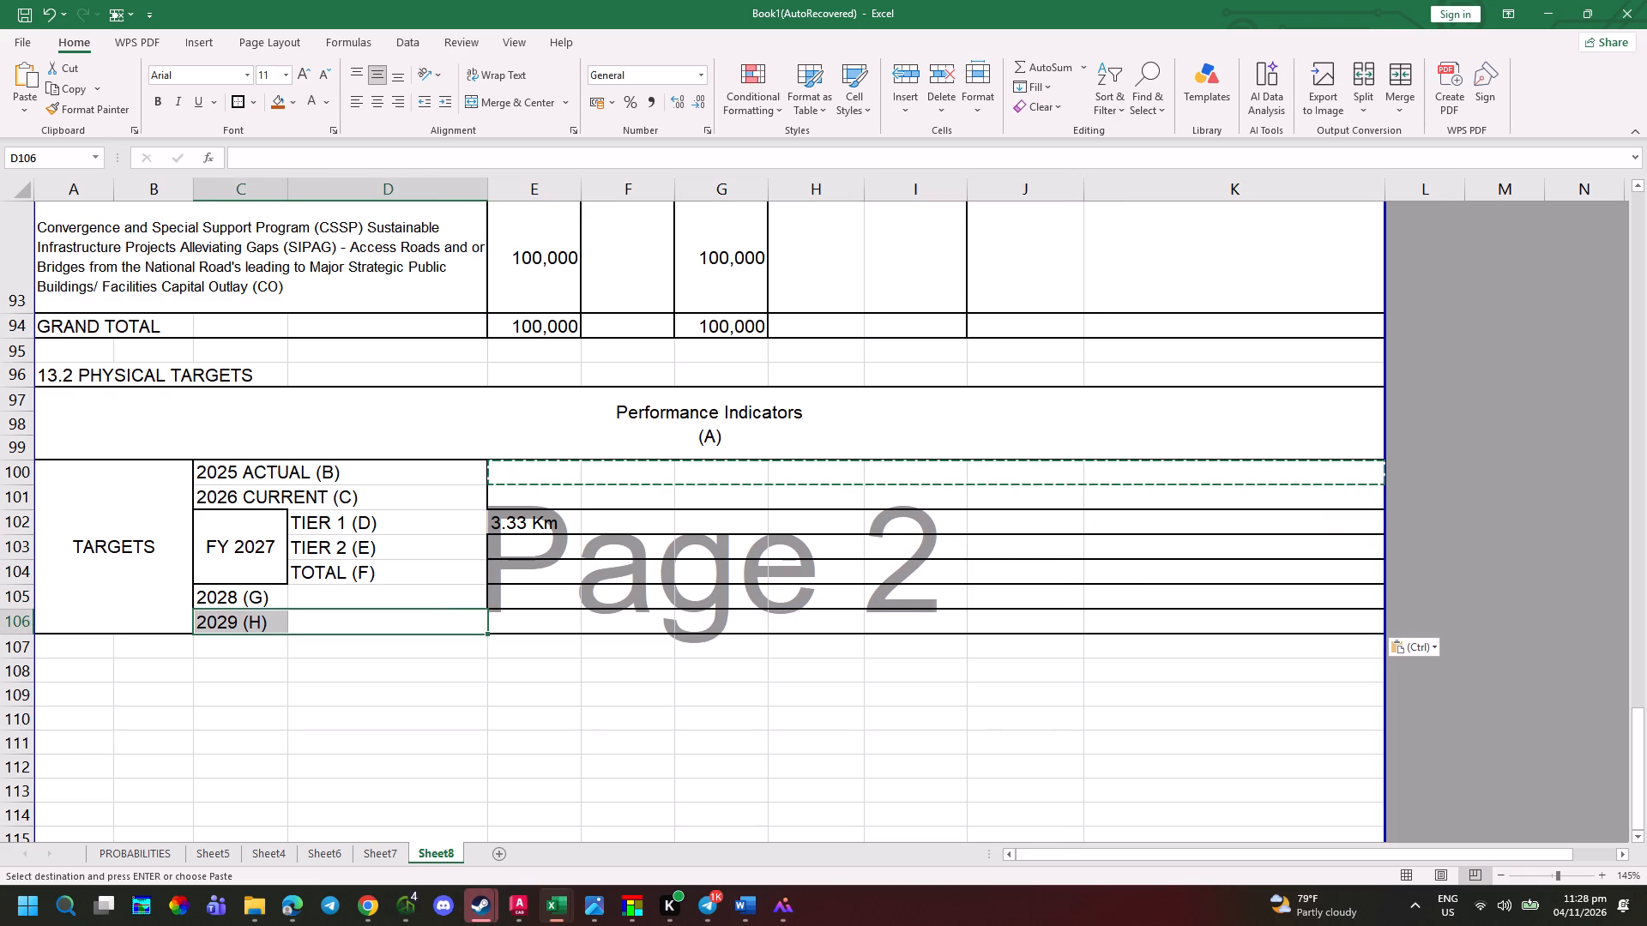
{"action": "left_click", "coordinate": [238, 95]}
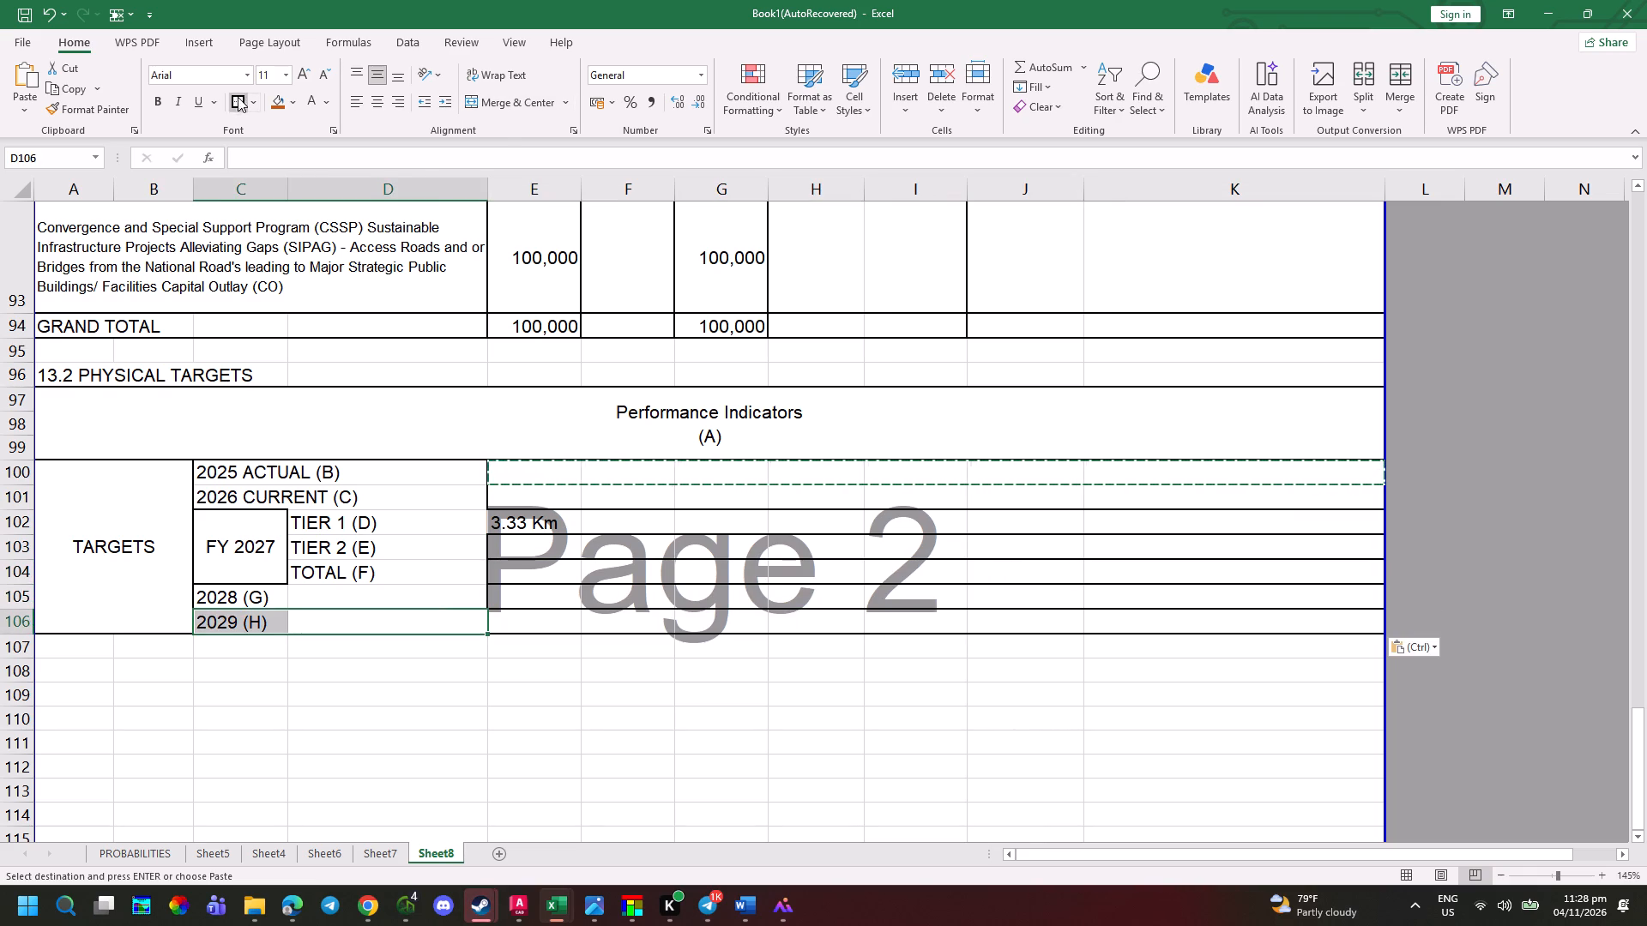
{"action": "key", "text": "Up"}
{"action": "left_click_drag", "start_coordinate": [237, 603], "coordinate": [355, 593]}
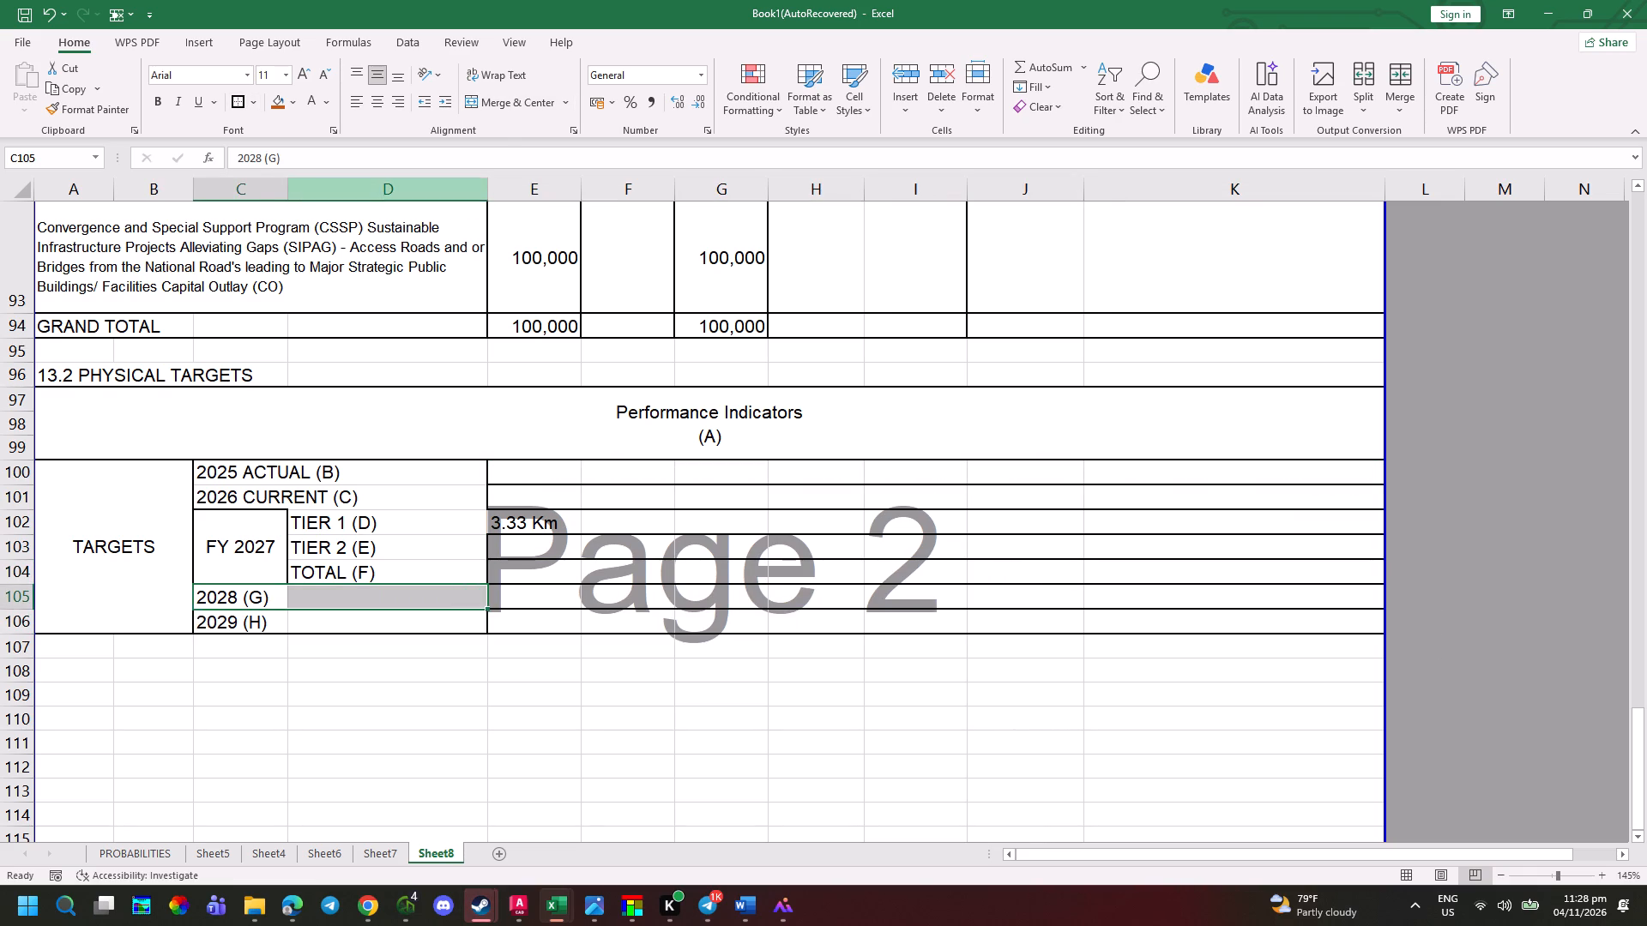
{"action": "left_click", "coordinate": [232, 104]}
Add an outline border to each of the TOTAL (F), TIER 2 (E), TIER 1 (D), 2026 CURRENT (C) and 2025 ACTUAL (B) label cells.
{"action": "left_click", "coordinate": [318, 579]}
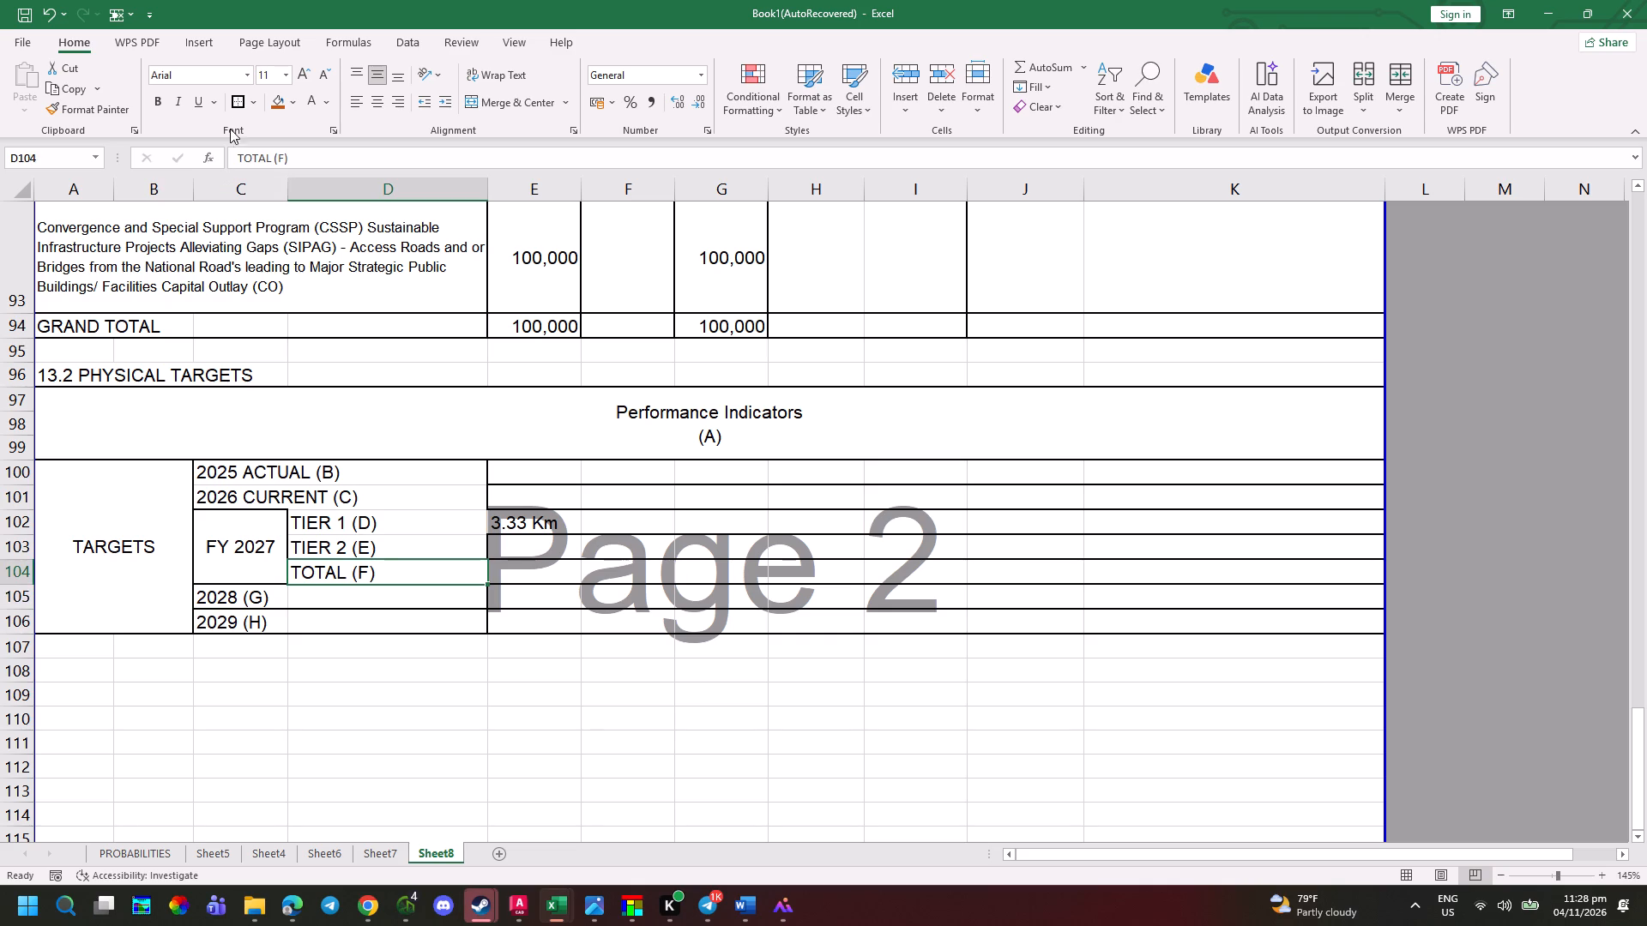
{"action": "left_click", "coordinate": [235, 105]}
{"action": "key", "text": "Up"}
{"action": "left_click", "coordinate": [235, 105]}
{"action": "key", "text": "Up"}
{"action": "left_click", "coordinate": [235, 105]}
{"action": "key", "text": "Up"}
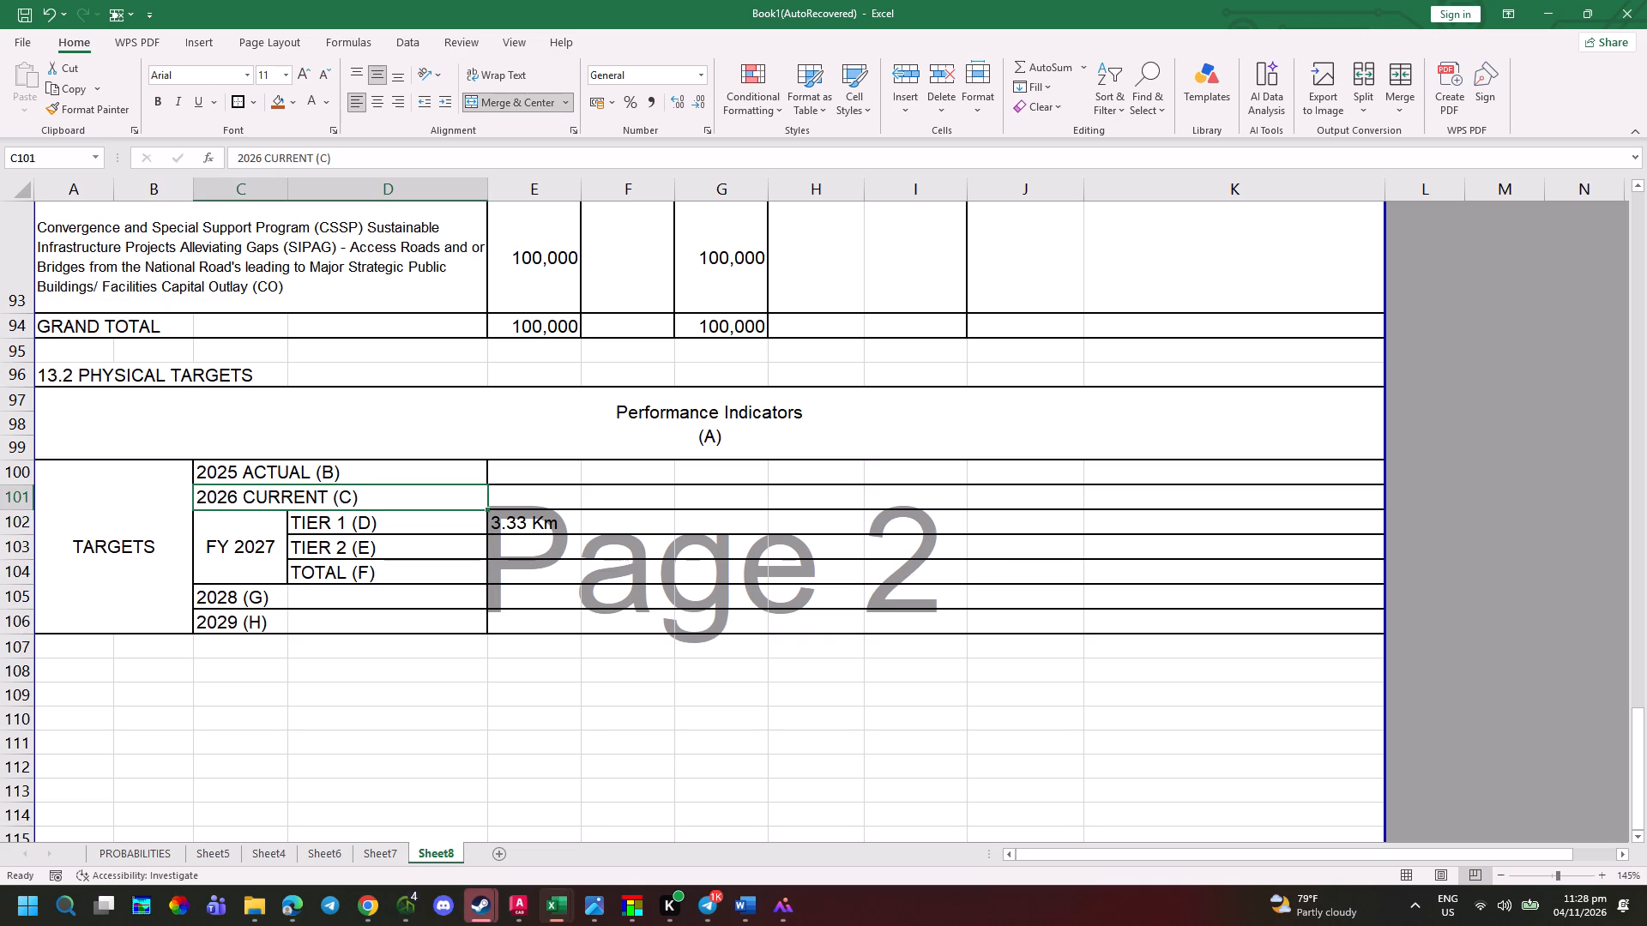
{"action": "left_click", "coordinate": [232, 98]}
{"action": "key", "text": "Up"}
{"action": "left_click", "coordinate": [232, 98]}
{"action": "left_click_drag", "start_coordinate": [577, 695], "coordinate": [580, 704]}
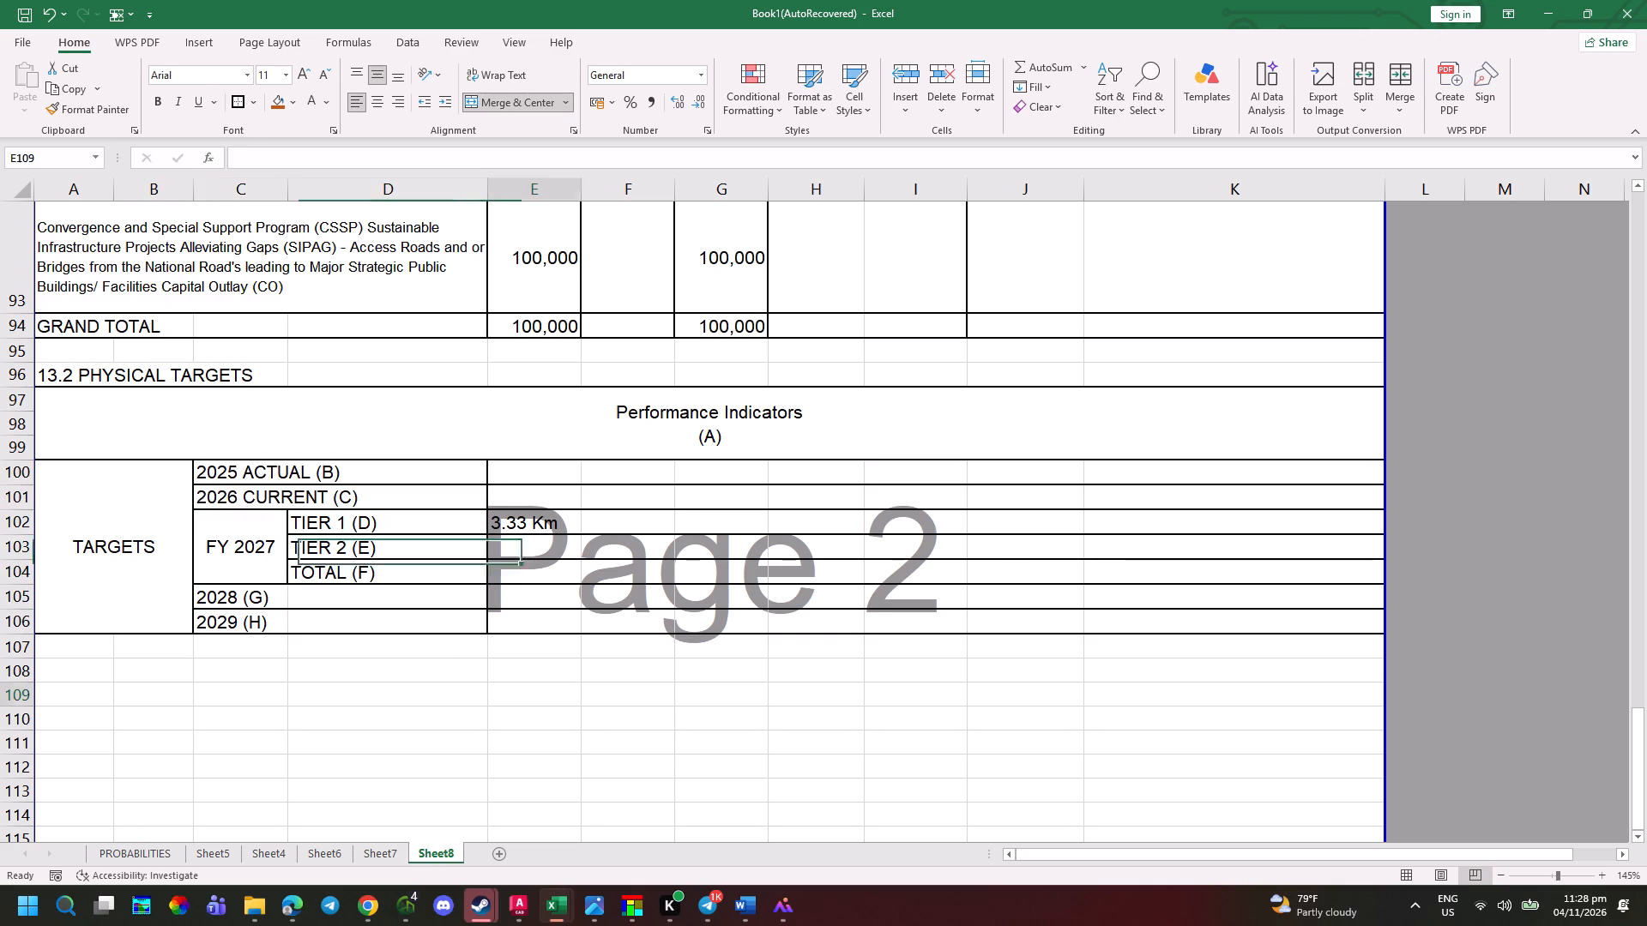
{"action": "left_click_drag", "start_coordinate": [580, 704], "coordinate": [581, 706]}
Enter the section heading 13.3 TOTAL PROJECT COST in cell A108, following the form photo.
{"action": "key", "text": "alt+Tab"}
{"action": "scroll", "coordinate": [428, 538], "scroll_direction": "down", "scroll_amount": 1}
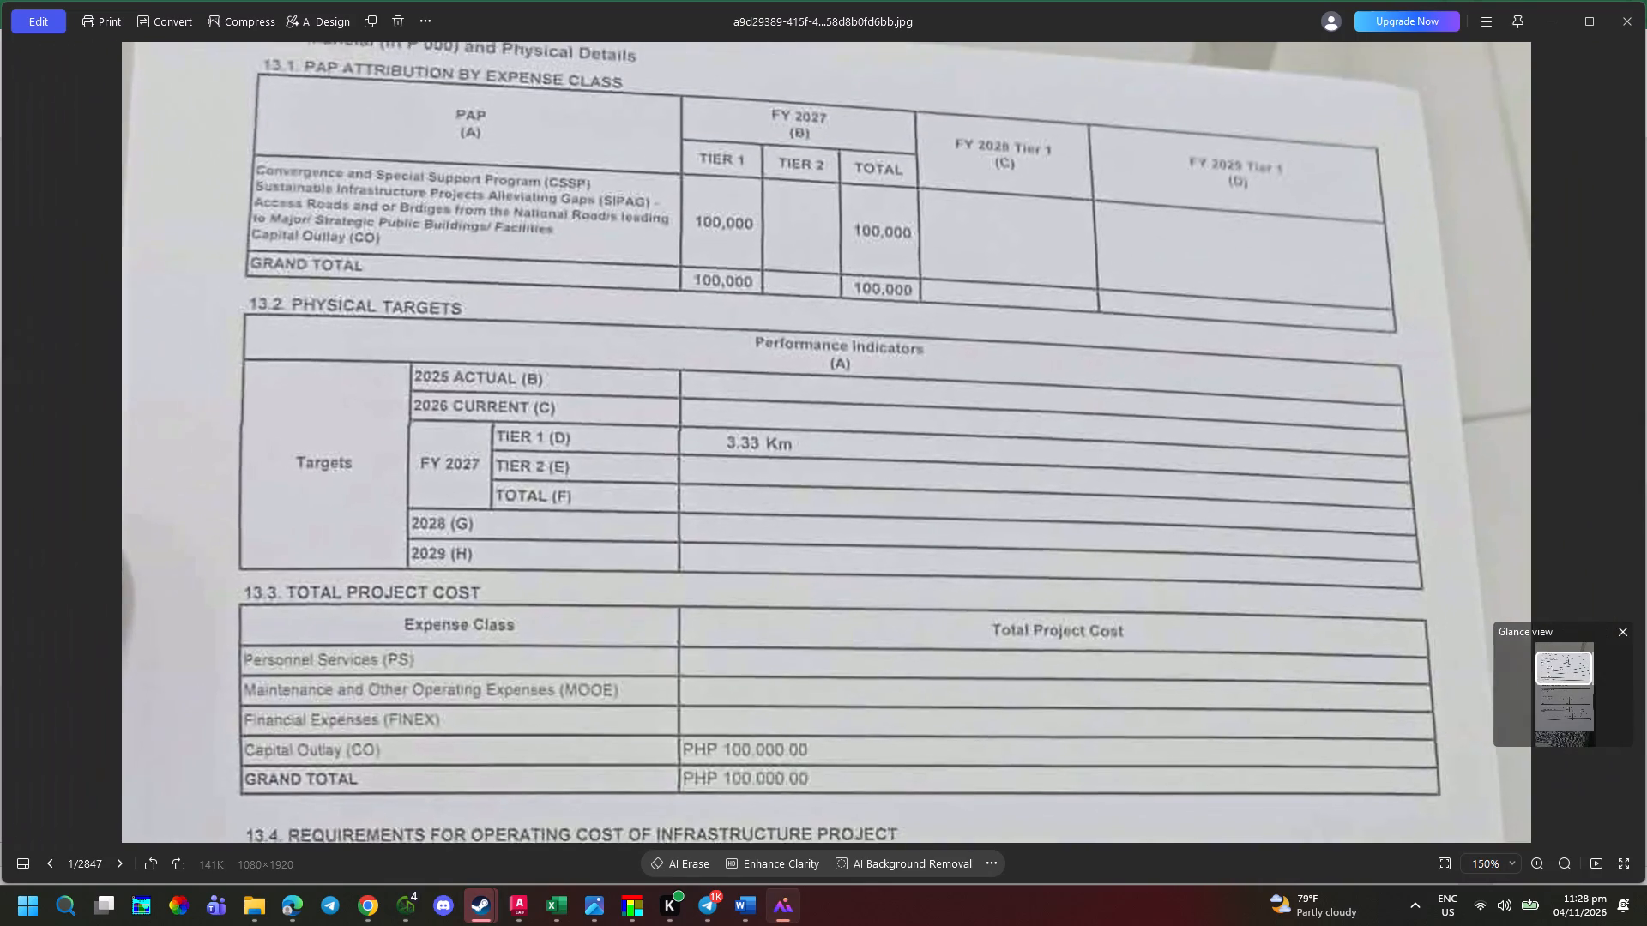
{"action": "scroll", "coordinate": [310, 668], "scroll_direction": "down", "scroll_amount": 1}
{"action": "scroll", "coordinate": [363, 666], "scroll_direction": "up", "scroll_amount": 2}
{"action": "left_click_drag", "start_coordinate": [365, 711], "coordinate": [465, 511]}
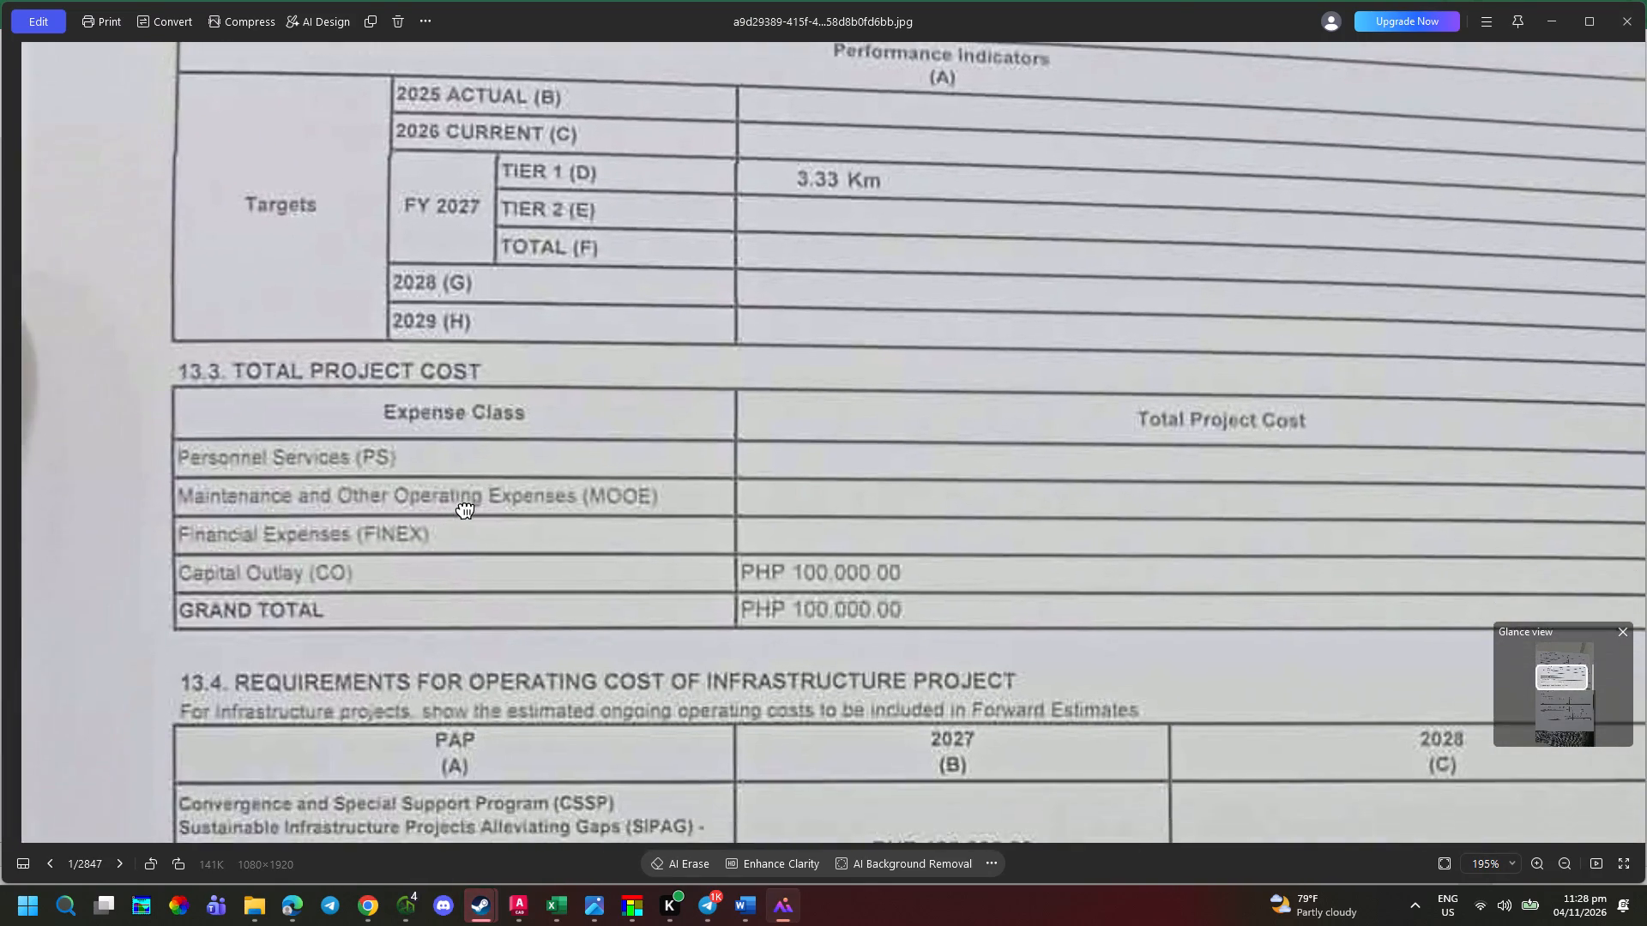
{"action": "left_click_drag", "start_coordinate": [465, 511], "coordinate": [455, 495]}
{"action": "key", "text": "alt+Tab"}
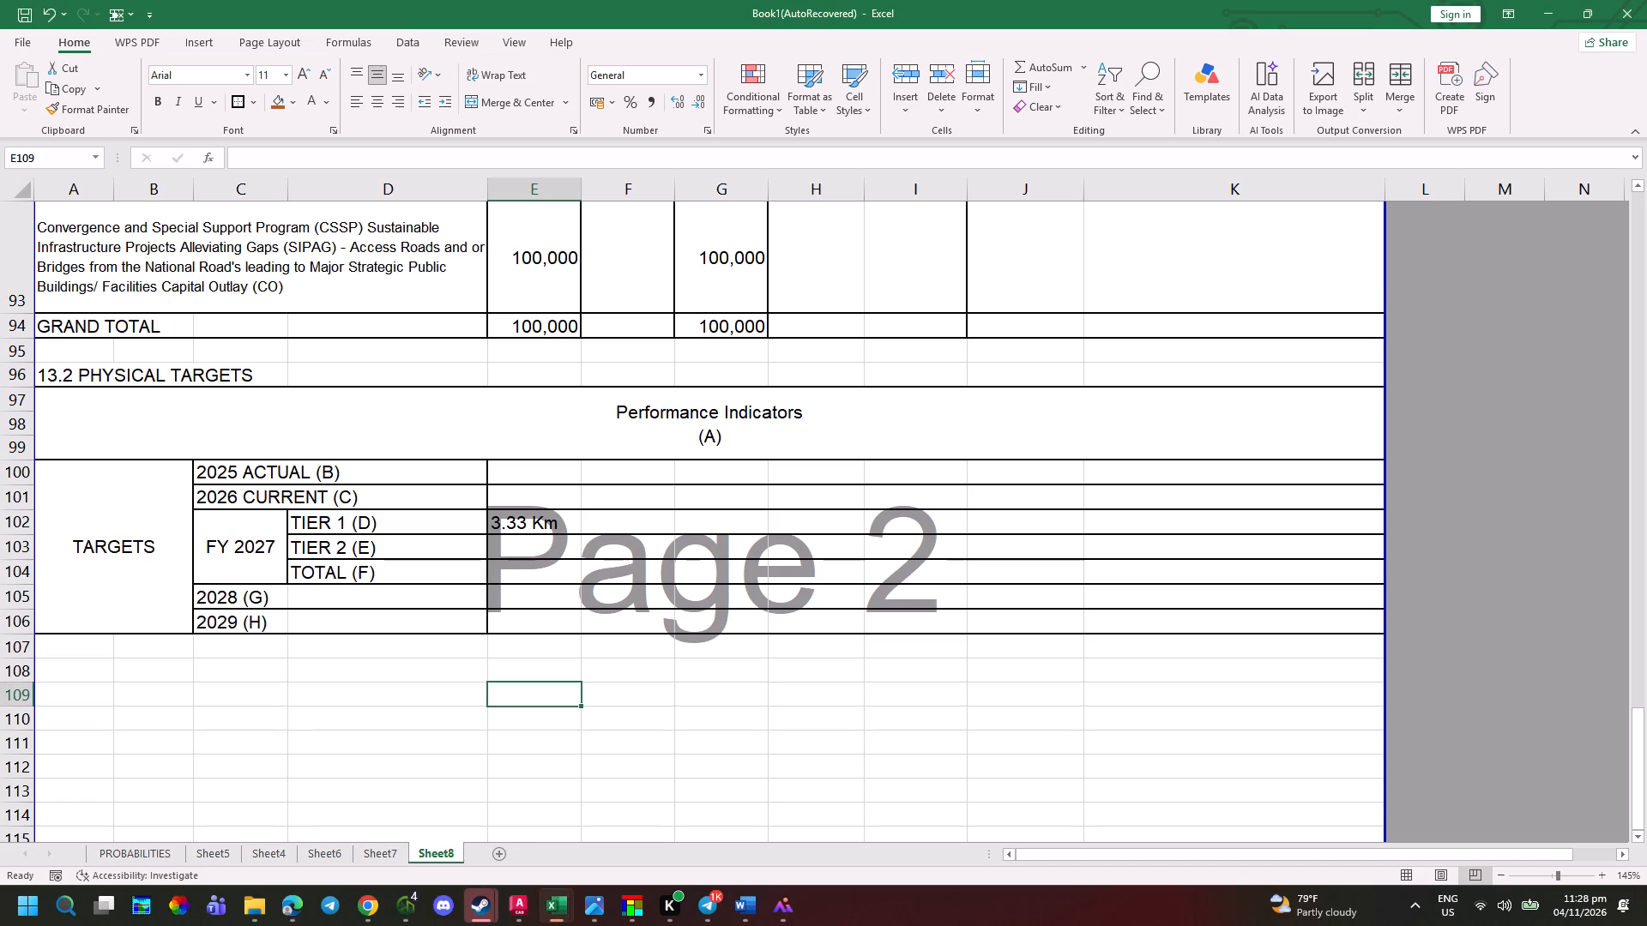
{"action": "left_click", "coordinate": [84, 661]}
{"action": "key", "text": "1"}
{"action": "type", "text": "3.3"}
{"action": "key", "text": "space"}
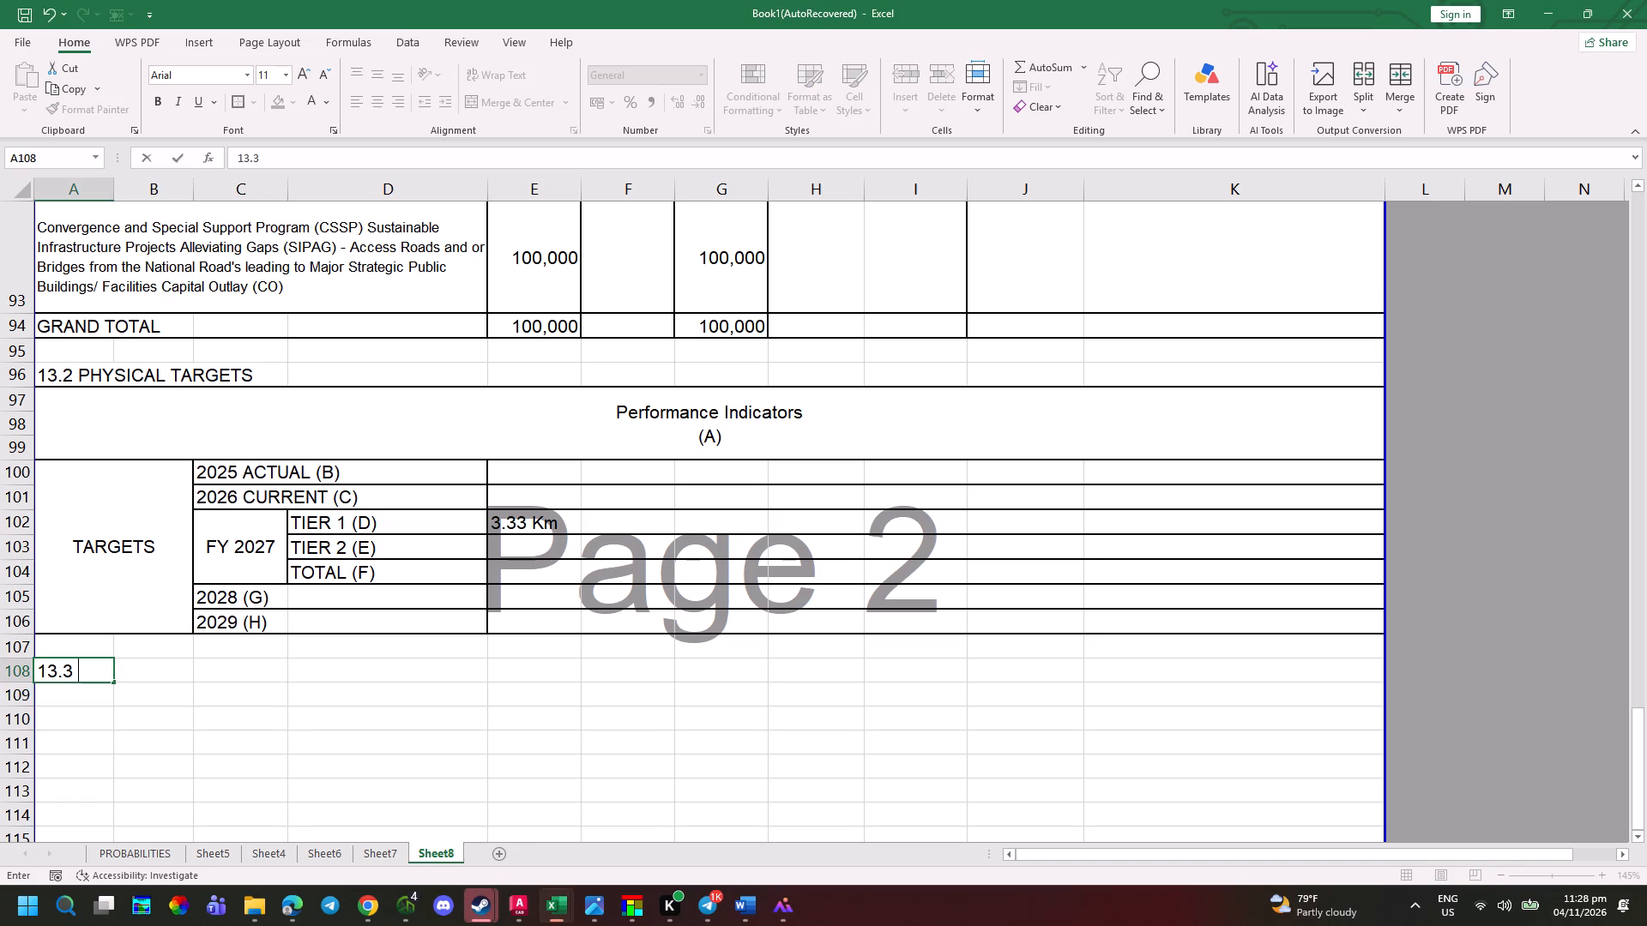
{"action": "type", "text": "TOTAL PROJECT COST"}
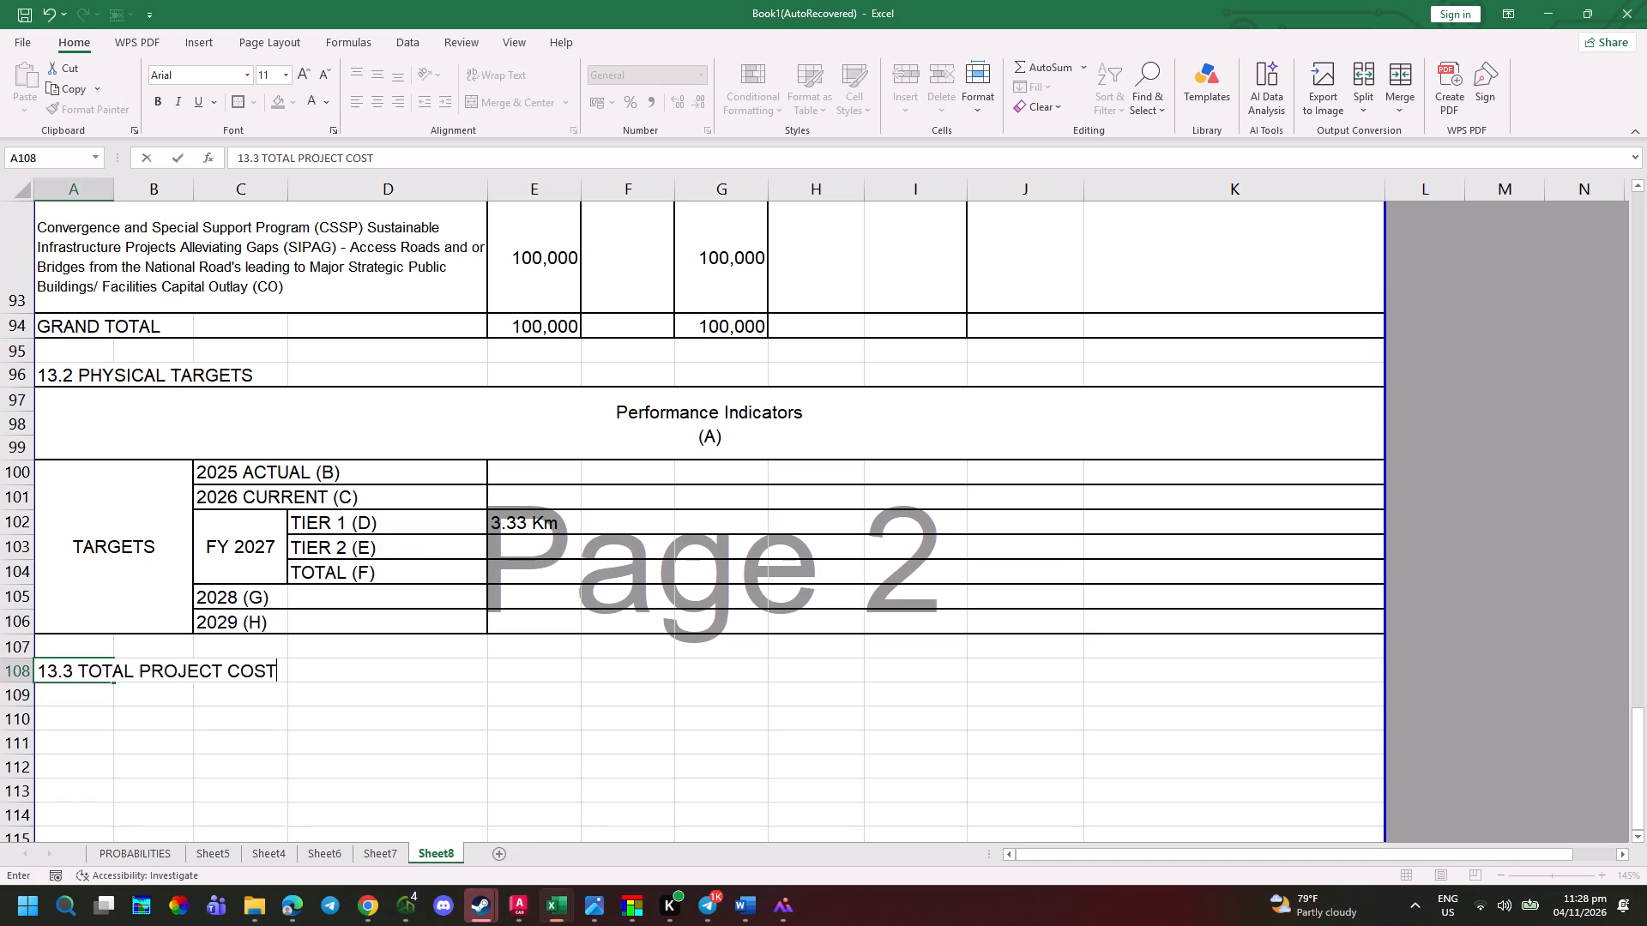
{"action": "key", "text": "space"}
{"action": "key", "text": "alt+Tab"}
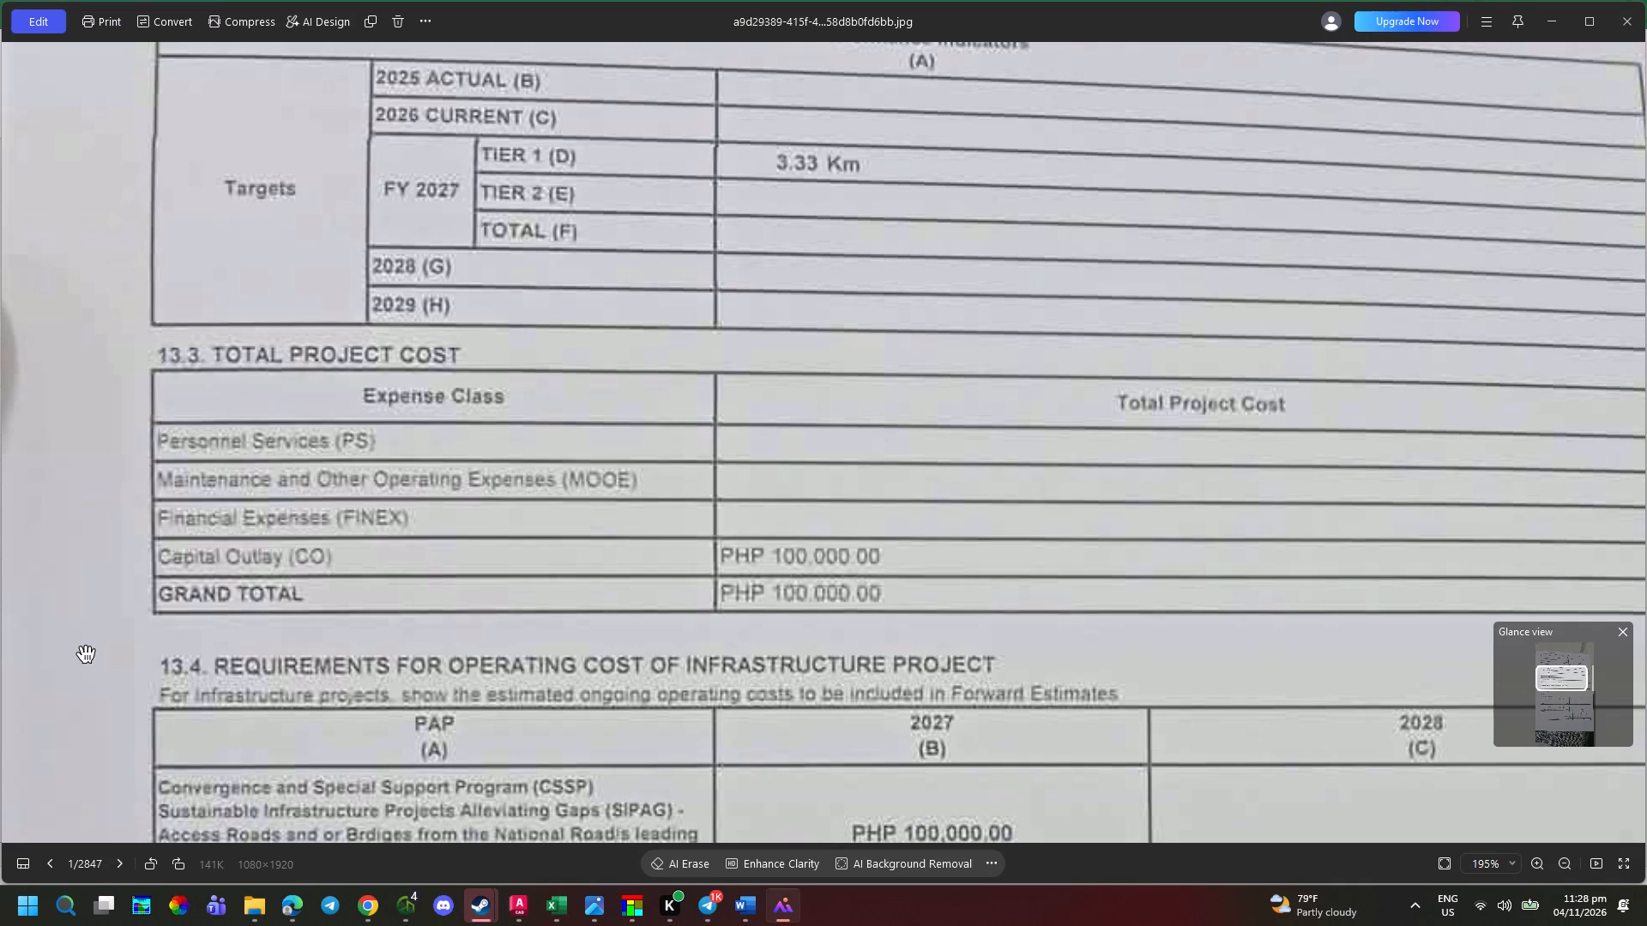
{"action": "key", "text": "alt+Tab"}
{"action": "key", "text": "Up"}
Merge and center cells A109:D110 below the 13.3 TOTAL PROJECT COST heading for the table's first column header.
{"action": "key", "text": "Down"}
{"action": "key", "text": "Down"}
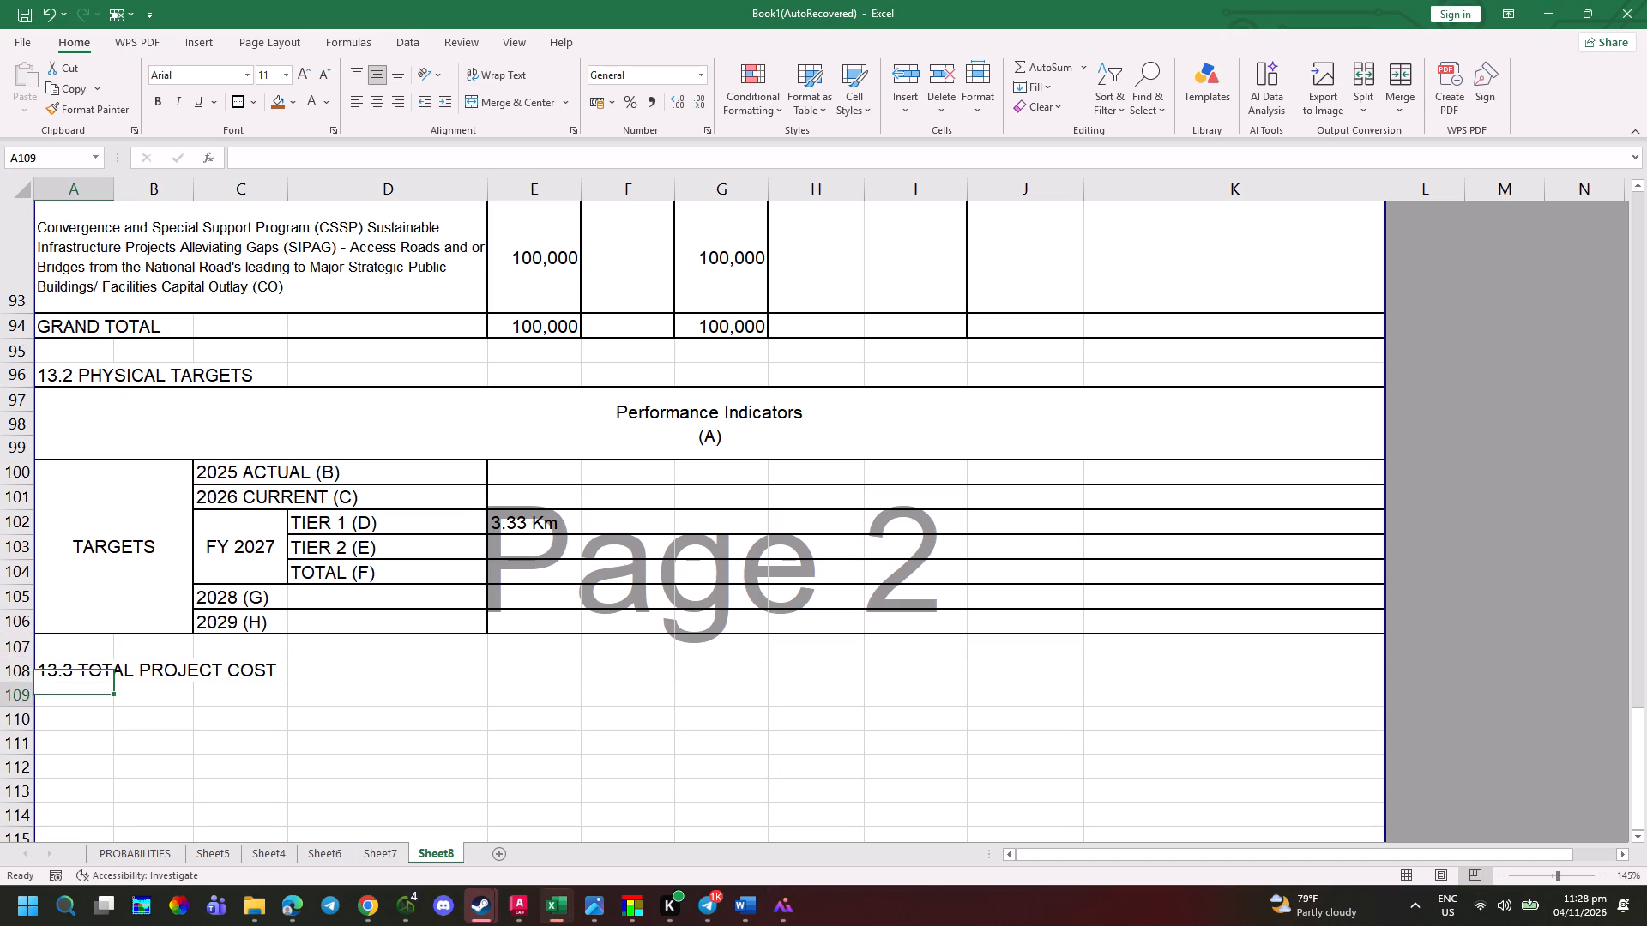
{"action": "key", "text": "alt+Tab"}
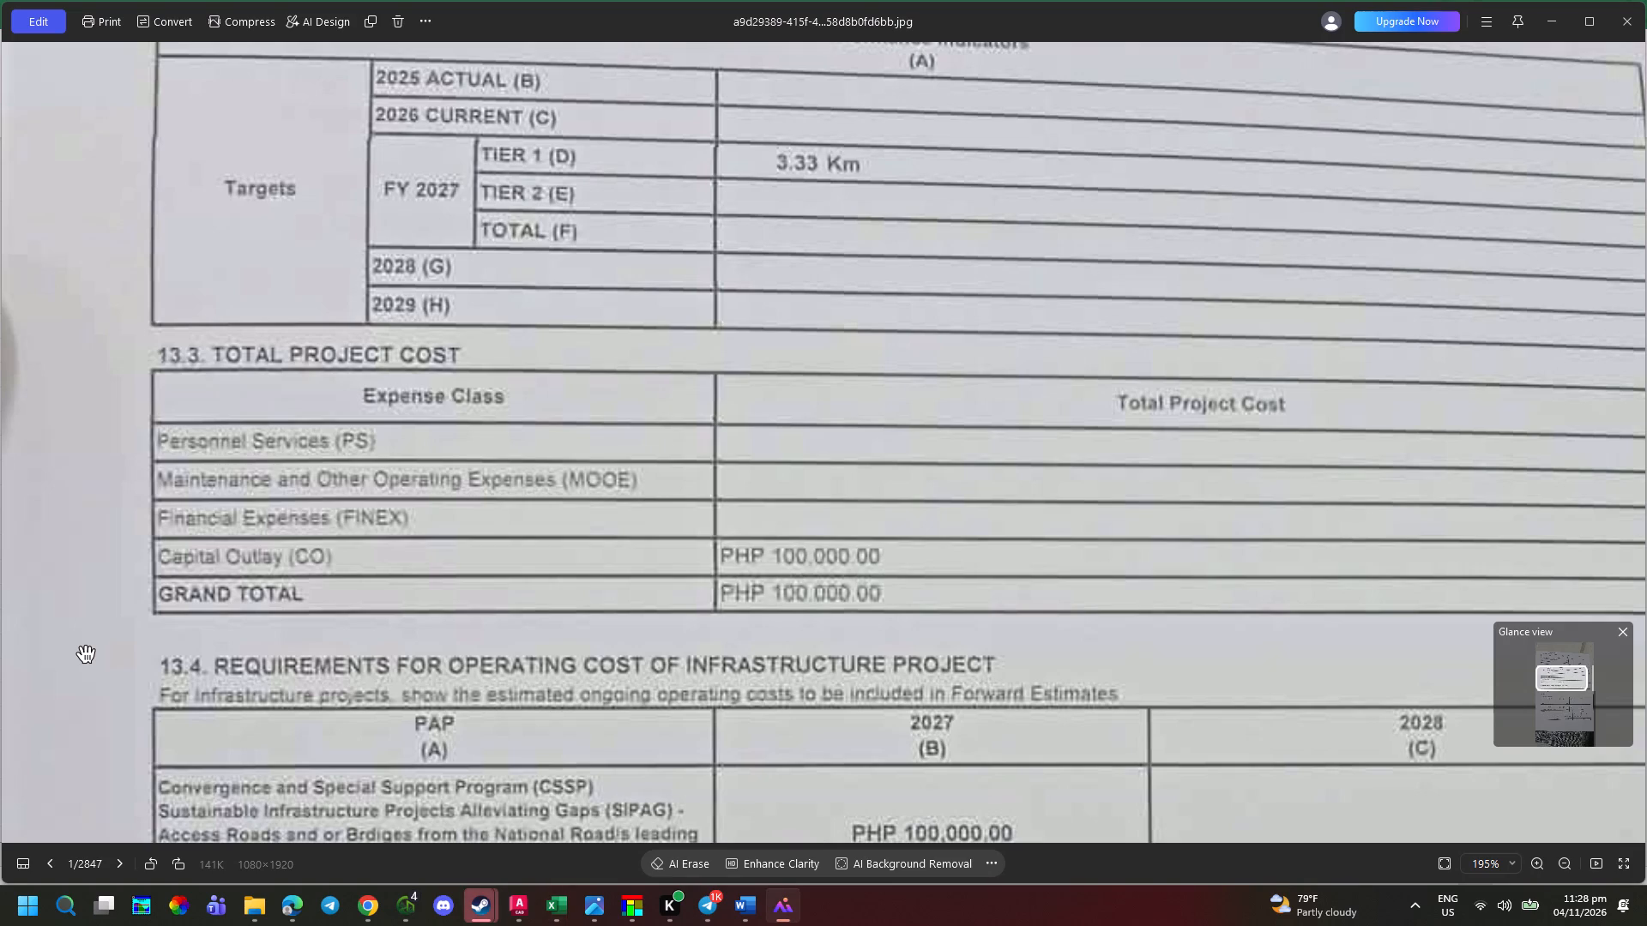
{"action": "key", "text": "alt+Tab"}
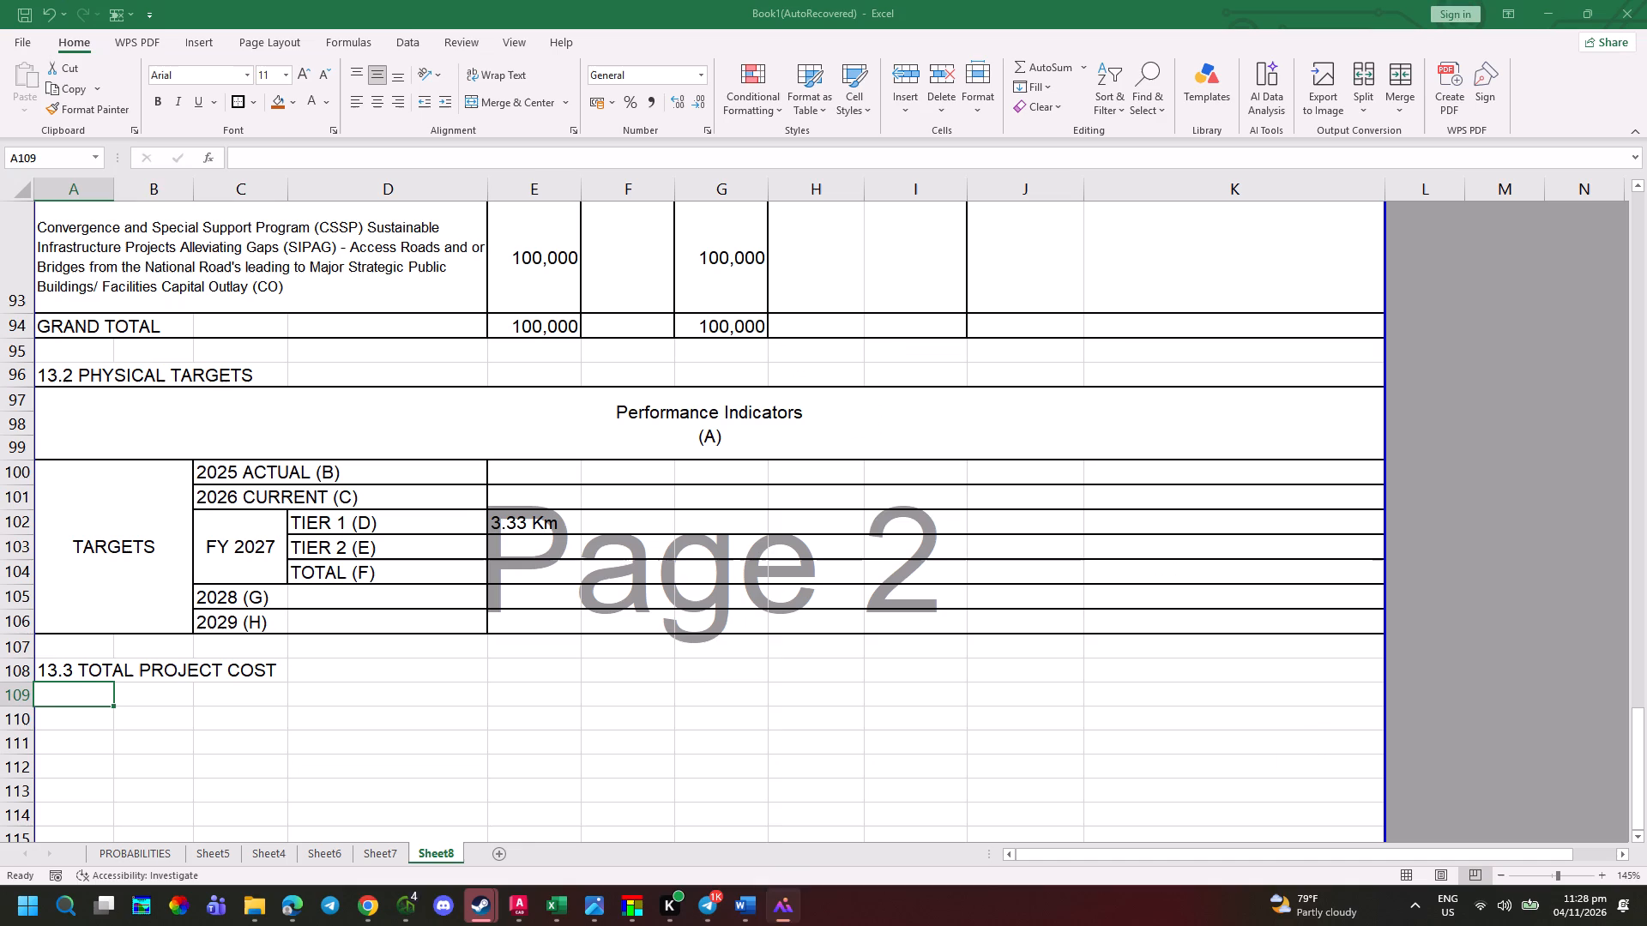
{"action": "left_click_drag", "start_coordinate": [409, 694], "coordinate": [109, 707]}
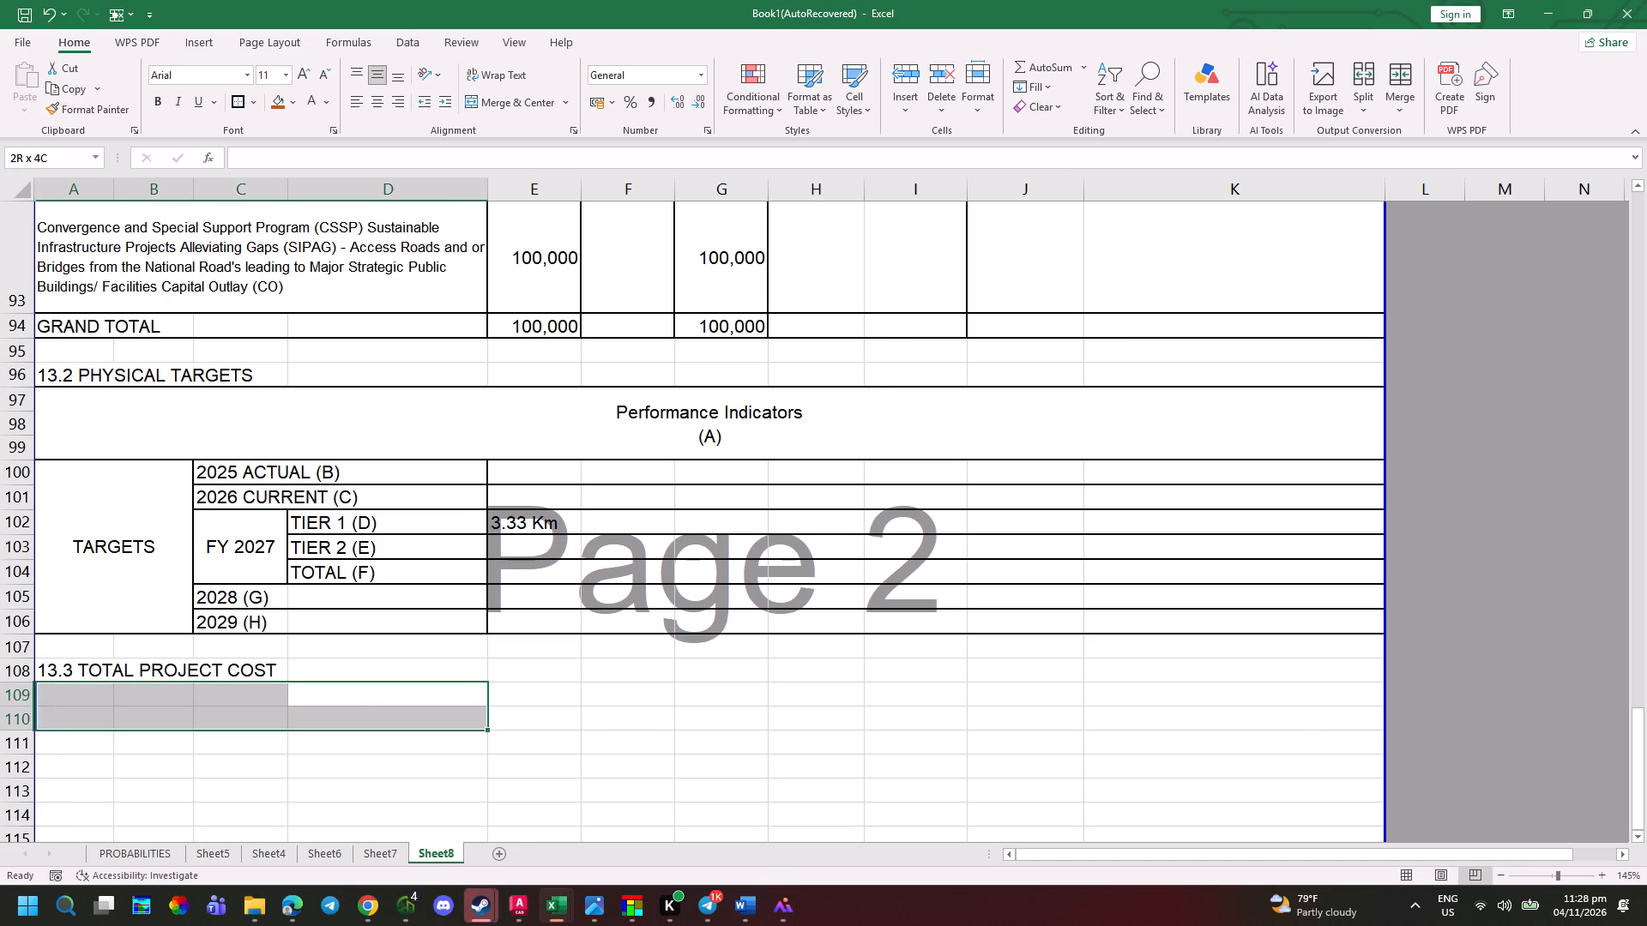
{"action": "left_click_drag", "start_coordinate": [109, 707], "coordinate": [106, 707]}
{"action": "left_click", "coordinate": [527, 115]}
{"action": "left_click", "coordinate": [527, 103]}
Enter the column header Expense Class in title case in the merged cell A109:D110, following the form photo.
{"action": "key", "text": "e"}
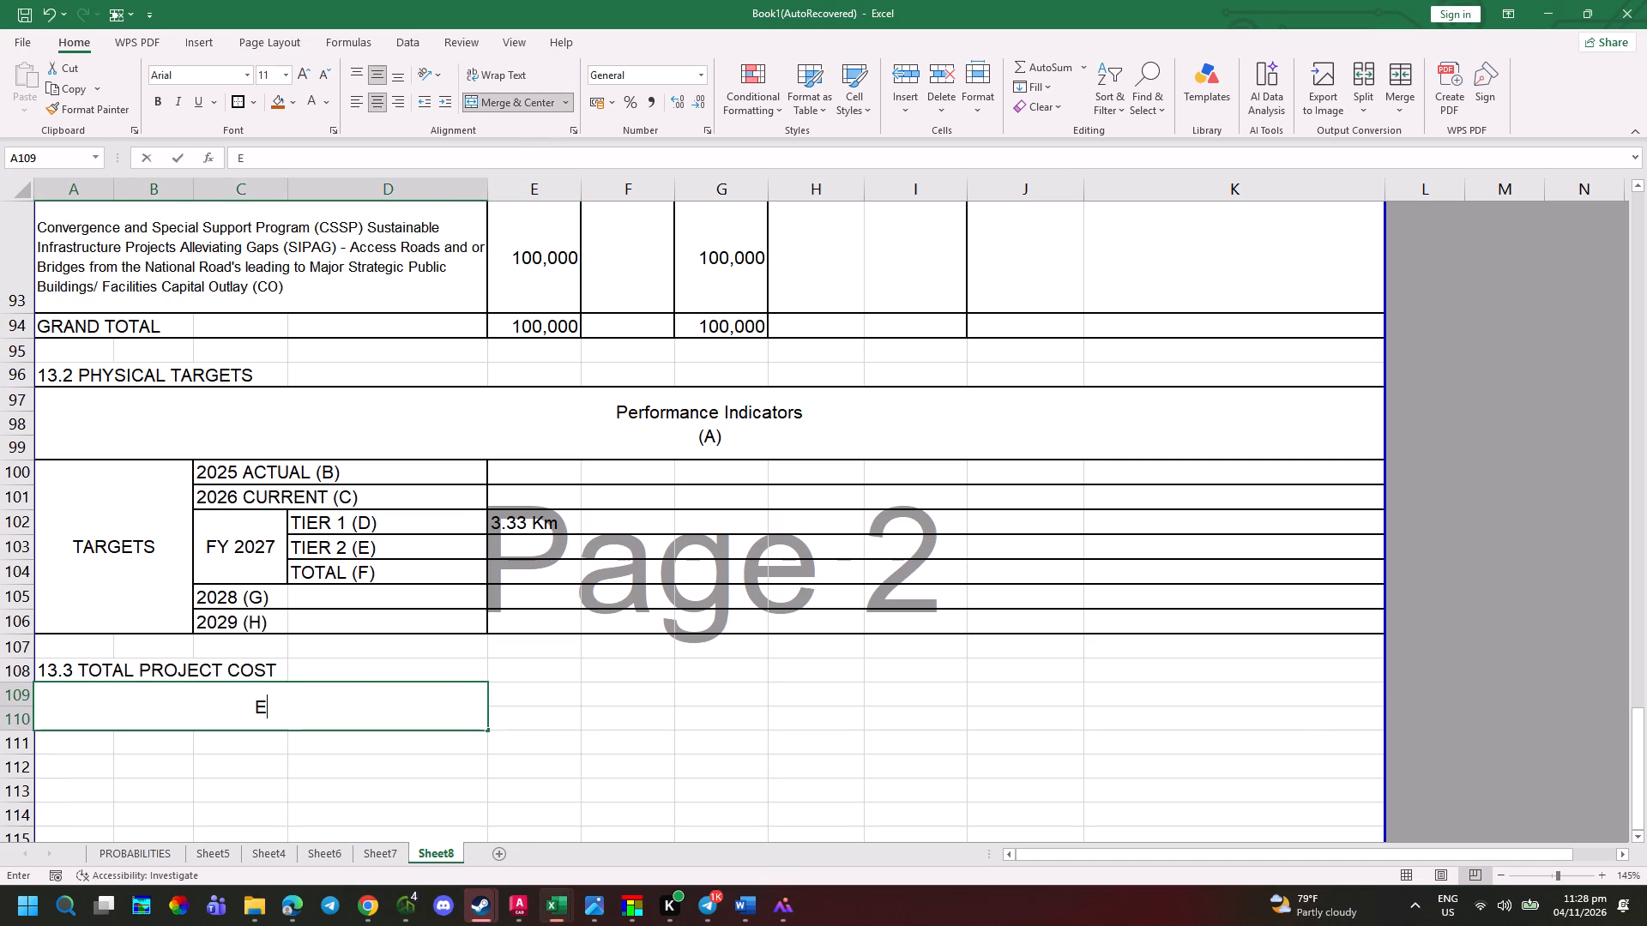
{"action": "type", "text": "XPENSE CLASS"}
{"action": "key", "text": "alt+Tab"}
{"action": "key", "text": "alt+Tab"}
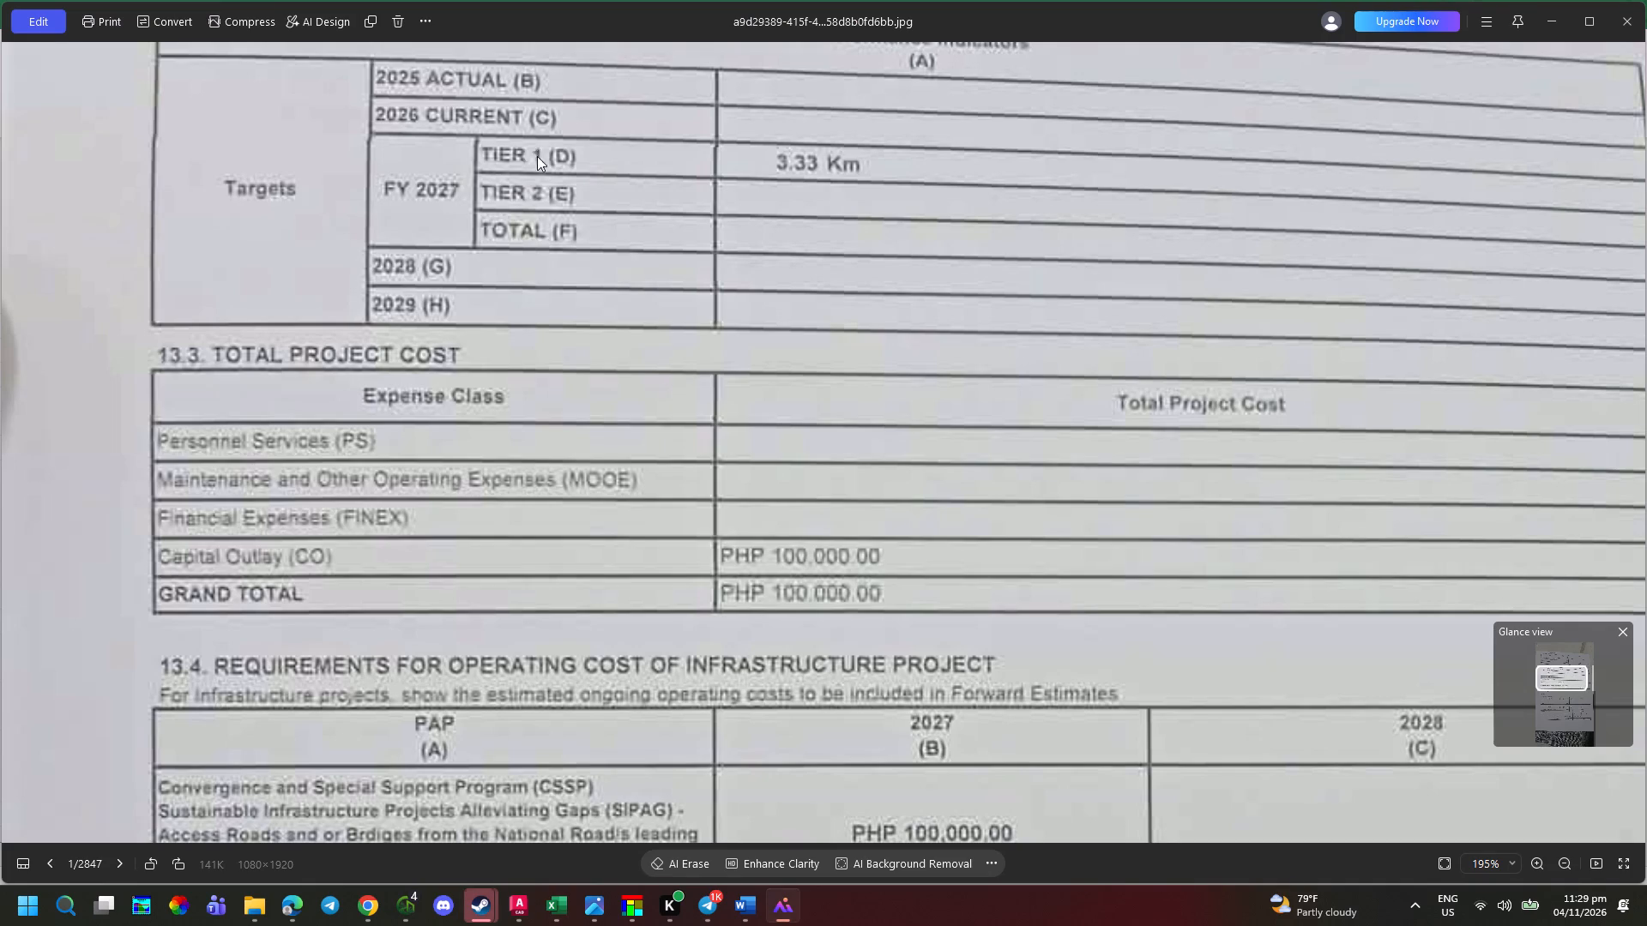
{"action": "key", "text": "BackSpace"}
{"action": "key", "text": "BackSpace"}
{"action": "key", "text": "BackSpace"}
{"action": "key", "text": "BackSpace"}
{"action": "key", "text": "BackSpace"}
{"action": "key", "text": "BackSpace"}
{"action": "key", "text": "BackSpace"}
{"action": "key", "text": "BackSpace"}
{"action": "key", "text": "BackSpace"}
{"action": "key", "text": "BackSpace"}
{"action": "key", "text": "BackSpace"}
{"action": "key", "text": "BackSpace"}
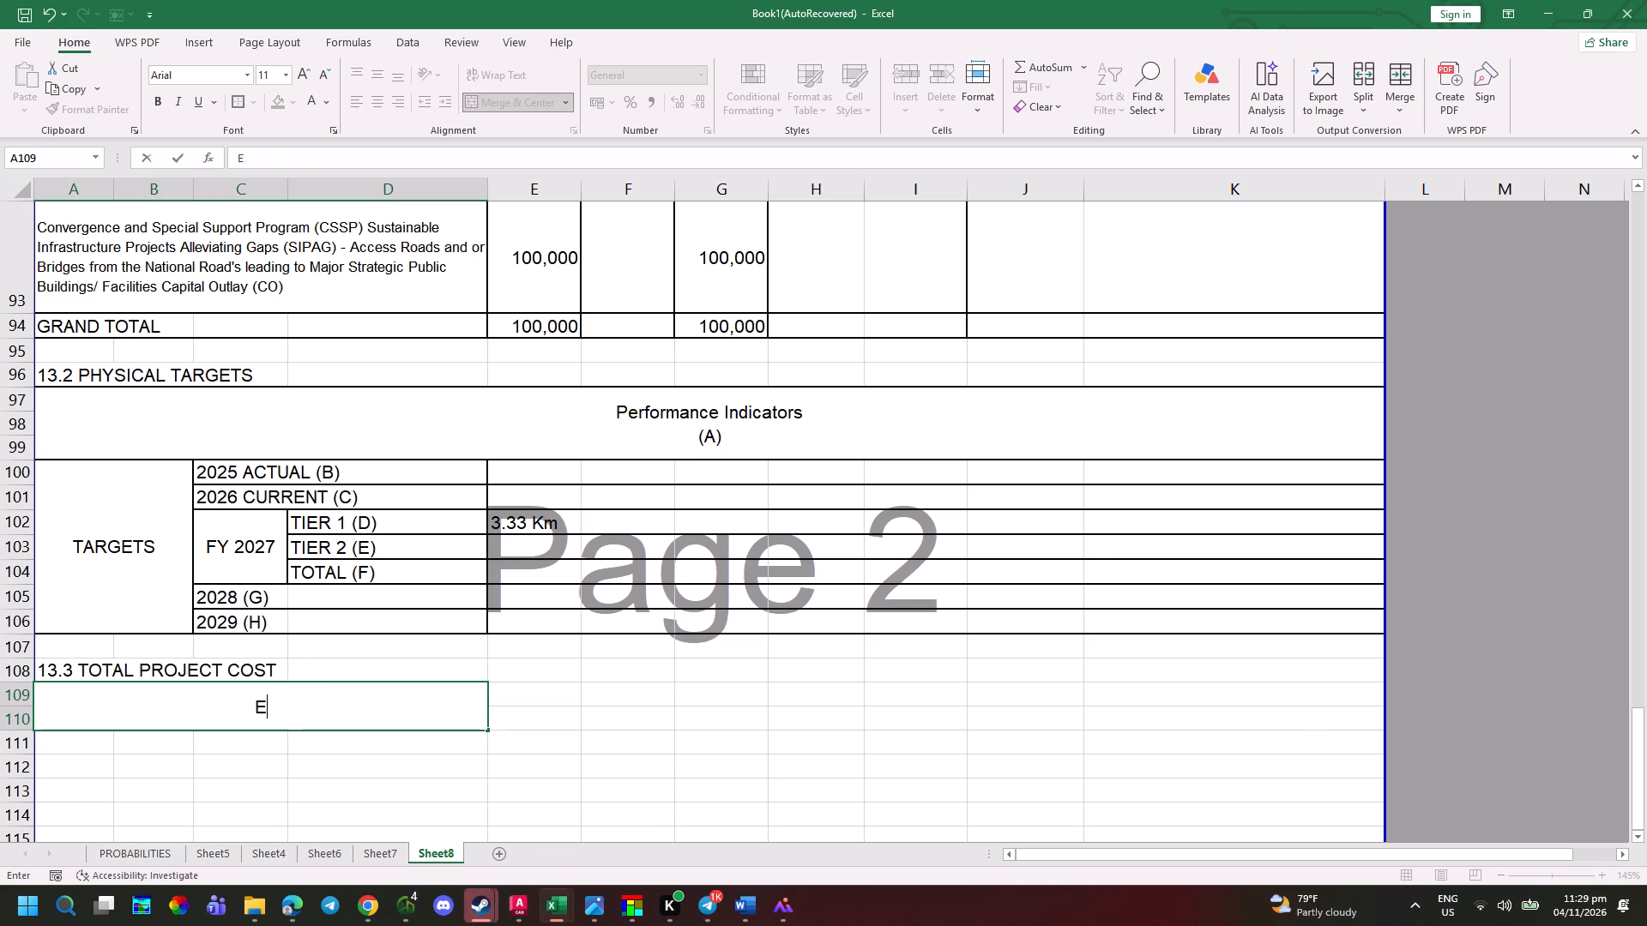
{"action": "type", "text": "xplense"}
{"action": "key", "text": "space"}
{"action": "key", "text": "BackSpace"}
{"action": "key", "text": "BackSpace"}
{"action": "key", "text": "BackSpace"}
{"action": "key", "text": "BackSpace"}
{"action": "key", "text": "BackSpace"}
{"action": "key", "text": "BackSpace"}
{"action": "type", "text": "ense"}
{"action": "key", "text": "space"}
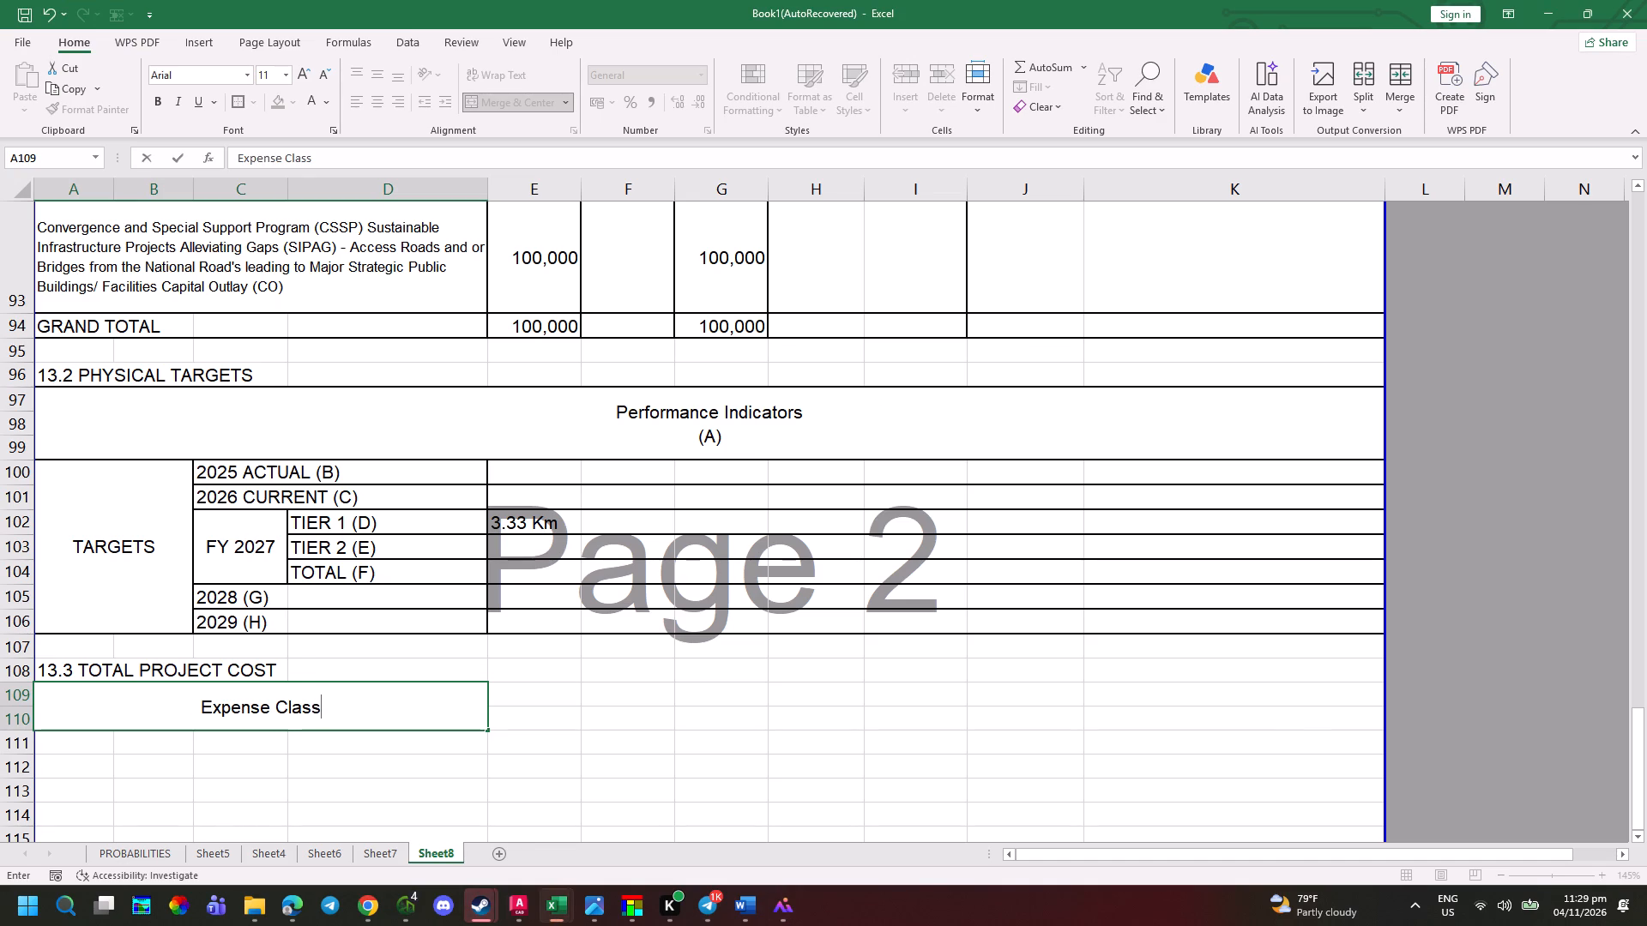
Enter the row label Personnel Services (PS) in cell A111, checking the wording against the form photo.
{"action": "scroll", "coordinate": [0, 472], "scroll_direction": "down", "scroll_amount": 1}
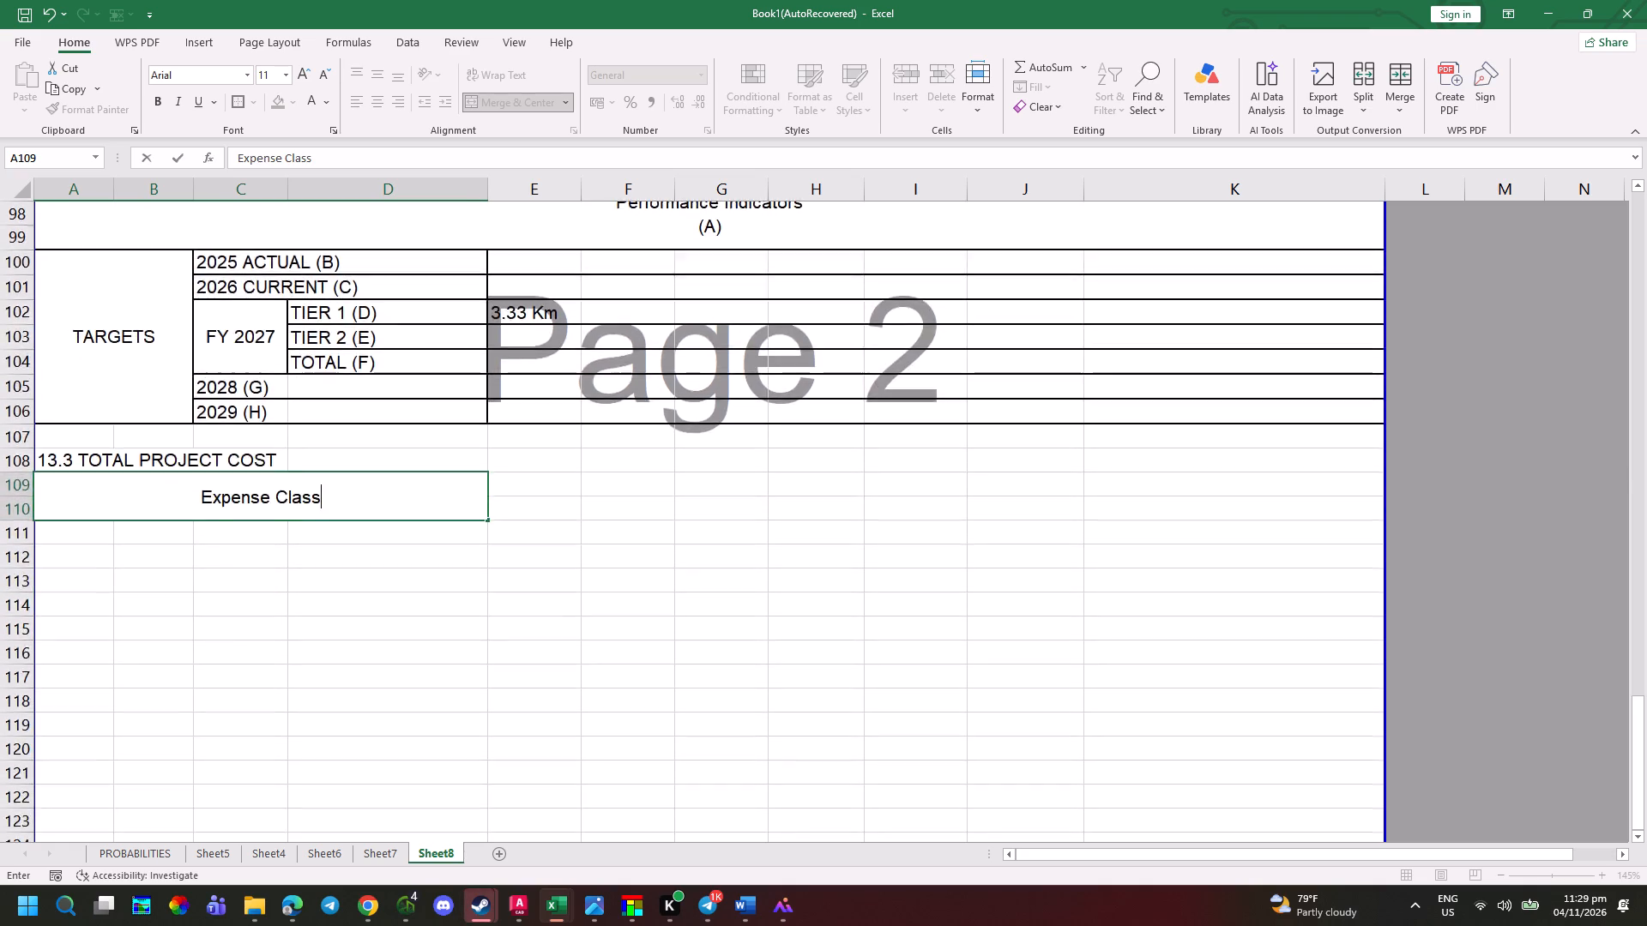
{"action": "key", "text": "alt+Tab"}
{"action": "key", "text": "alt+Tab"}
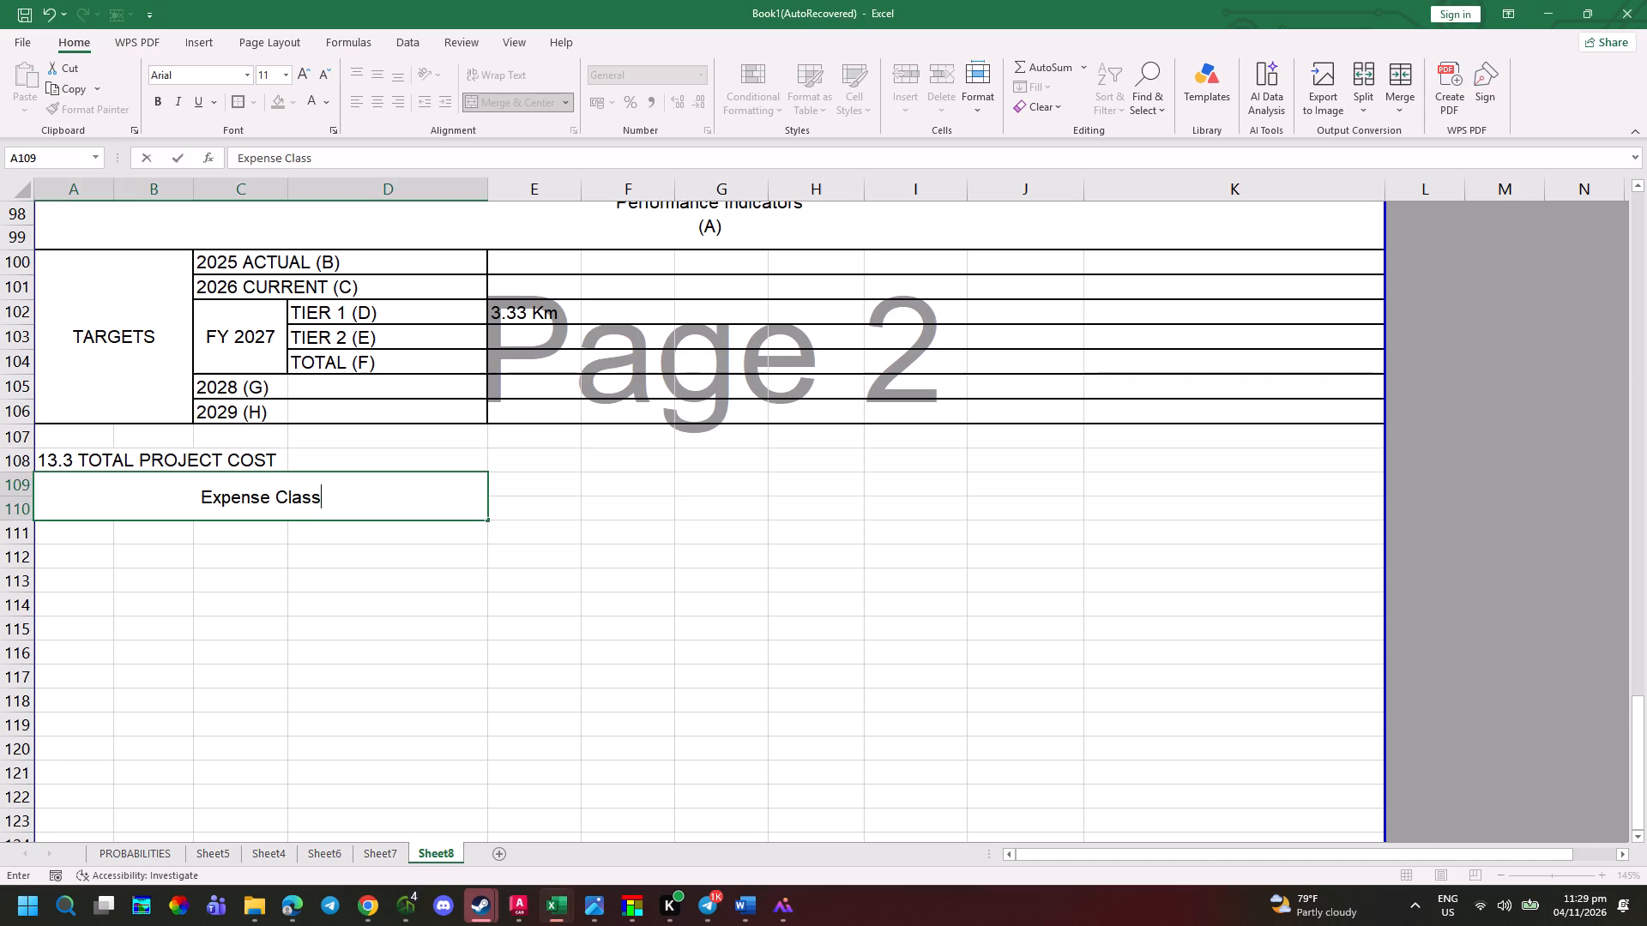
{"action": "key", "text": "alt+Tab"}
{"action": "key", "text": "alt+Tab"}
{"action": "left_click", "coordinate": [99, 526]}
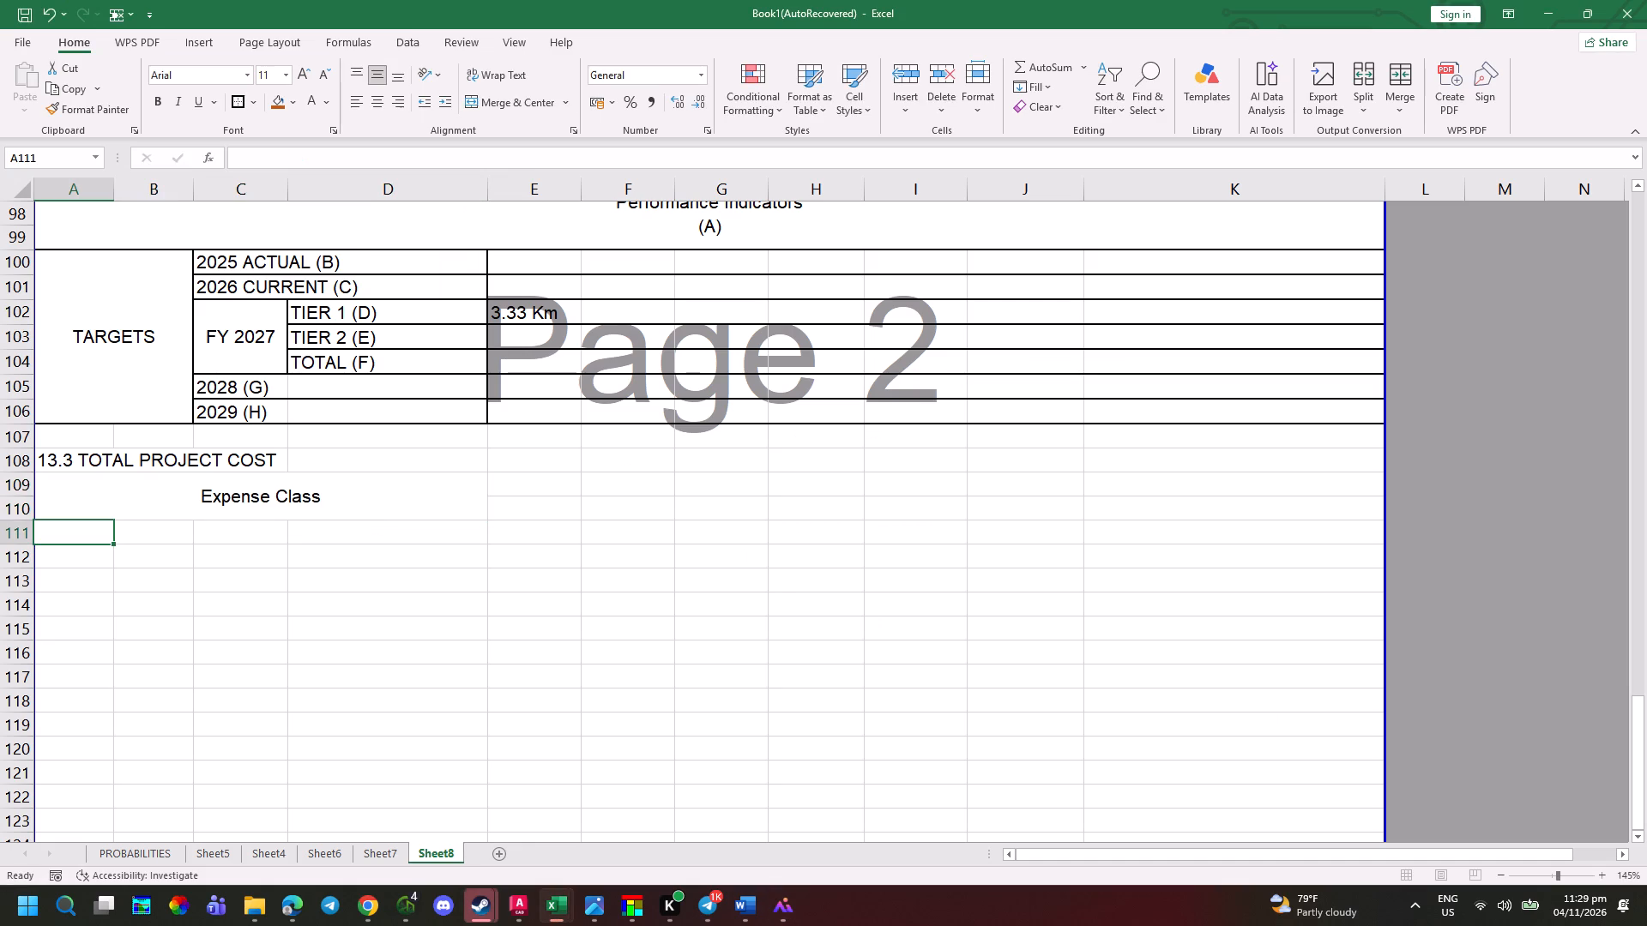
{"action": "key", "text": "r"}
{"action": "key", "text": "BackSpace"}
{"action": "key", "text": "BackSpace"}
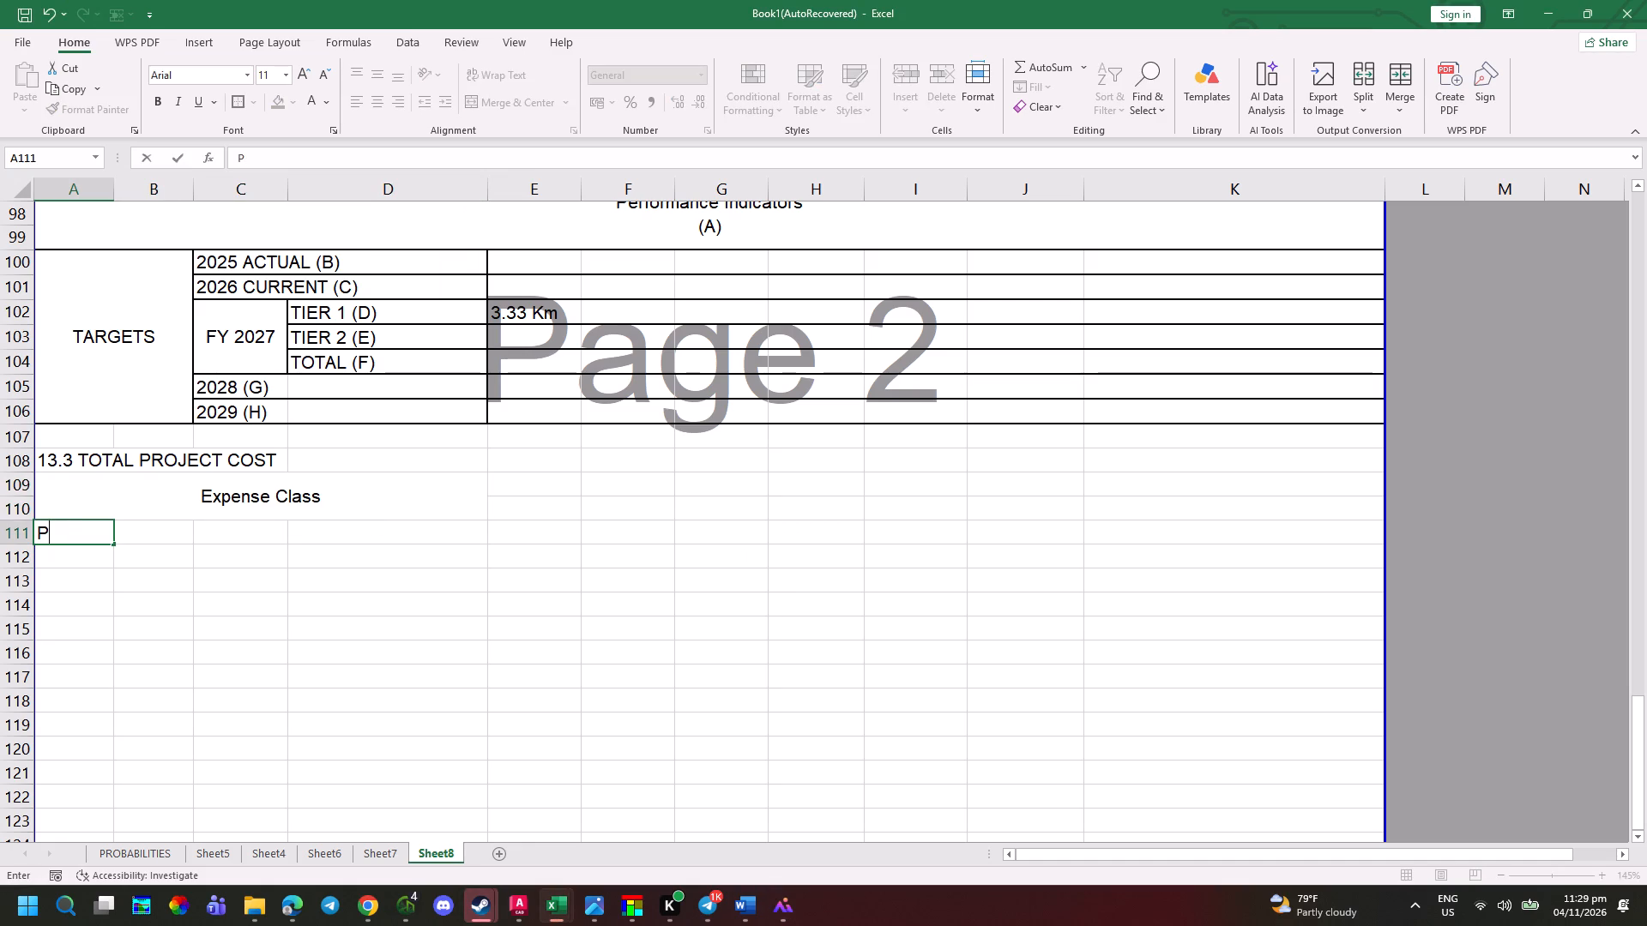
{"action": "type", "text": "ersonel"}
{"action": "key", "text": "space"}
{"action": "key", "text": "alt+Tab"}
{"action": "key", "text": "alt+Tab"}
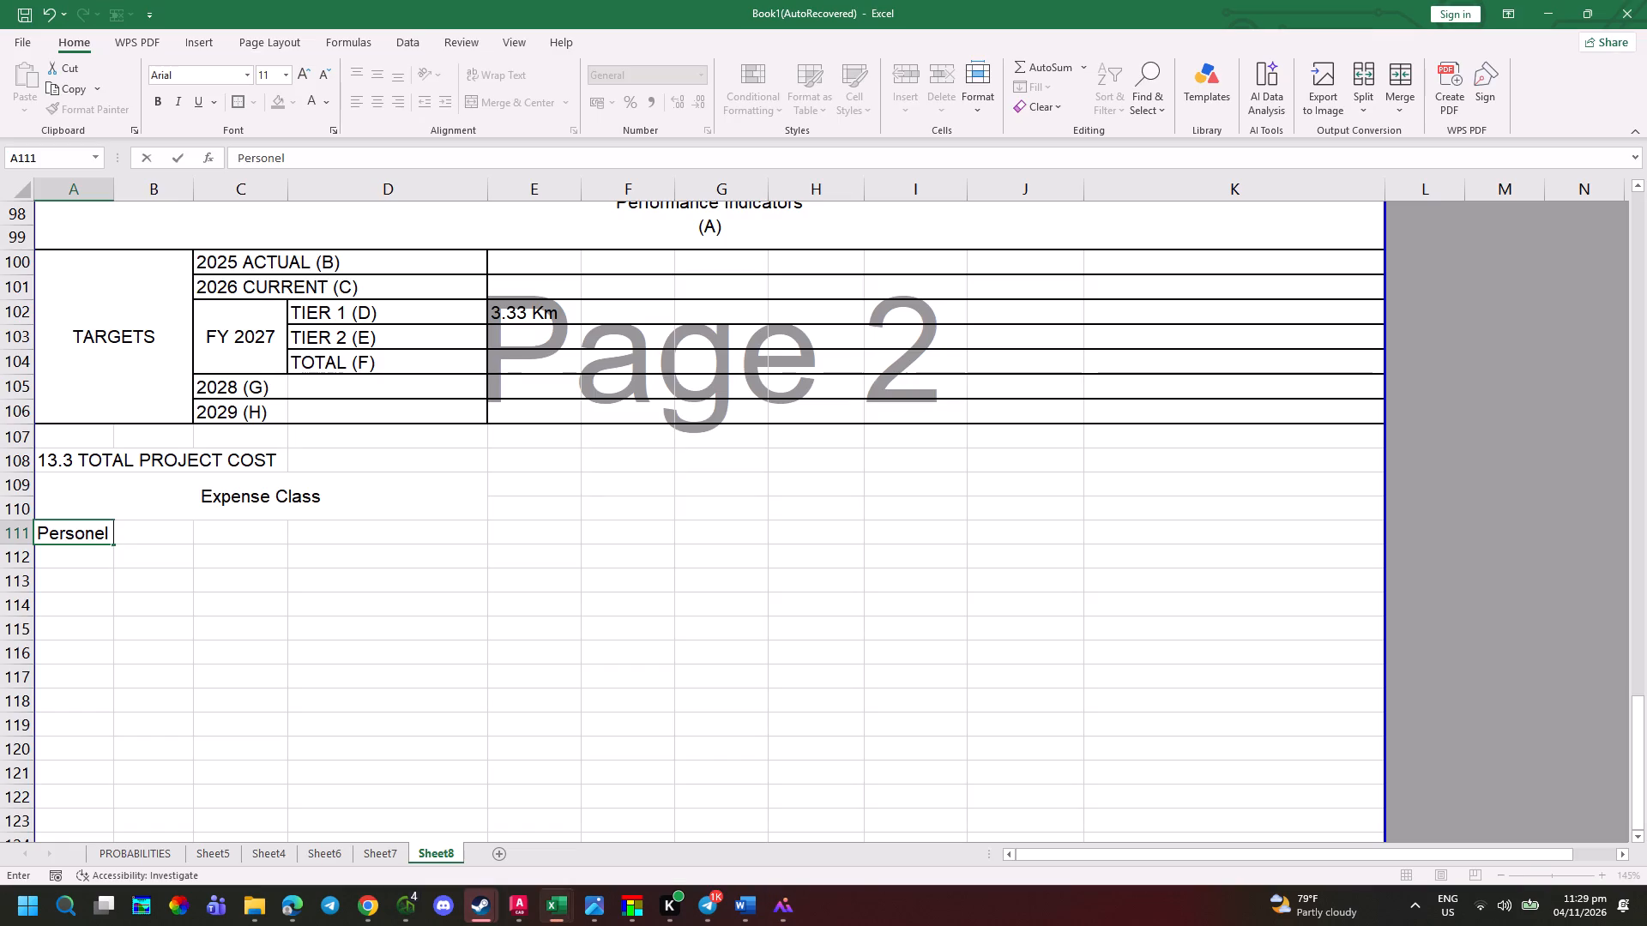
{"action": "key", "text": "BackSpace"}
{"action": "key", "text": "BackSpace"}
{"action": "key", "text": "BackSpace"}
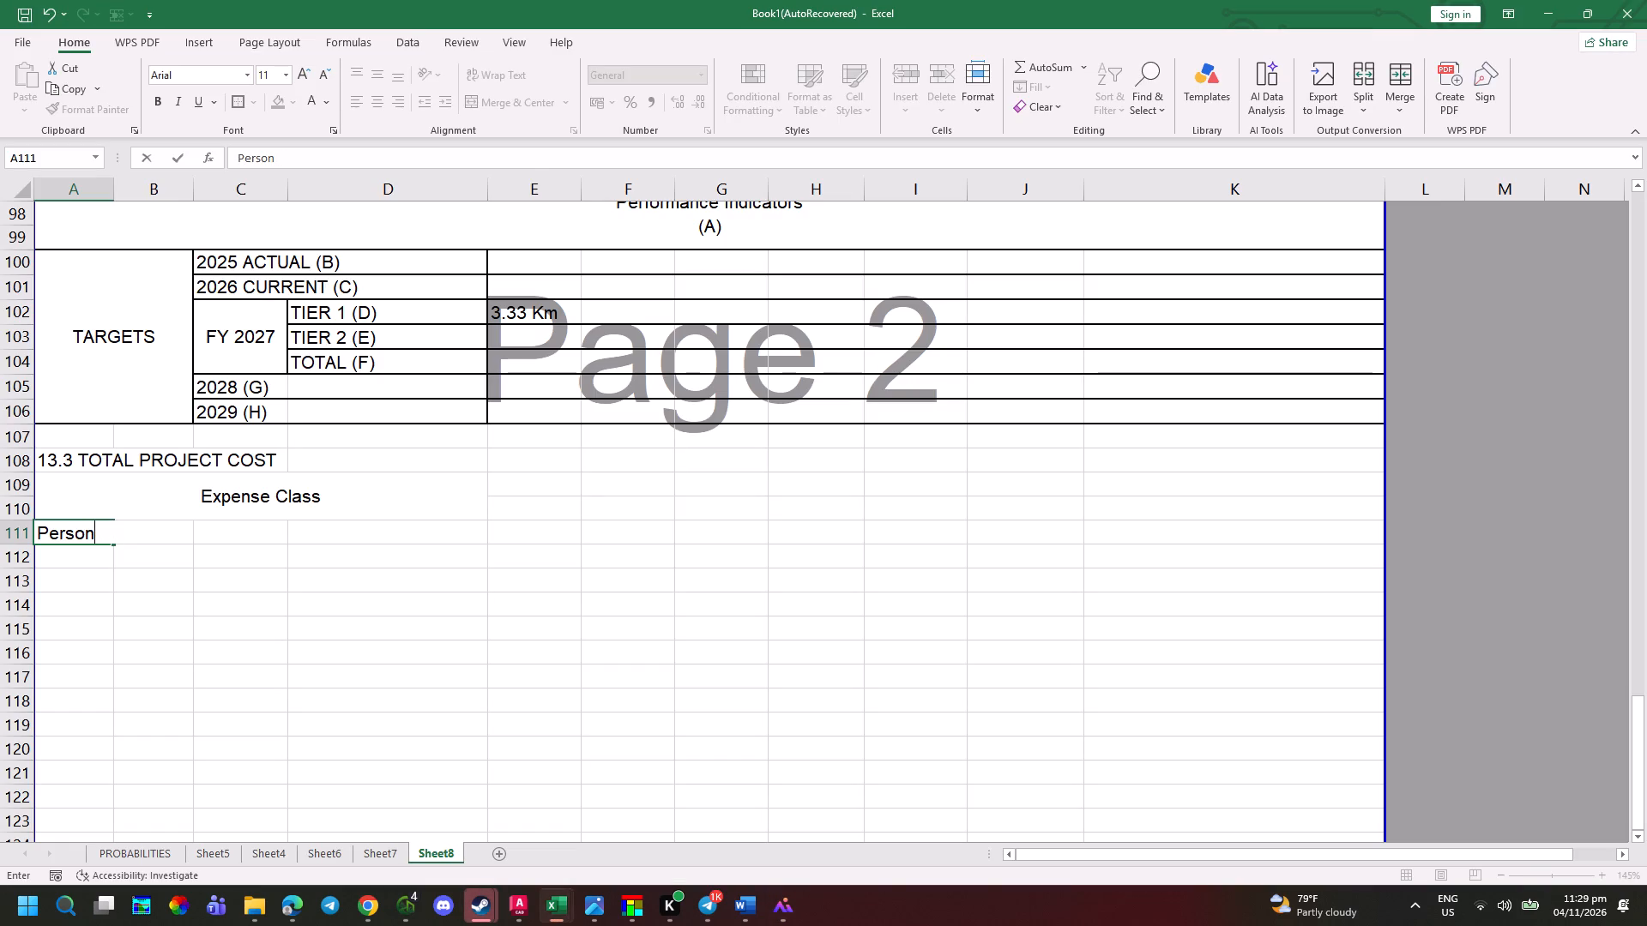
{"action": "type", "text": "nel"}
{"action": "key", "text": "space"}
{"action": "key", "text": "alt+Tab"}
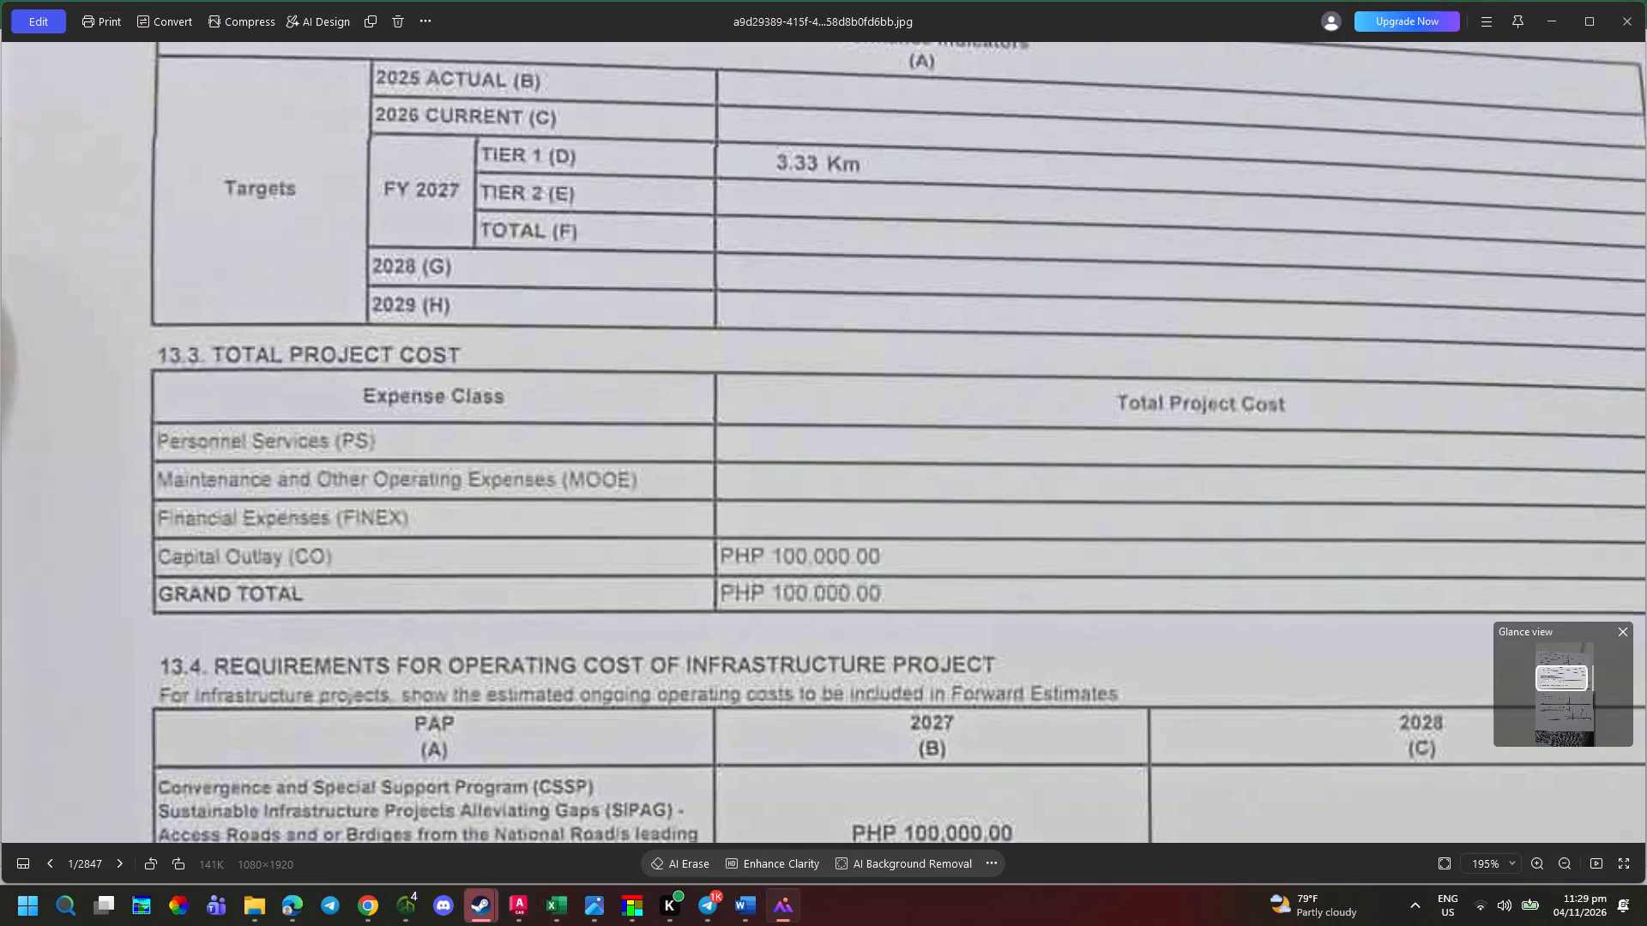
{"action": "key", "text": "alt+Tab"}
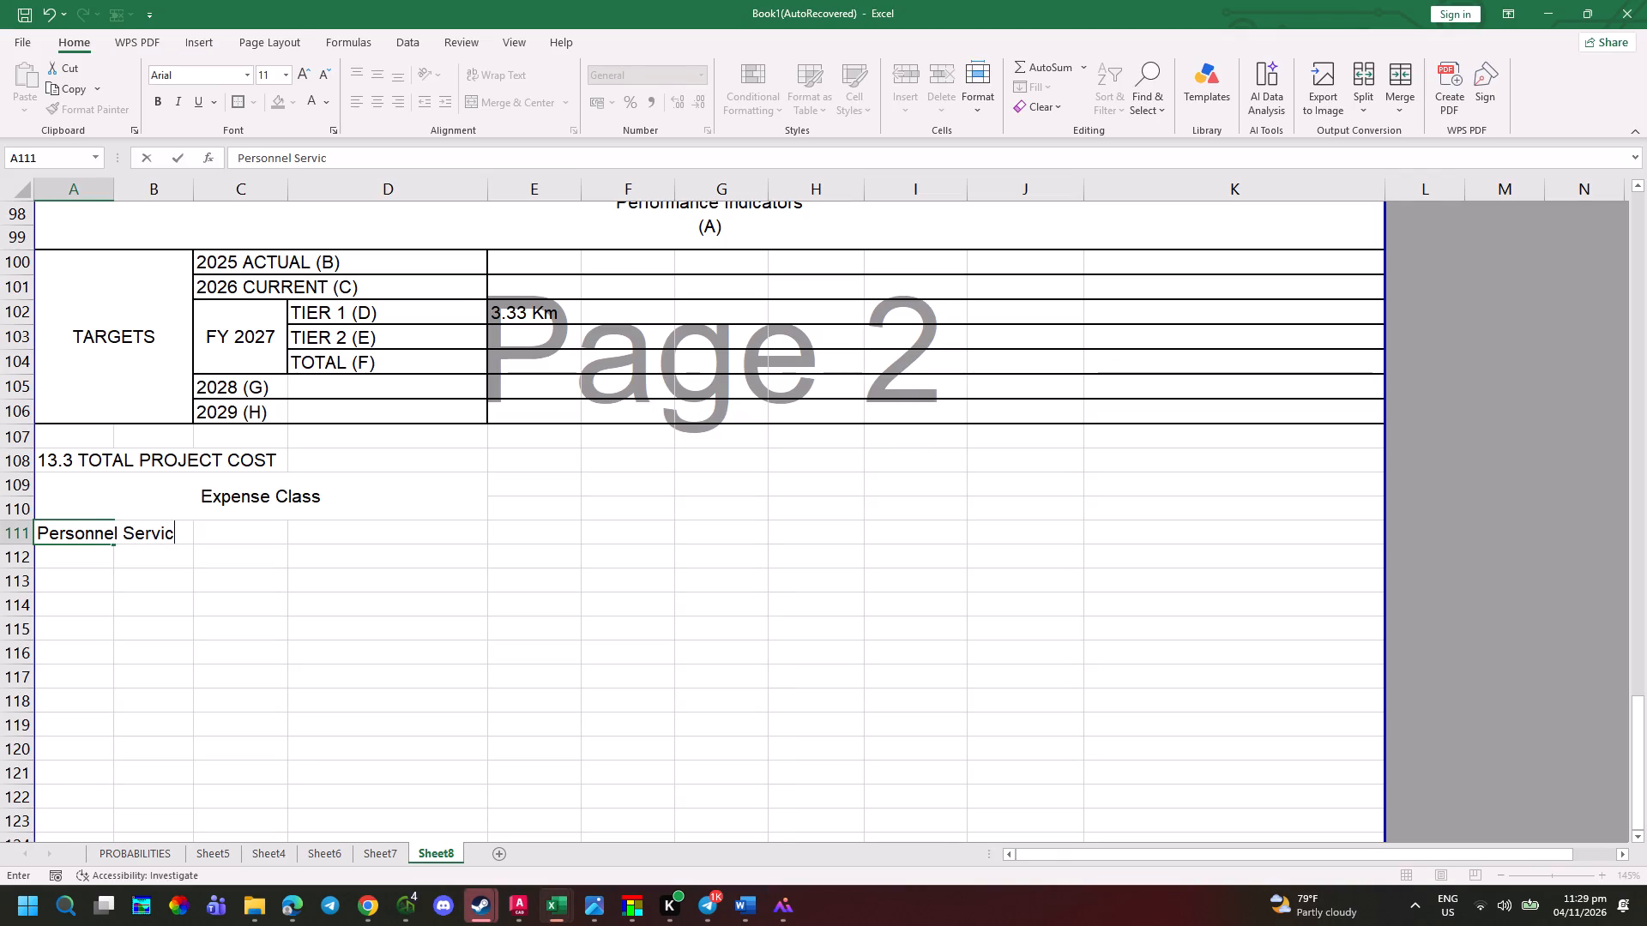
{"action": "type", "text": "(PS_"}
{"action": "key", "text": "BackSpace"}
{"action": "key", "text": "shift+parenright"}
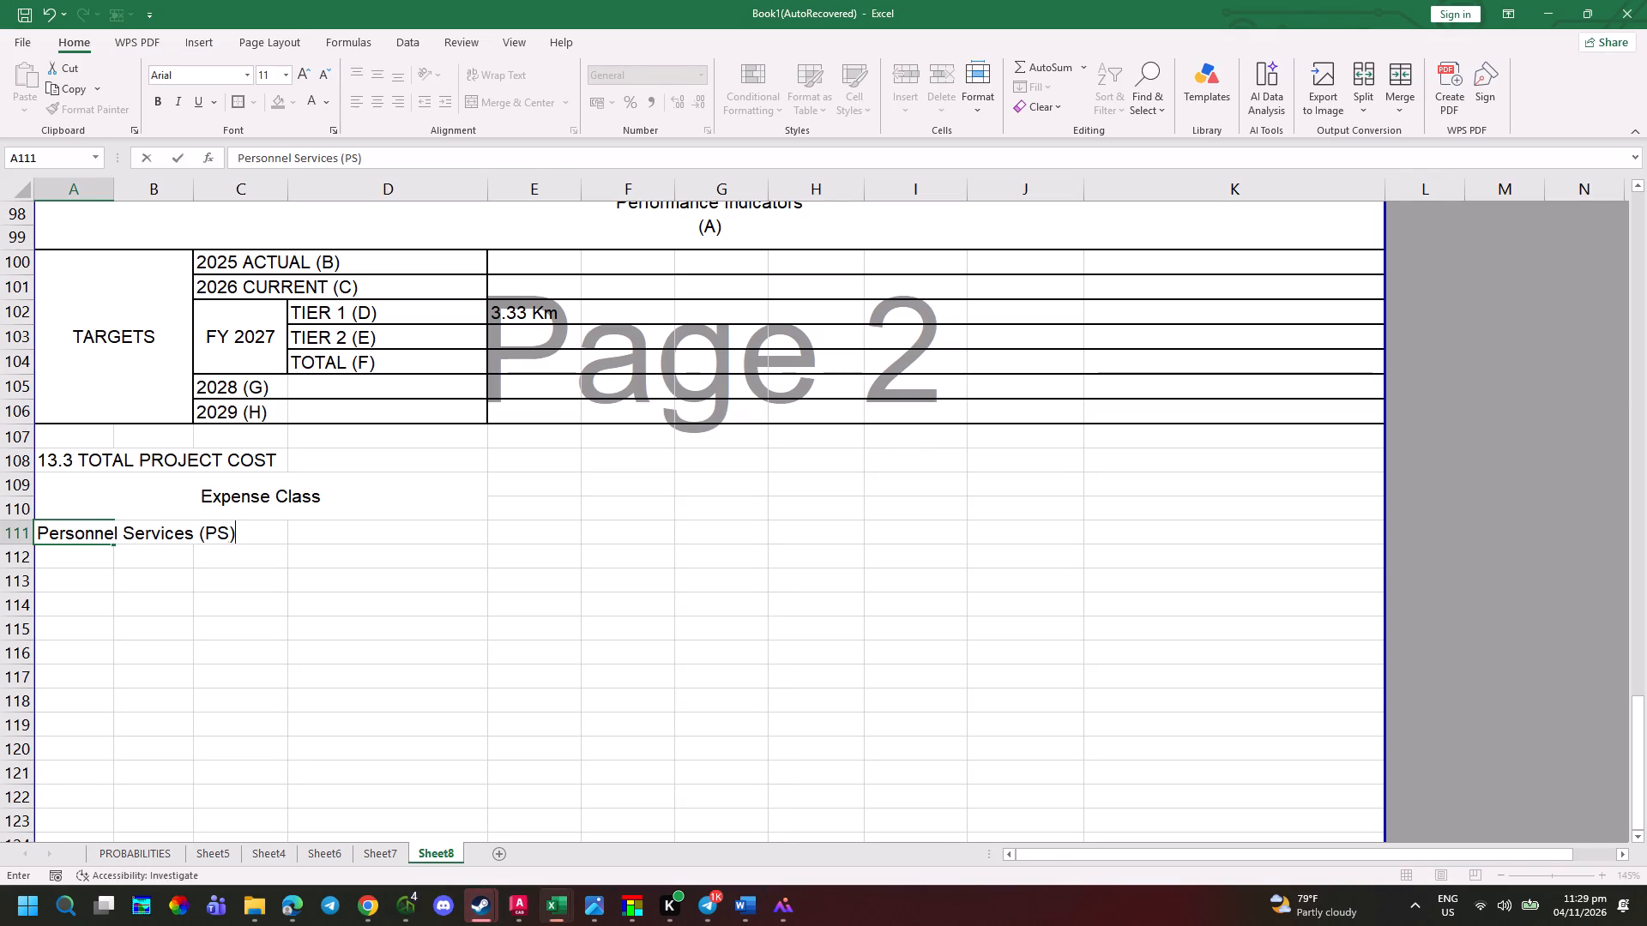
{"action": "key", "text": "alt+Tab"}
{"action": "key", "text": "alt+Tab"}
{"action": "key", "text": "Return"}
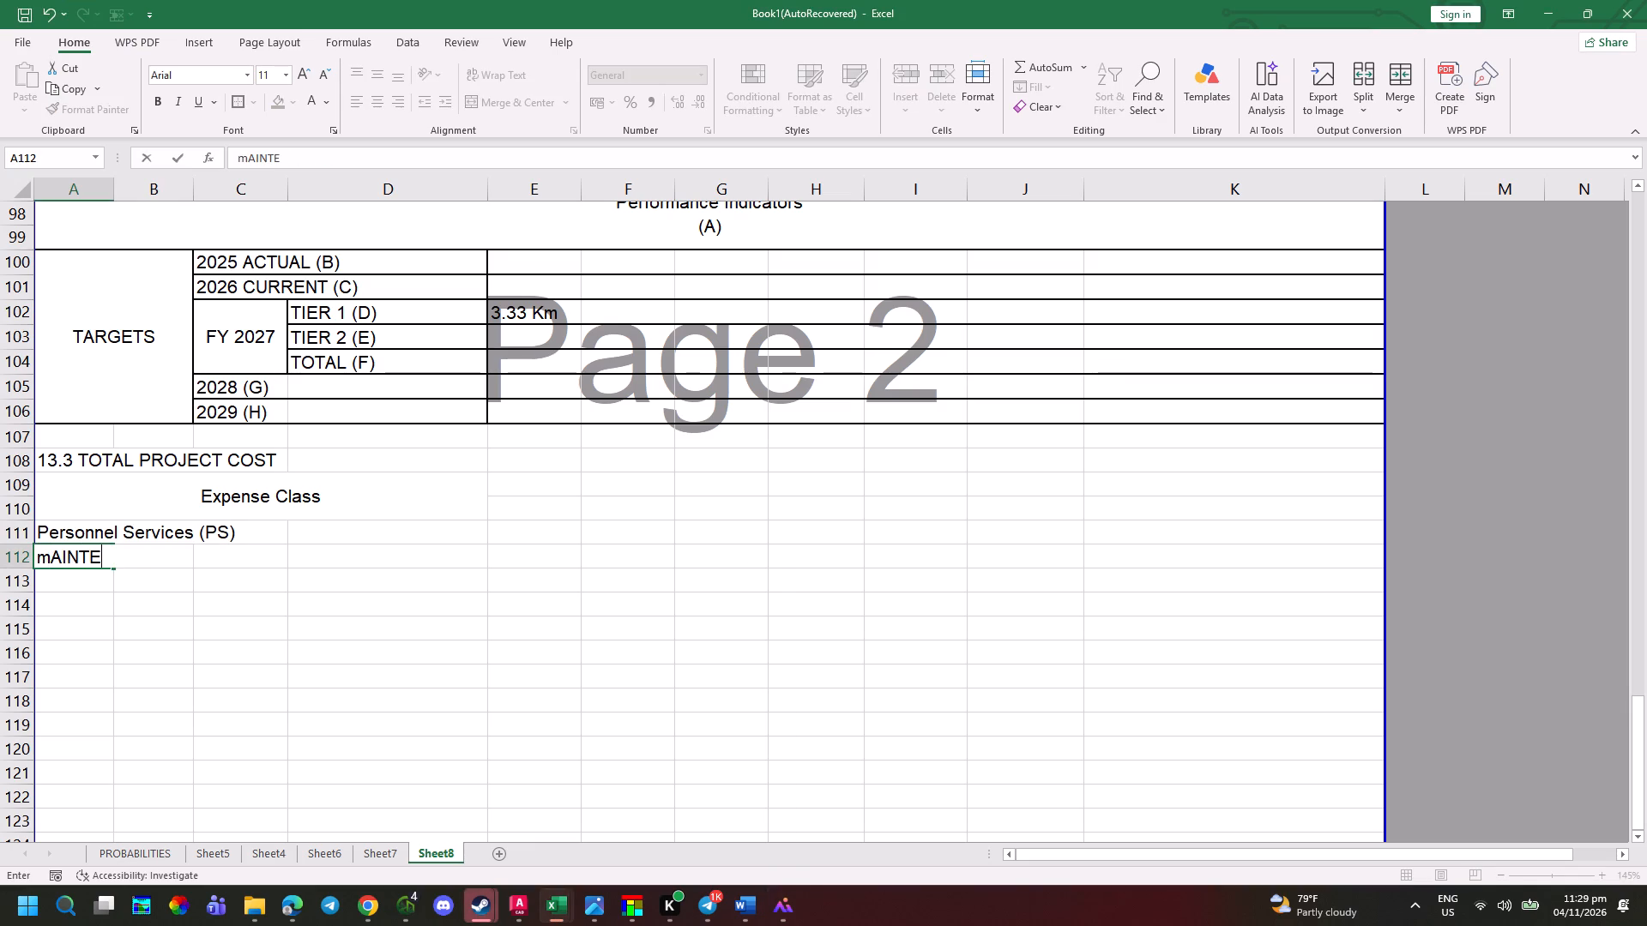
Enter the row label Maintenance and Other Operating Expense (MOOE) in cell A112, checking the wording against the form photo.
{"action": "key", "text": "BackSpace"}
{"action": "key", "text": "BackSpace"}
{"action": "key", "text": "BackSpace"}
{"action": "key", "text": "BackSpace"}
{"action": "key", "text": "BackSpace"}
{"action": "key", "text": "BackSpace"}
{"action": "key", "text": "BackSpace"}
{"action": "key", "text": "BackSpace"}
{"action": "key", "text": "BackSpace"}
{"action": "key", "text": "BackSpace"}
{"action": "key", "text": "BackSpace"}
{"action": "key", "text": "BackSpace"}
{"action": "key", "text": "BackSpace"}
{"action": "key", "text": "BackSpace"}
{"action": "key", "text": "BackSpace"}
{"action": "key", "text": "BackSpace"}
{"action": "key", "text": "n"}
{"action": "key", "text": "BackSpace"}
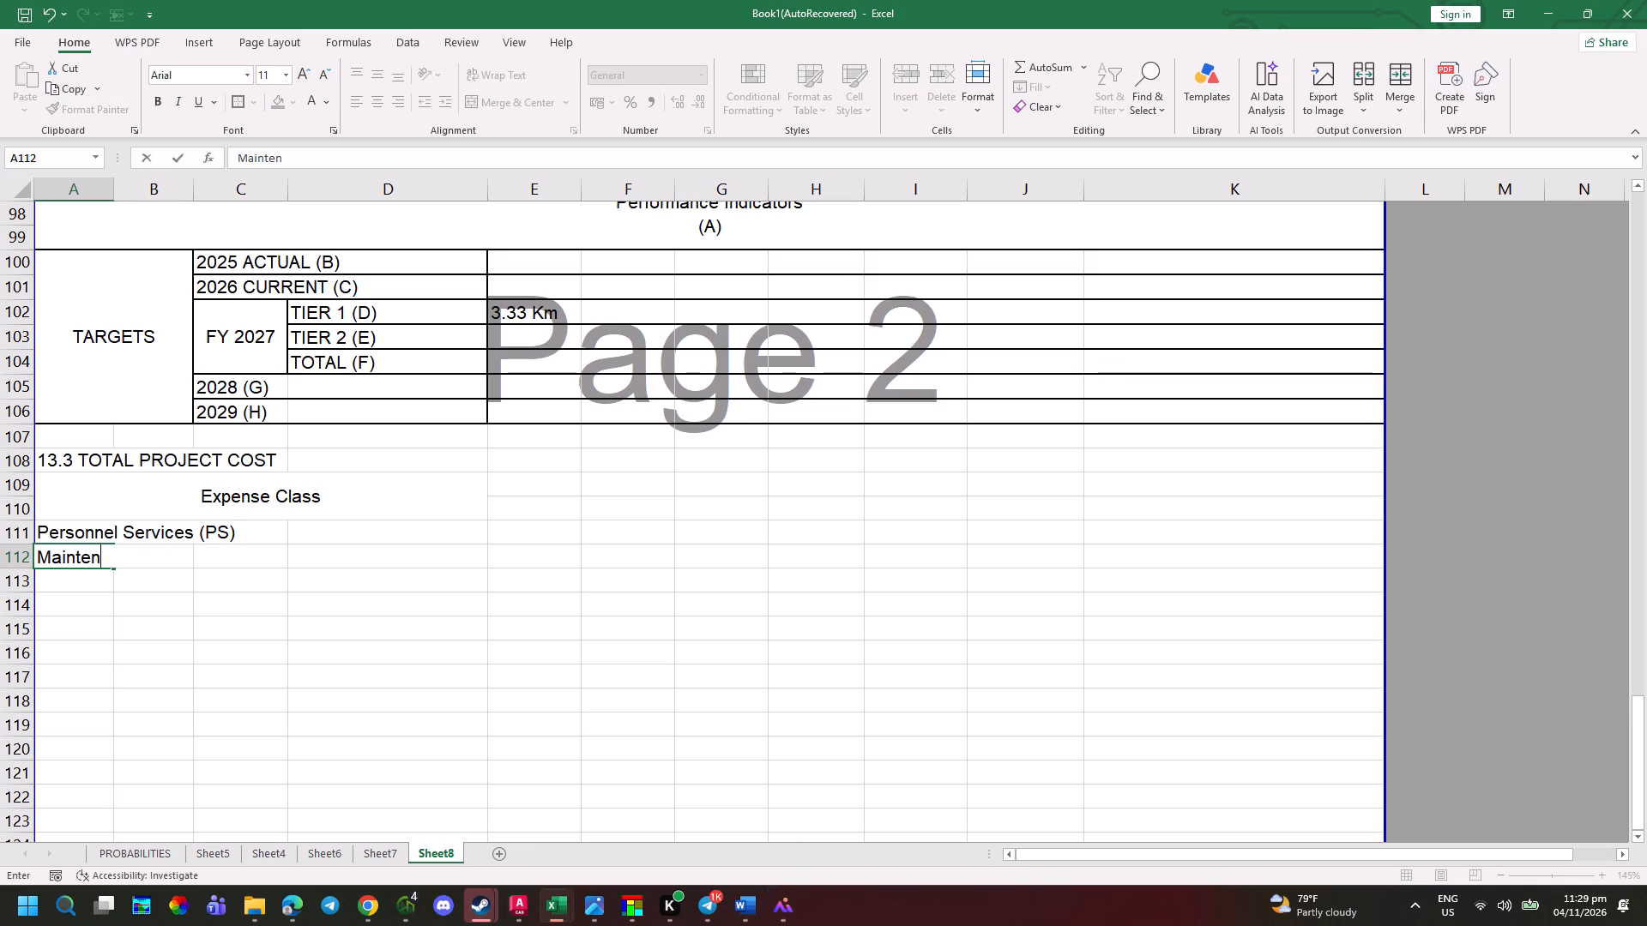
{"action": "key", "text": "BackSpace"}
{"action": "type", "text": "nce"}
{"action": "key", "text": "space"}
{"action": "key", "text": "alt+Tab"}
{"action": "key", "text": "alt+Tab"}
{"action": "type", "text": "and"}
{"action": "key", "text": "space"}
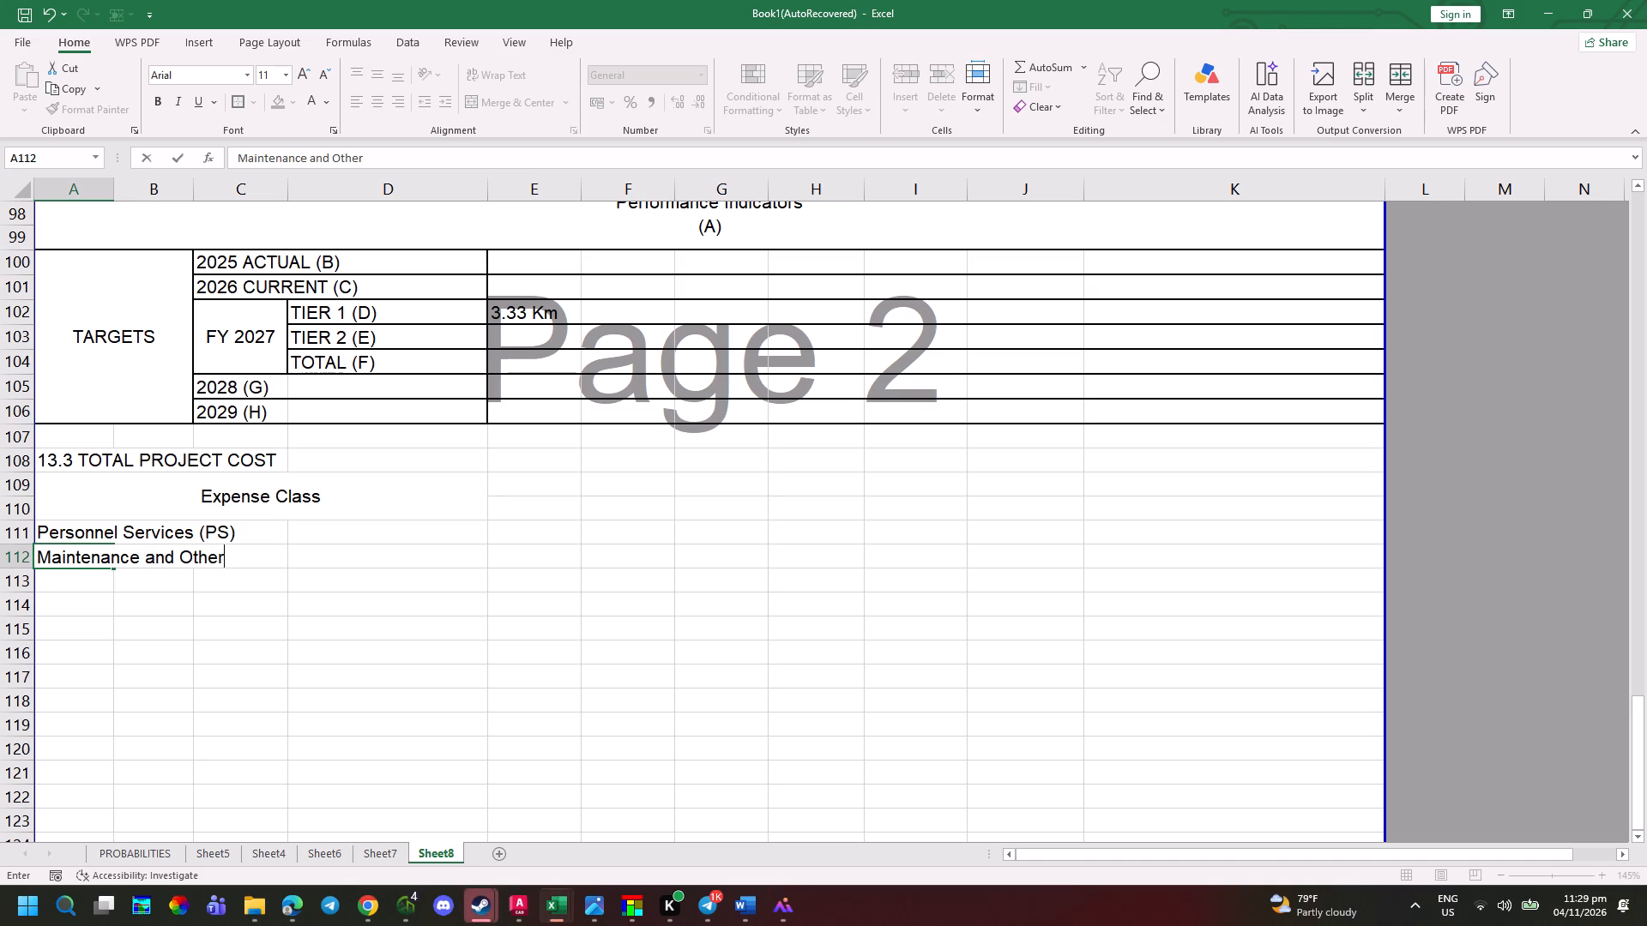
{"action": "key", "text": "o"}
{"action": "key", "text": "alt+Tab"}
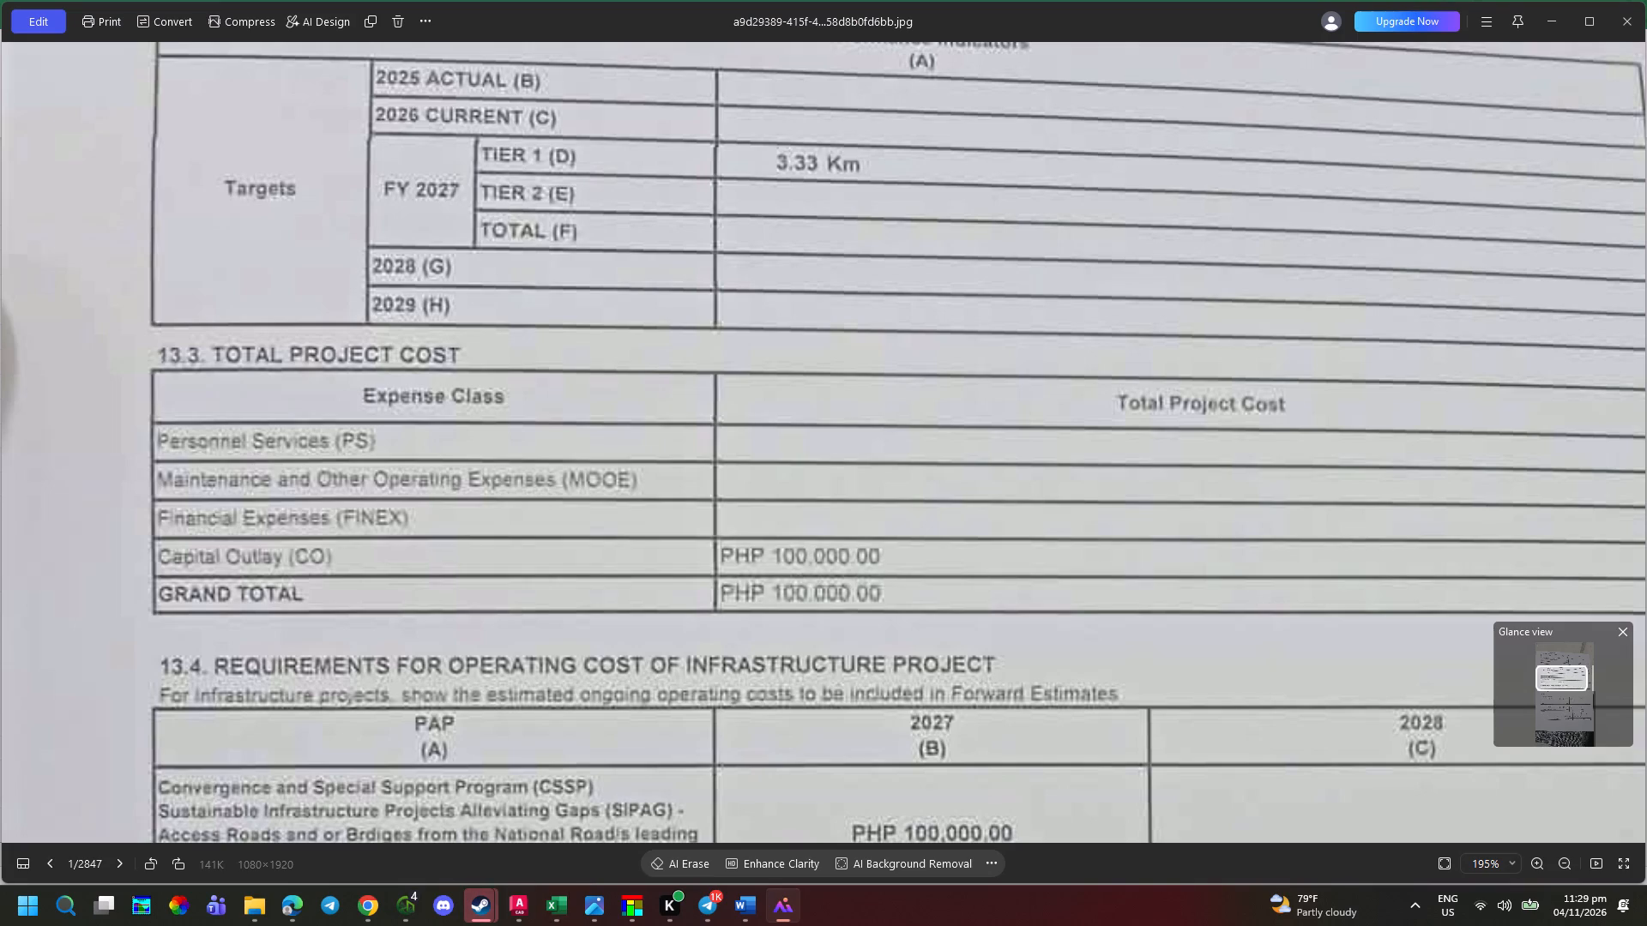
{"action": "key", "text": "alt+Tab"}
{"action": "key", "text": "BackSpace"}
{"action": "key", "text": "BackSpace"}
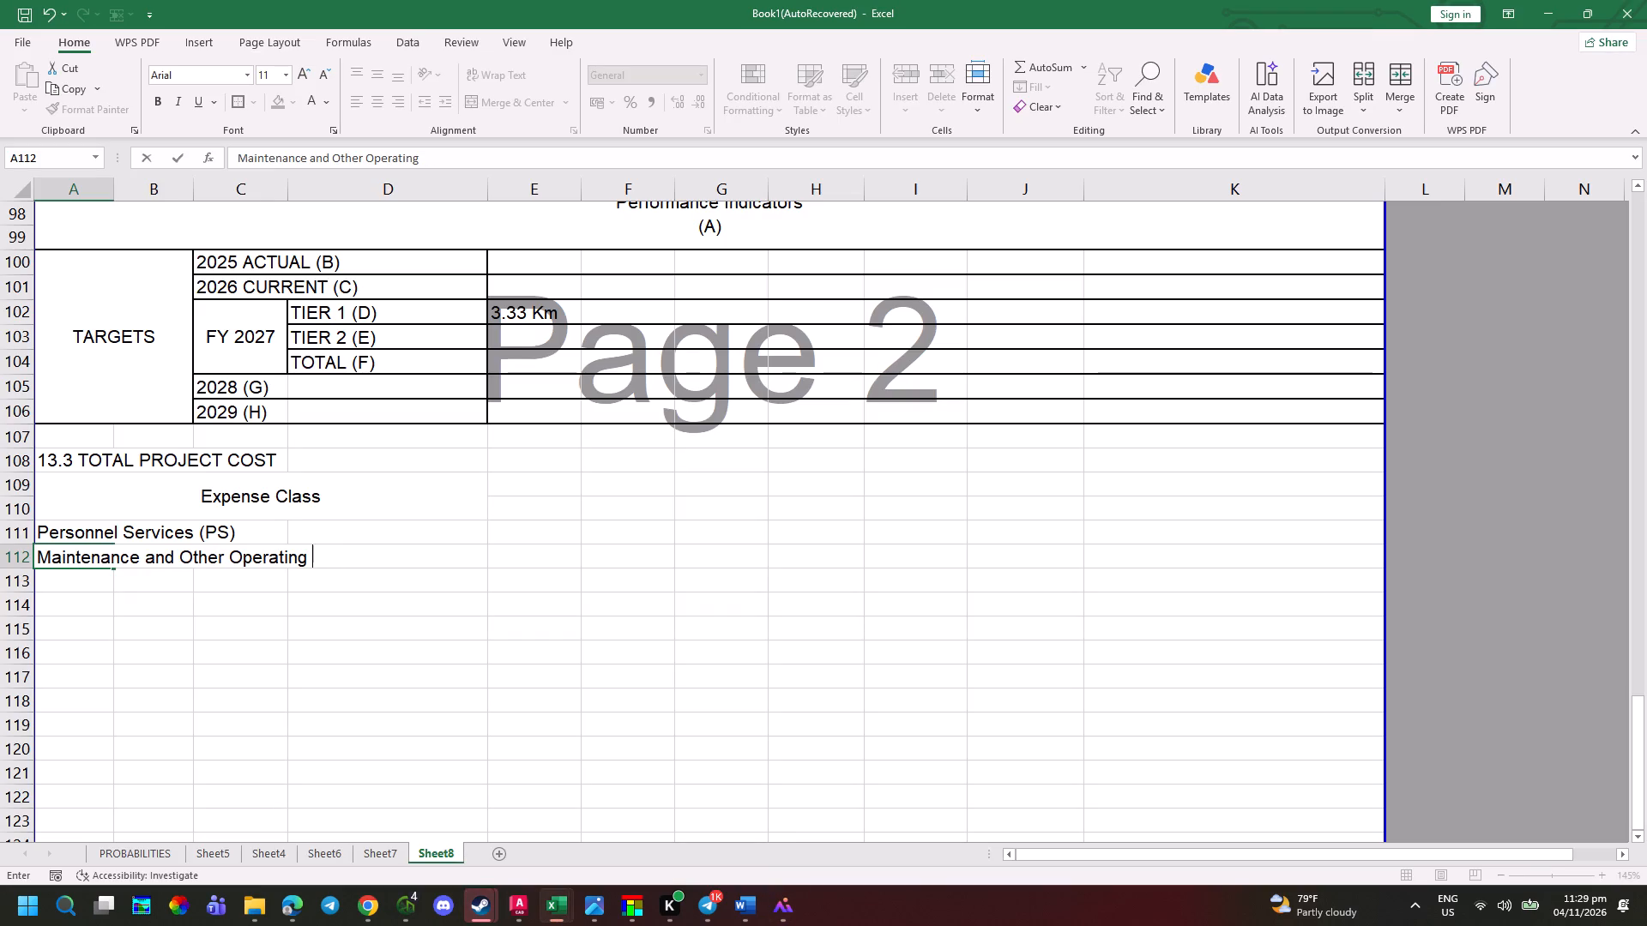
{"action": "type", "text": "pense"}
{"action": "key", "text": "space"}
{"action": "key", "text": "shift+parenleft"}
{"action": "key", "text": "alt+Tab"}
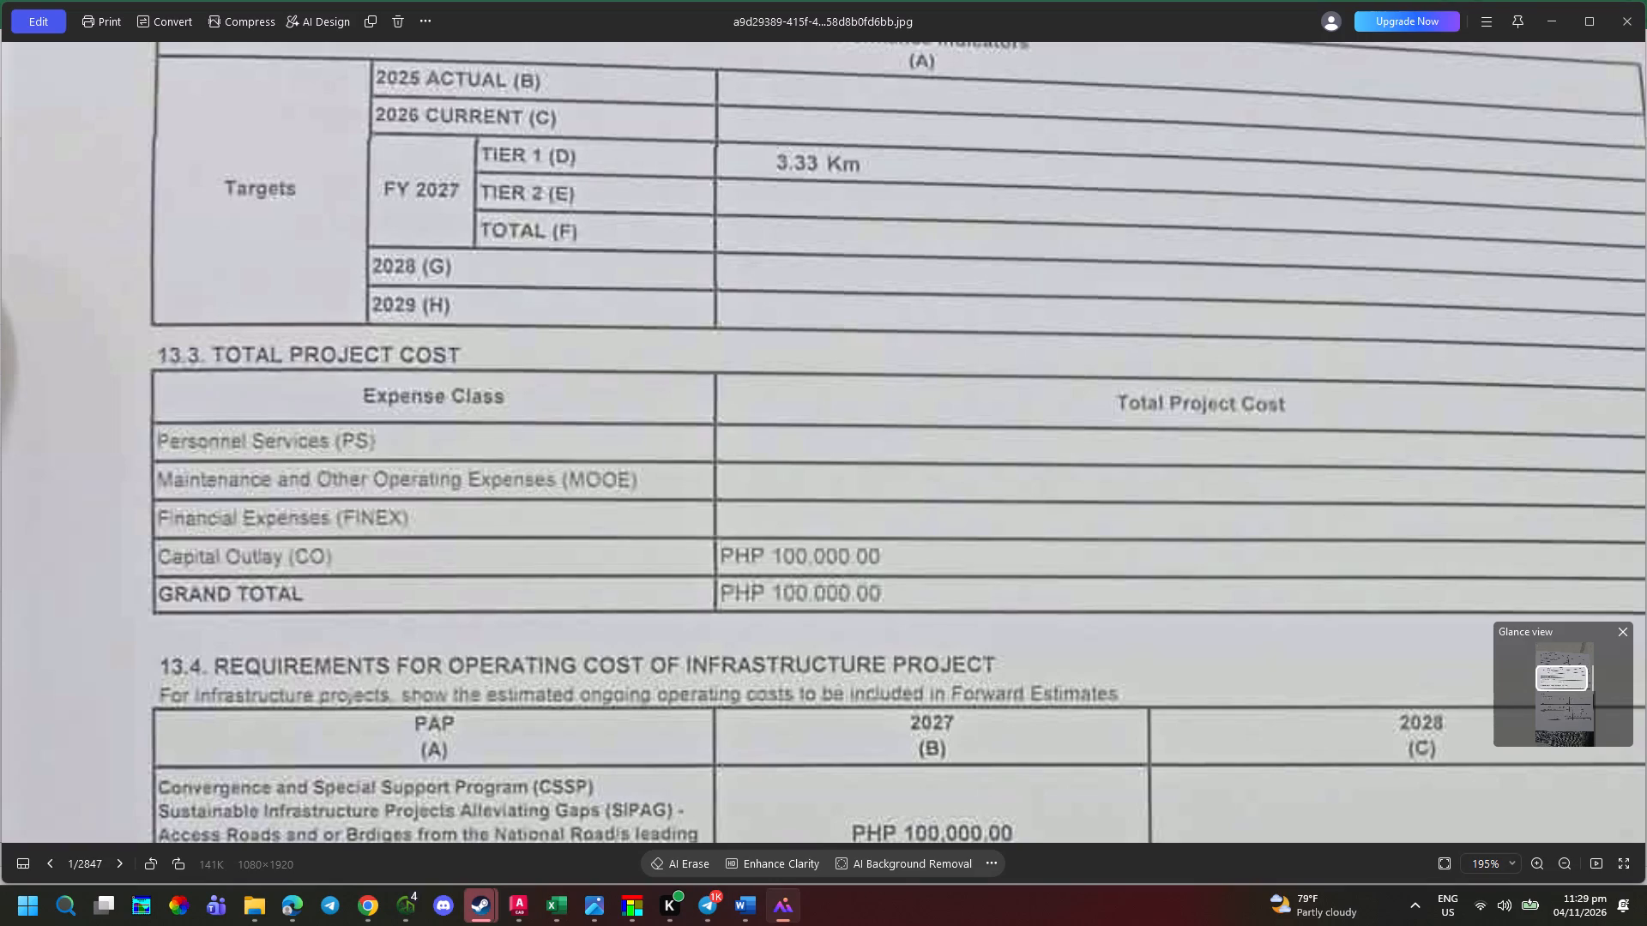
{"action": "key", "text": "alt+Tab"}
{"action": "type", "text": "moo"}
{"action": "key", "text": "BackSpace"}
{"action": "key", "text": "BackSpace"}
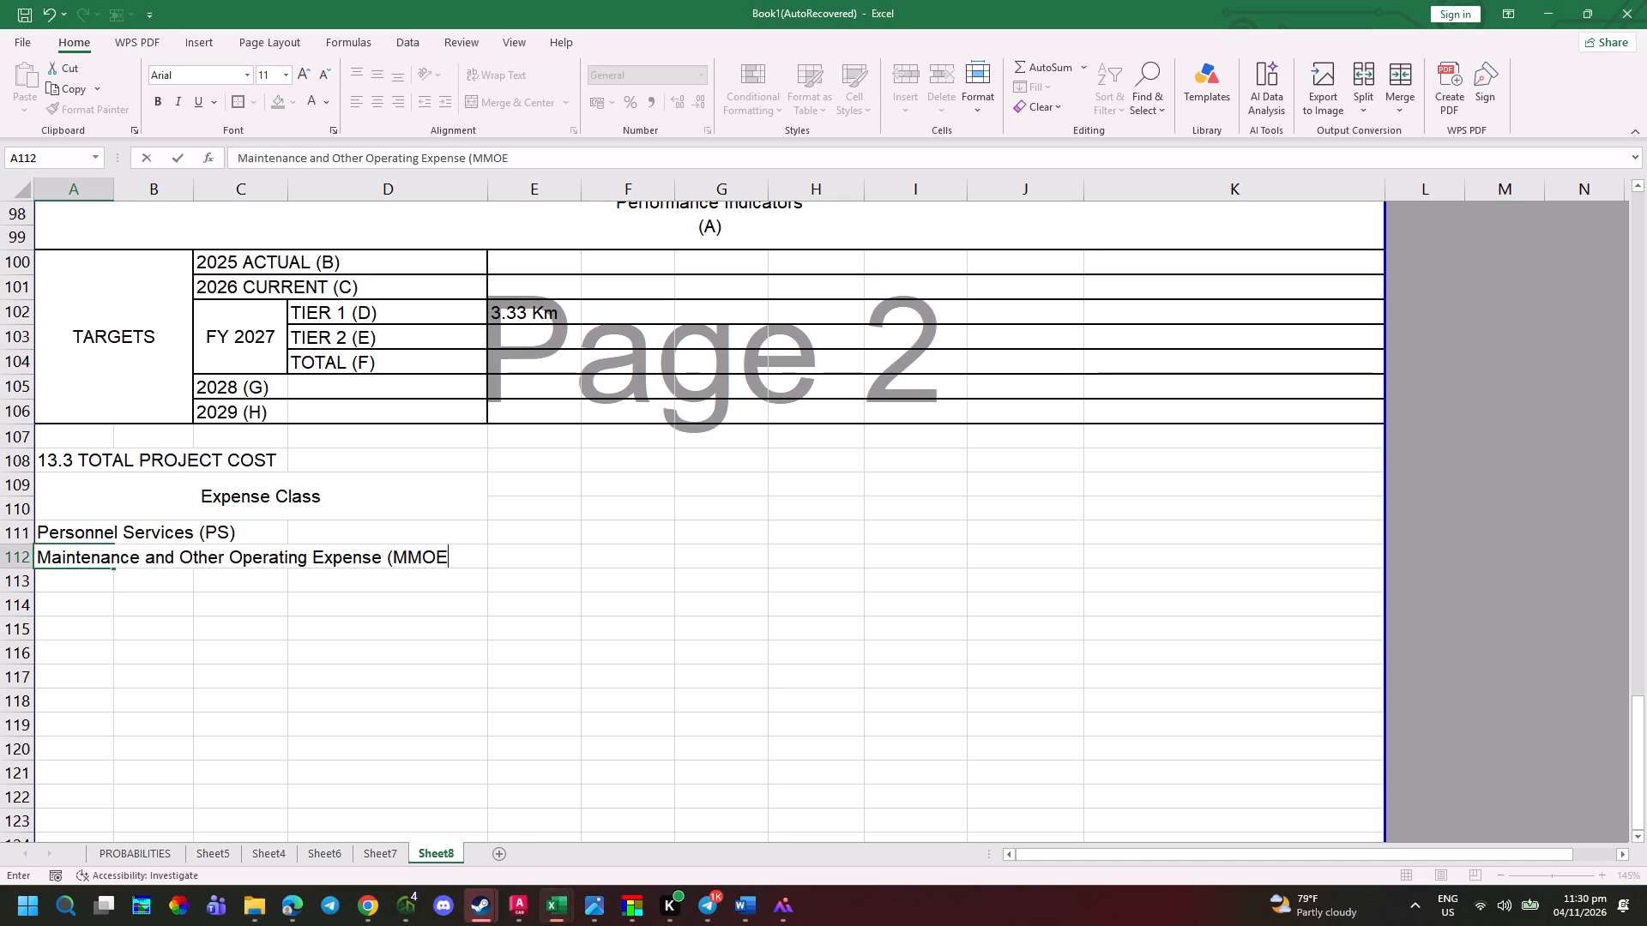
{"action": "key", "text": "BackSpace"}
{"action": "key", "text": "BackSpace"}
{"action": "key", "text": "BackSpace"}
{"action": "type", "text": "OOE)"}
{"action": "key", "text": "Return"}
Correct the abbreviation in the cell A112 row label to (MOOE), checking it against the form photo.
{"action": "key", "text": "alt+Tab"}
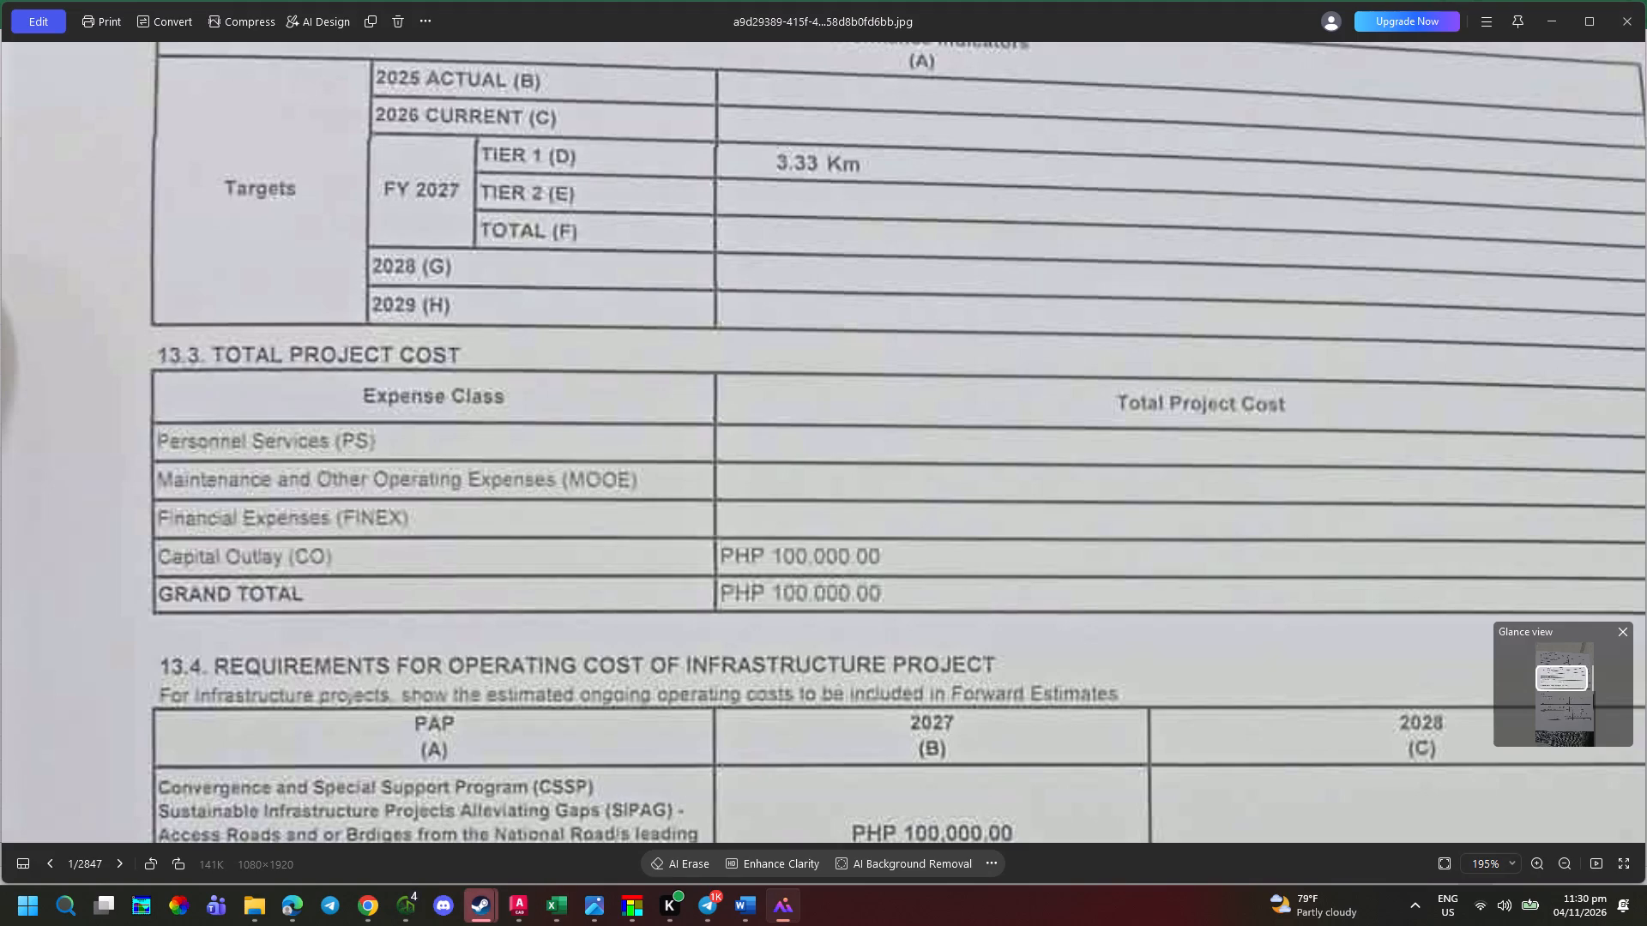
{"action": "key", "text": "alt+Tab"}
{"action": "key", "text": "BackSpace"}
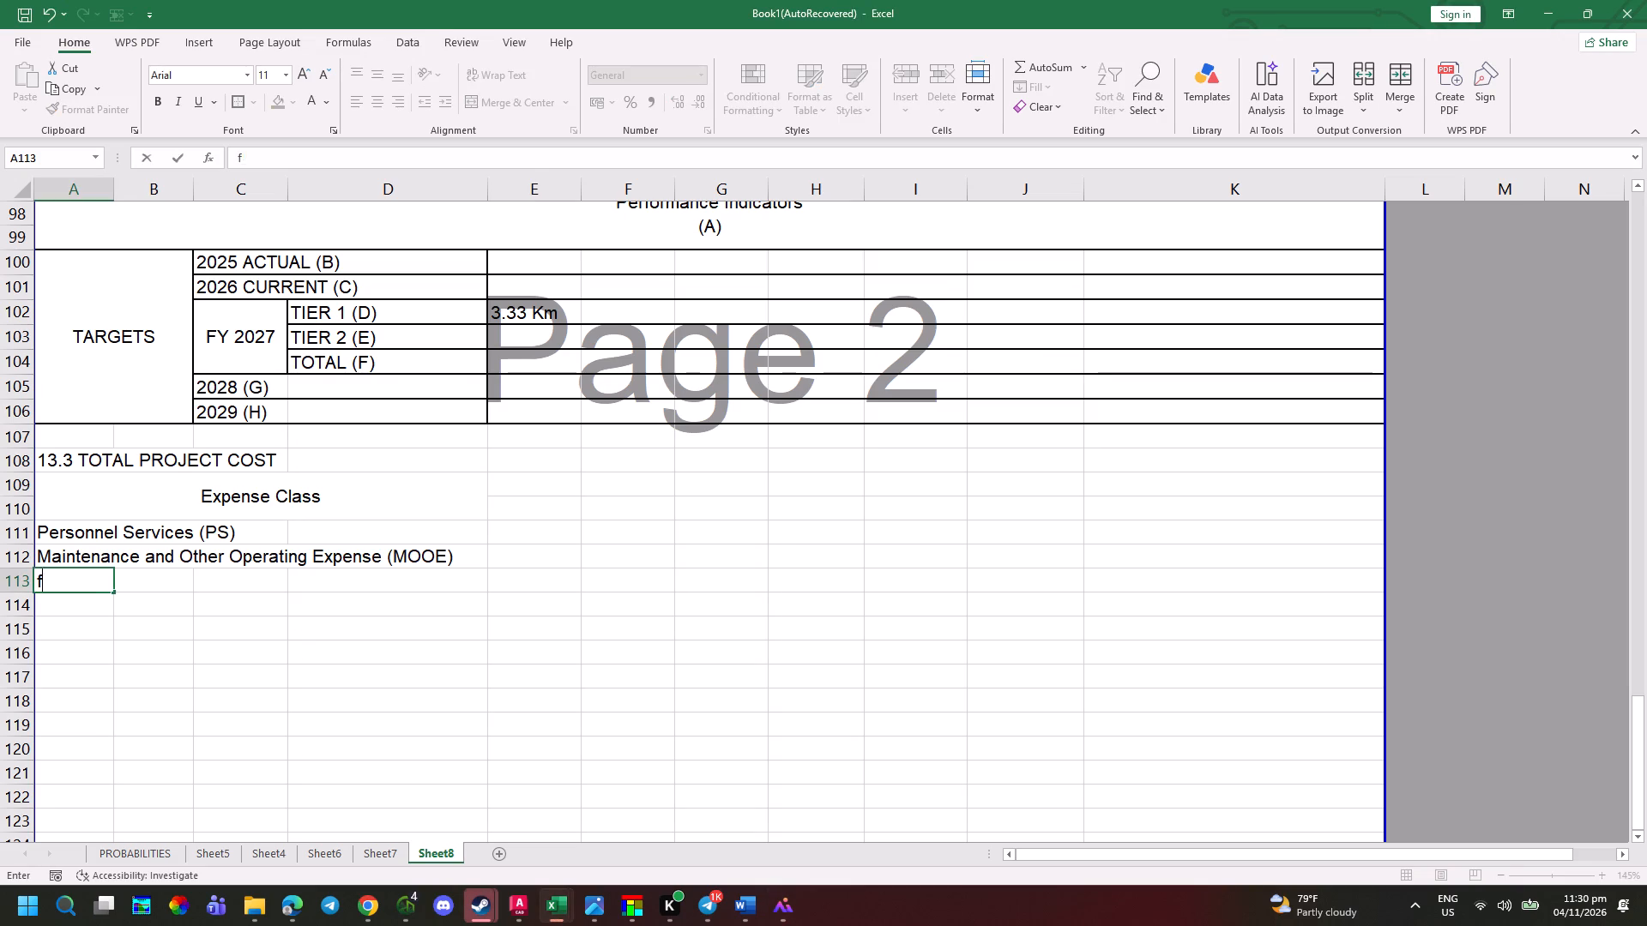
Enter the row label Financial Expenses (FINEX) in cell A113, checking the wording against the form photo.
{"action": "key", "text": "BackSpace"}
{"action": "key", "text": "BackSpace"}
{"action": "key", "text": "BackSpace"}
{"action": "type", "text": "xoe"}
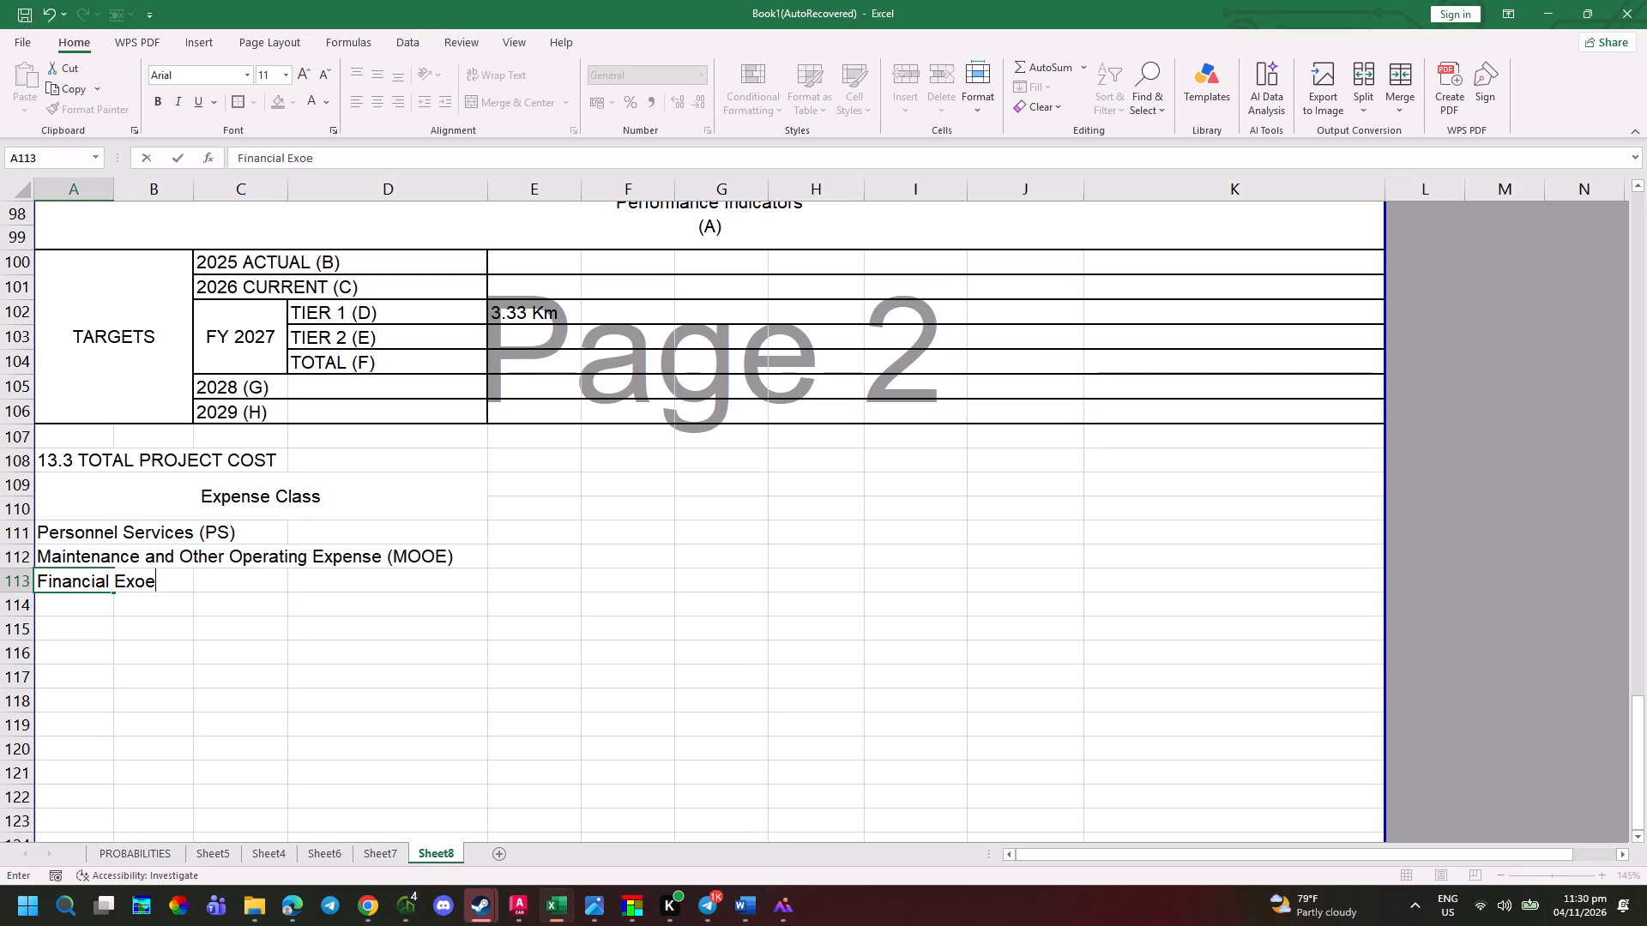
{"action": "key", "text": "BackSpace"}
{"action": "key", "text": "BackSpace"}
{"action": "type", "text": "pend"}
{"action": "key", "text": "BackSpace"}
{"action": "type", "text": "se"}
{"action": "key", "text": "space"}
{"action": "key", "text": "alt+Tab"}
{"action": "key", "text": "alt+Tab"}
{"action": "key", "text": "BackSpace"}
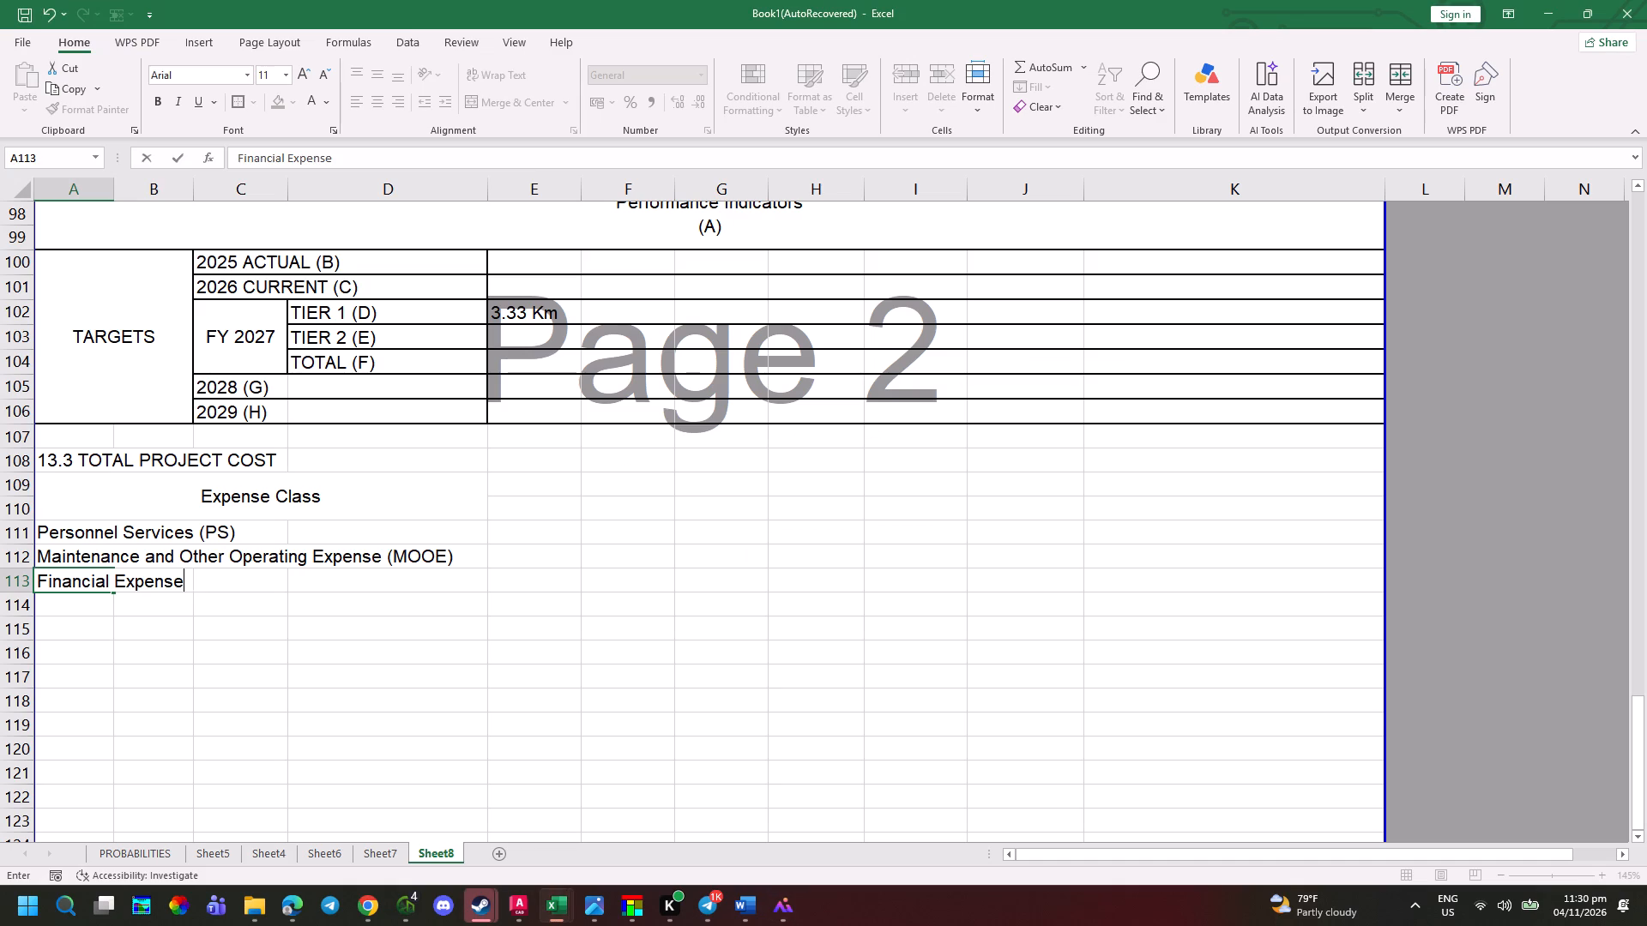
{"action": "type", "text": "s"}
{"action": "key", "text": "space"}
{"action": "key", "text": "shift+parenleft"}
{"action": "key", "text": "alt+Tab"}
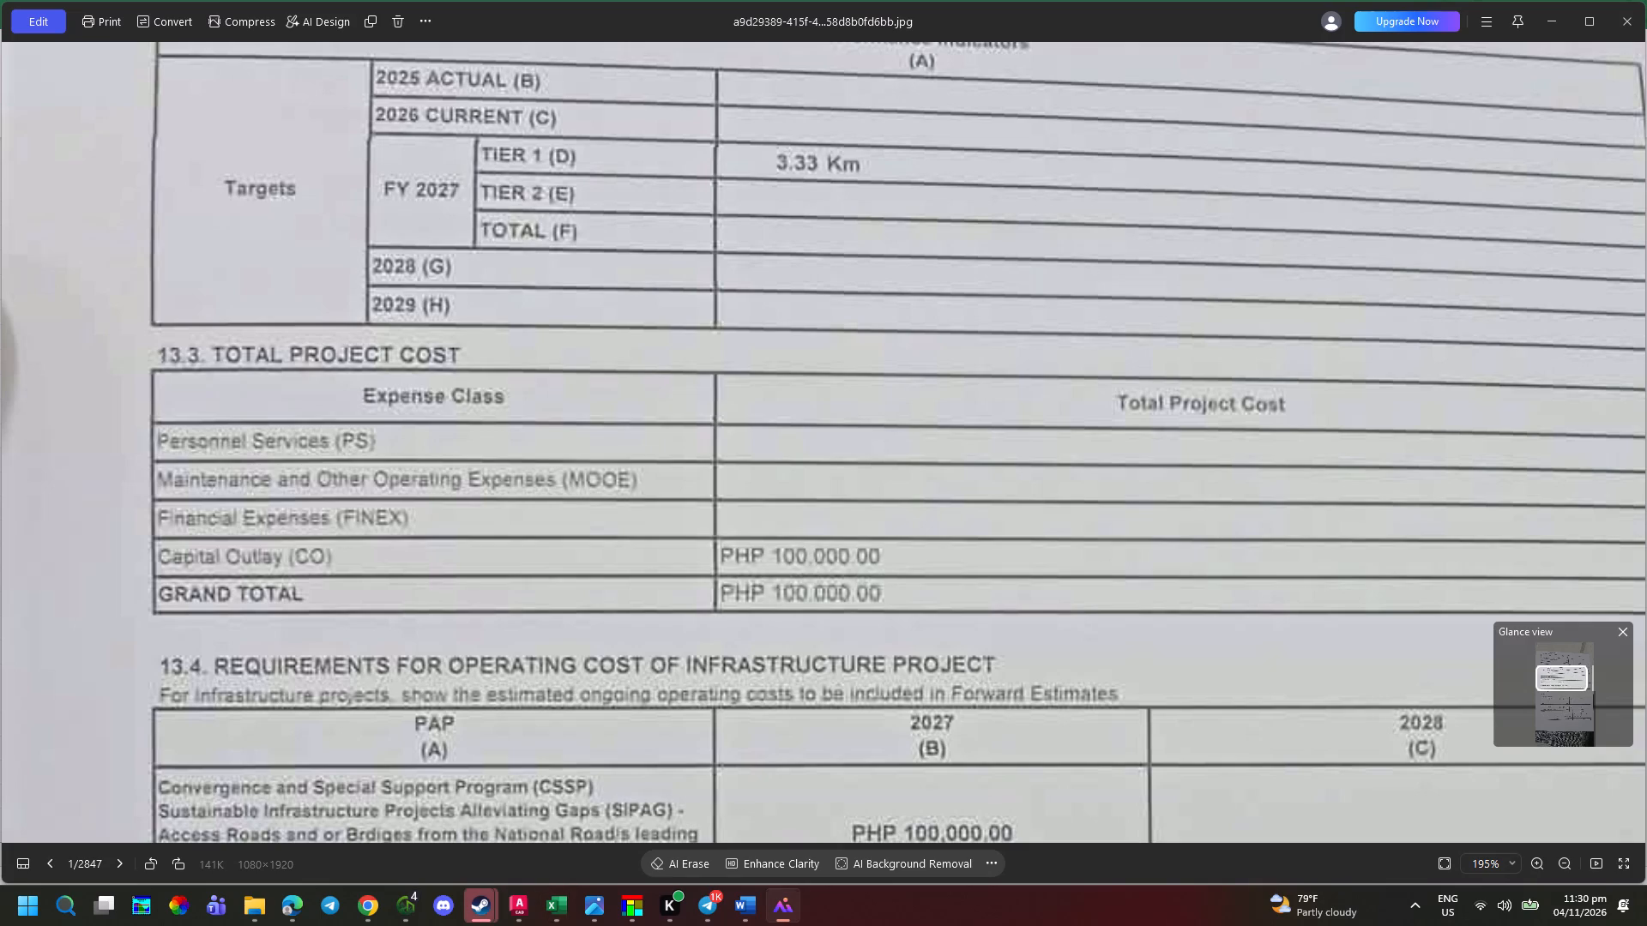
{"action": "key", "text": "alt+Tab"}
{"action": "key", "text": "f"}
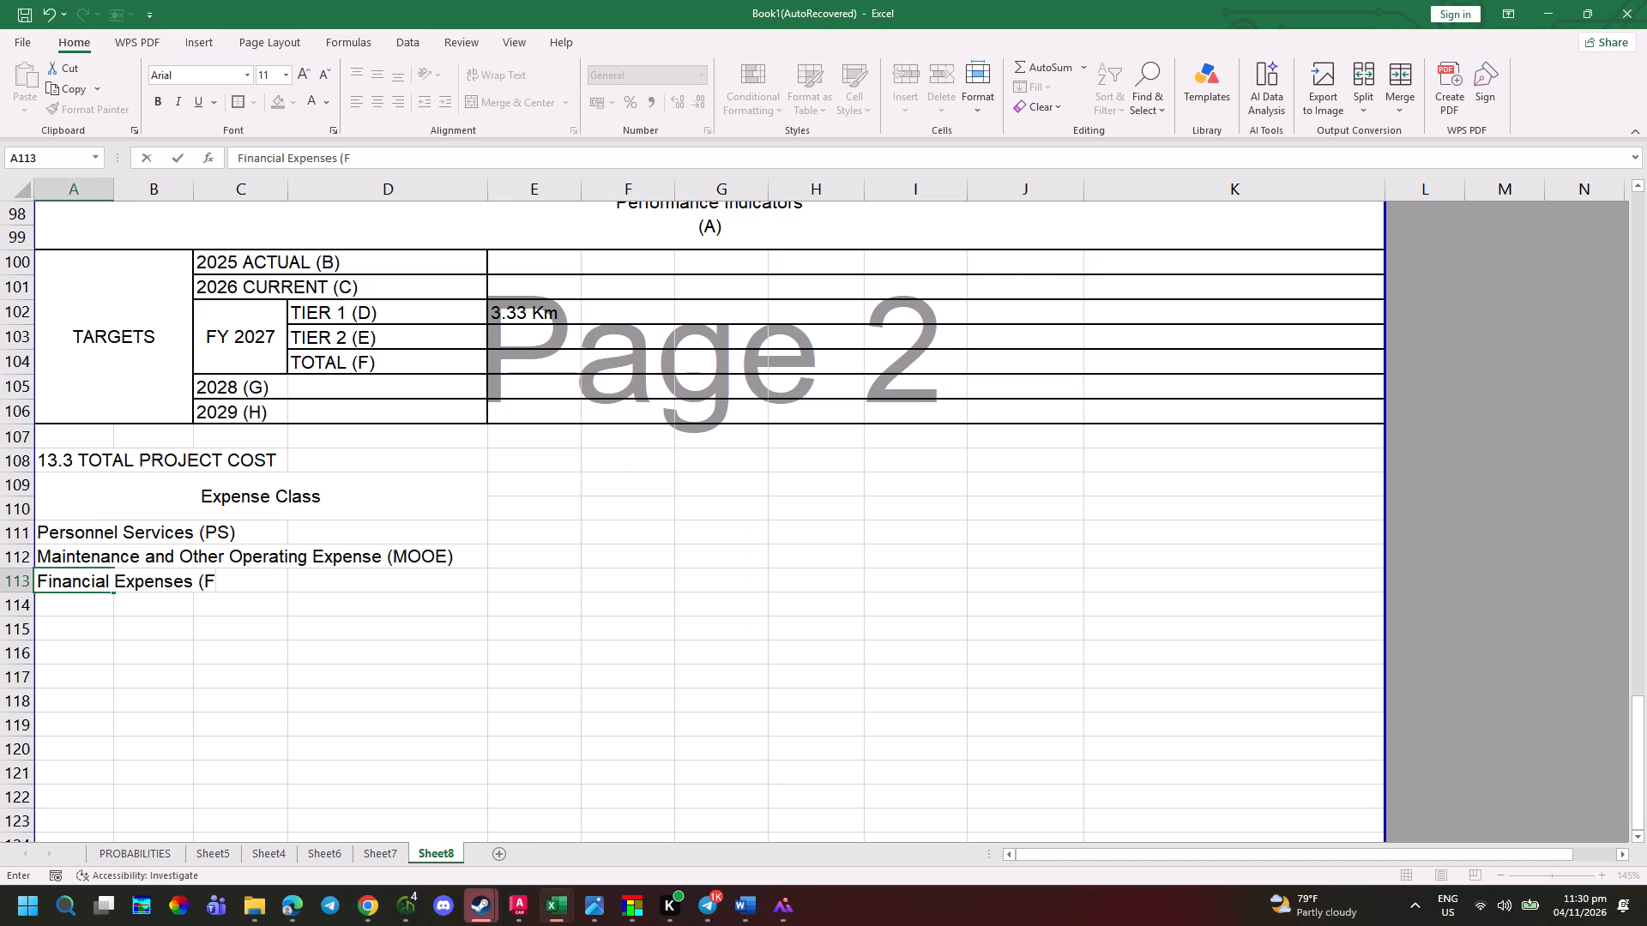
{"action": "type", "text": "INEX"}
{"action": "key", "text": "shift+parenright"}
{"action": "key", "text": "Return"}
Enter the row label Capital Outlay (CO) in cell A114, following the form photo.
{"action": "key", "text": "alt+Tab"}
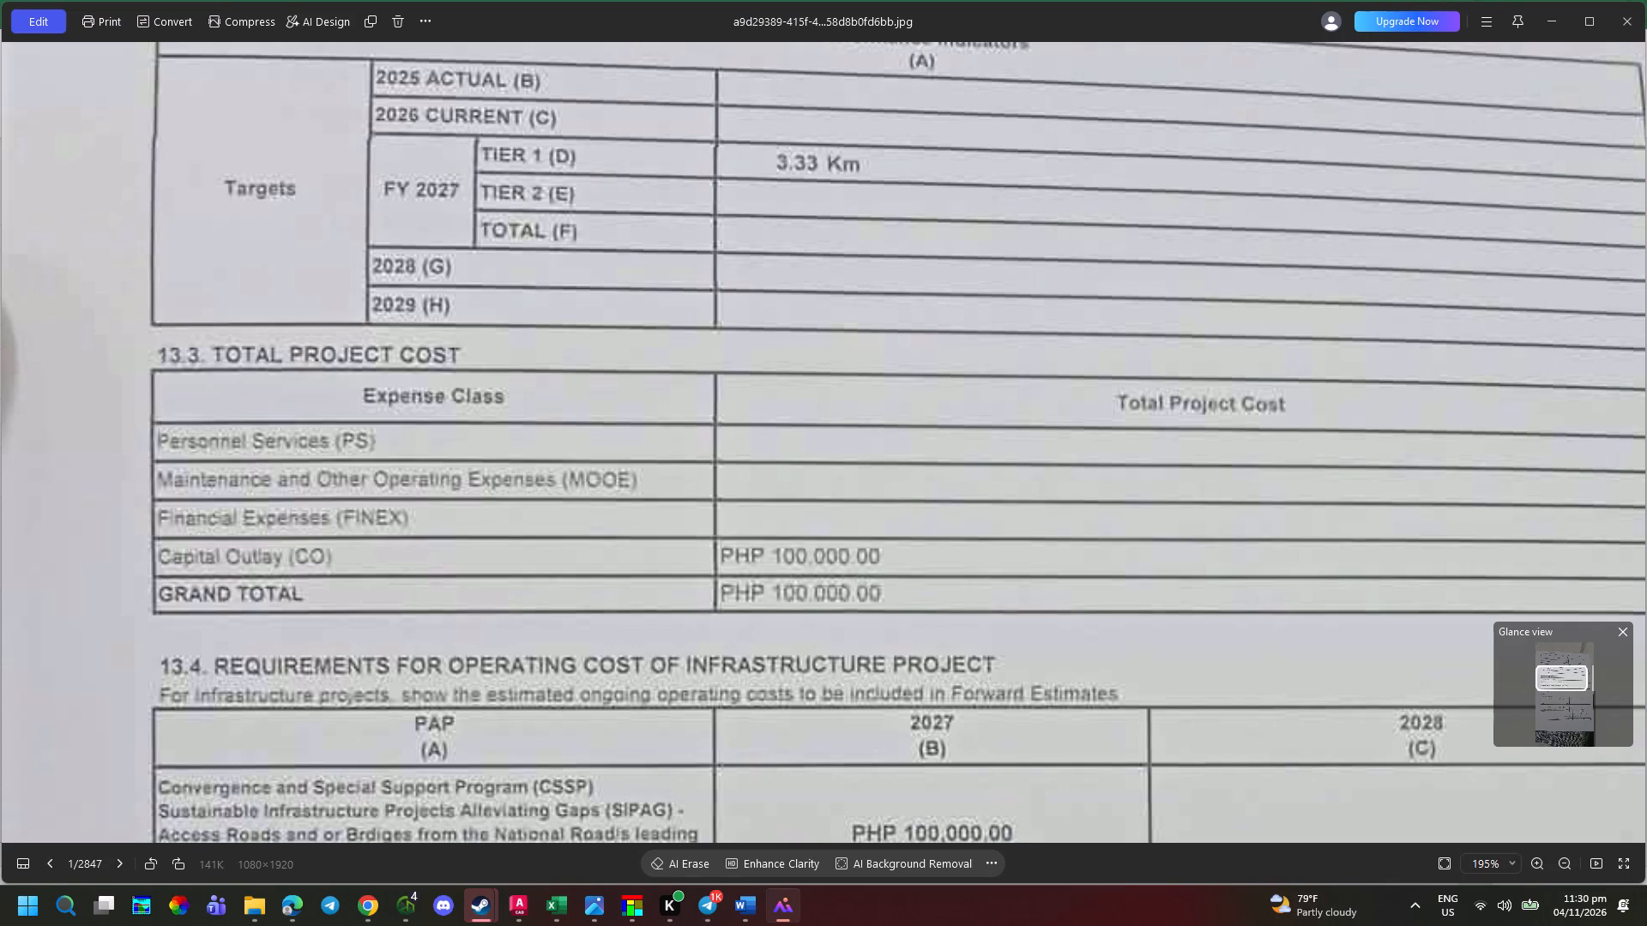
{"action": "key", "text": "alt+Tab"}
{"action": "key", "text": "BackSpace"}
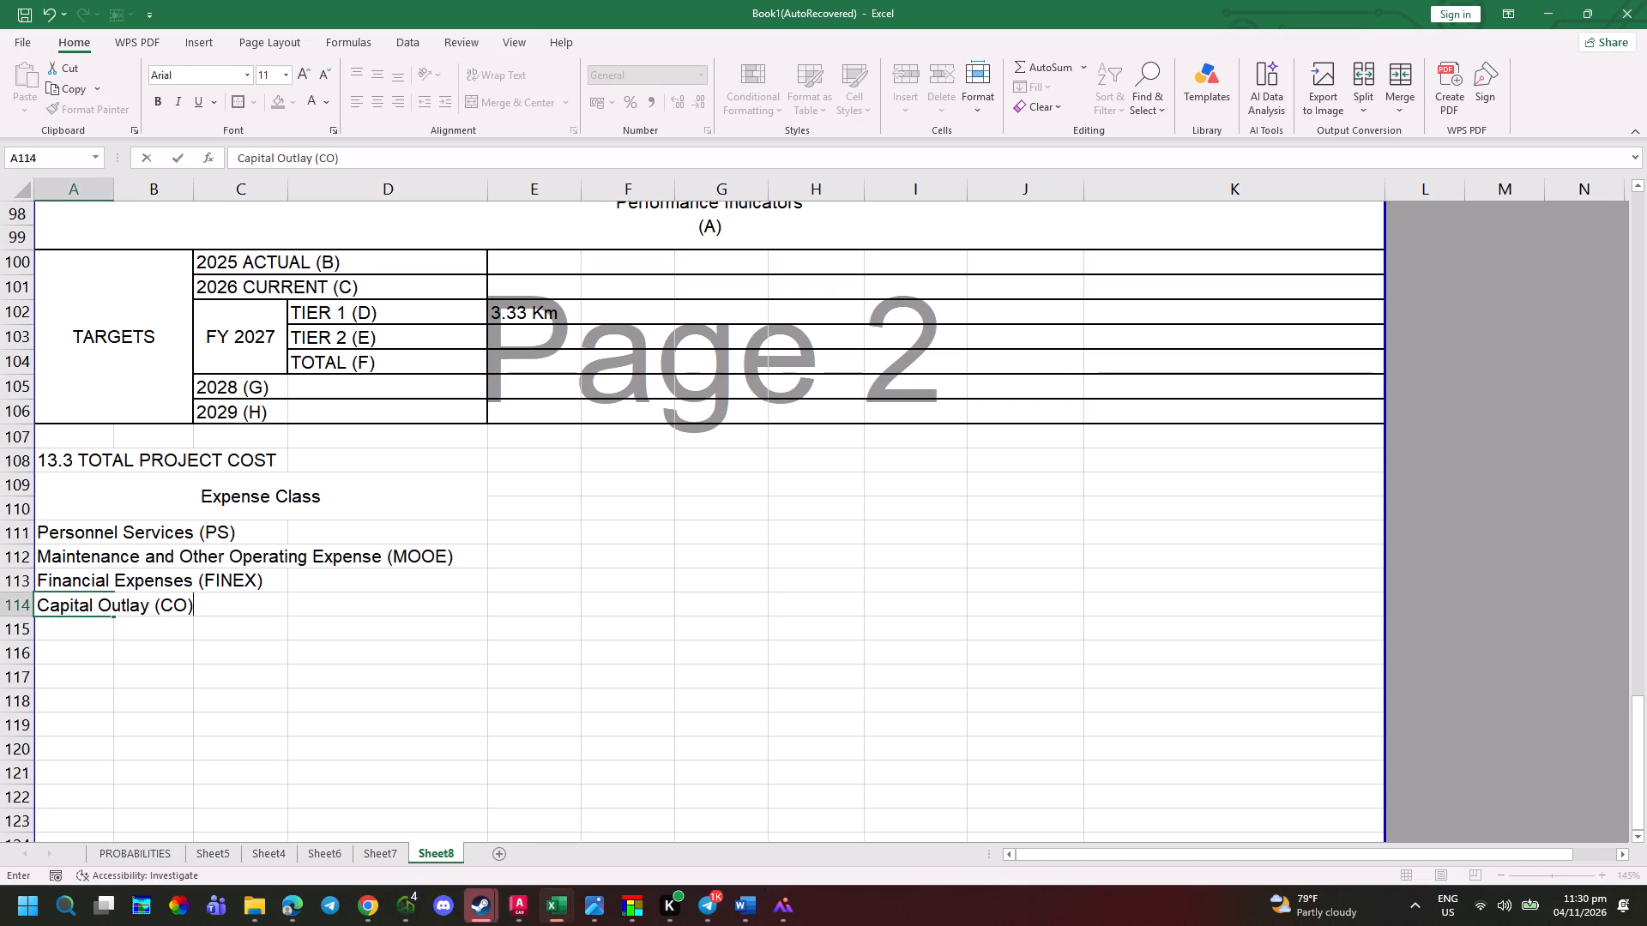
{"action": "key", "text": "Return"}
Enter the row label GRAND TOTAL in capitals in cell A115, checking the wording against the form photo.
{"action": "key", "text": "alt+Tab"}
{"action": "key", "text": "alt+Tab"}
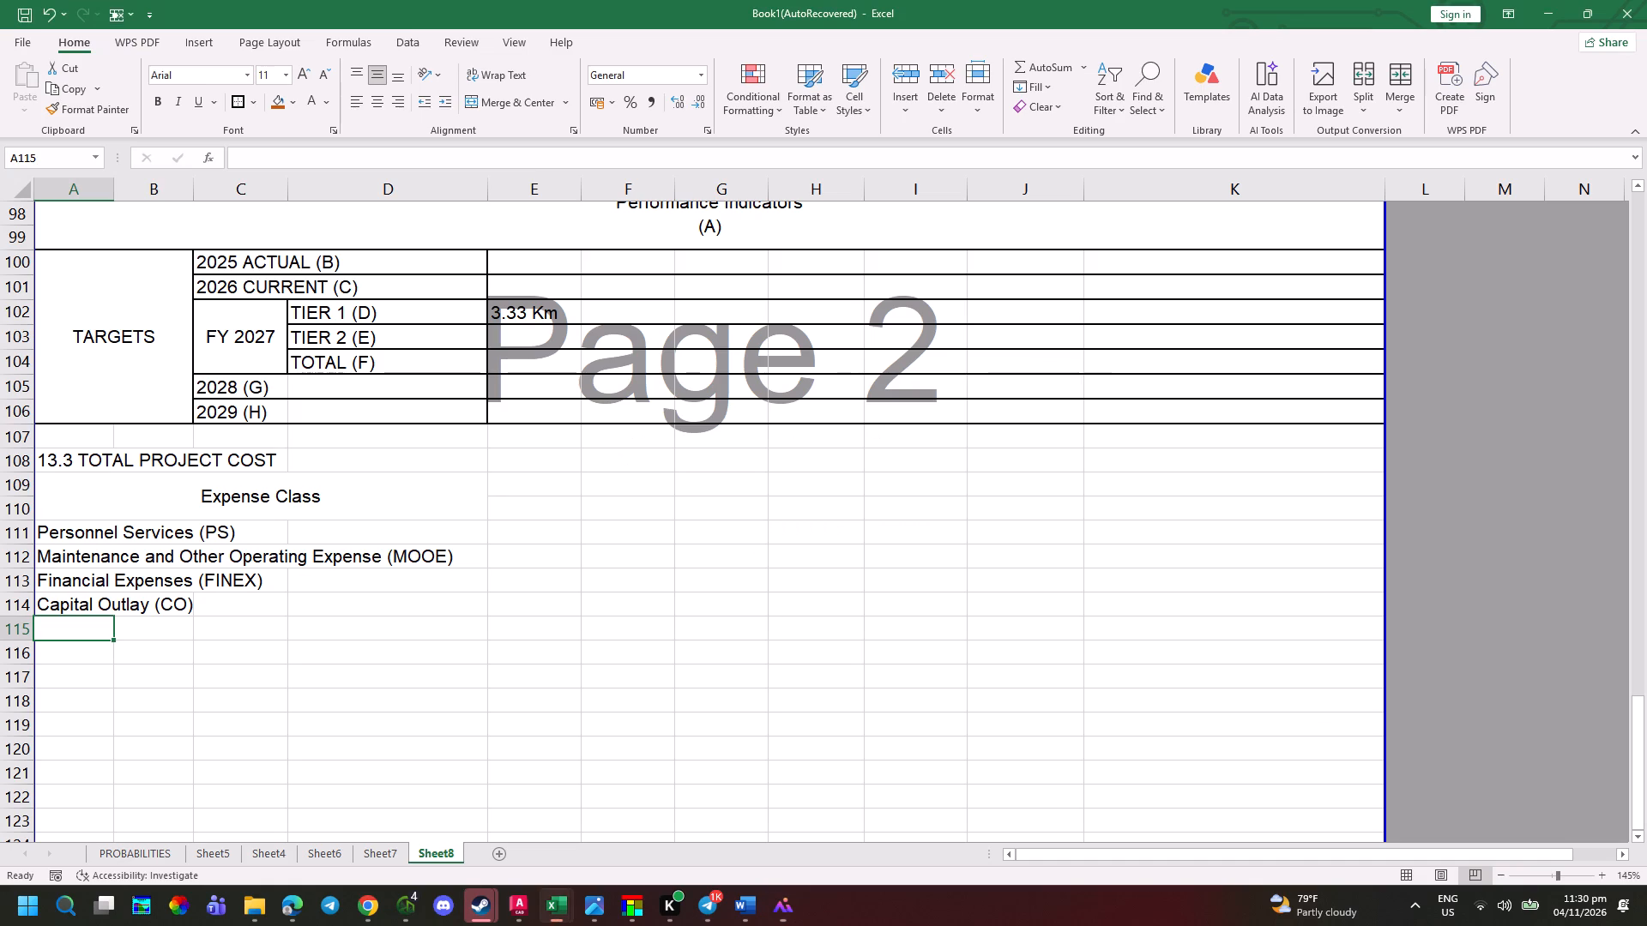
{"action": "type", "text": "GTA"}
{"action": "key", "text": "BackSpace"}
{"action": "key", "text": "r"}
{"action": "key", "text": "BackSpace"}
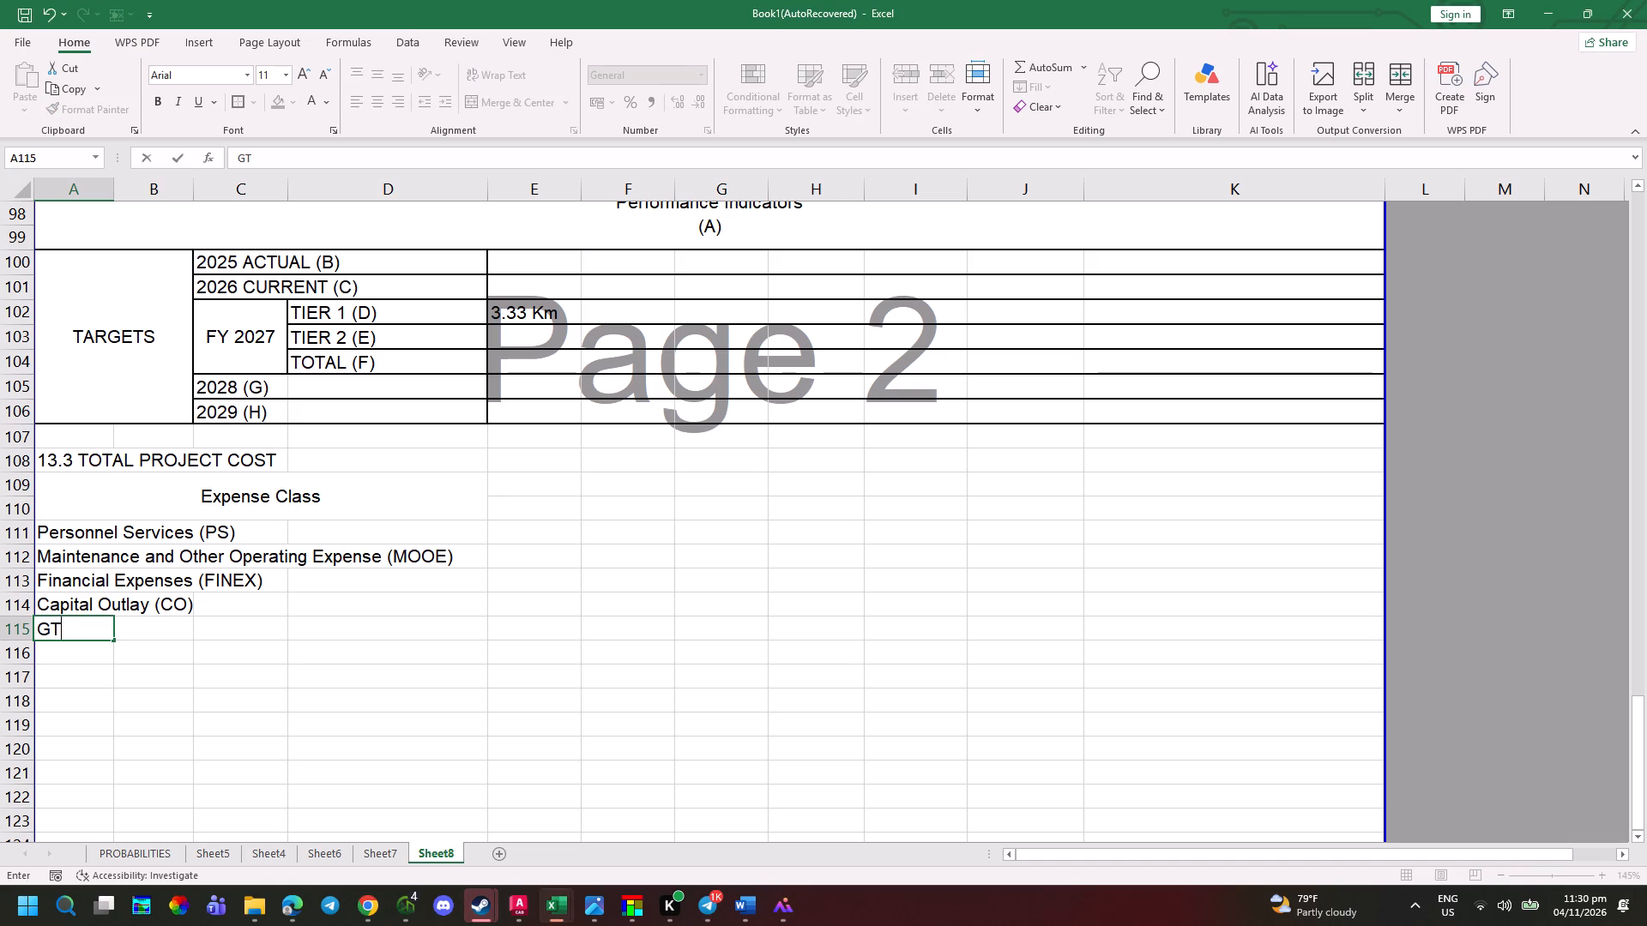
{"action": "key", "text": "BackSpace"}
{"action": "type", "text": "RAND TOTAL"}
{"action": "key", "text": "alt+Tab"}
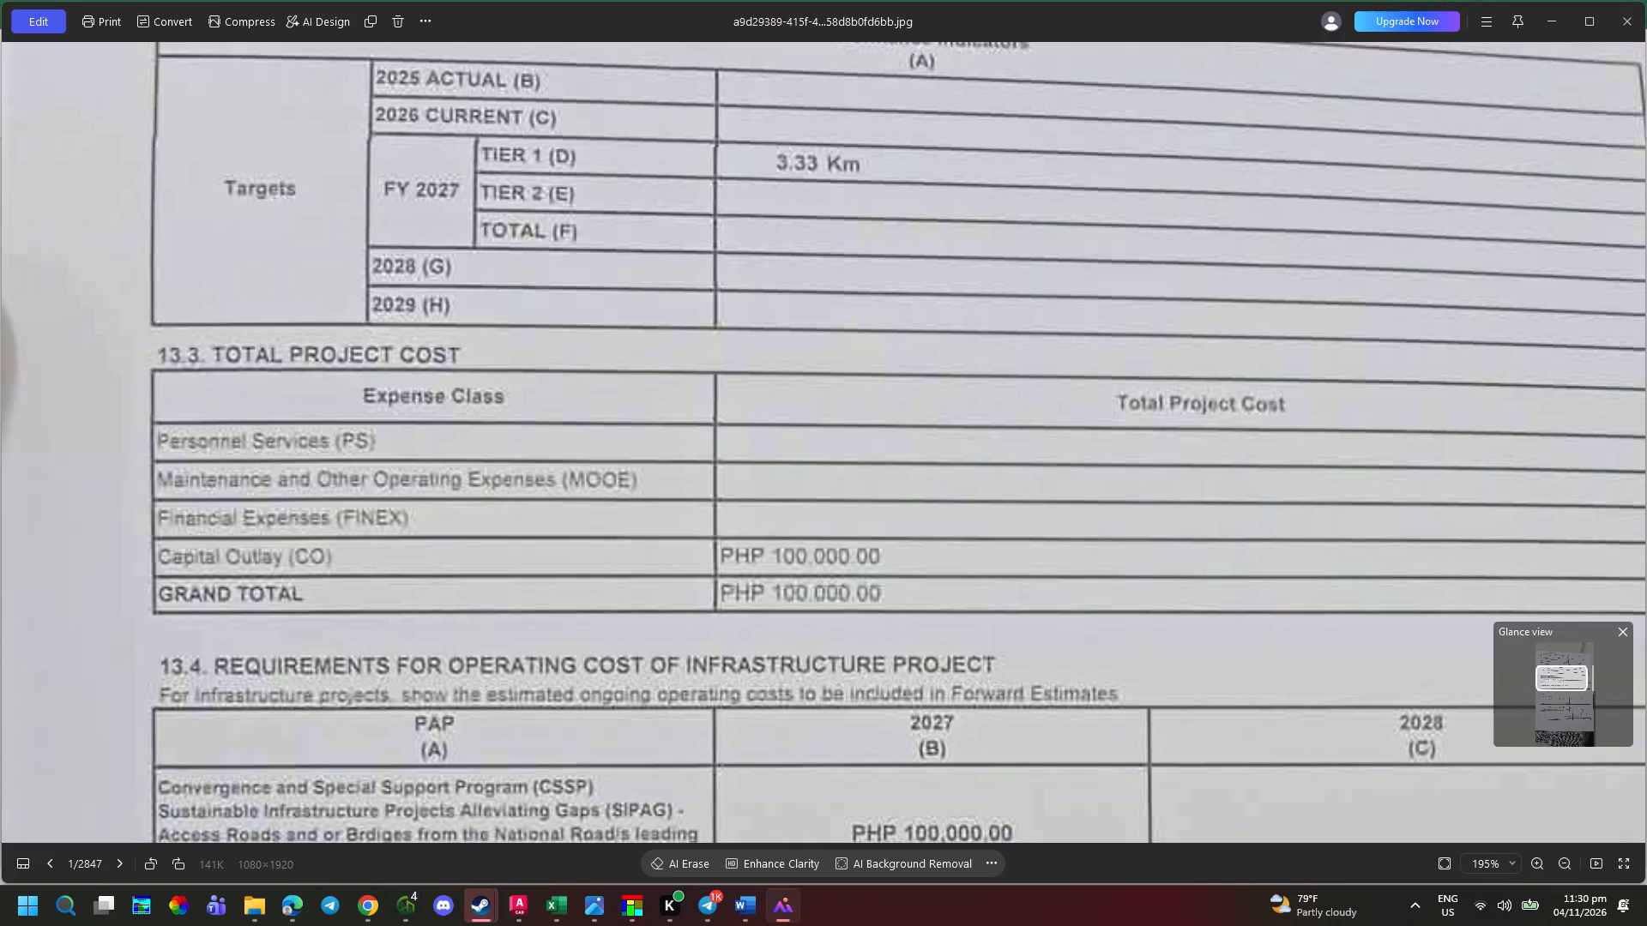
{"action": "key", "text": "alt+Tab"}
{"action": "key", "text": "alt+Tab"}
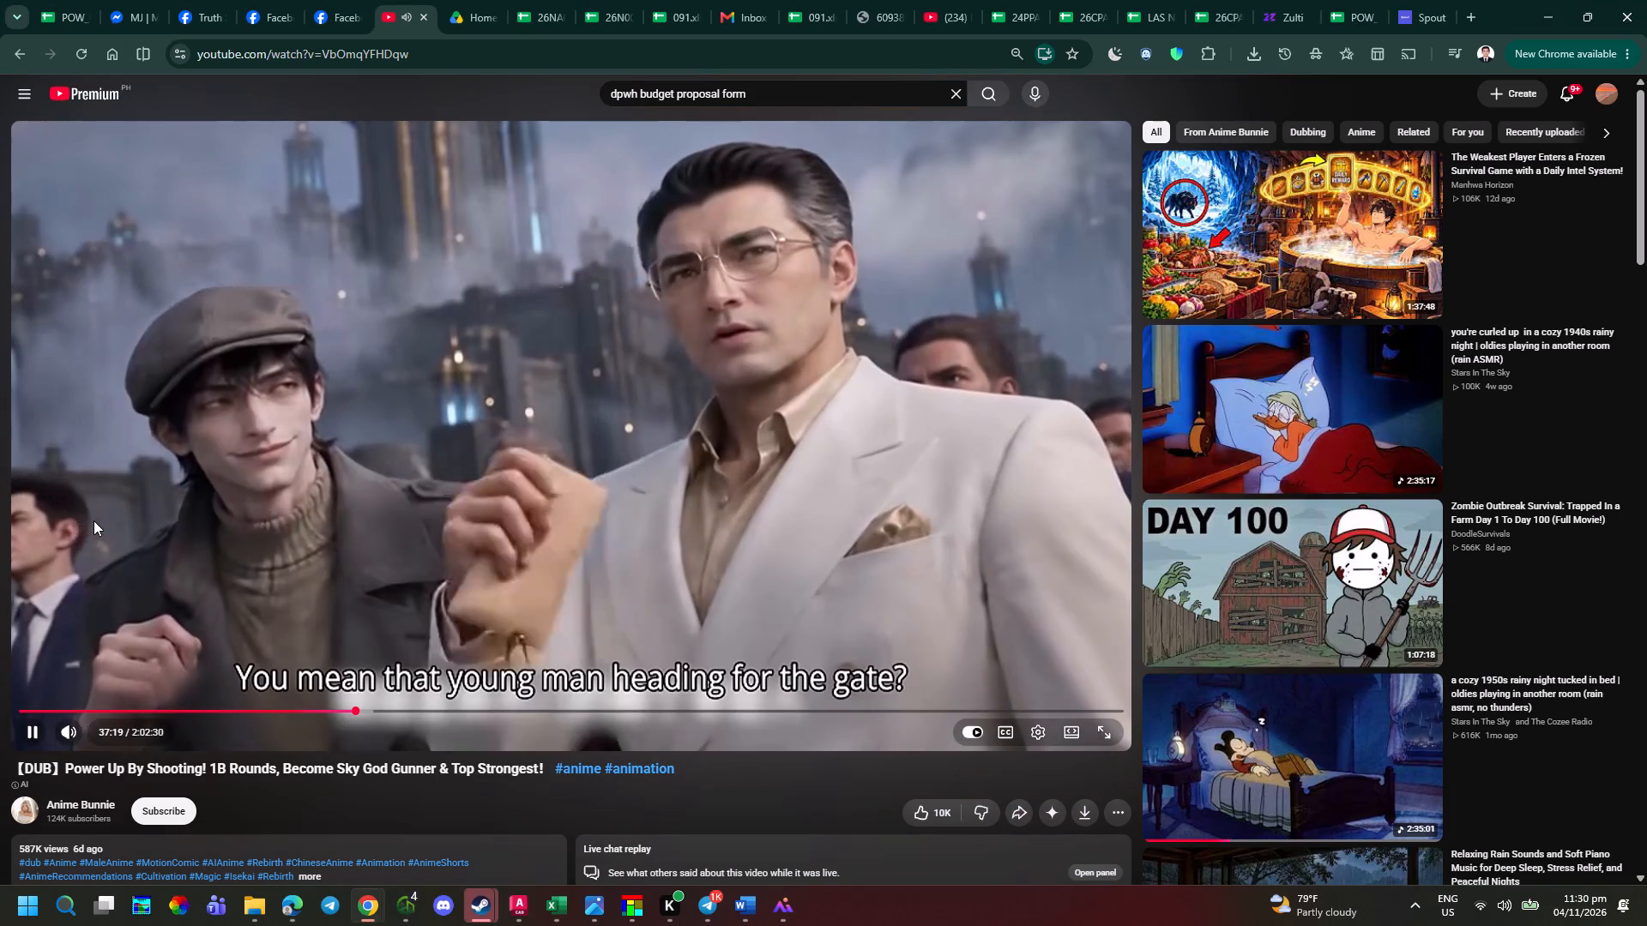
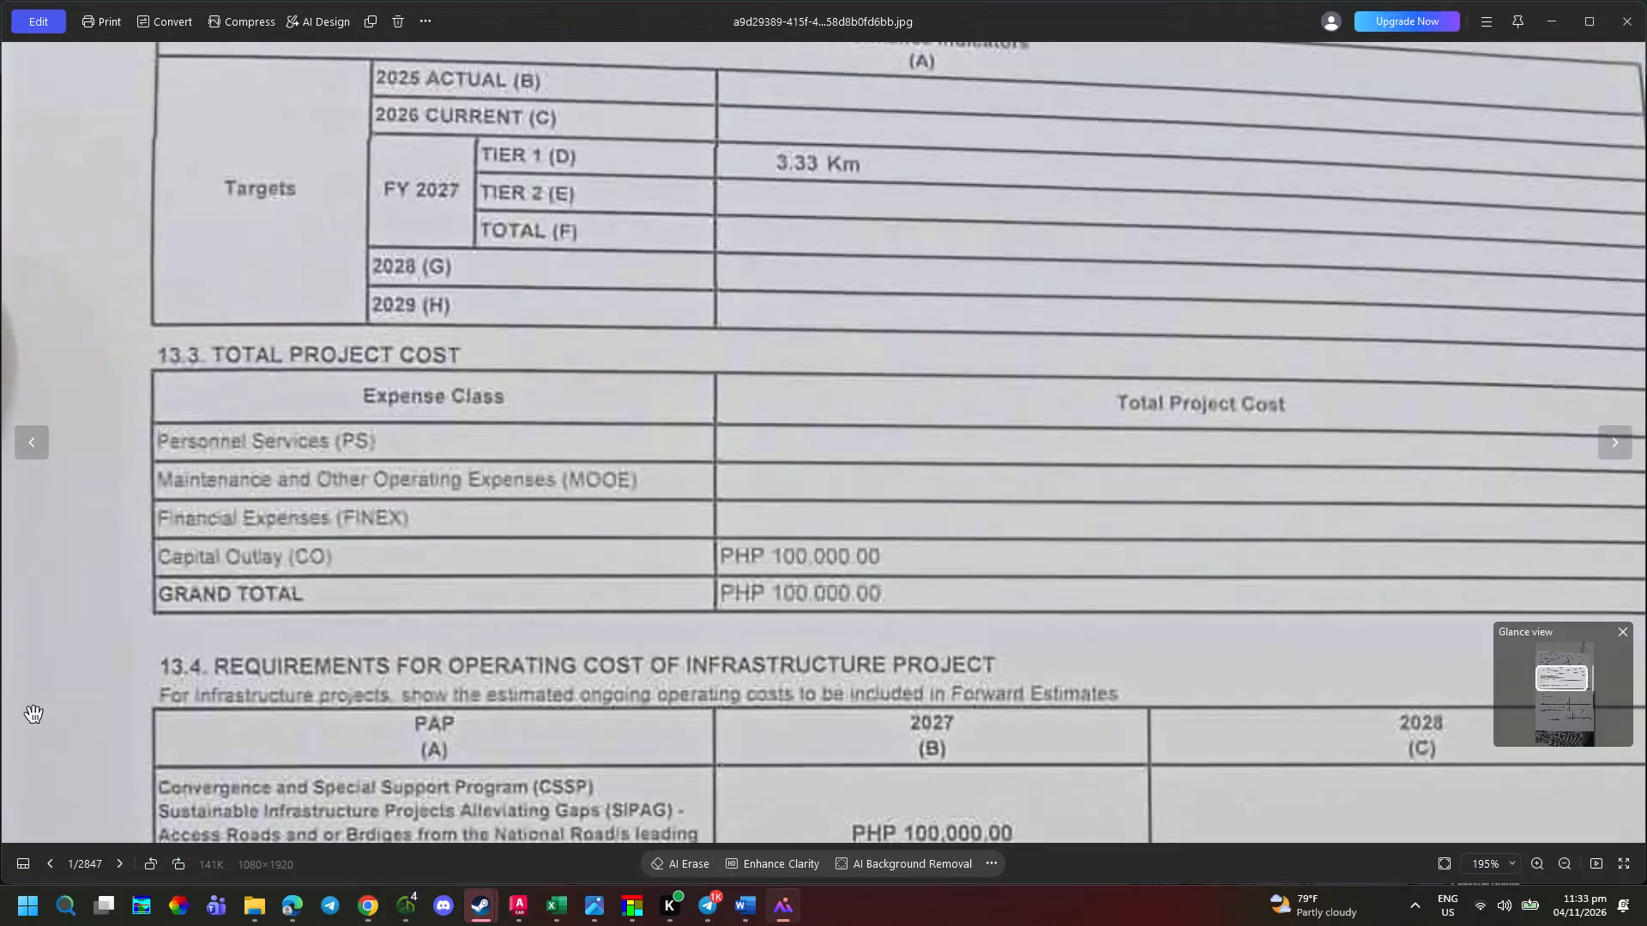
Merge and center cells E109:K110 beside the Expense Class header, checking the column layout against the form photo.
{"action": "scroll", "coordinate": [422, 580], "scroll_direction": "down", "scroll_amount": 1}
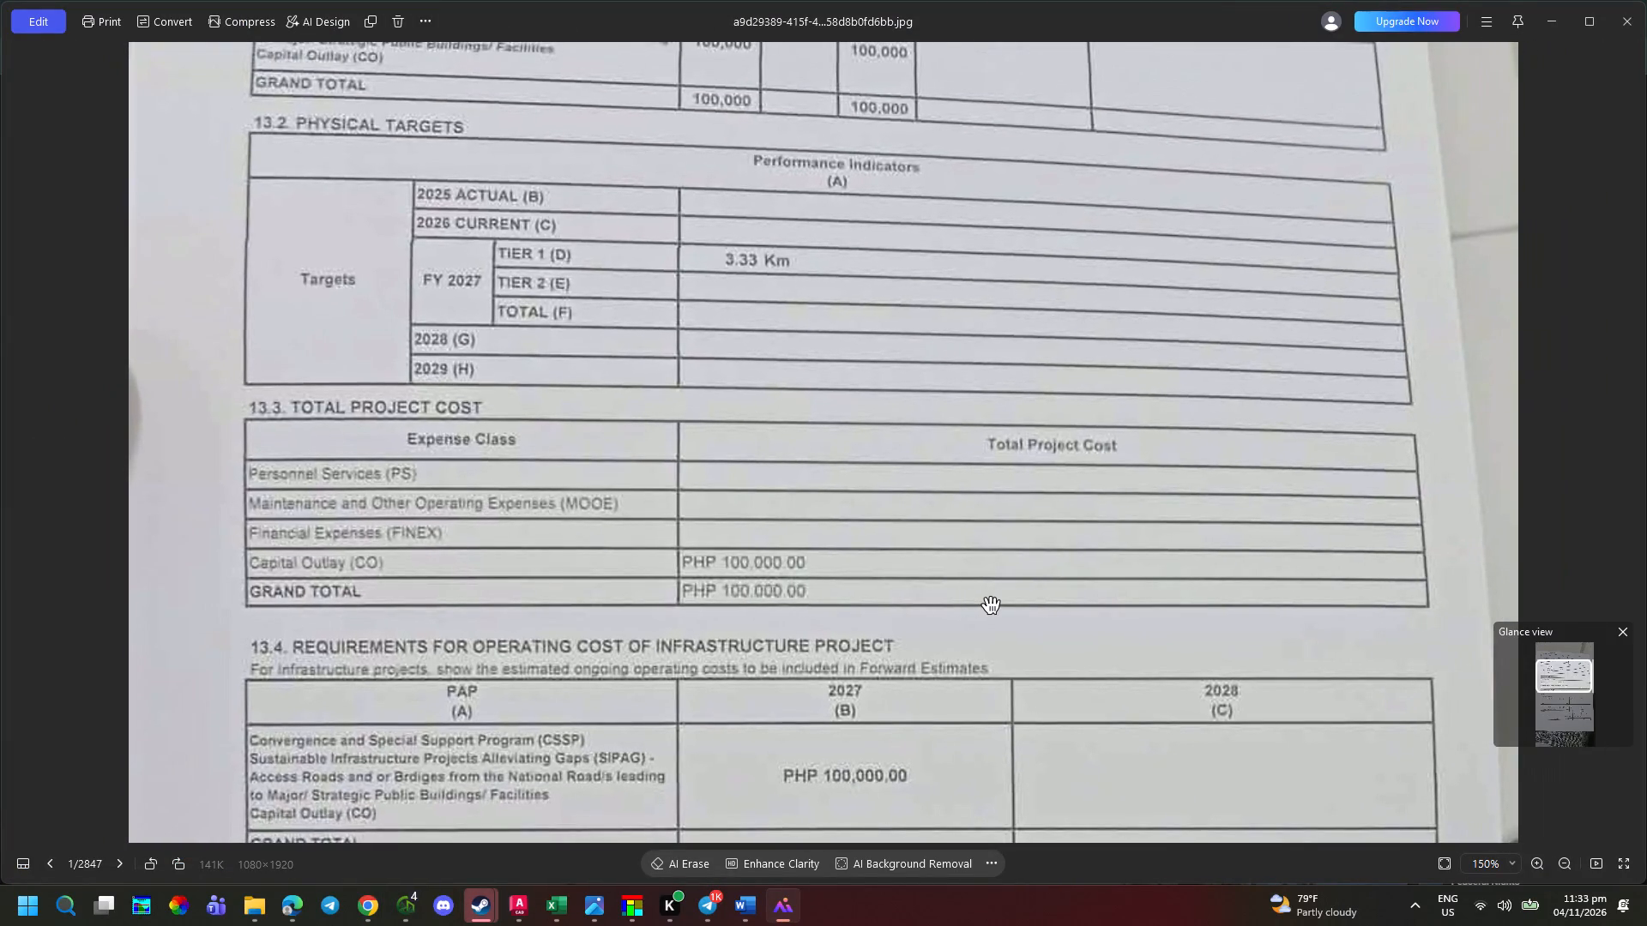
{"action": "key", "text": "alt+Tab"}
{"action": "key", "text": "alt+Tab"}
{"action": "key", "text": "alt+Tab"}
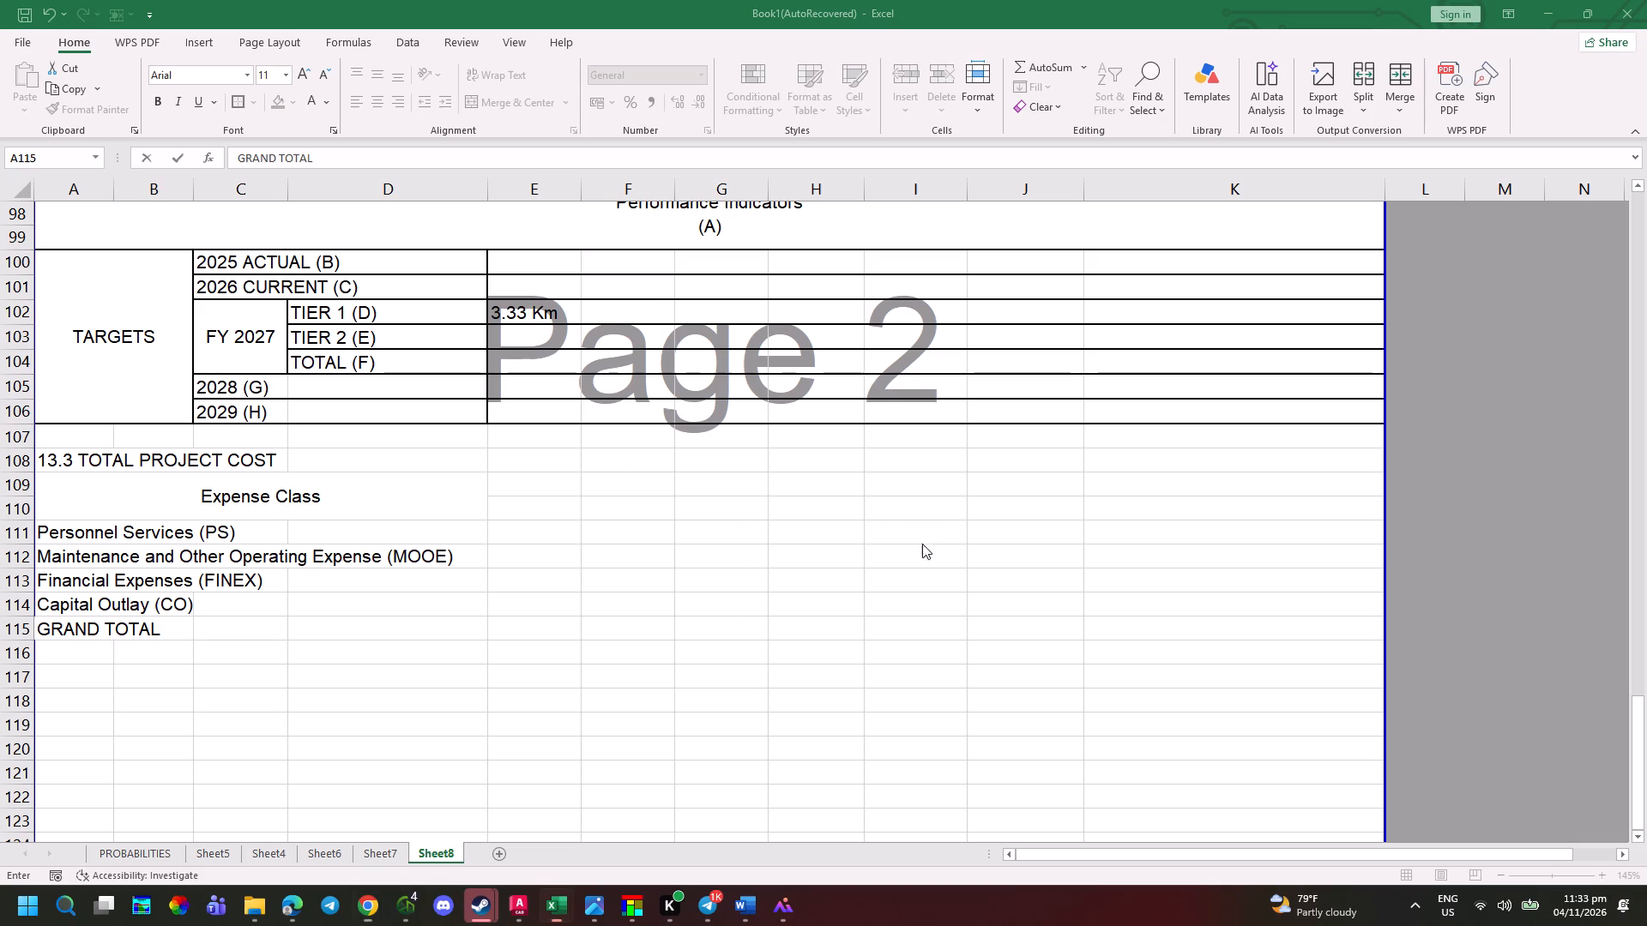
{"action": "left_click", "coordinate": [639, 509]}
{"action": "left_click_drag", "start_coordinate": [558, 484], "coordinate": [636, 490]}
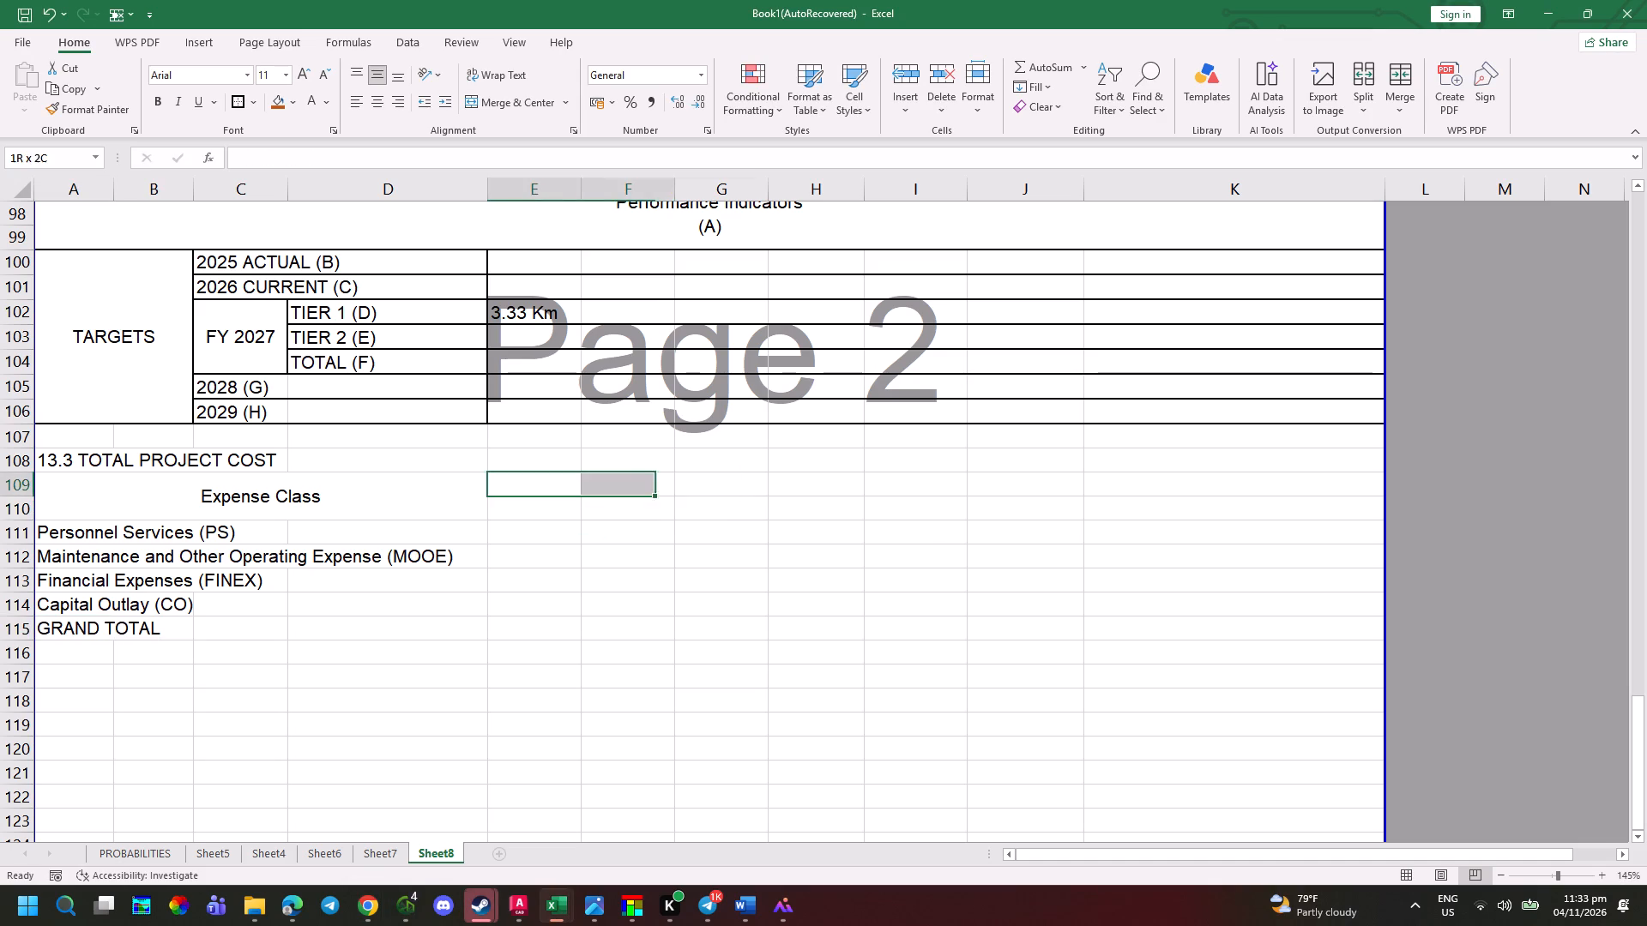
{"action": "left_click_drag", "start_coordinate": [636, 490], "coordinate": [1071, 496]}
{"action": "key", "text": "alt+Tab"}
{"action": "key", "text": "alt+Tab"}
{"action": "key", "text": "alt+Tab"}
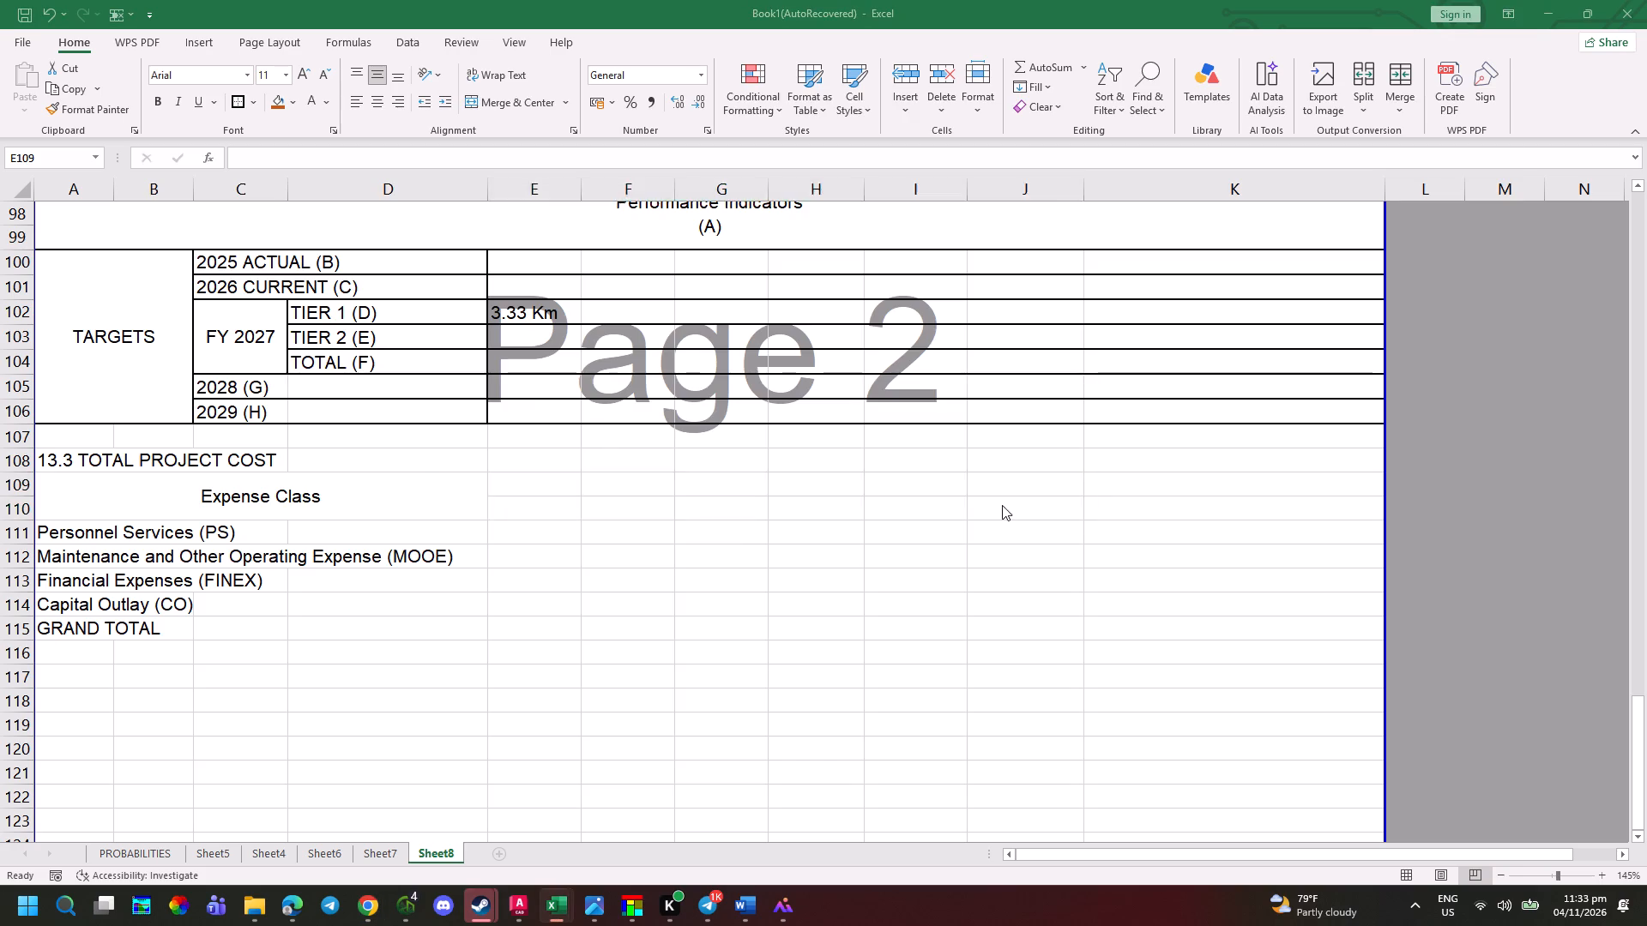
{"action": "key", "text": "alt+Tab"}
{"action": "key", "text": "alt+Tab"}
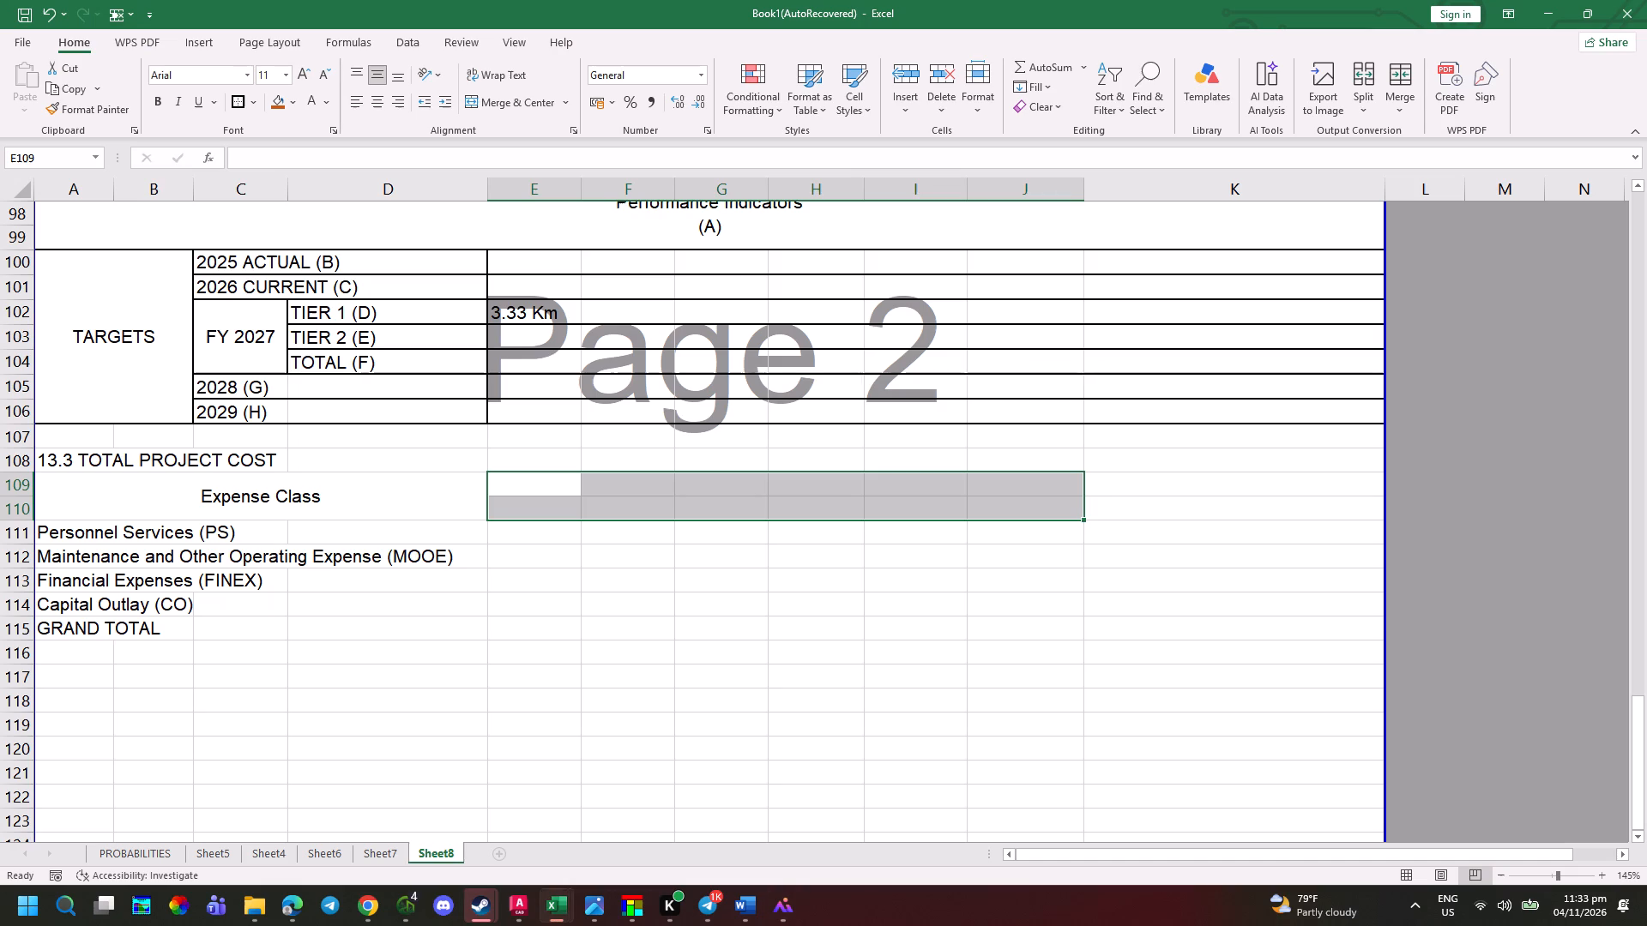
{"action": "left_click_drag", "start_coordinate": [532, 478], "coordinate": [1198, 502]}
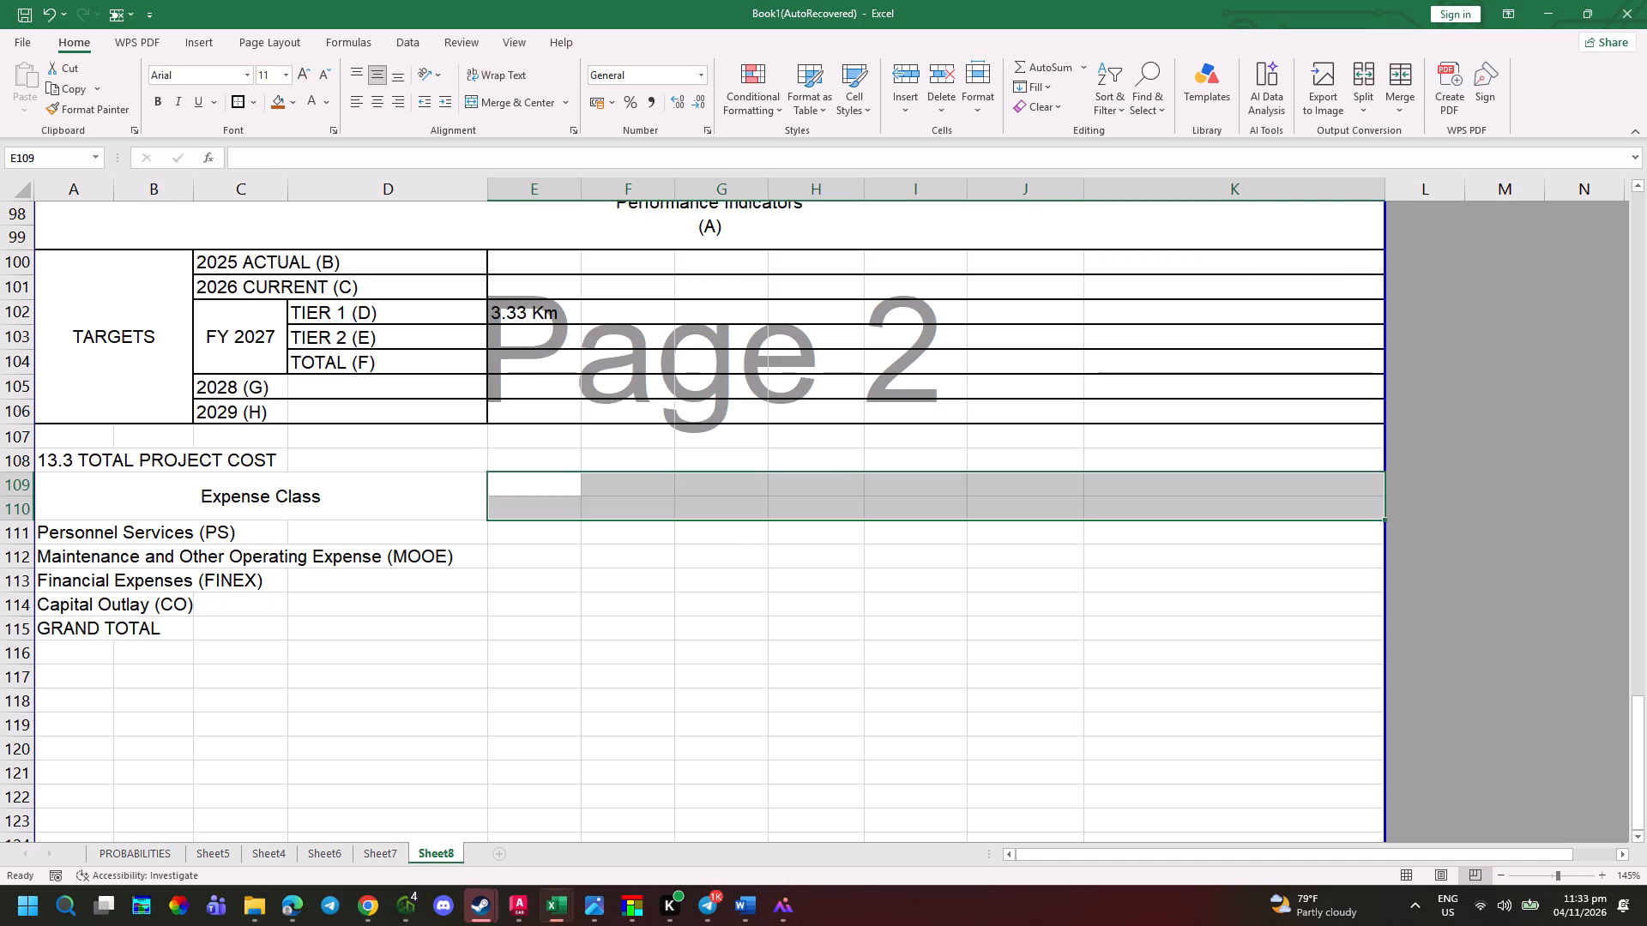
{"action": "left_click", "coordinate": [503, 111]}
Enter the heading TOTAL PROJECT COST in the merged cell E109, correcting its spelling.
{"action": "key", "text": "t"}
{"action": "type", "text": "OTAL PROJECT COS"}
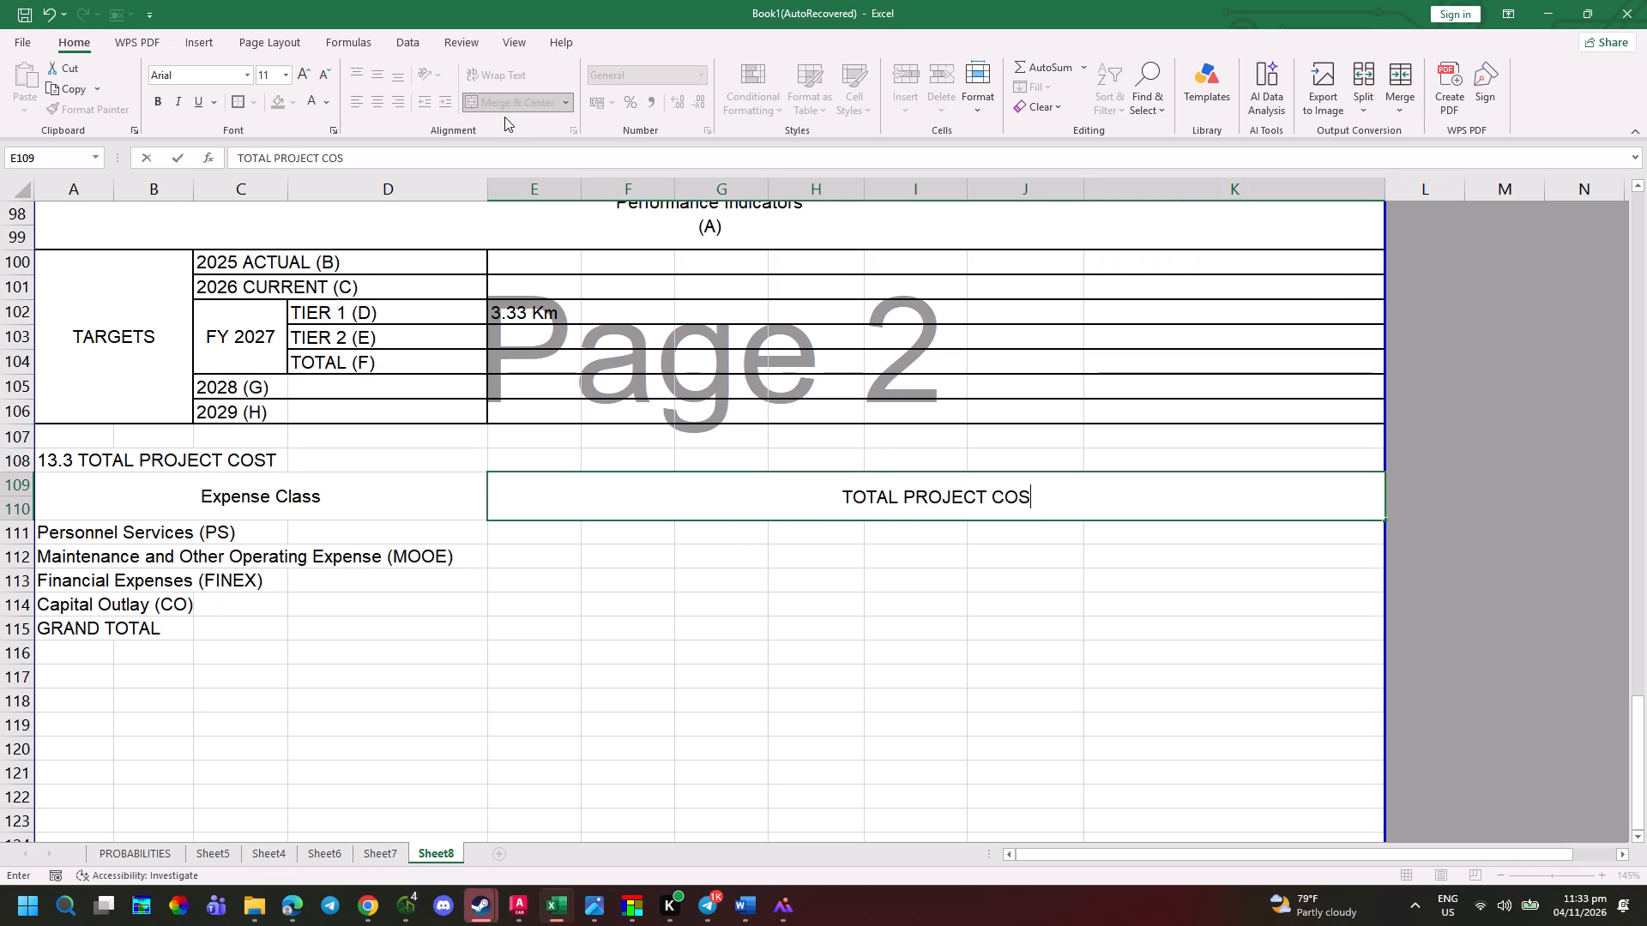
{"action": "key", "text": "Return"}
{"action": "key", "text": "Up"}
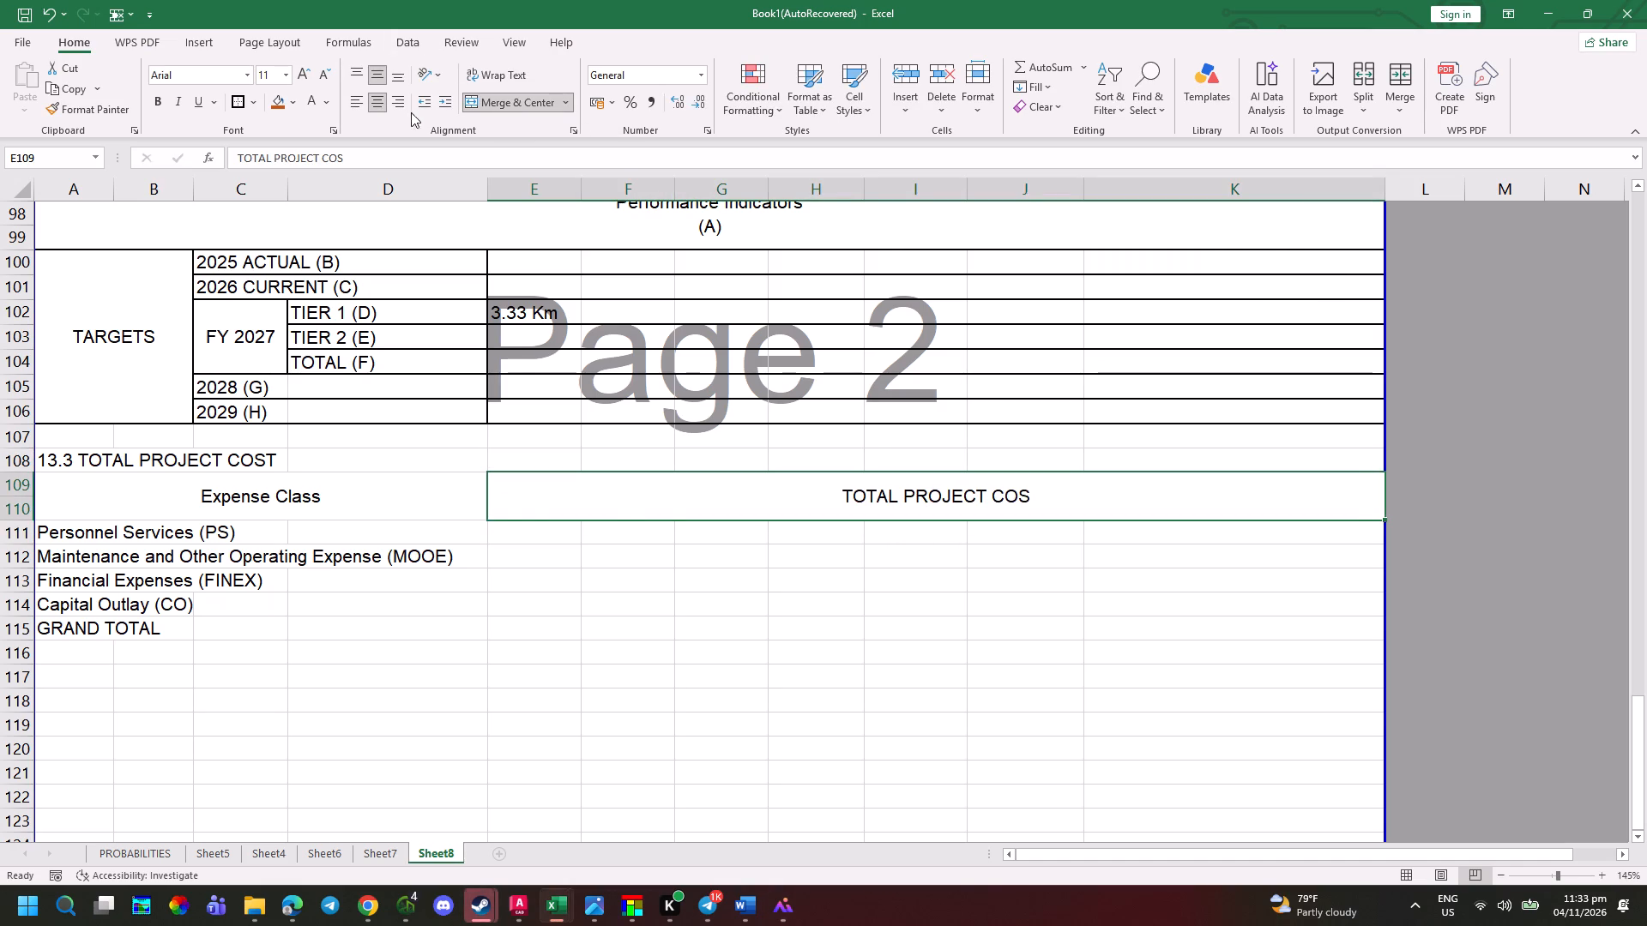
{"action": "left_click", "coordinate": [398, 153]}
{"action": "key", "text": "t"}
{"action": "key", "text": "Return"}
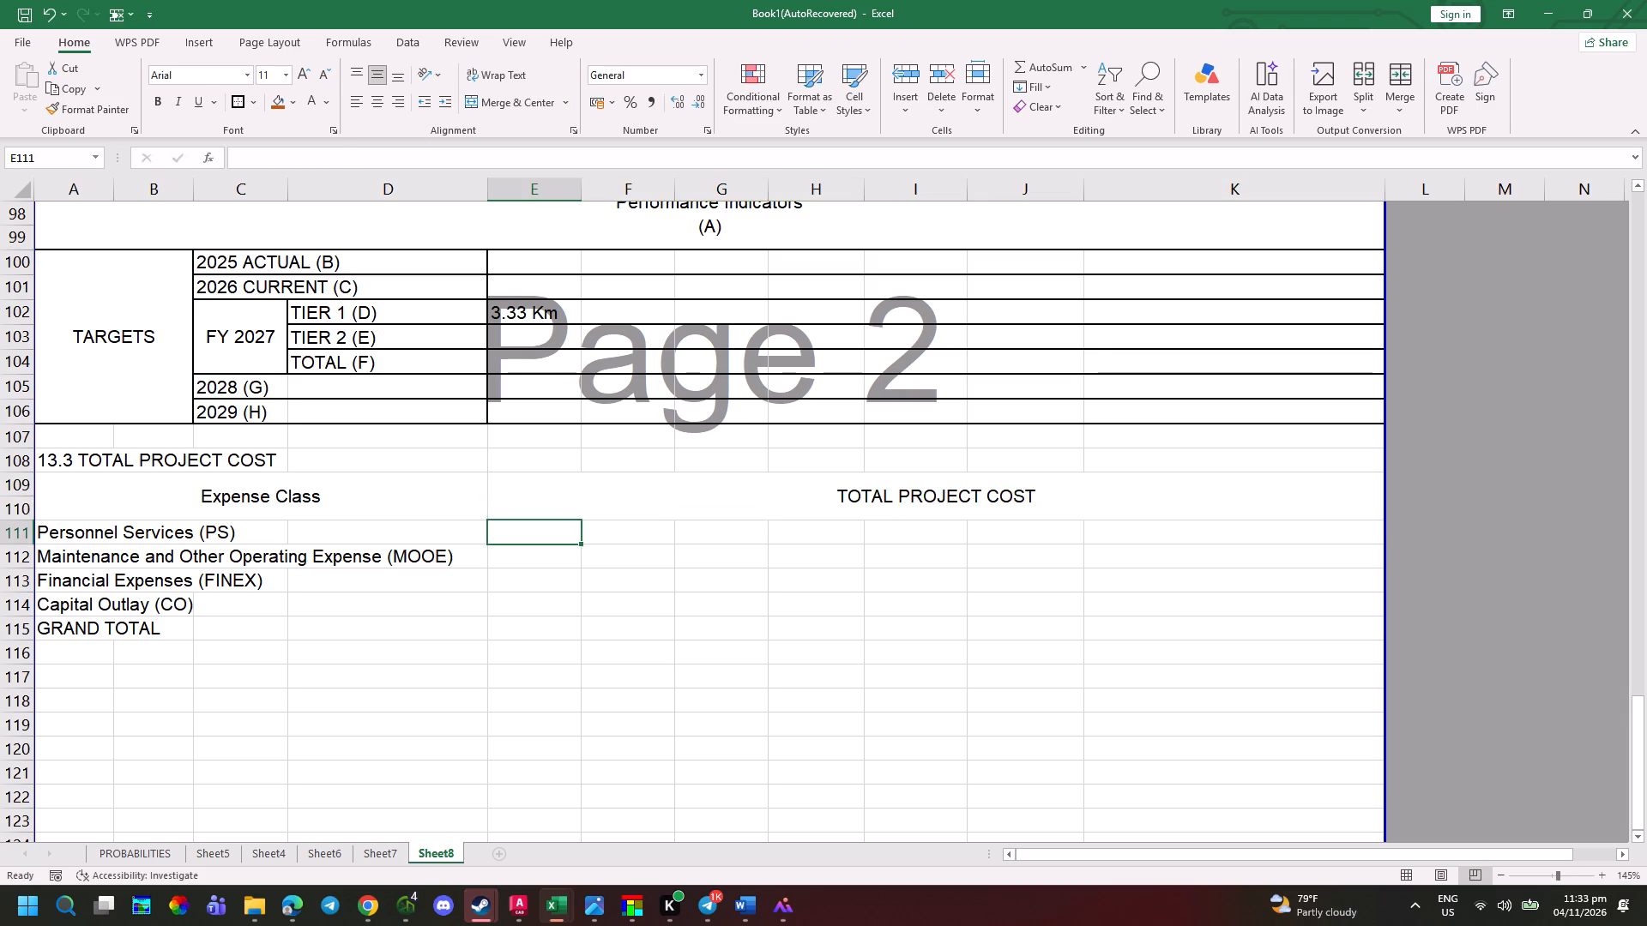
Enter PHP 100,000.00 in cell E114 for the Capital Outlay row, checking the amount against the form photo.
{"action": "key", "text": "alt+Tab"}
{"action": "key", "text": "alt+Tab"}
{"action": "key", "text": "Down"}
{"action": "key", "text": "Down"}
{"action": "key", "text": "Down"}
{"action": "key", "text": "alt+Tab"}
{"action": "key", "text": "alt+Tab"}
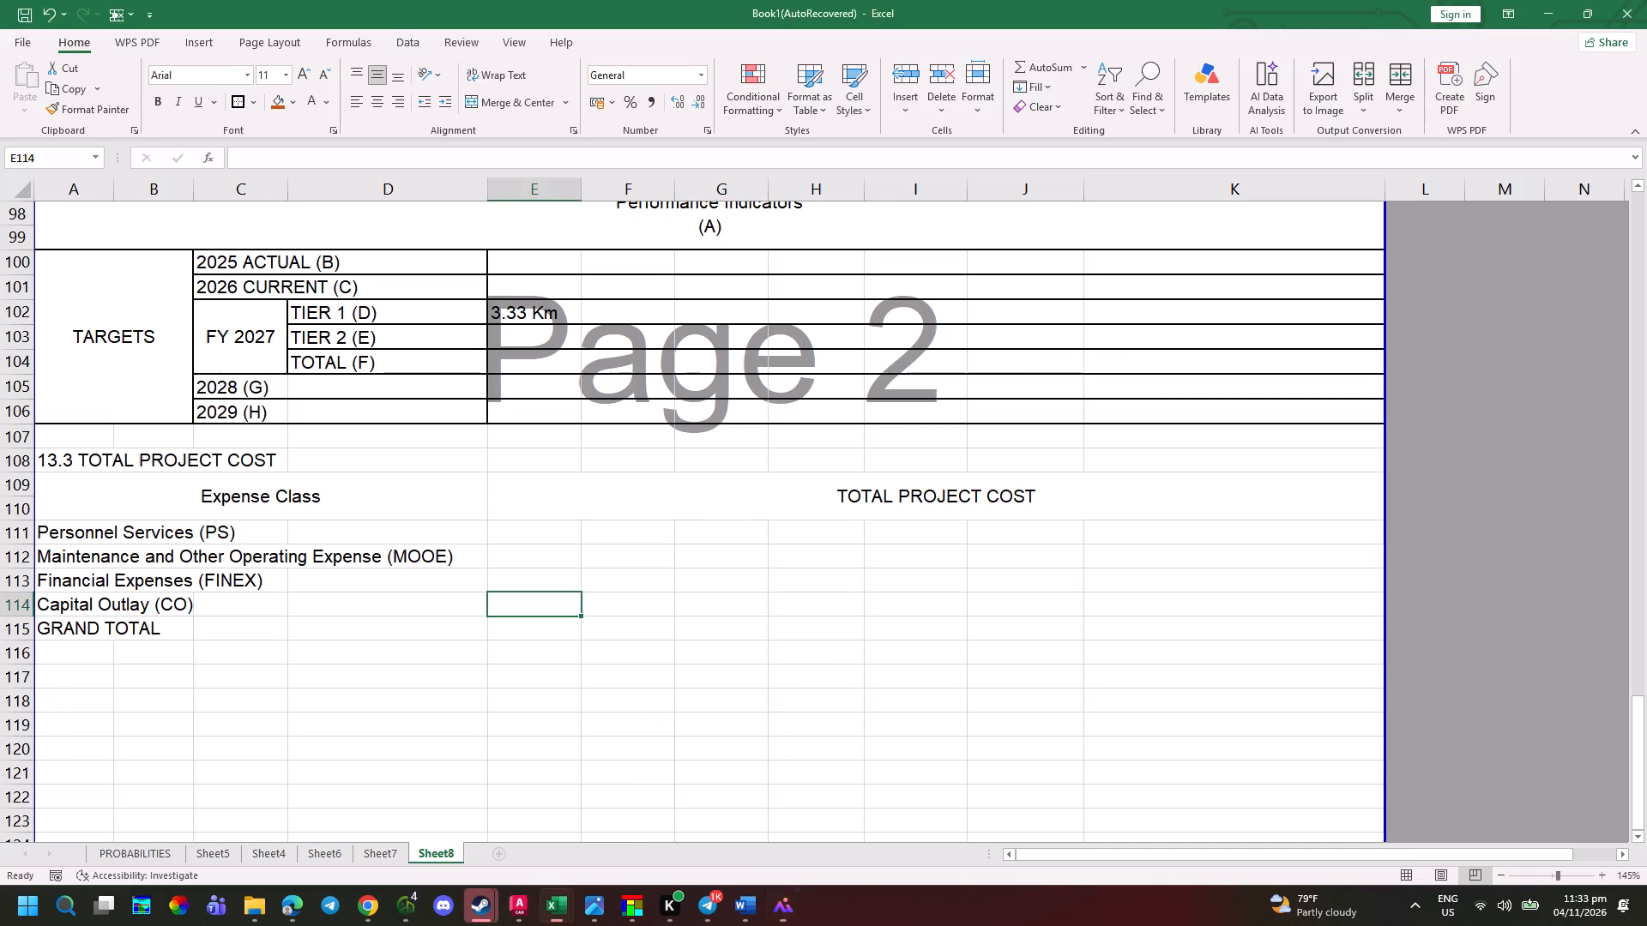
{"action": "key", "text": "alt+Tab"}
{"action": "key", "text": "alt+Tab"}
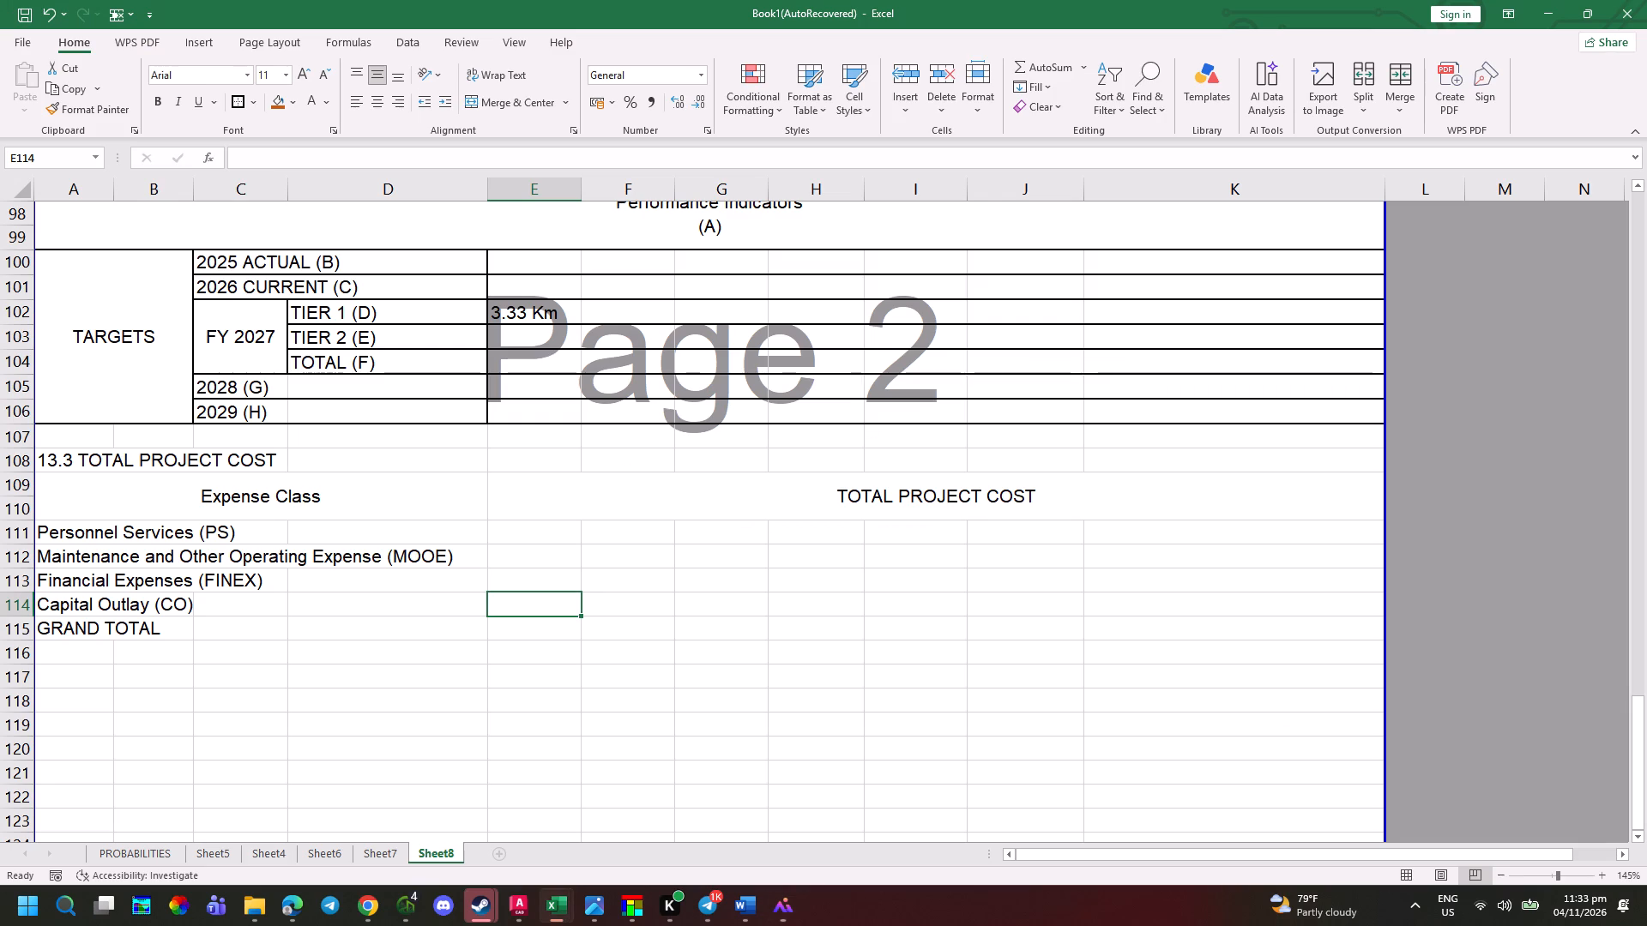
{"action": "type", "text": "PHP"}
{"action": "key", "text": "space"}
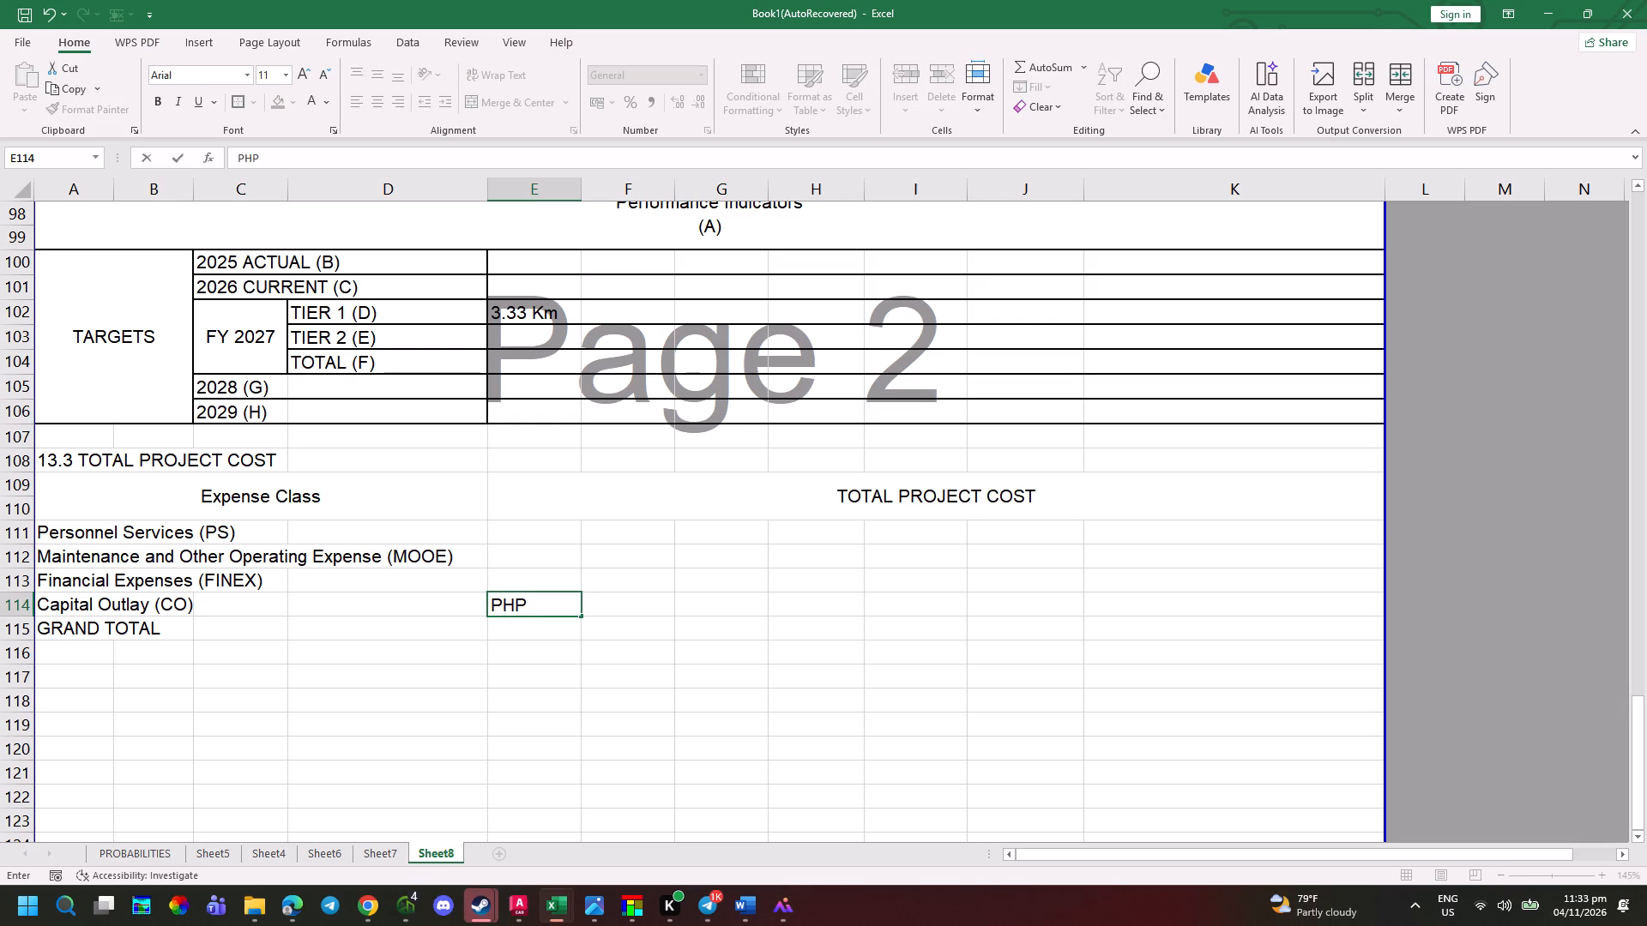
{"action": "type", "text": "100,"}
{"action": "type", "text": "000.00"}
{"action": "key", "text": "alt+Tab"}
{"action": "key", "text": "alt+Tab"}
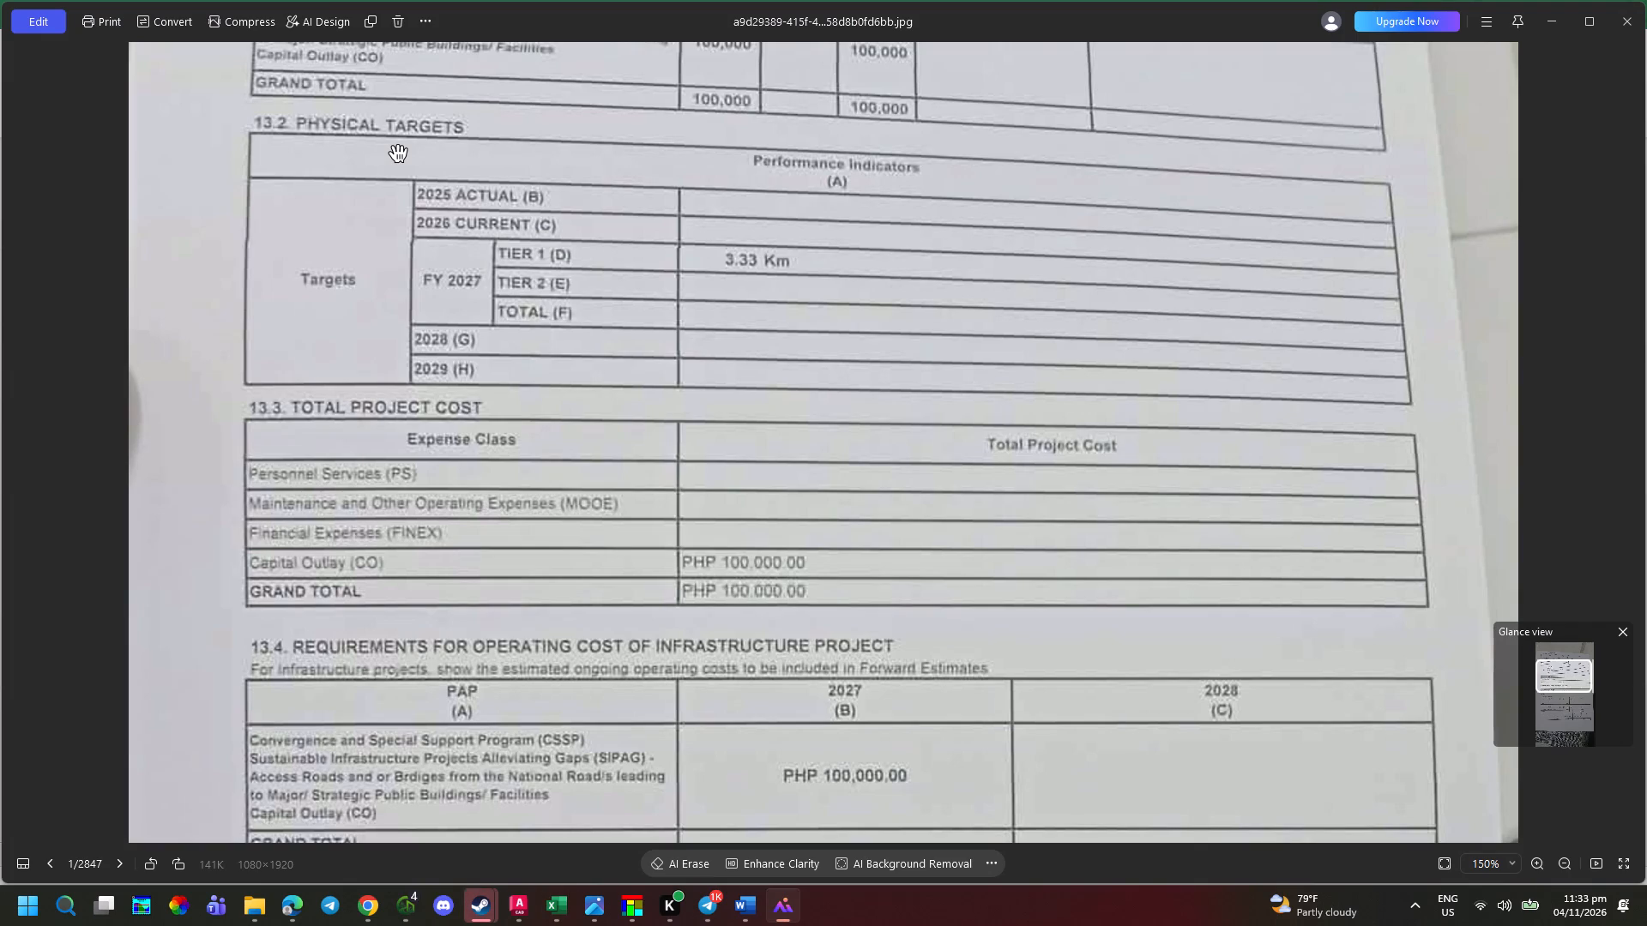
{"action": "key", "text": "Return"}
Fill the Capital Outlay amount down into cell E115 for the GRAND TOTAL row.
{"action": "key", "text": "ctrl+d"}
{"action": "key", "text": "Down"}
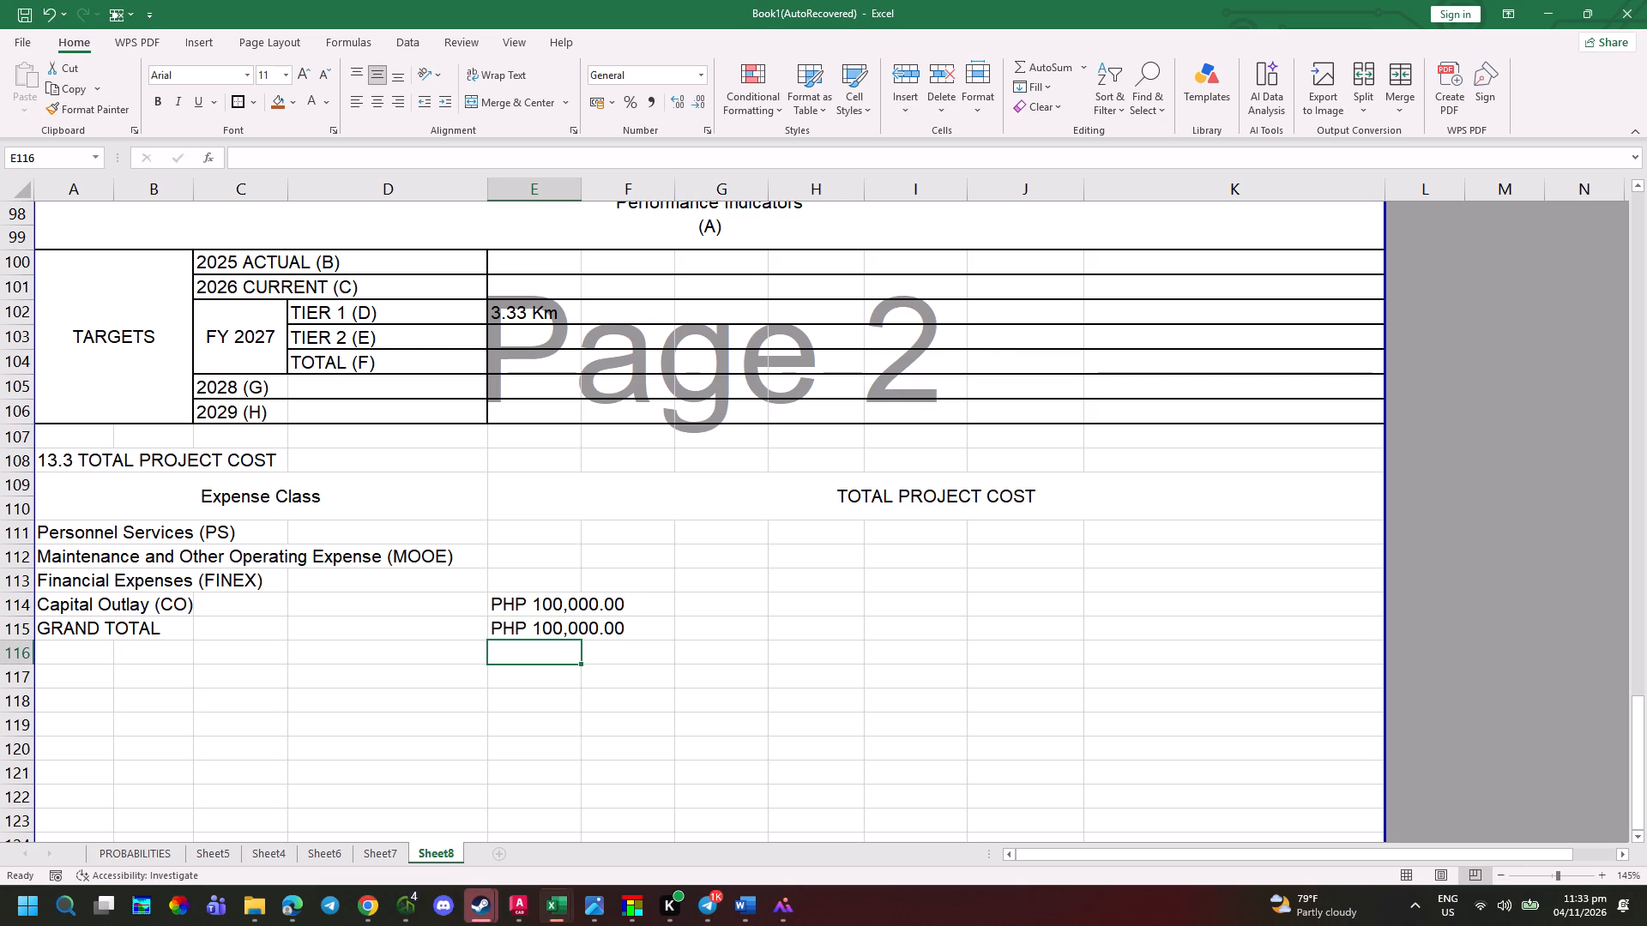
Add outside borders around the merged Expense Class and TOTAL PROJECT COST header cells.
{"action": "left_click", "coordinate": [189, 526]}
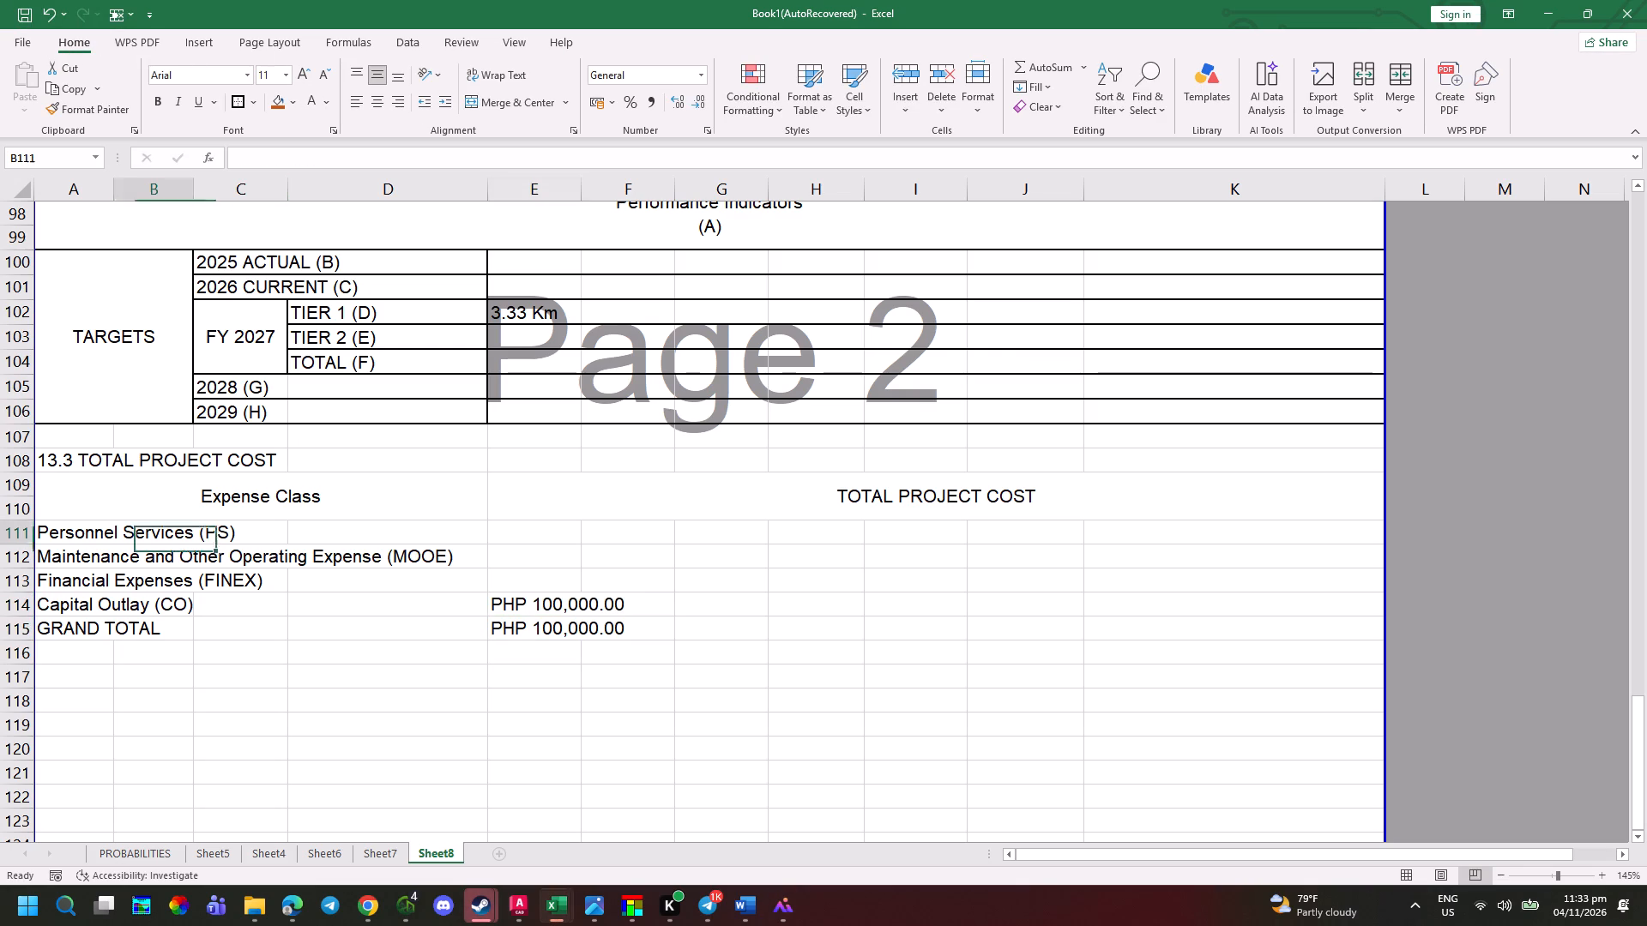
{"action": "left_click", "coordinate": [234, 490]}
{"action": "left_click", "coordinate": [240, 108]}
{"action": "key", "text": "Right"}
{"action": "left_click", "coordinate": [240, 108]}
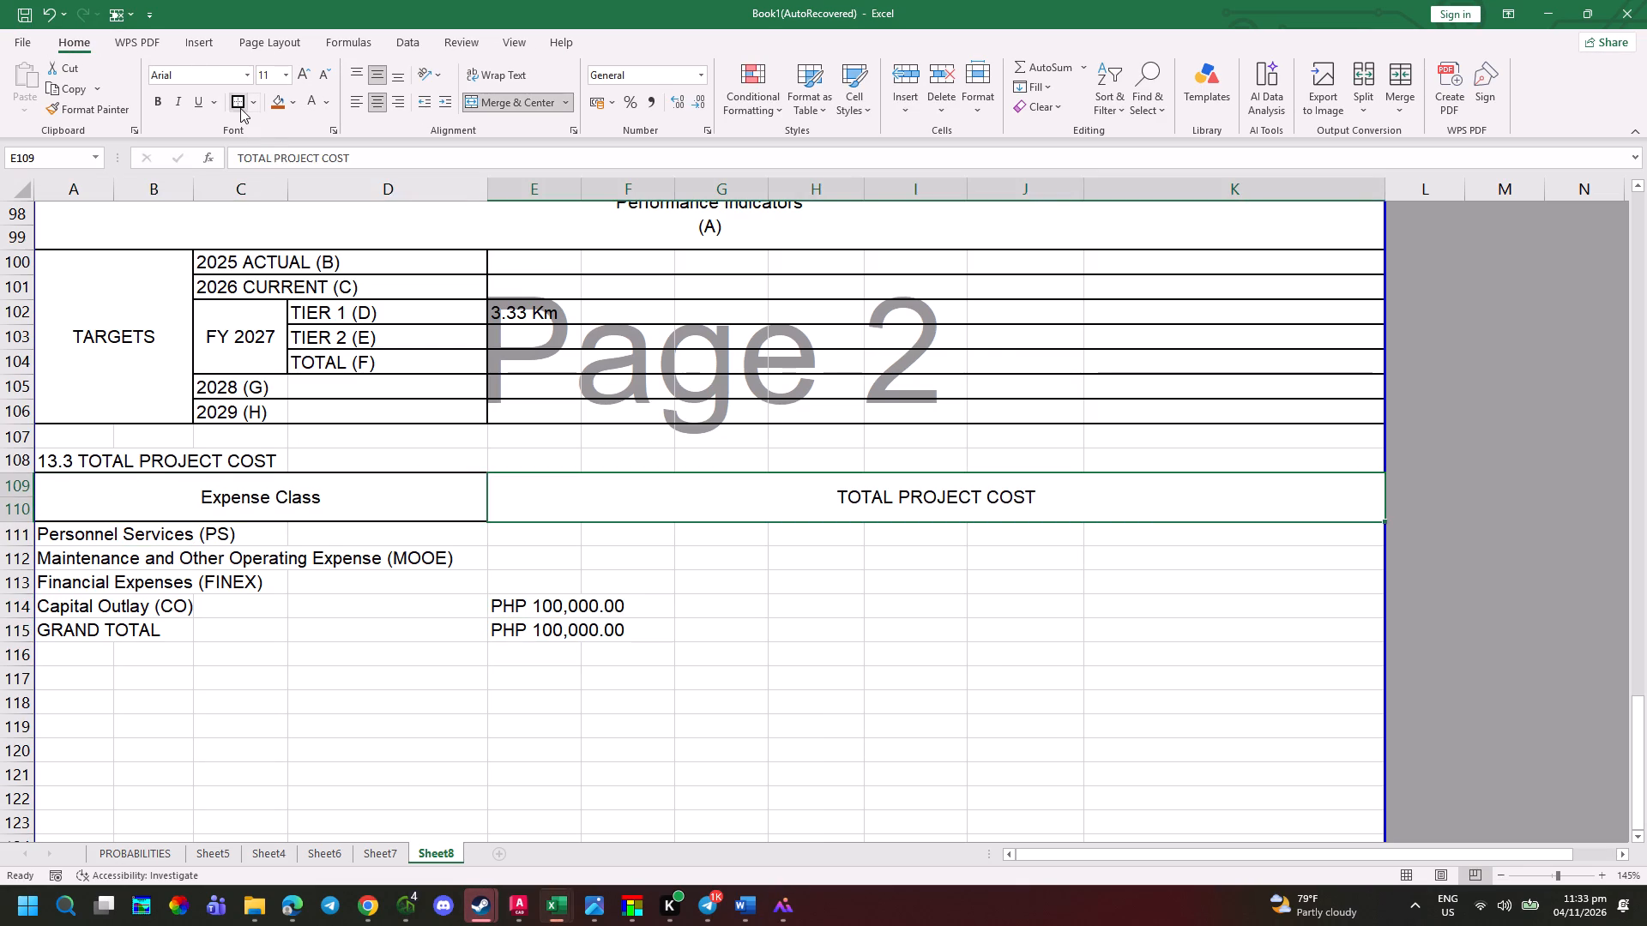
Add separate outside borders around the Personnel Services, MOOE and FINEX row labels, each across columns A to D.
{"action": "key", "text": "Down"}
{"action": "key", "text": "Left"}
{"action": "key", "text": "Left"}
{"action": "key", "text": "Left"}
{"action": "left_click_drag", "start_coordinate": [81, 534], "coordinate": [322, 533]}
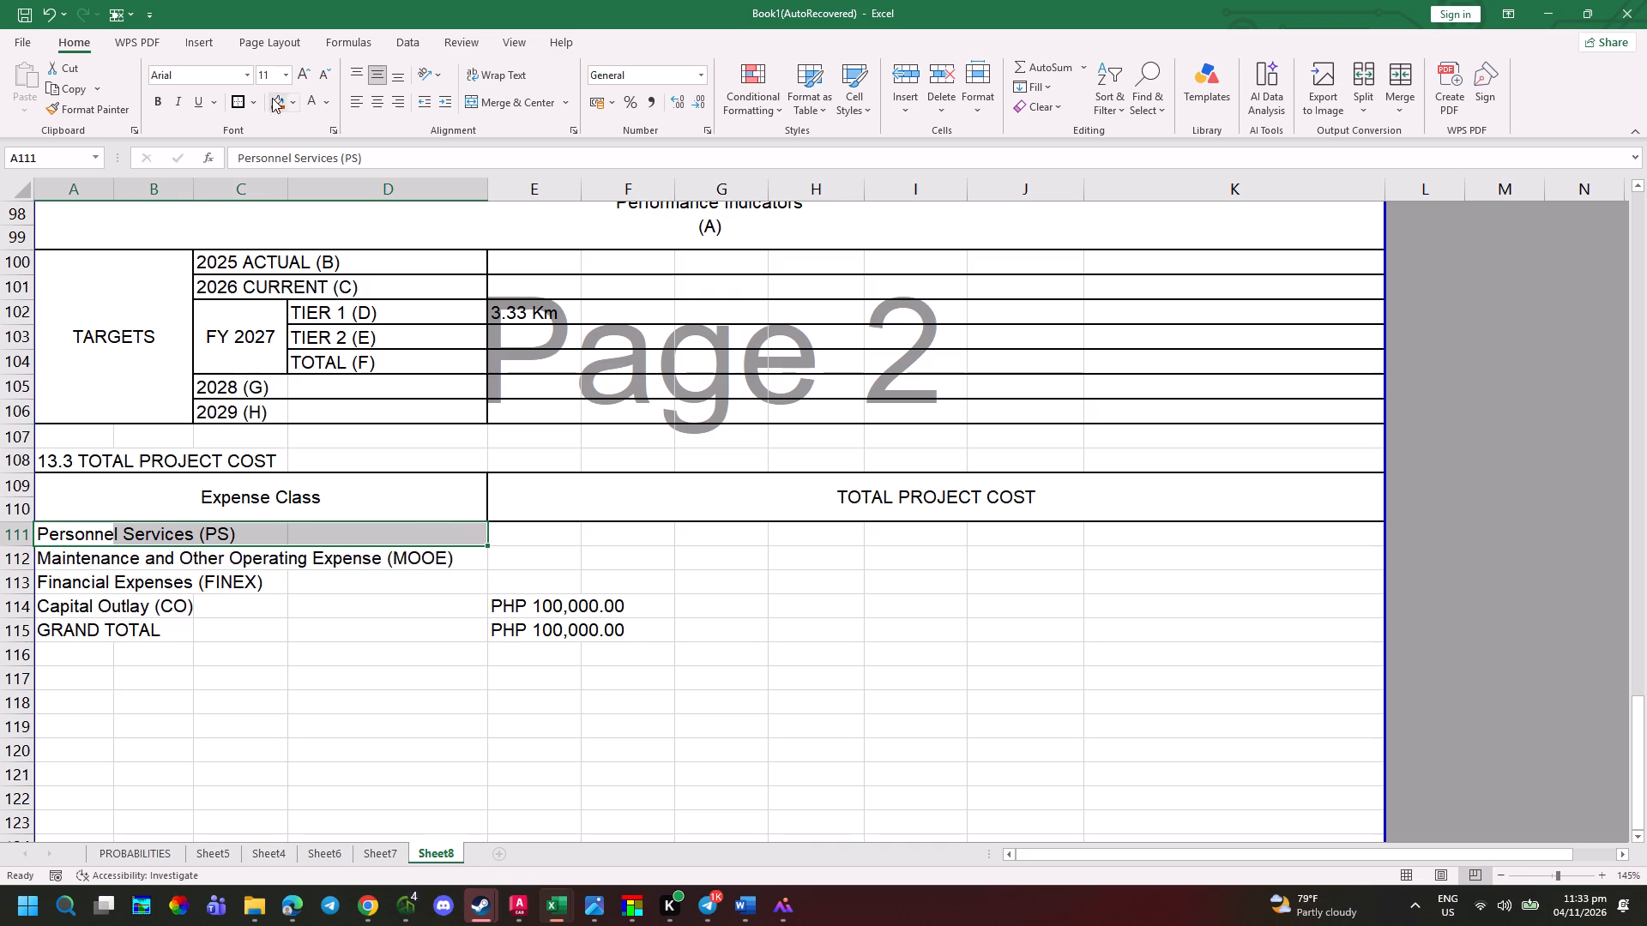
{"action": "left_click", "coordinate": [239, 105]}
{"action": "left_click_drag", "start_coordinate": [56, 554], "coordinate": [350, 563]}
{"action": "left_click", "coordinate": [236, 104]}
{"action": "left_click_drag", "start_coordinate": [61, 587], "coordinate": [384, 594]}
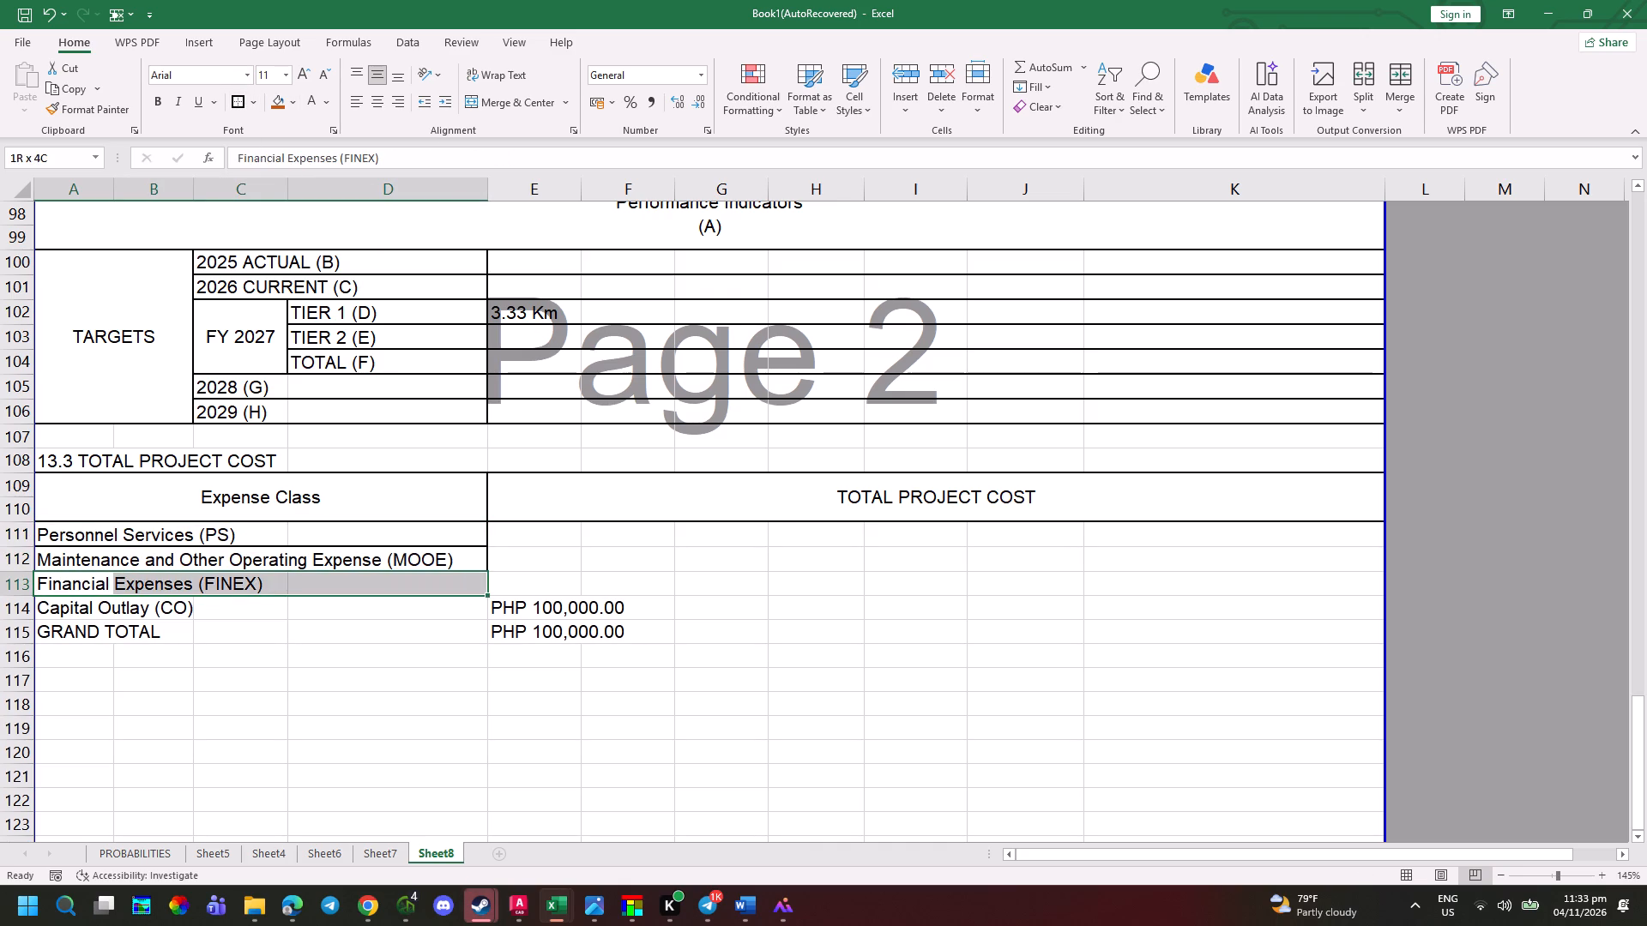
{"action": "left_click_drag", "start_coordinate": [384, 594], "coordinate": [384, 593]}
{"action": "left_click", "coordinate": [232, 104]}
Add separate outside borders around the Capital Outlay and GRAND TOTAL row labels, each across columns A to D.
{"action": "left_click_drag", "start_coordinate": [66, 615], "coordinate": [250, 592]}
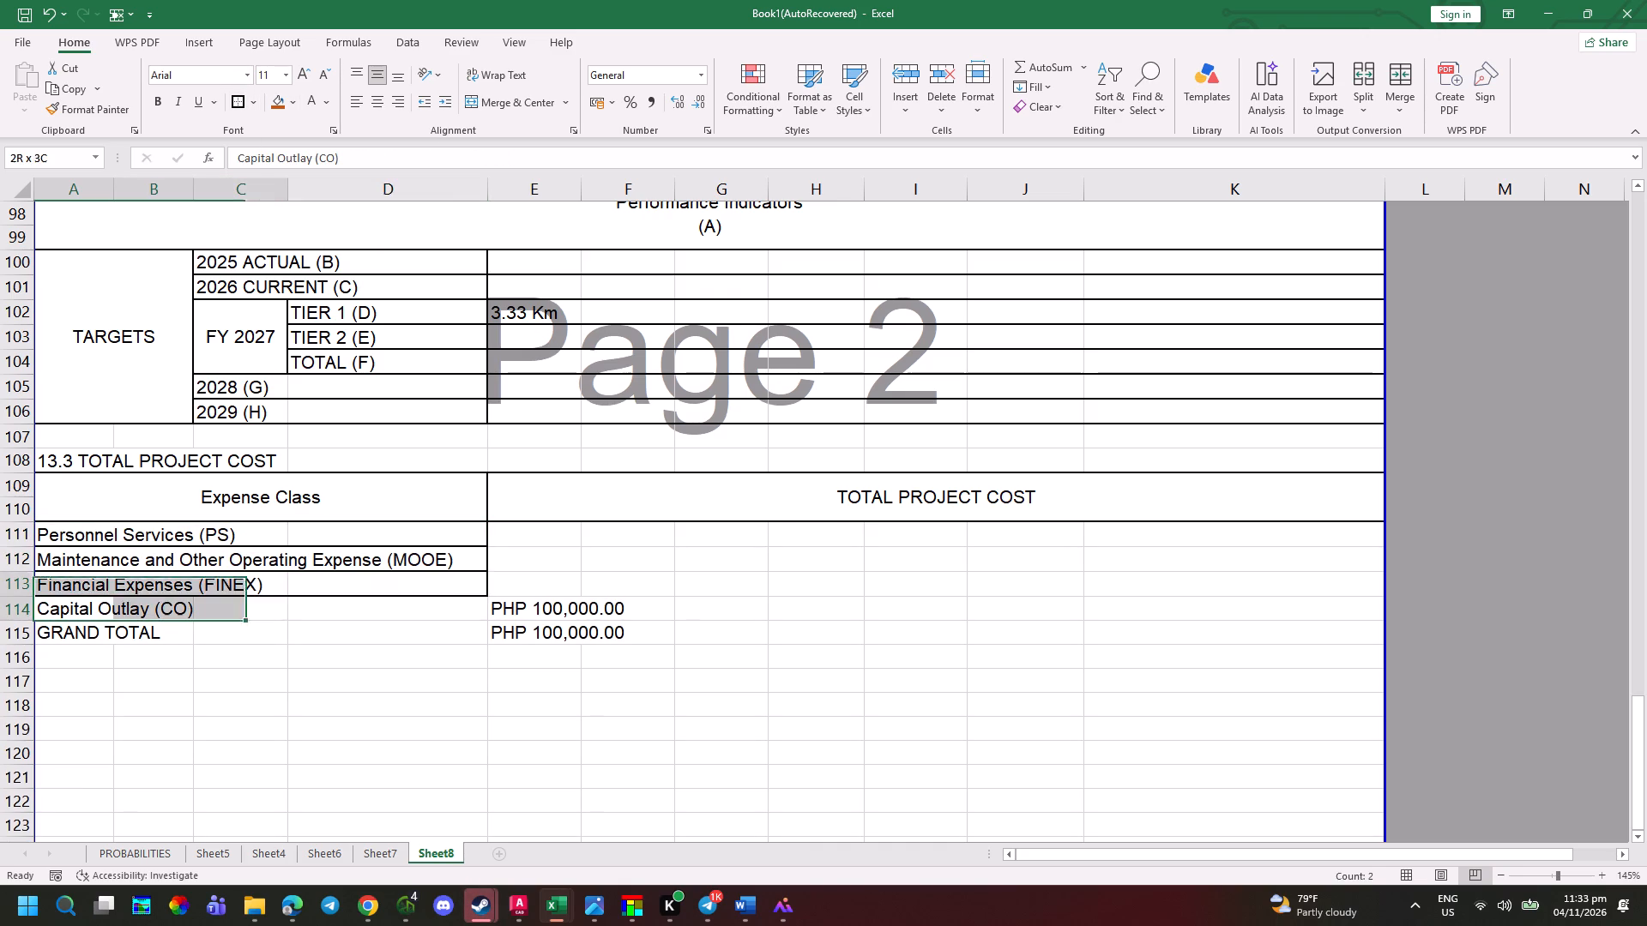
{"action": "left_click_drag", "start_coordinate": [250, 592], "coordinate": [383, 604]}
{"action": "left_click", "coordinate": [241, 105]}
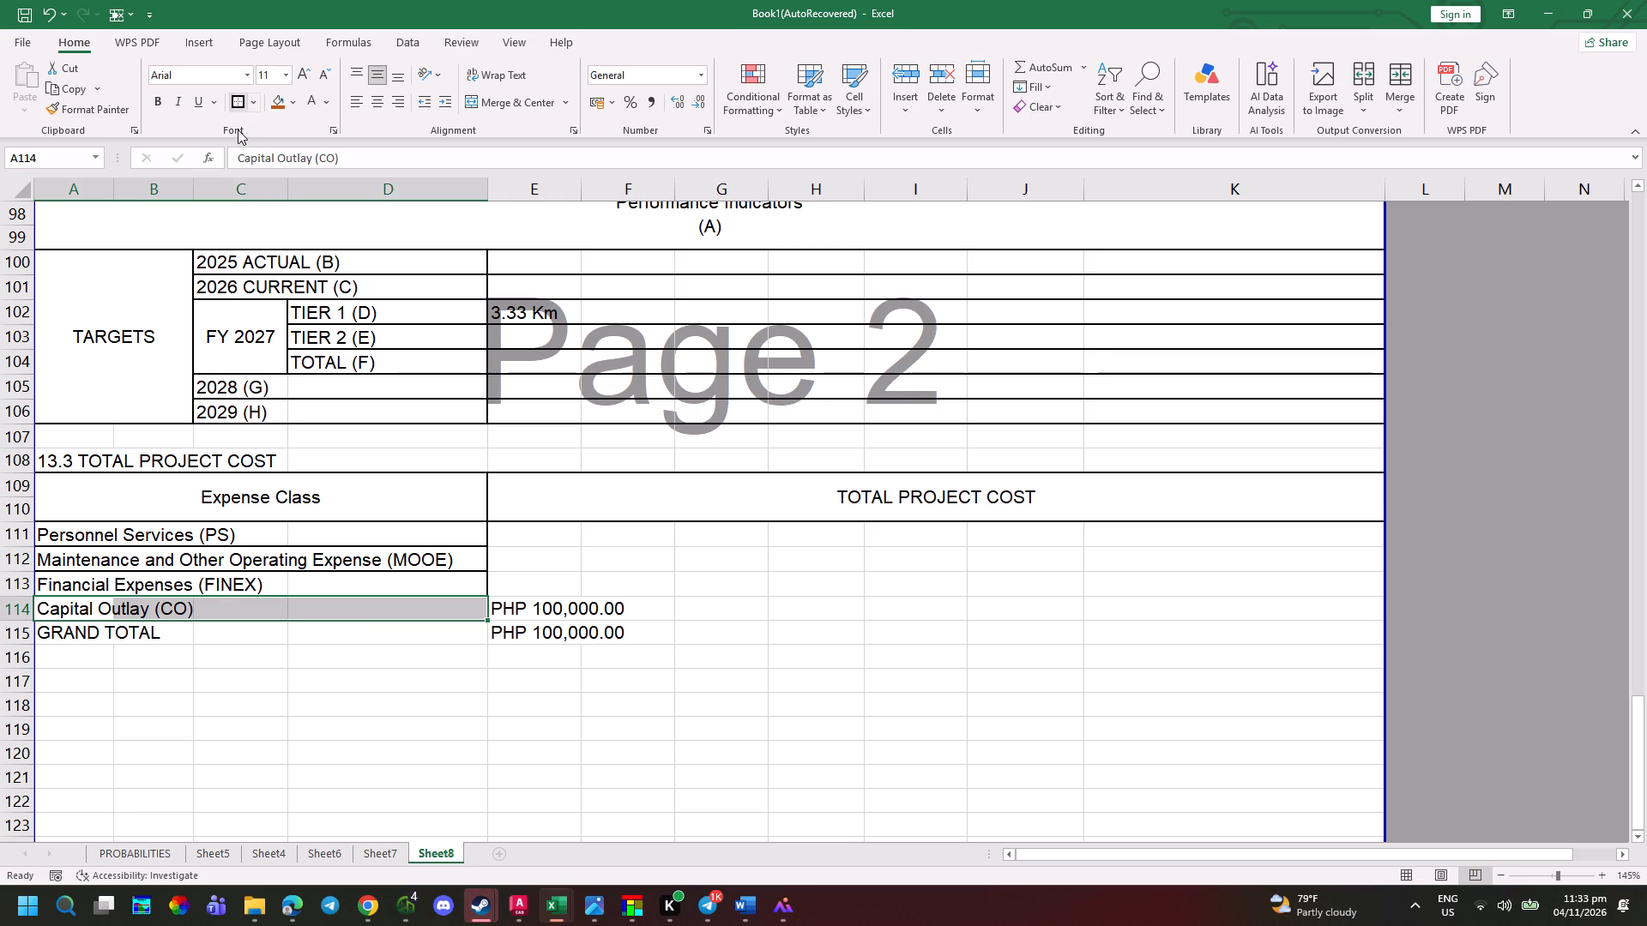
{"action": "left_click_drag", "start_coordinate": [74, 641], "coordinate": [377, 621]}
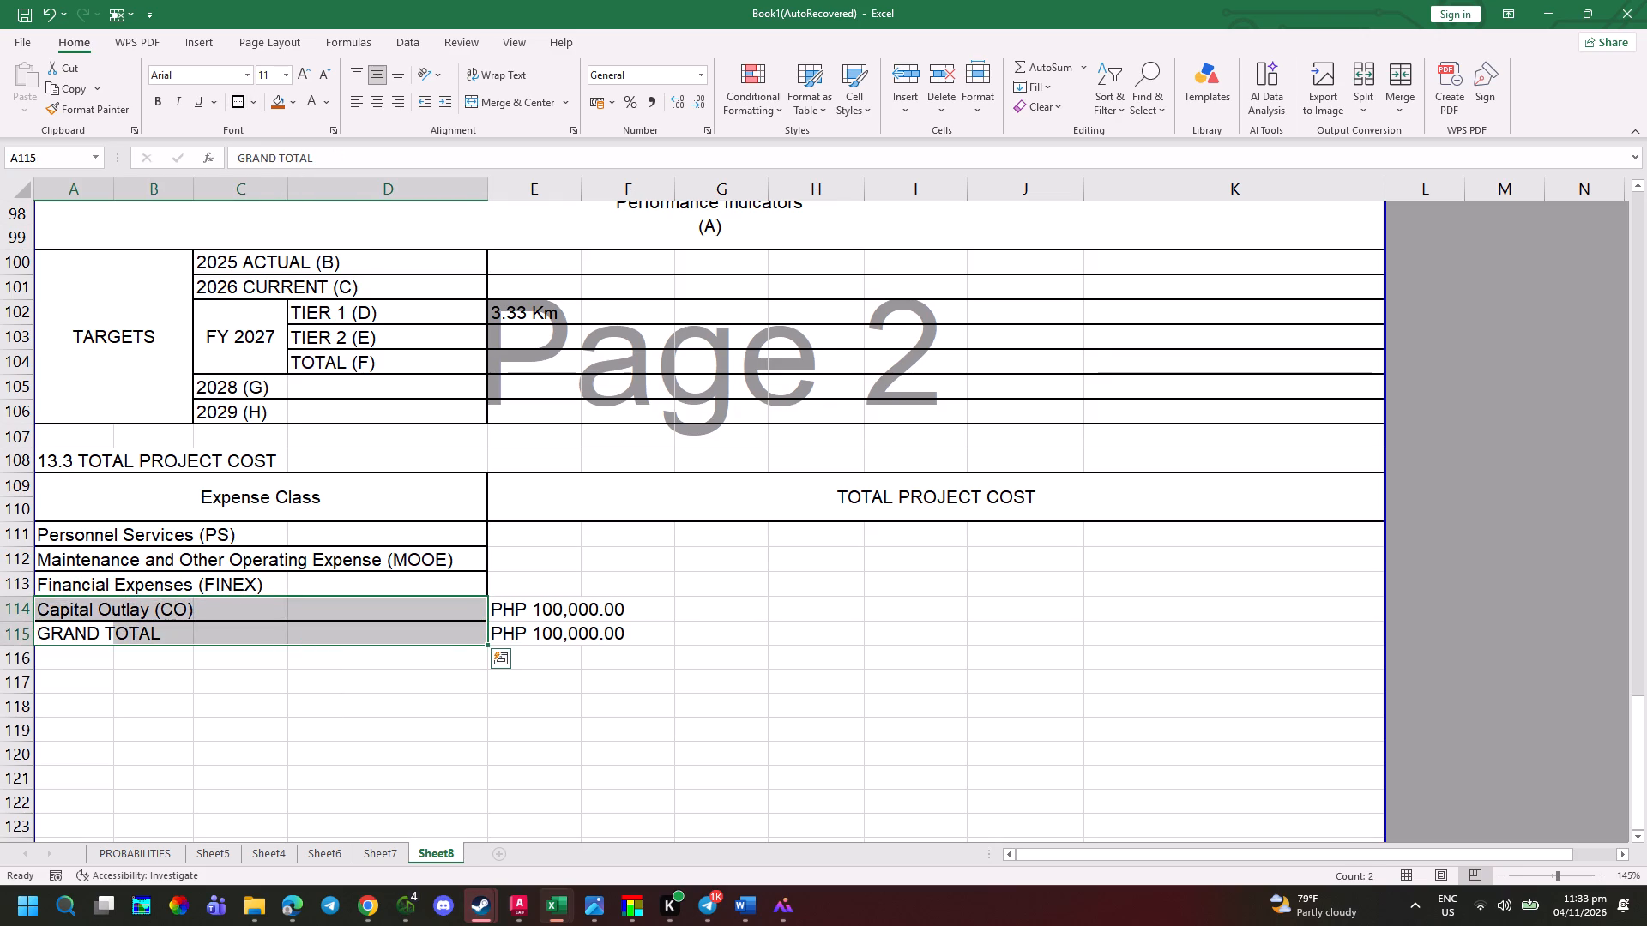
{"action": "key", "text": "Down"}
{"action": "left_click_drag", "start_coordinate": [65, 631], "coordinate": [350, 630]}
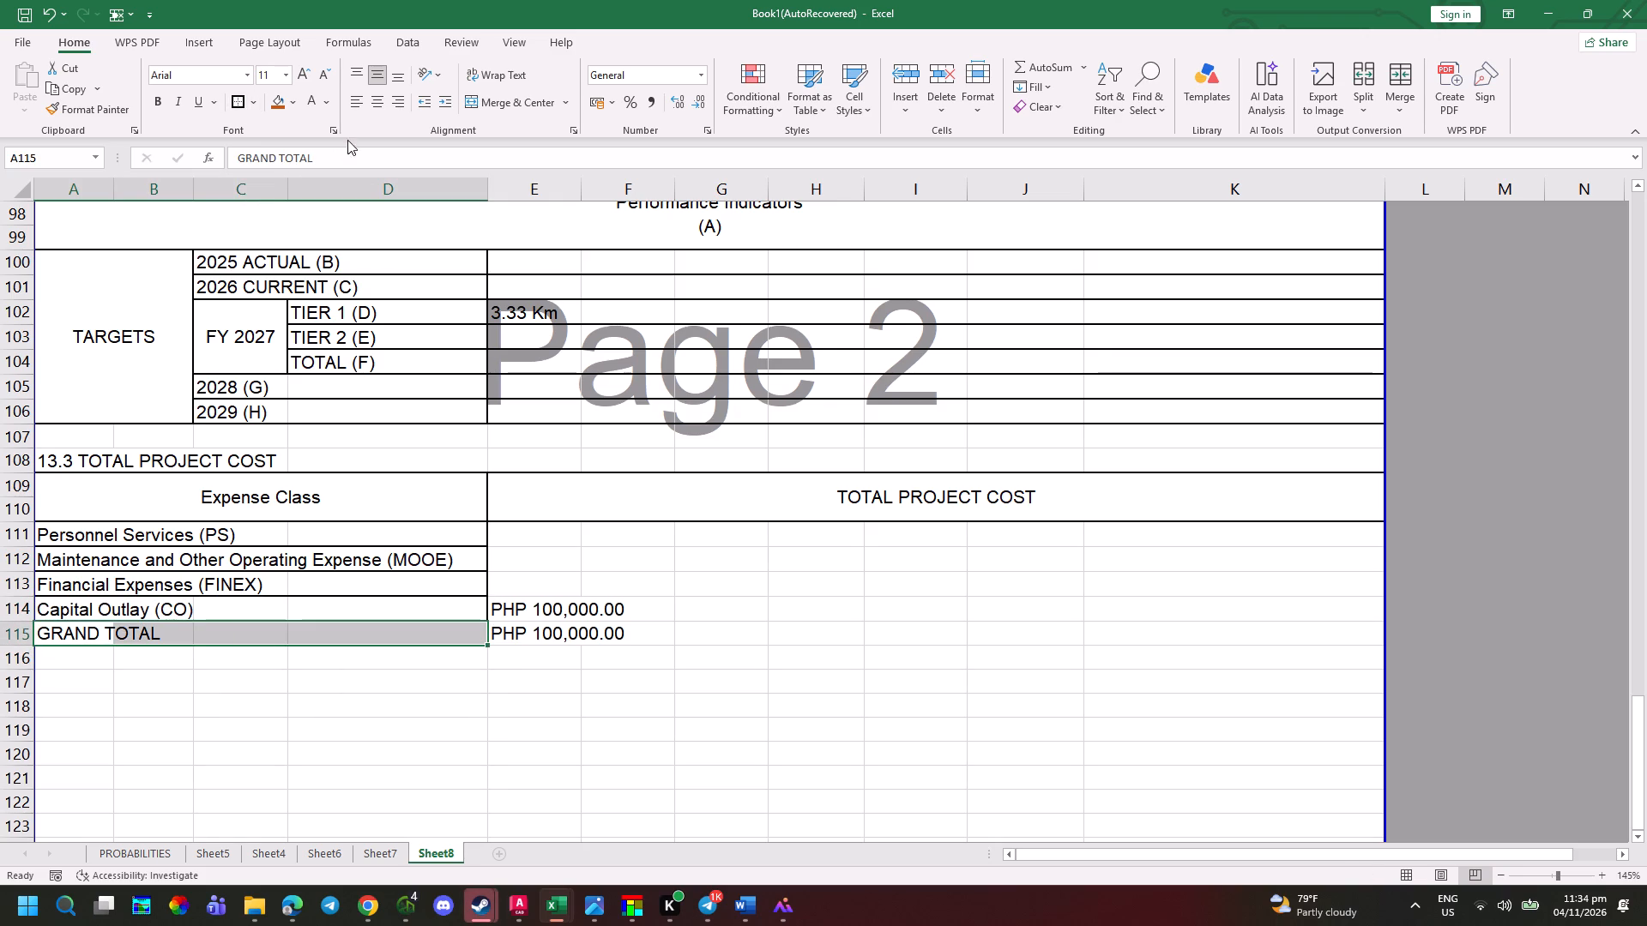
{"action": "left_click", "coordinate": [234, 109]}
Add separate outside borders around the amount ranges E115:K115 and E114:K114.
{"action": "left_click_drag", "start_coordinate": [535, 635], "coordinate": [1183, 622]}
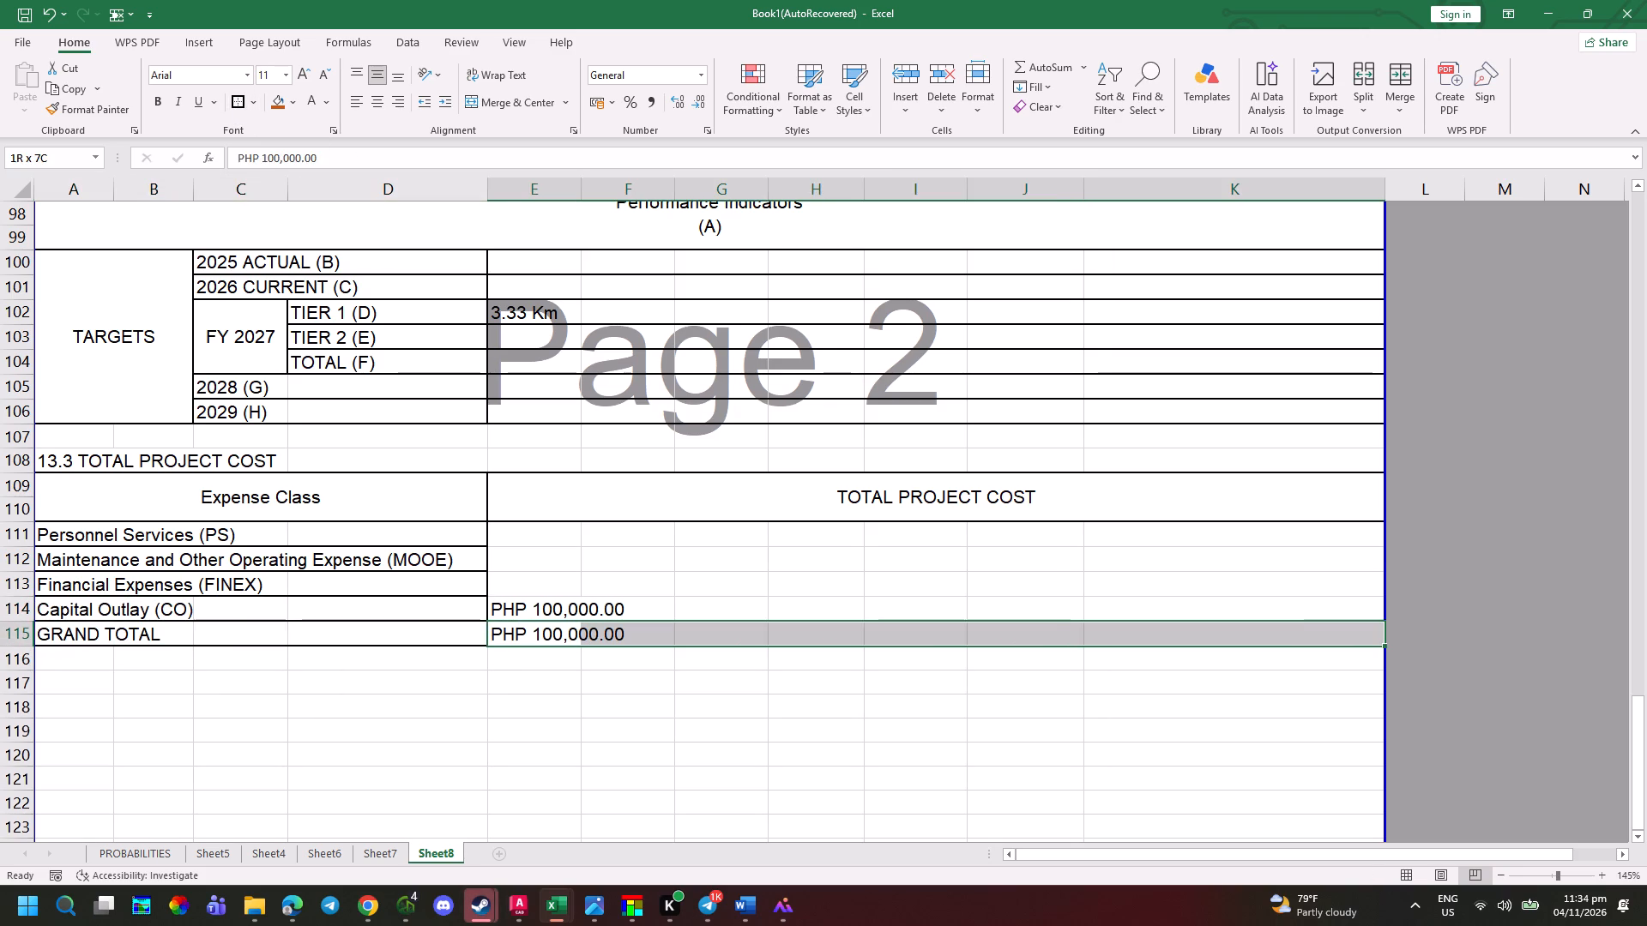
{"action": "left_click_drag", "start_coordinate": [1183, 622], "coordinate": [1208, 625]}
{"action": "left_click", "coordinate": [245, 99]}
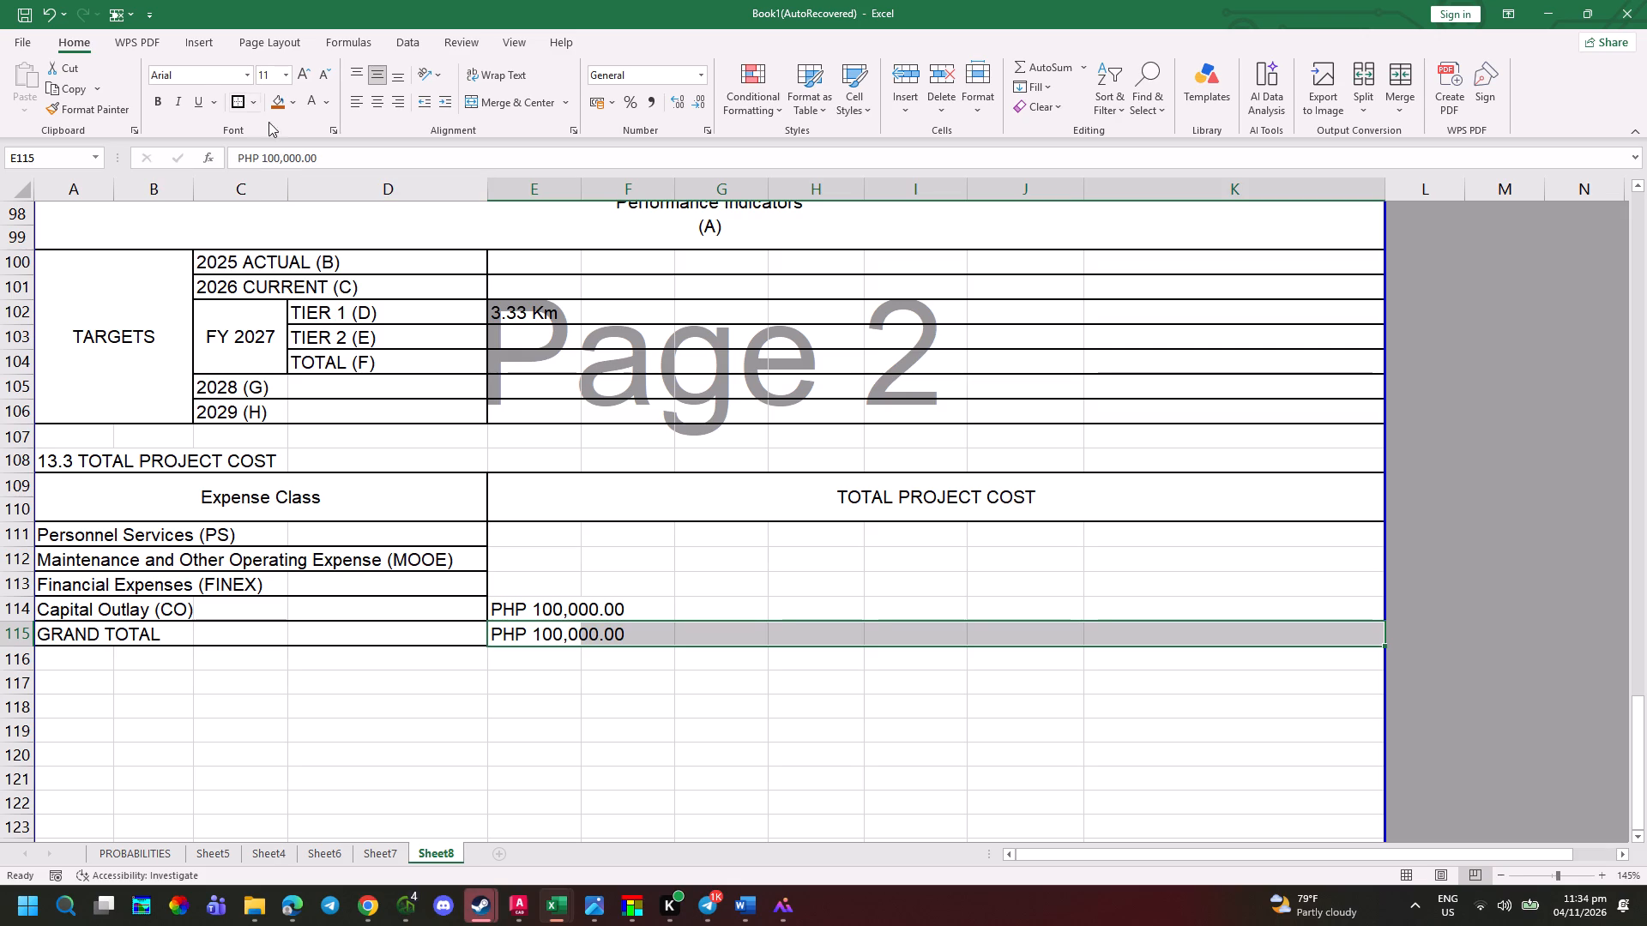
{"action": "left_click_drag", "start_coordinate": [534, 604], "coordinate": [1216, 604]}
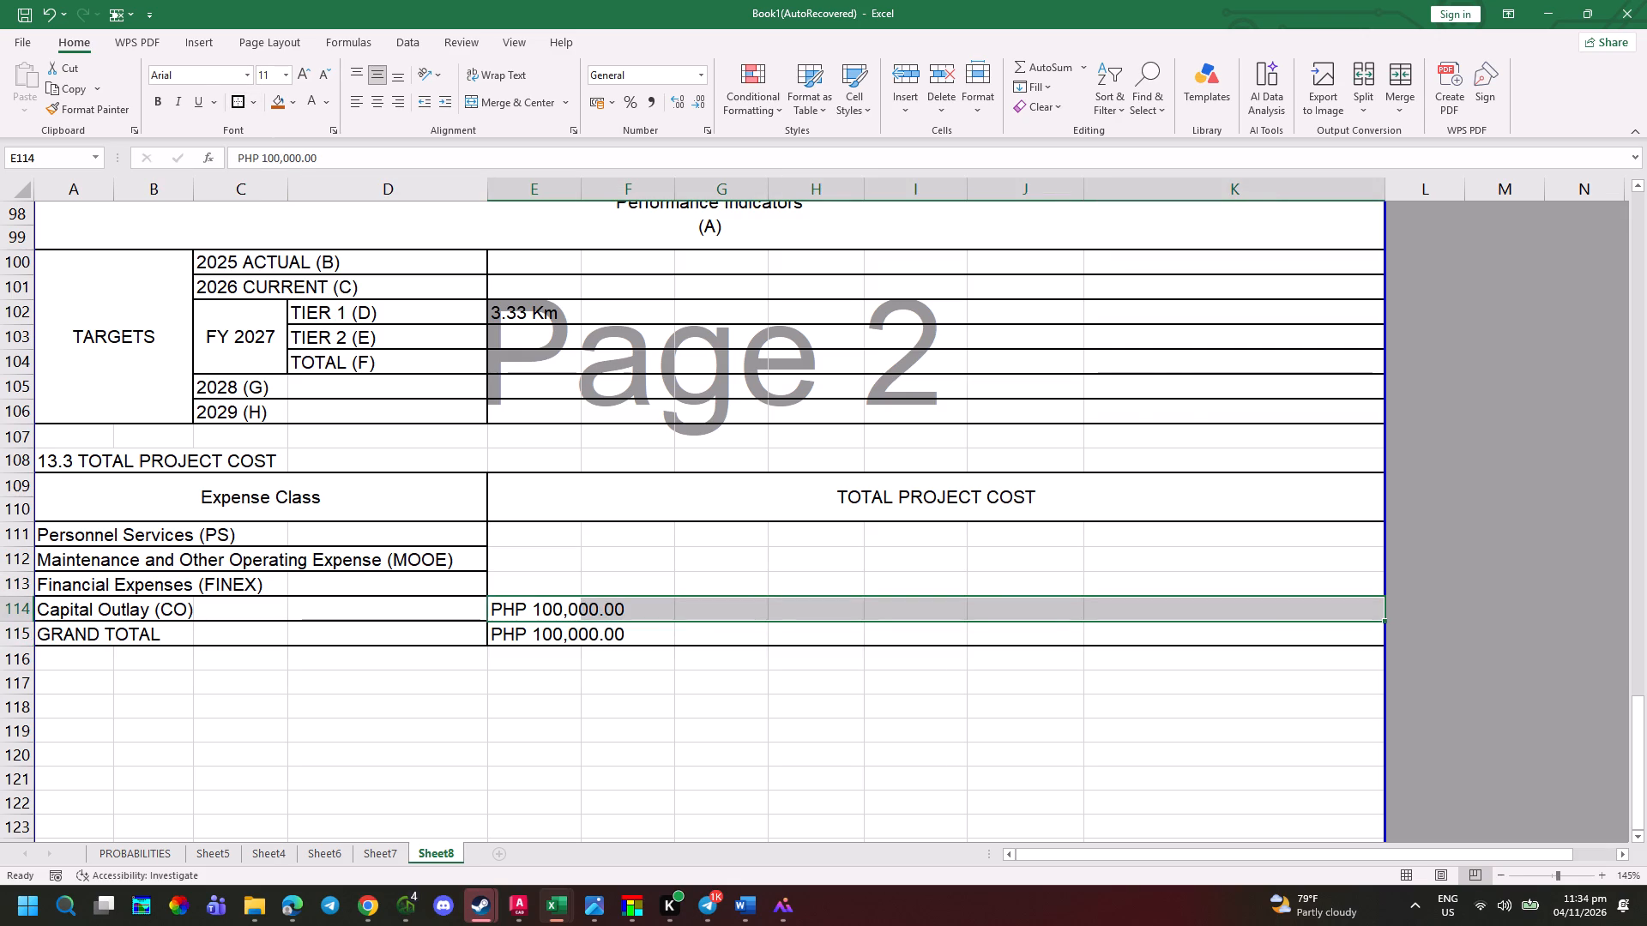
{"action": "left_click", "coordinate": [244, 99]}
Merge and center cells E111:K111 in the Personnel Services row and add an outside border.
{"action": "left_click_drag", "start_coordinate": [533, 536], "coordinate": [627, 541]}
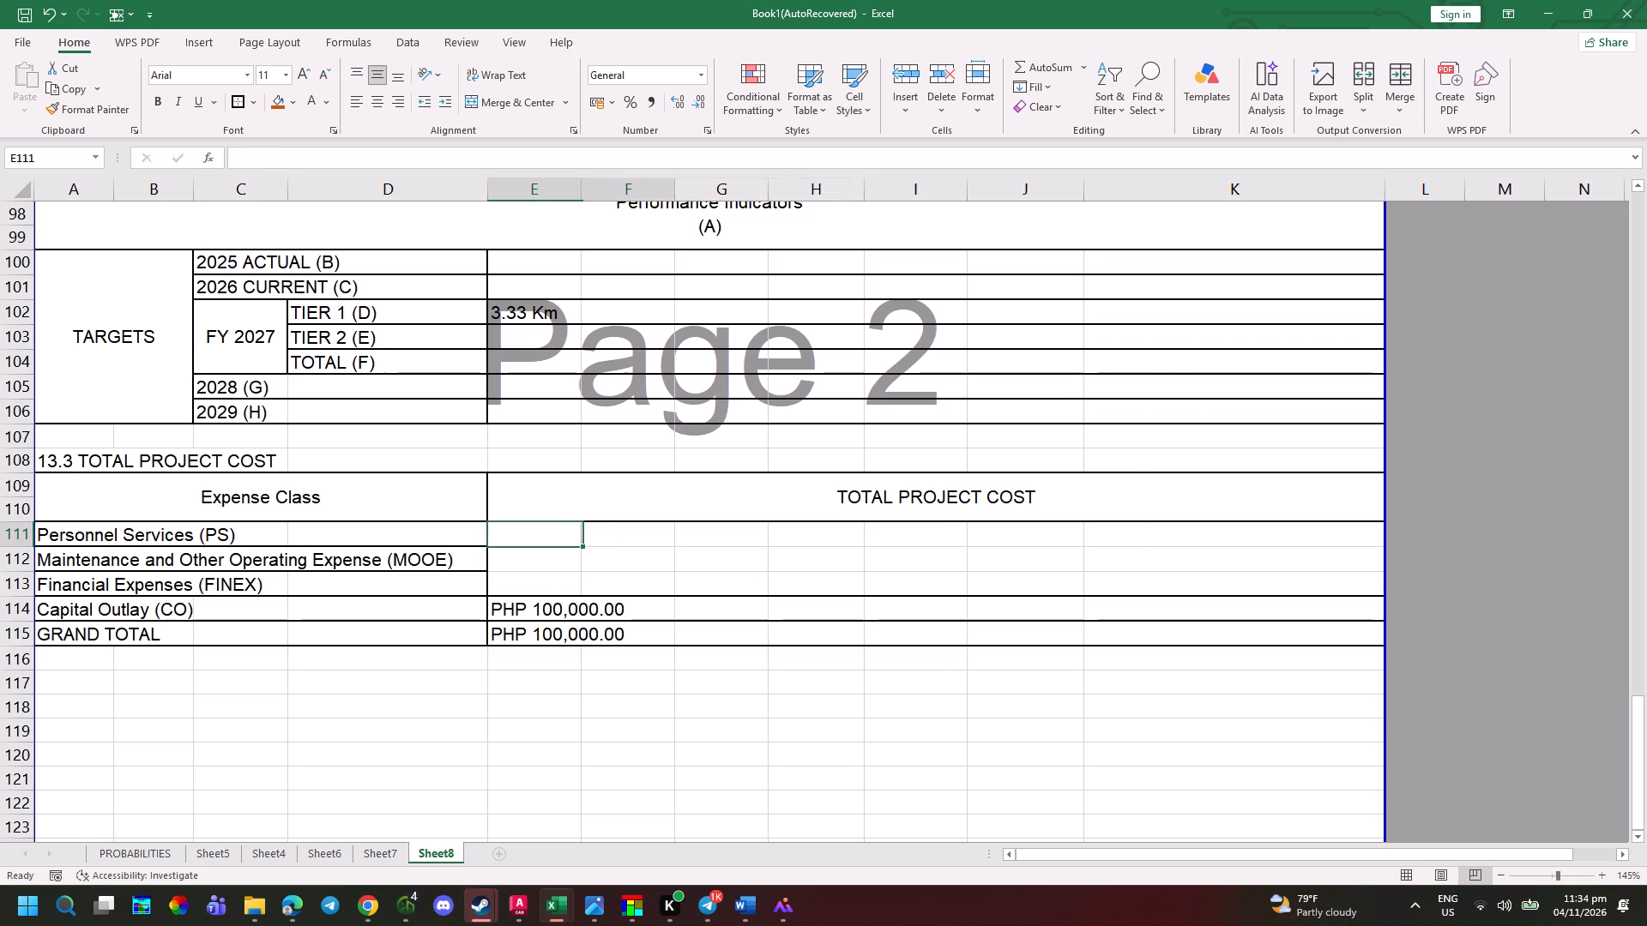
{"action": "left_click_drag", "start_coordinate": [627, 541], "coordinate": [1253, 532]}
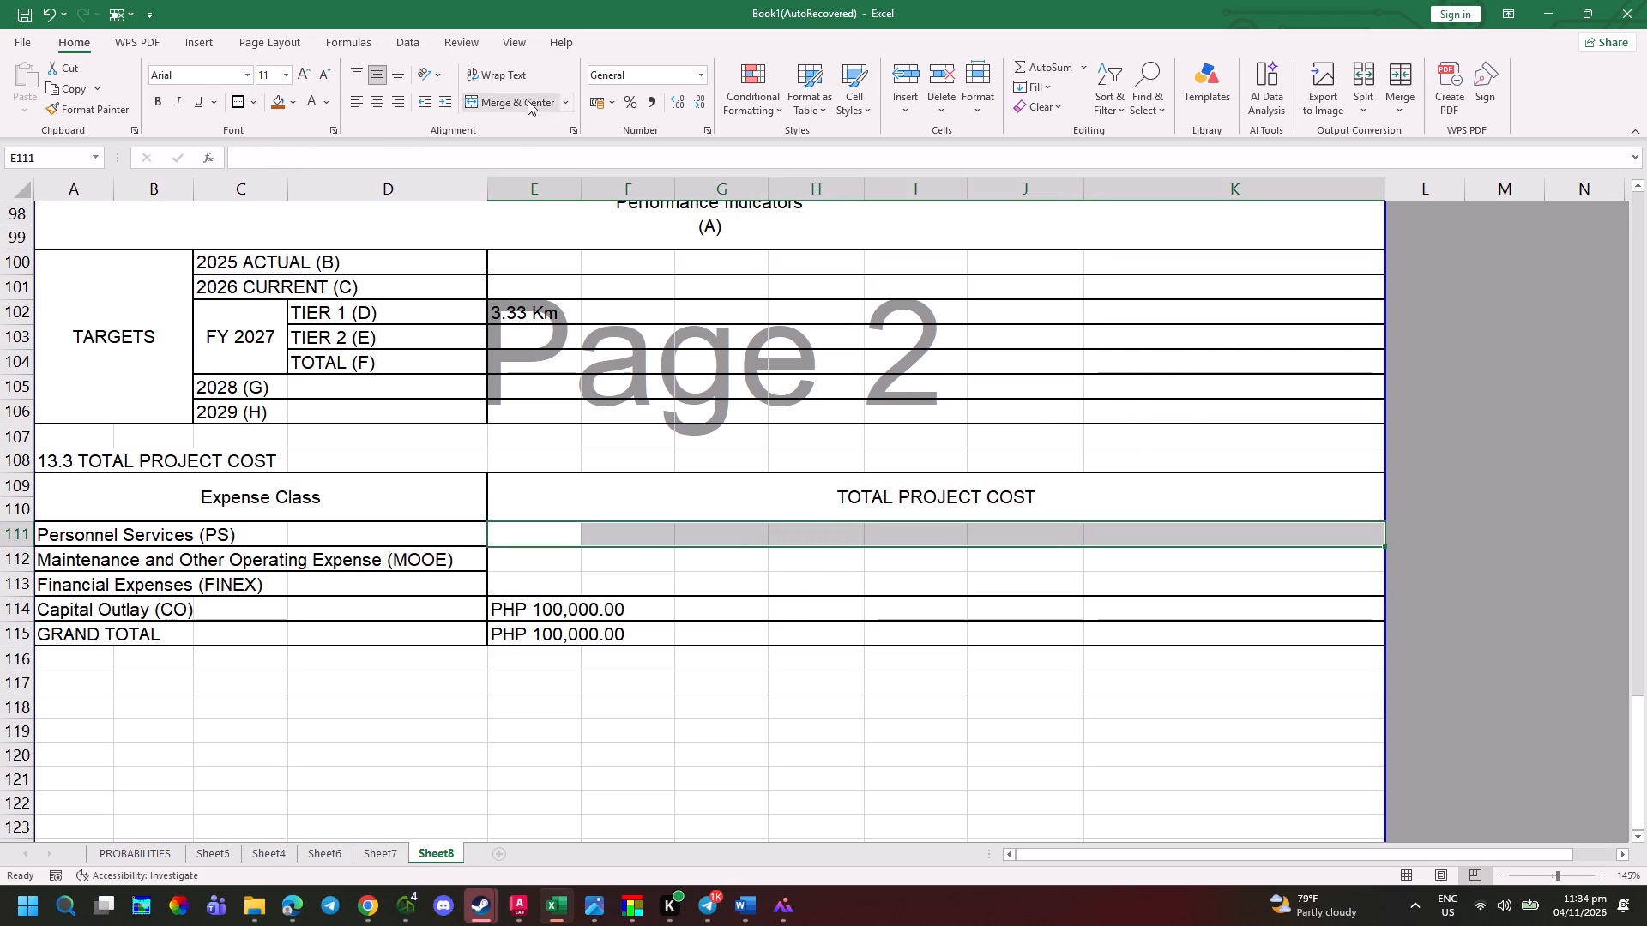
{"action": "left_click", "coordinate": [528, 100]}
{"action": "left_click", "coordinate": [232, 103]}
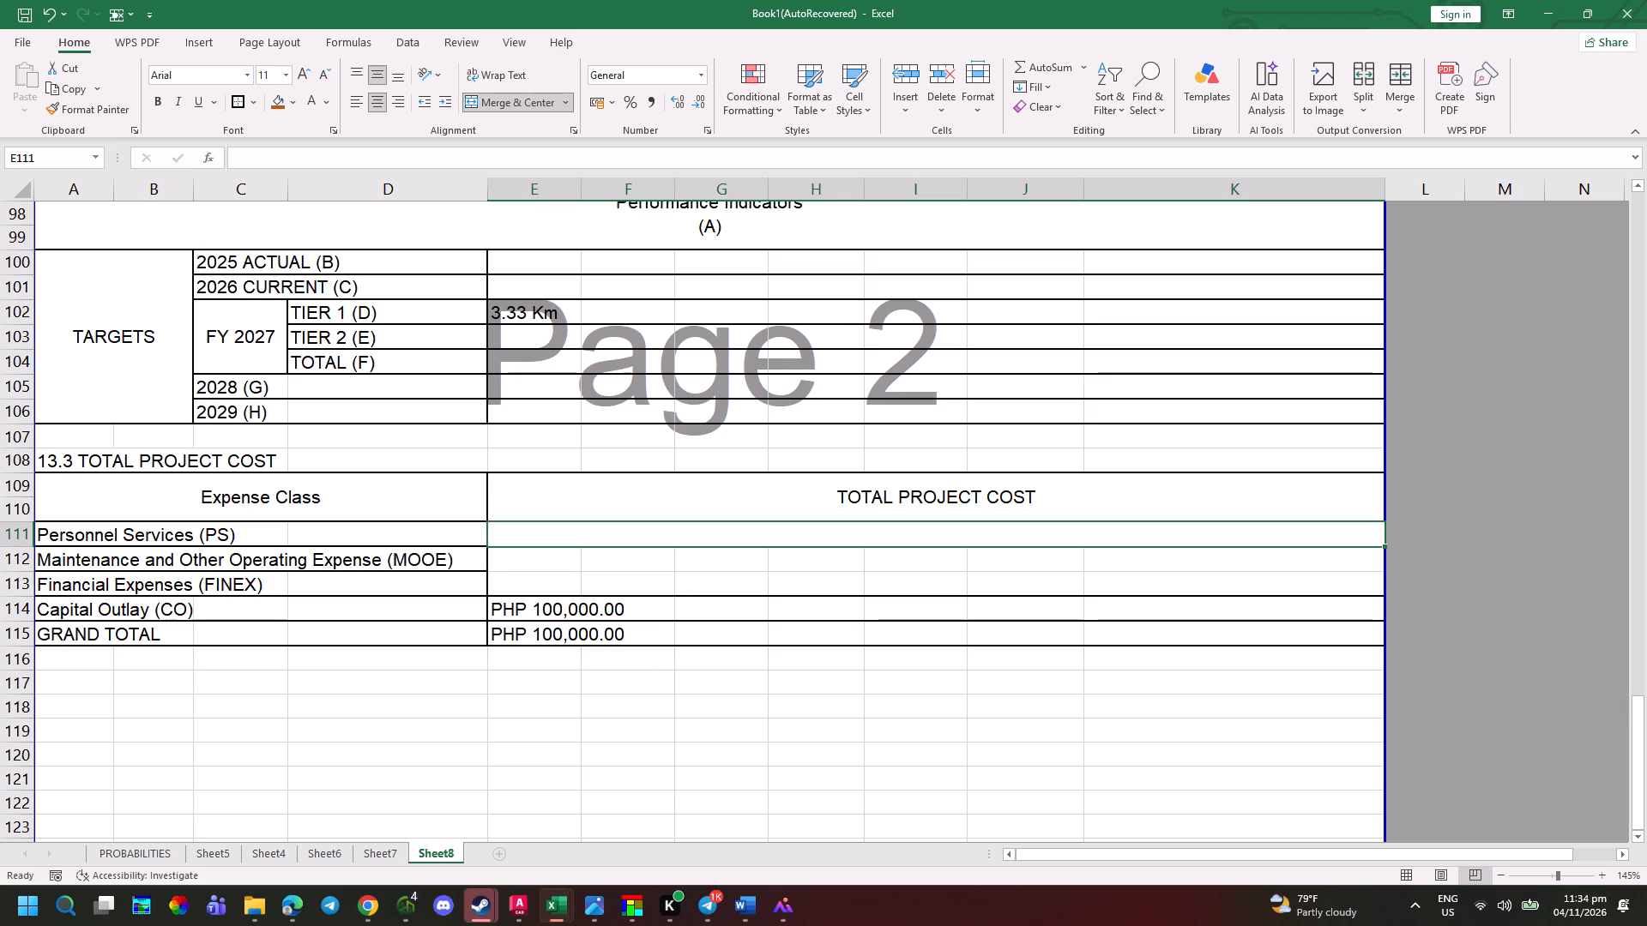
Copy the merged, bordered cell E111 into the MOOE and FINEX rows at E112 and E113.
{"action": "key", "text": "ctrl+c"}
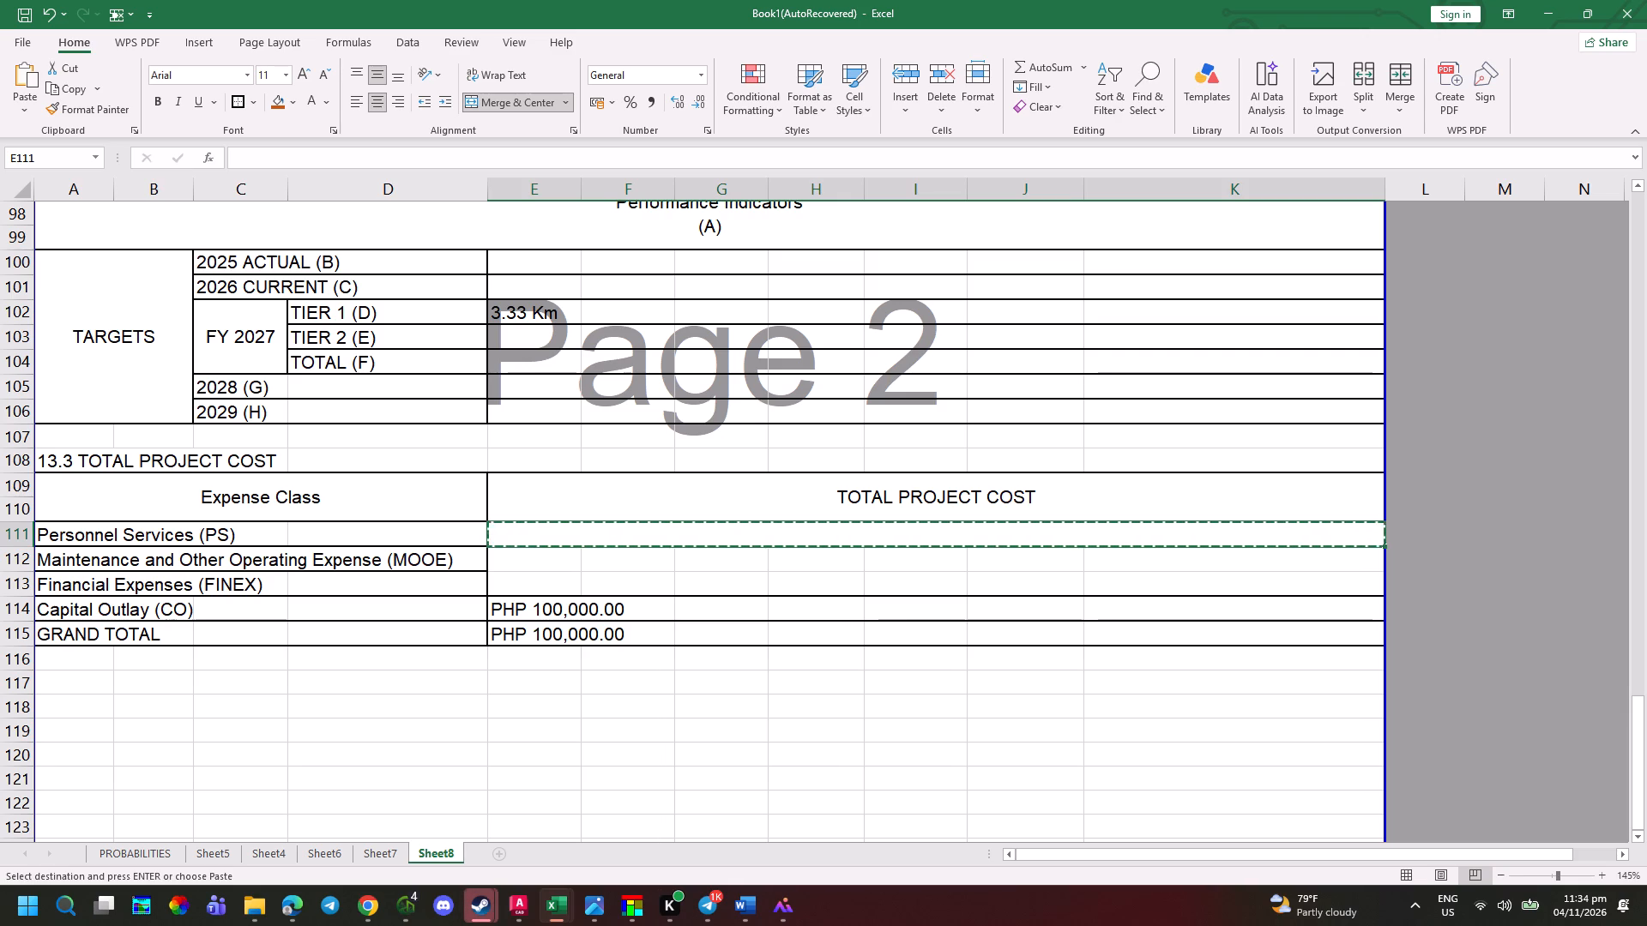
{"action": "left_click", "coordinate": [504, 565]}
{"action": "key", "text": "ctrl+v"}
{"action": "left_click", "coordinate": [515, 583]}
{"action": "key", "text": "ctrl+v"}
{"action": "left_click", "coordinate": [747, 725]}
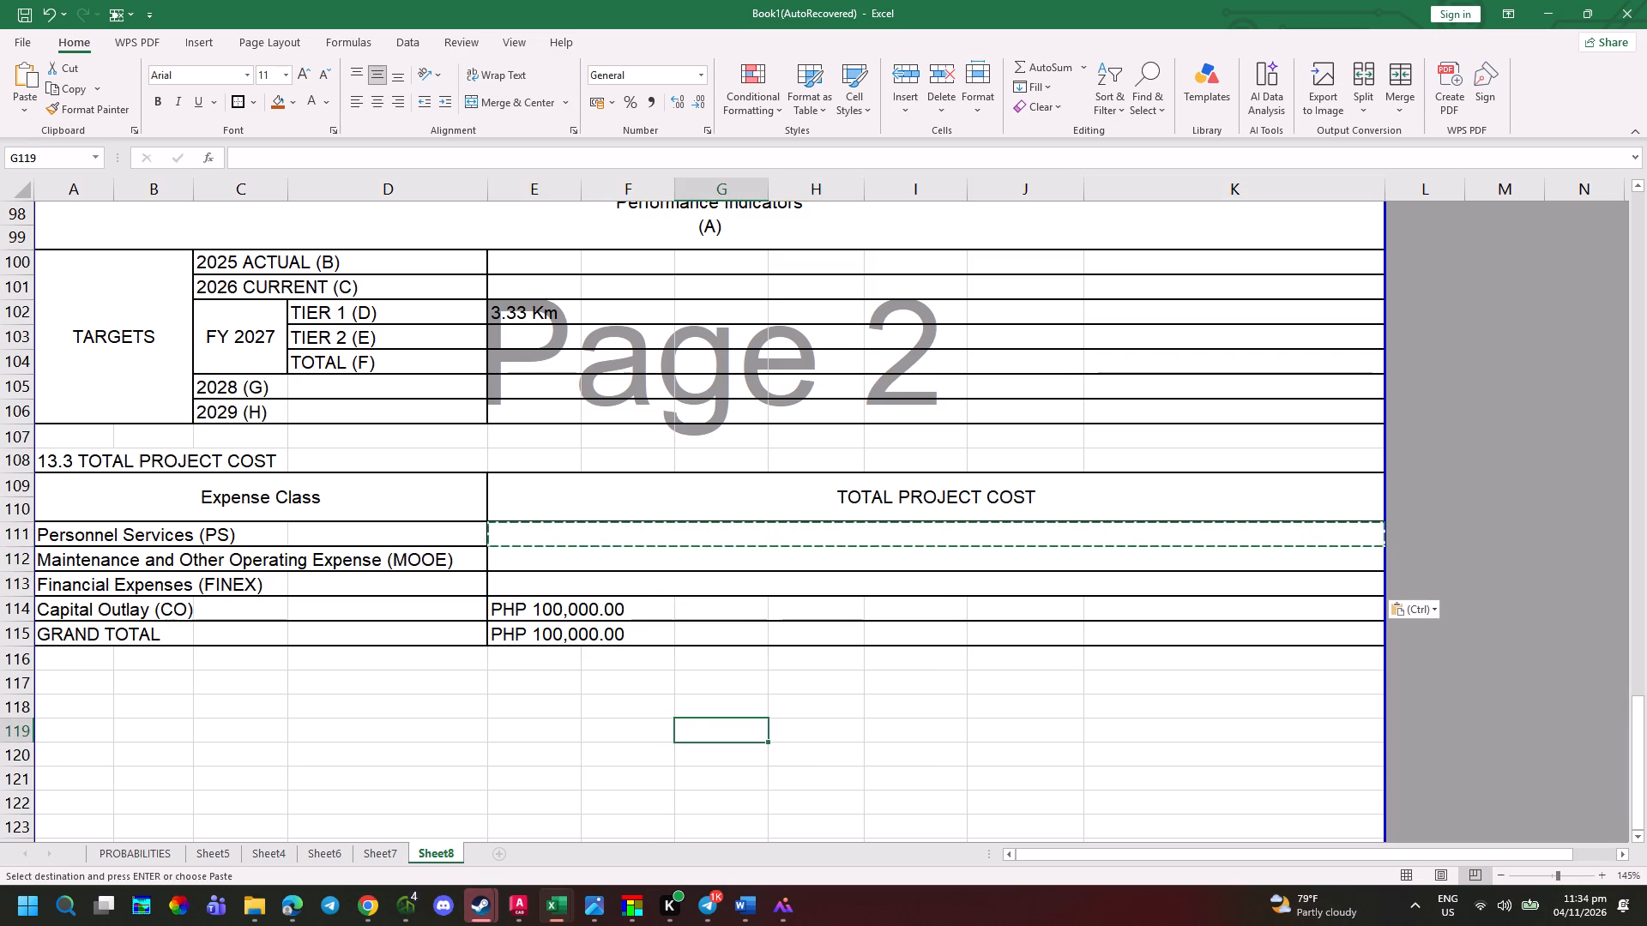
Switch back to the form photo to check what follows the 13.3 Total Project Cost table.
{"action": "key", "text": "alt+Tab"}
{"action": "key", "text": "alt+Tab"}
{"action": "key", "text": "alt+Tab"}
{"action": "key", "text": "alt+Tab"}
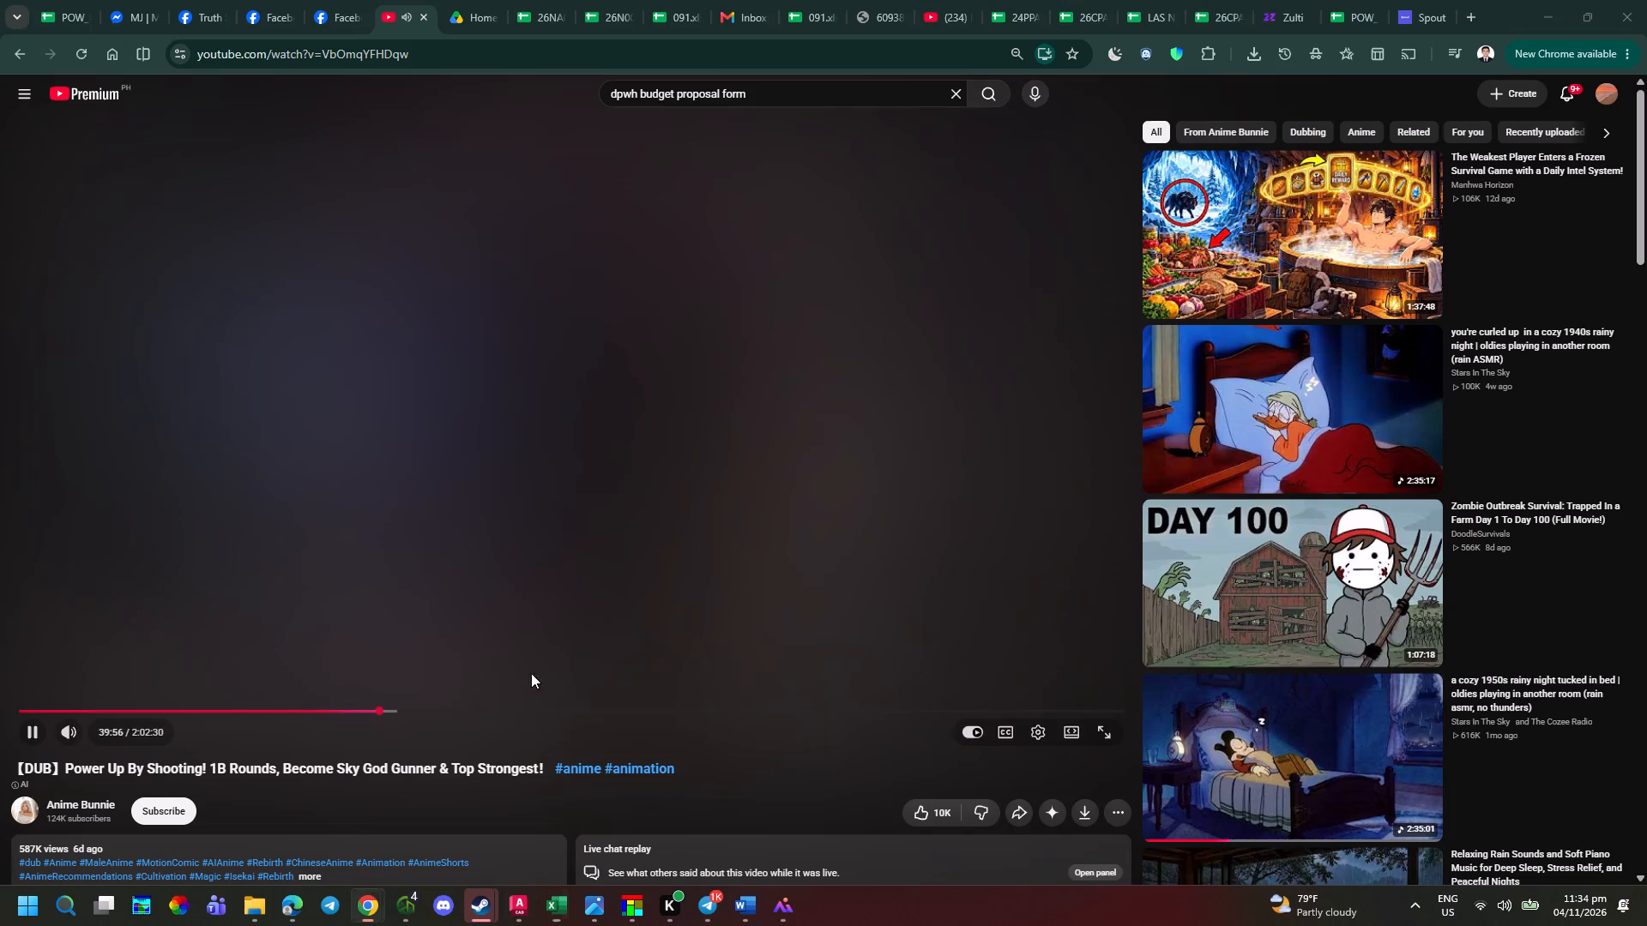